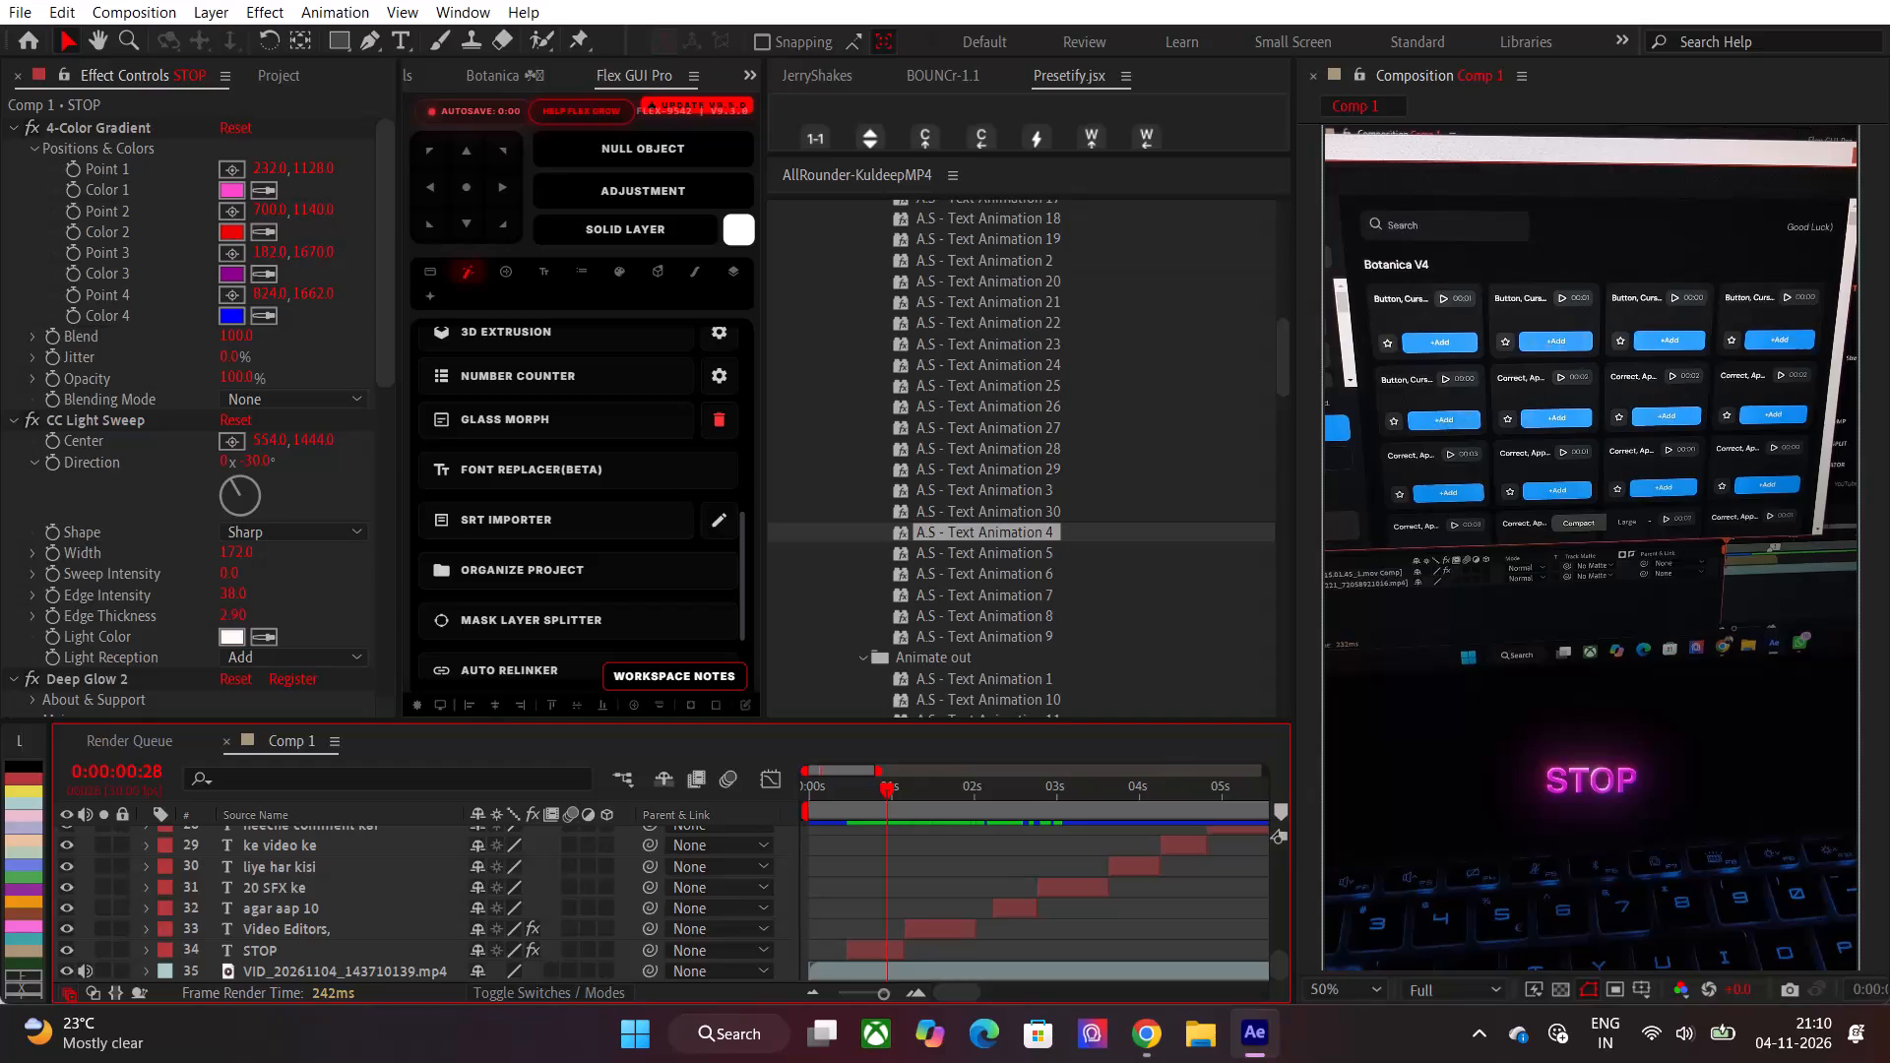
Apply the A.S - Text Animation 5 preset to the STOP text layer with the playhead at 0:00:00:14.
{"action": "left_click_drag", "start_coordinate": [879, 787], "coordinate": [837, 797]}
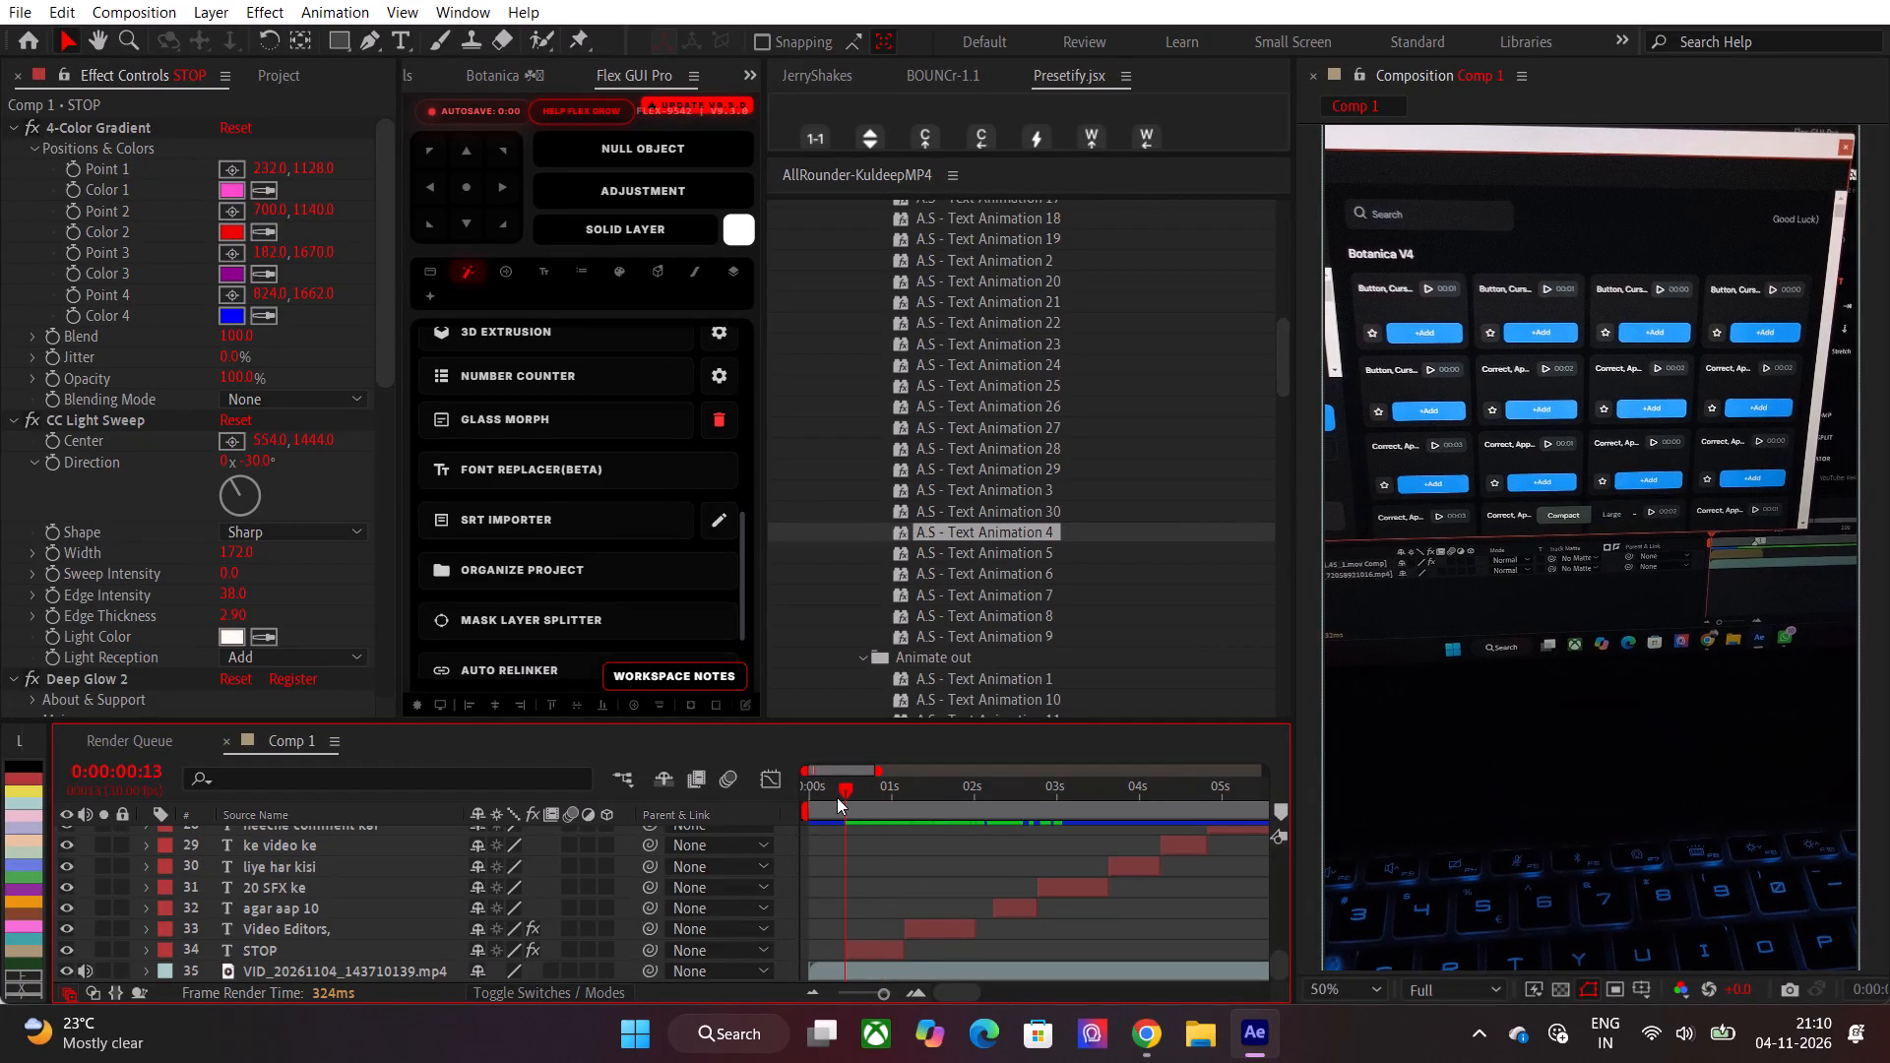
{"action": "left_click_drag", "start_coordinate": [837, 797], "coordinate": [838, 797]}
{"action": "left_click_drag", "start_coordinate": [838, 797], "coordinate": [841, 799]}
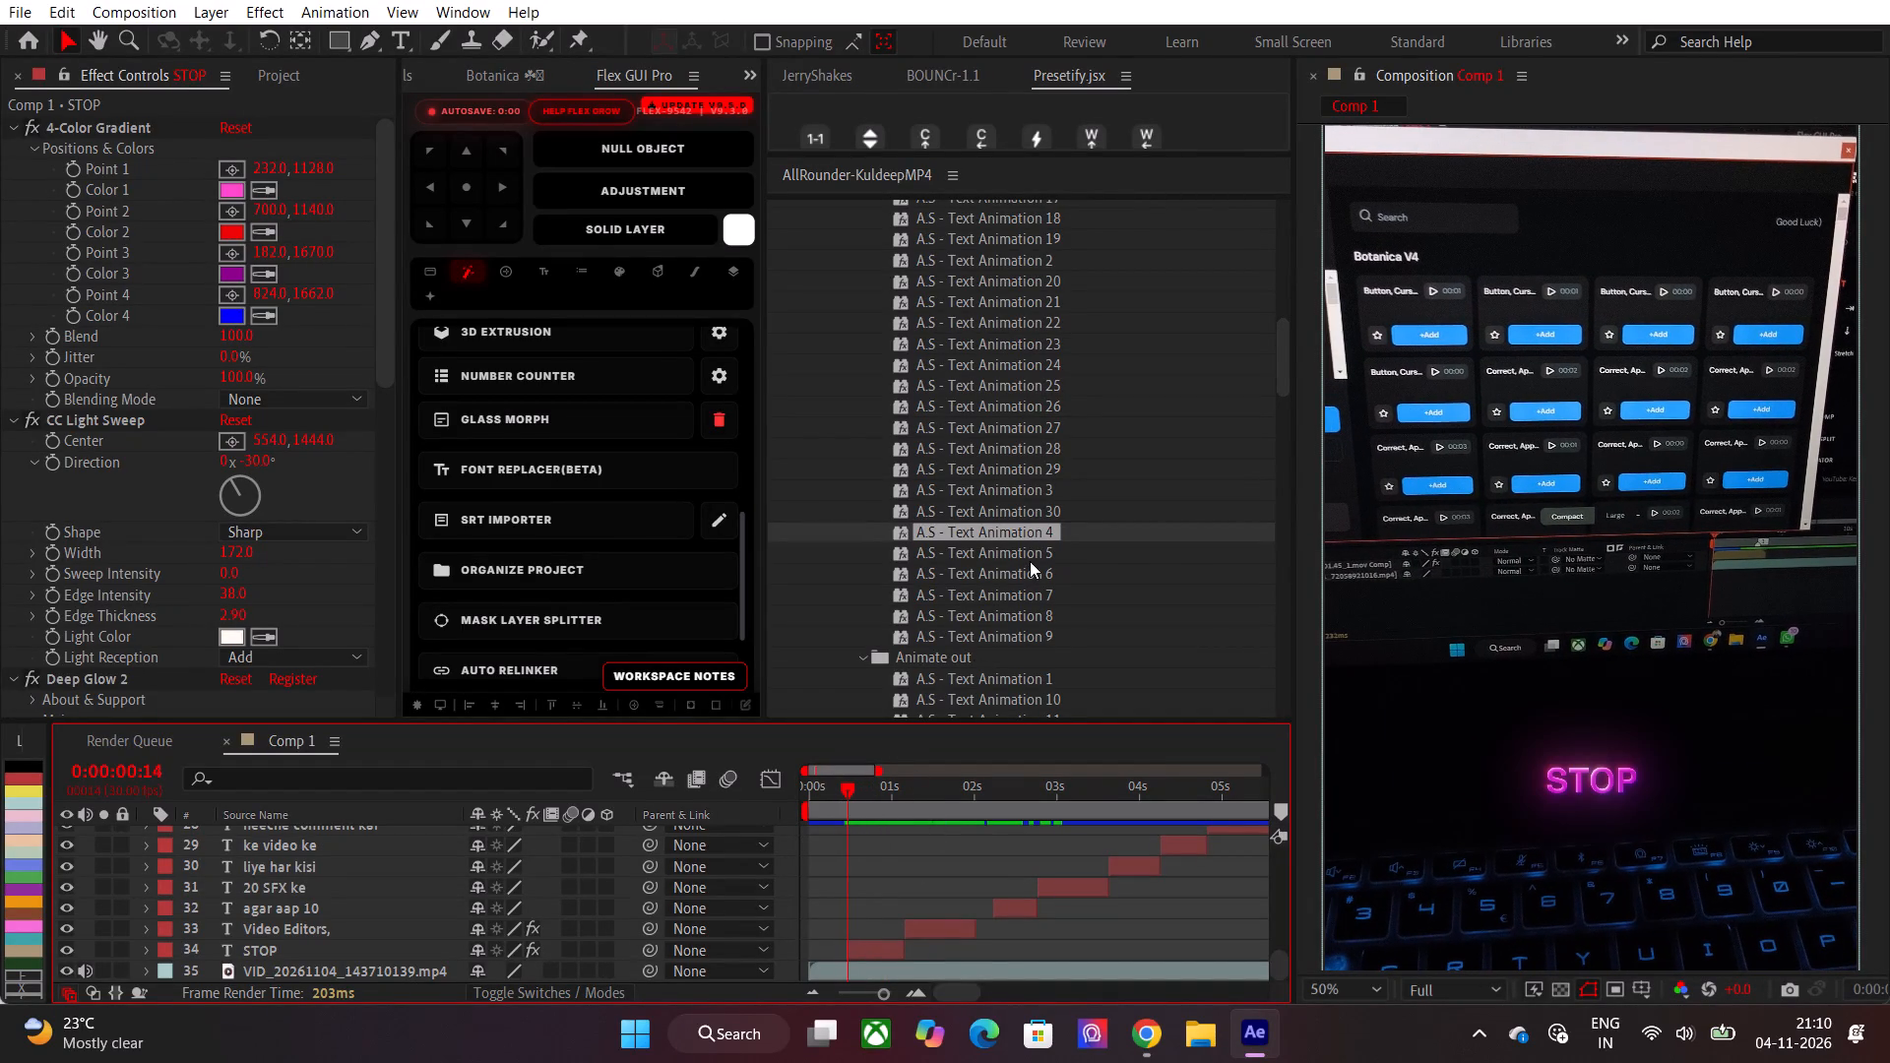
{"action": "left_click", "coordinate": [1030, 561]}
{"action": "left_click_drag", "start_coordinate": [1014, 549], "coordinate": [867, 932]}
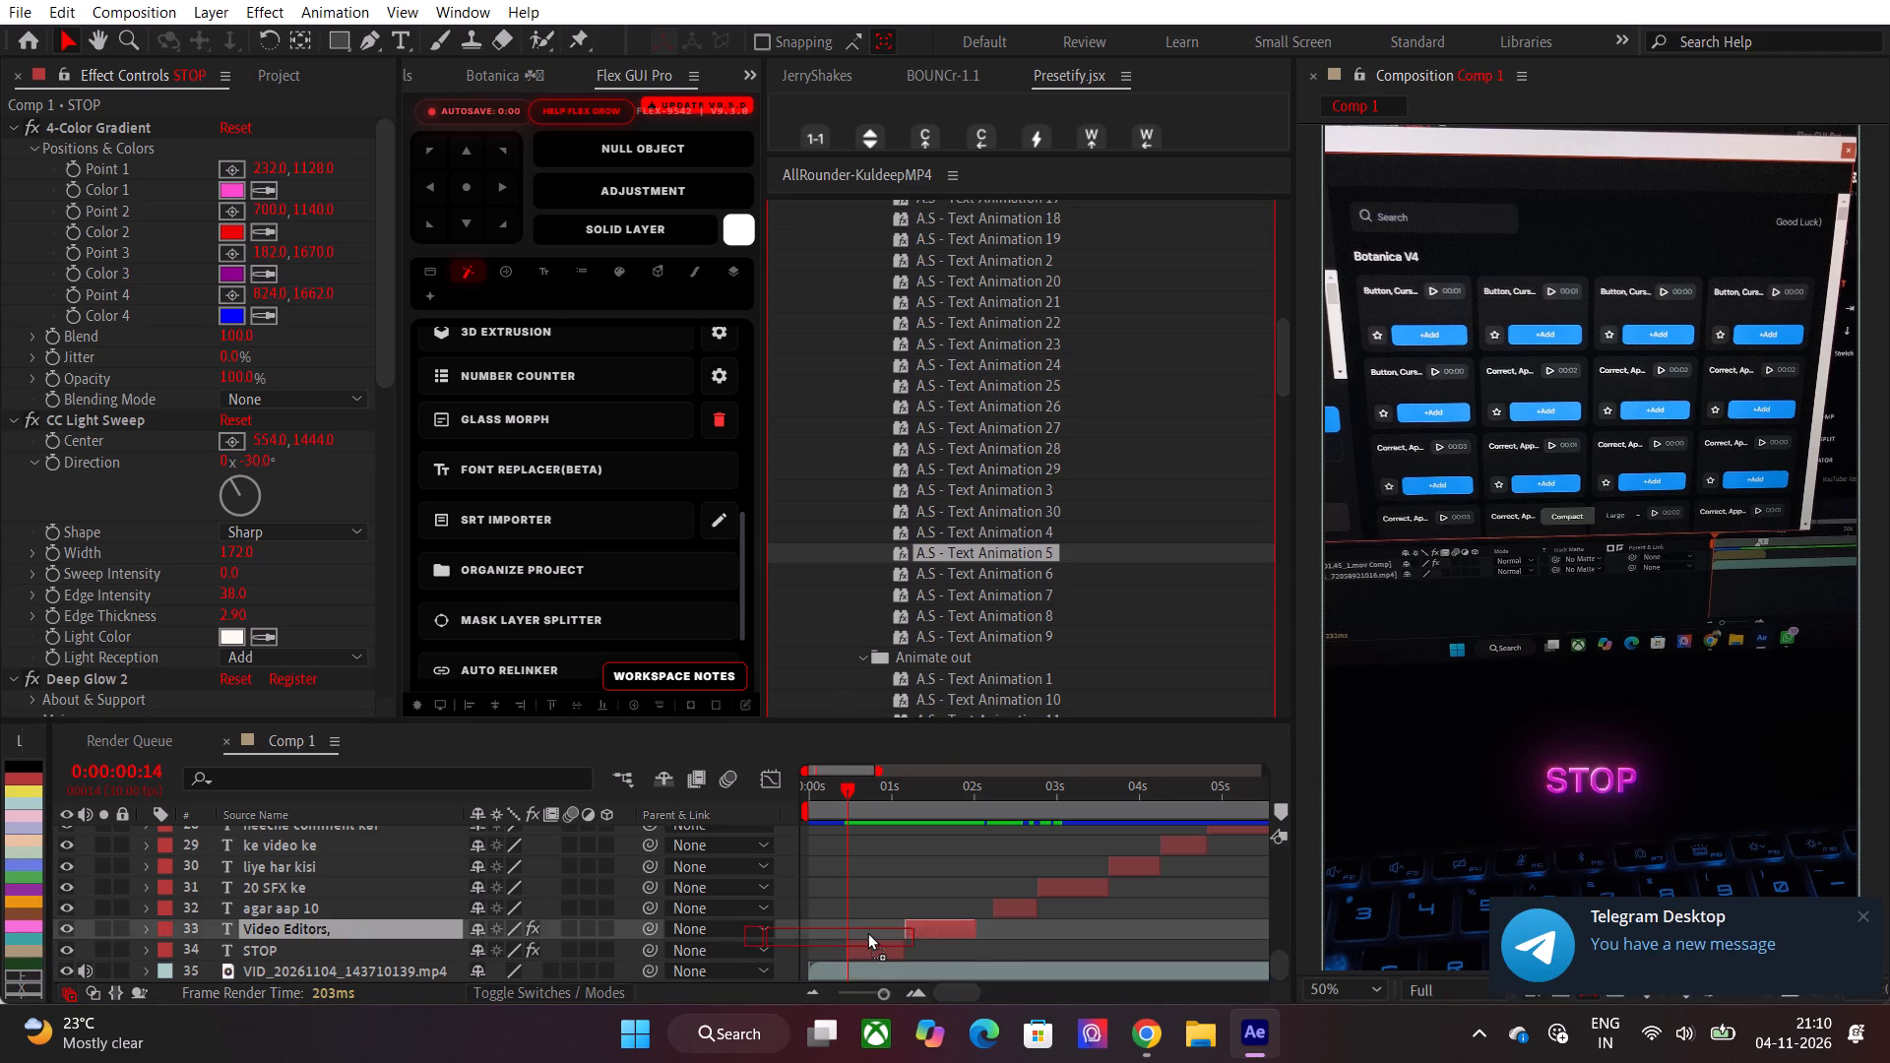
{"action": "left_click_drag", "start_coordinate": [867, 932], "coordinate": [865, 944]}
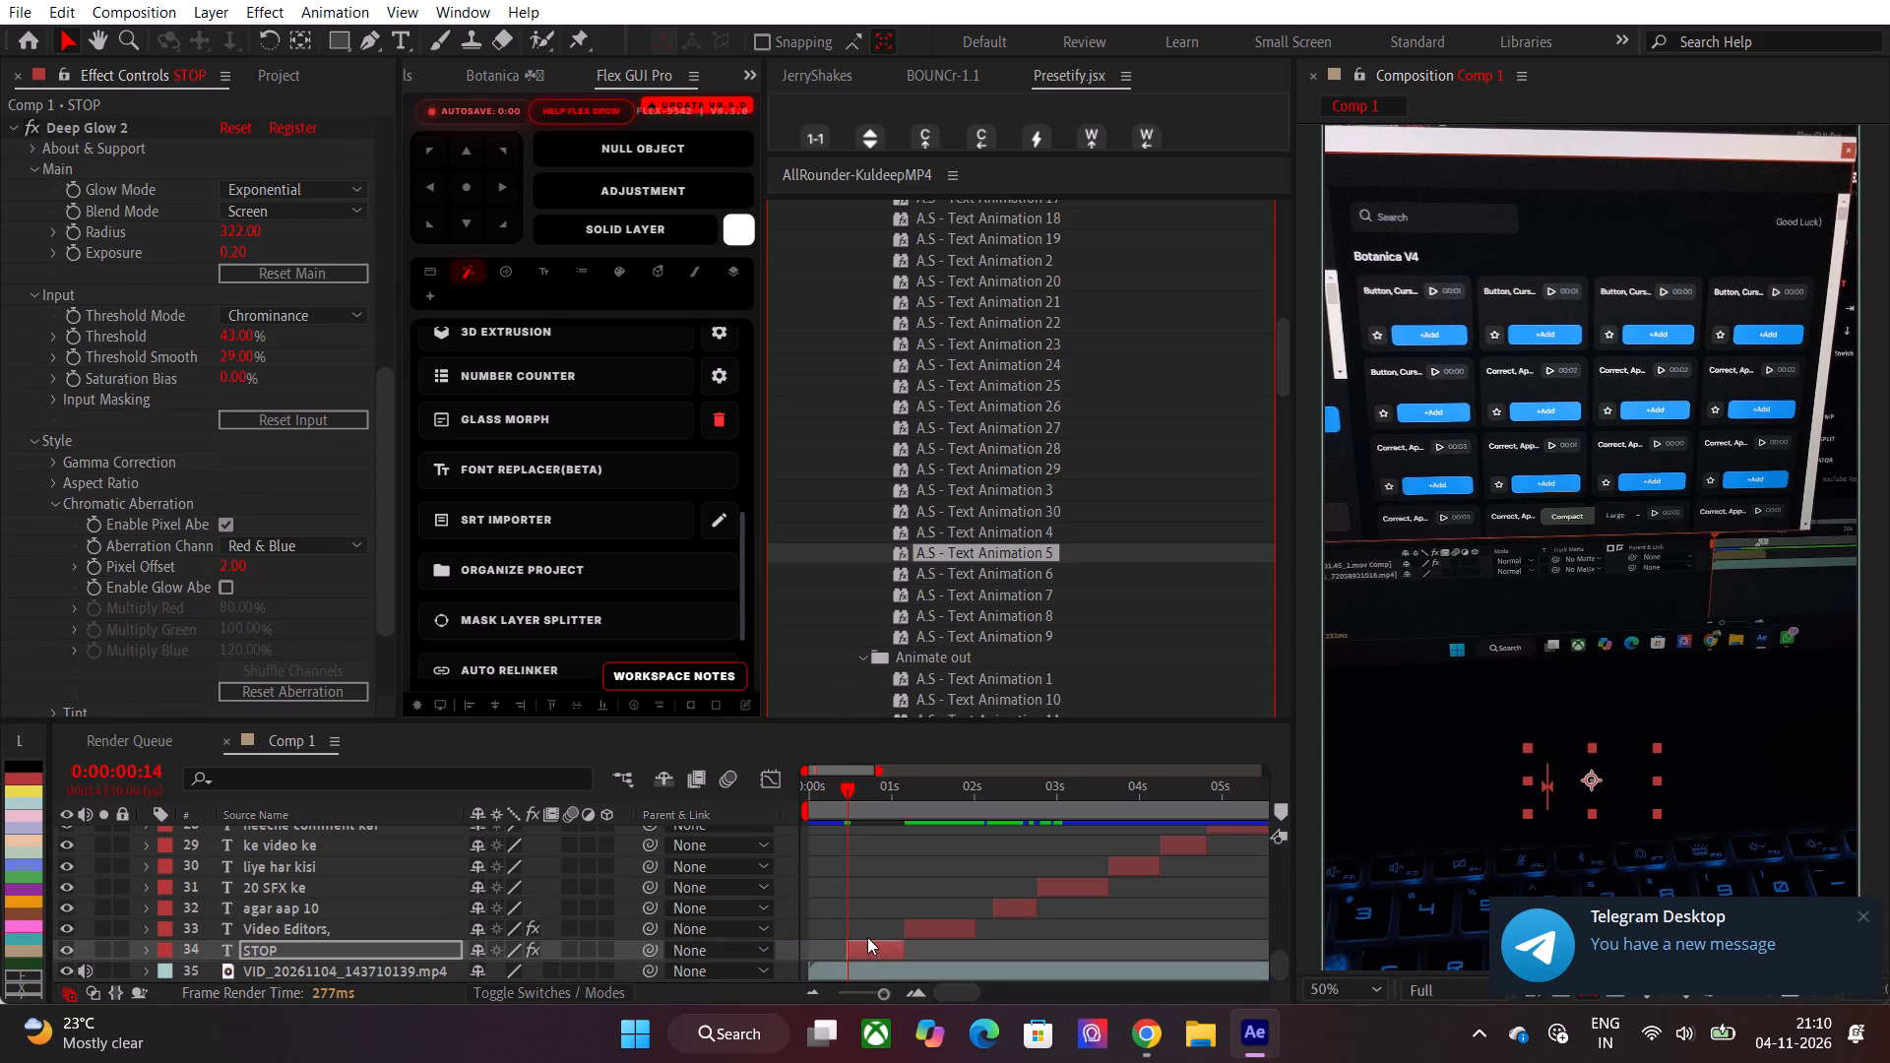
Move the STOP layer's last Range Selector Offset keyframe earlier, to just before the 1-second mark, and preview the animation.
{"action": "key", "text": "u"}
{"action": "left_click_drag", "start_coordinate": [851, 821], "coordinate": [864, 821]}
{"action": "left_click_drag", "start_coordinate": [850, 802], "coordinate": [875, 802]}
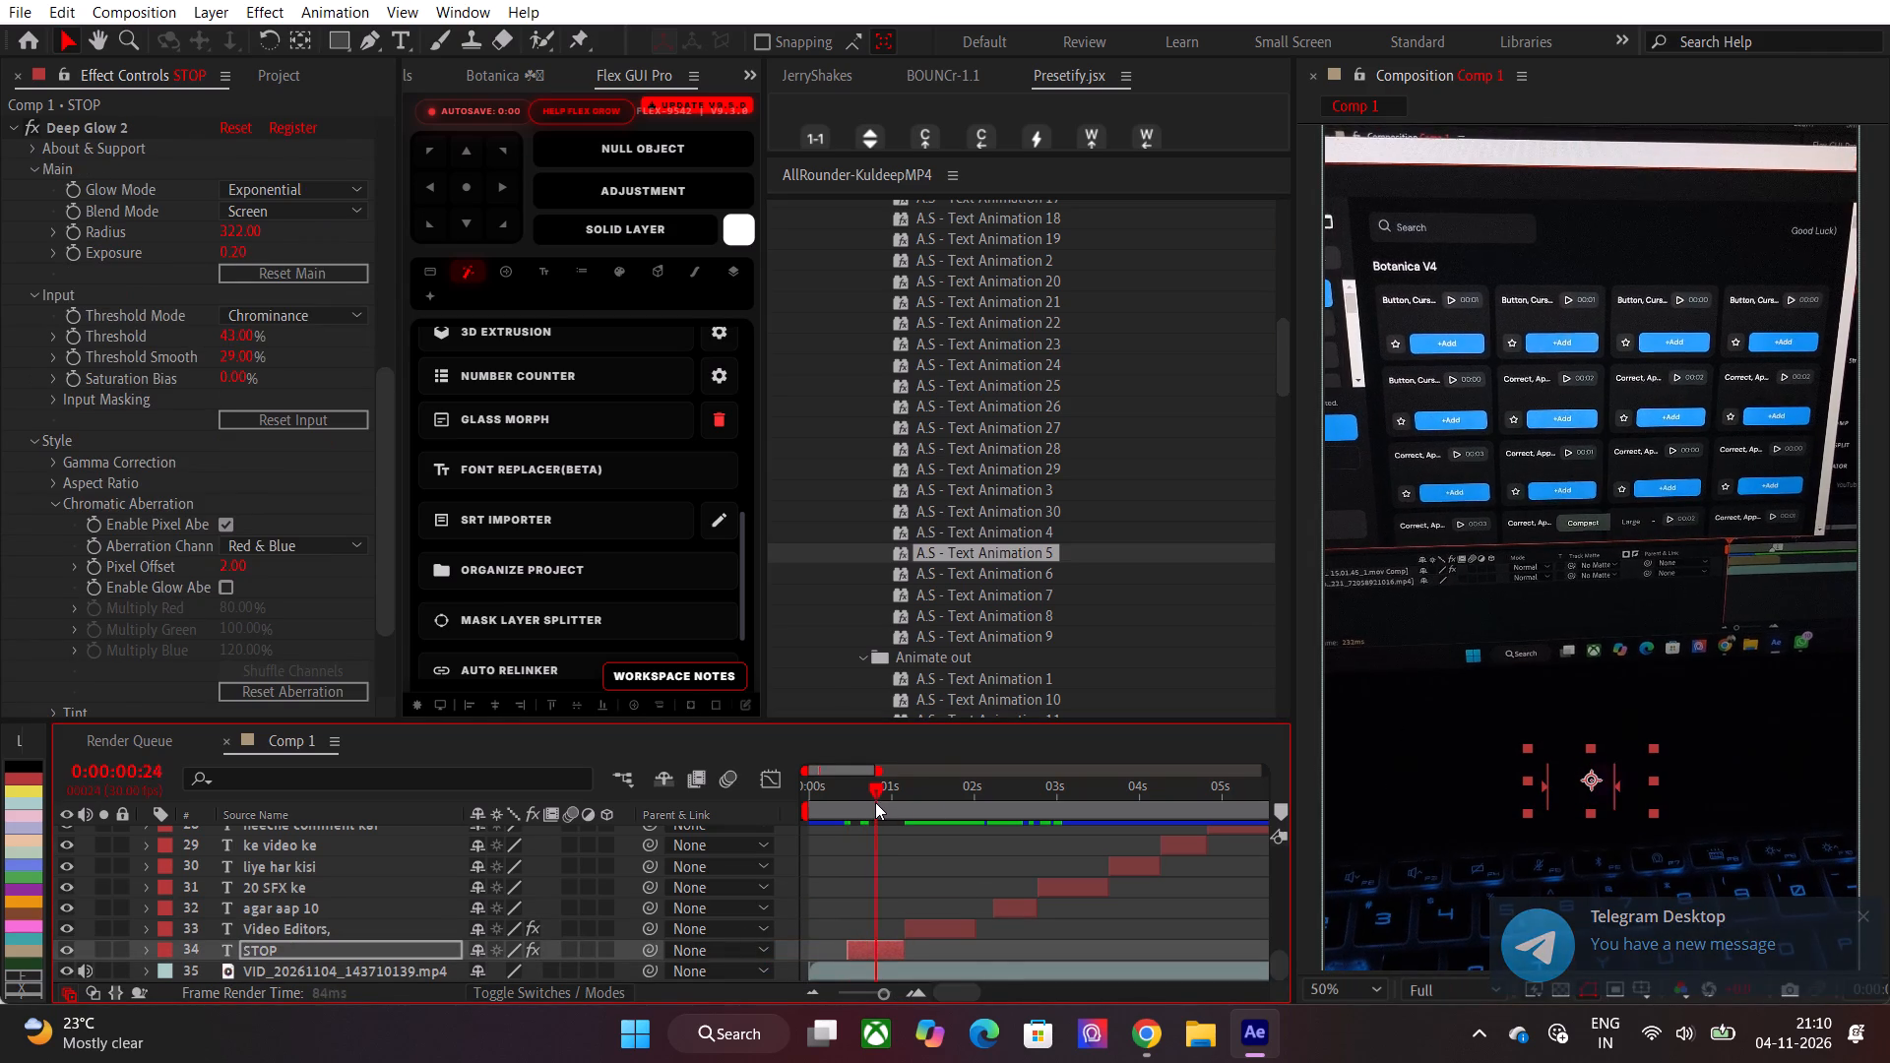
{"action": "left_click_drag", "start_coordinate": [875, 802], "coordinate": [894, 802]}
{"action": "key", "text": "u"}
{"action": "scroll", "coordinate": [898, 857], "scroll_direction": "down", "scroll_amount": 1}
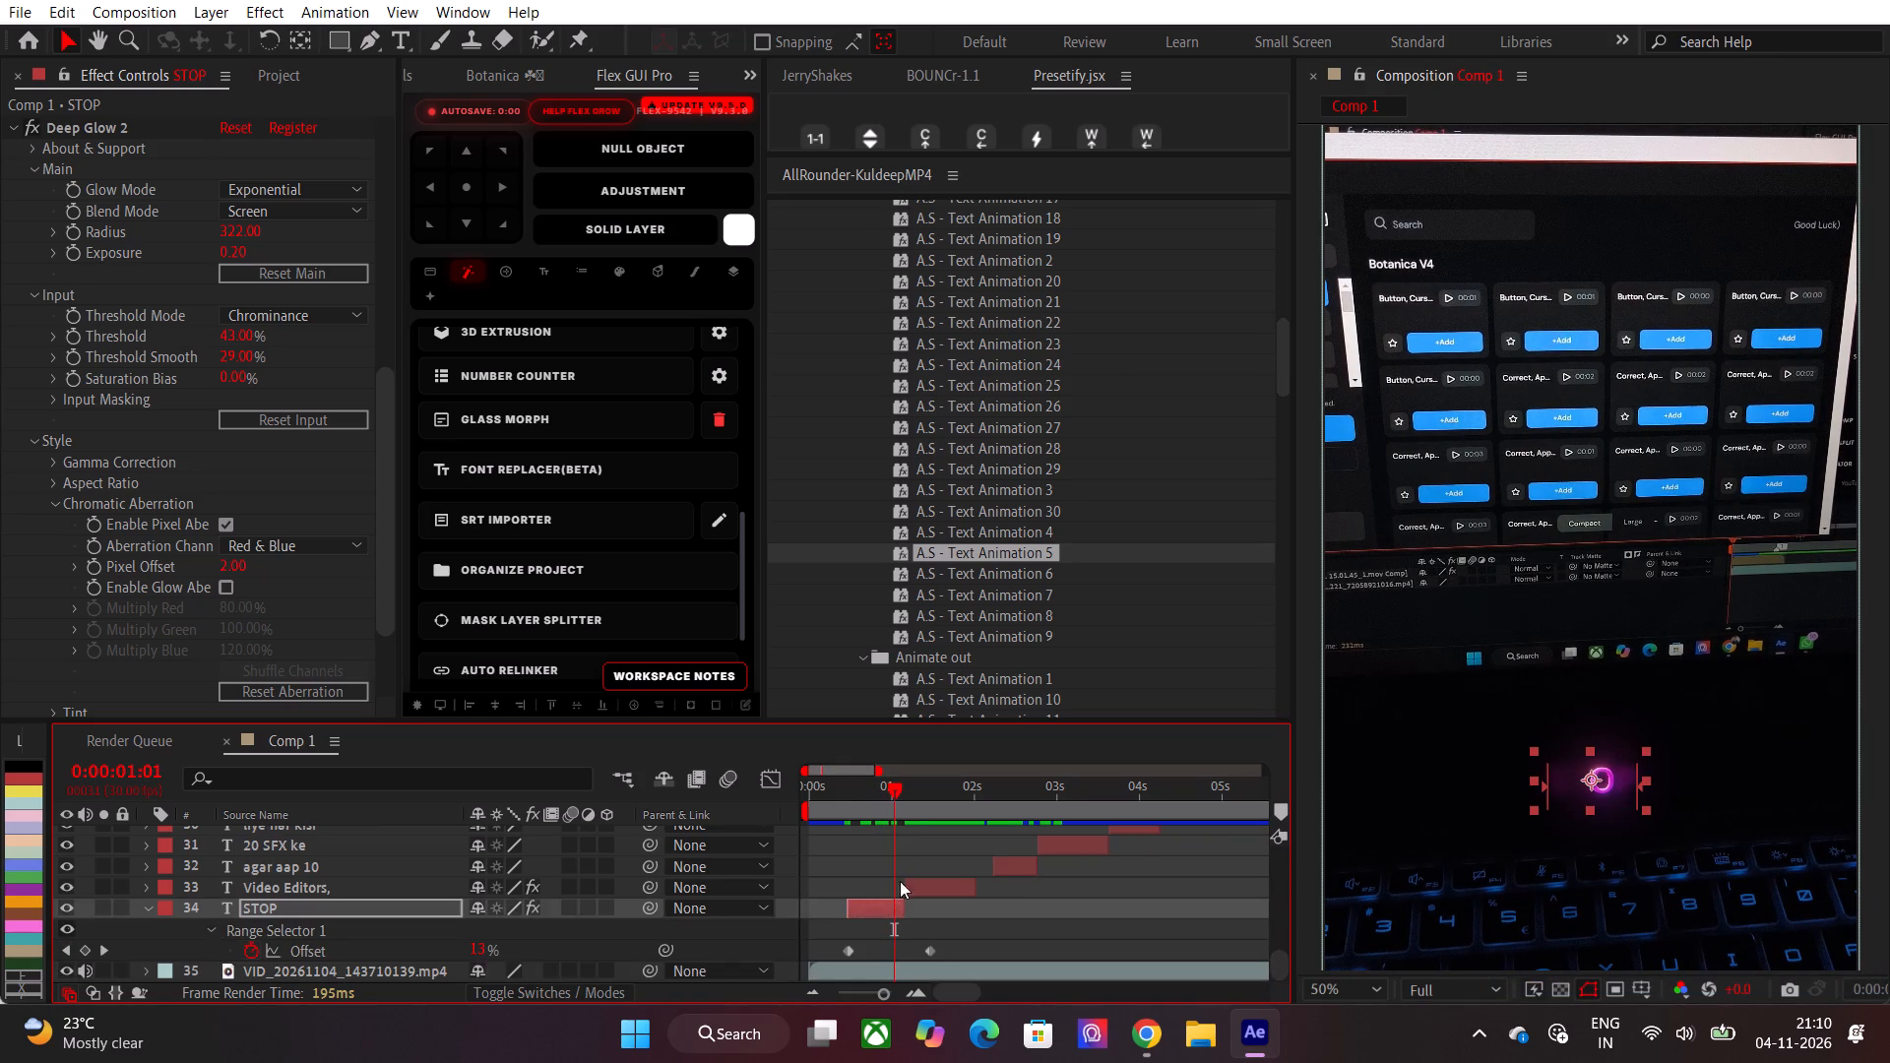
{"action": "left_click_drag", "start_coordinate": [969, 936], "coordinate": [823, 966]}
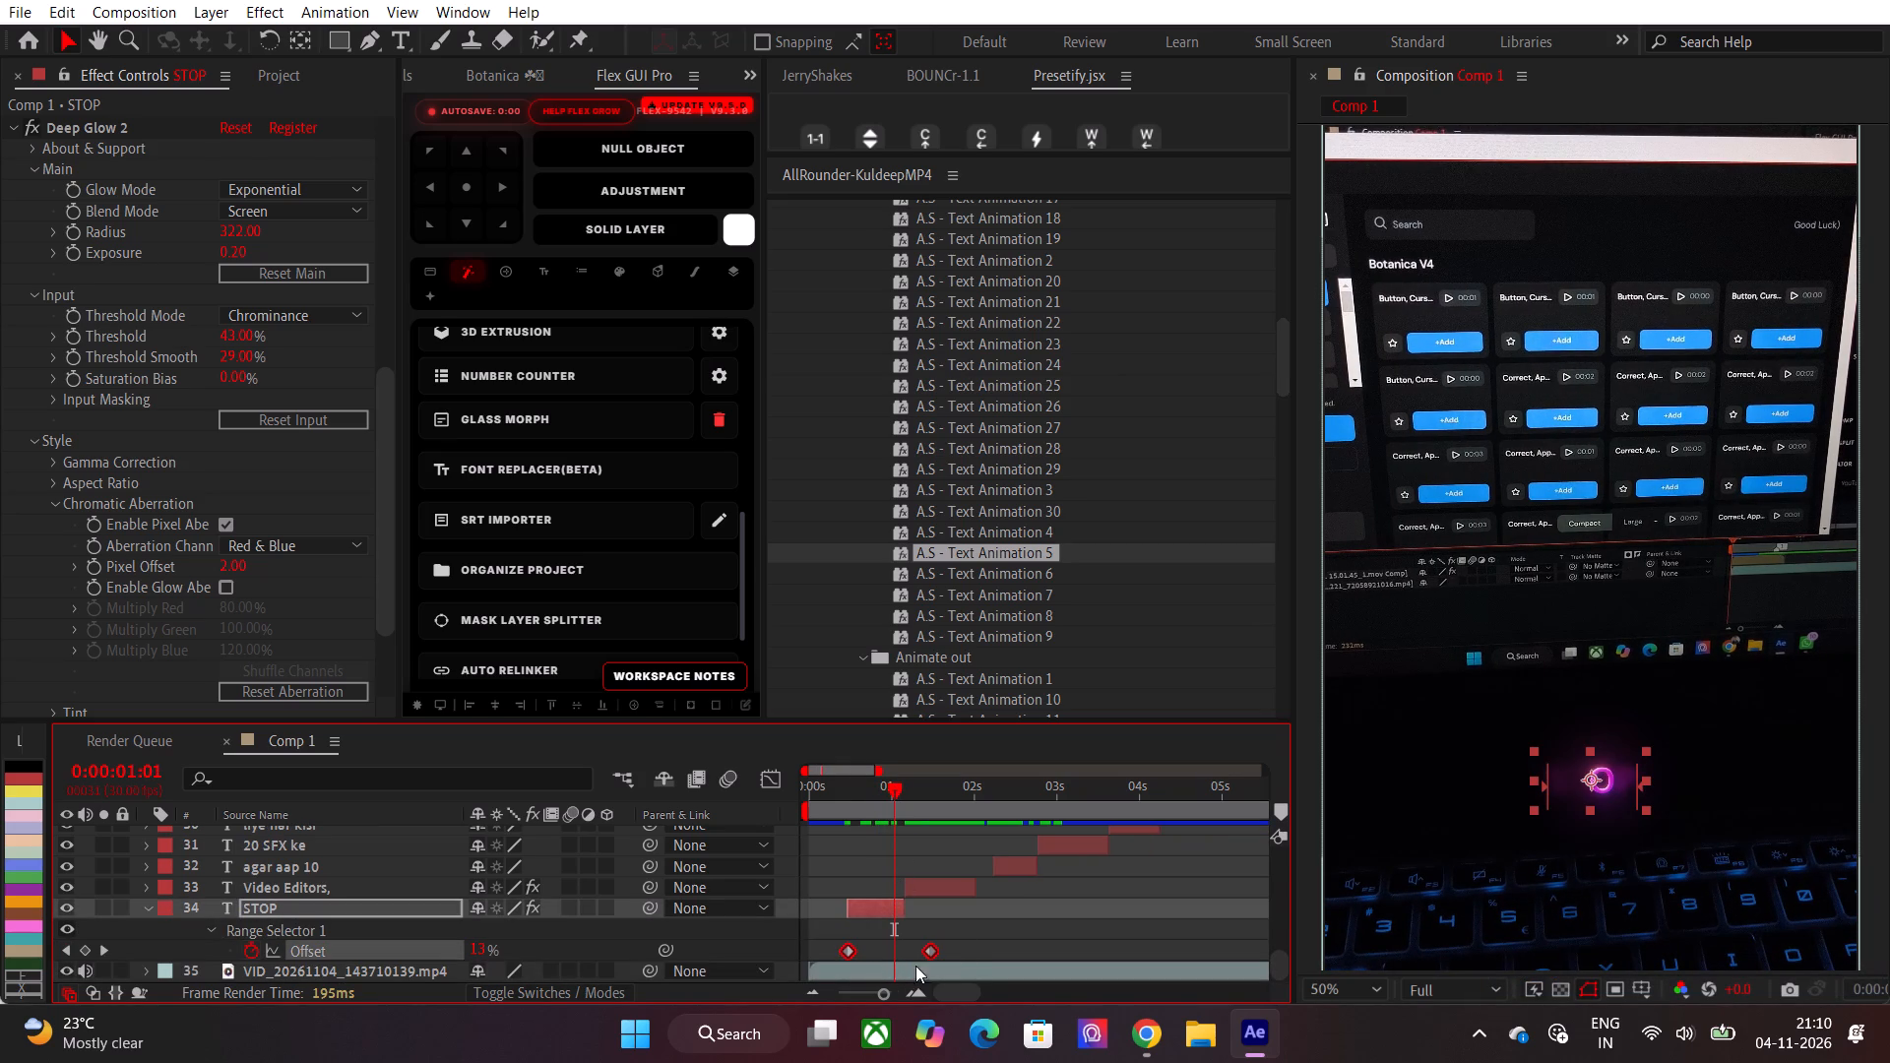
{"action": "left_click_drag", "start_coordinate": [926, 948], "coordinate": [882, 947], "text": "alt"}
{"action": "left_click", "coordinate": [923, 947]}
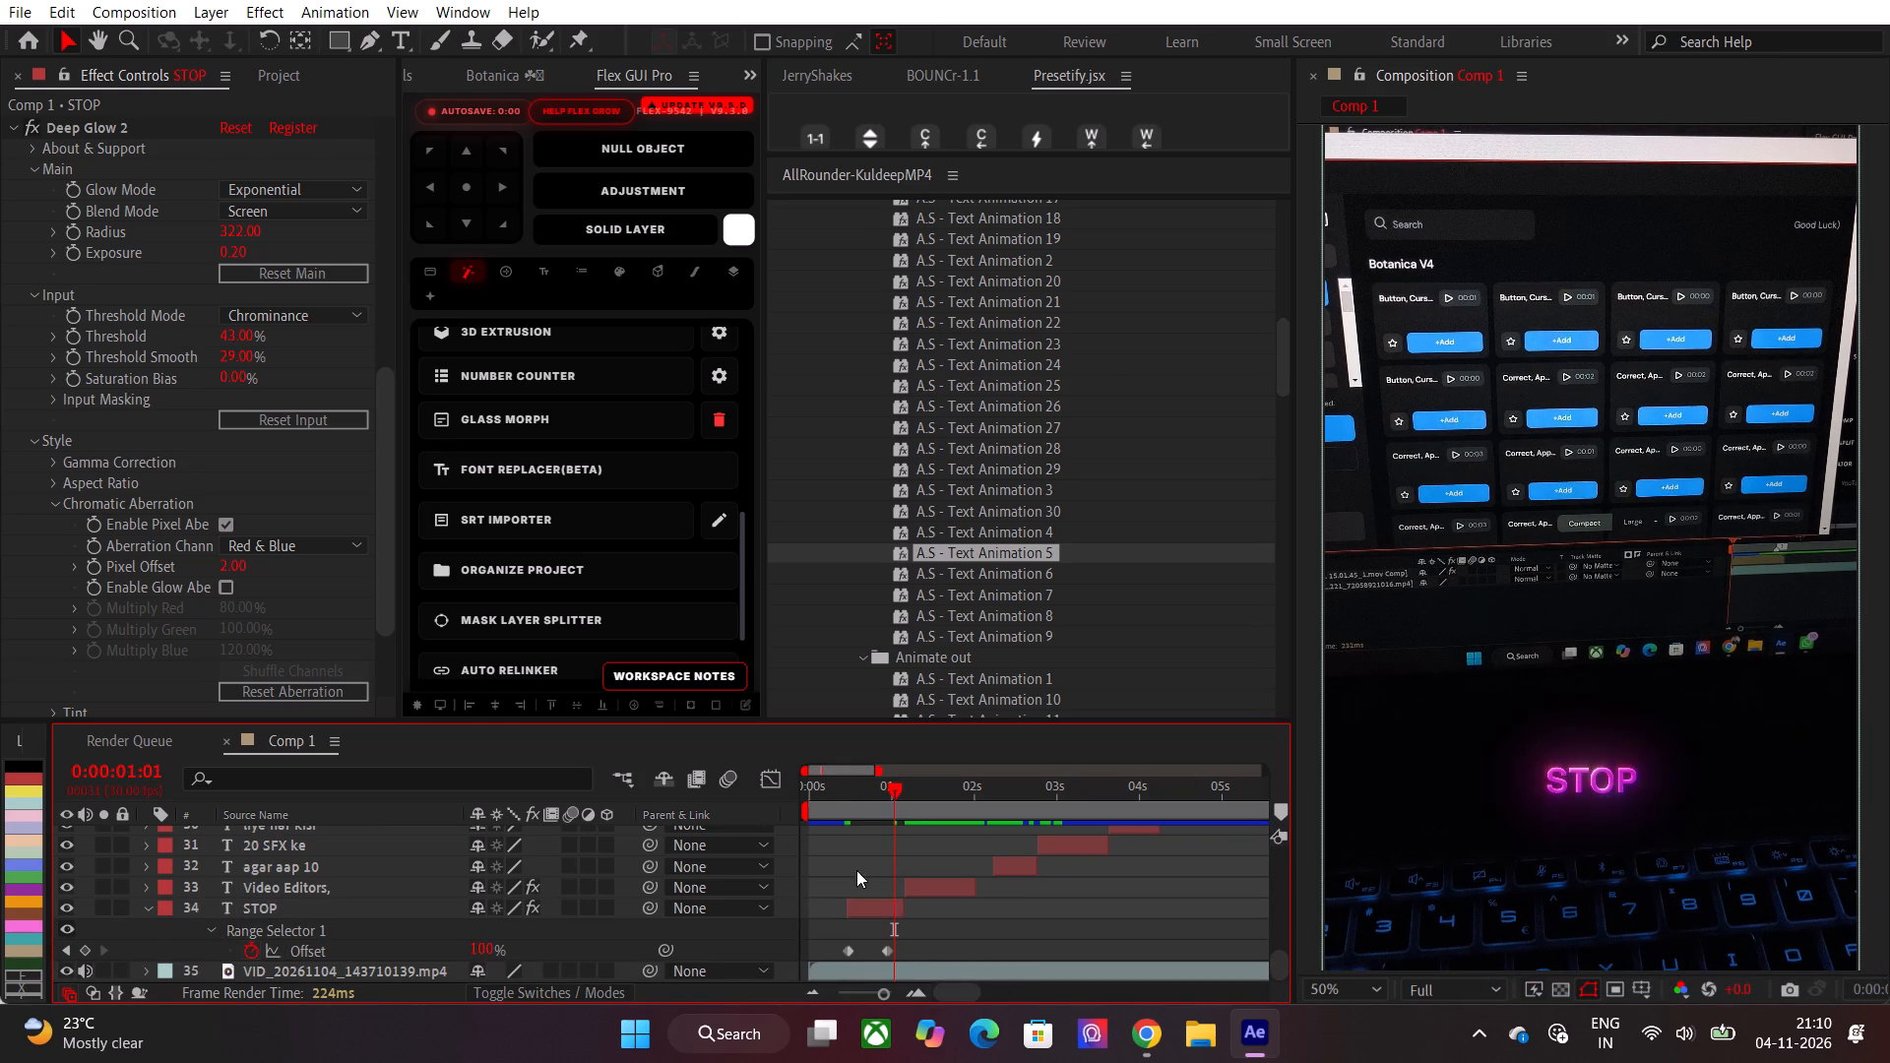
{"action": "left_click_drag", "start_coordinate": [872, 798], "coordinate": [877, 820]}
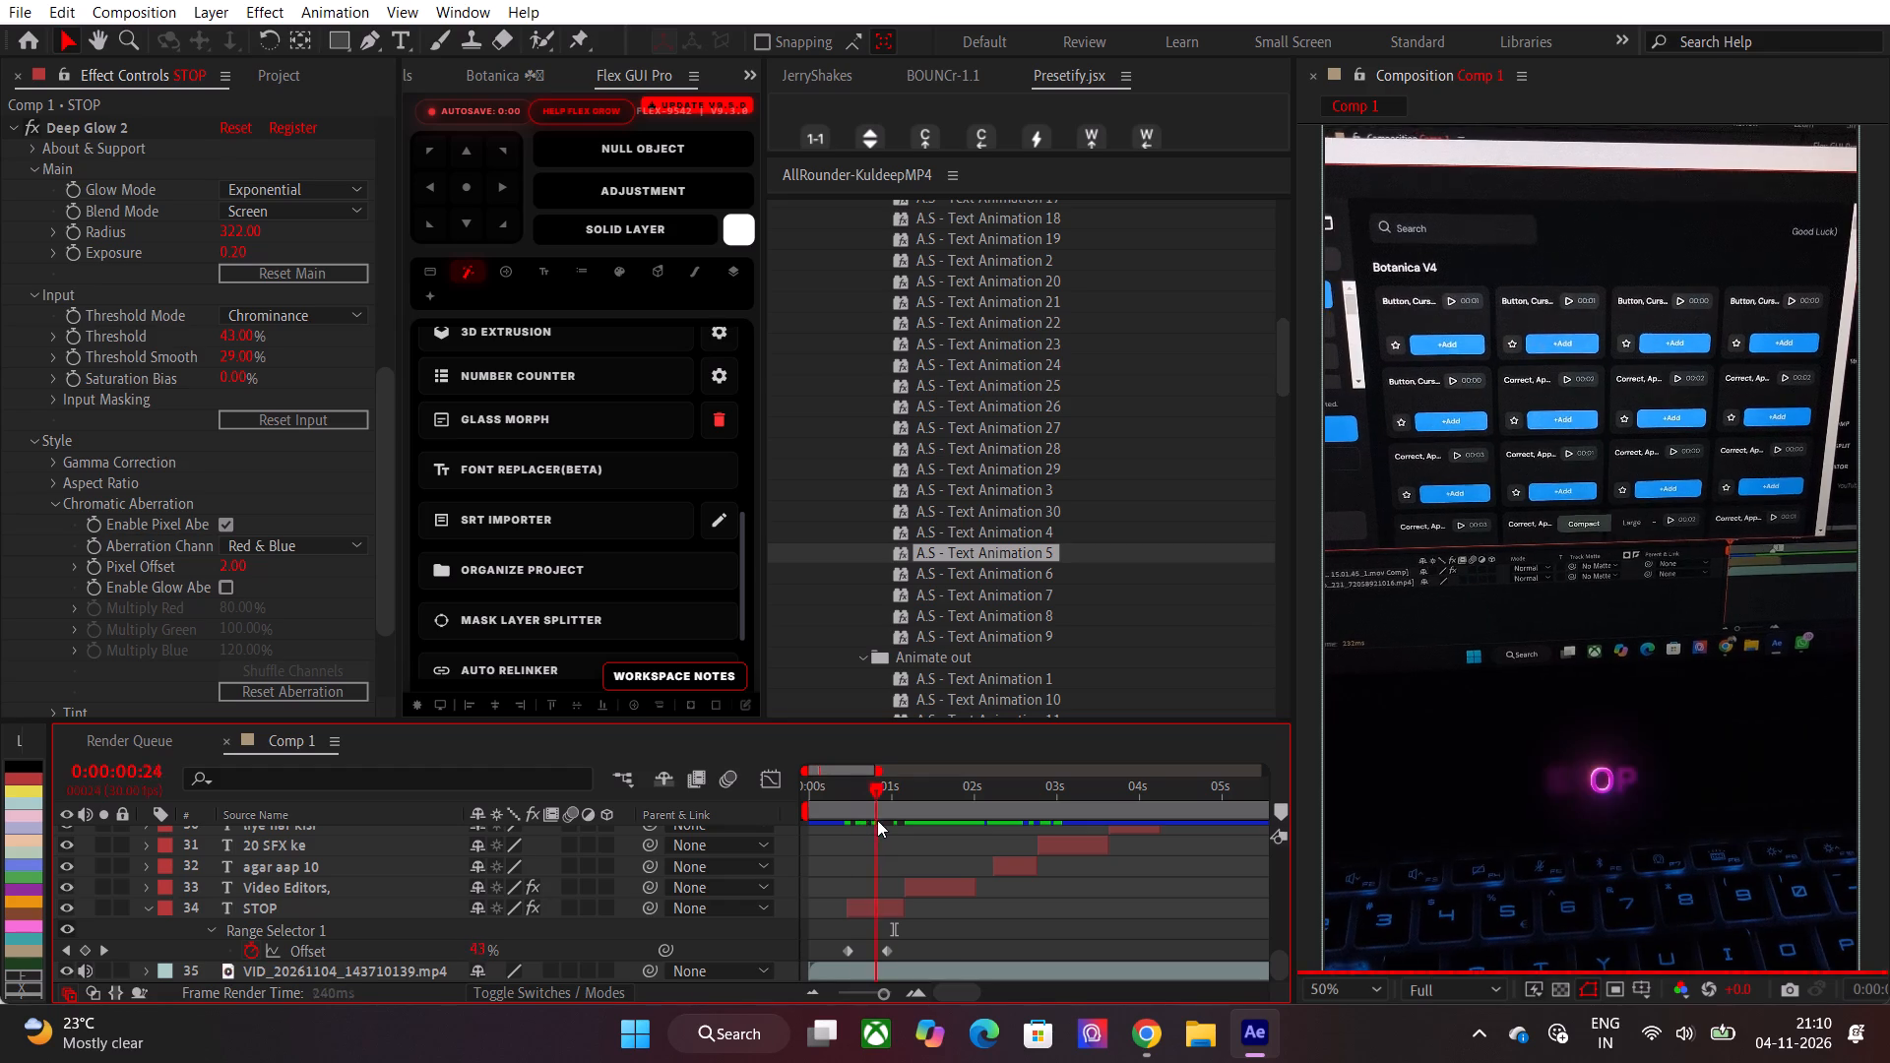
{"action": "left_click_drag", "start_coordinate": [877, 820], "coordinate": [859, 826]}
{"action": "key", "text": "space"}
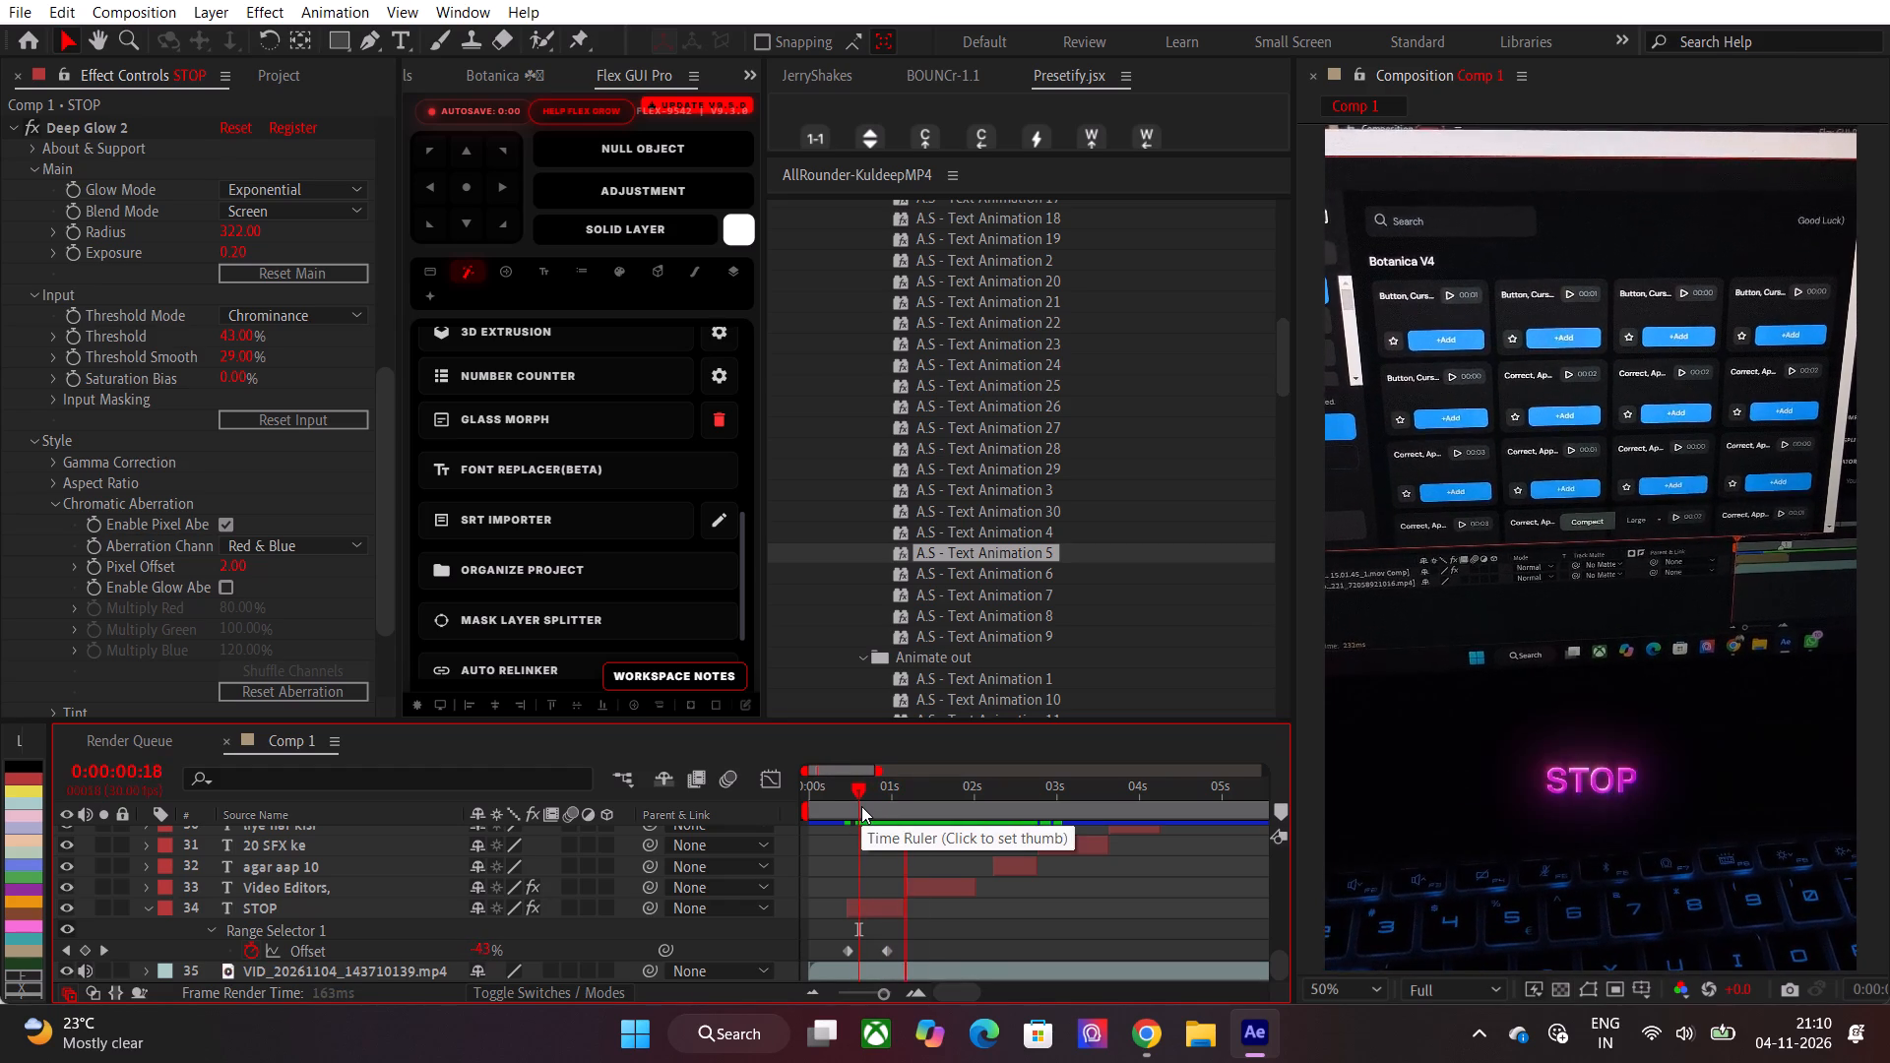
{"action": "left_click", "coordinate": [861, 806]}
Set the STOP layer's Scale to 131%.
{"action": "left_click", "coordinate": [870, 895]}
{"action": "left_click", "coordinate": [867, 906]}
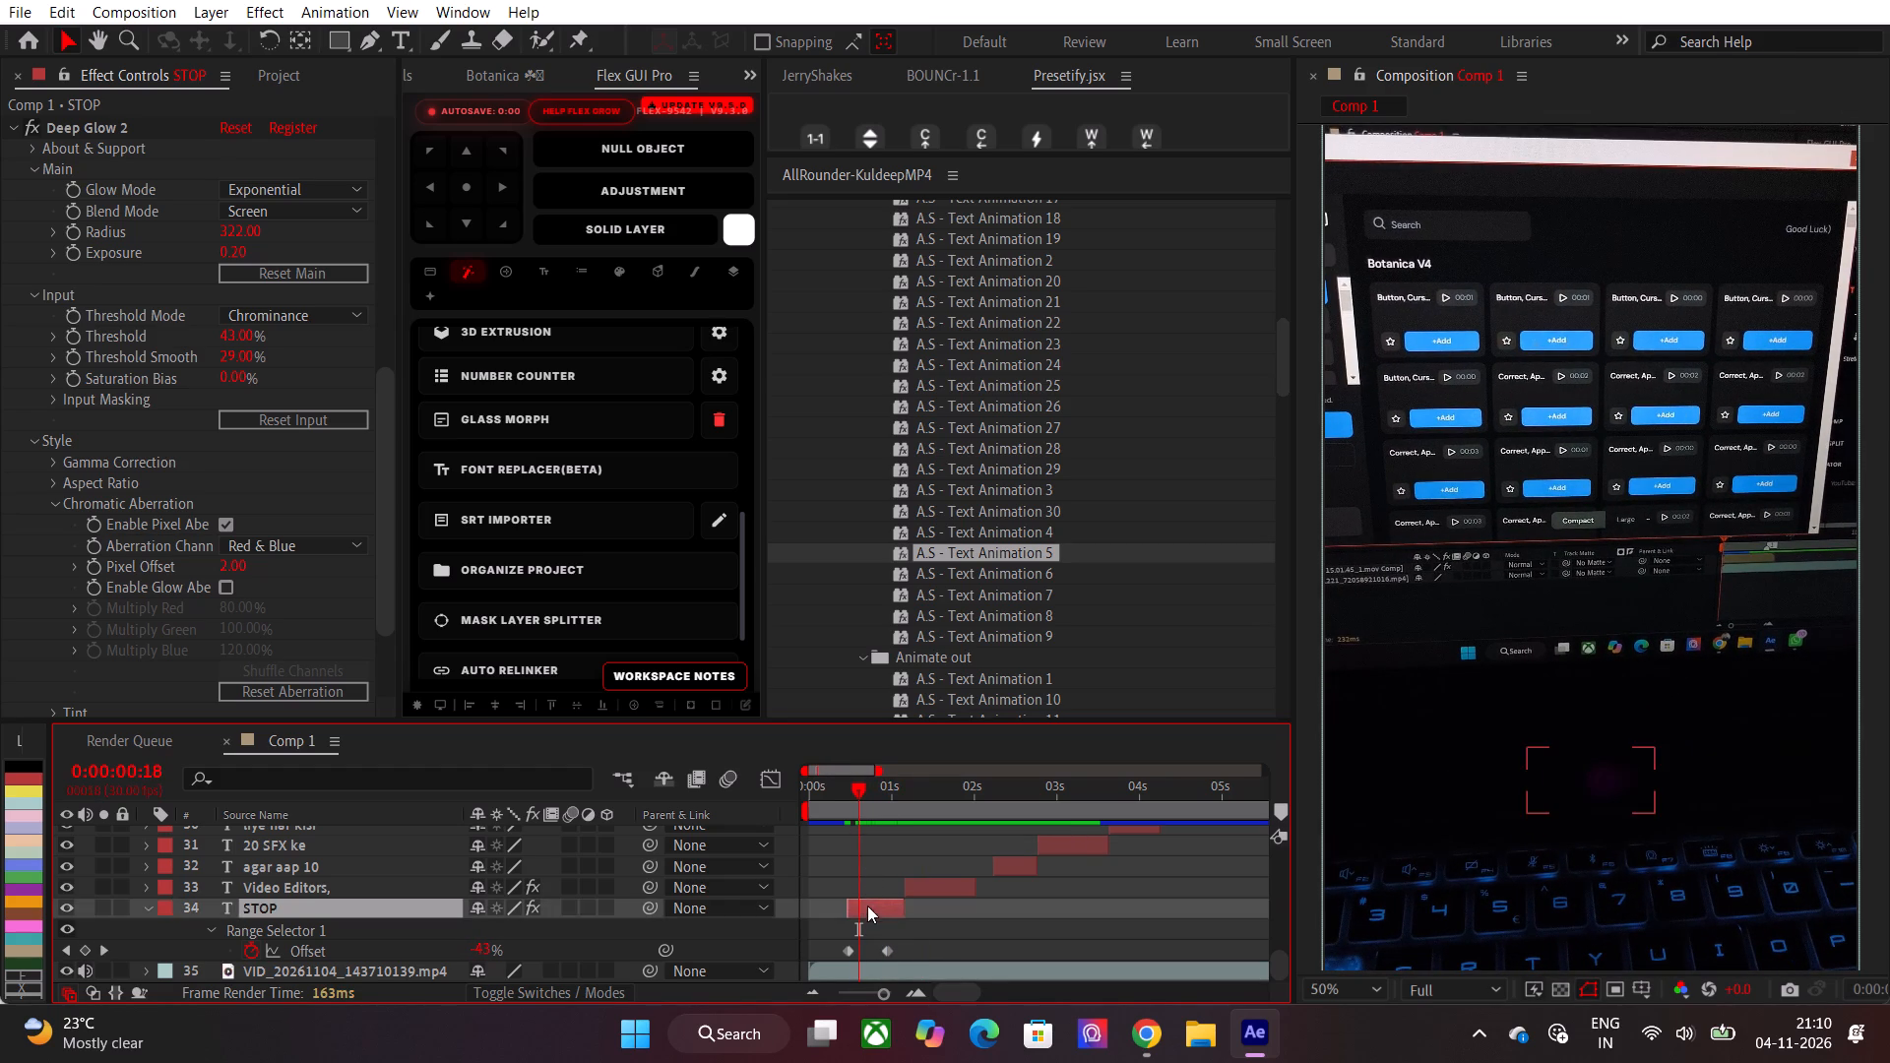
{"action": "key", "text": "s"}
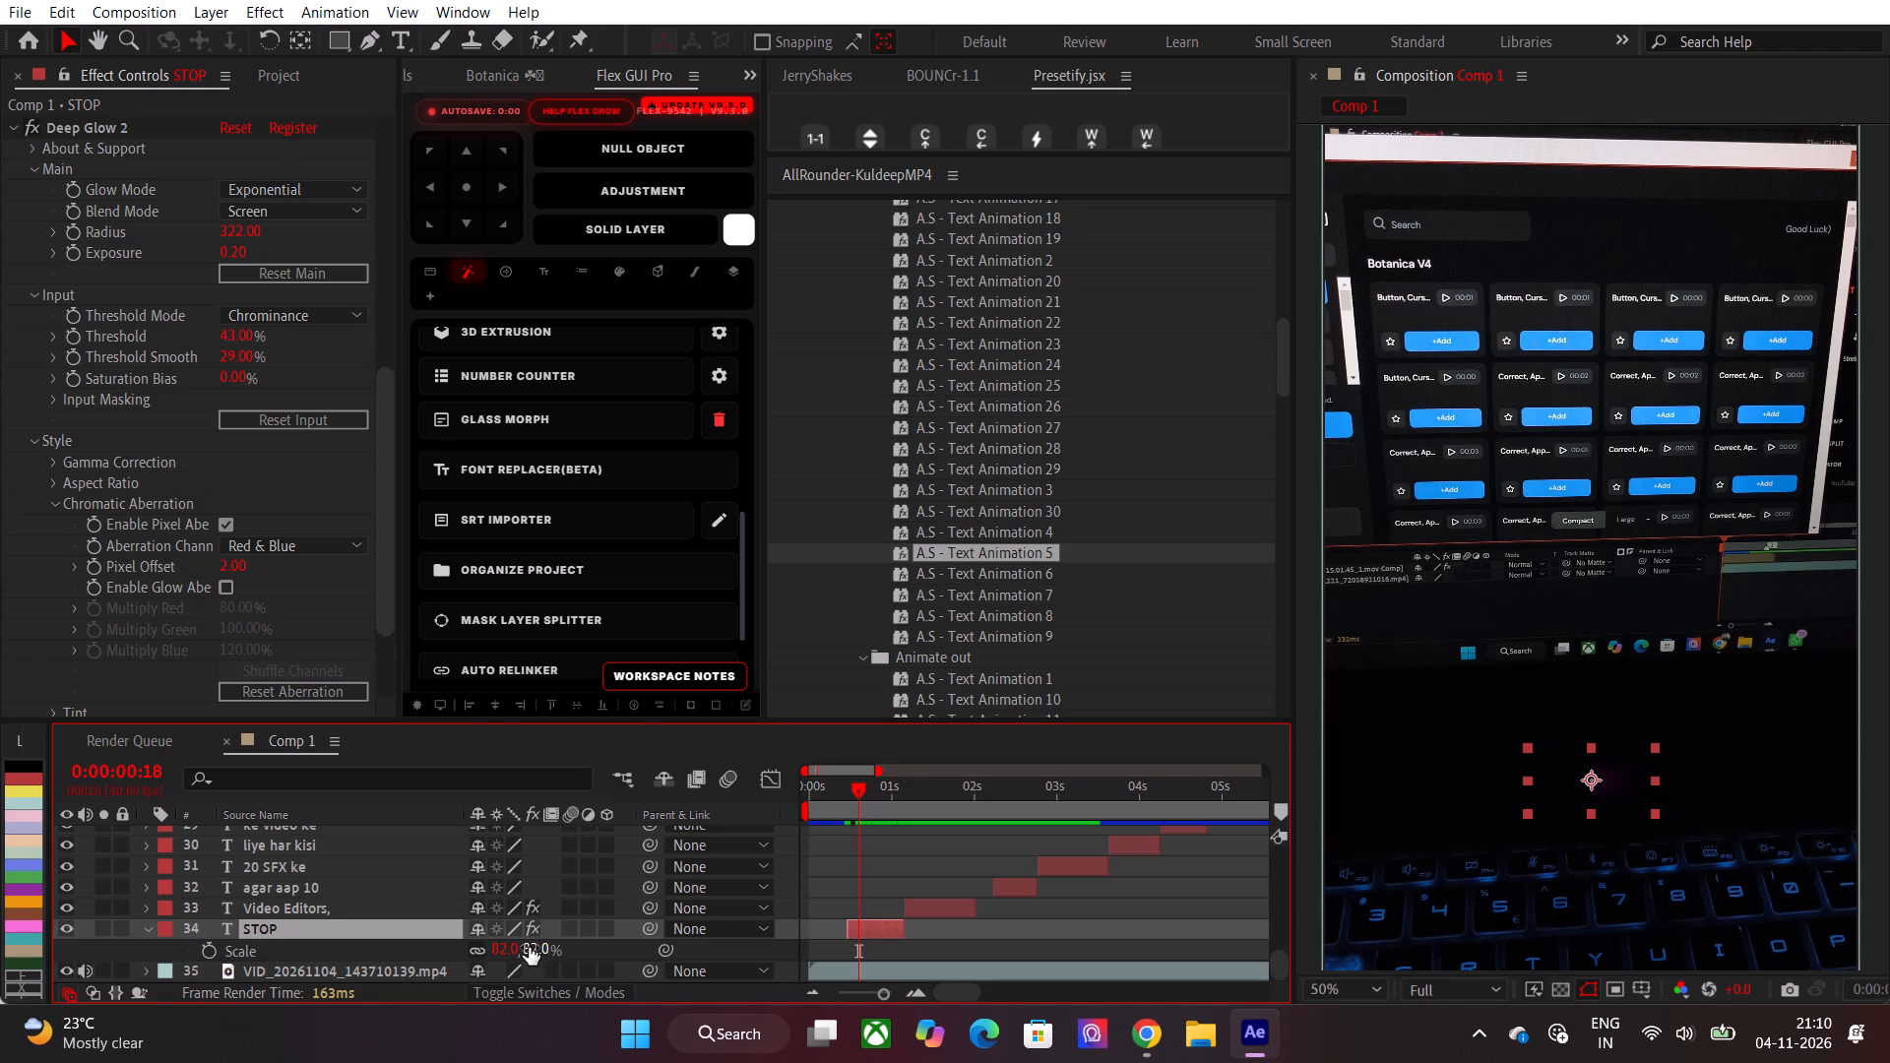
{"action": "left_click_drag", "start_coordinate": [529, 947], "coordinate": [590, 948]}
Apply the A.S - Text Animation 4 preset to the "agar aap 10" text layer at 0:00:02:07.
{"action": "left_click_drag", "start_coordinate": [895, 796], "coordinate": [964, 800]}
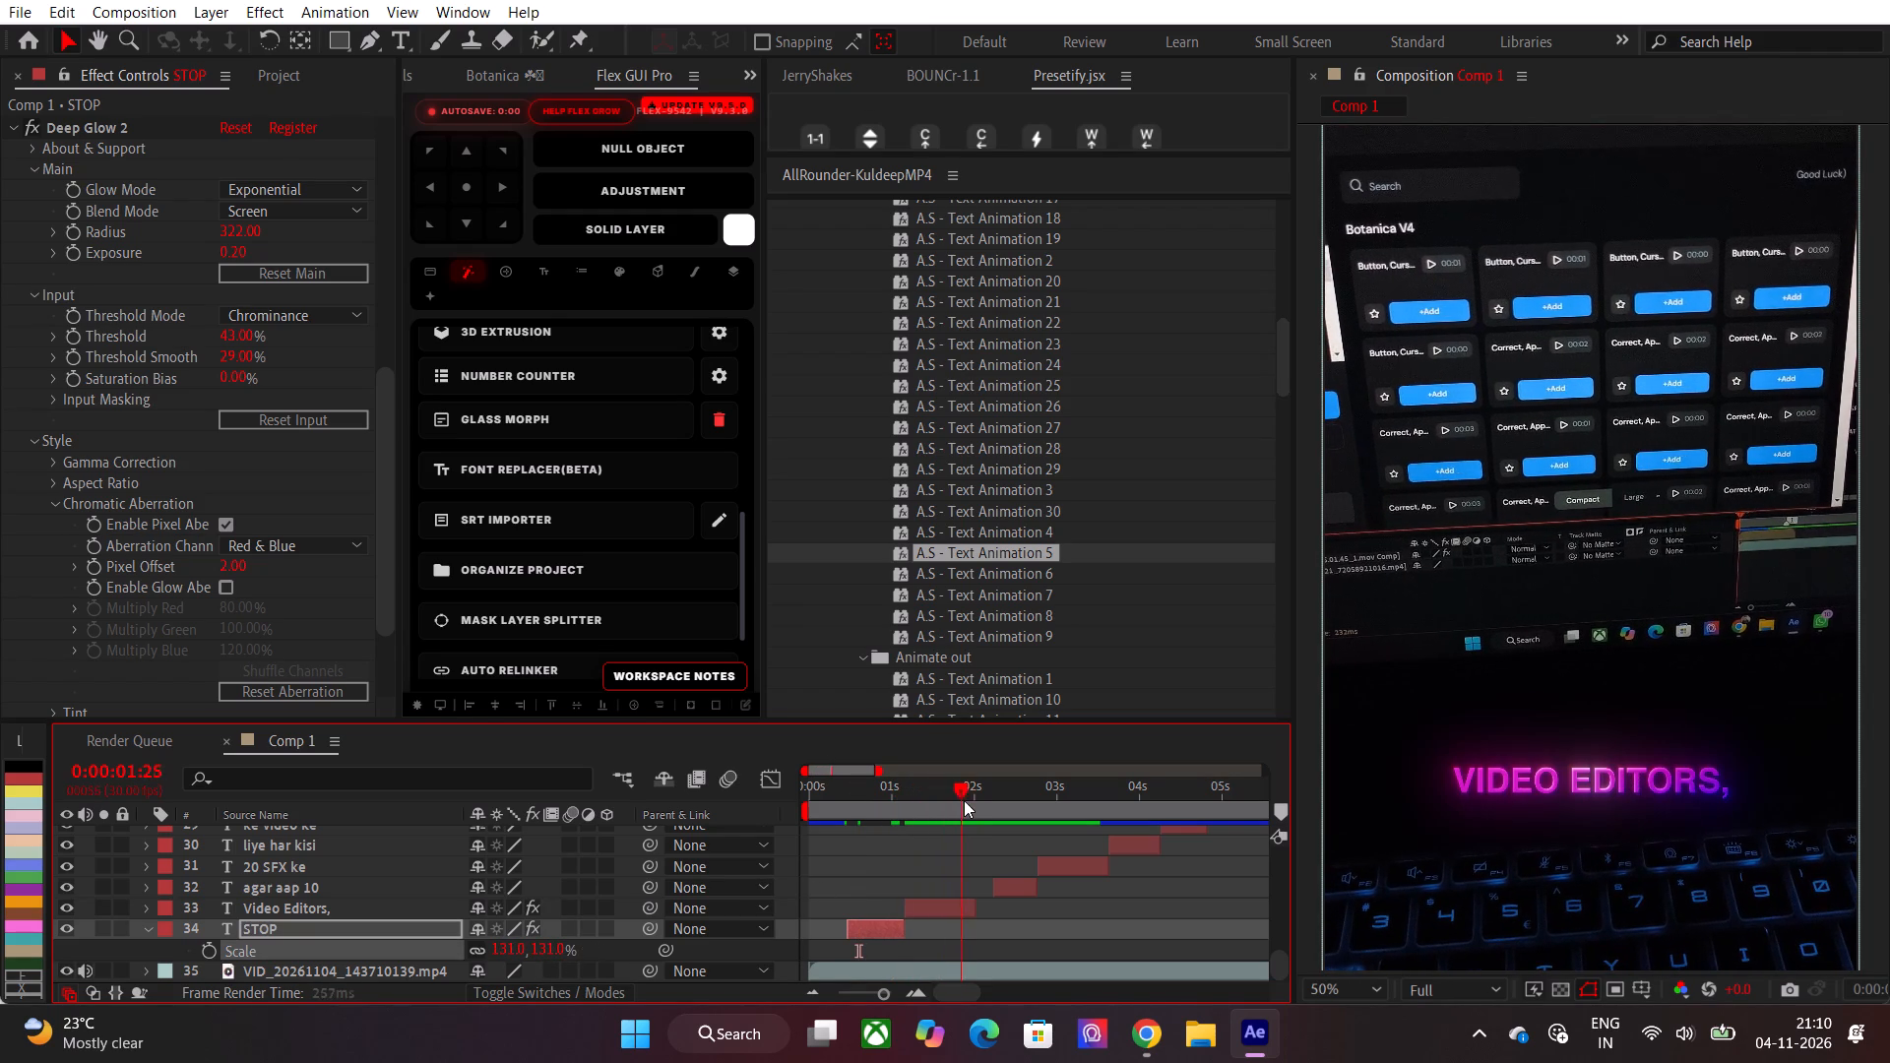
{"action": "left_click_drag", "start_coordinate": [964, 800], "coordinate": [1000, 803]}
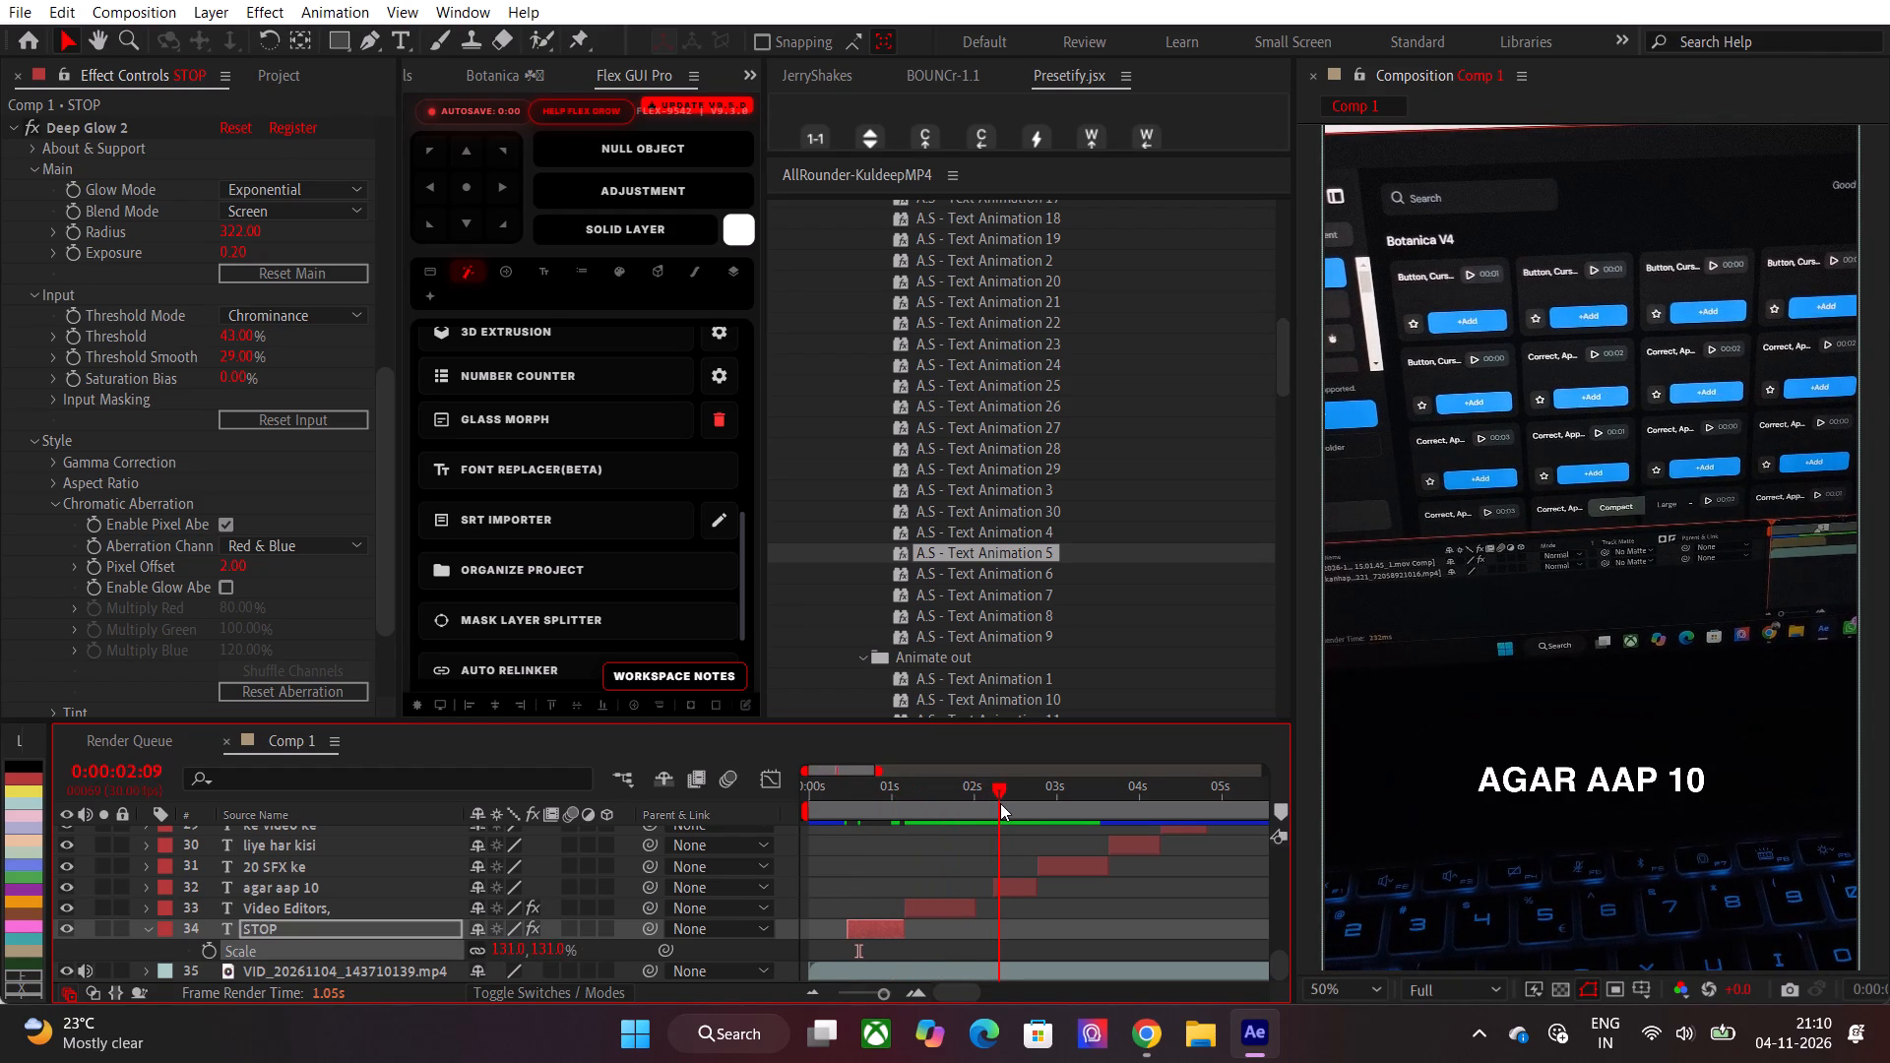
{"action": "left_click_drag", "start_coordinate": [1000, 803], "coordinate": [987, 817]}
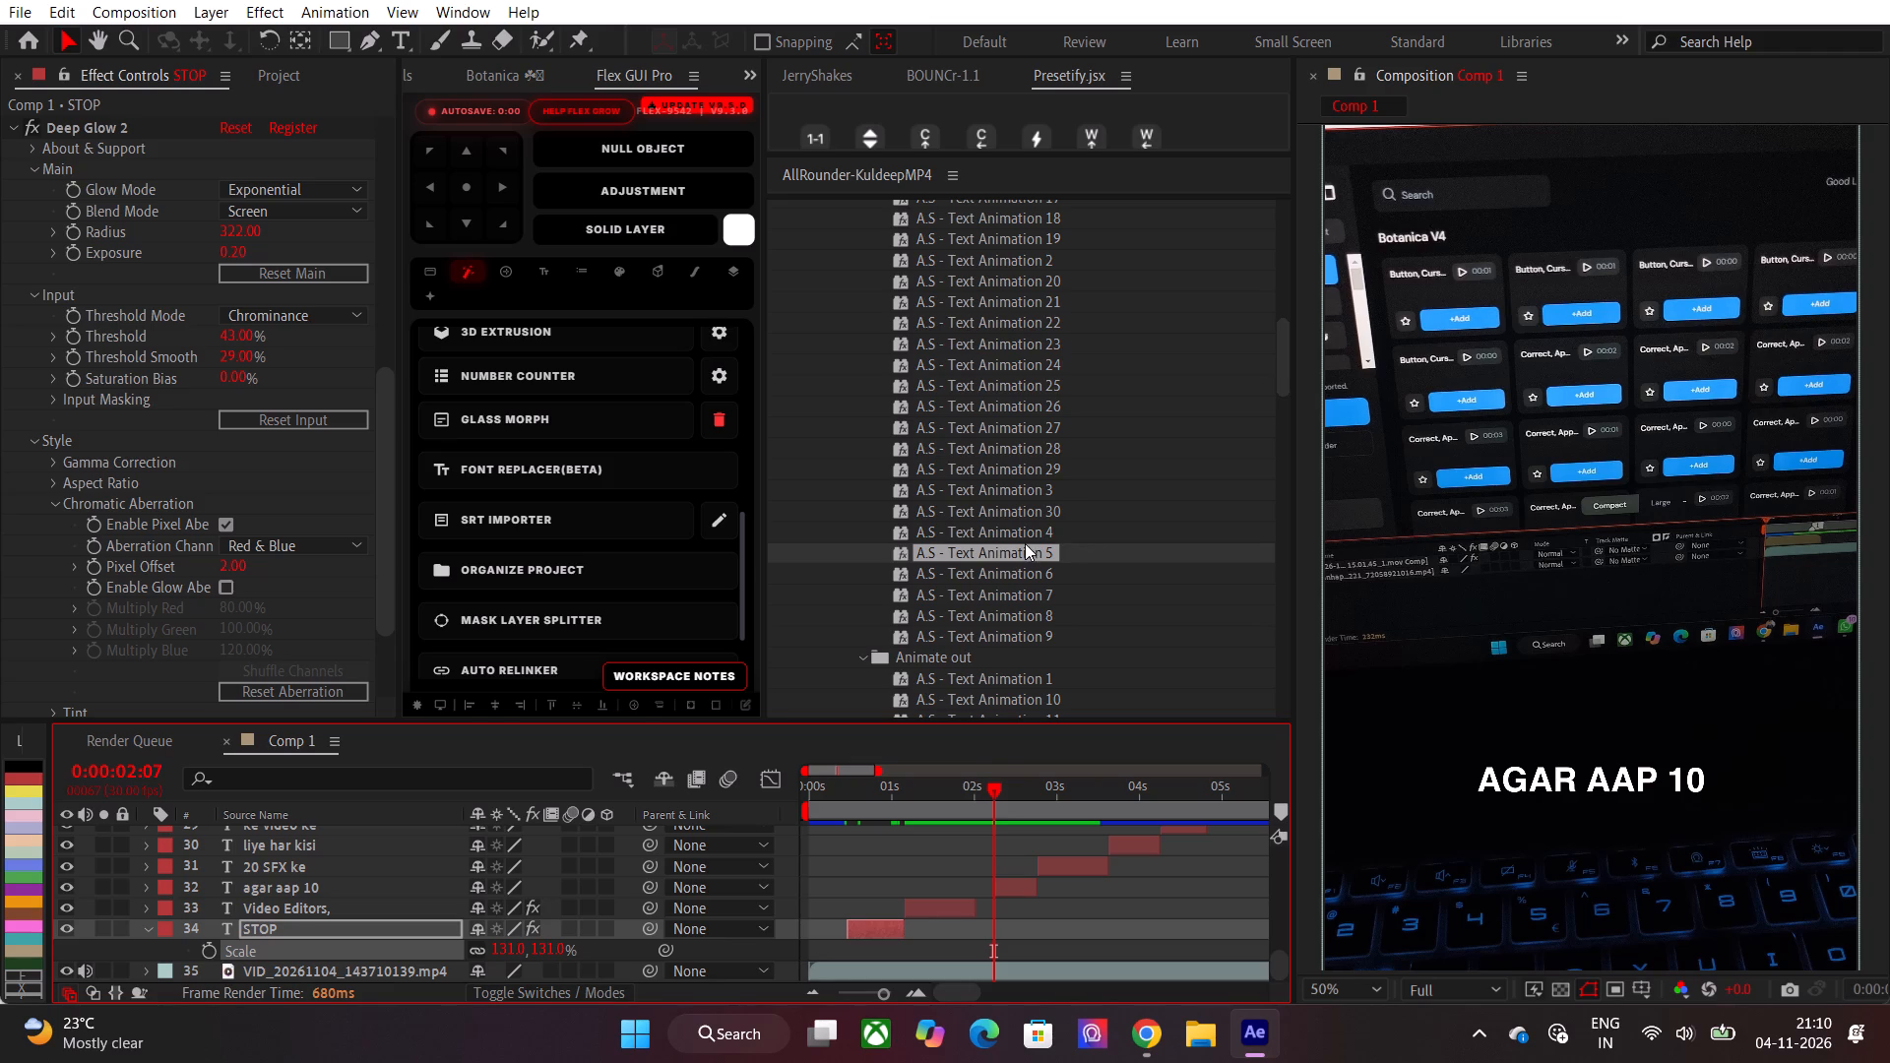
{"action": "left_click", "coordinate": [1037, 538]}
{"action": "left_click_drag", "start_coordinate": [1019, 535], "coordinate": [1007, 879]}
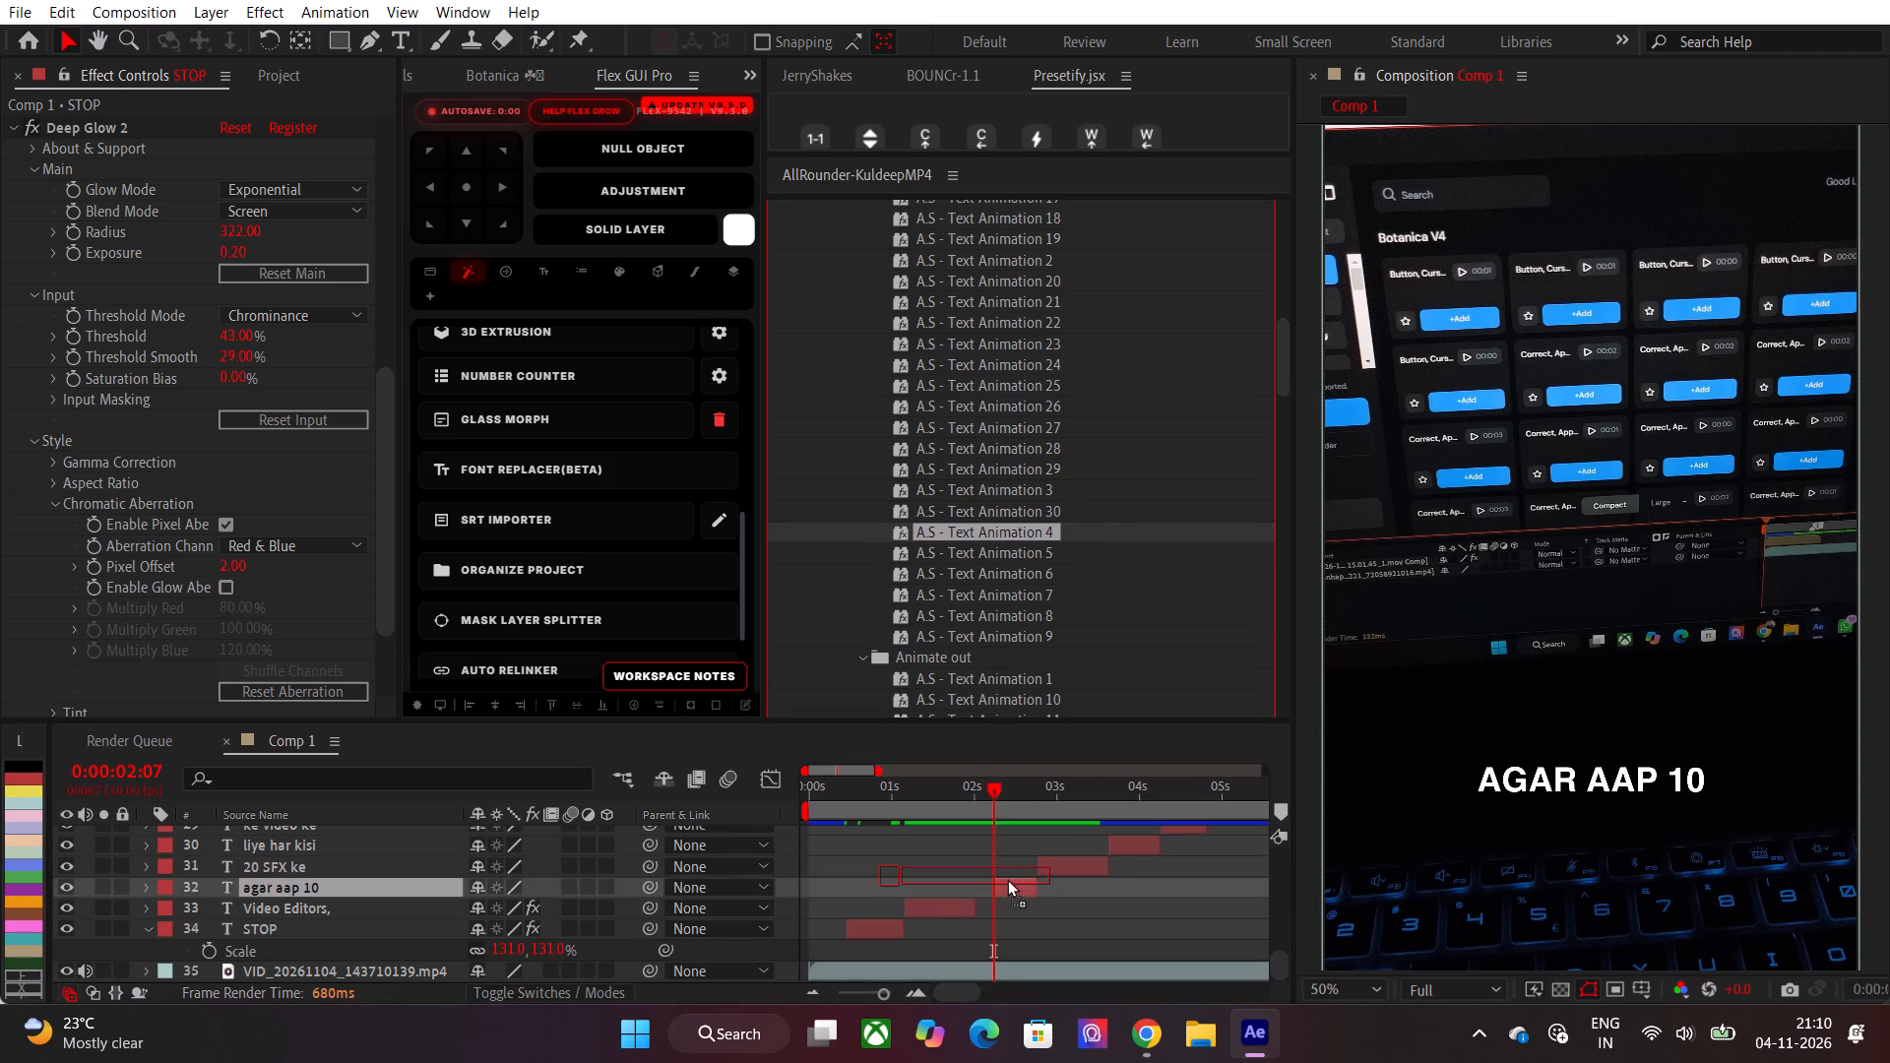
{"action": "left_click_drag", "start_coordinate": [1007, 879], "coordinate": [1007, 880]}
Reveal the "agar aap 10" layer's keyframes and move its last Offset keyframe earlier, to about 2.6 seconds.
{"action": "key", "text": "u"}
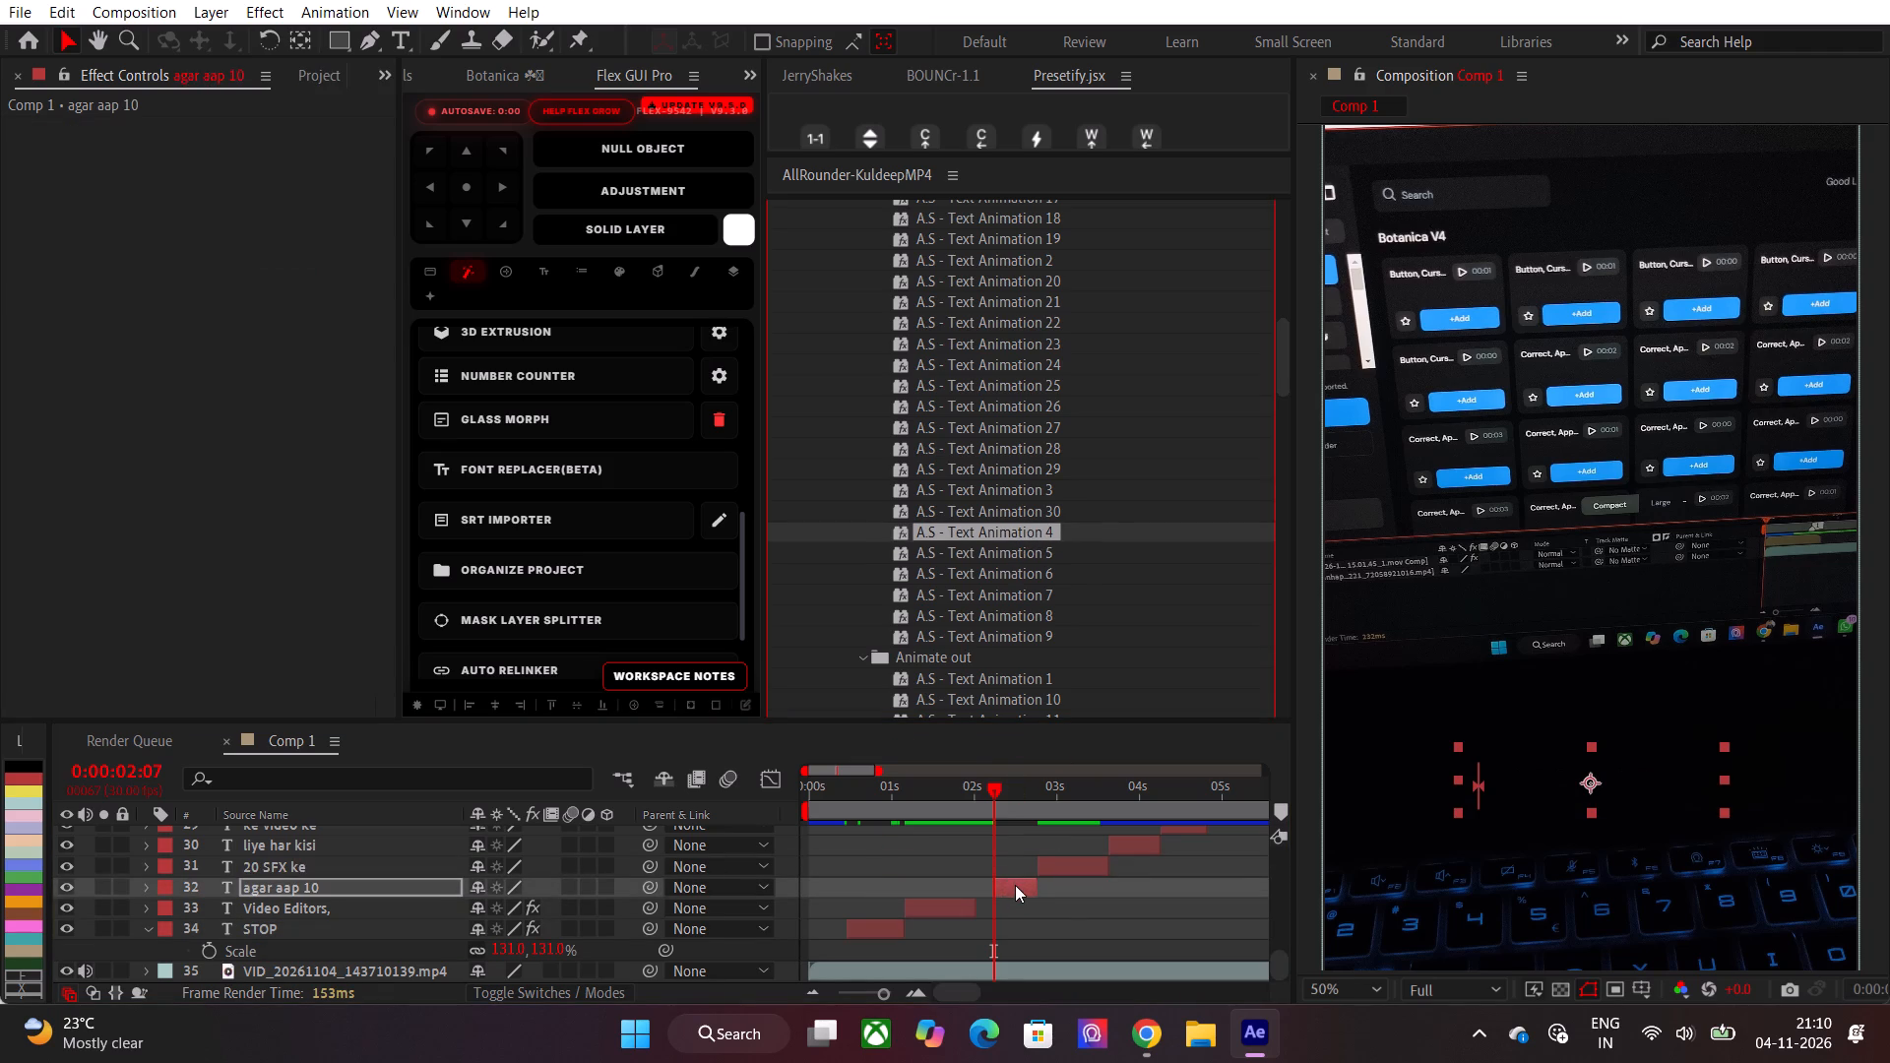
{"action": "key", "text": "u"}
{"action": "left_click", "coordinate": [1010, 924]}
{"action": "left_click", "coordinate": [1008, 891]}
{"action": "key", "text": "u"}
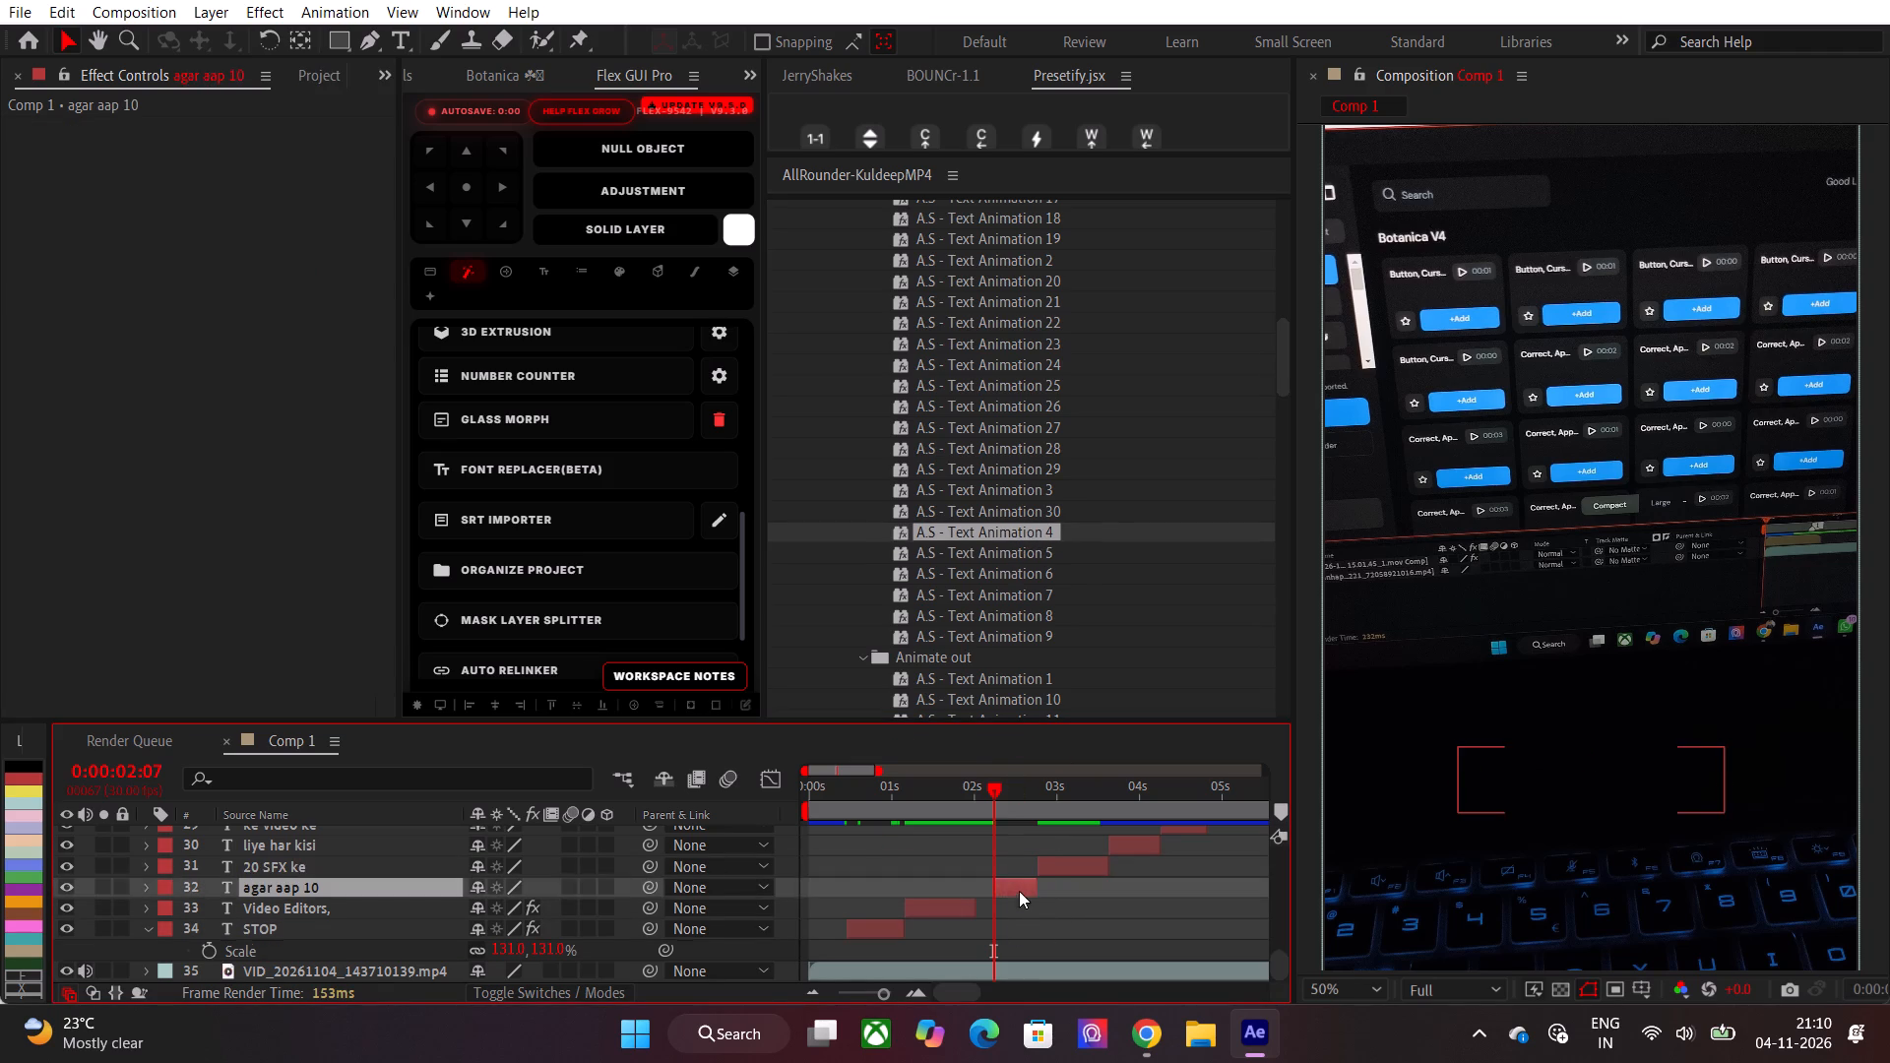
{"action": "left_click", "coordinate": [1086, 928]}
{"action": "left_click_drag", "start_coordinate": [1092, 919], "coordinate": [976, 946]}
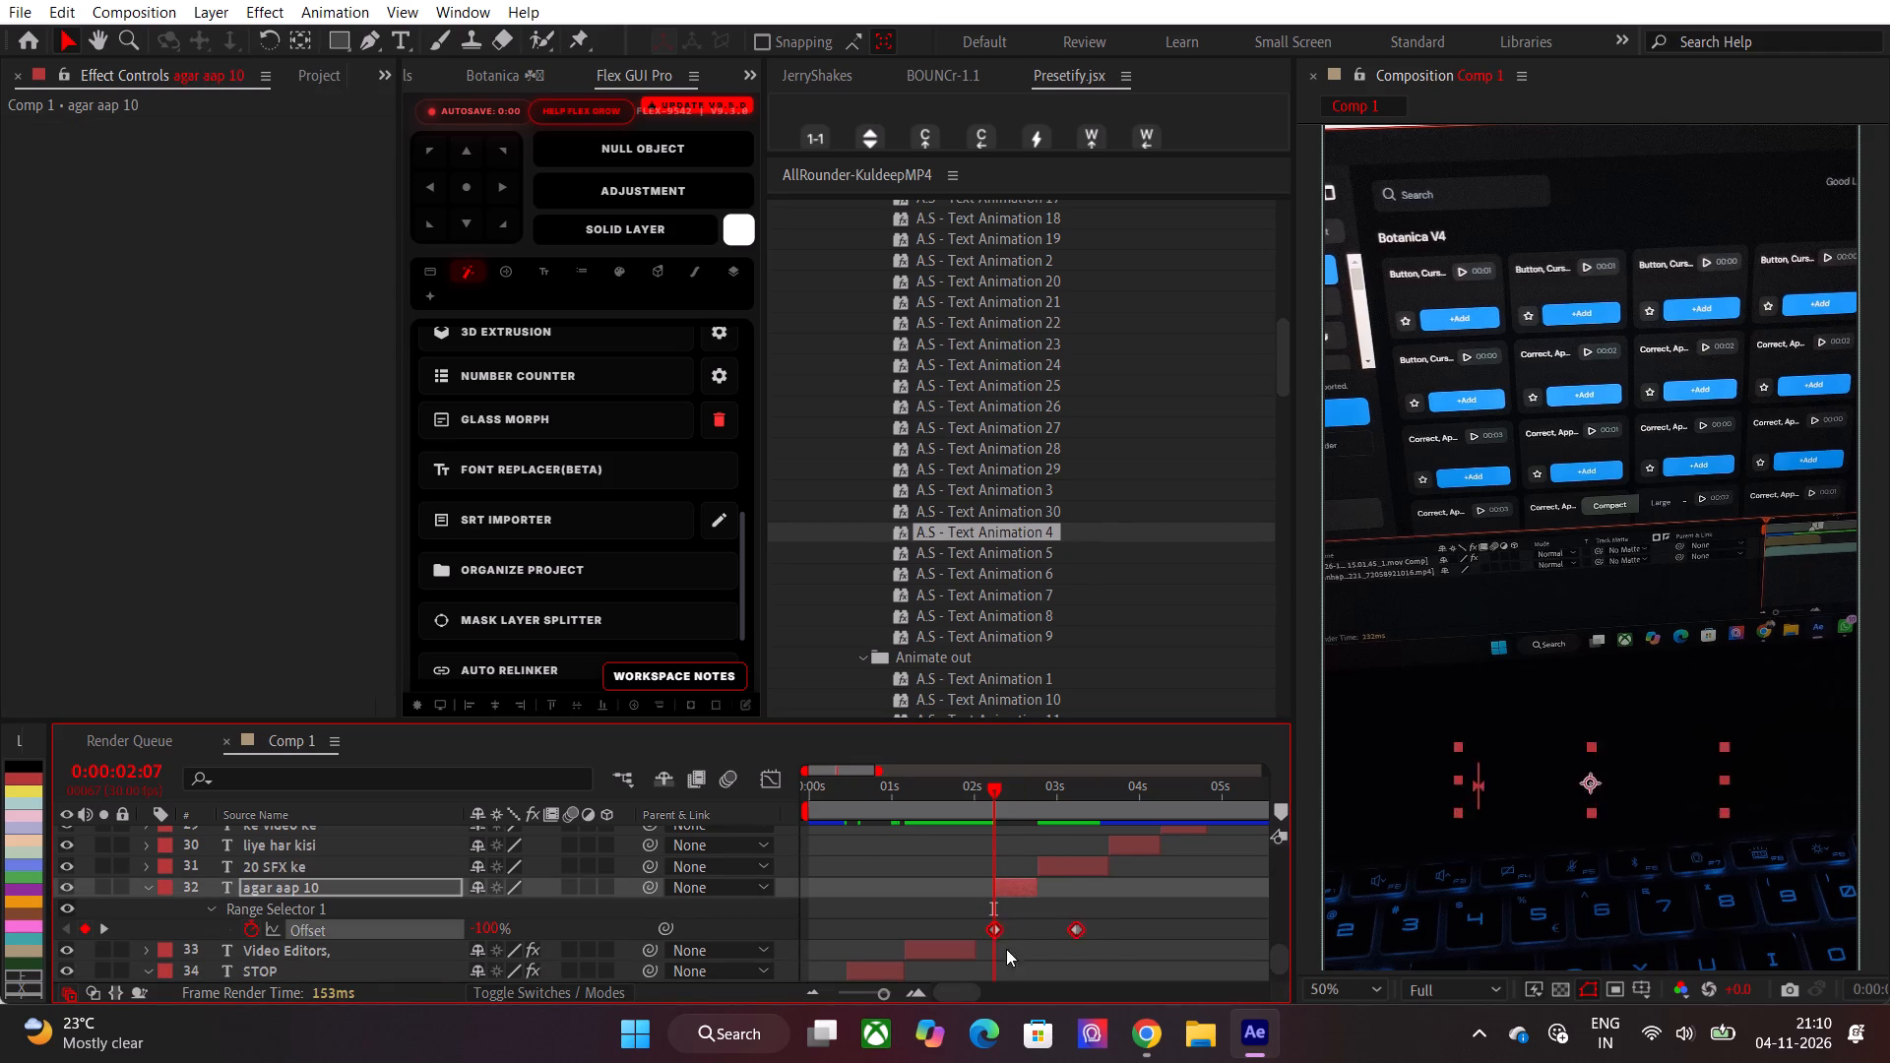
{"action": "left_click_drag", "start_coordinate": [1078, 928], "coordinate": [1023, 927], "text": "alt"}
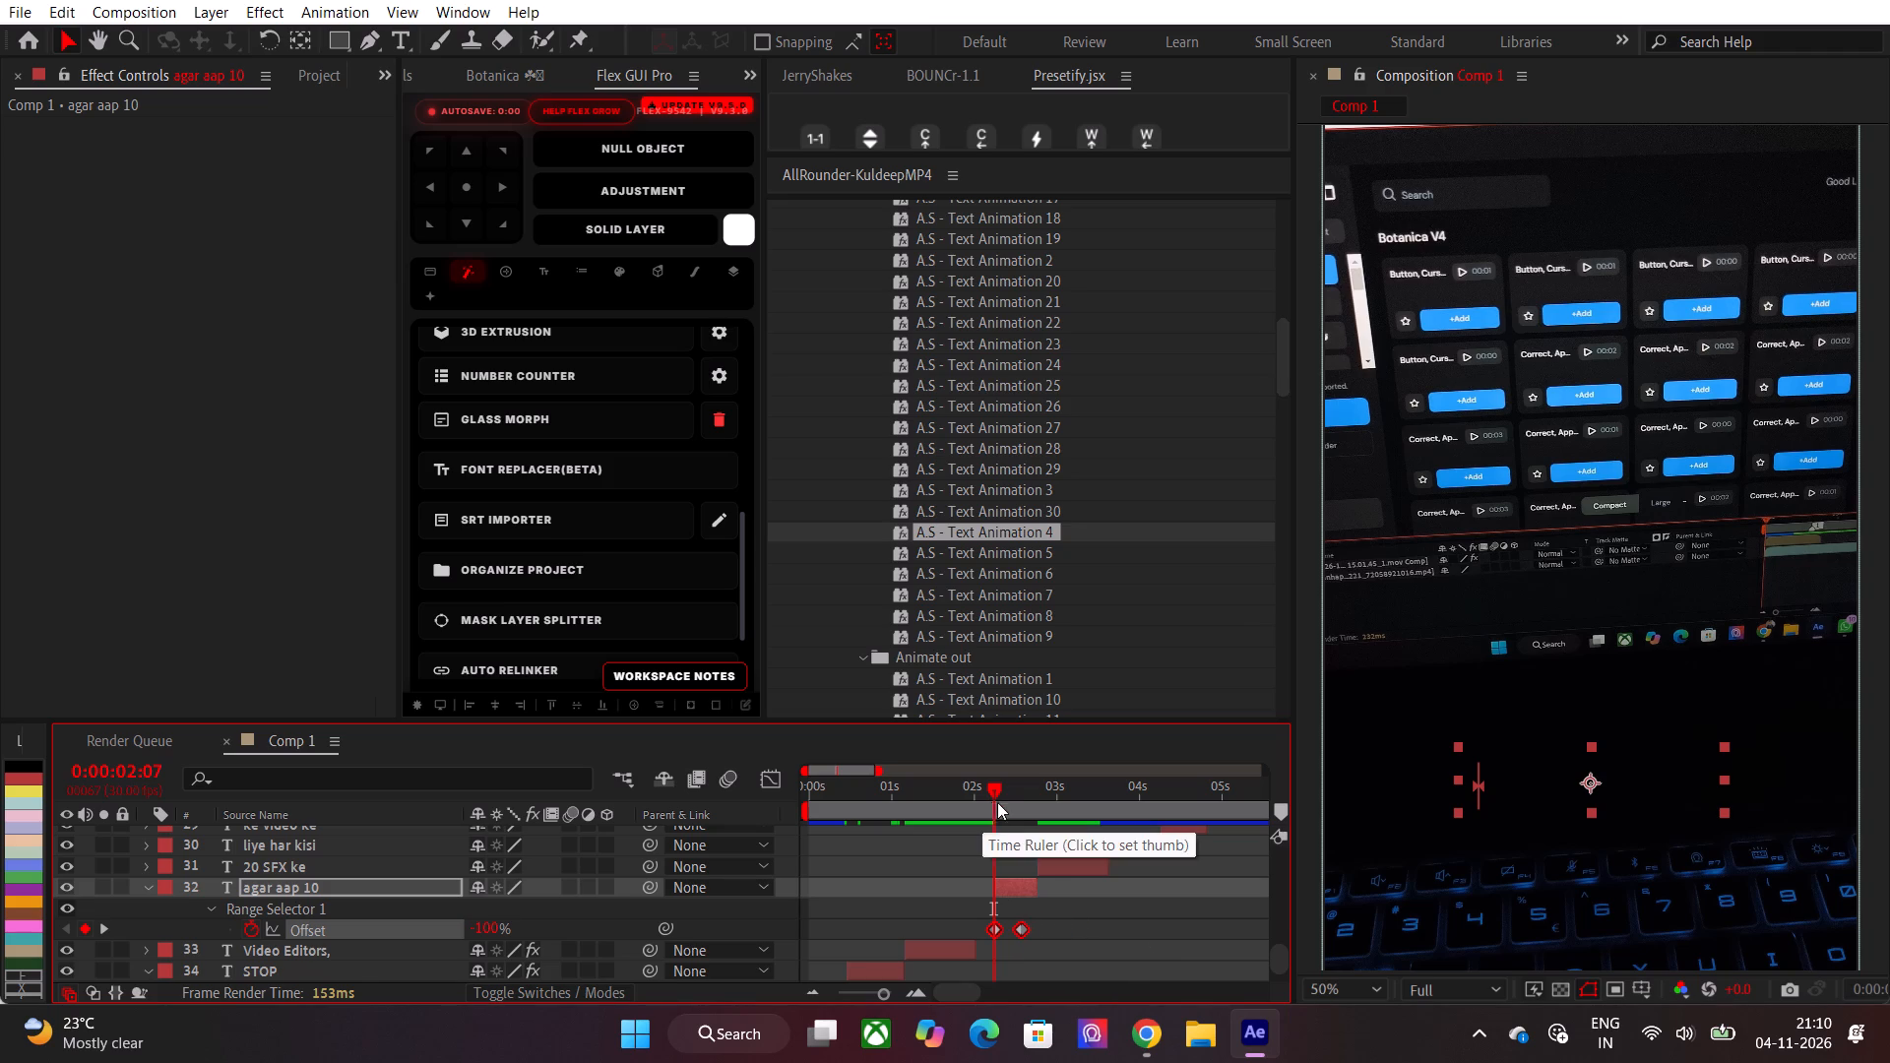
Apply the A.S - Text Animation 4 preset to the "20 SFX ke" text layer at 0:00:02:23.
{"action": "left_click_drag", "start_coordinate": [1002, 800], "coordinate": [1032, 799]}
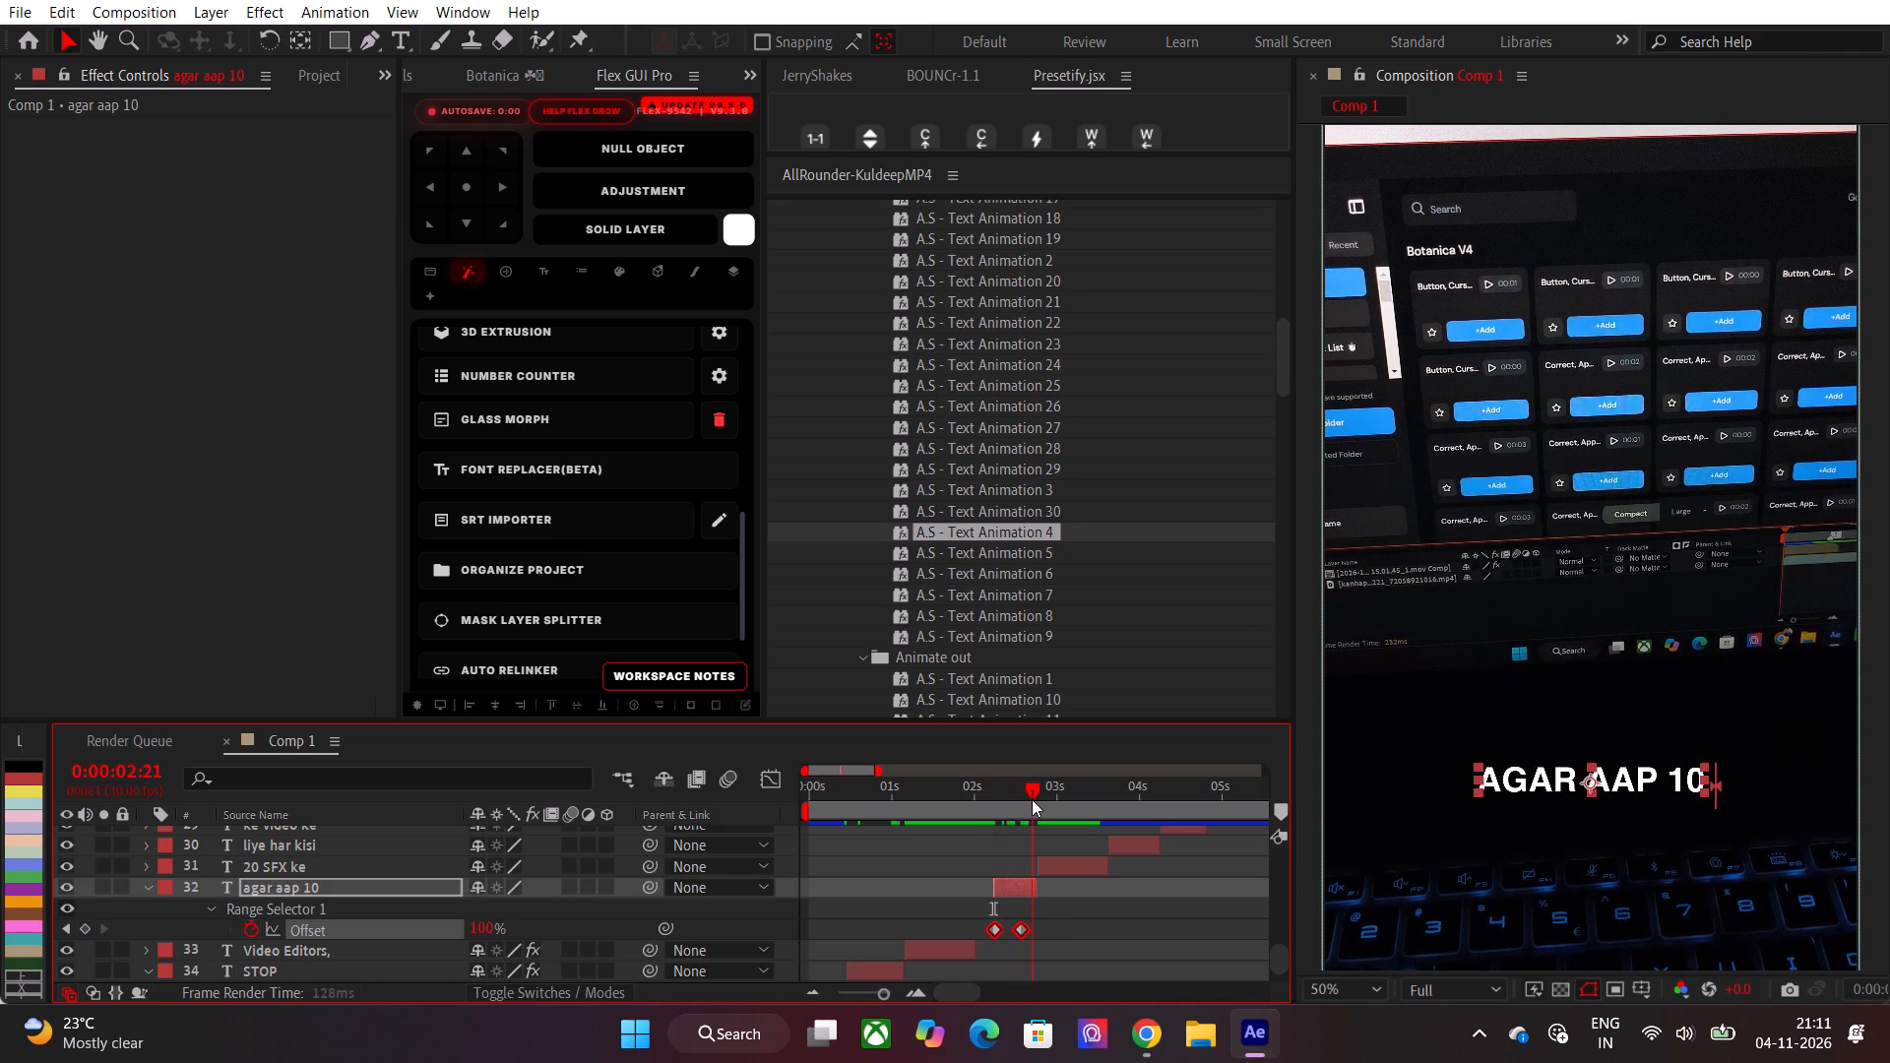
{"action": "left_click_drag", "start_coordinate": [1032, 799], "coordinate": [1046, 799]}
{"action": "left_click", "coordinate": [1061, 860]}
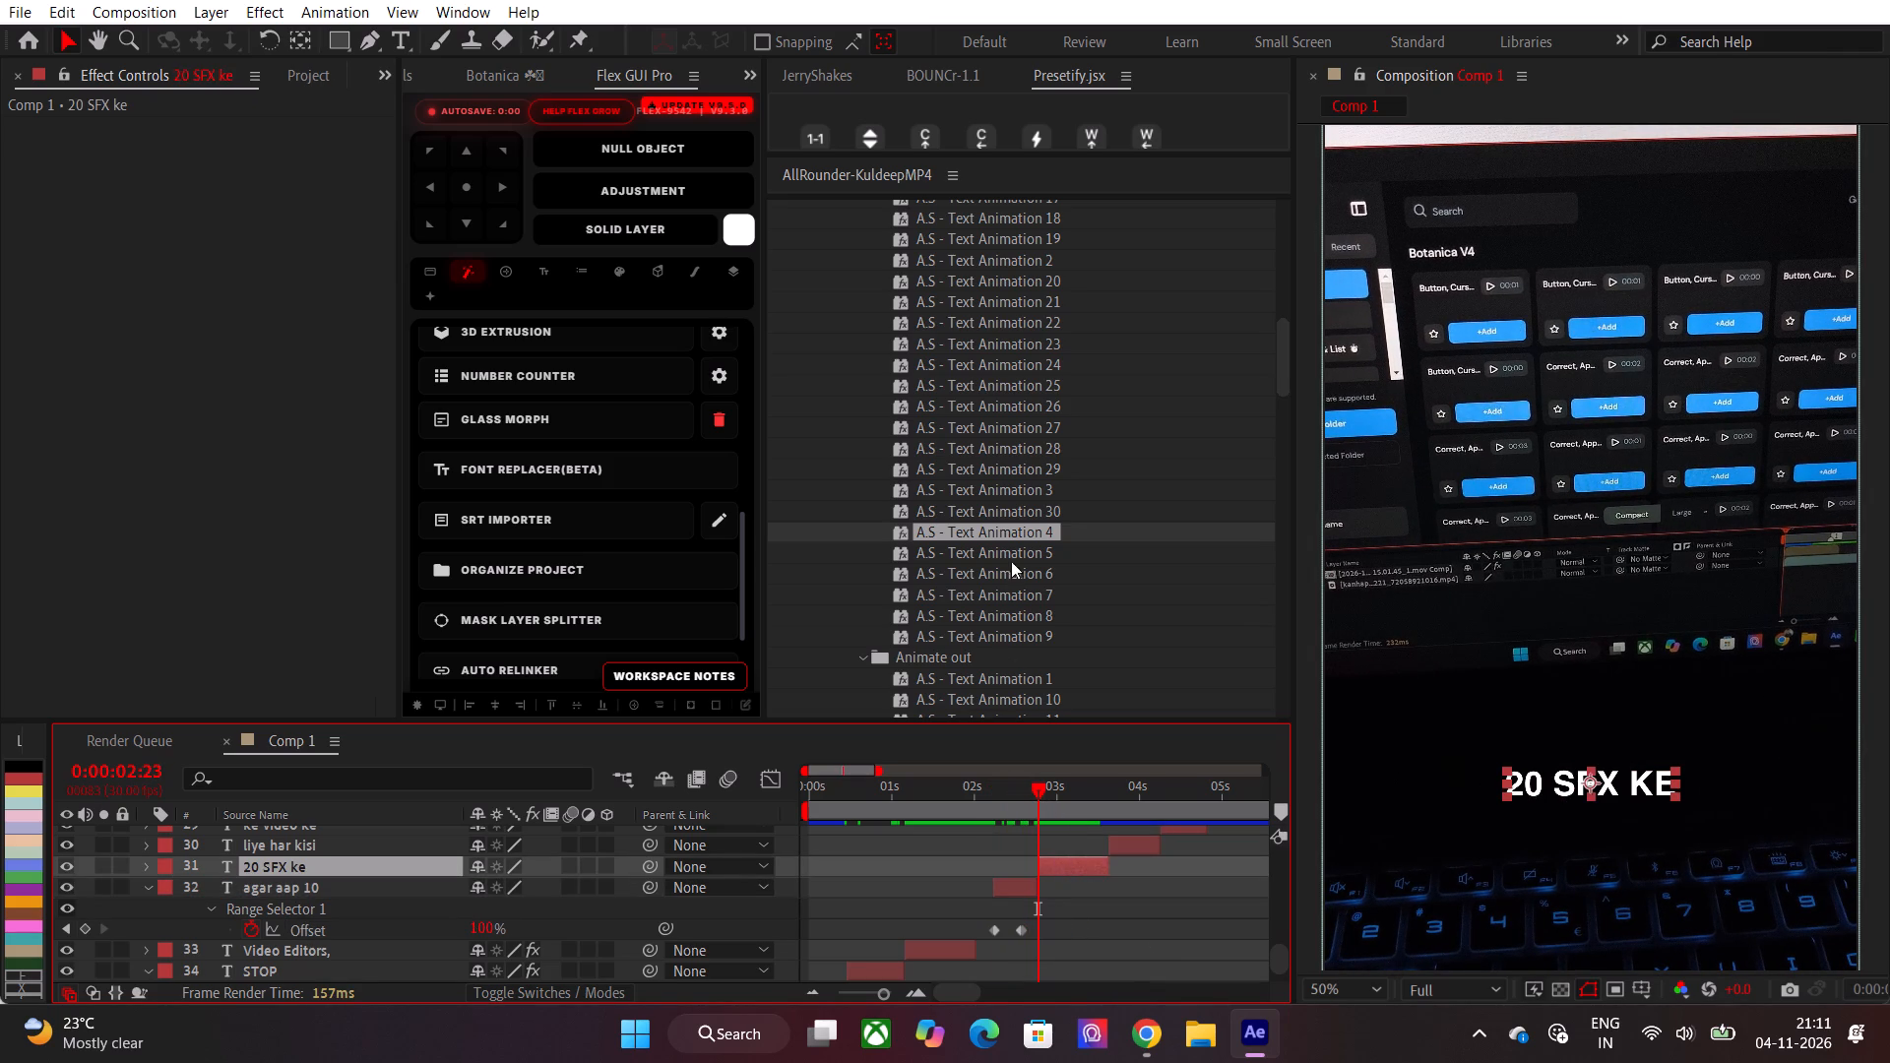
{"action": "left_click_drag", "start_coordinate": [1015, 534], "coordinate": [1062, 875]}
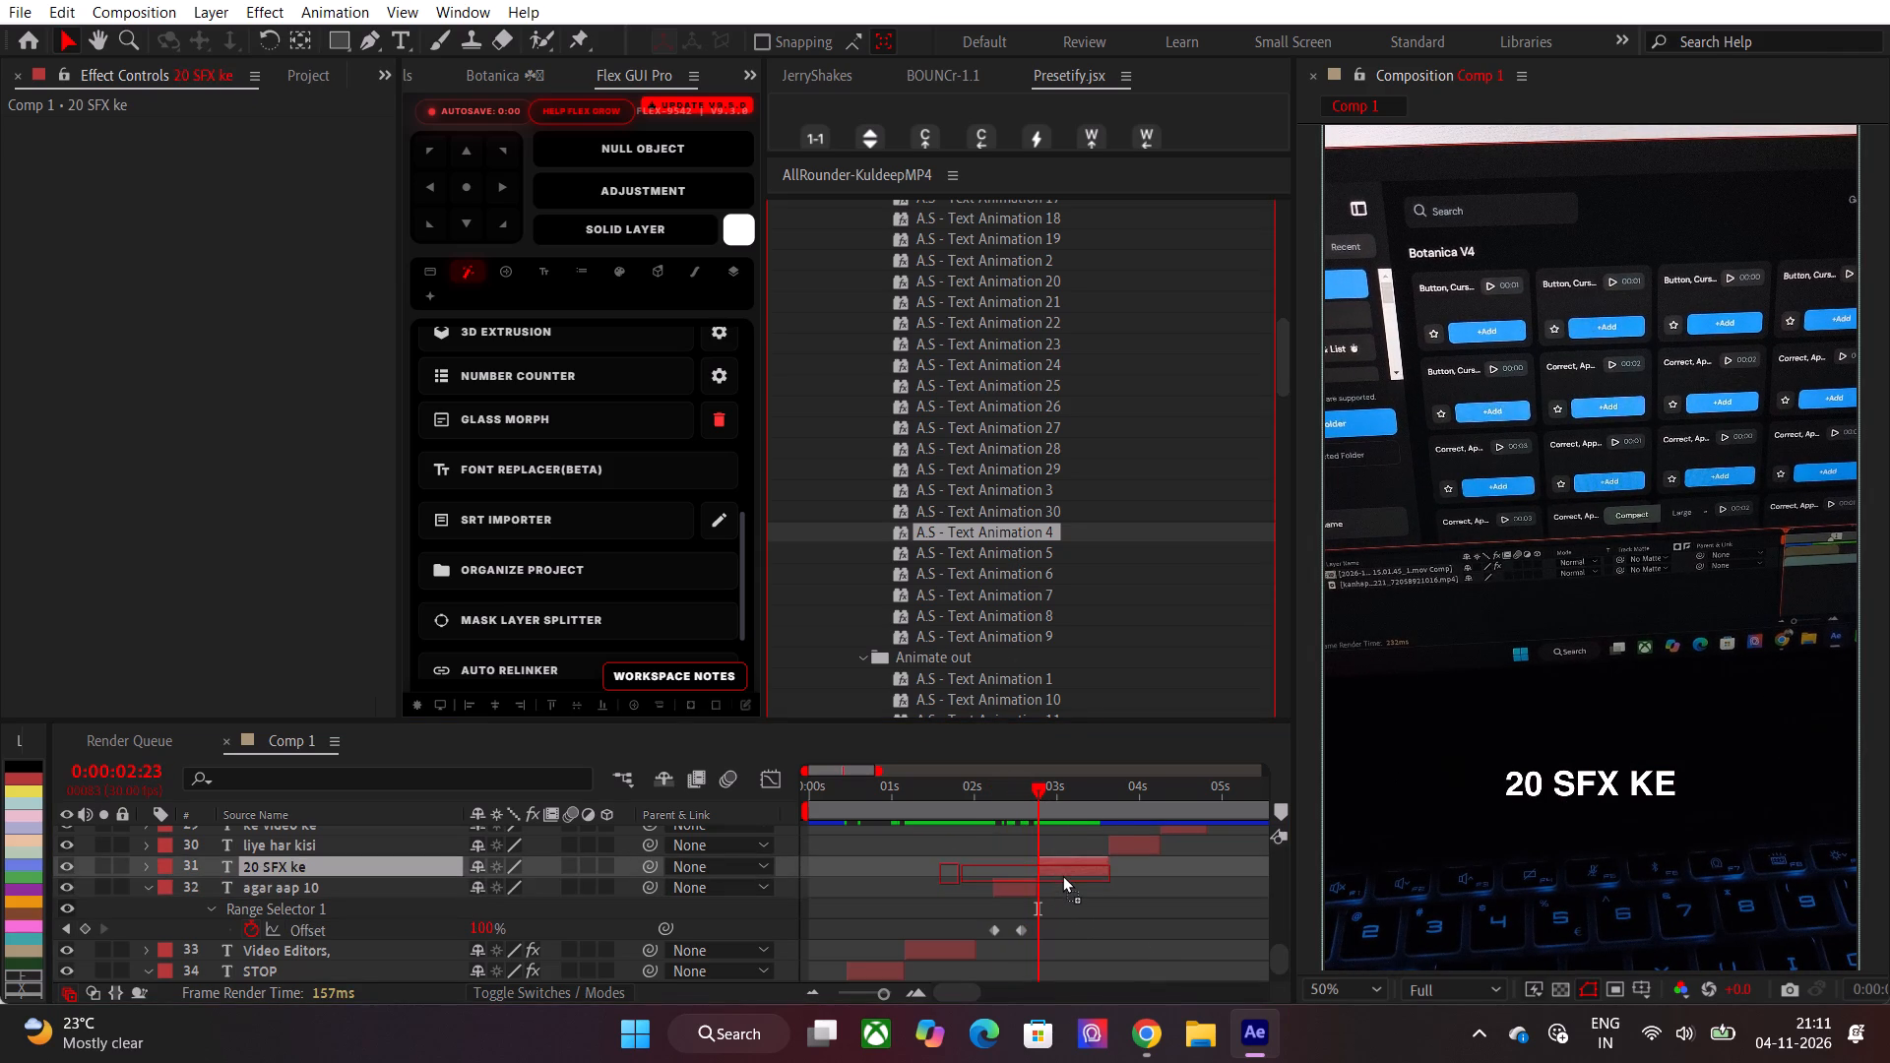
{"action": "left_click_drag", "start_coordinate": [1062, 875], "coordinate": [1062, 874]}
Reveal the "20 SFX ke" layer's keyframes and move its last Offset keyframe earlier, to about 3.3 seconds.
{"action": "key", "text": "u"}
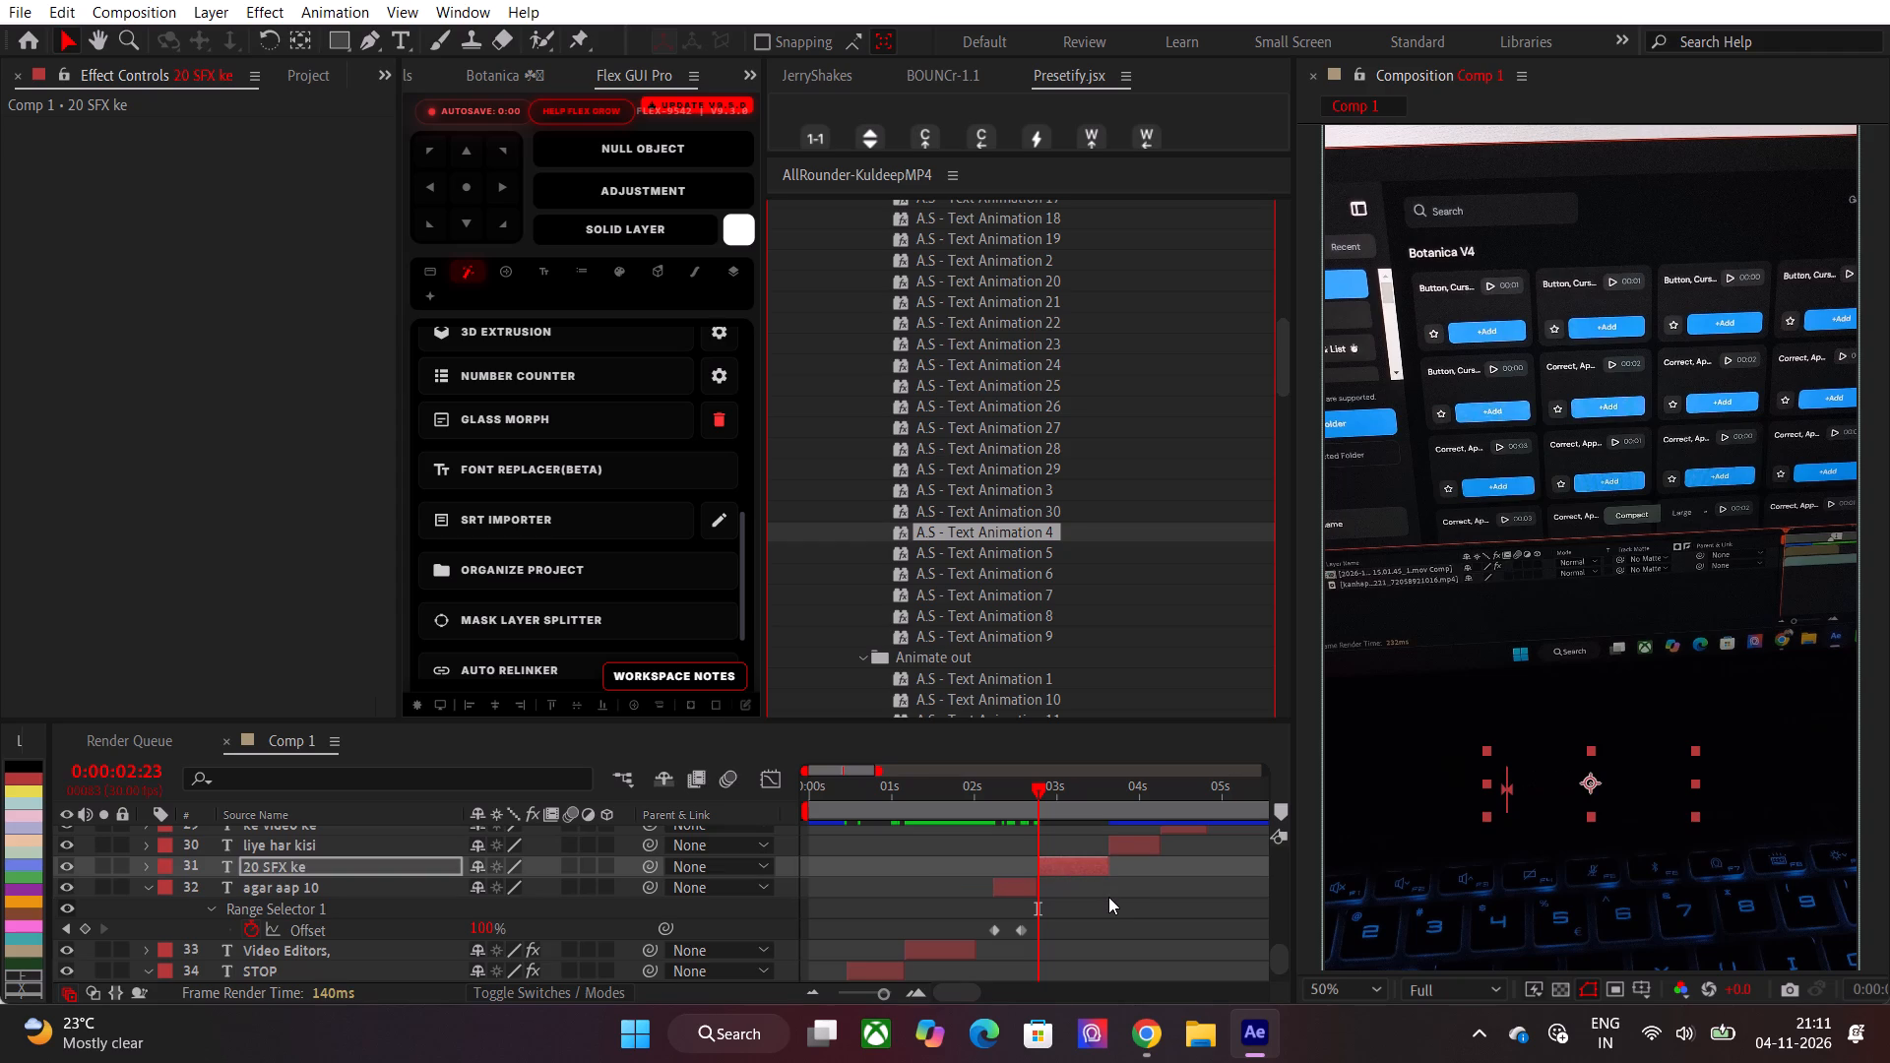
{"action": "key", "text": "u"}
{"action": "left_click", "coordinate": [1063, 869]}
{"action": "key", "text": "u"}
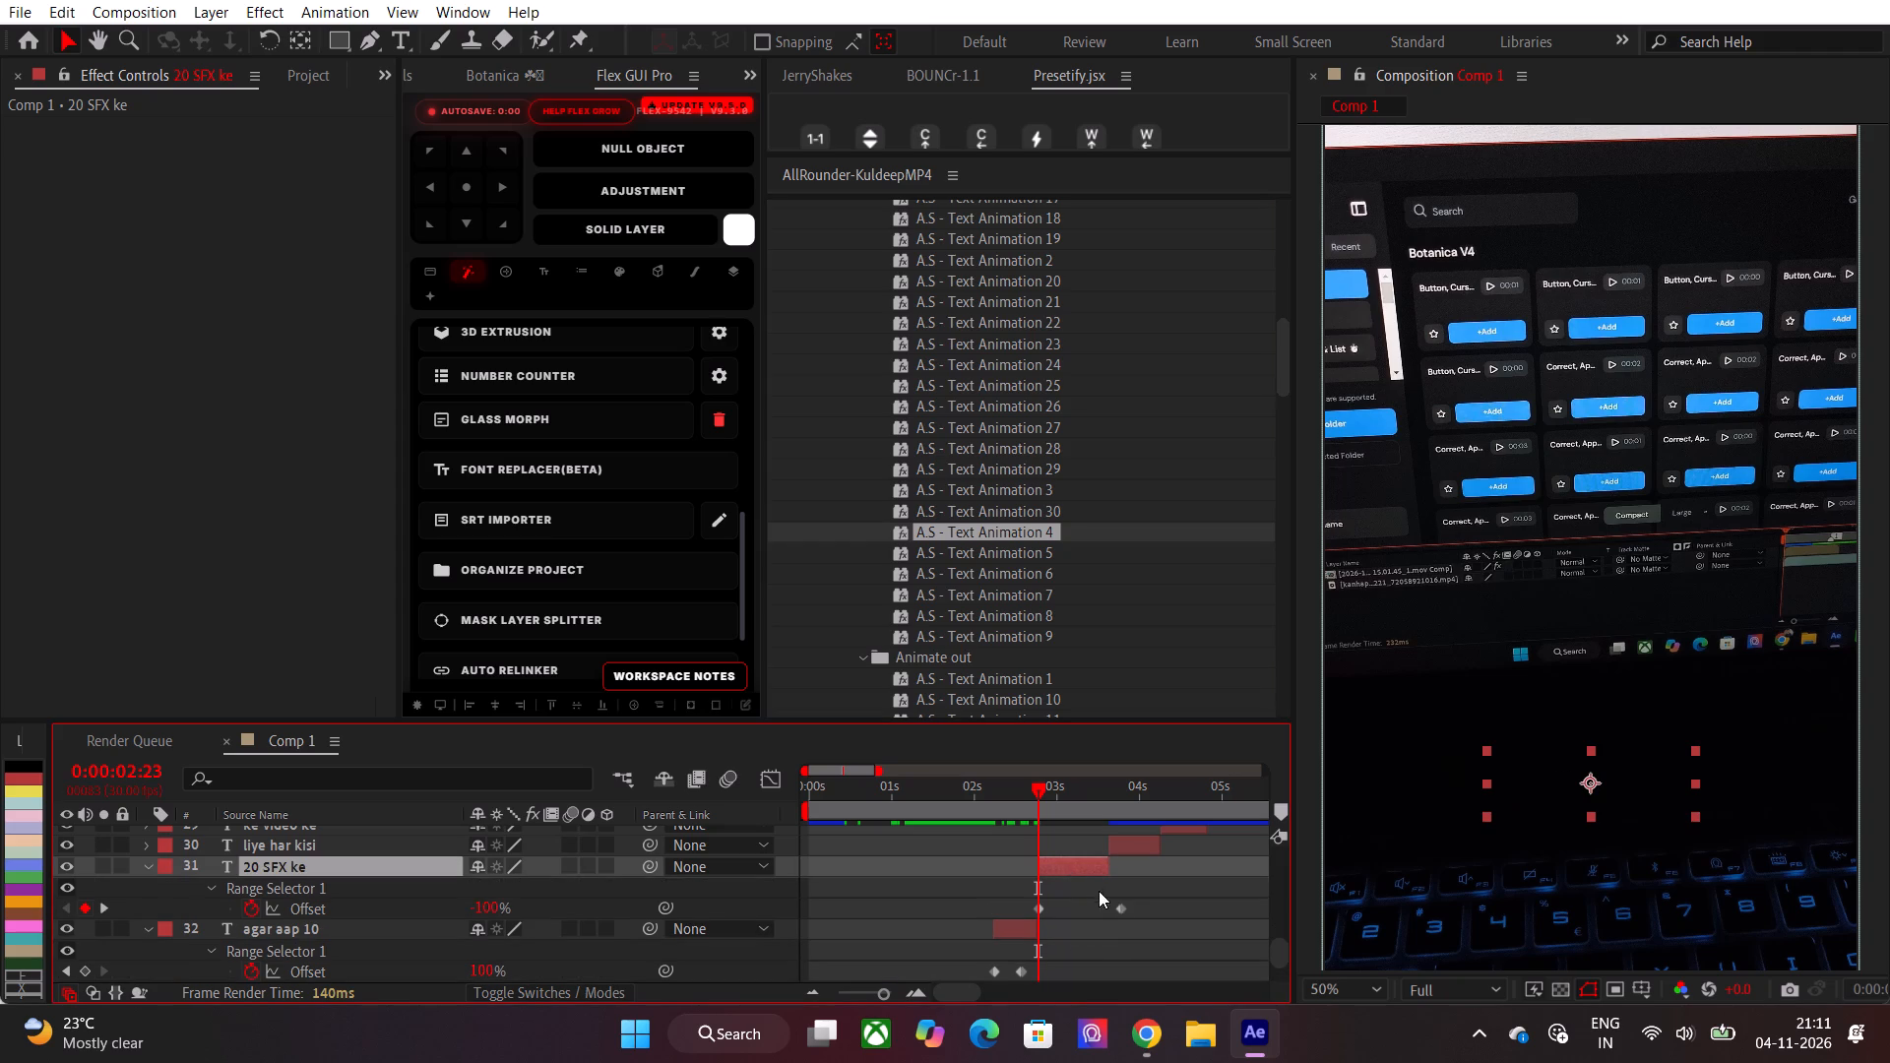
{"action": "left_click_drag", "start_coordinate": [1135, 901], "coordinate": [998, 913]}
{"action": "left_click_drag", "start_coordinate": [1056, 810], "coordinate": [1073, 810]}
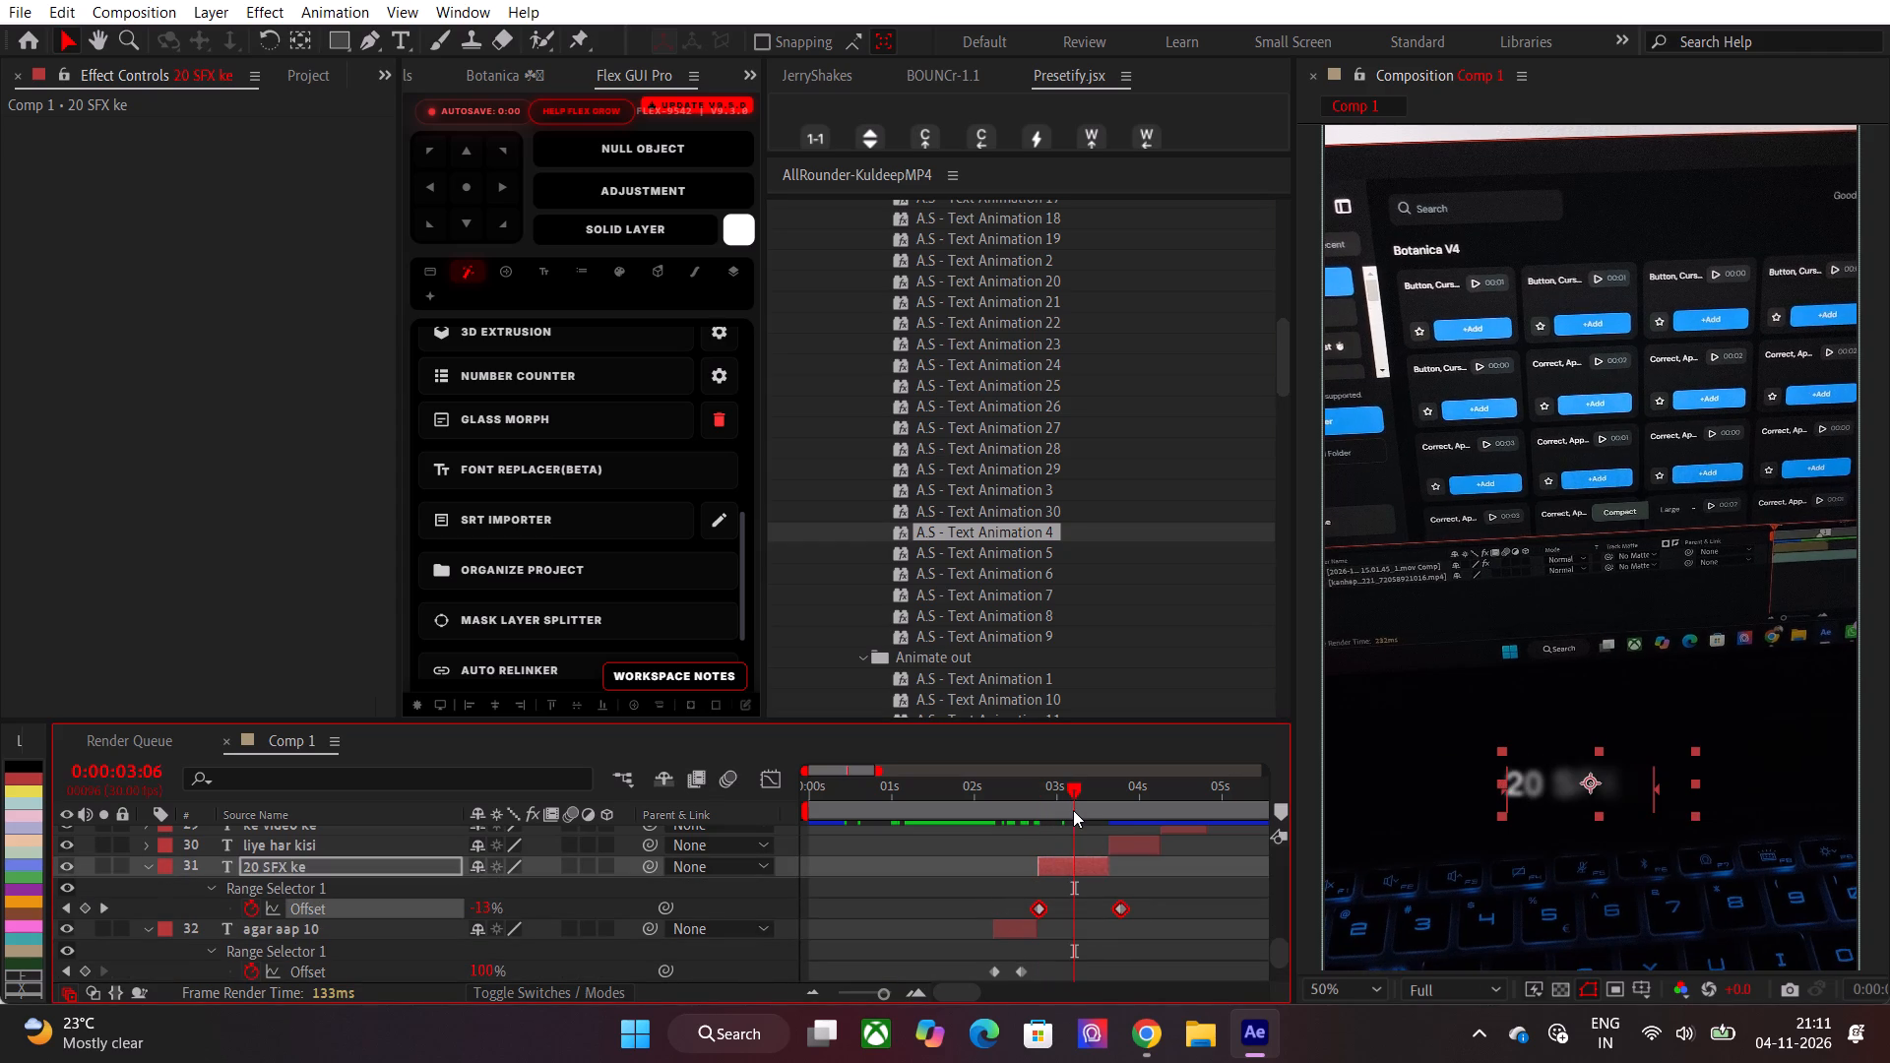
{"action": "left_click_drag", "start_coordinate": [1119, 906], "coordinate": [1088, 906], "text": "alt"}
Apply the A.S - Text Animation 4 preset to the "liye har kisi" text layer at 0:00:03:19.
{"action": "left_click_drag", "start_coordinate": [1079, 803], "coordinate": [1112, 803]}
{"action": "left_click", "coordinate": [1139, 851]}
{"action": "left_click_drag", "start_coordinate": [976, 532], "coordinate": [1073, 722]}
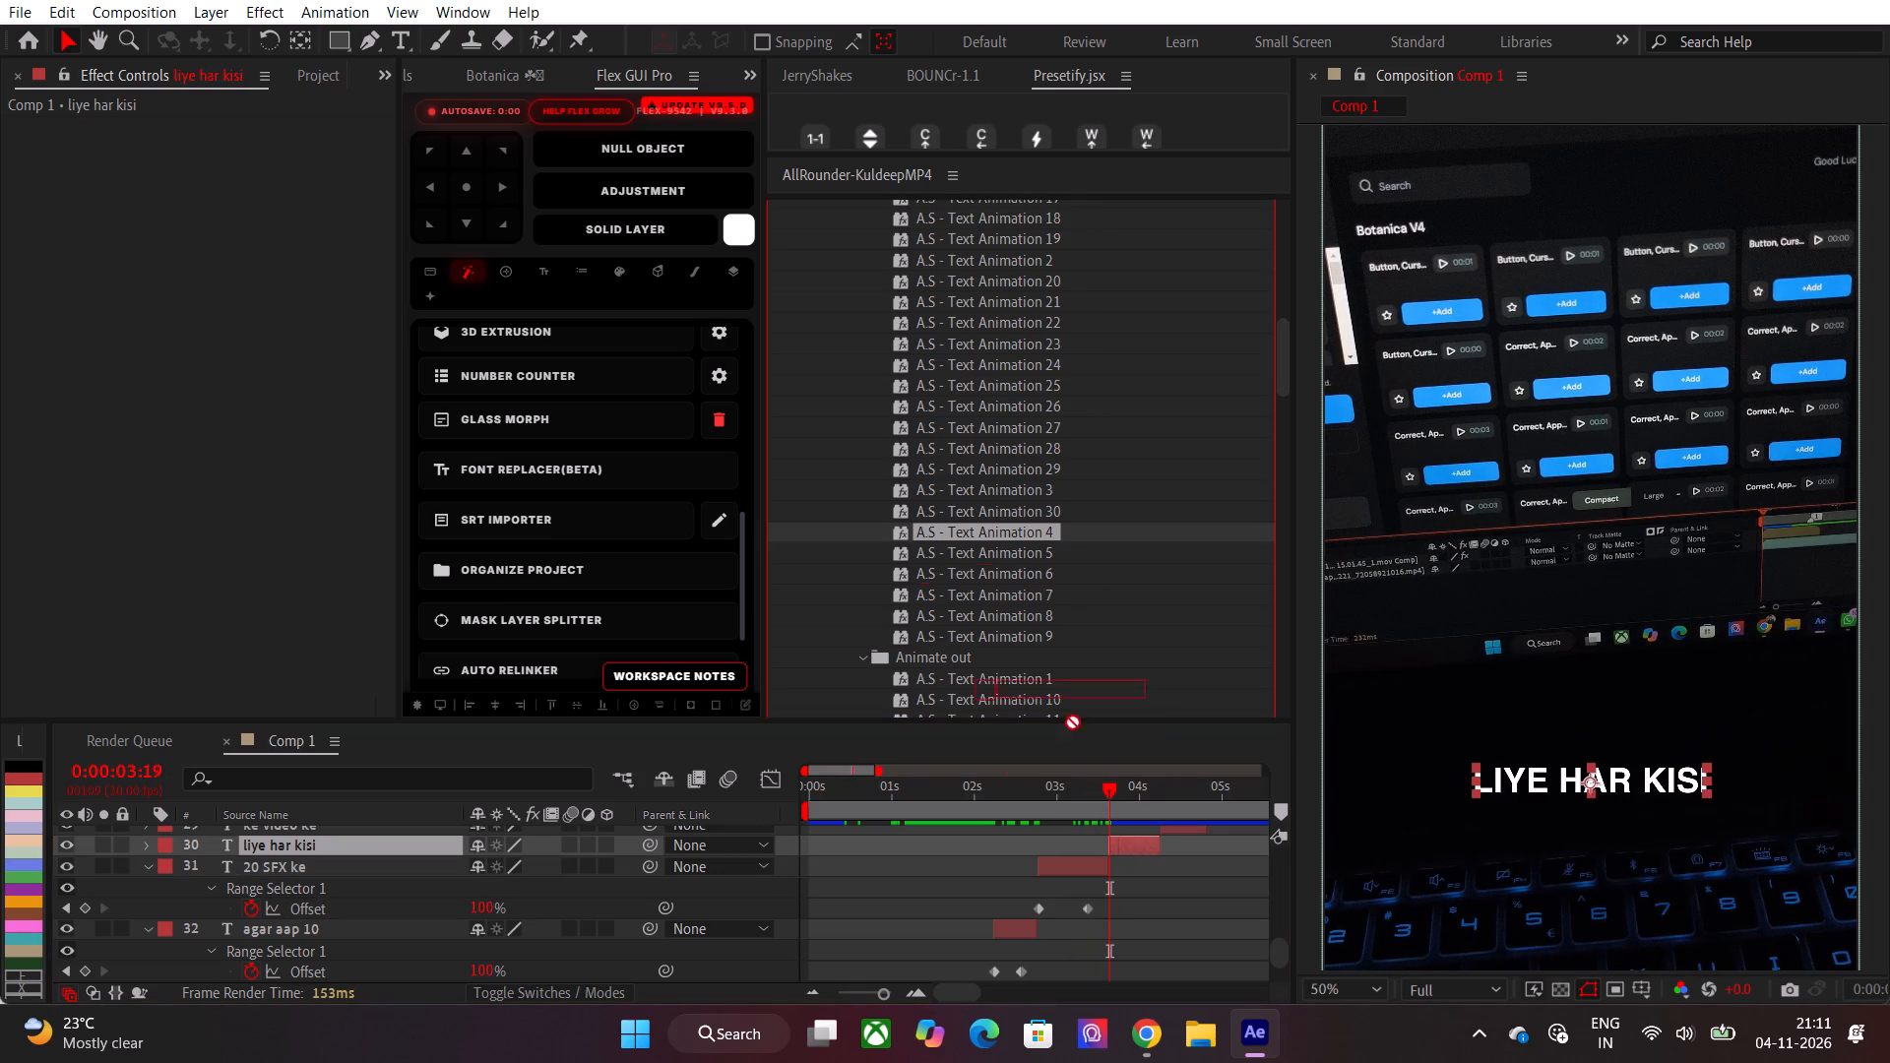
{"action": "left_click_drag", "start_coordinate": [1073, 722], "coordinate": [1135, 848]}
Move the "liye har kisi" layer's last Offset keyframe earlier, to about 4 seconds, and scrub through its animation.
{"action": "key", "text": "u"}
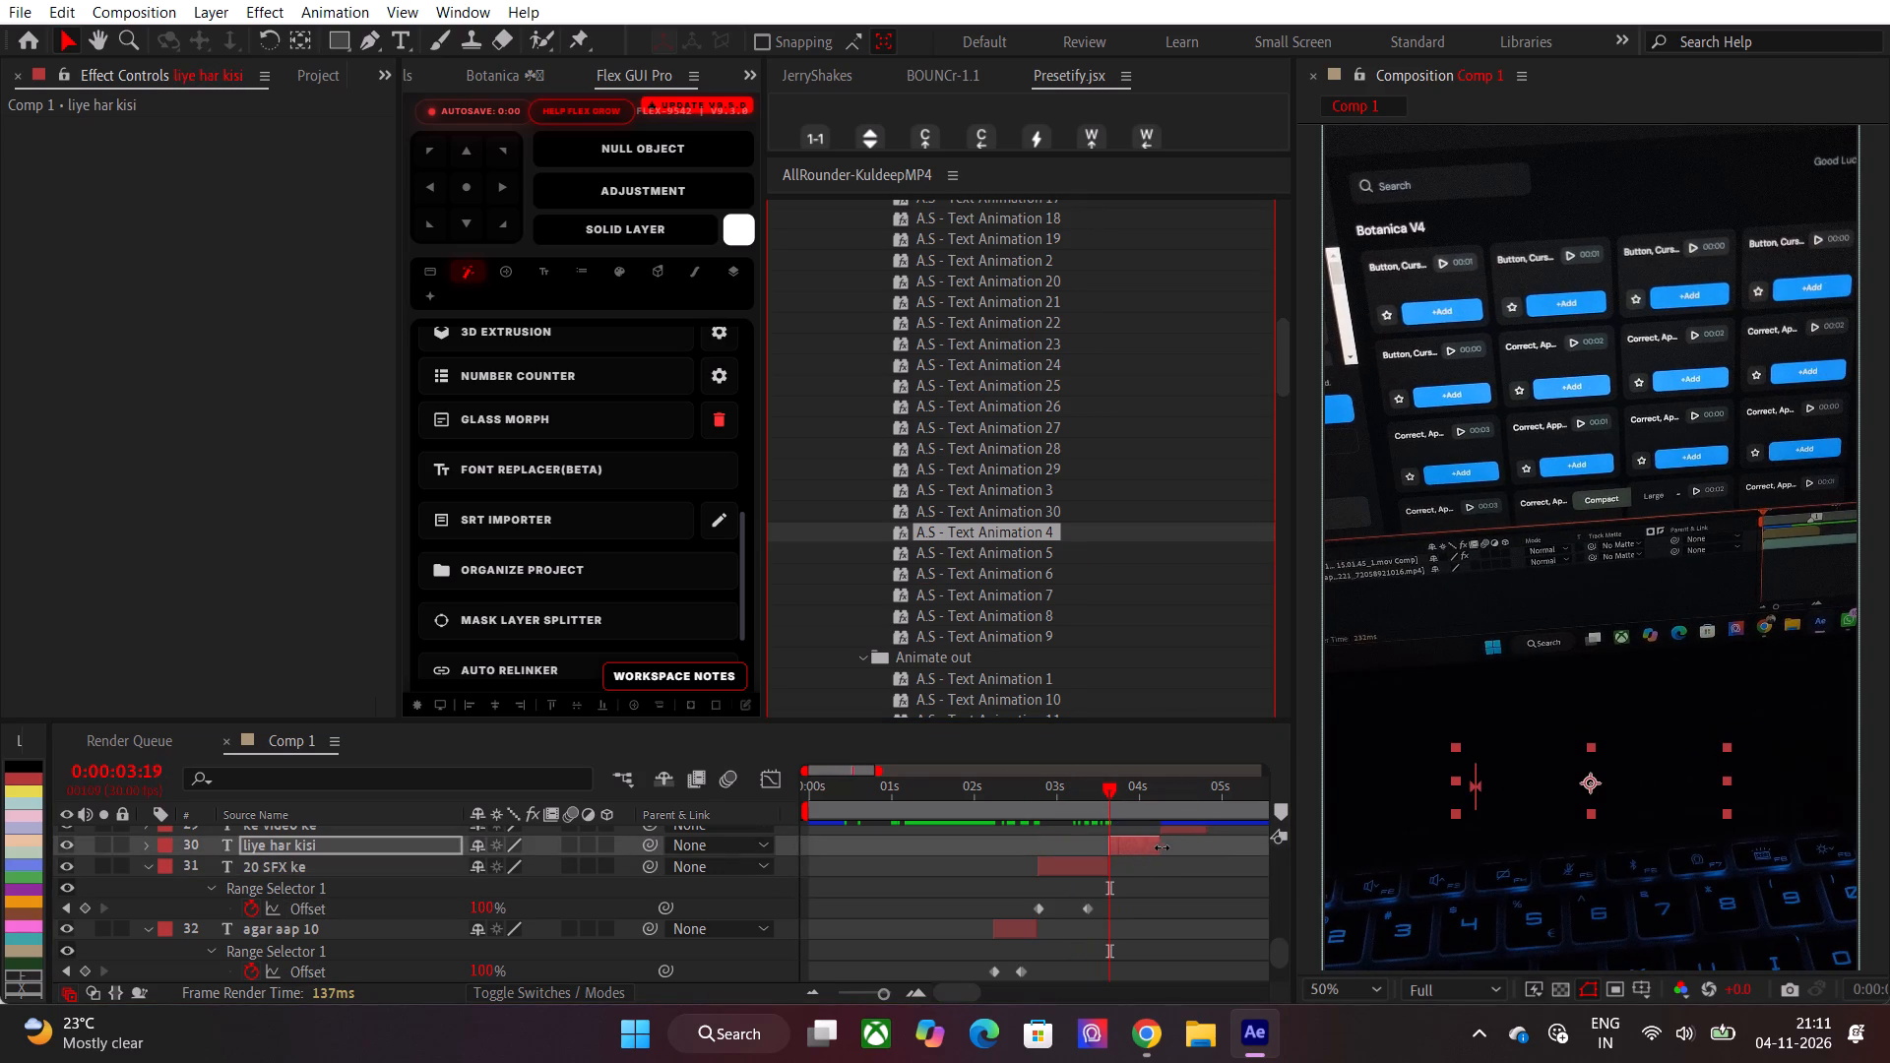
{"action": "key", "text": "u"}
{"action": "key", "text": "u"}
{"action": "left_click", "coordinate": [1140, 877]}
{"action": "left_click", "coordinate": [1127, 842]}
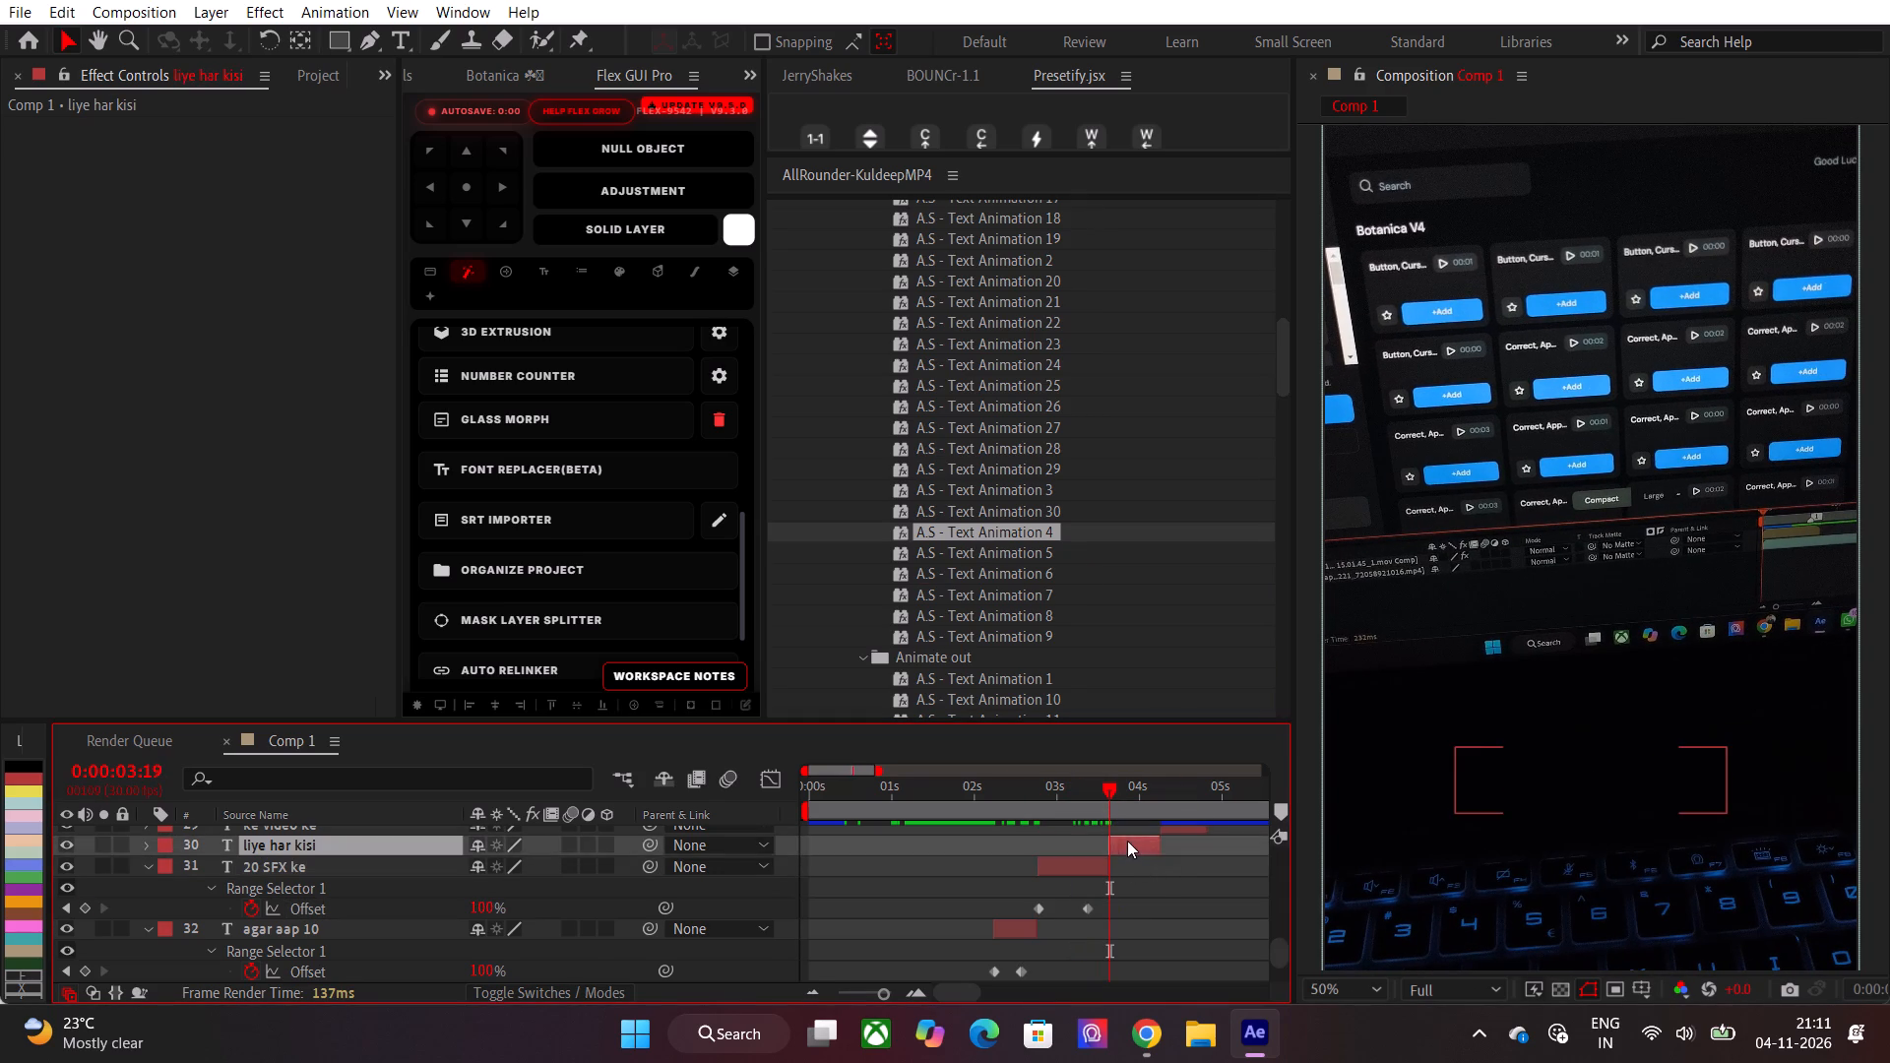
{"action": "key", "text": "u"}
{"action": "left_click_drag", "start_coordinate": [1203, 881], "coordinate": [1088, 881]}
{"action": "left_click_drag", "start_coordinate": [1083, 872], "coordinate": [1119, 872]}
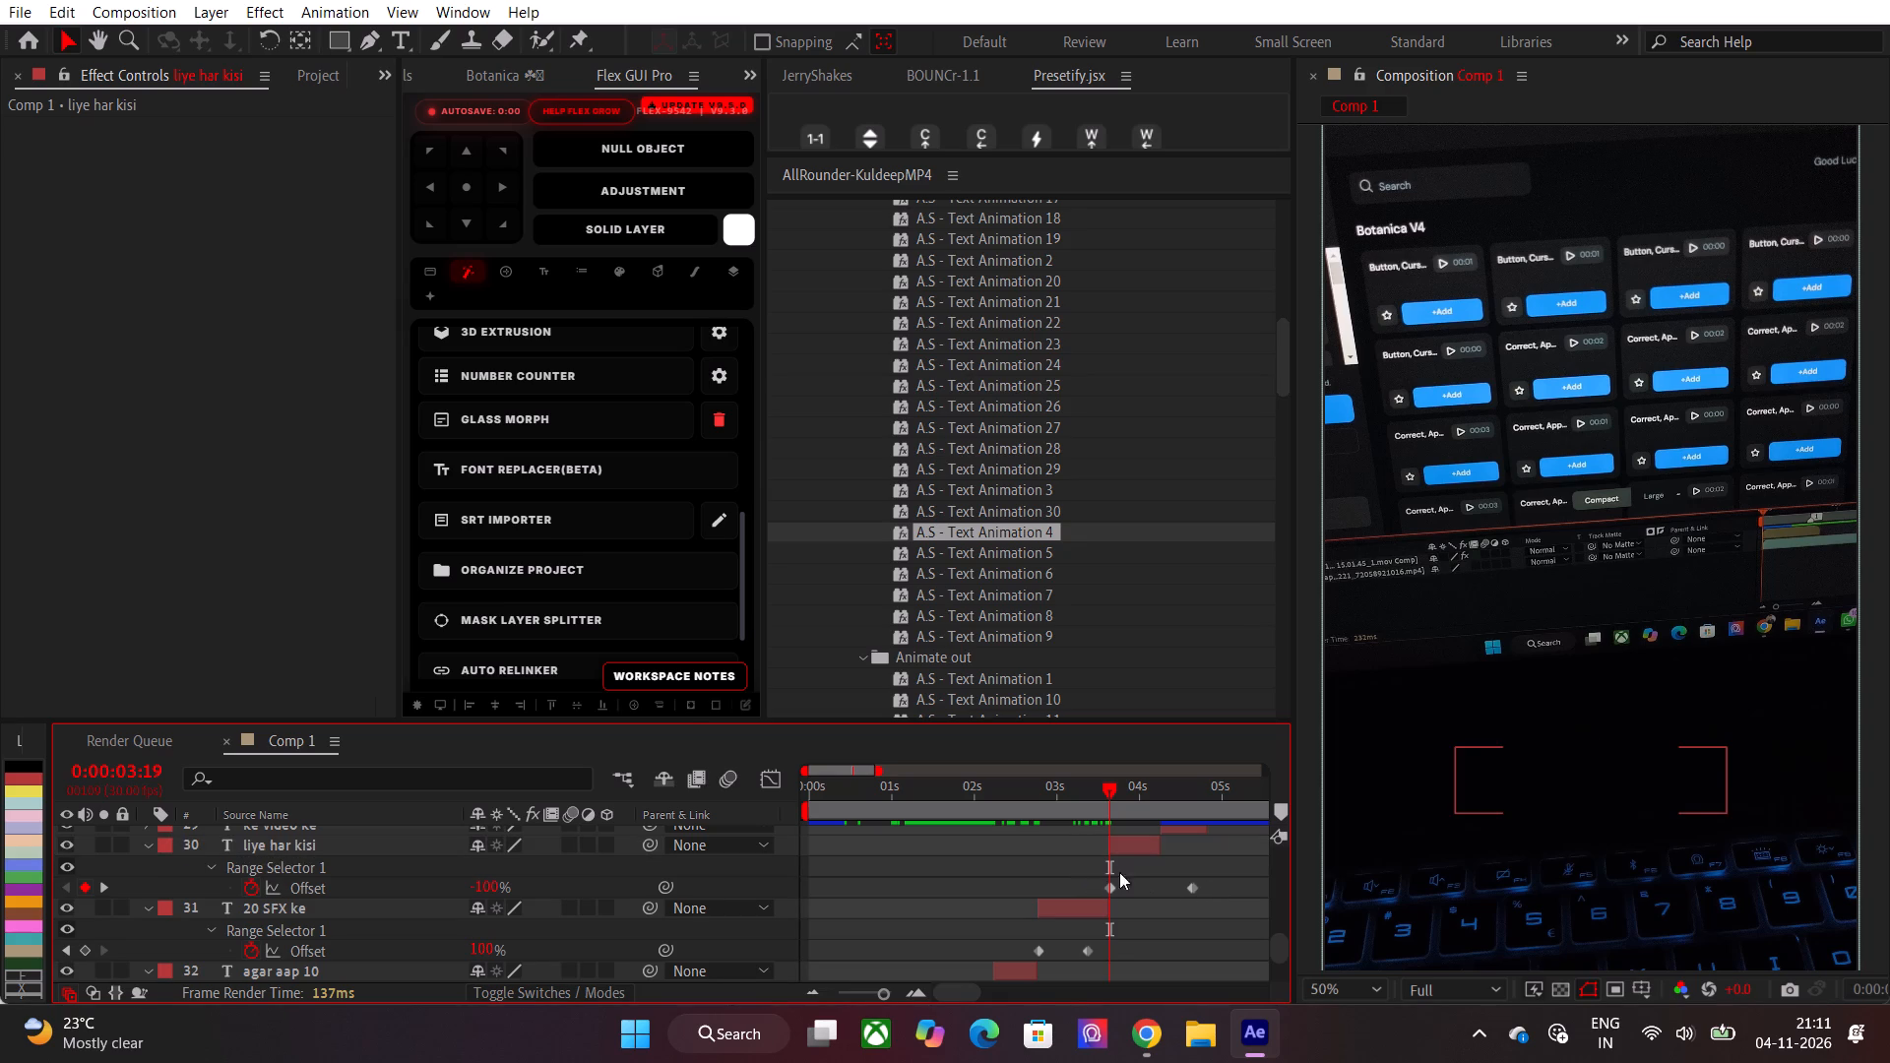
{"action": "left_click_drag", "start_coordinate": [1119, 872], "coordinate": [1203, 895]}
{"action": "left_click_drag", "start_coordinate": [1190, 887], "coordinate": [1165, 887], "text": "alt"}
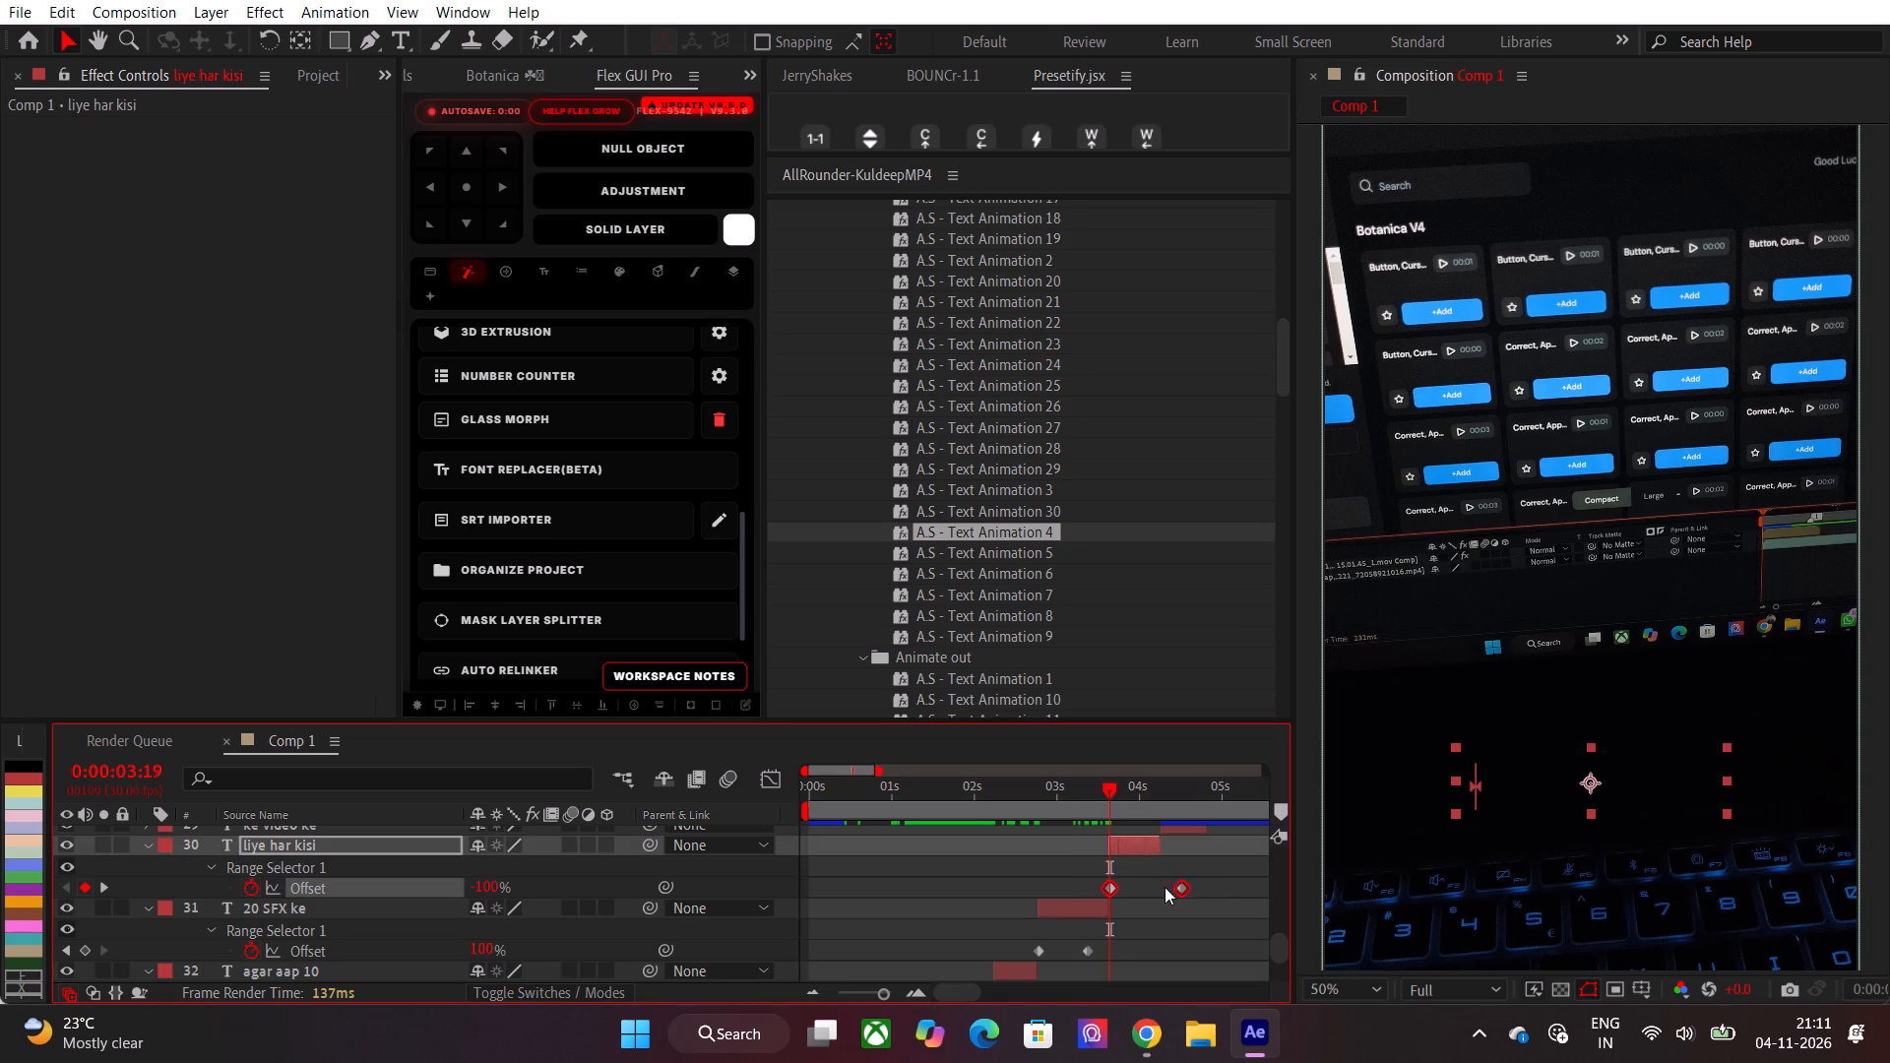
{"action": "left_click_drag", "start_coordinate": [1165, 887], "coordinate": [1142, 887], "text": "alt"}
{"action": "left_click_drag", "start_coordinate": [1114, 793], "coordinate": [1129, 793]}
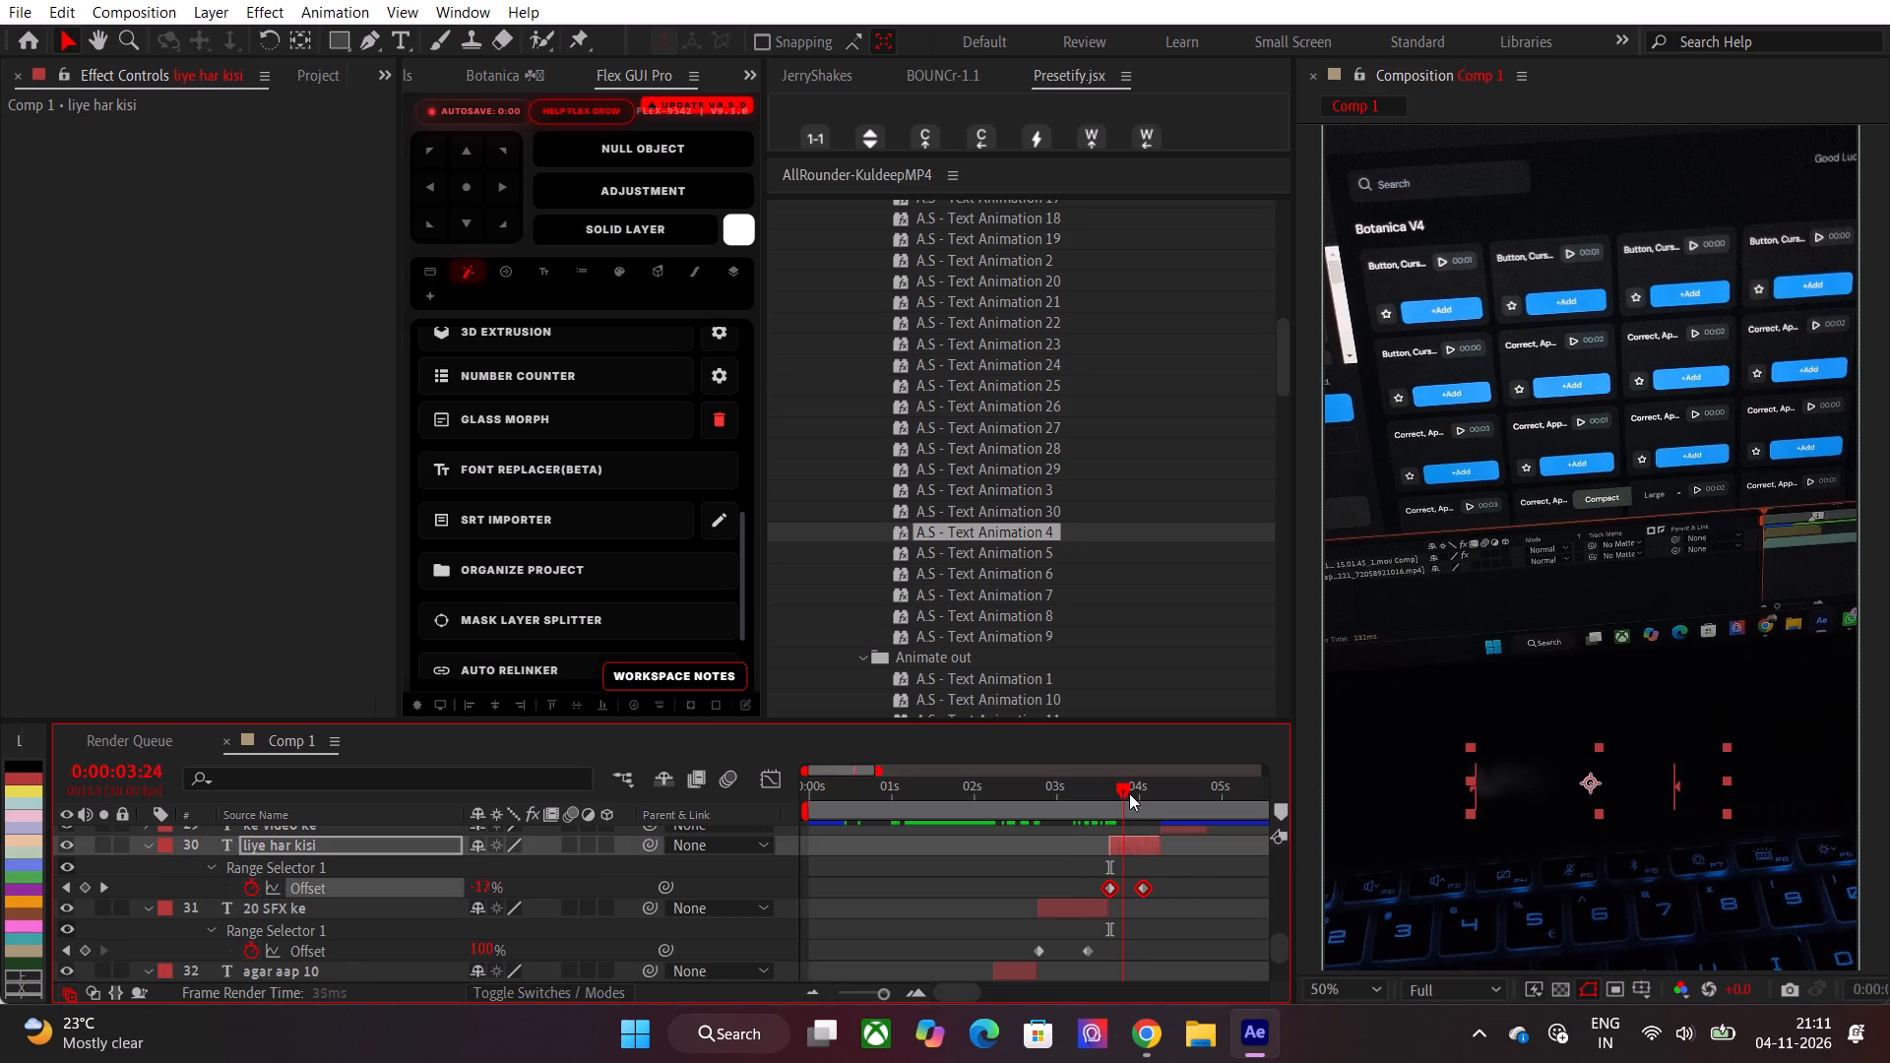
{"action": "left_click_drag", "start_coordinate": [1129, 793], "coordinate": [1134, 793]}
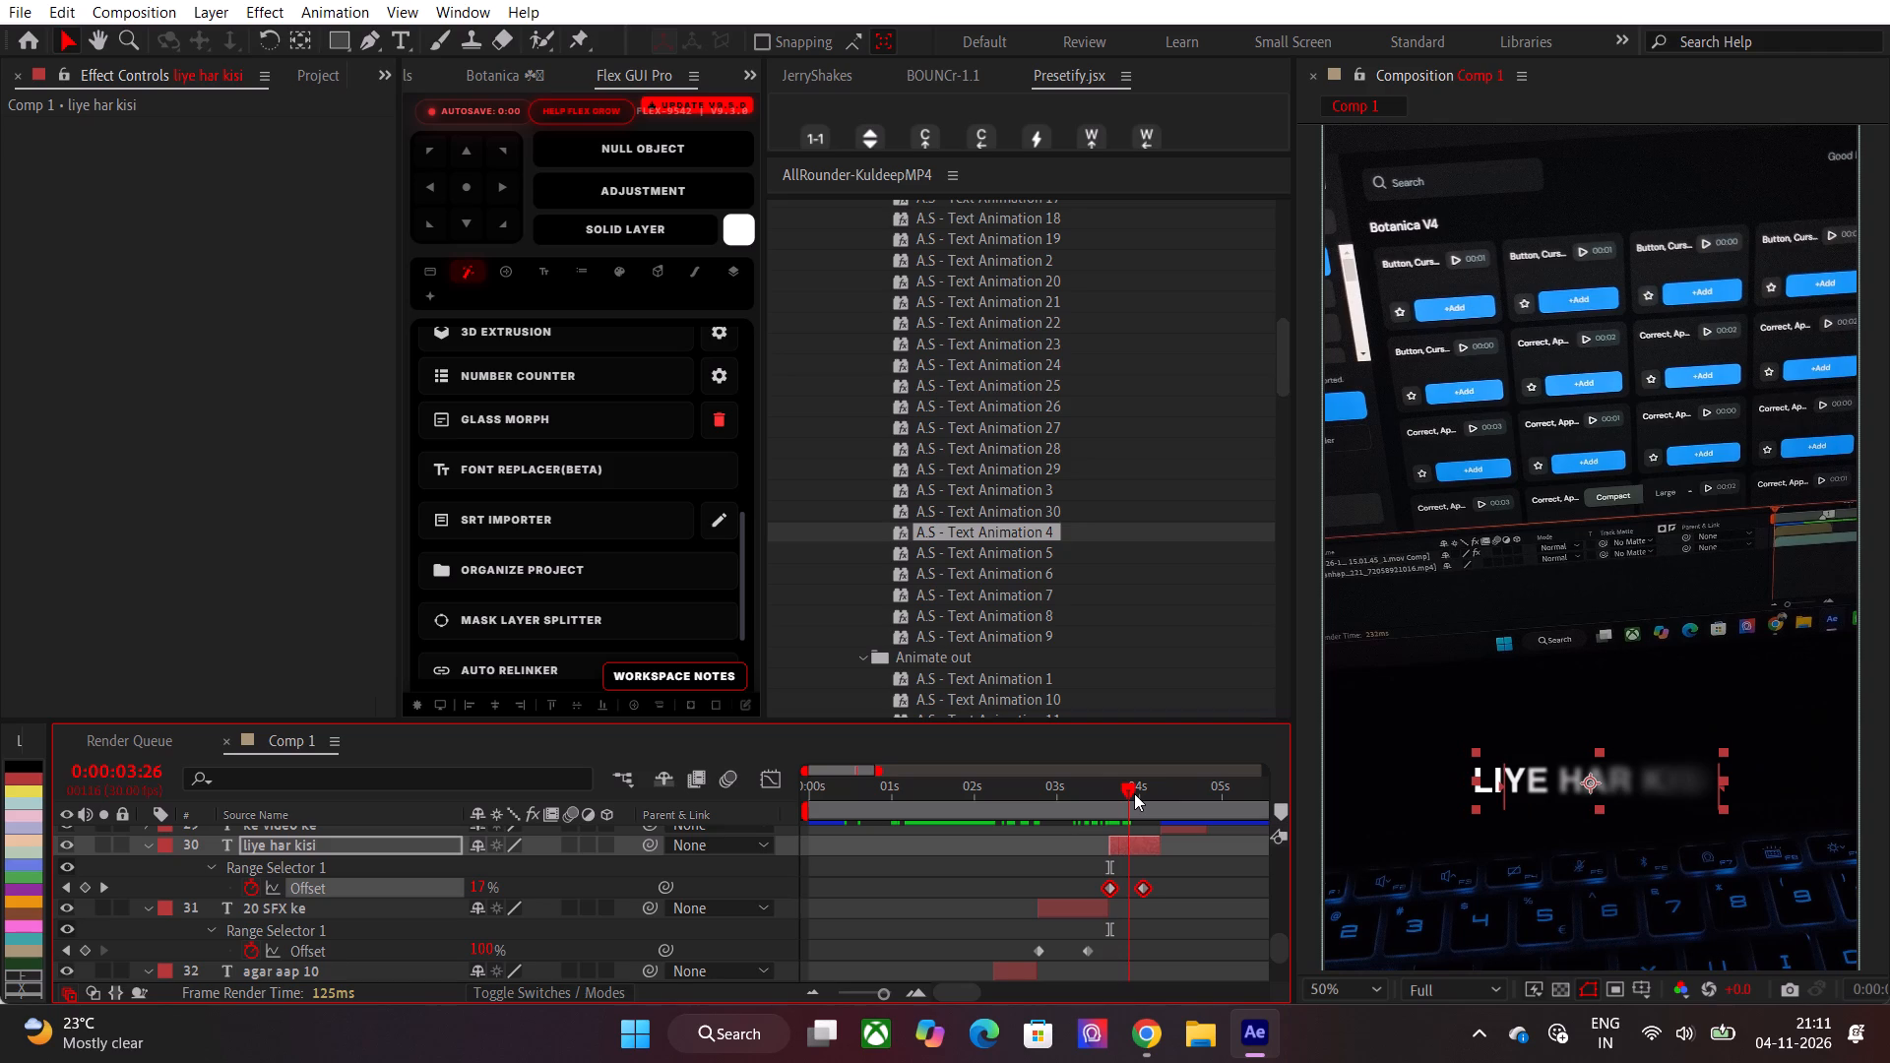
Scrub back and forth over the end of the "liye har kisi" text animation to check its timing, and deselect its keyframes.
{"action": "left_click_drag", "start_coordinate": [1134, 793], "coordinate": [1154, 793]}
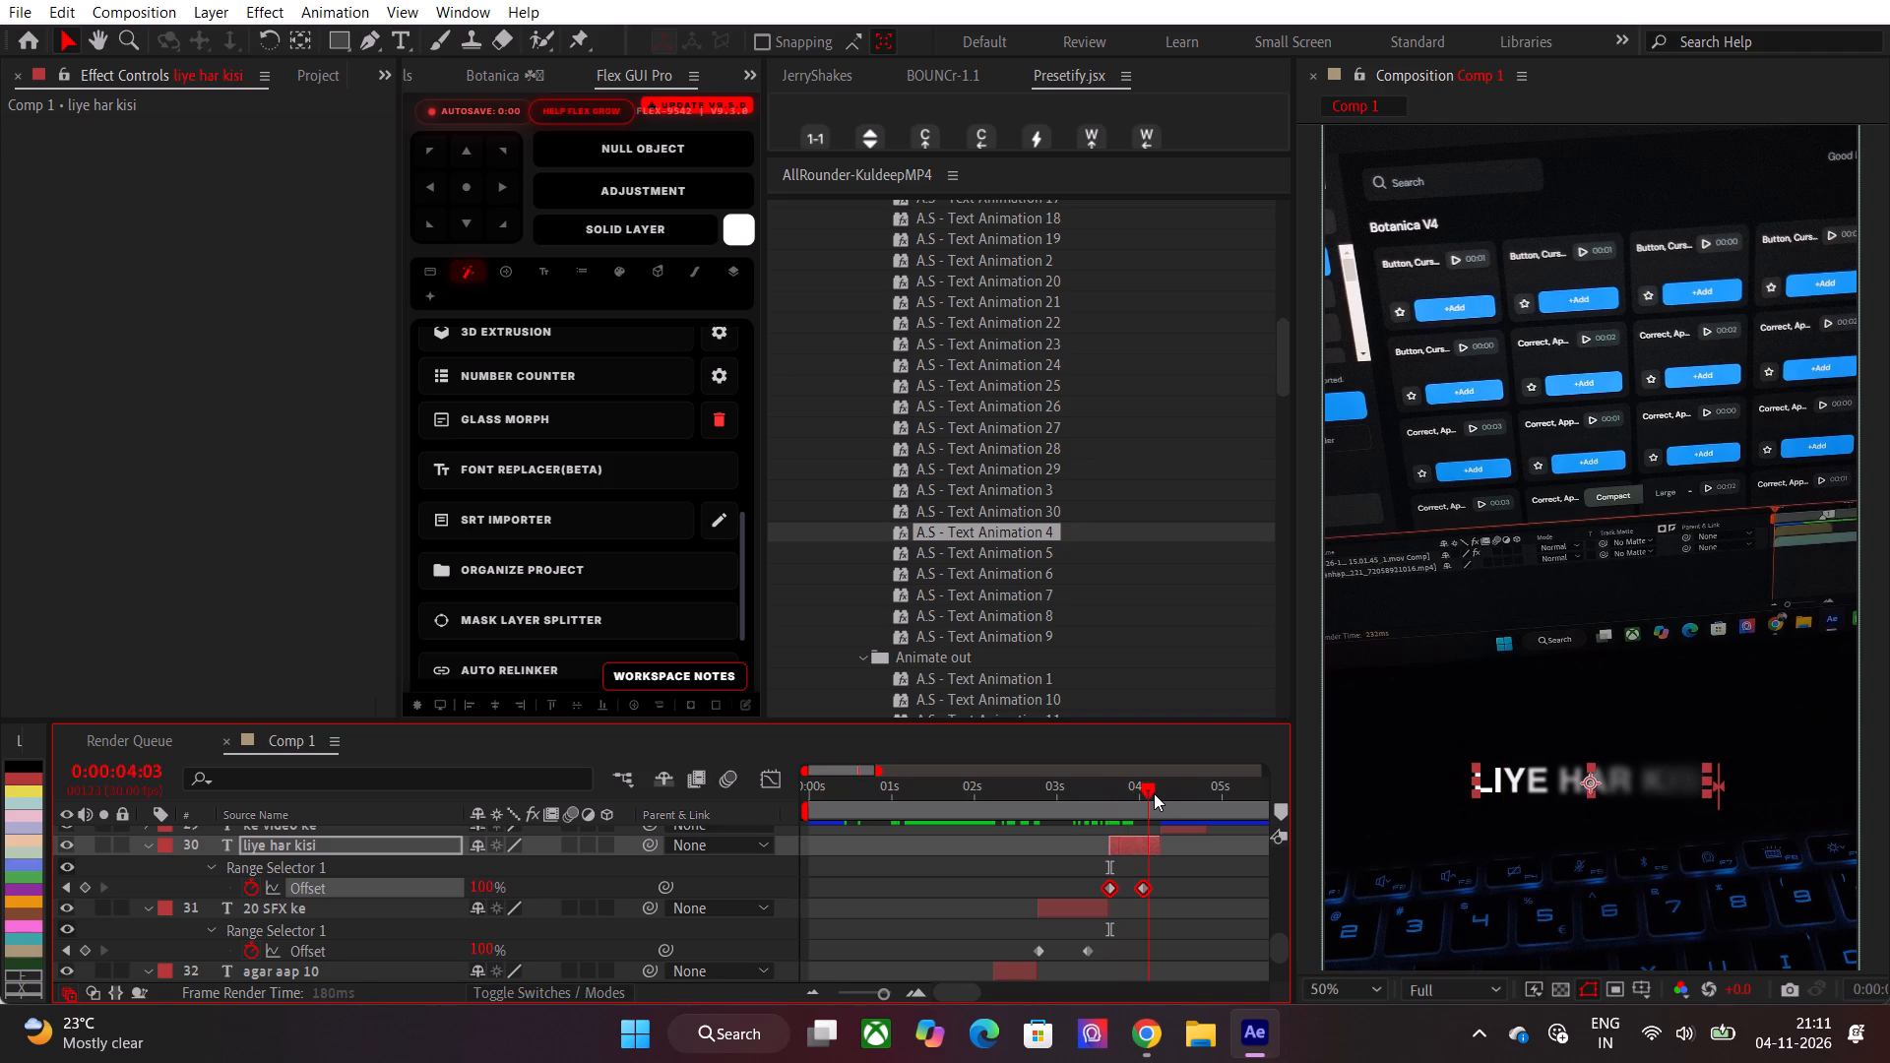
{"action": "left_click_drag", "start_coordinate": [1154, 793], "coordinate": [1146, 793]}
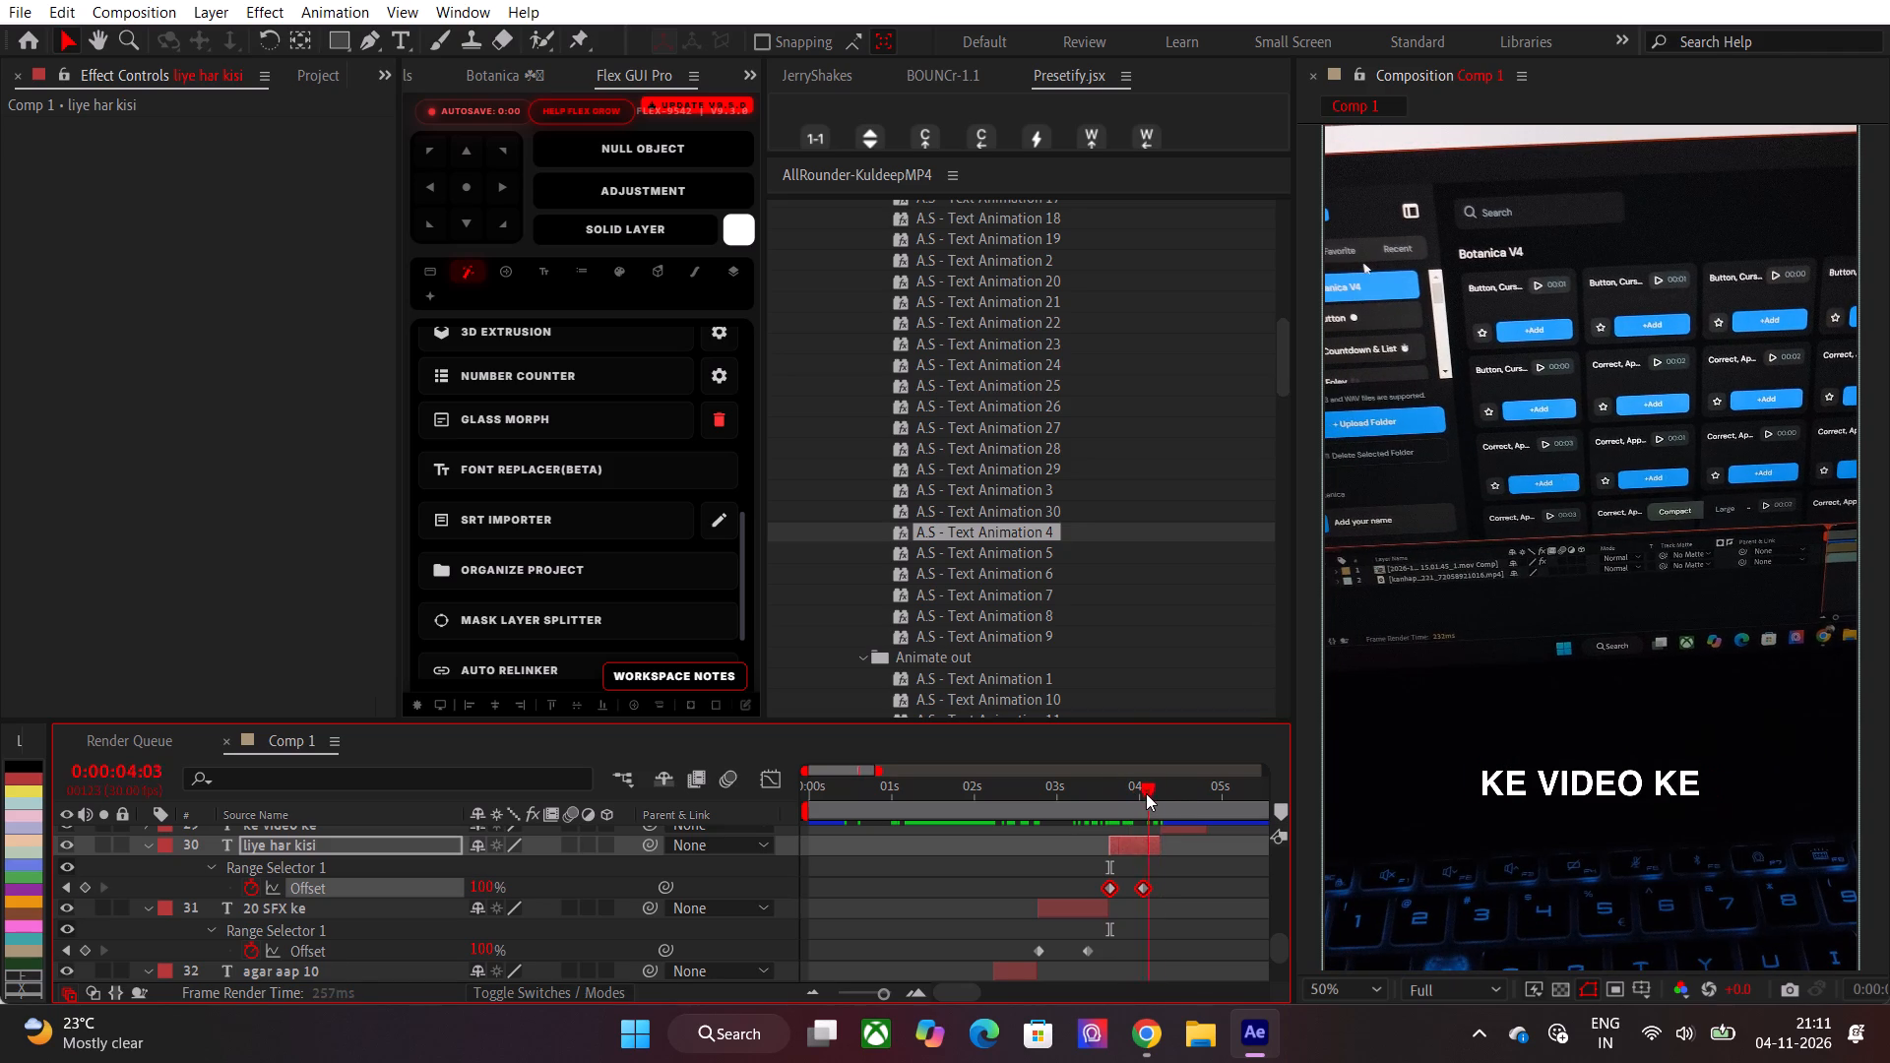
{"action": "left_click_drag", "start_coordinate": [1146, 793], "coordinate": [1159, 793]}
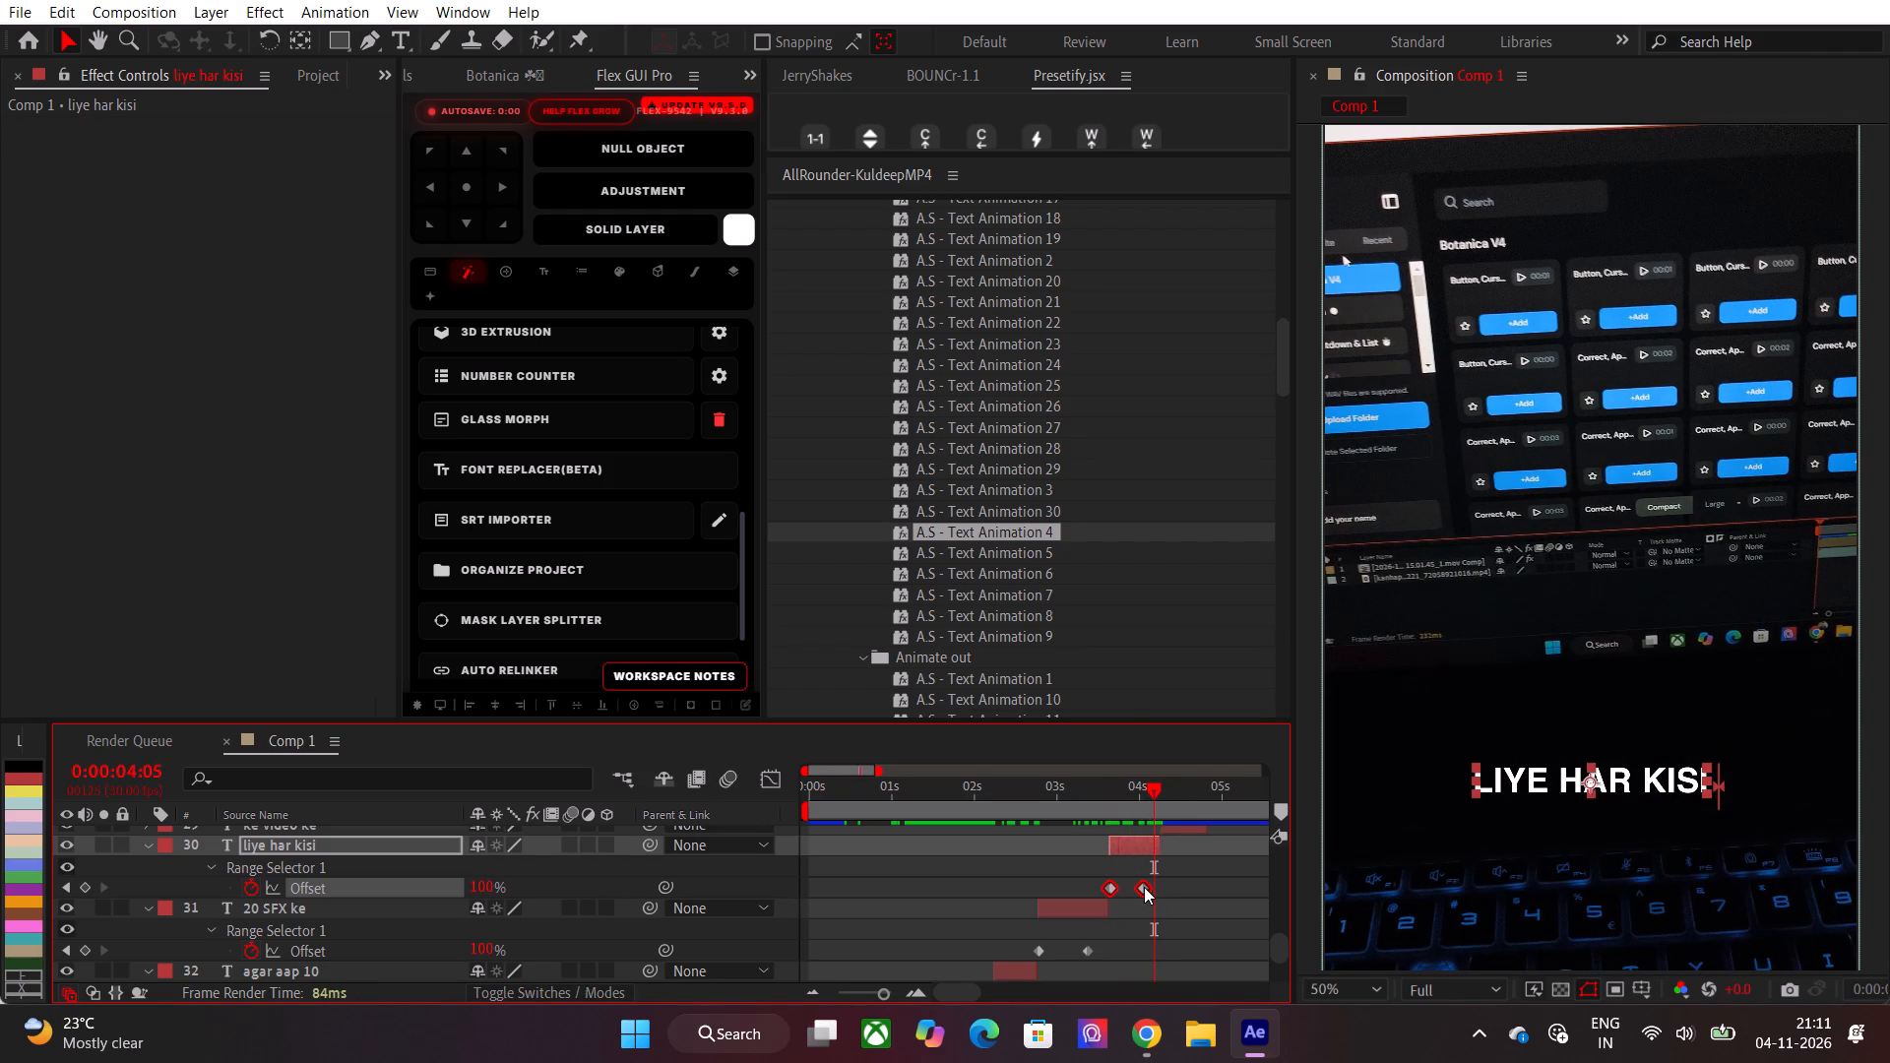
{"action": "left_click", "coordinate": [1144, 882], "text": "alt"}
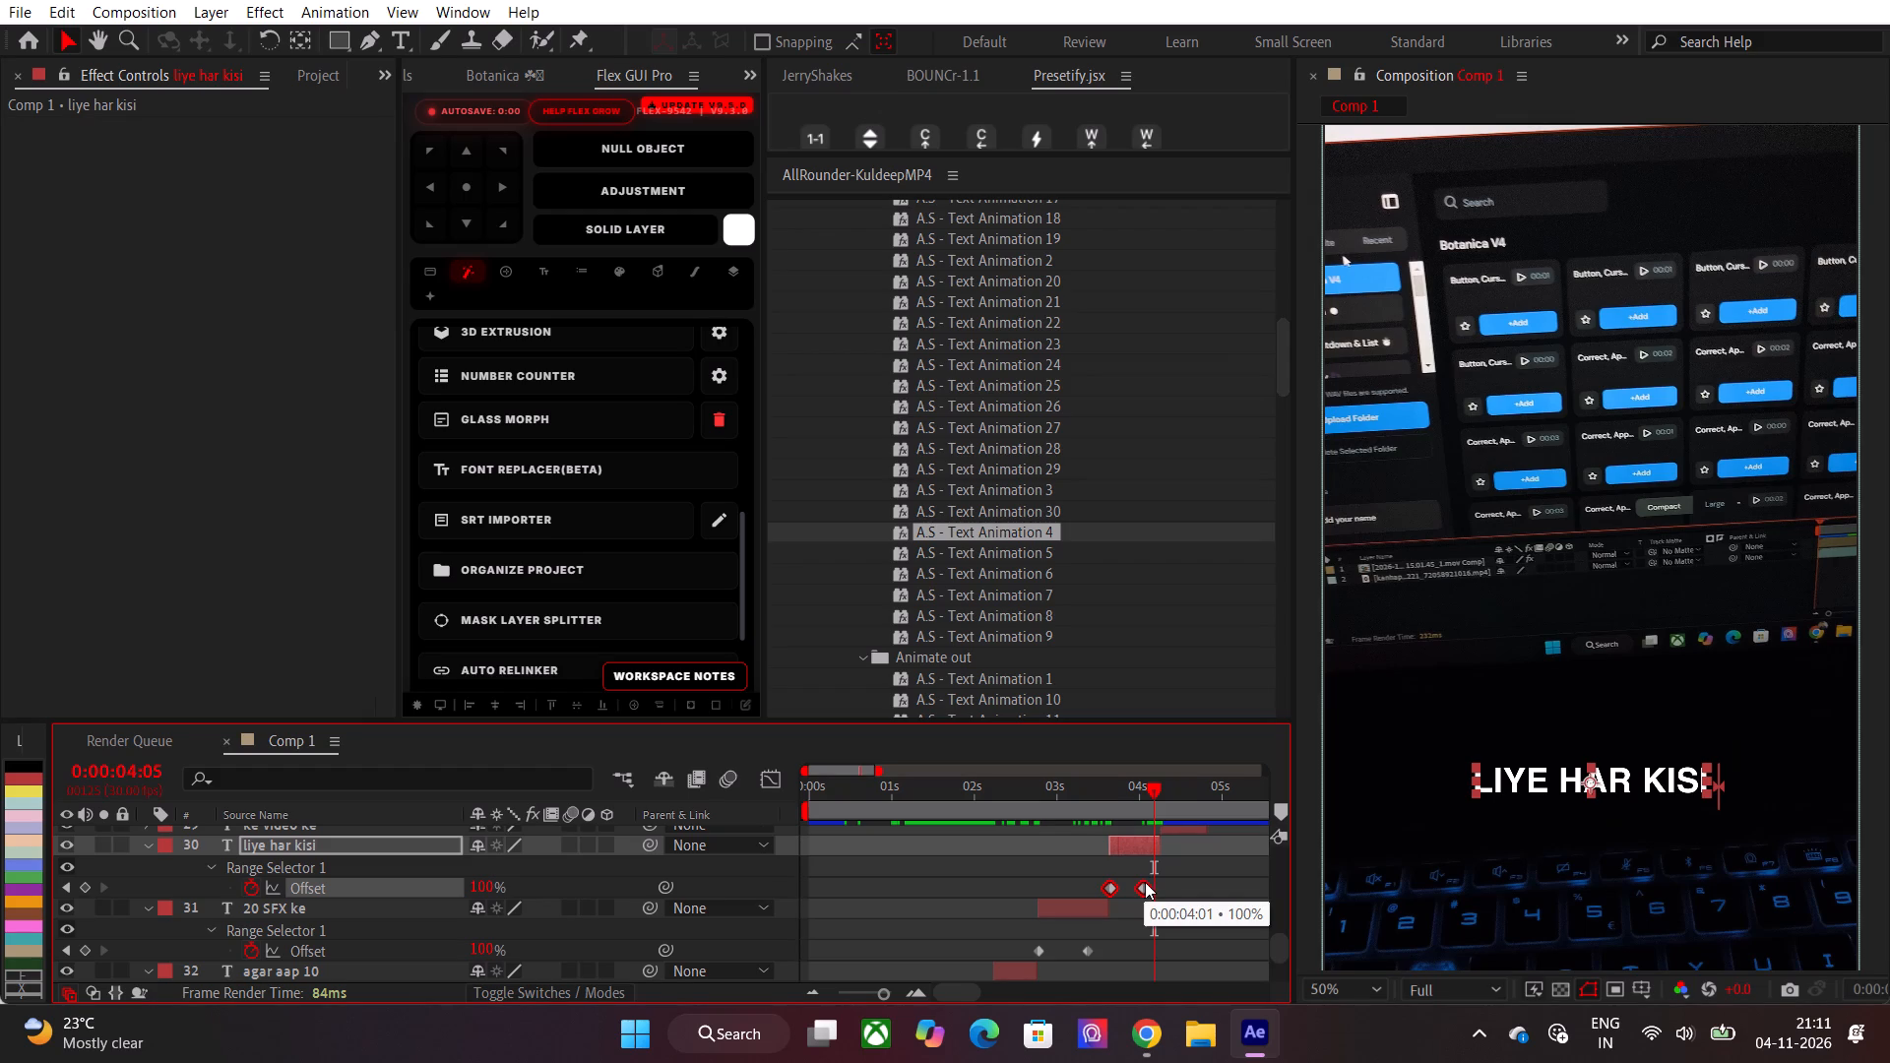
{"action": "left_click", "coordinate": [1181, 861]}
Apply the A.S - Text Animation 4 preset to the "ke video ke" text layer at 0:00:04:07.
{"action": "left_click", "coordinate": [1155, 784], "text": "shift"}
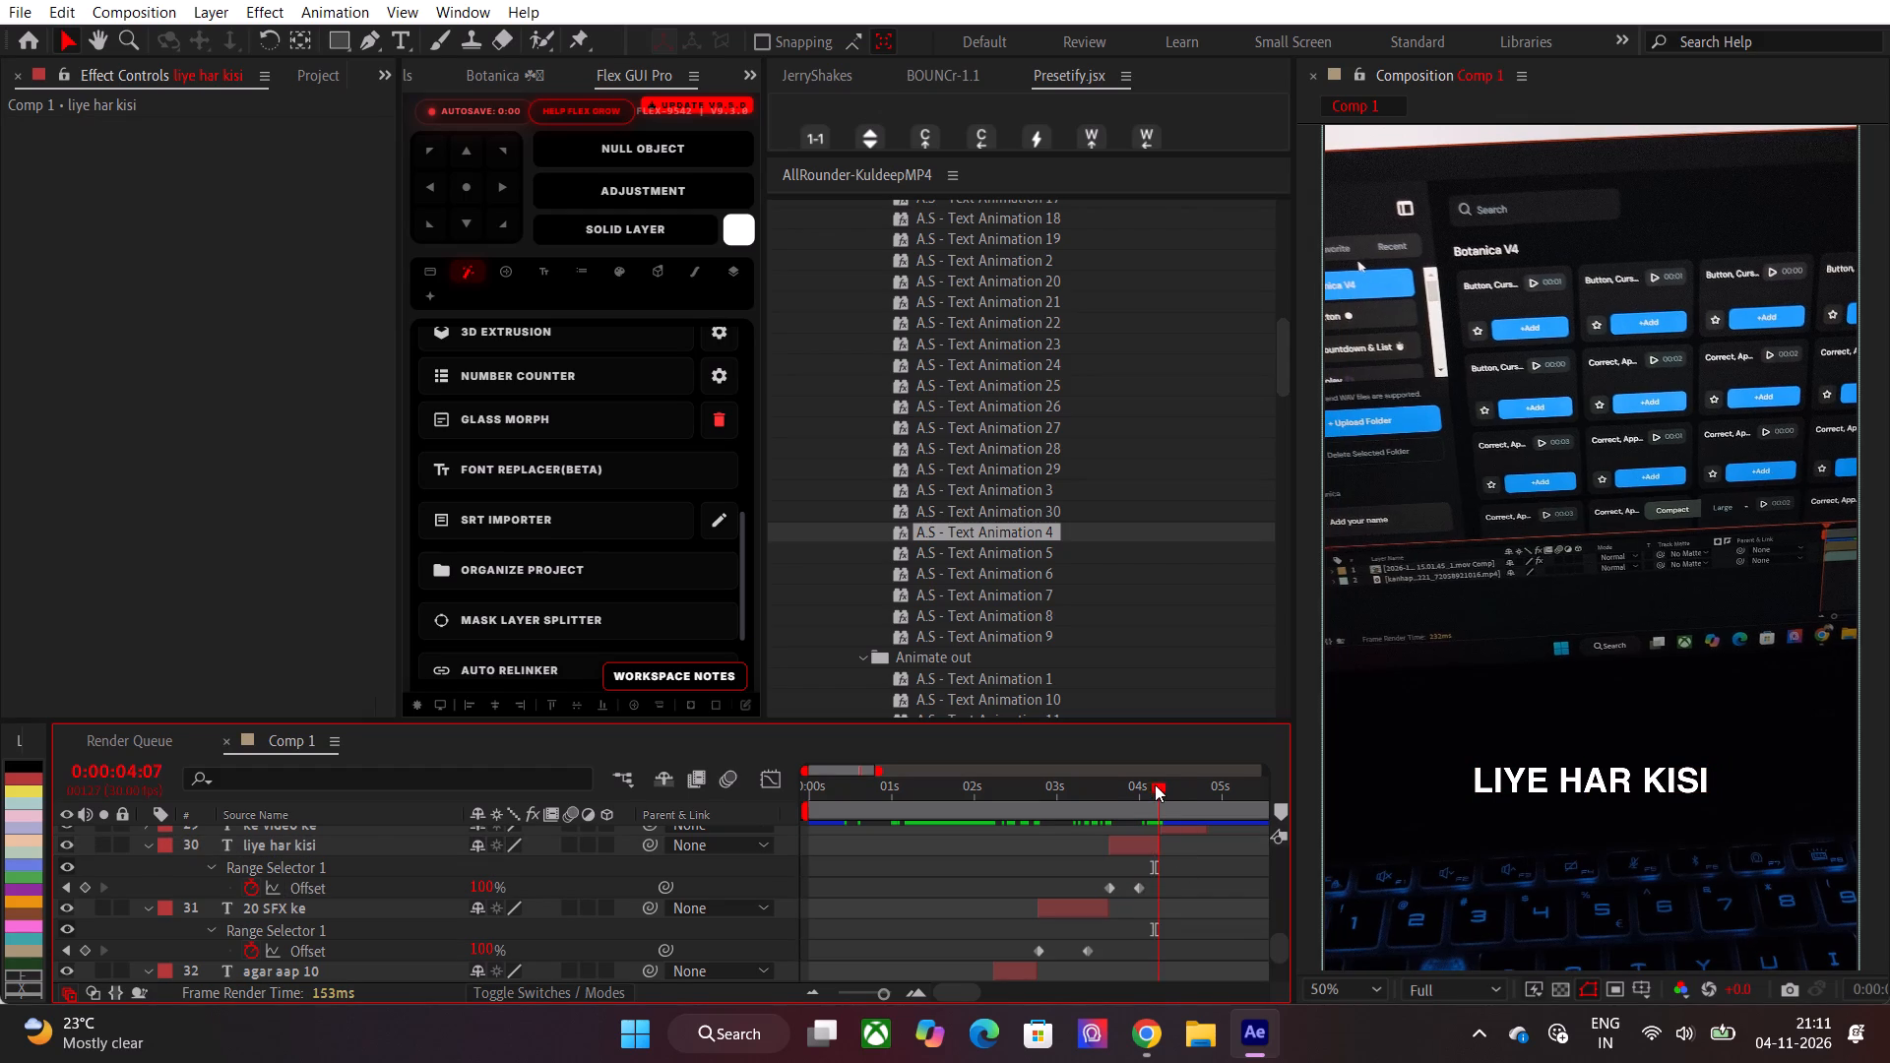
{"action": "scroll", "coordinate": [1182, 846], "scroll_direction": "up", "scroll_amount": 1}
{"action": "left_click", "coordinate": [1176, 883]}
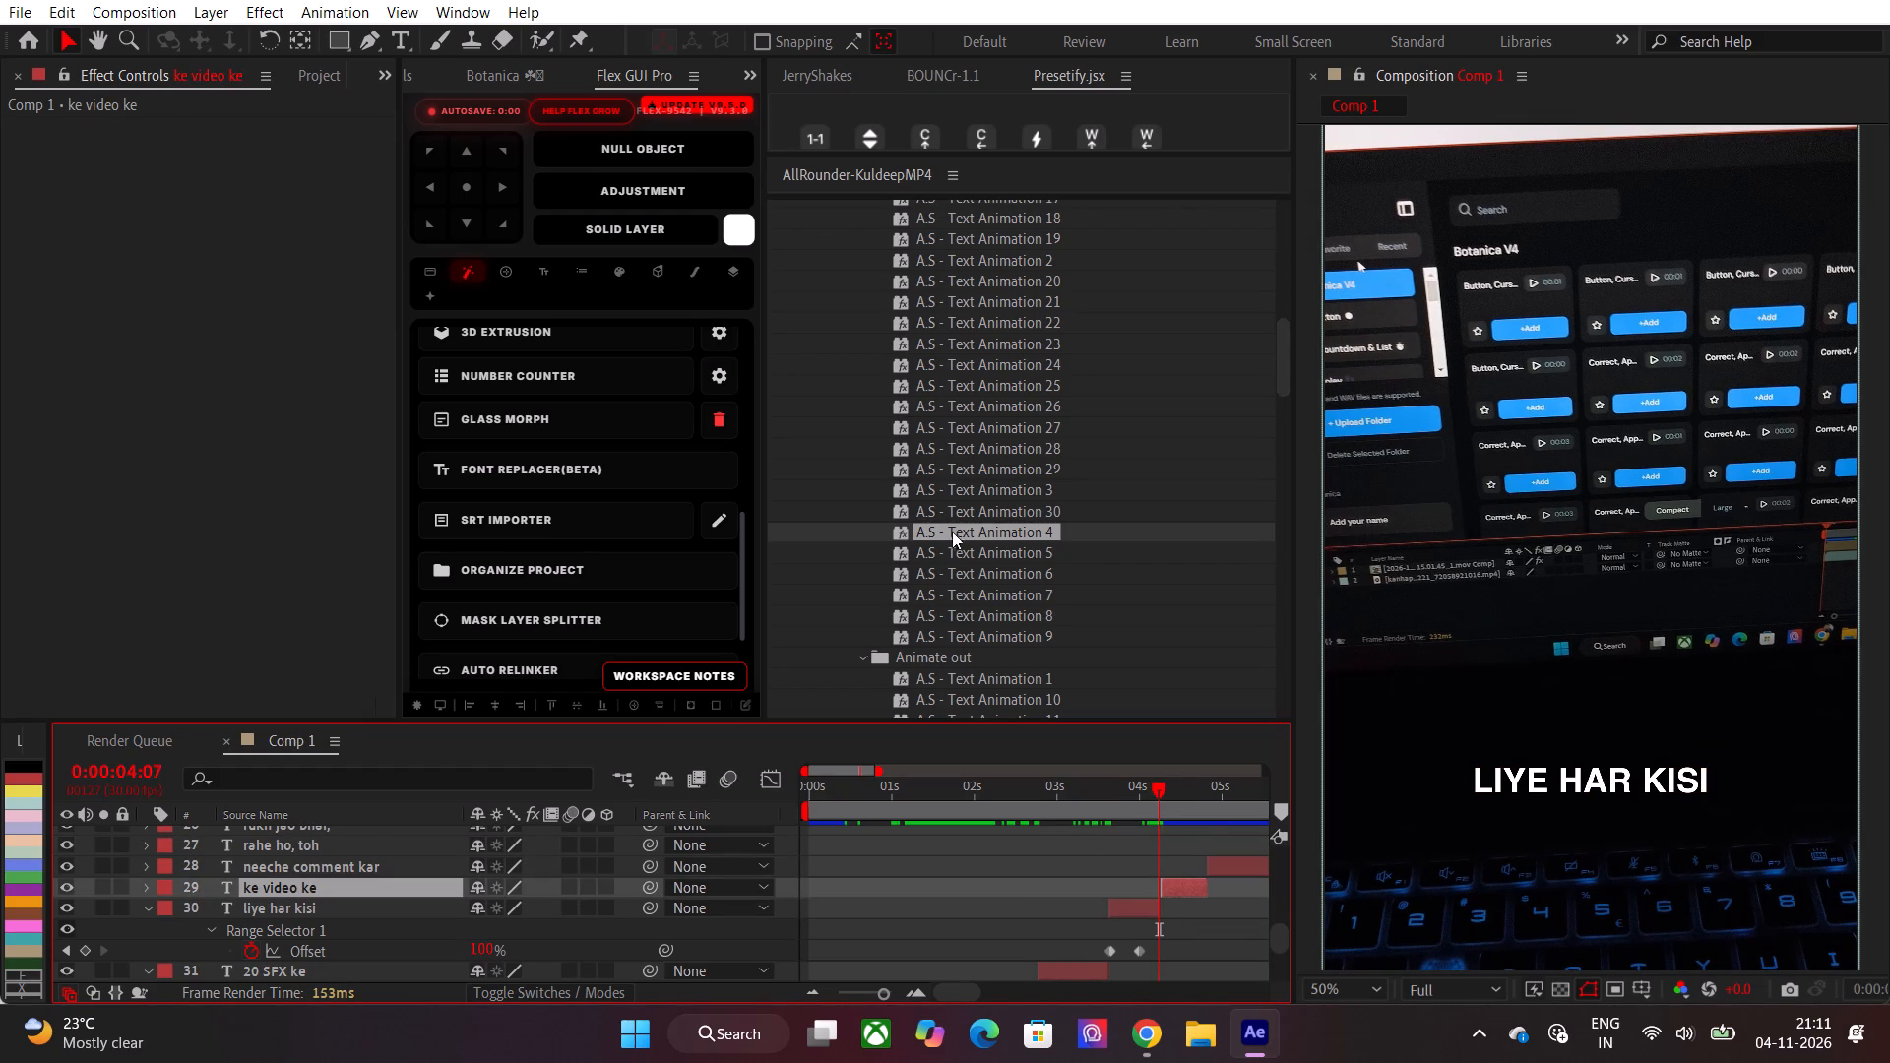
{"action": "left_click_drag", "start_coordinate": [960, 533], "coordinate": [1165, 889]}
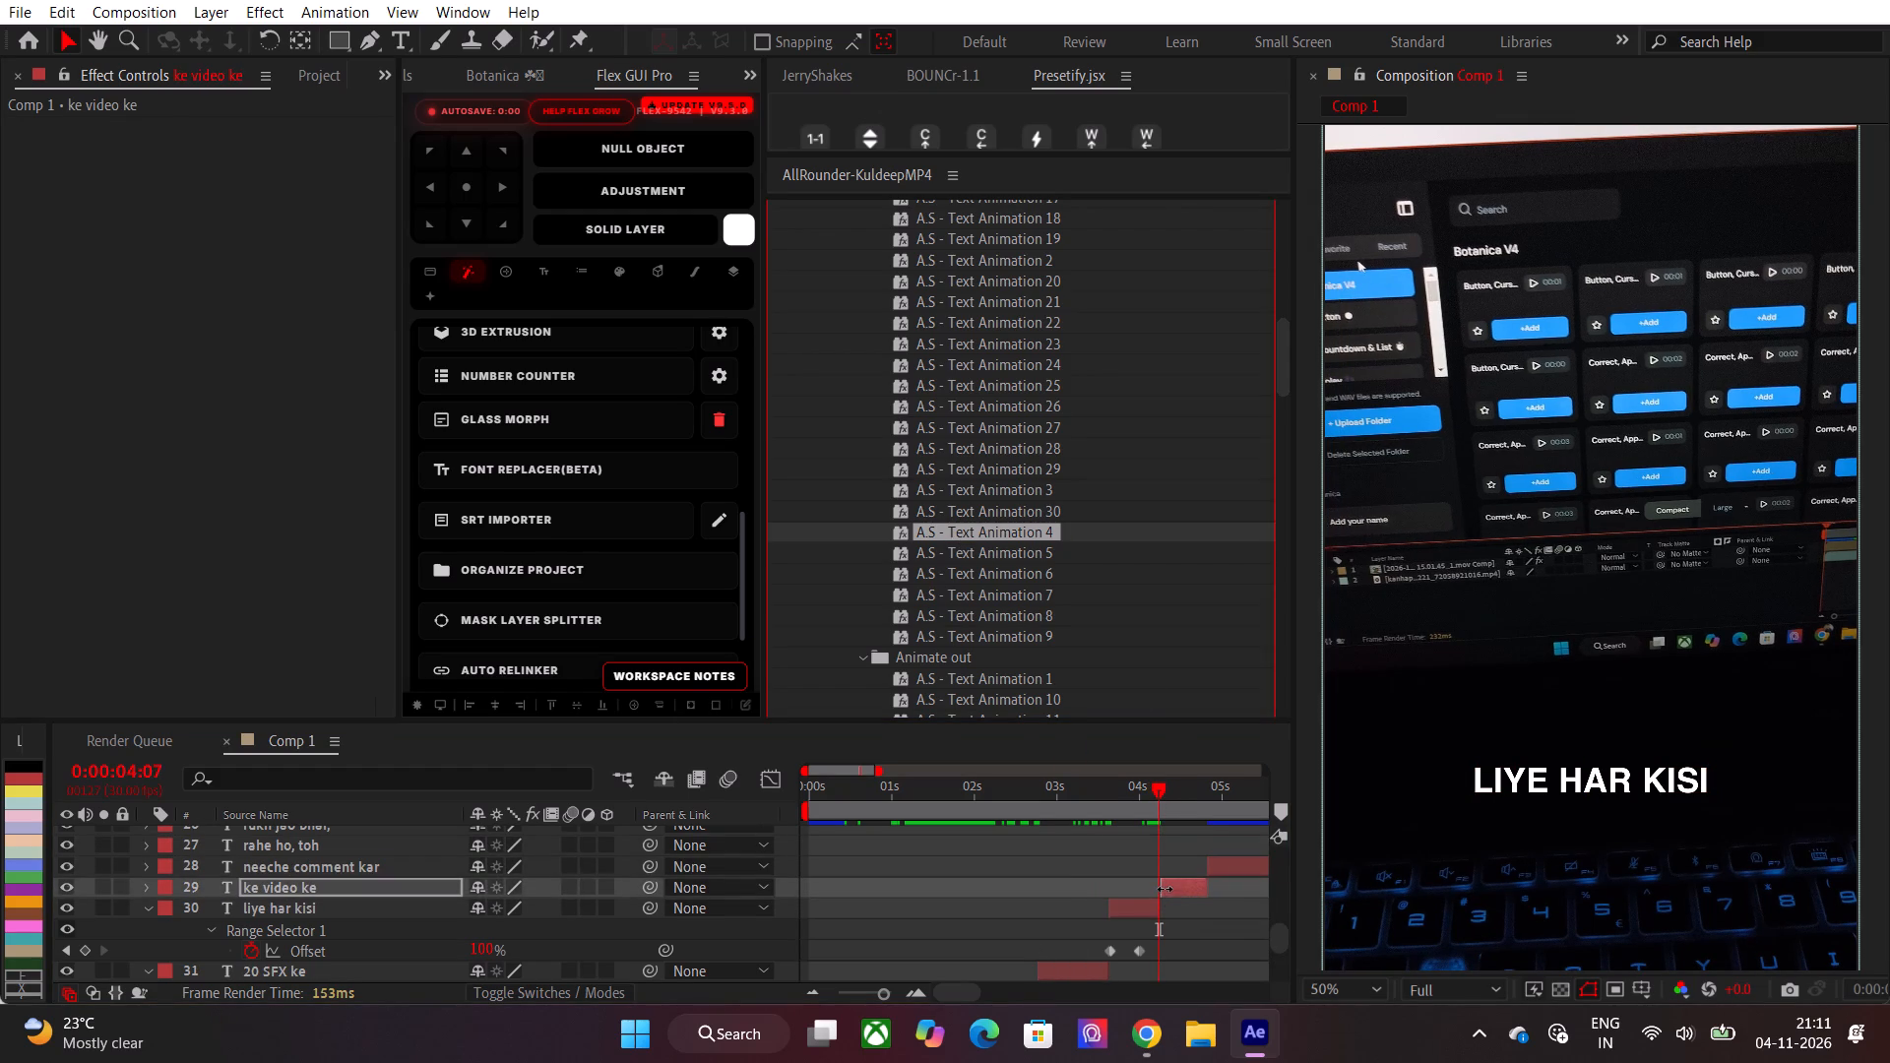
Reveal the "ke video ke" layer's keyframes and move its last Offset keyframe earlier, to about 0:00:04:17.
{"action": "key", "text": "u"}
{"action": "key", "text": "u"}
{"action": "key", "text": "u"}
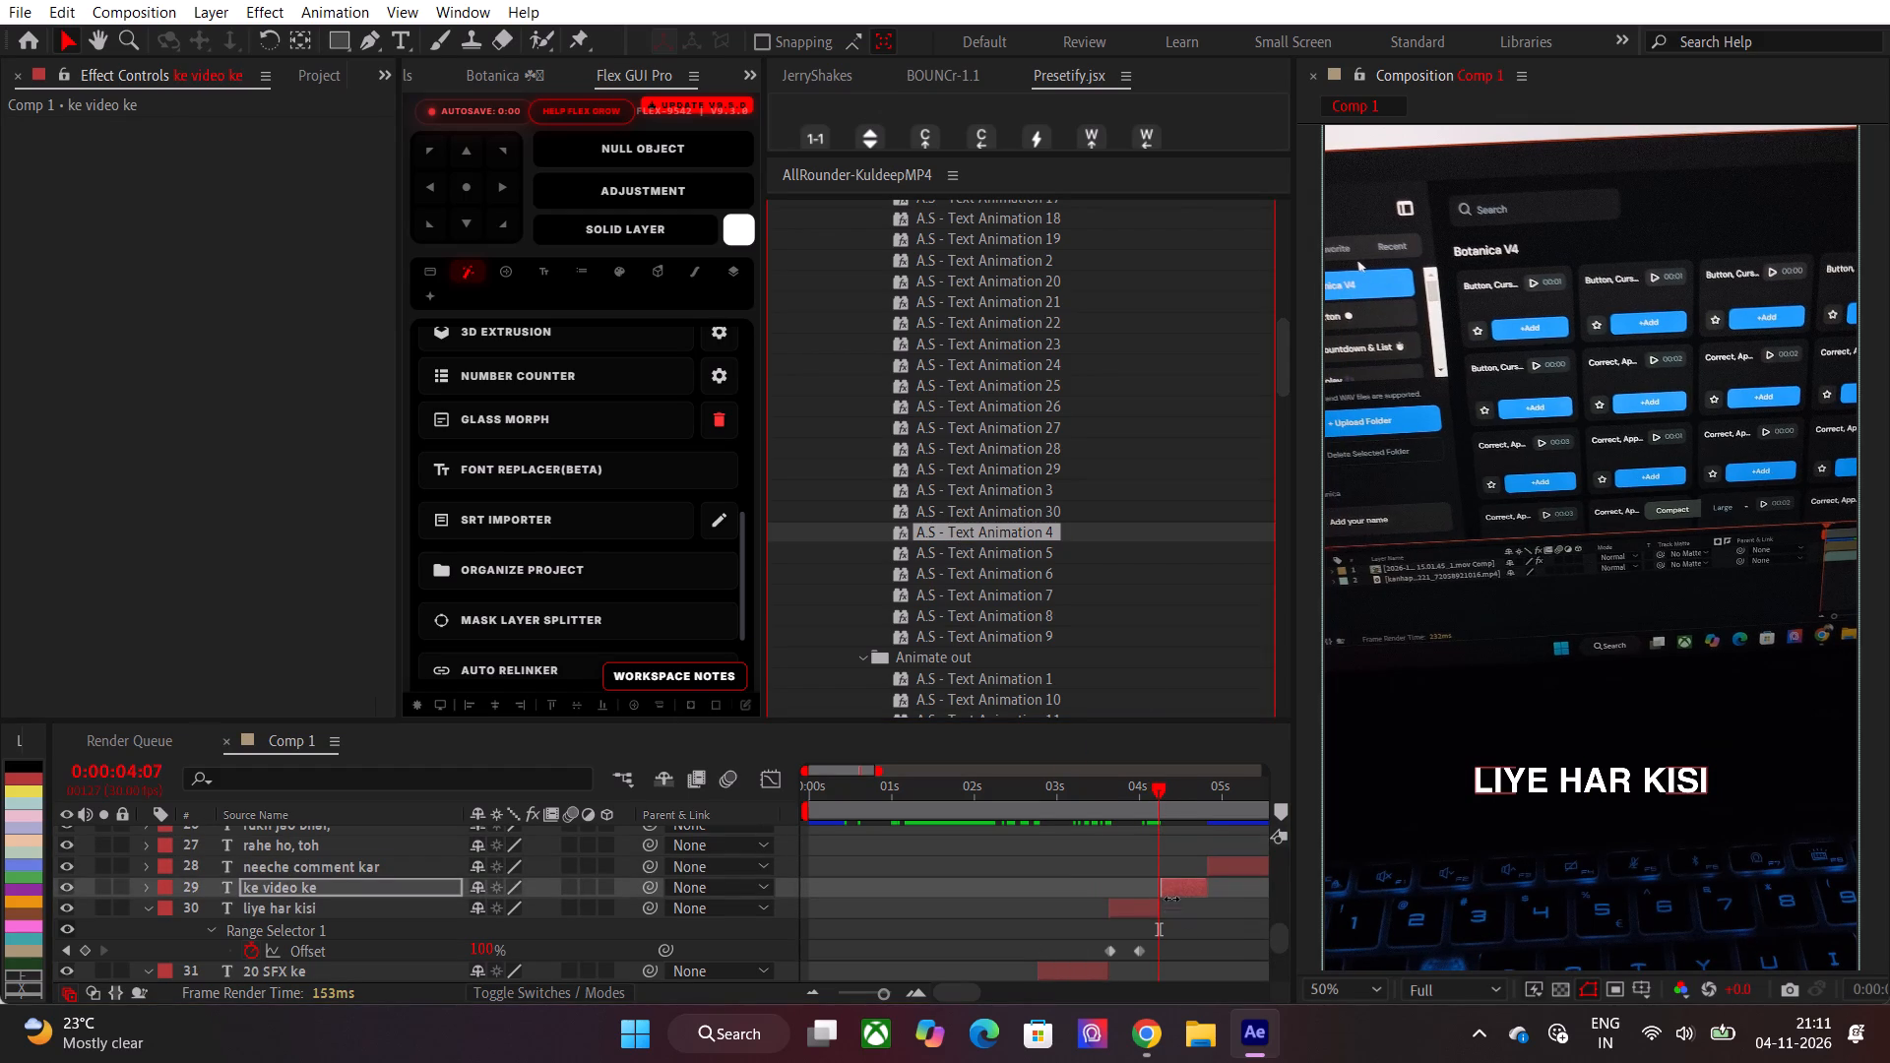
{"action": "left_click", "coordinate": [1184, 878]}
{"action": "key", "text": "u"}
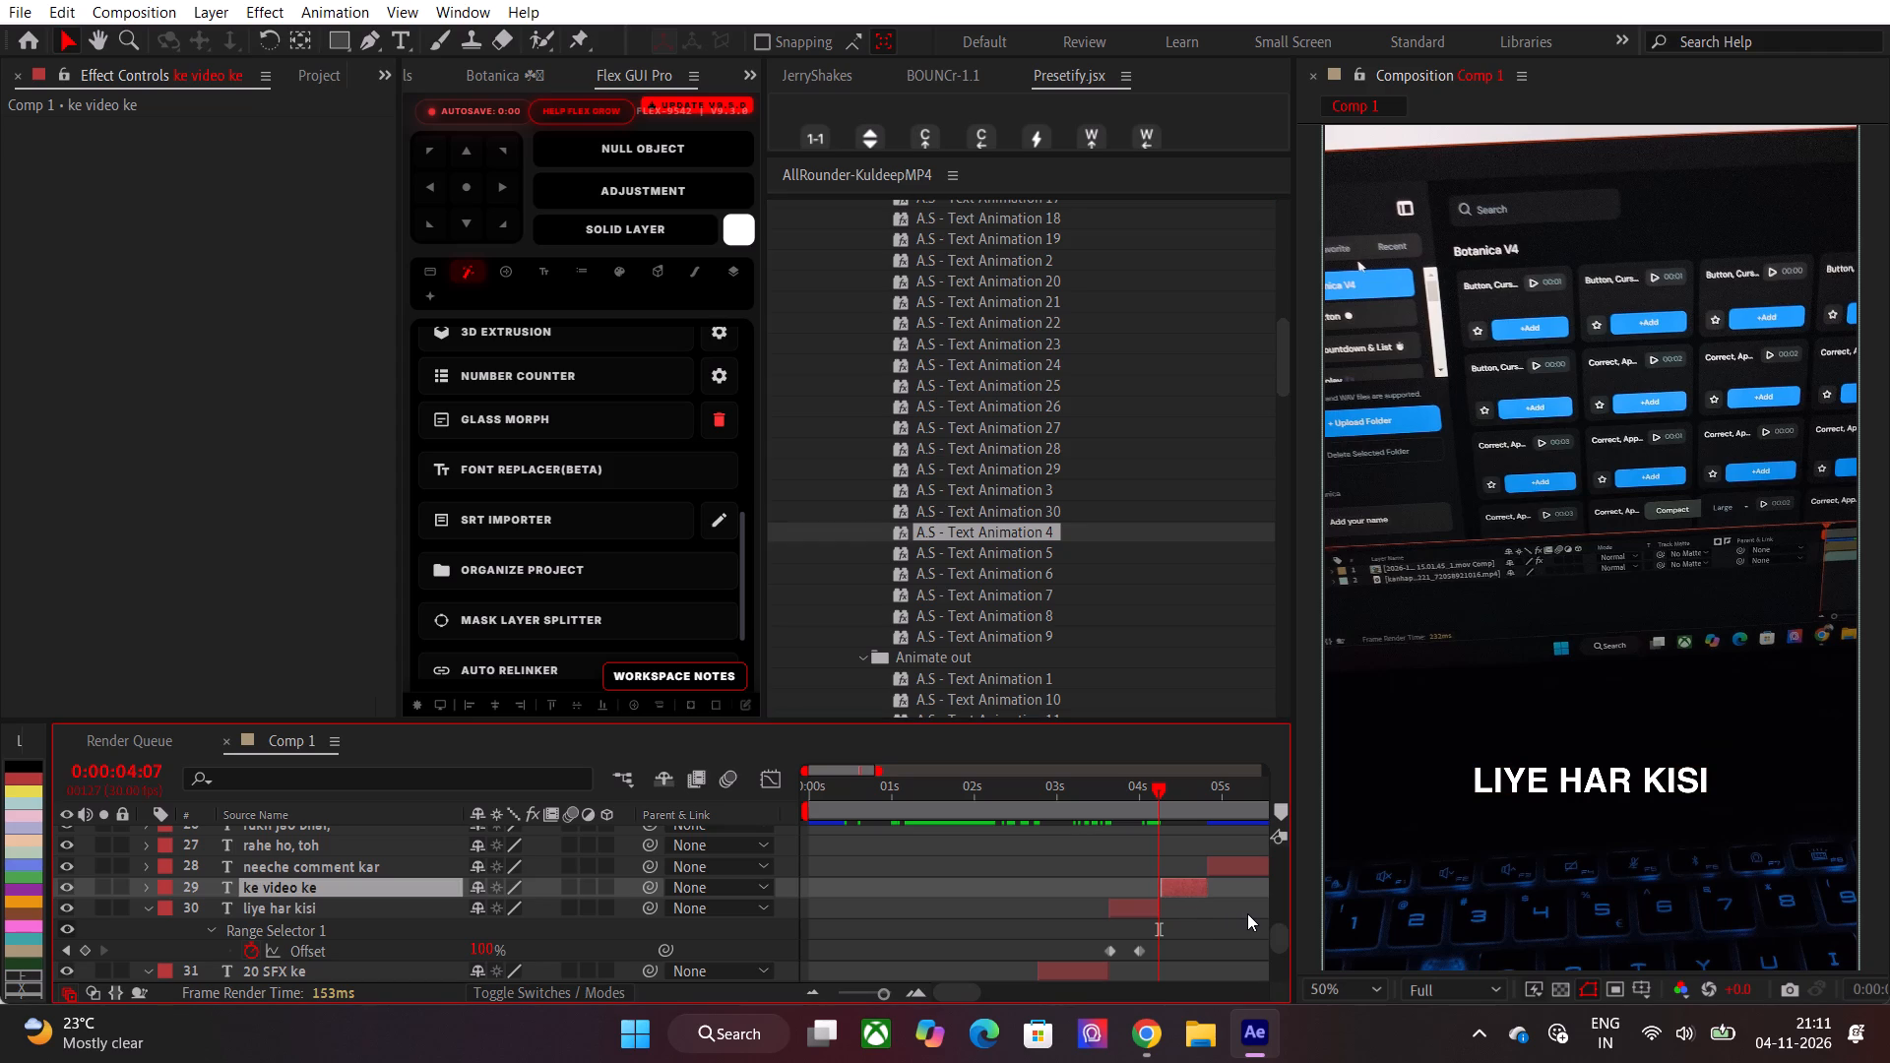
{"action": "left_click_drag", "start_coordinate": [1254, 913], "coordinate": [1132, 944]}
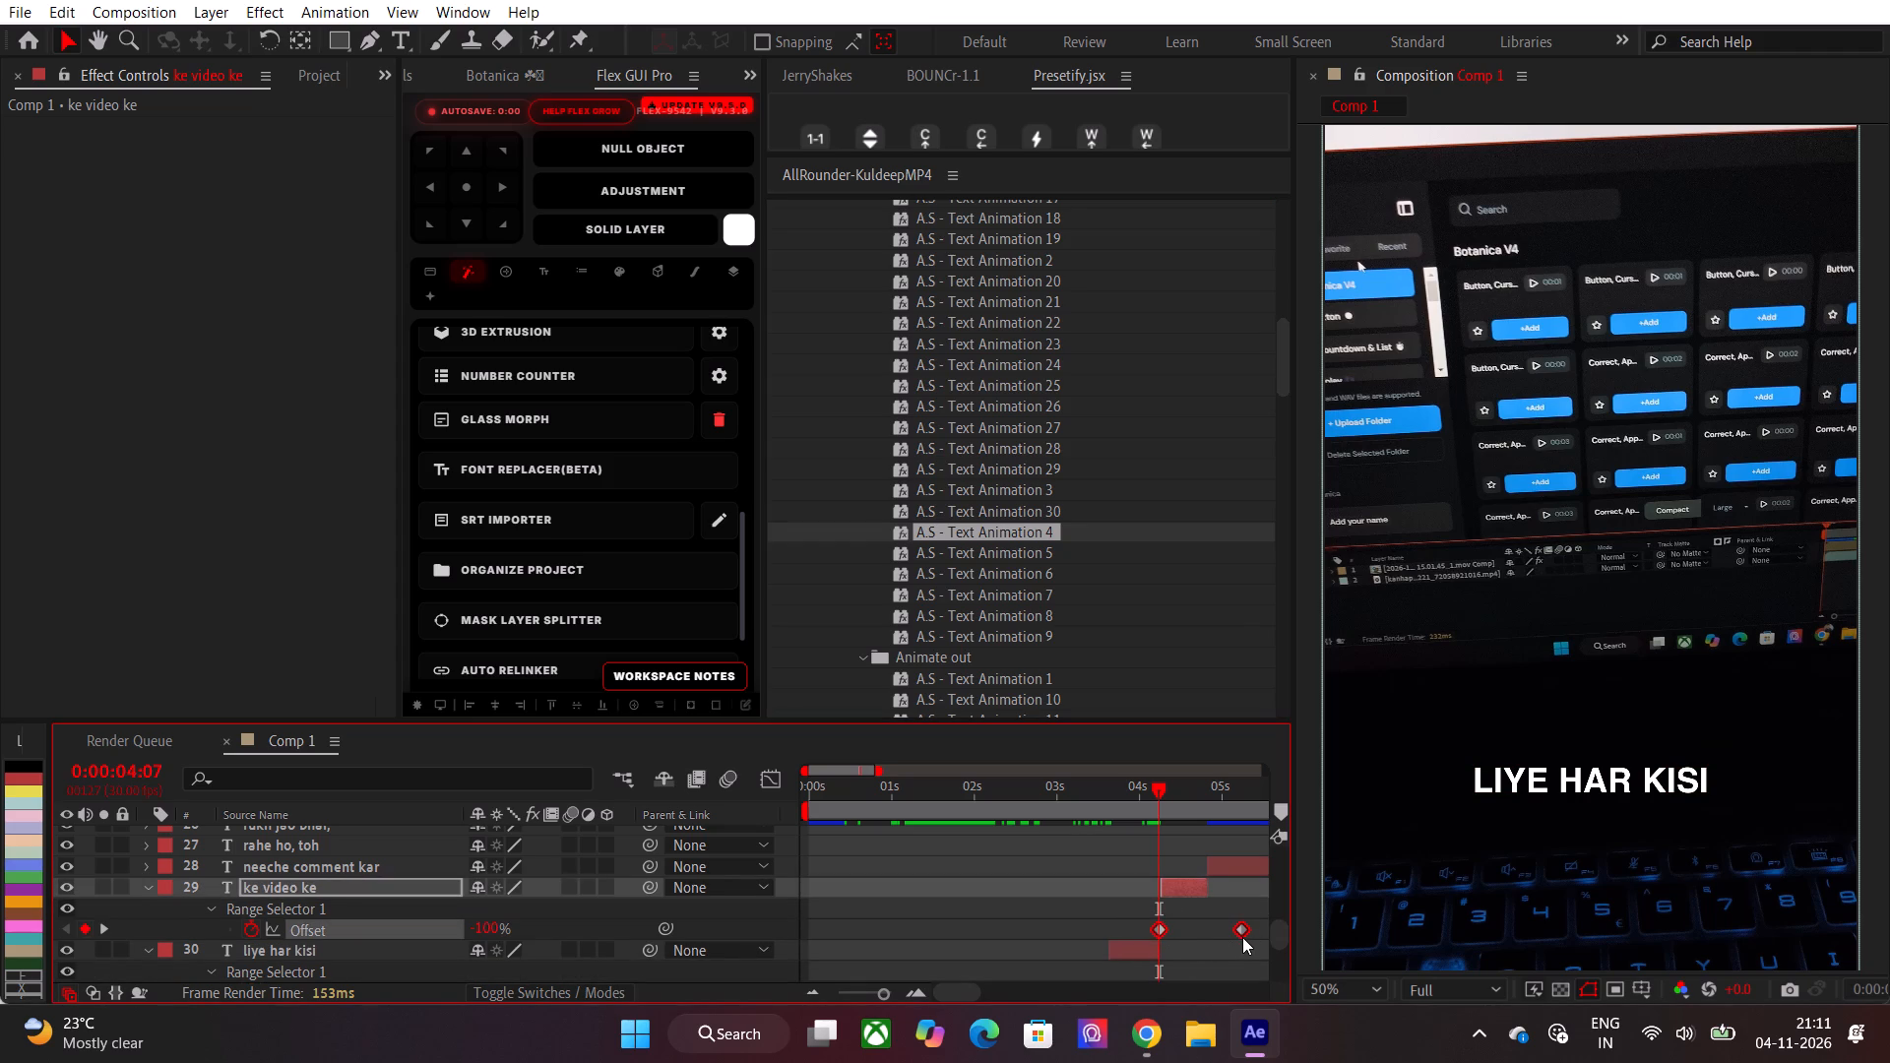
{"action": "left_click_drag", "start_coordinate": [1242, 927], "coordinate": [1187, 926], "text": "alt"}
Apply the A.S - Text Animation 4 preset to the "neeche comment kar" text layer at 0:00:04:25.
{"action": "left_click_drag", "start_coordinate": [1166, 808], "coordinate": [1188, 808]}
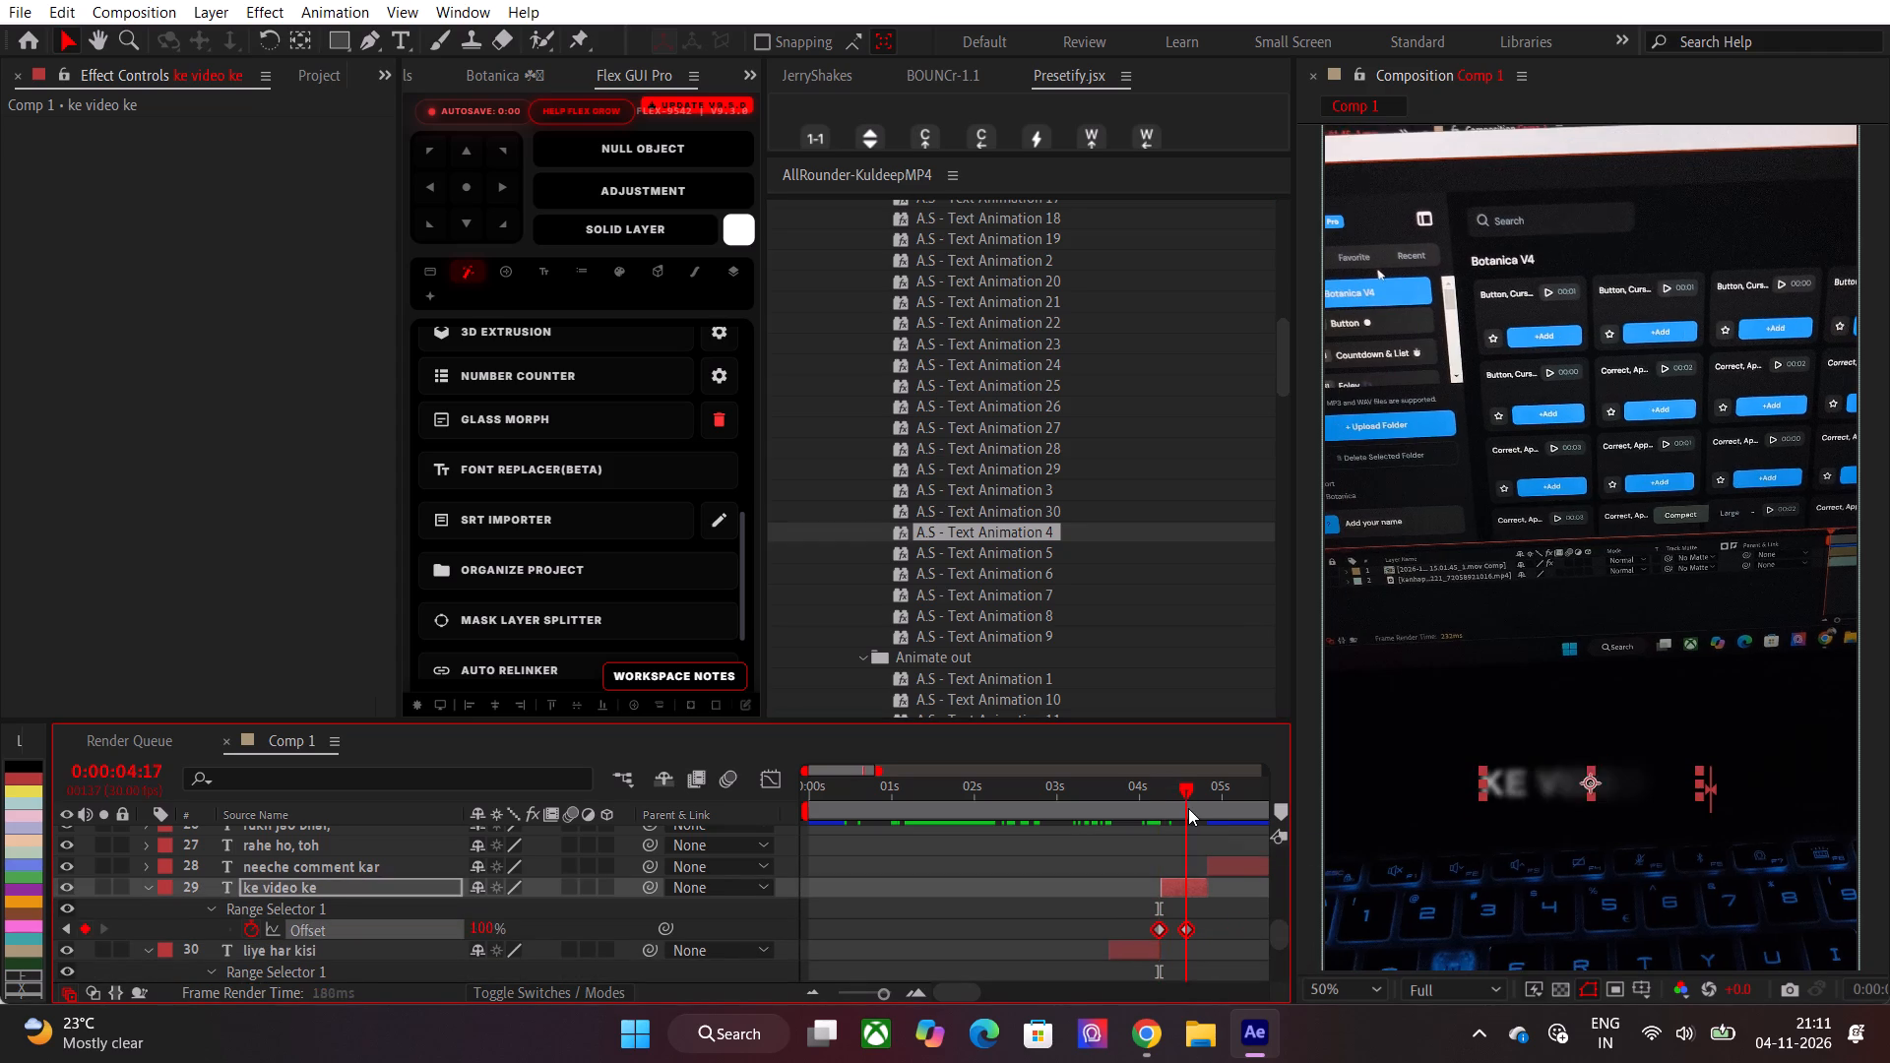
{"action": "left_click_drag", "start_coordinate": [1188, 808], "coordinate": [1212, 808]}
{"action": "left_click_drag", "start_coordinate": [938, 993], "coordinate": [977, 994]}
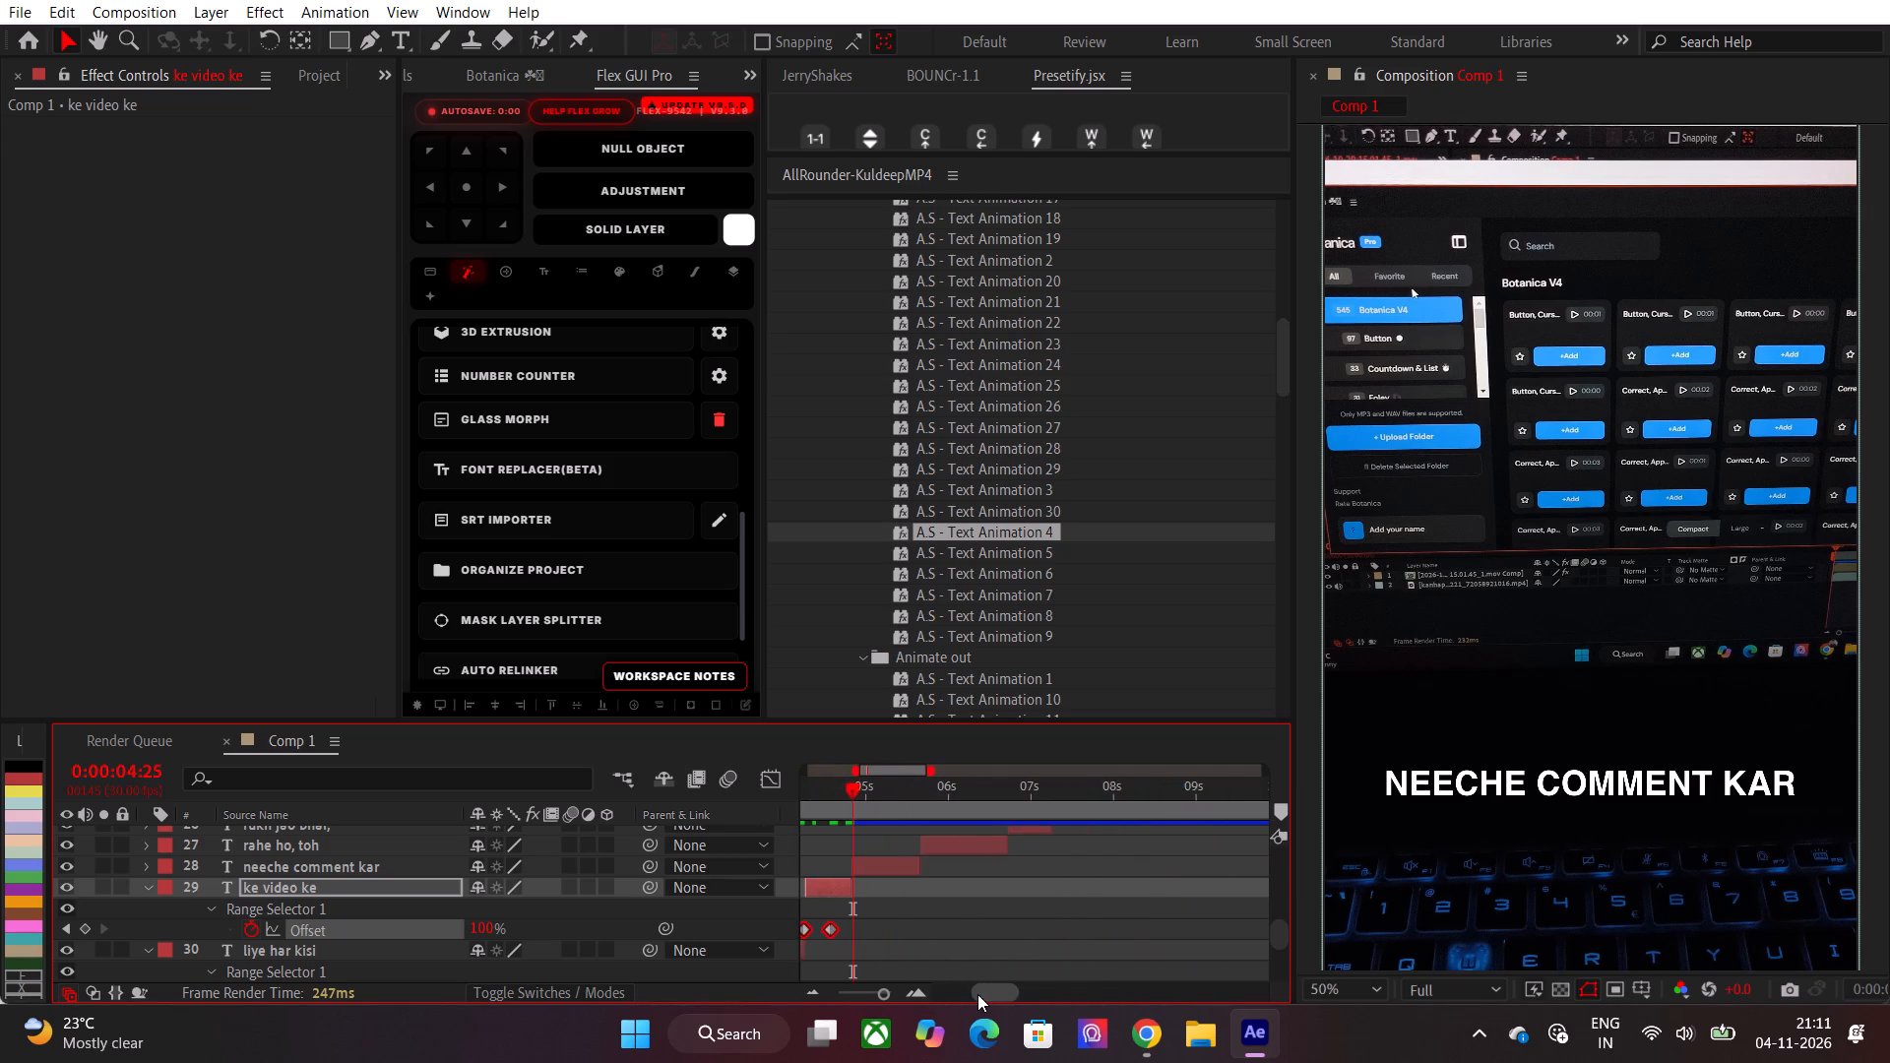
{"action": "left_click_drag", "start_coordinate": [977, 994], "coordinate": [966, 994]}
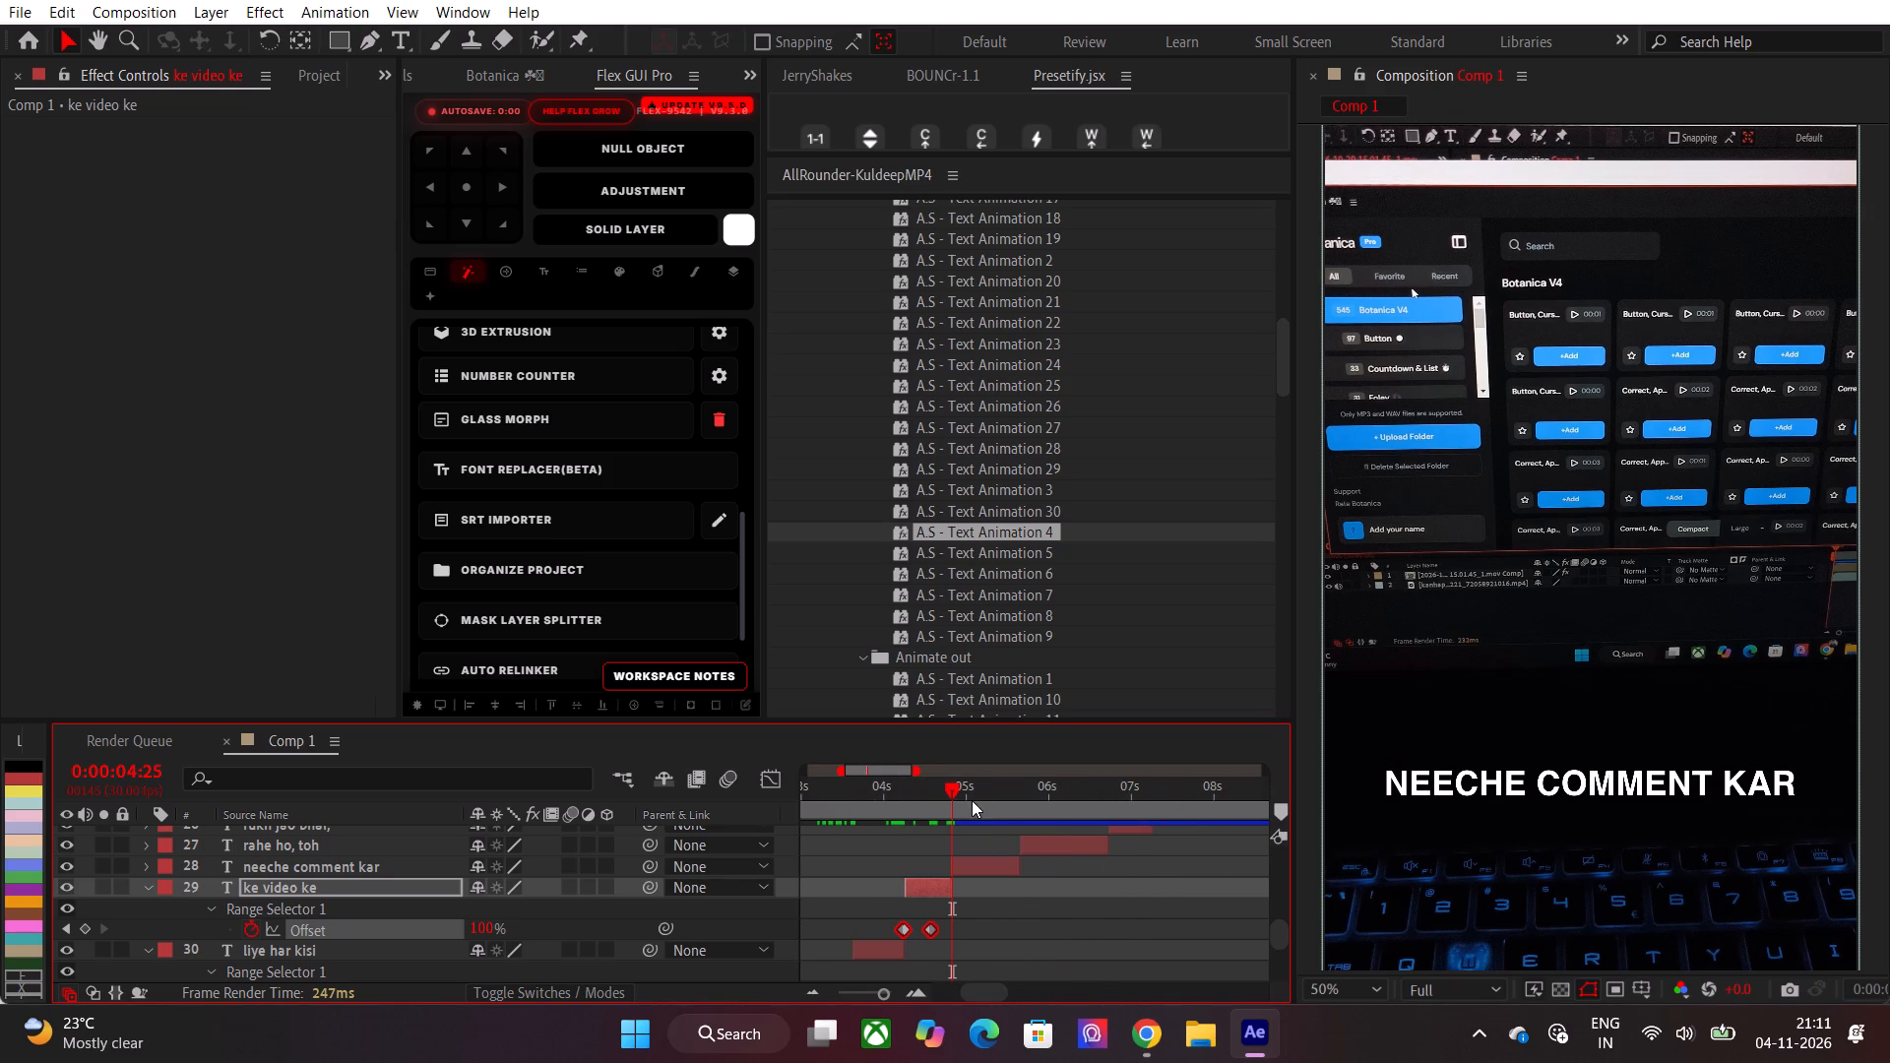
{"action": "left_click_drag", "start_coordinate": [972, 800], "coordinate": [1024, 822]}
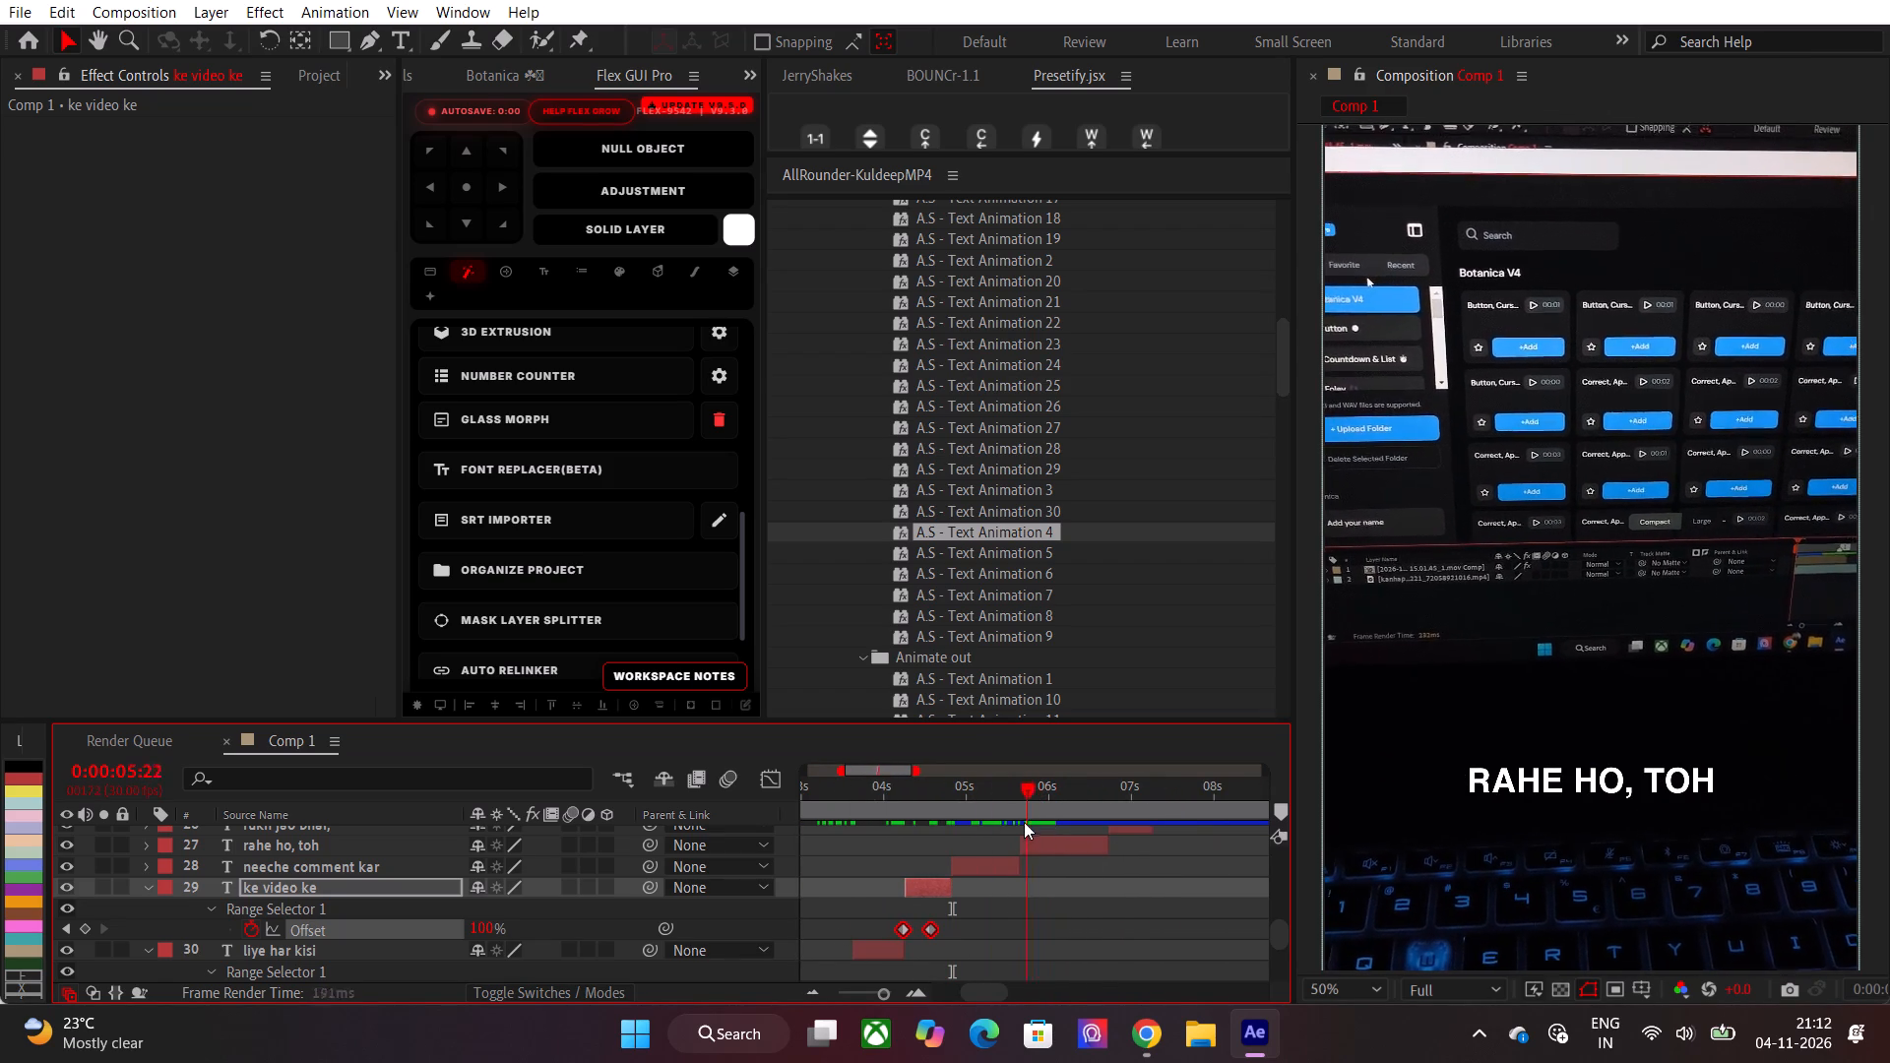
{"action": "left_click_drag", "start_coordinate": [1024, 822], "coordinate": [962, 832]}
{"action": "left_click", "coordinate": [971, 861]}
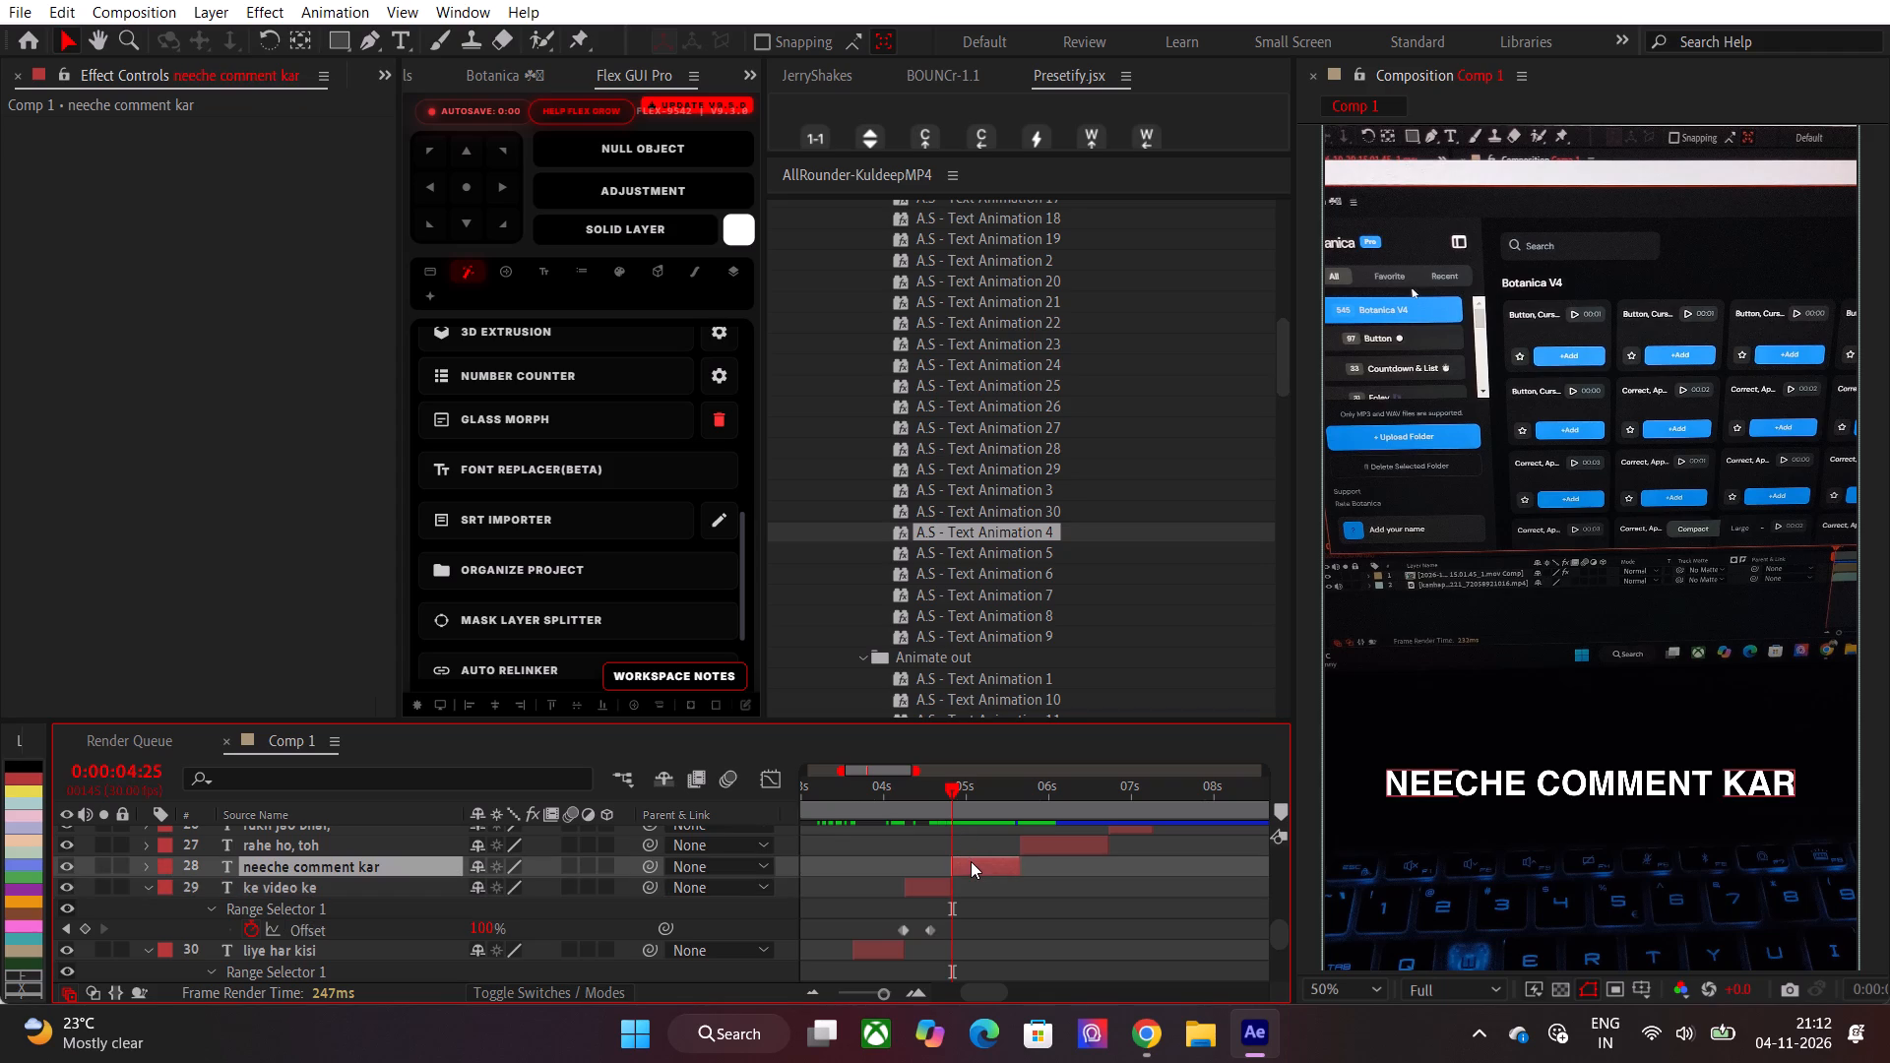
{"action": "left_click_drag", "start_coordinate": [1005, 532], "coordinate": [1003, 782]}
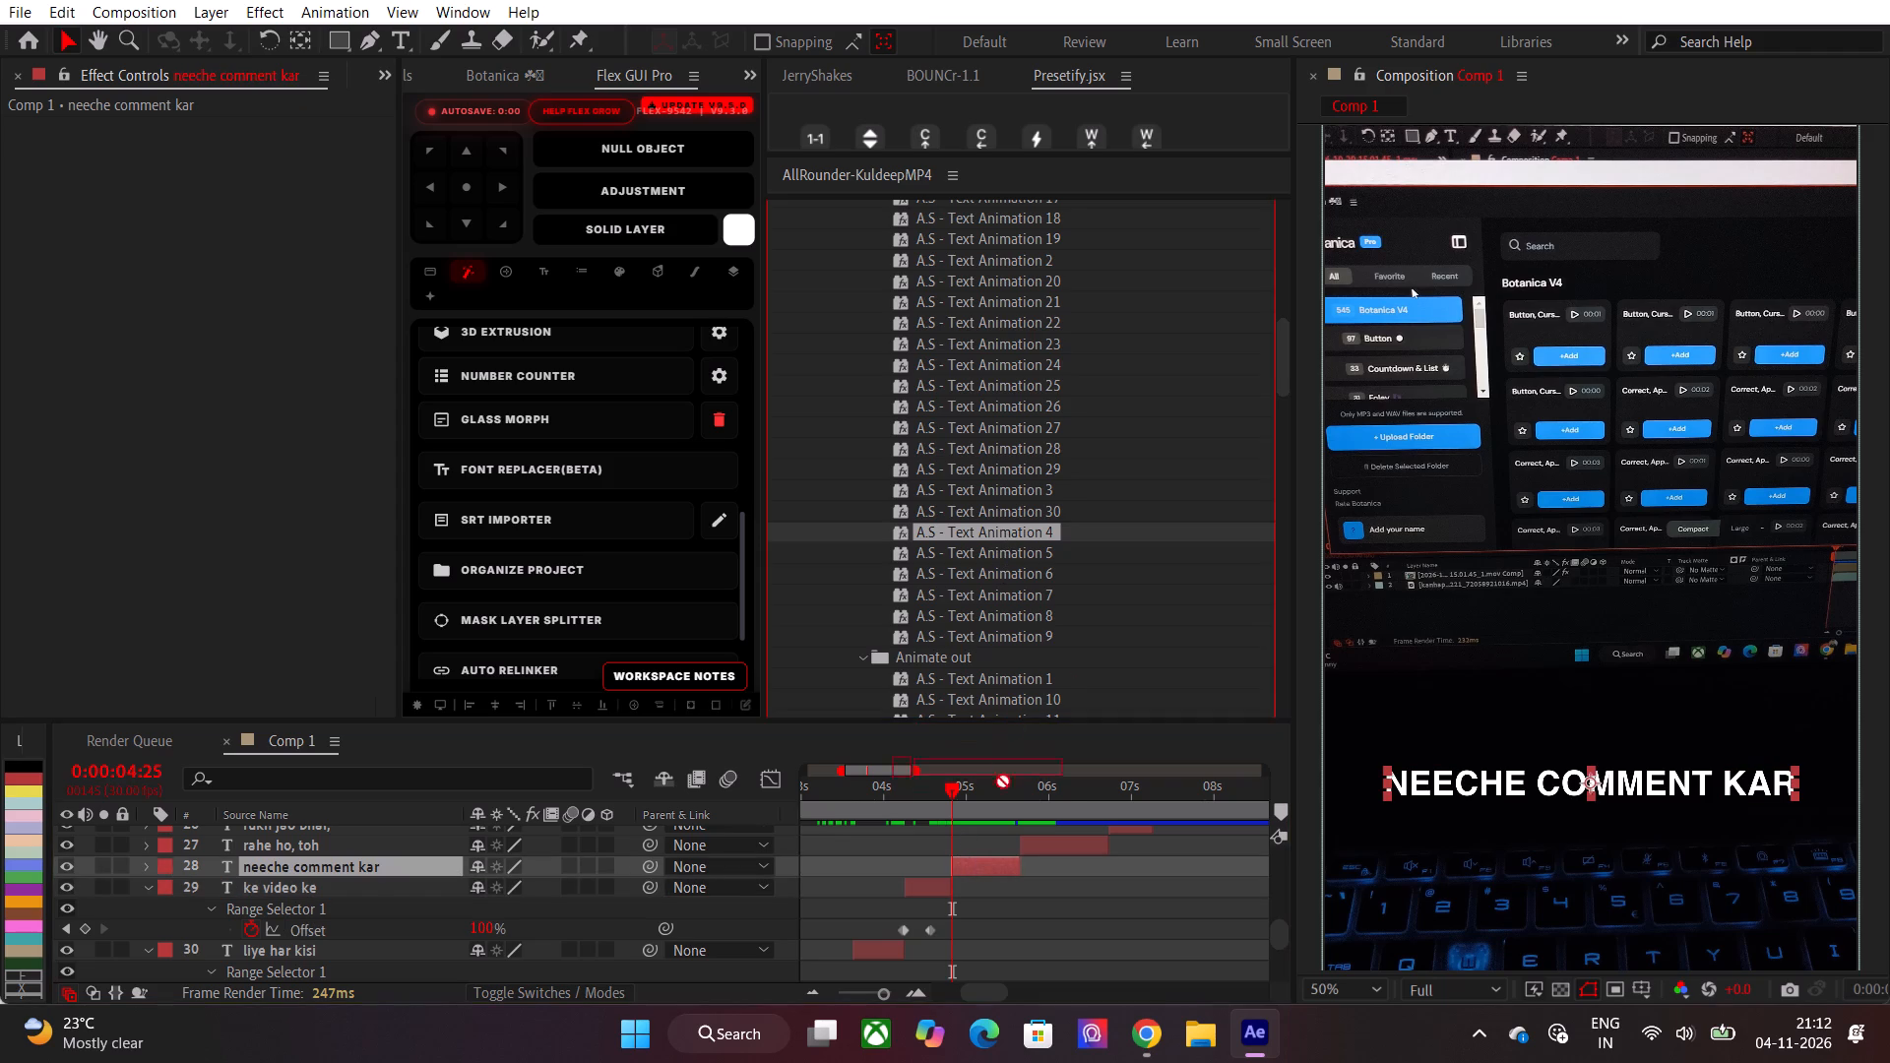
{"action": "left_click_drag", "start_coordinate": [1003, 782], "coordinate": [987, 864]}
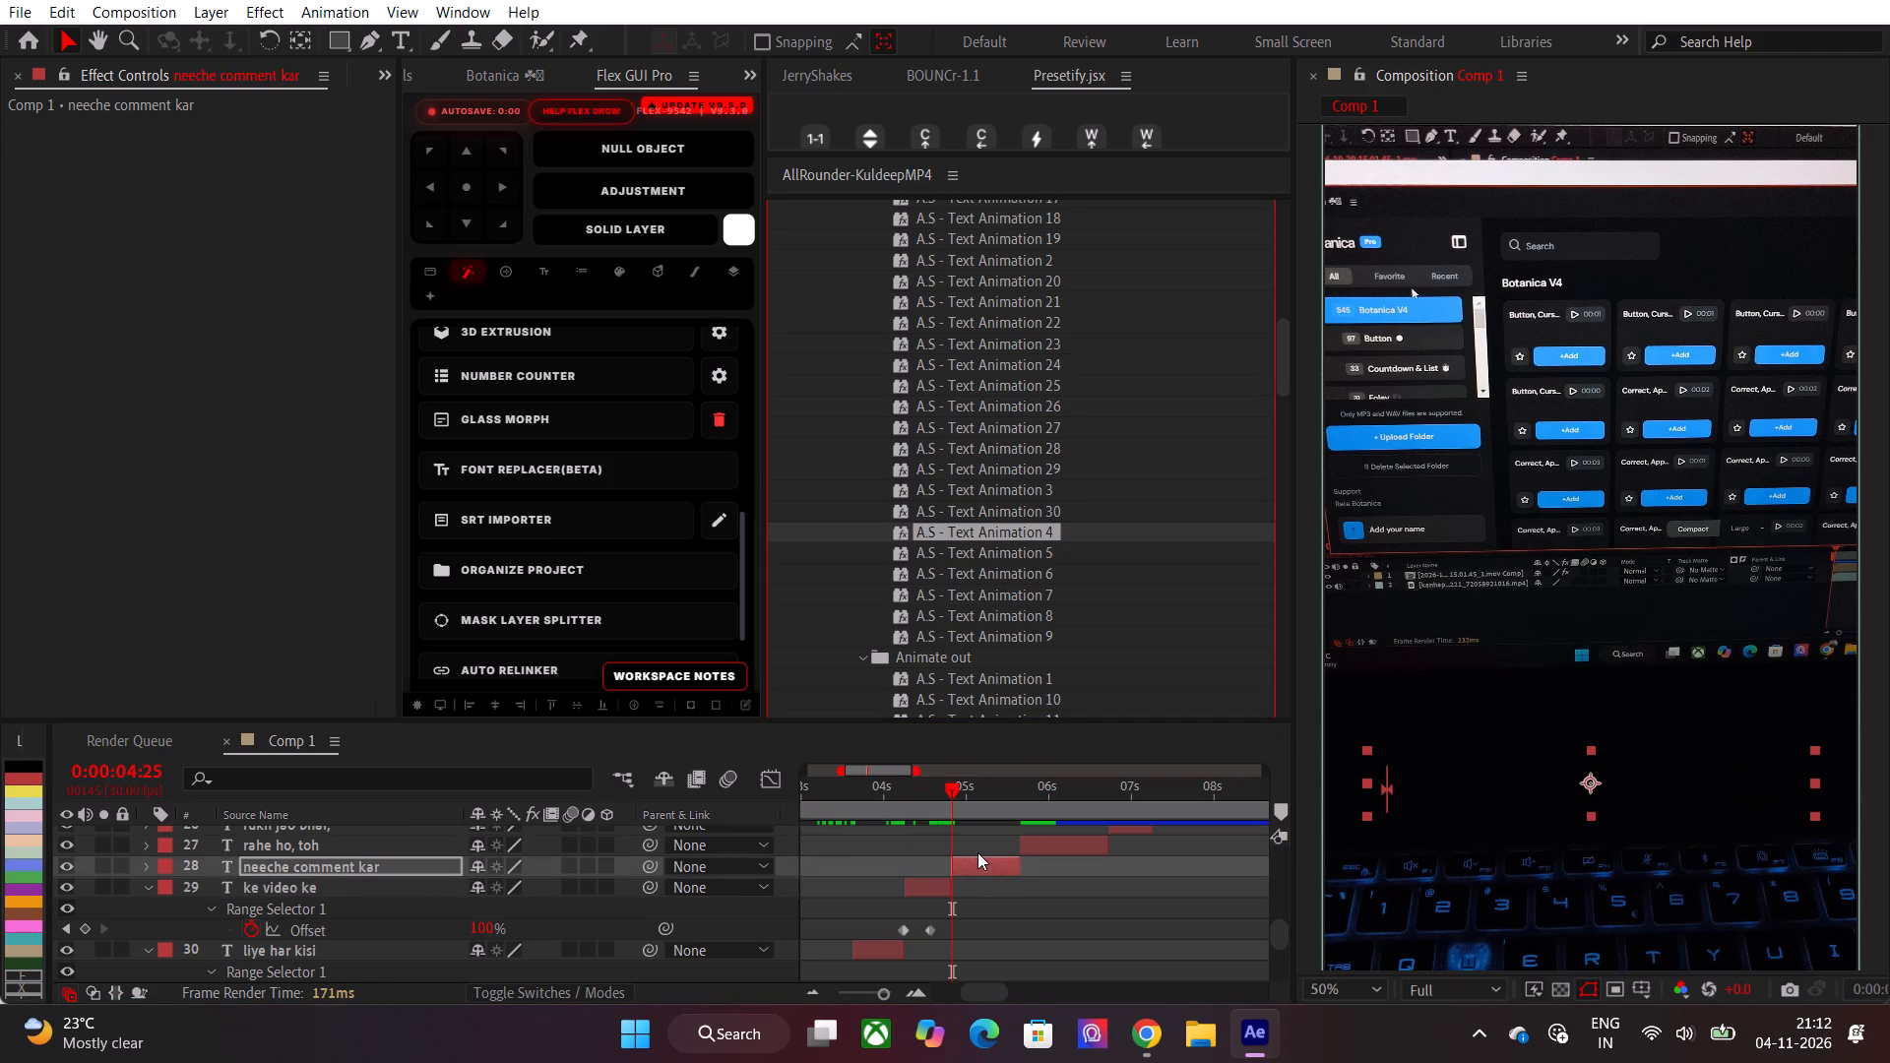
Reveal the "neeche comment kar" layer's keyframes and move its last Offset keyframe earlier, to about 5.2 seconds.
{"action": "key", "text": "u"}
{"action": "type", "text": "uu"}
{"action": "key", "text": "u"}
{"action": "left_click", "coordinate": [1003, 896]}
{"action": "left_click", "coordinate": [975, 863]}
{"action": "key", "text": "u"}
{"action": "left_click_drag", "start_coordinate": [1052, 901], "coordinate": [980, 912]}
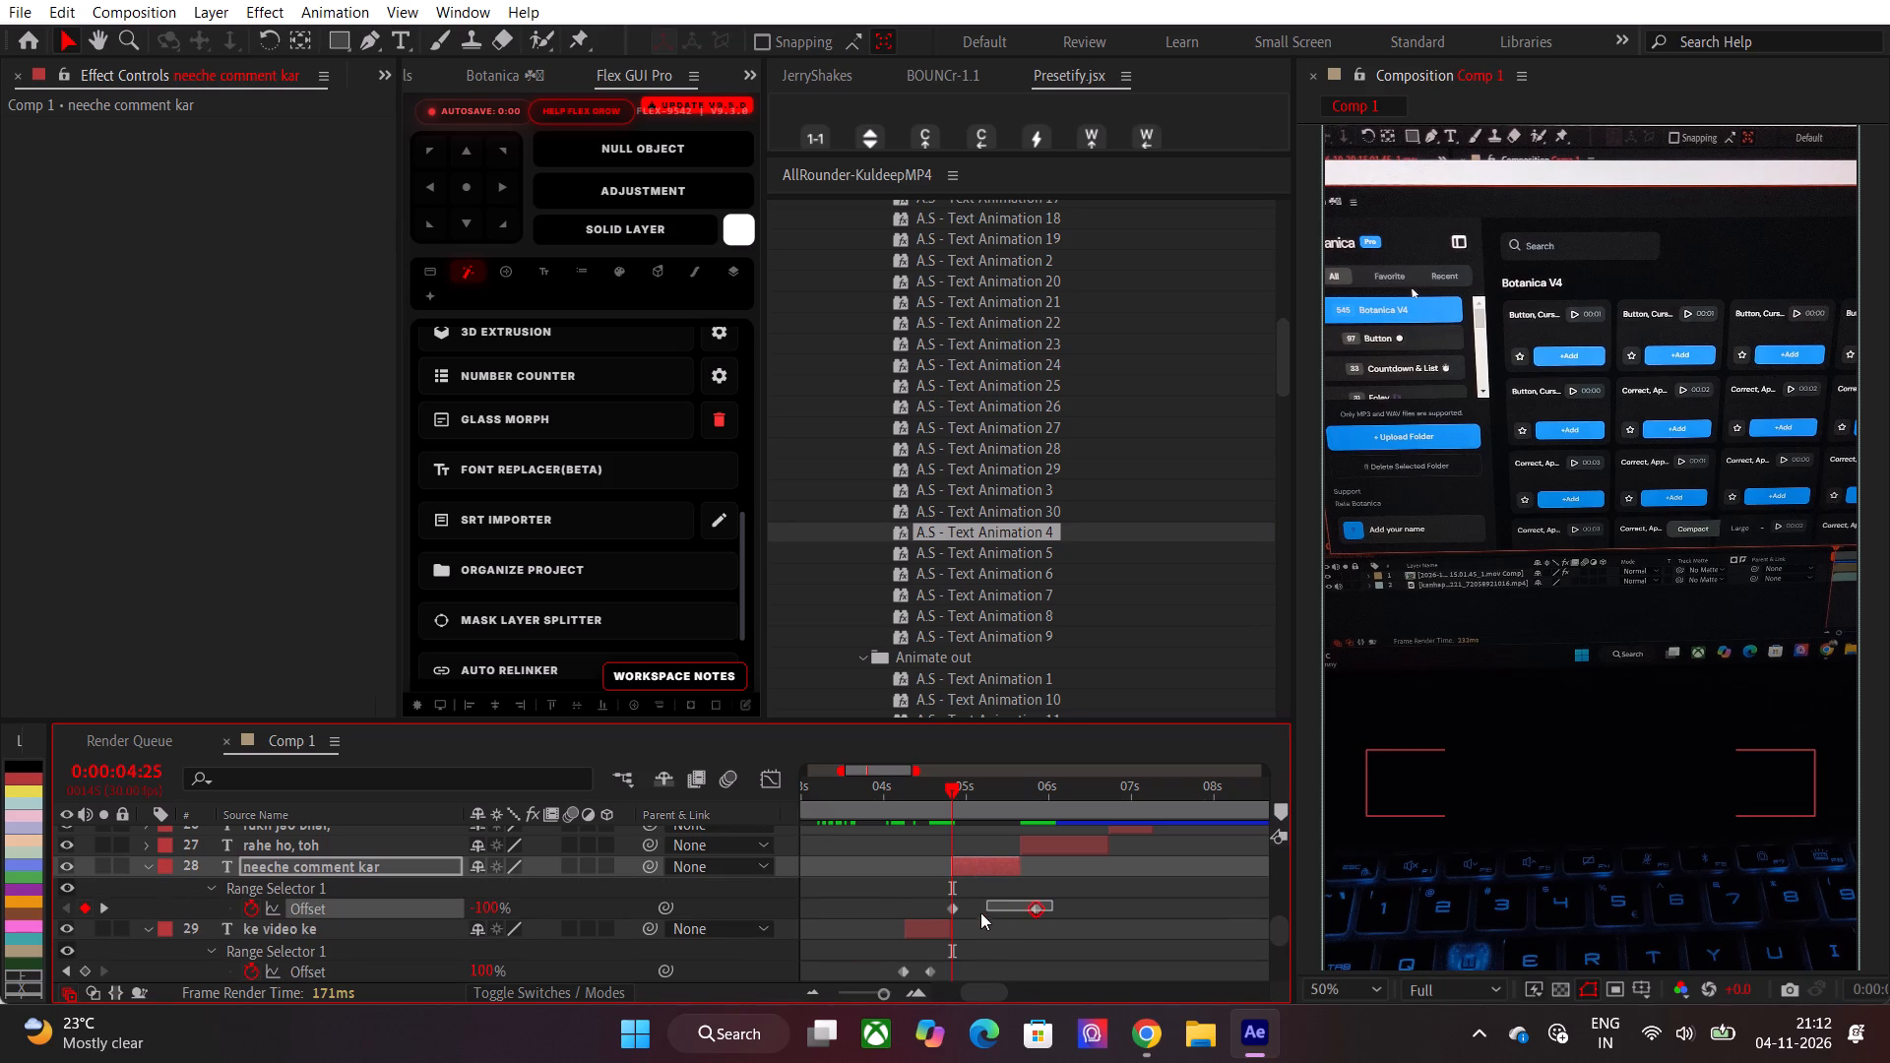
{"action": "left_click_drag", "start_coordinate": [980, 912], "coordinate": [939, 919]}
{"action": "left_click_drag", "start_coordinate": [1038, 905], "coordinate": [997, 905], "text": "alt"}
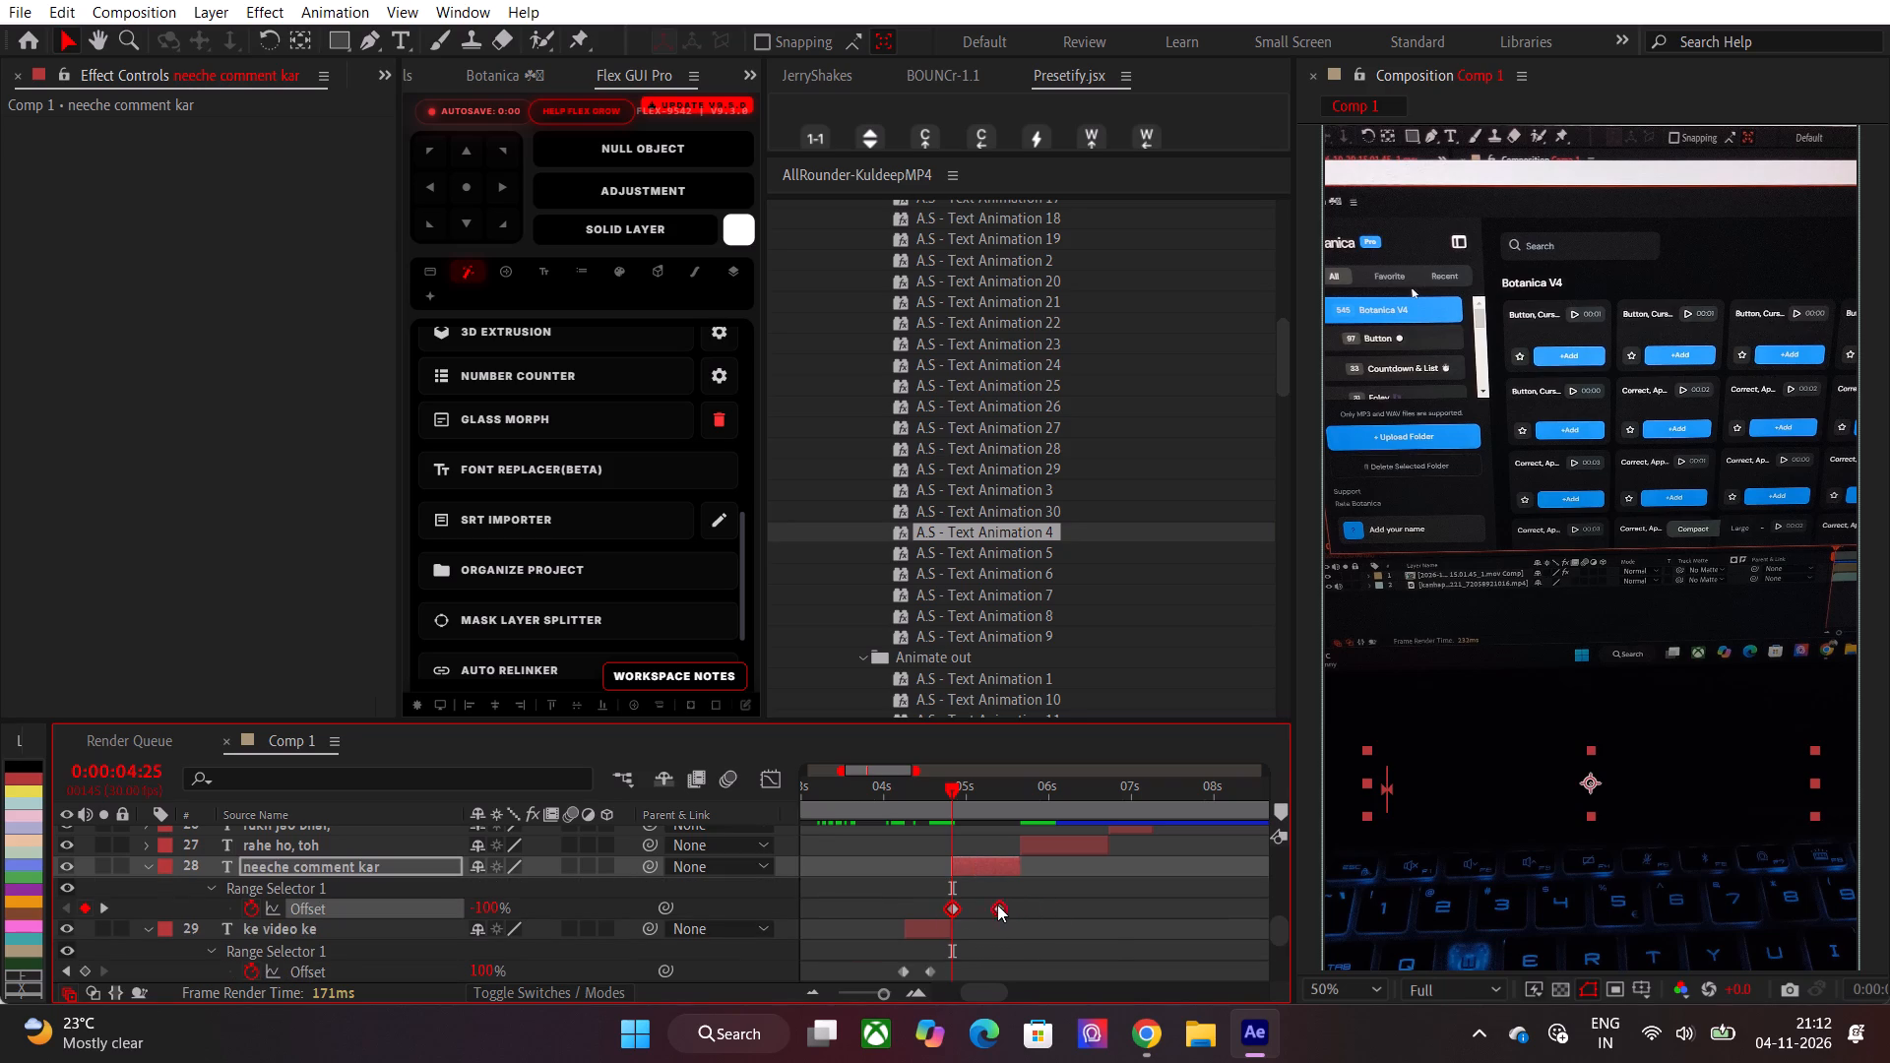
{"action": "left_click_drag", "start_coordinate": [997, 905], "coordinate": [989, 905], "text": "alt"}
Apply the A.S - Text Animation 4 preset to the "rahe ho, toh" text layer at 0:00:05:20.
{"action": "left_click_drag", "start_coordinate": [978, 789], "coordinate": [985, 804]}
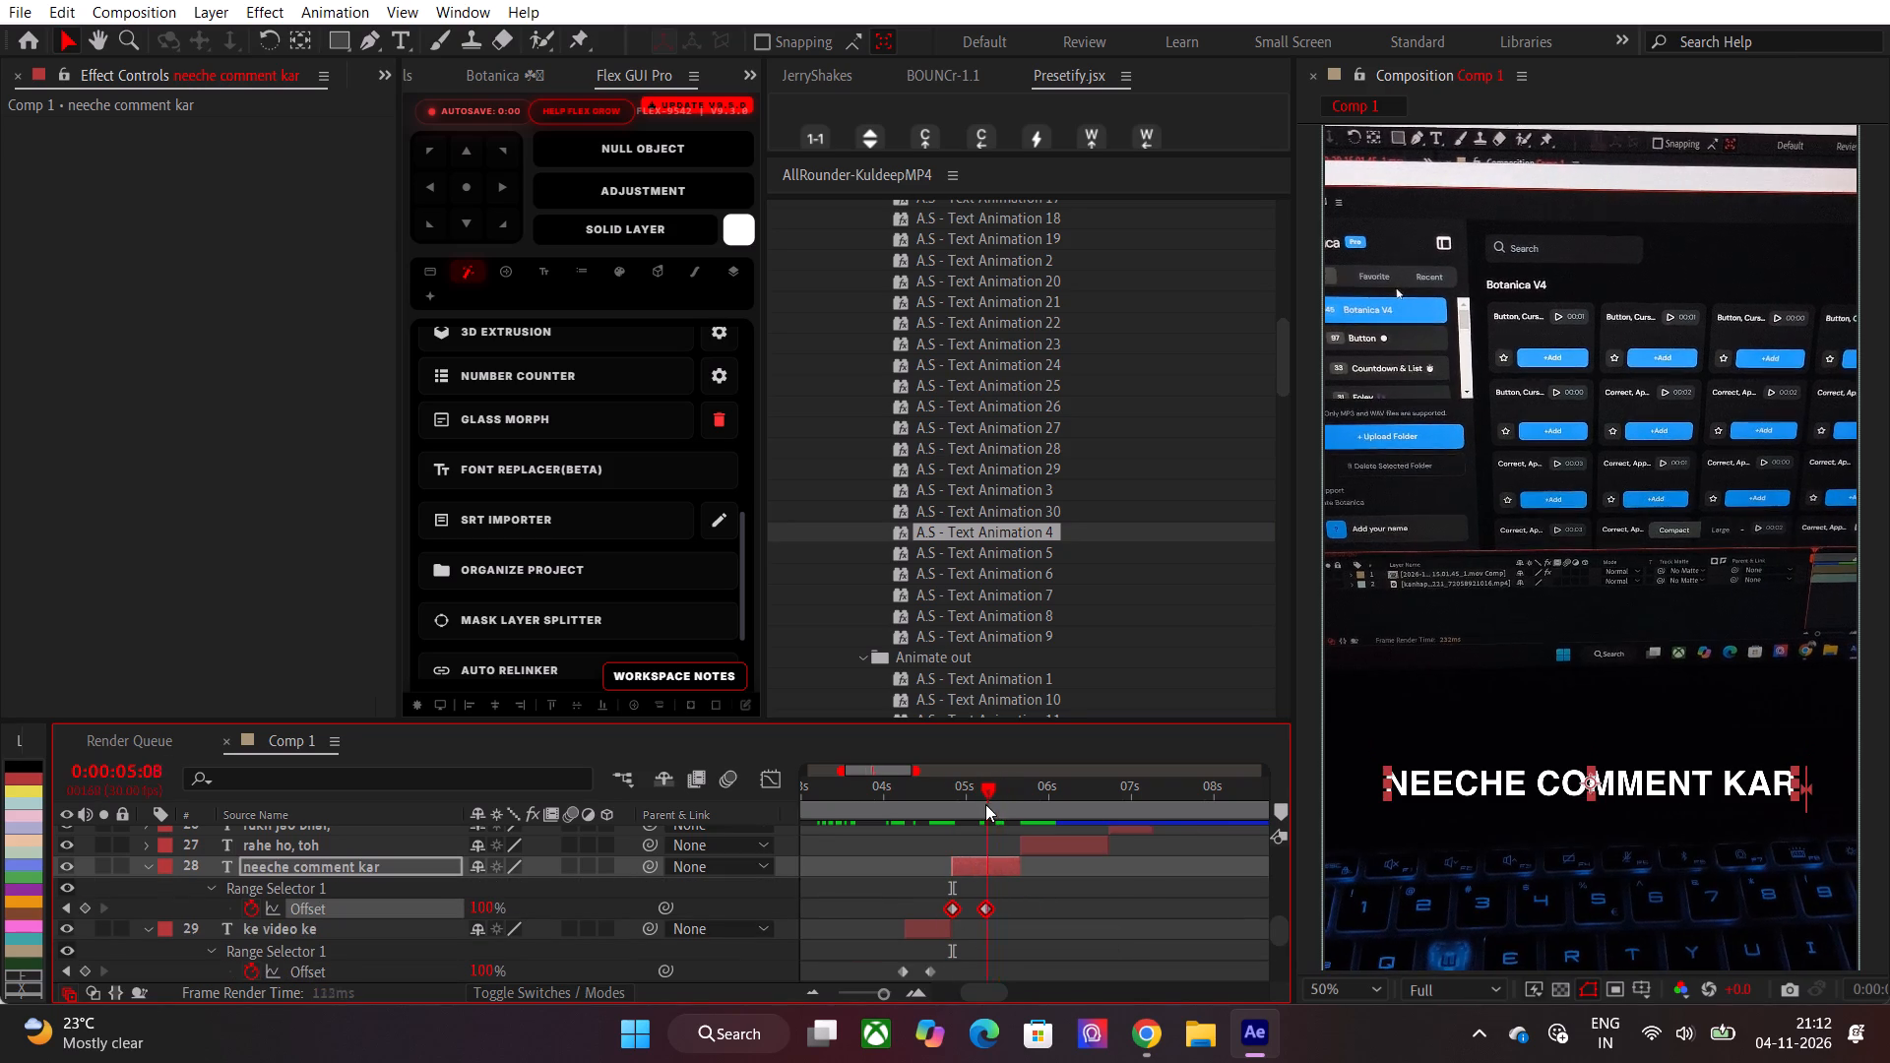
{"action": "left_click_drag", "start_coordinate": [985, 804], "coordinate": [1021, 823]}
{"action": "left_click", "coordinate": [1039, 849]}
{"action": "left_click", "coordinate": [1043, 849]}
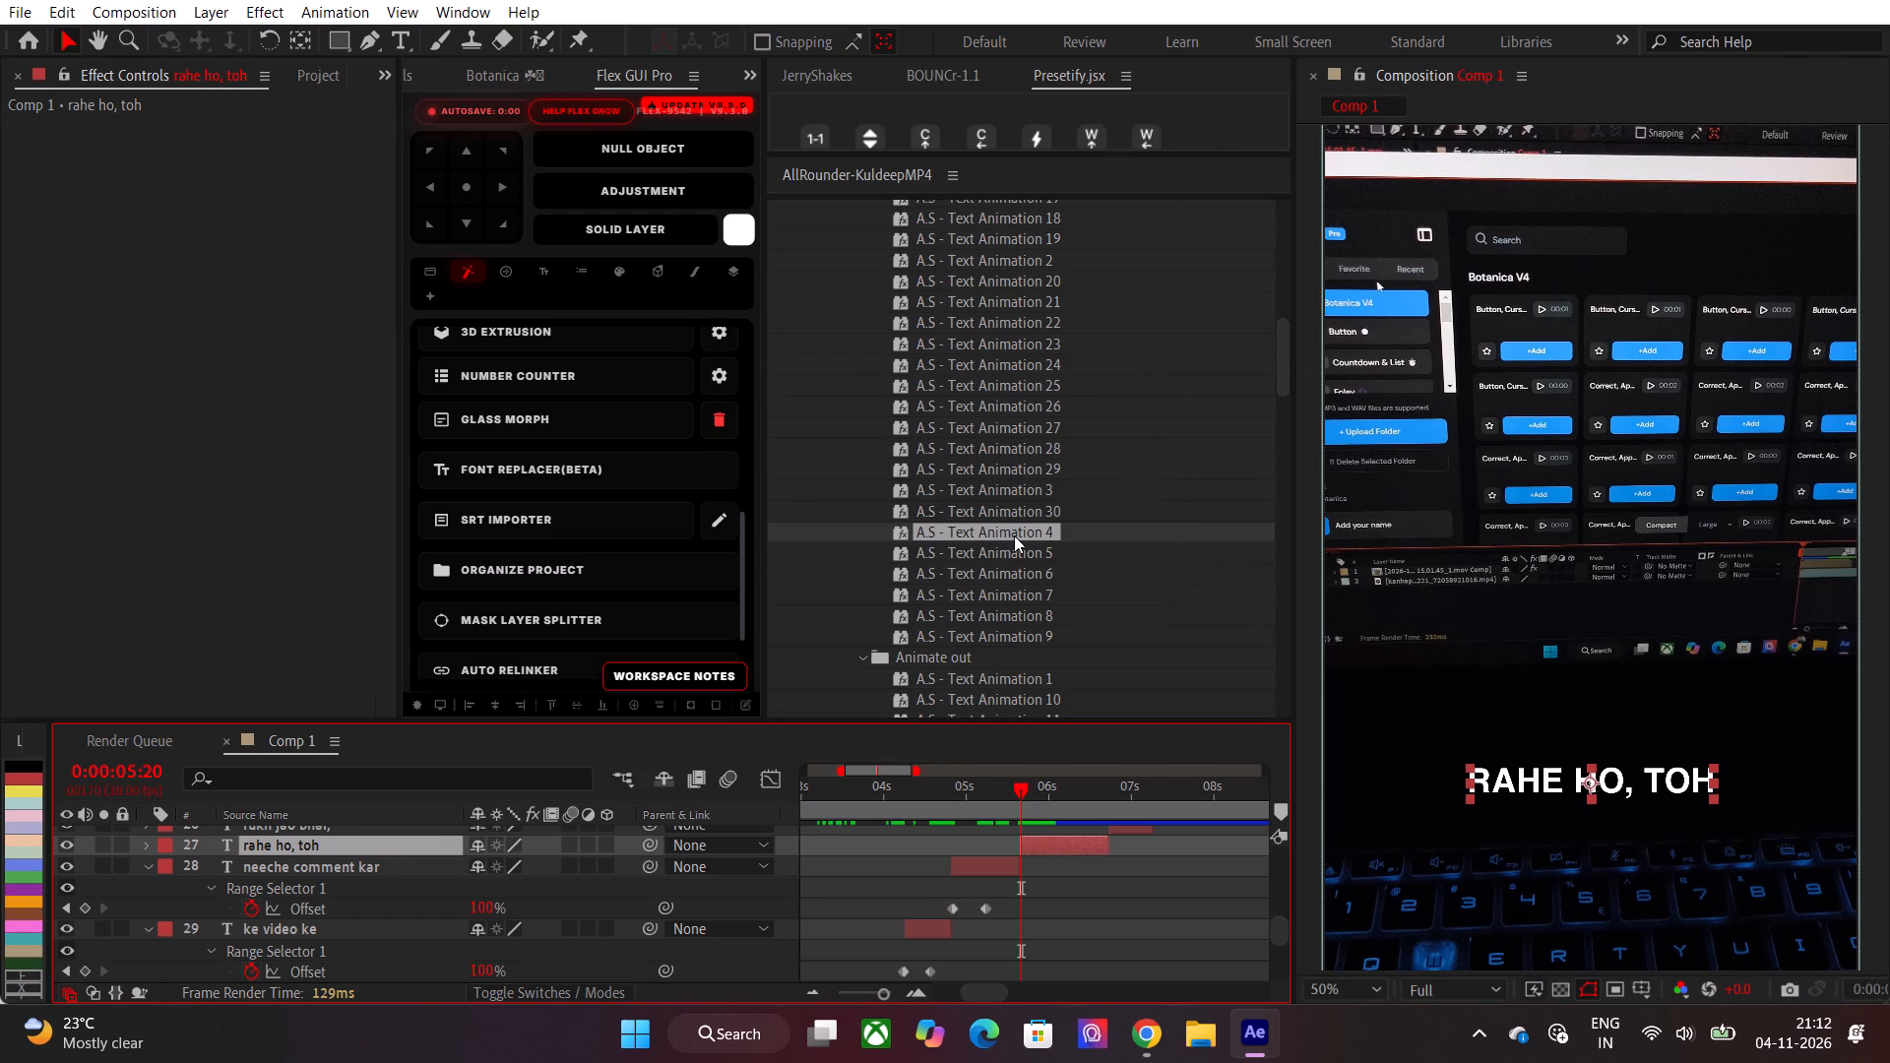
{"action": "left_click_drag", "start_coordinate": [1015, 535], "coordinate": [1044, 973]}
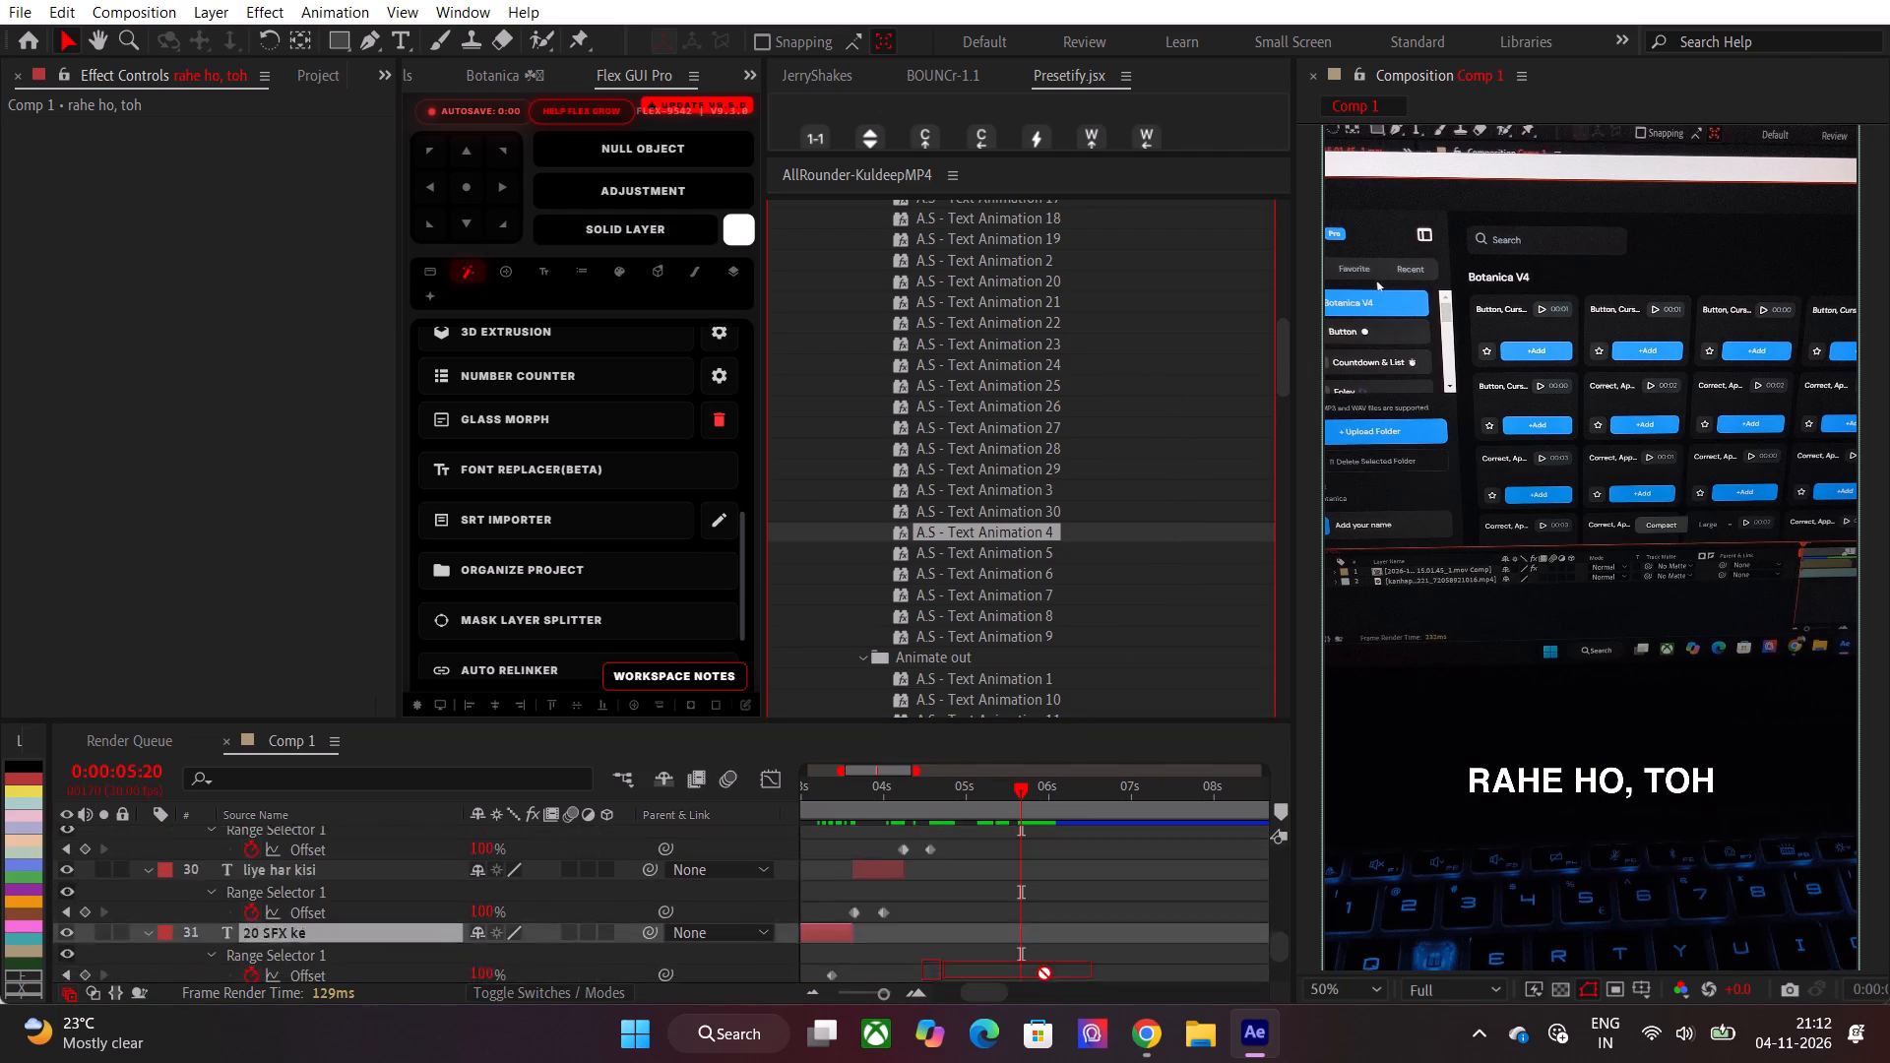
{"action": "left_click_drag", "start_coordinate": [1044, 973], "coordinate": [1038, 934]}
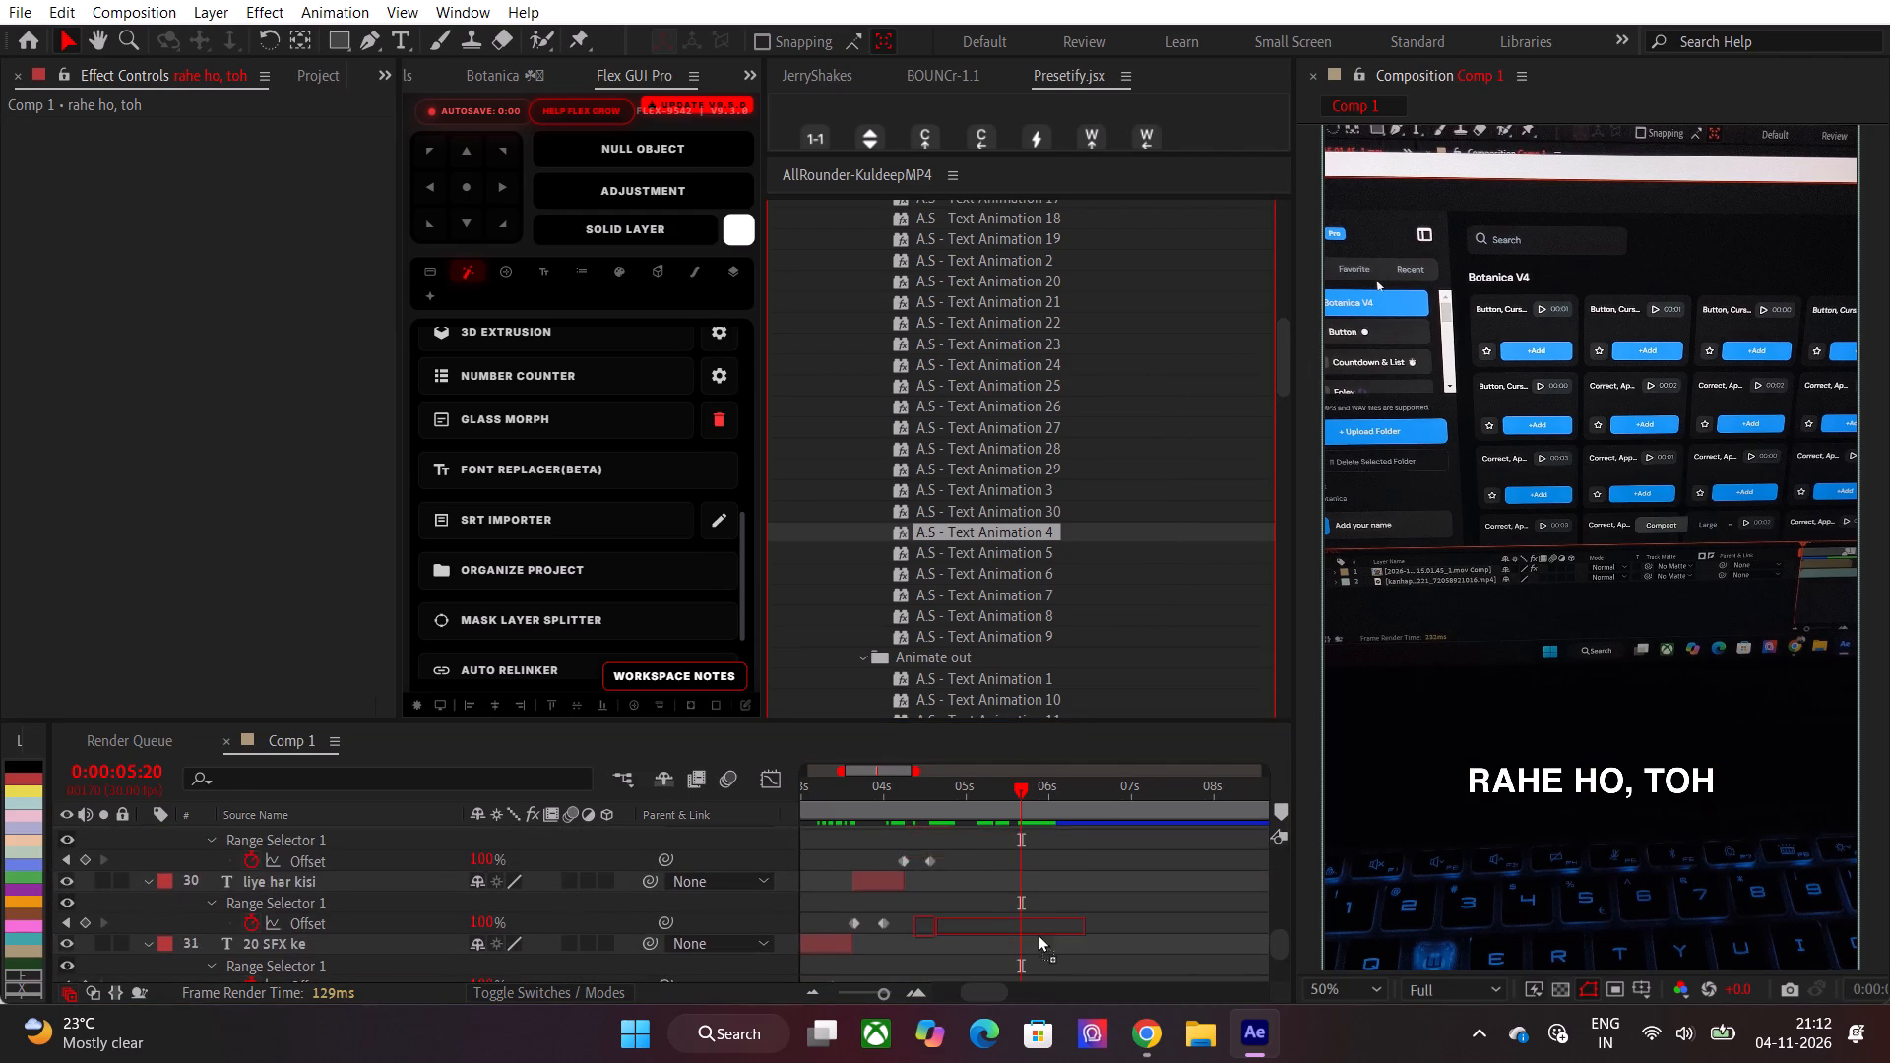
{"action": "left_click_drag", "start_coordinate": [1038, 934], "coordinate": [1055, 957]}
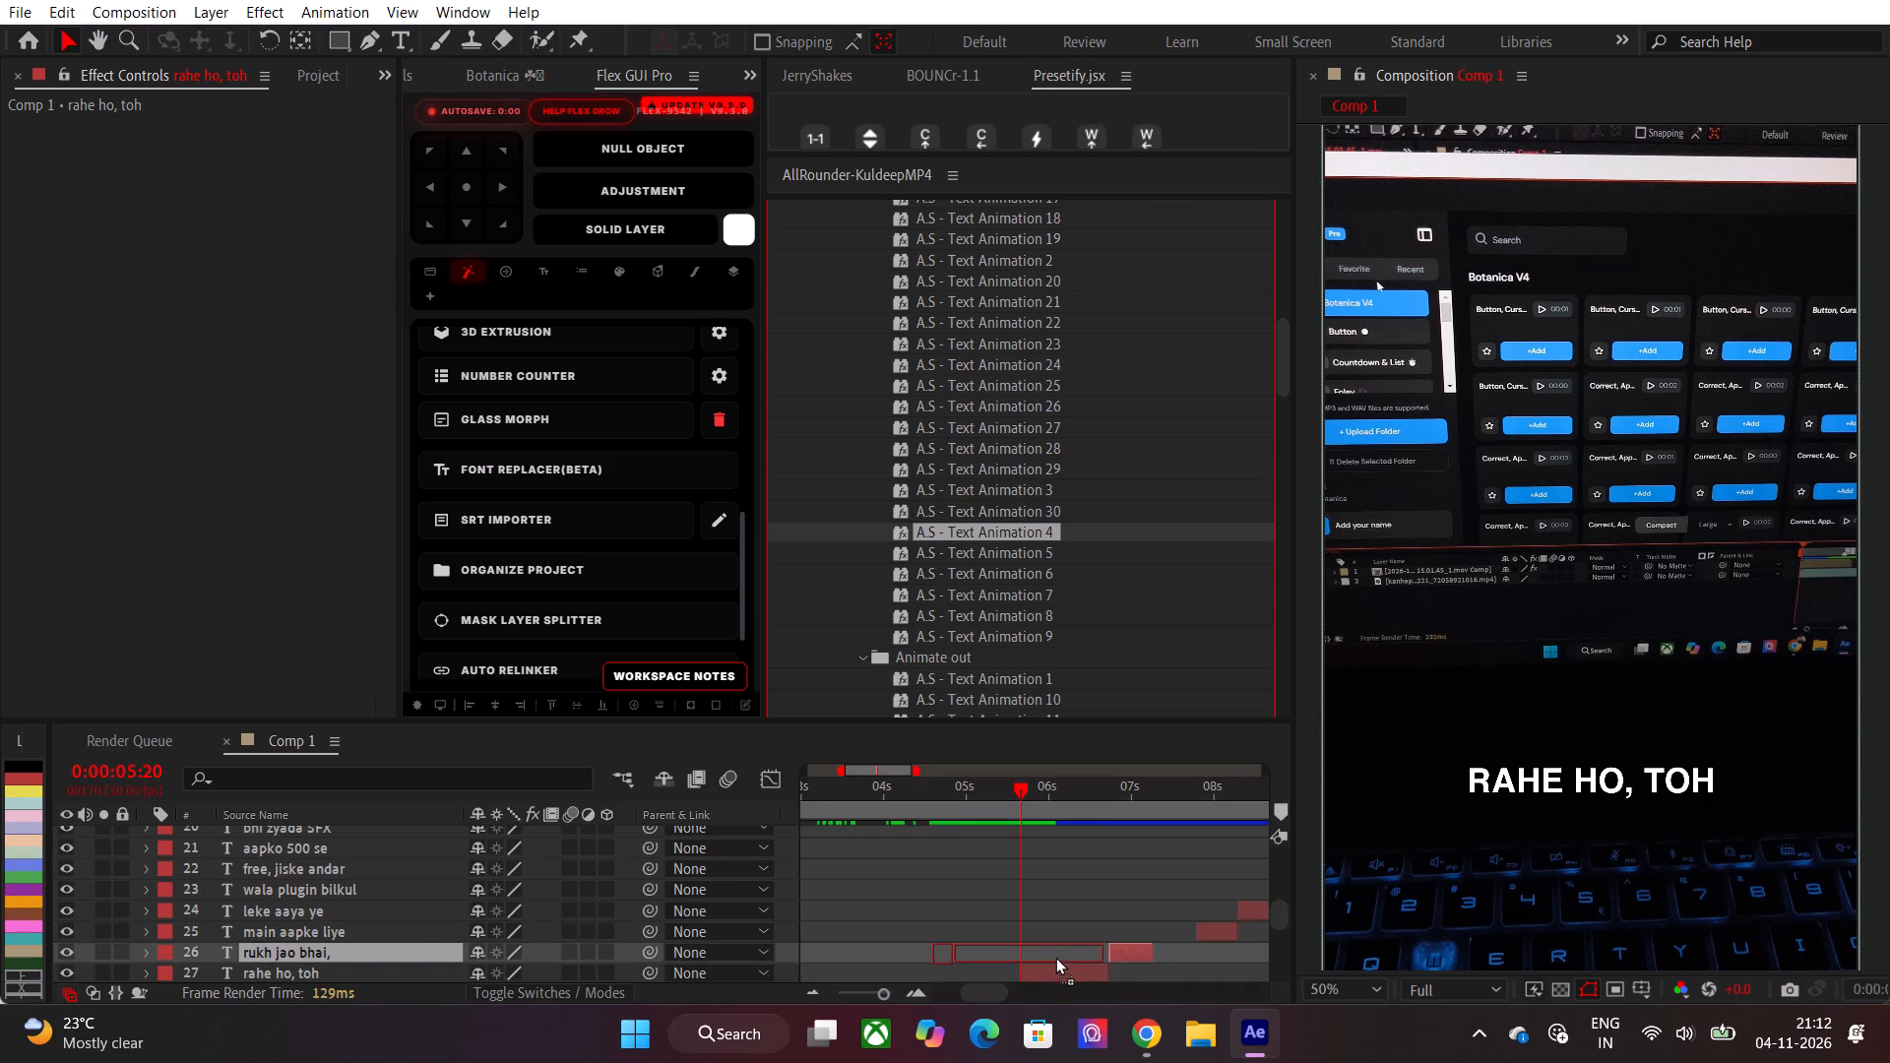
{"action": "left_click_drag", "start_coordinate": [1055, 957], "coordinate": [1044, 852]}
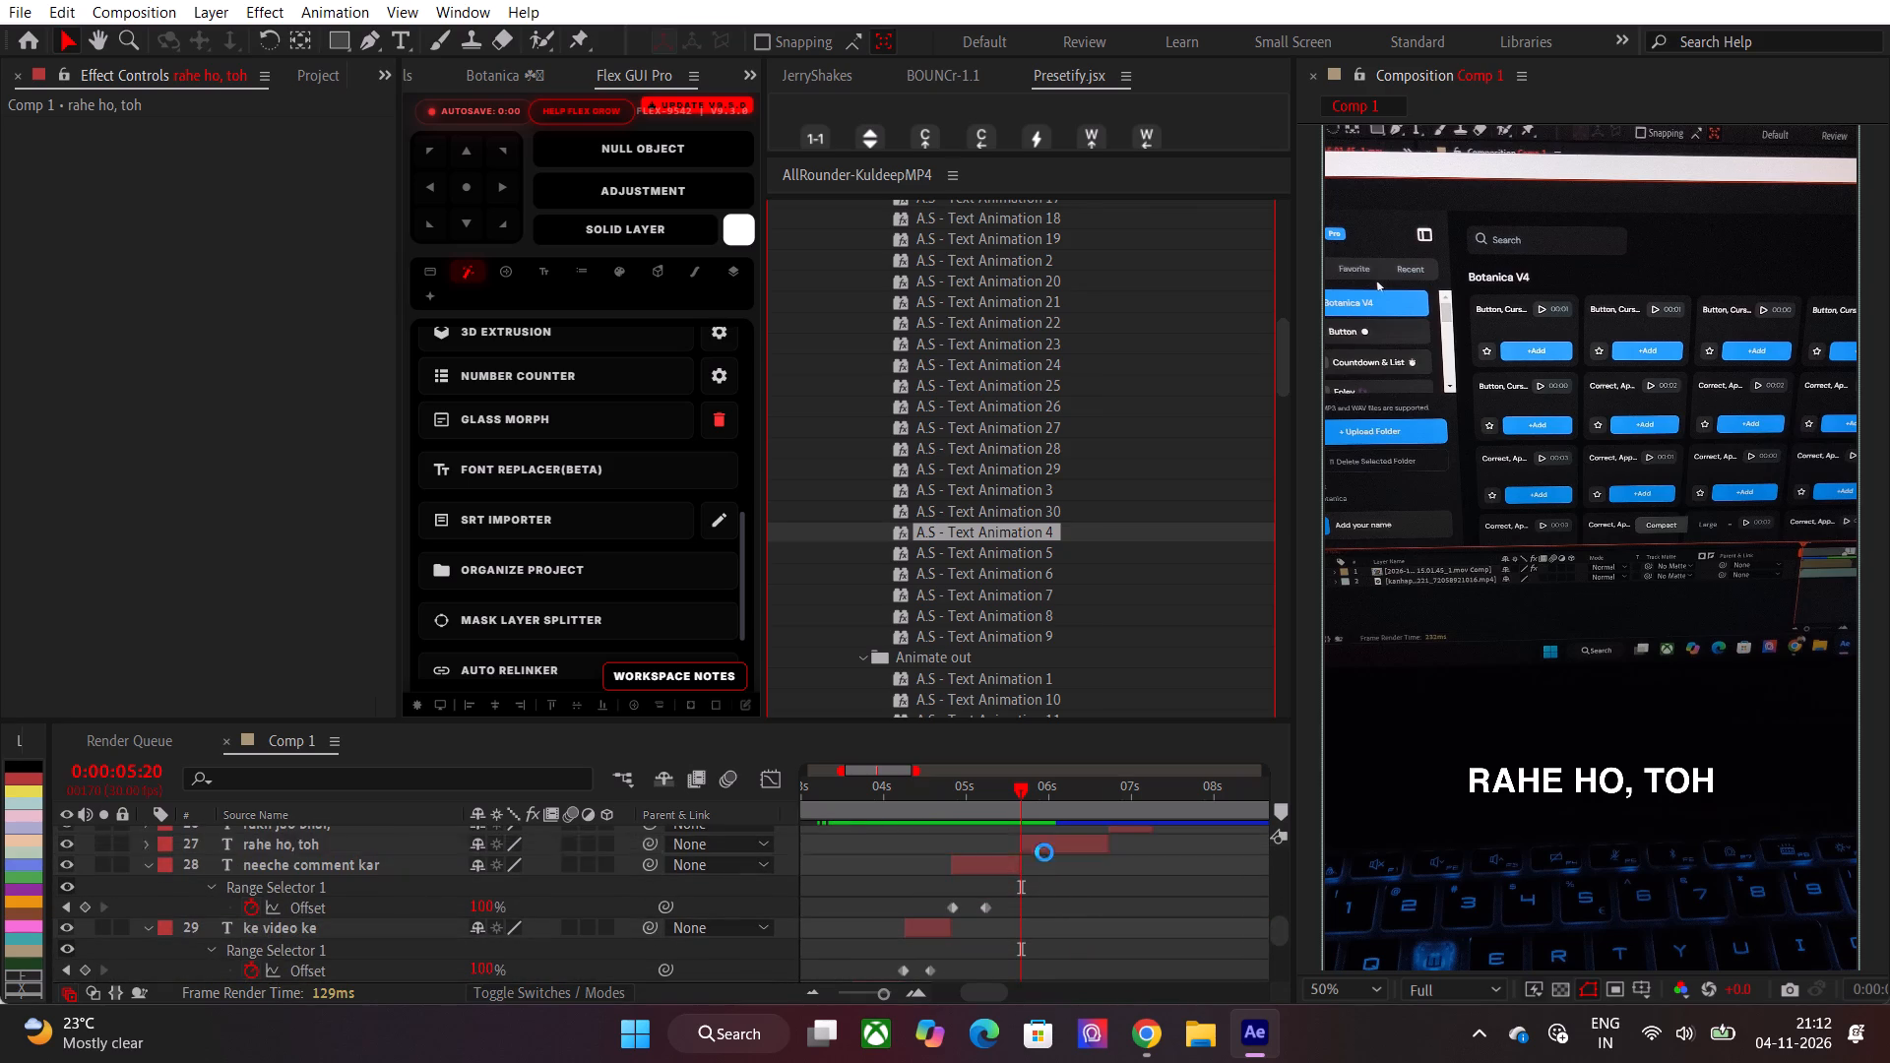
Reveal the "rahe ho, toh" layer's keyframes and move its last Offset keyframe earlier, to 0:00:06:13.
{"action": "key", "text": "u"}
{"action": "key", "text": "u"}
{"action": "left_click", "coordinate": [1039, 899]}
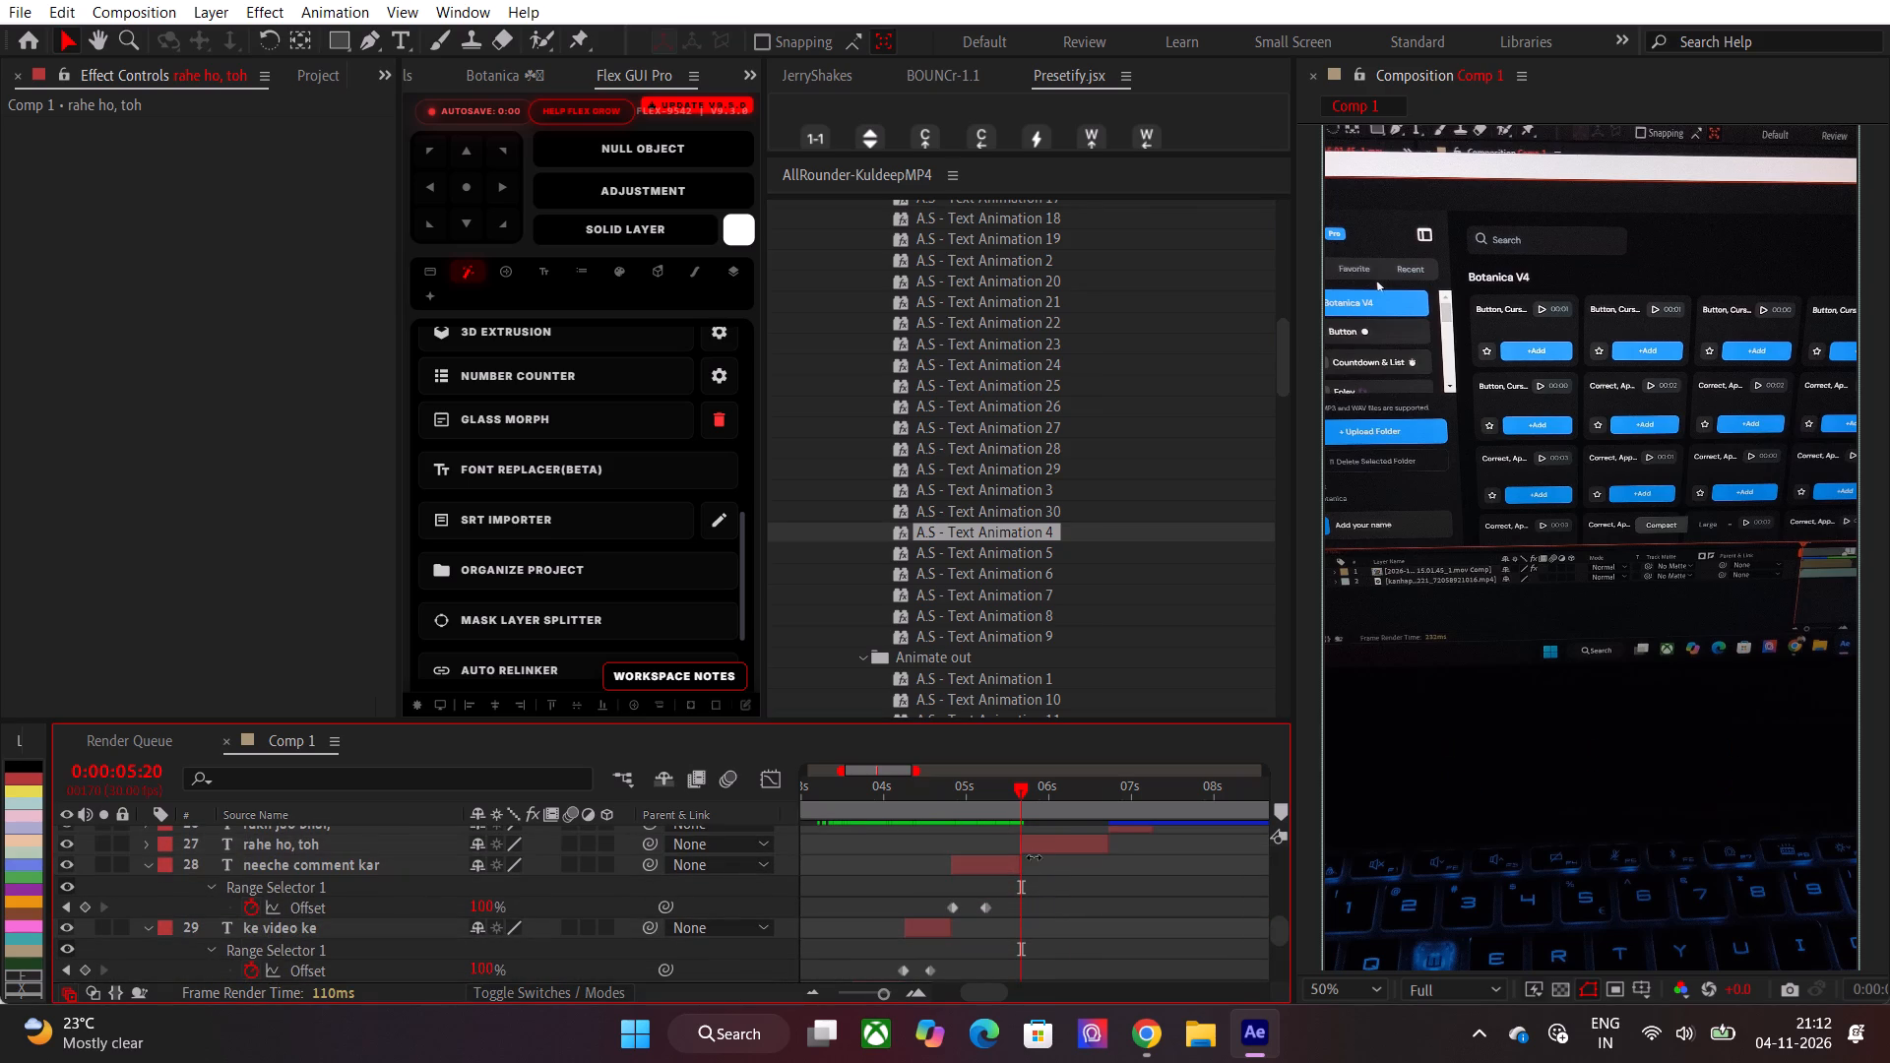
{"action": "left_click", "coordinate": [1046, 840]}
{"action": "key", "text": "u"}
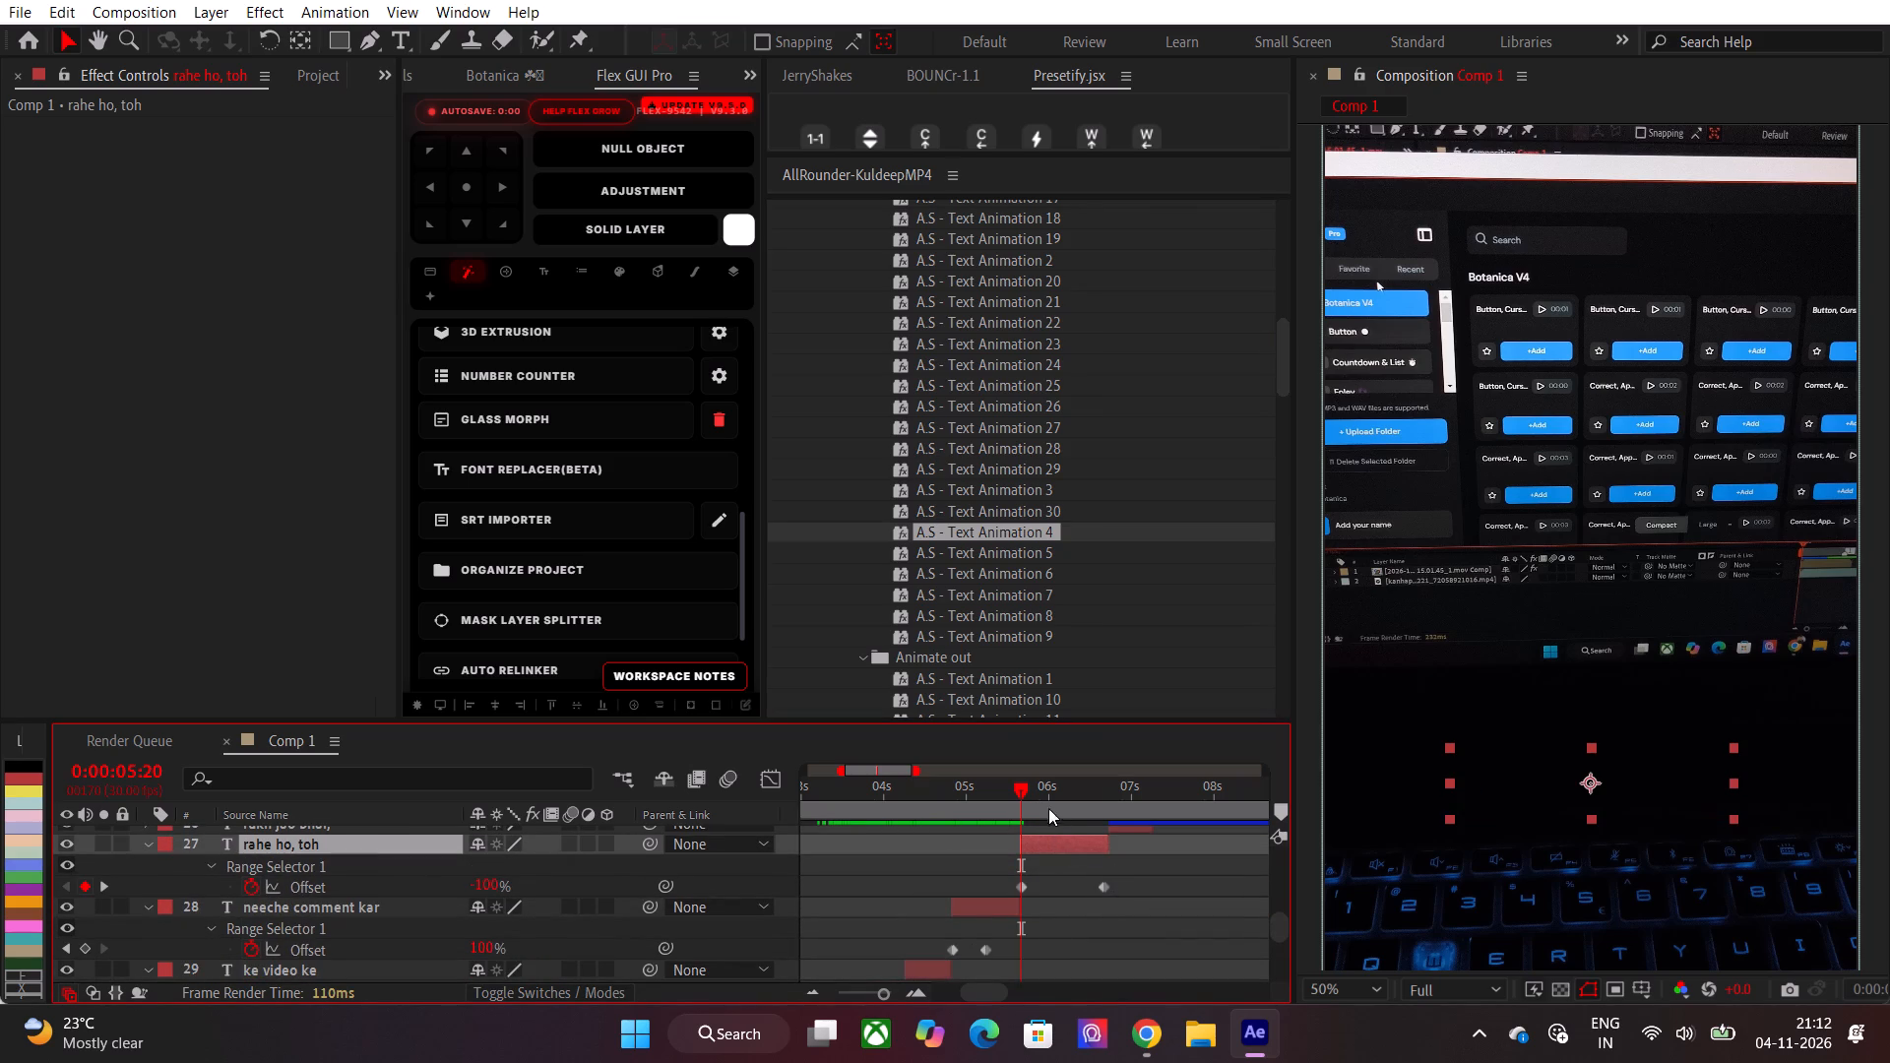
{"action": "left_click_drag", "start_coordinate": [1045, 805], "coordinate": [1085, 804]}
{"action": "left_click_drag", "start_coordinate": [1125, 872], "coordinate": [1038, 899]}
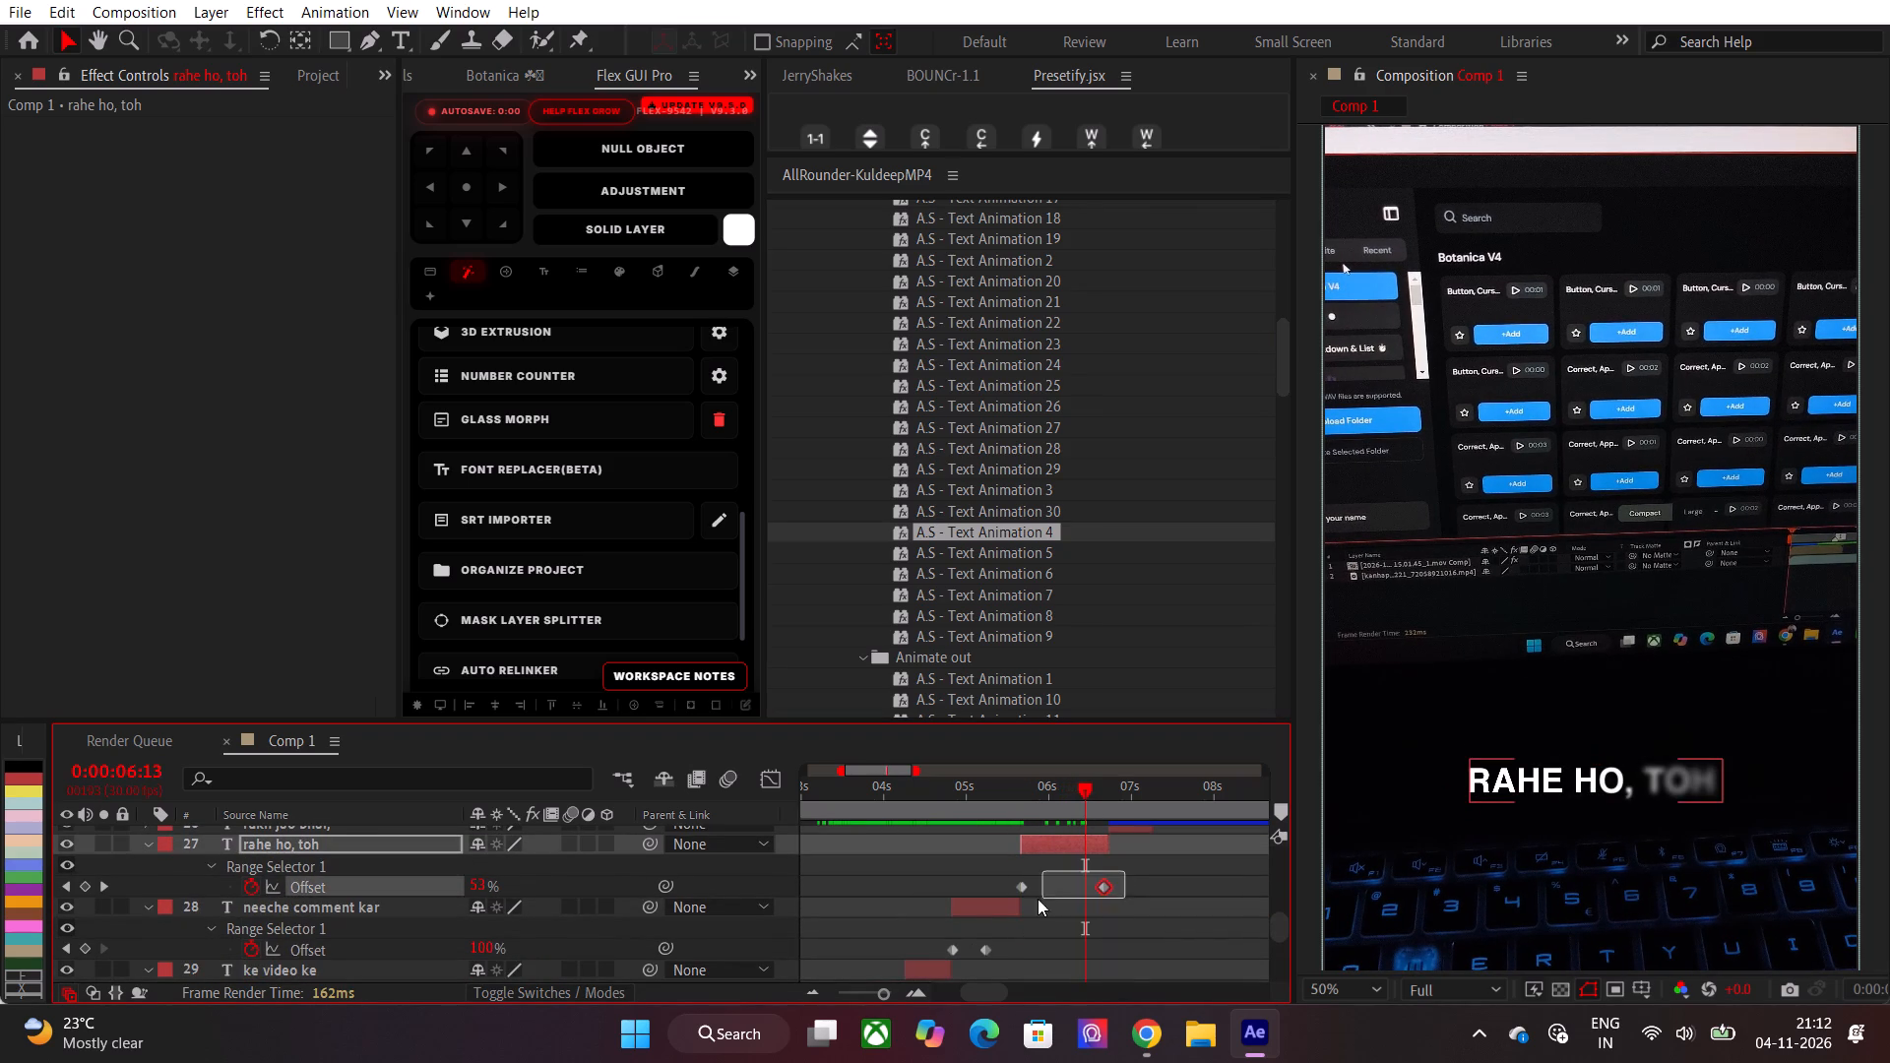
{"action": "left_click_drag", "start_coordinate": [1038, 899], "coordinate": [1010, 903]}
{"action": "left_click_drag", "start_coordinate": [1105, 884], "coordinate": [1086, 884], "text": "alt"}
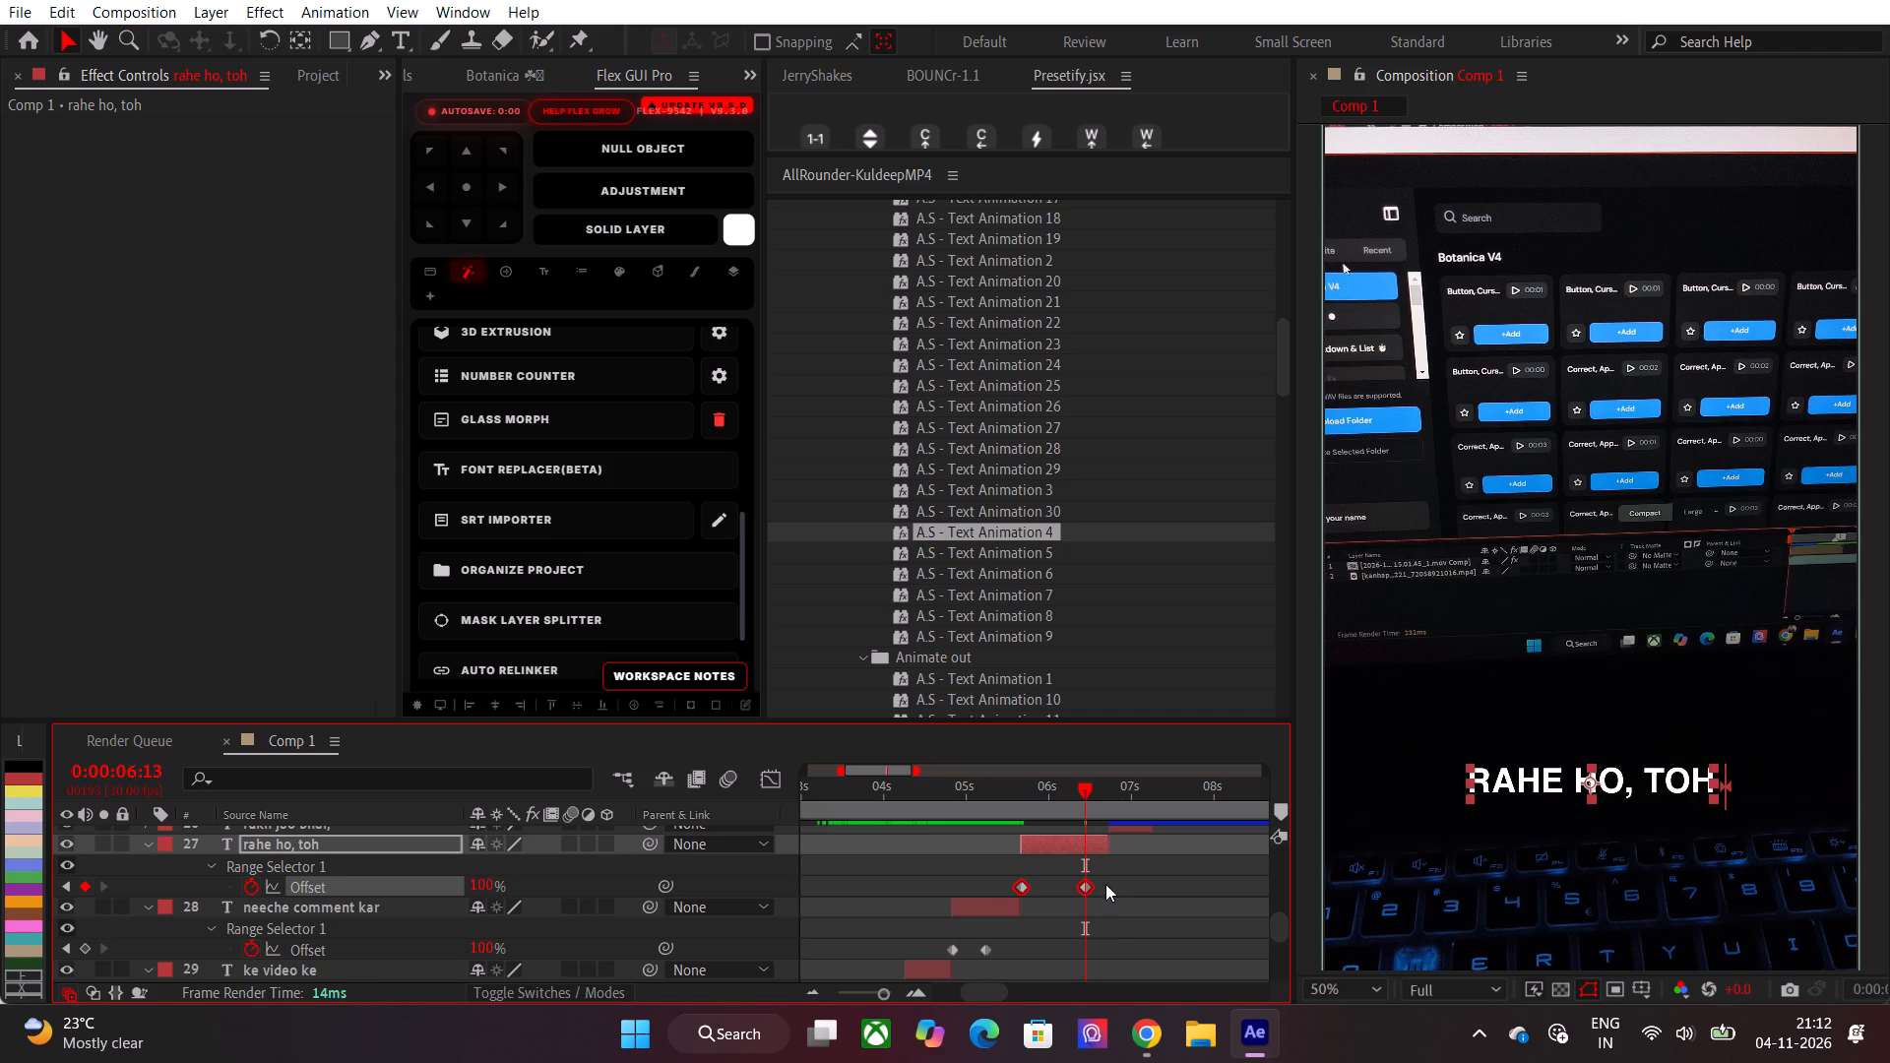
{"action": "left_click", "coordinate": [1107, 884]}
Preview the "rukh jao bhai," caption from its start at 0:00:06:22 and scrub past its end to 0:00:07:15.
{"action": "left_click_drag", "start_coordinate": [1086, 801], "coordinate": [1110, 801]}
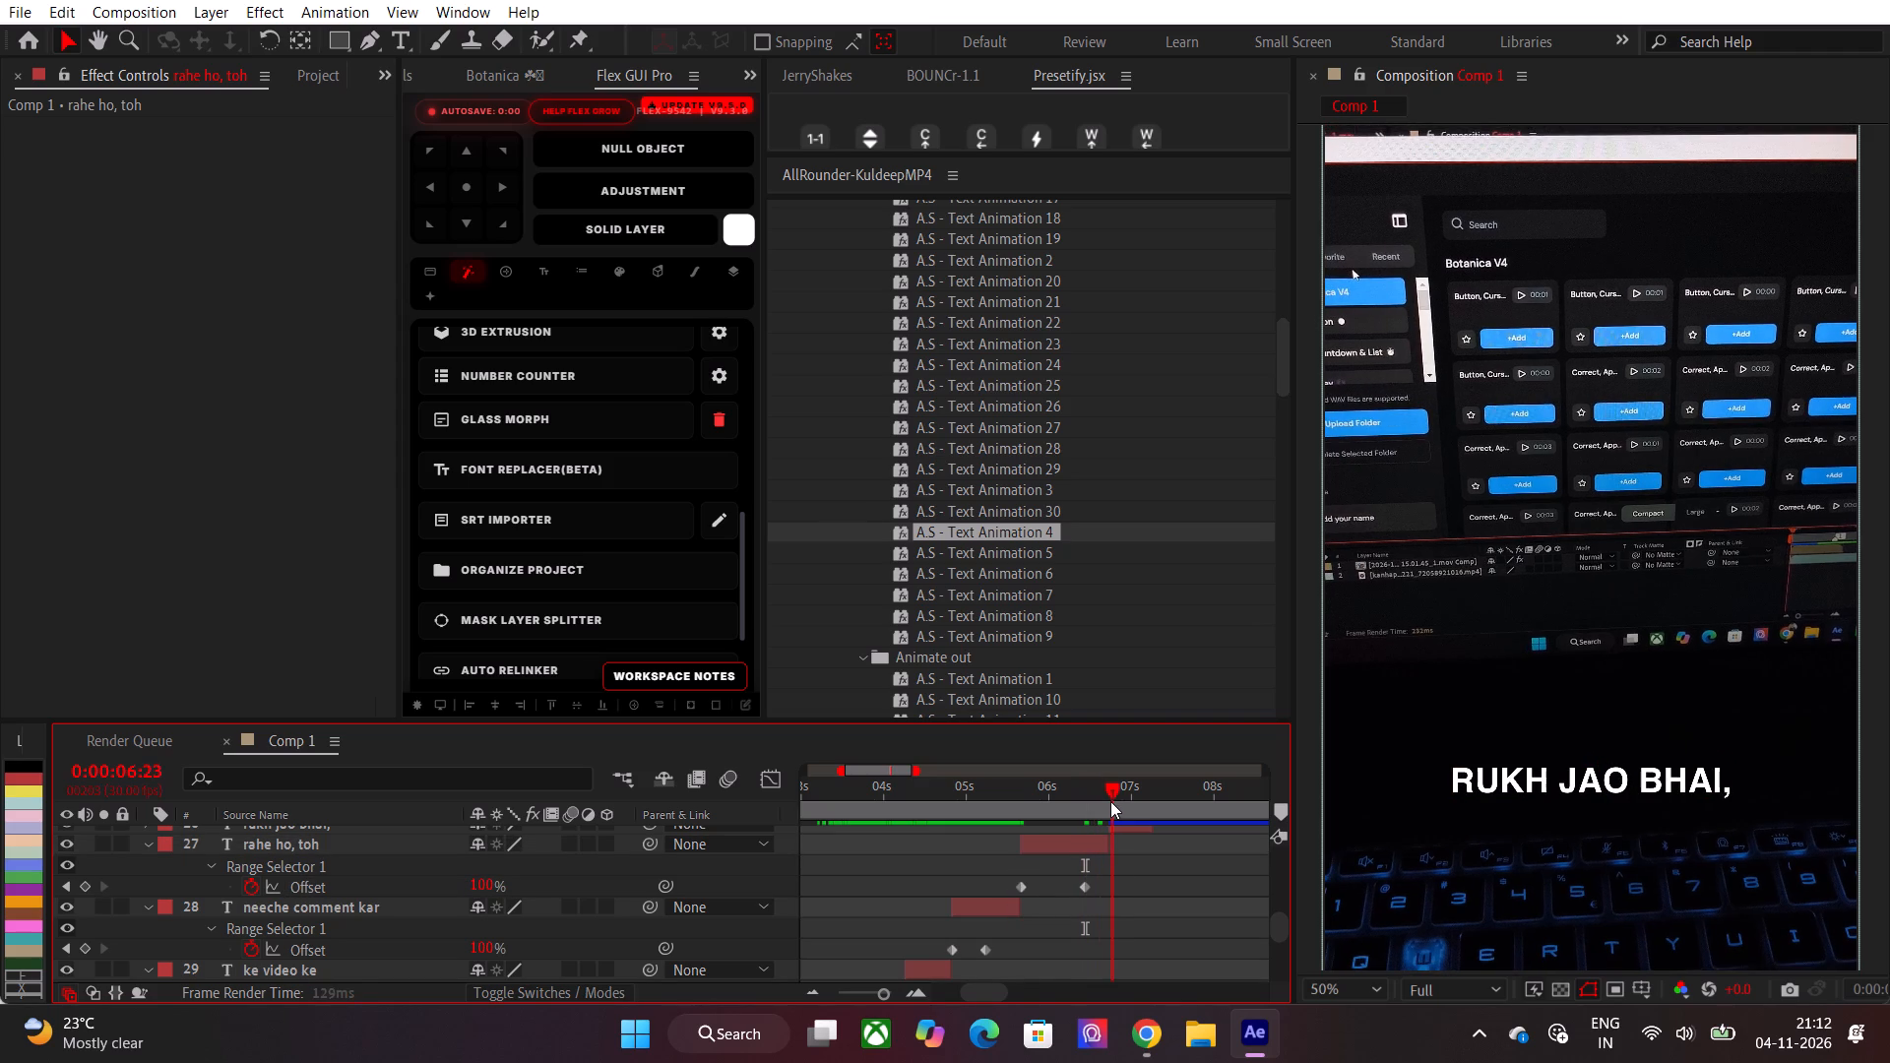
{"action": "left_click_drag", "start_coordinate": [1110, 801], "coordinate": [1106, 801]}
{"action": "scroll", "coordinate": [1115, 864], "scroll_direction": "up", "scroll_amount": 2}
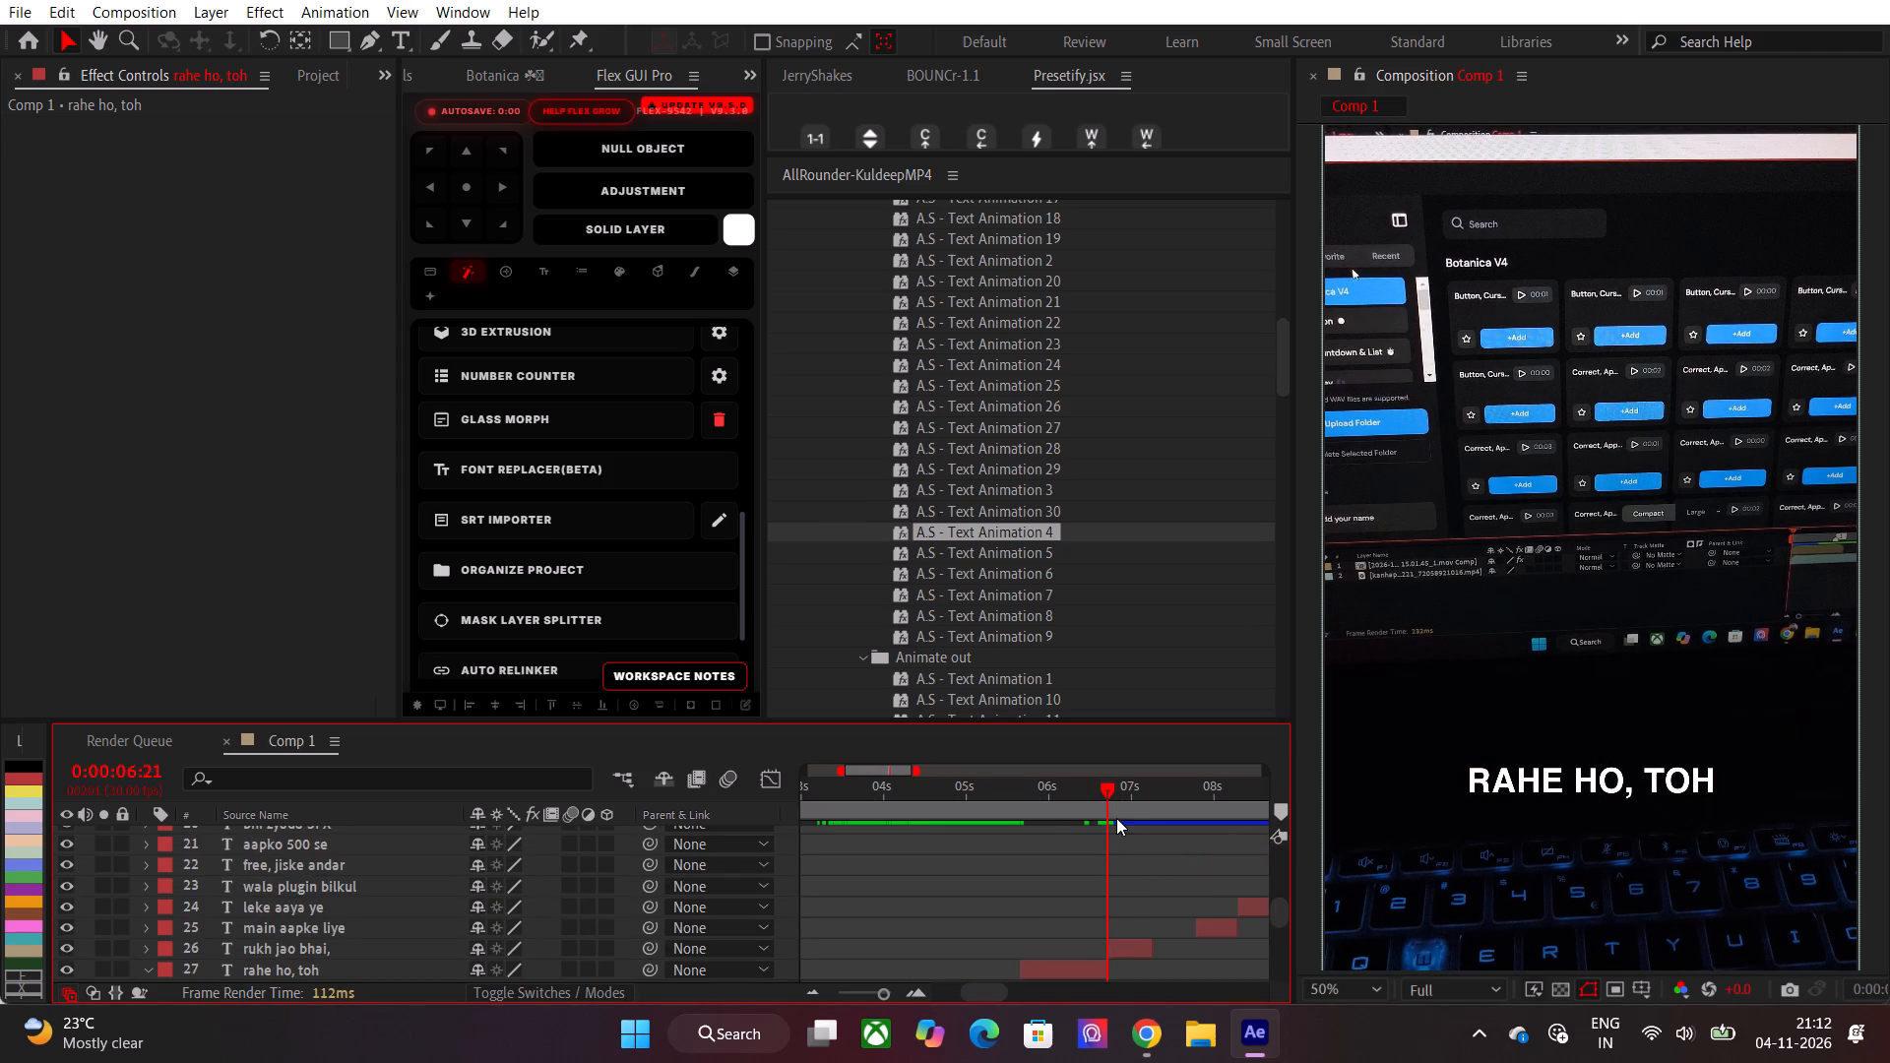
{"action": "scroll", "coordinate": [1115, 809], "scroll_direction": "down", "scroll_amount": 1}
{"action": "left_click", "coordinate": [1110, 790]}
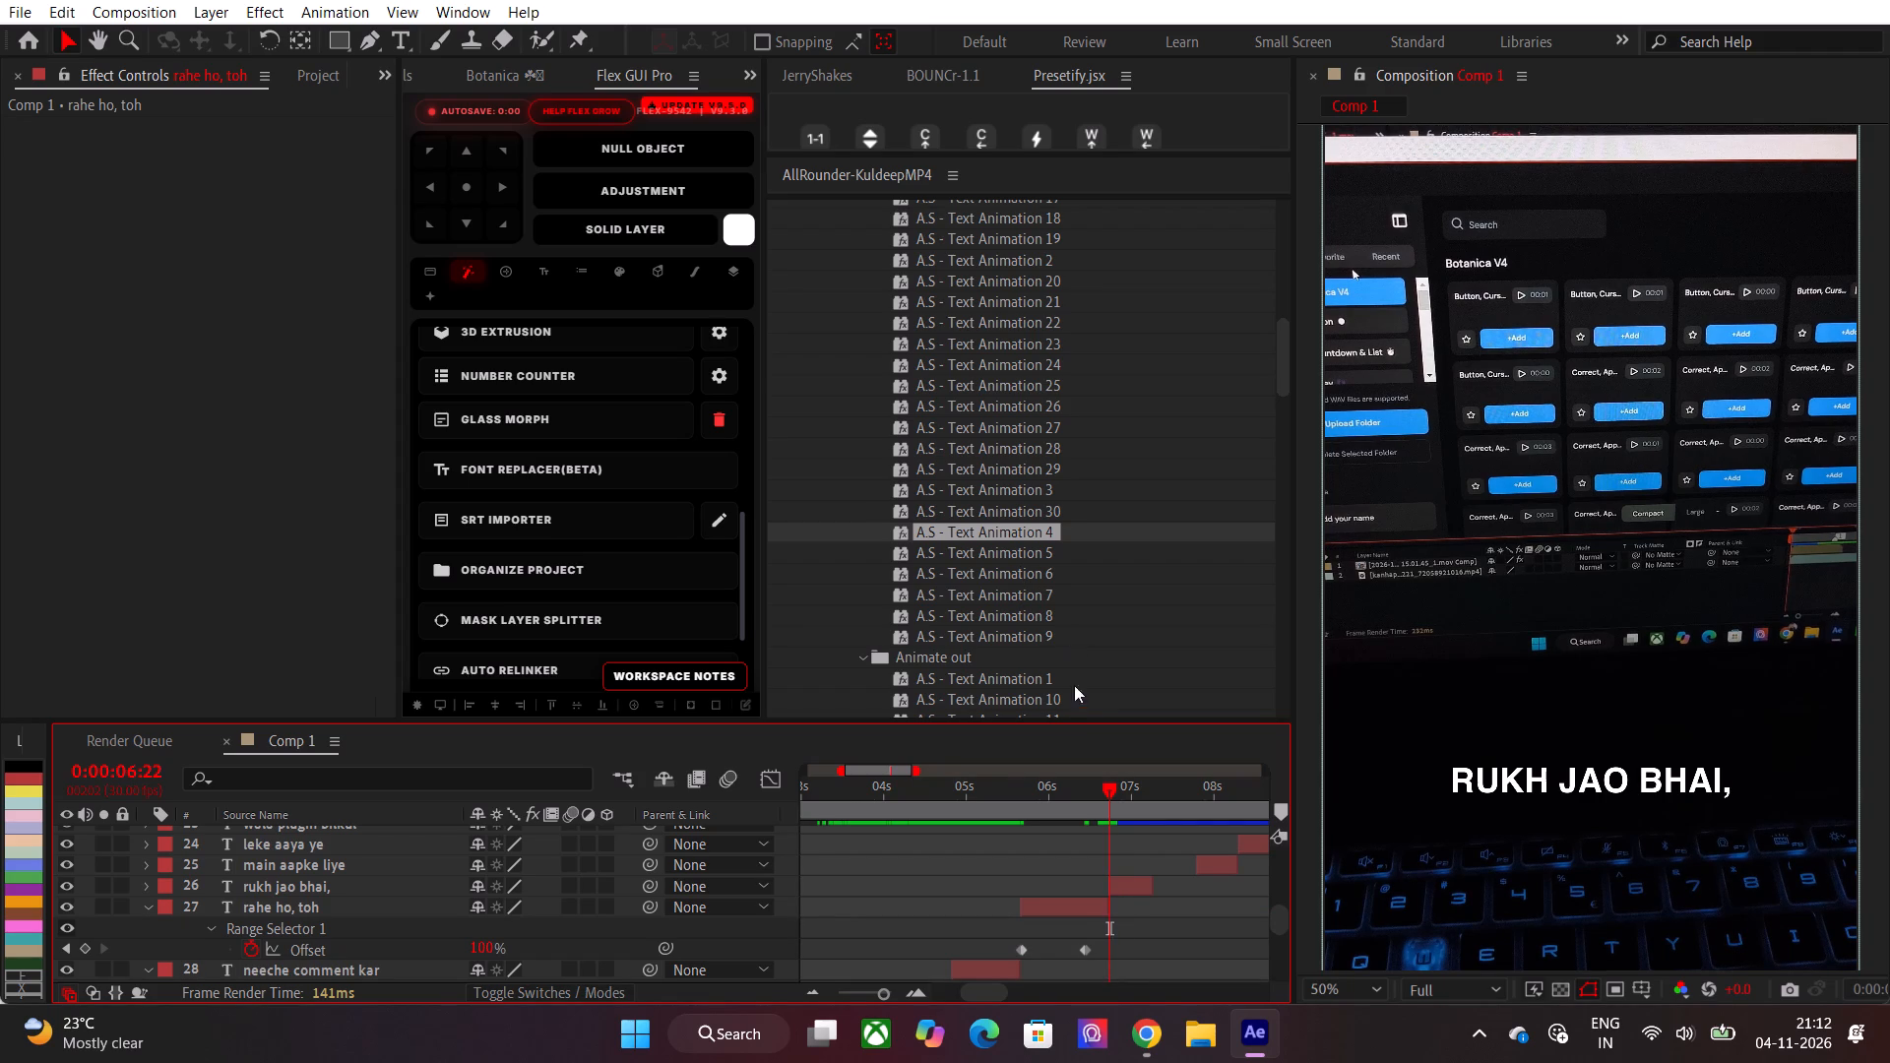
{"action": "key", "text": "space"}
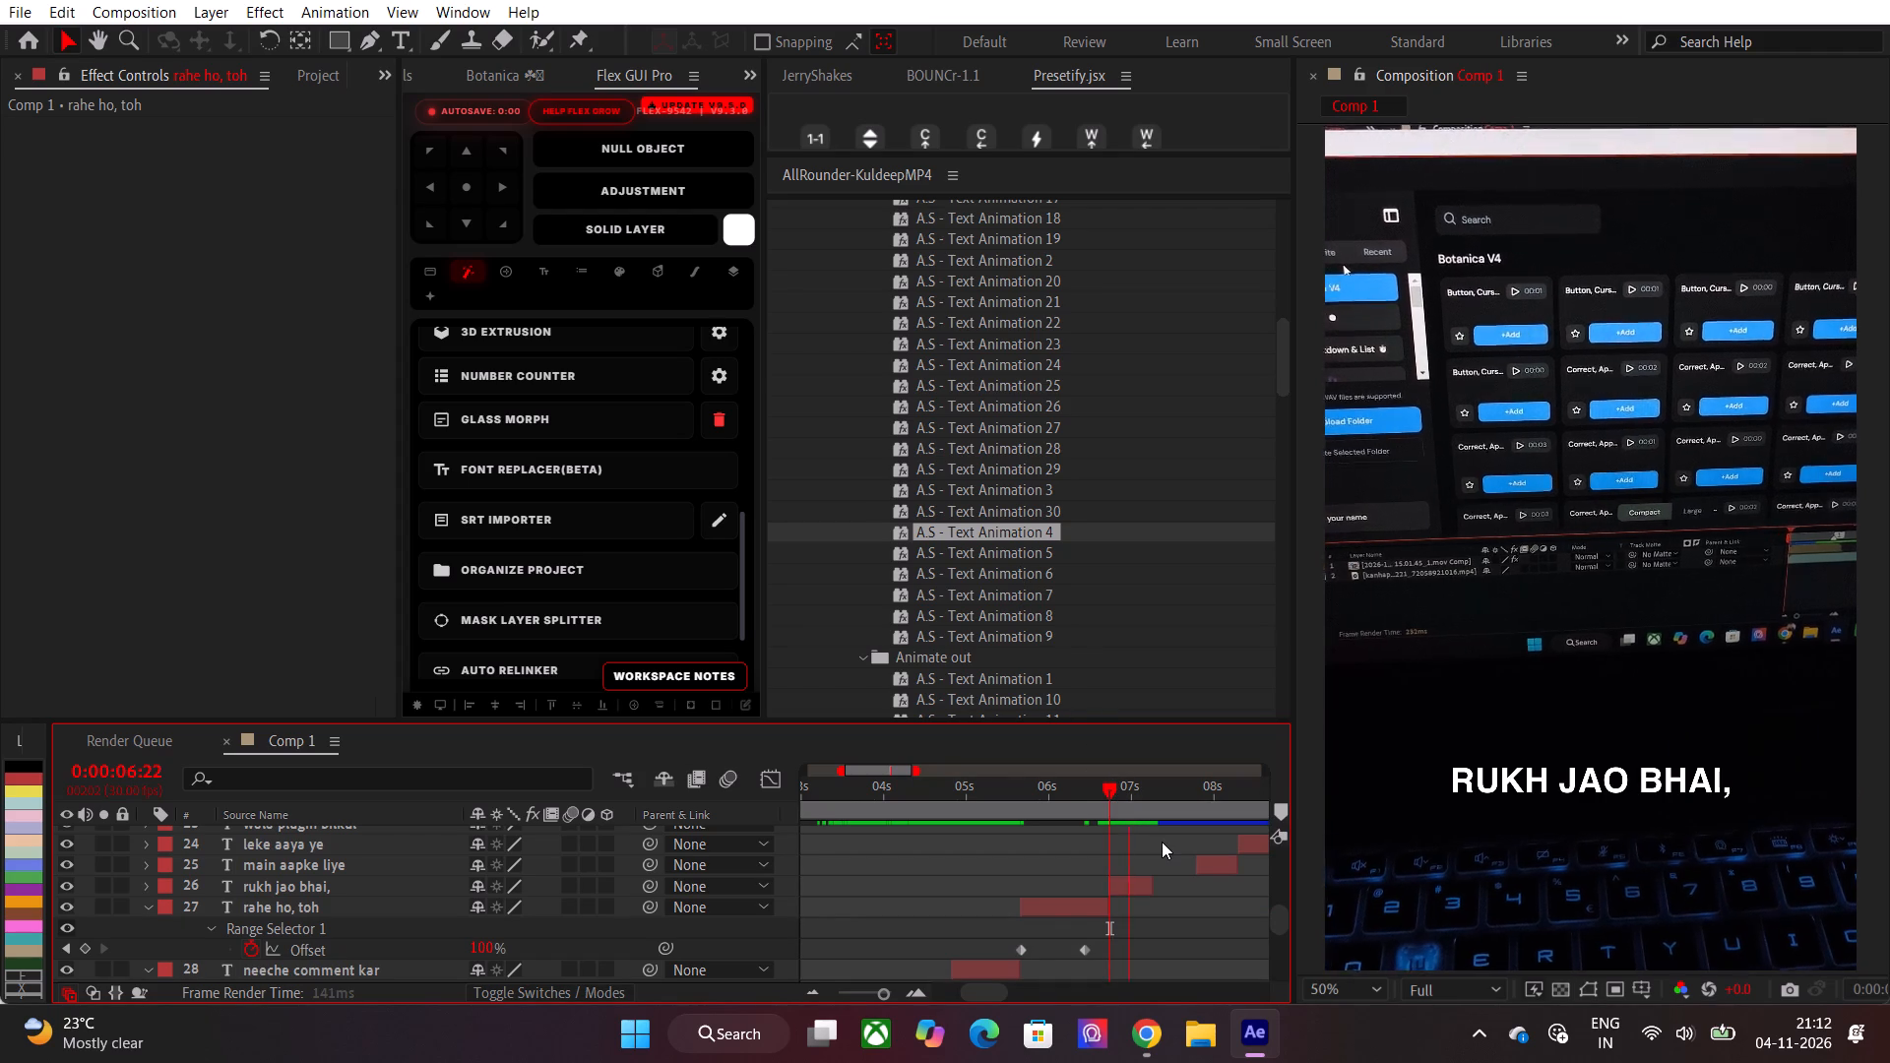
{"action": "left_click_drag", "start_coordinate": [1131, 801], "coordinate": [1172, 802]}
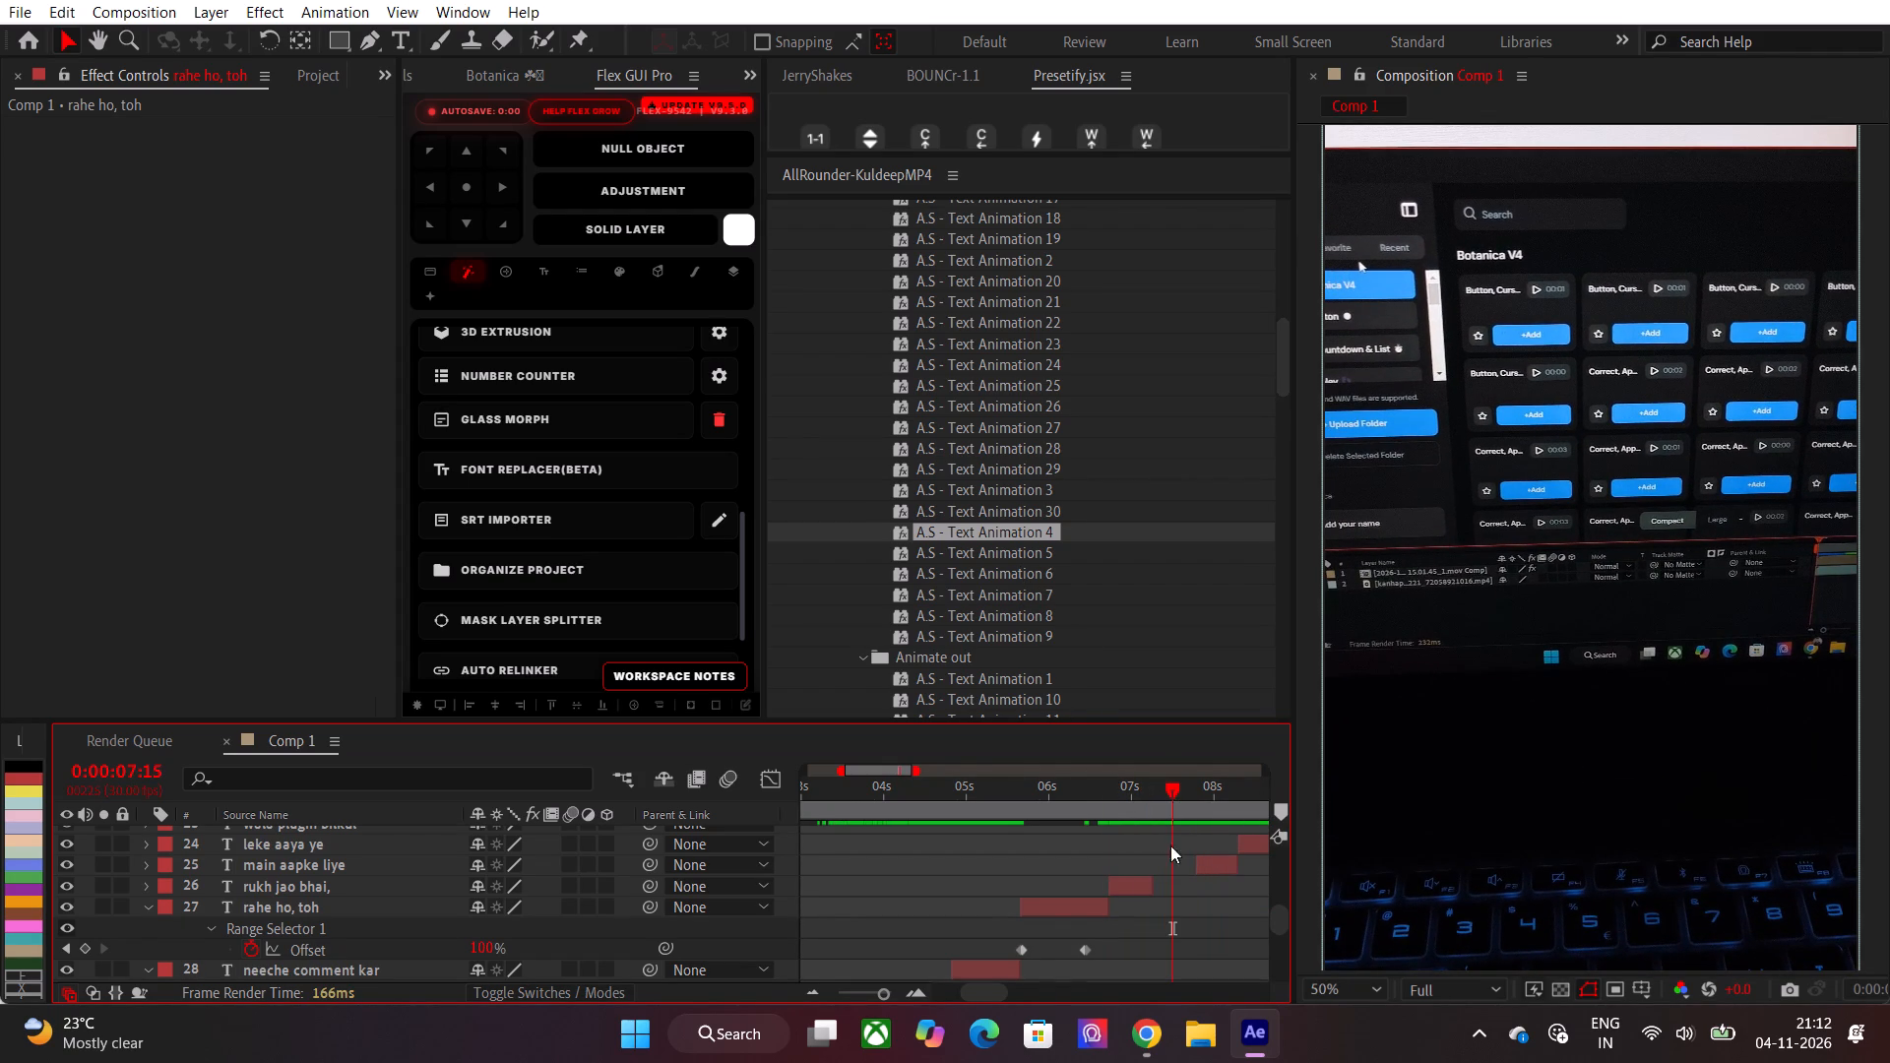
Extend the end of the "rukh jao bhai," text layer to about 0:00:07:15.
{"action": "left_click_drag", "start_coordinate": [1154, 890], "coordinate": [1178, 890]}
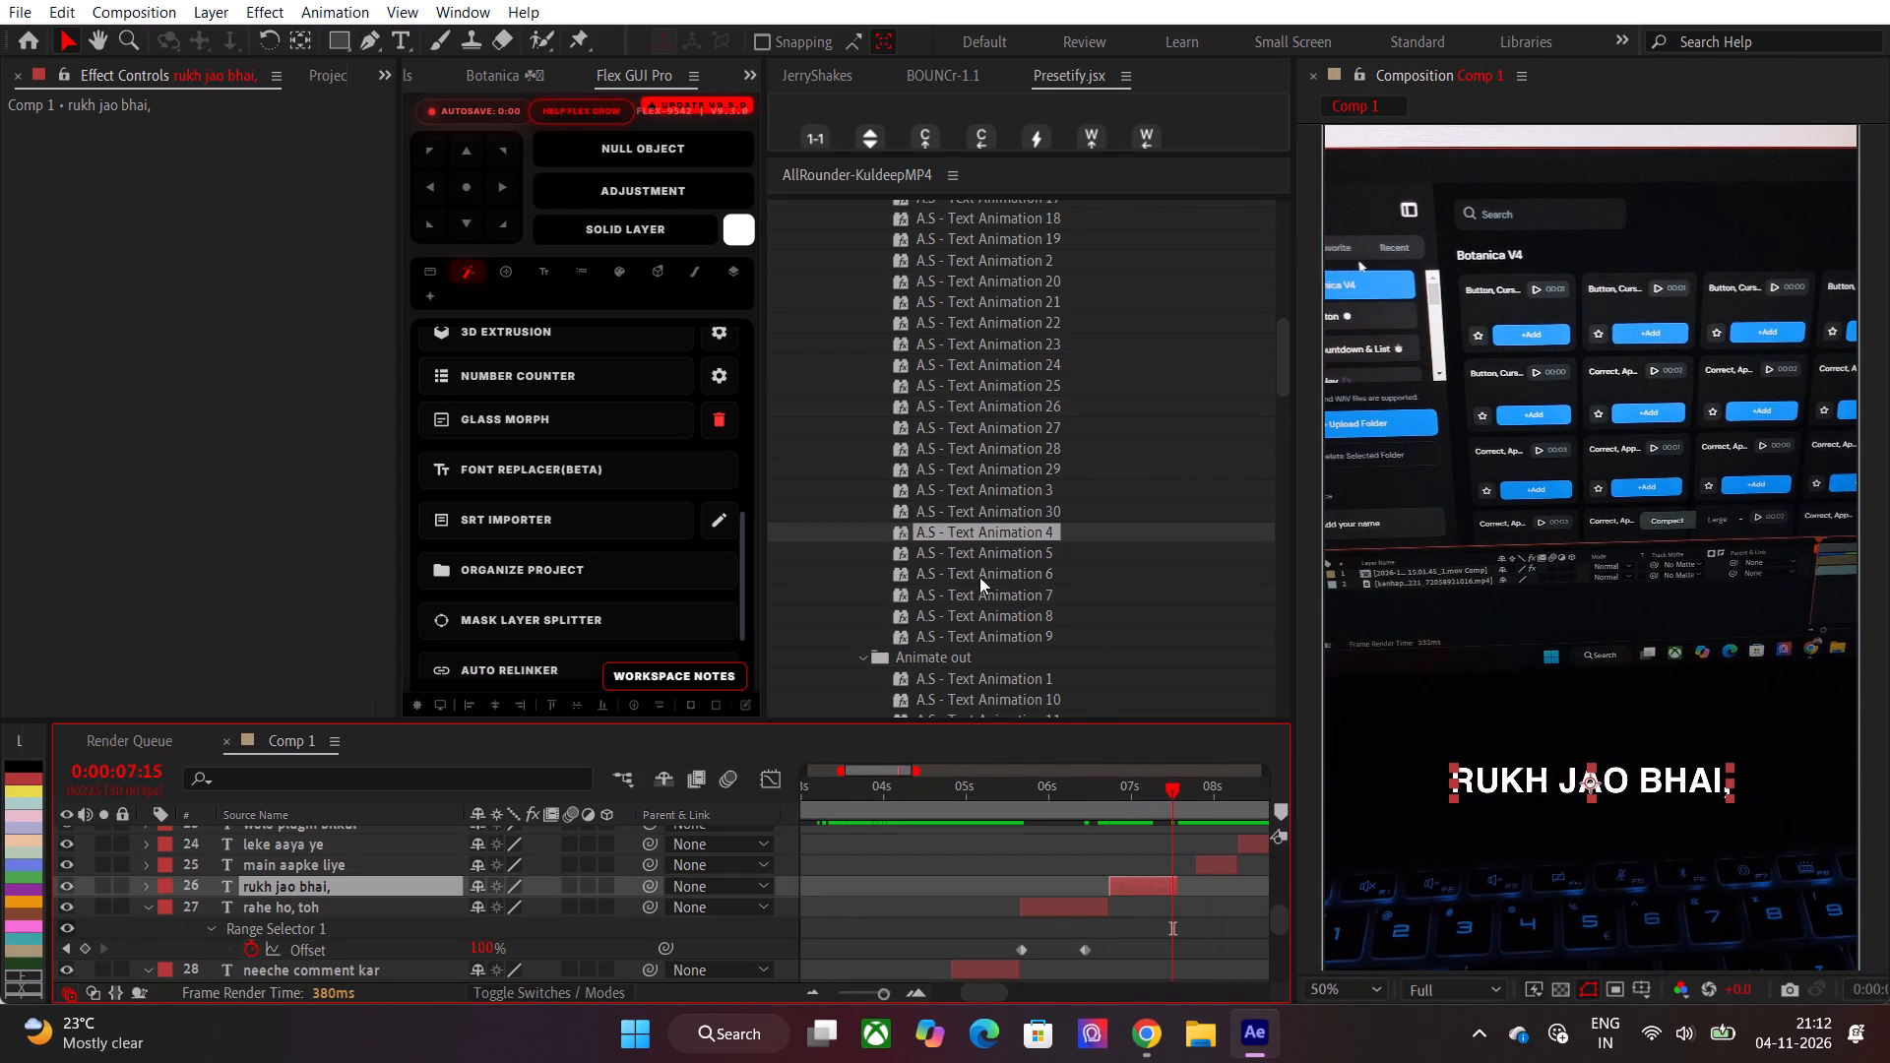
Apply the A.S - Text Animation 4 preset to the "rukh jao bhai," text layer at 0:00:06:22.
{"action": "left_click", "coordinate": [1116, 800]}
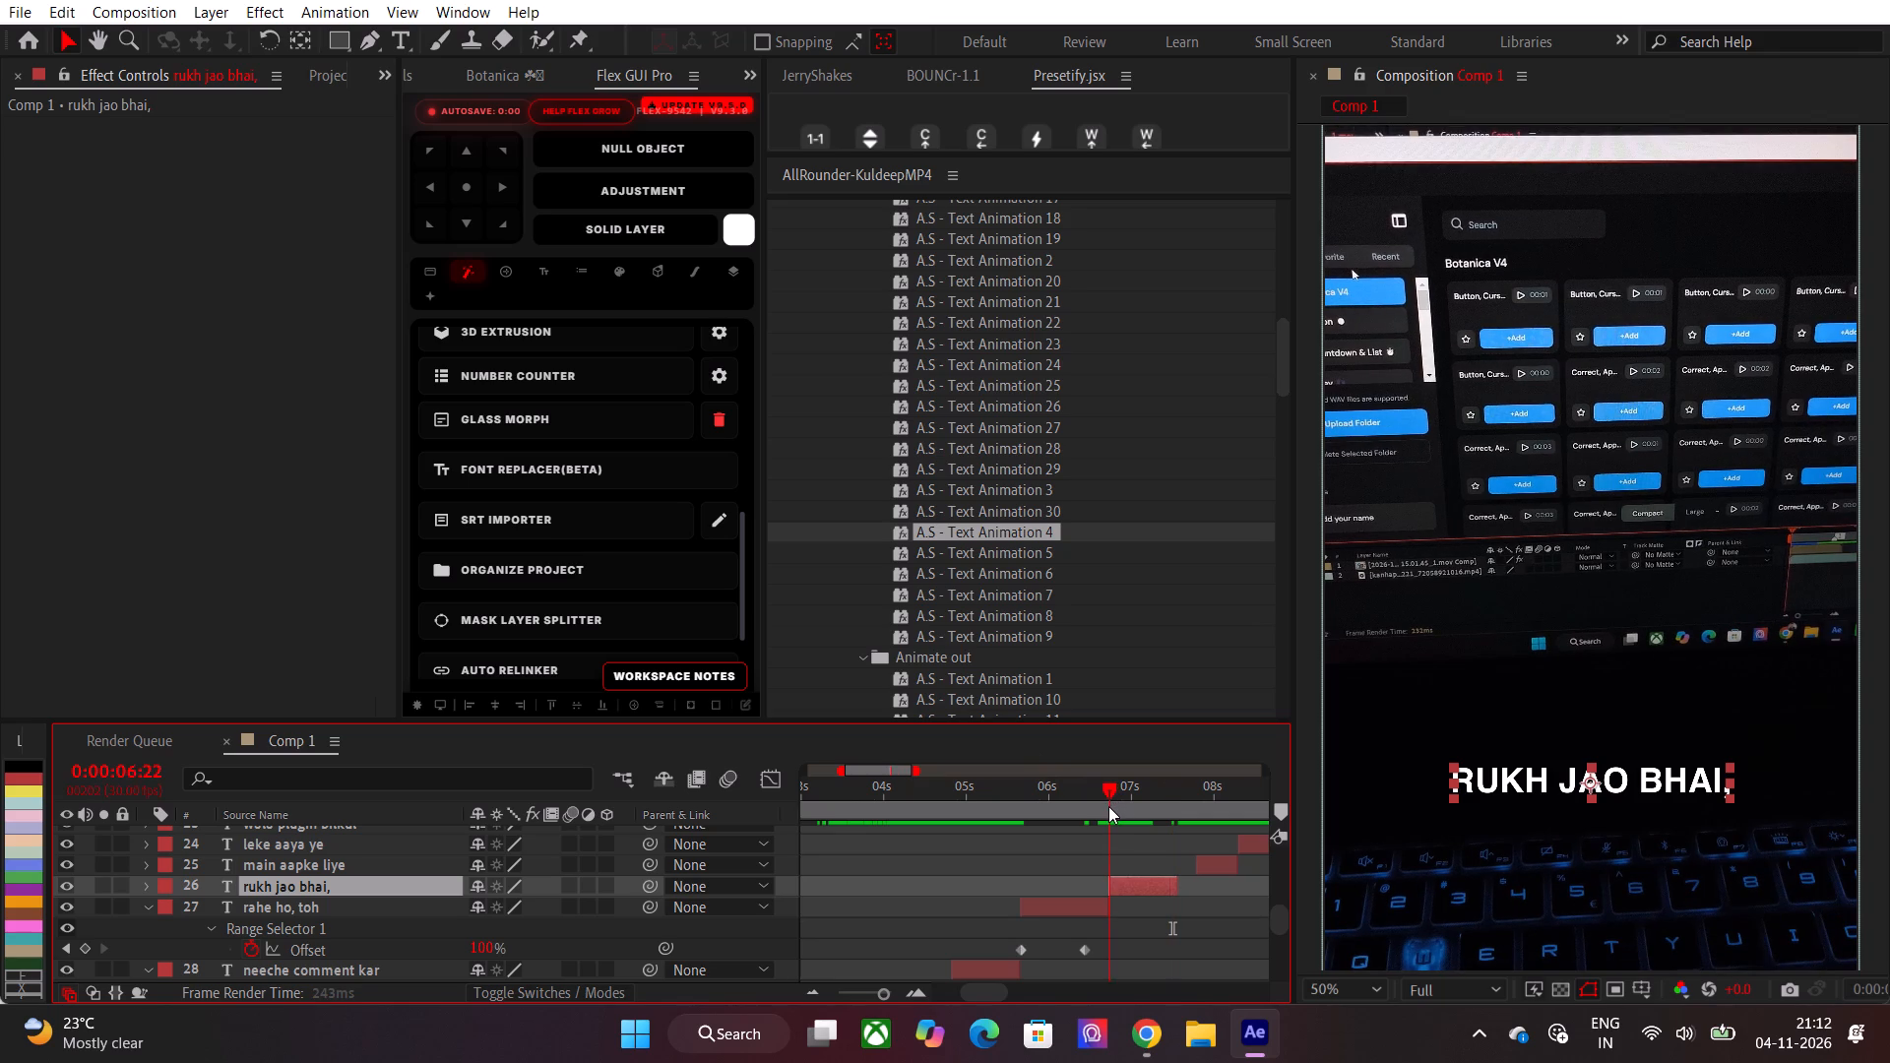
{"action": "left_click_drag", "start_coordinate": [1021, 536], "coordinate": [1135, 883]}
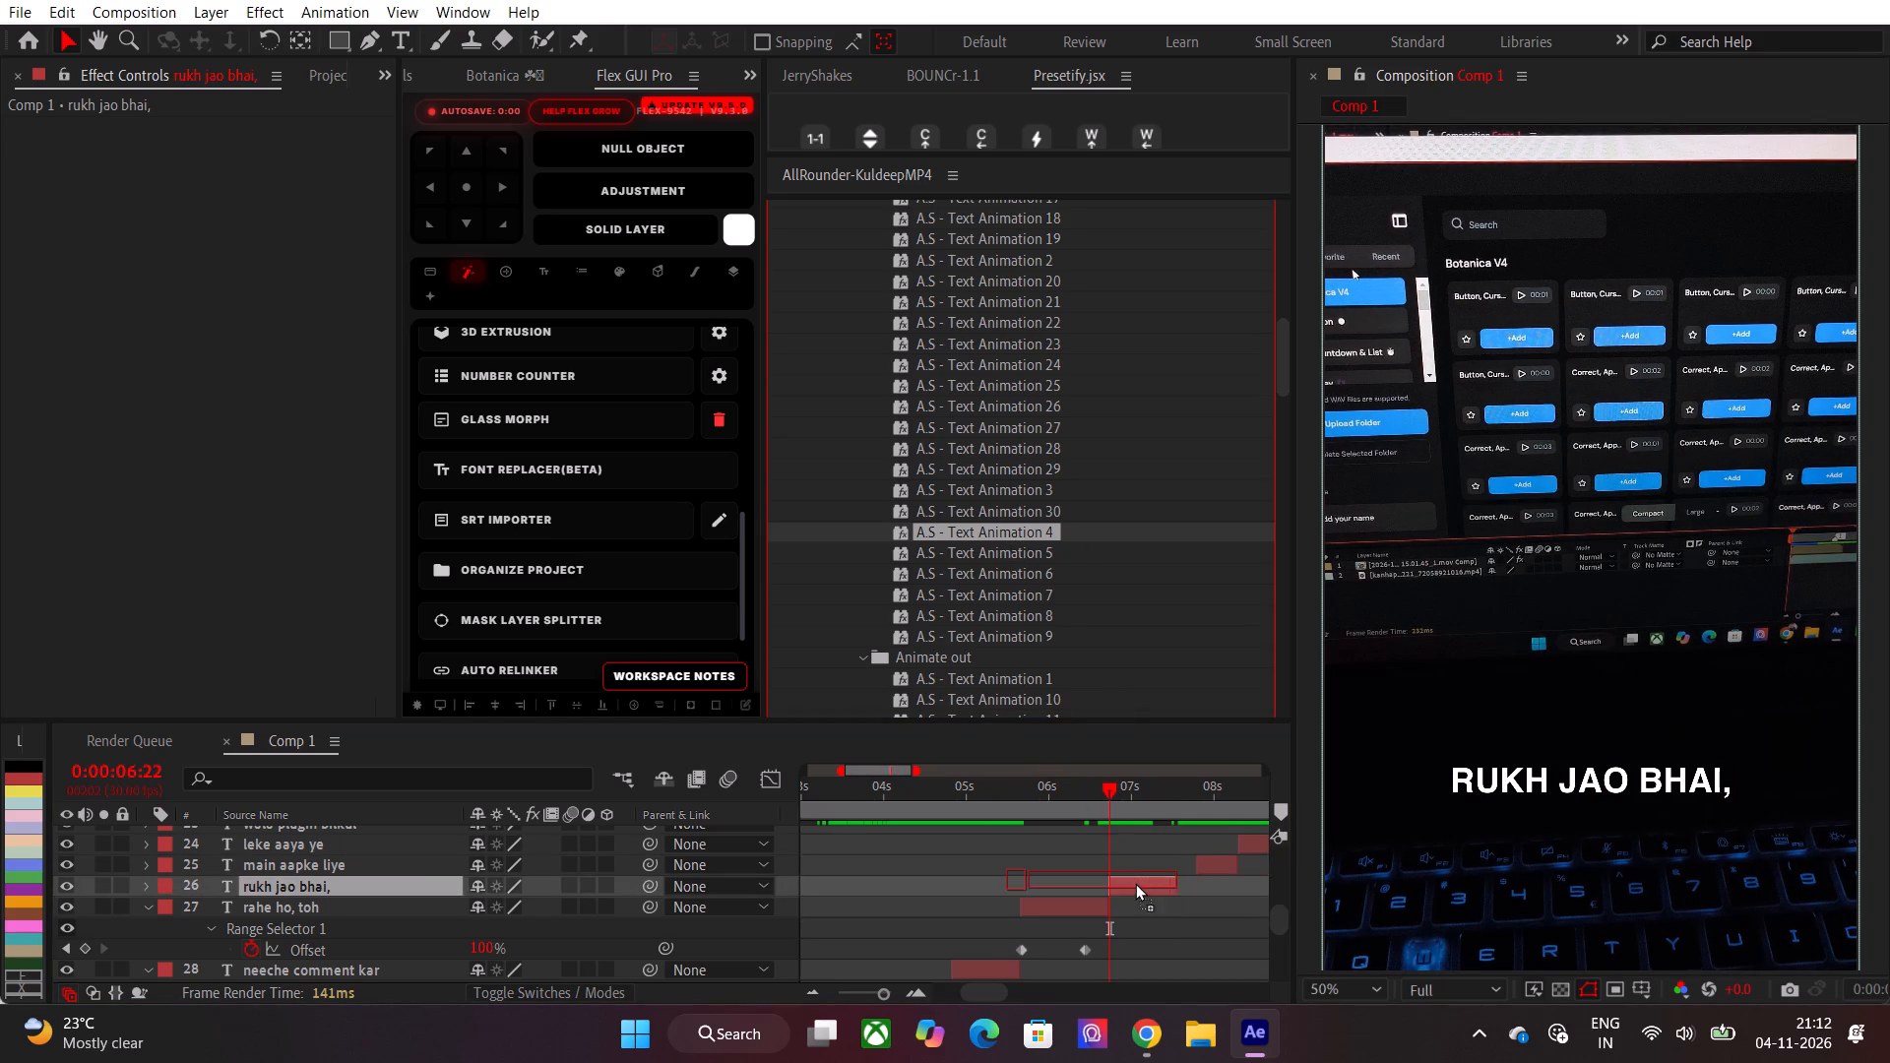
{"action": "left_click_drag", "start_coordinate": [1135, 883], "coordinate": [1135, 887]}
Reveal the "rukh jao bhai," layer's keyframes and move its last Offset keyframe earlier, to about 7.3 seconds.
{"action": "key", "text": "u"}
{"action": "left_click", "coordinate": [1143, 913]}
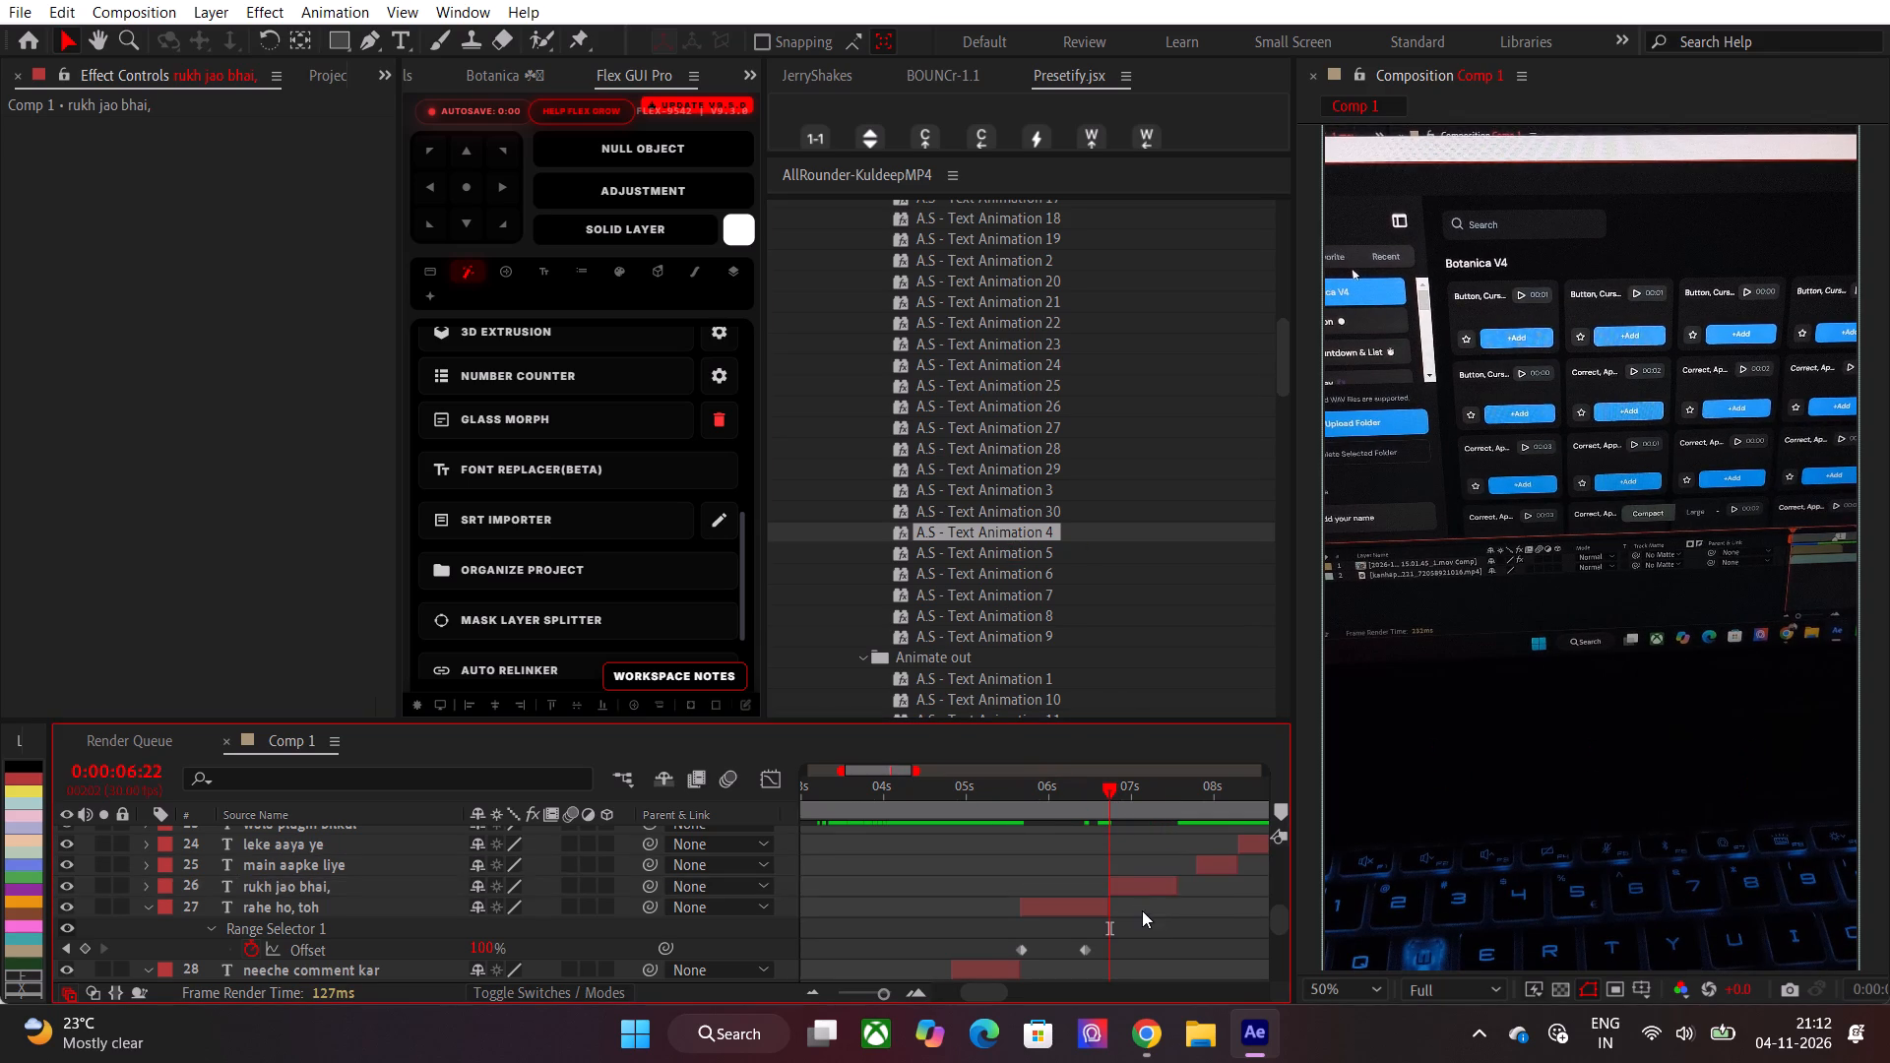
{"action": "left_click", "coordinate": [1139, 877]}
{"action": "key", "text": "u"}
{"action": "left_click_drag", "start_coordinate": [1208, 912], "coordinate": [1111, 934]}
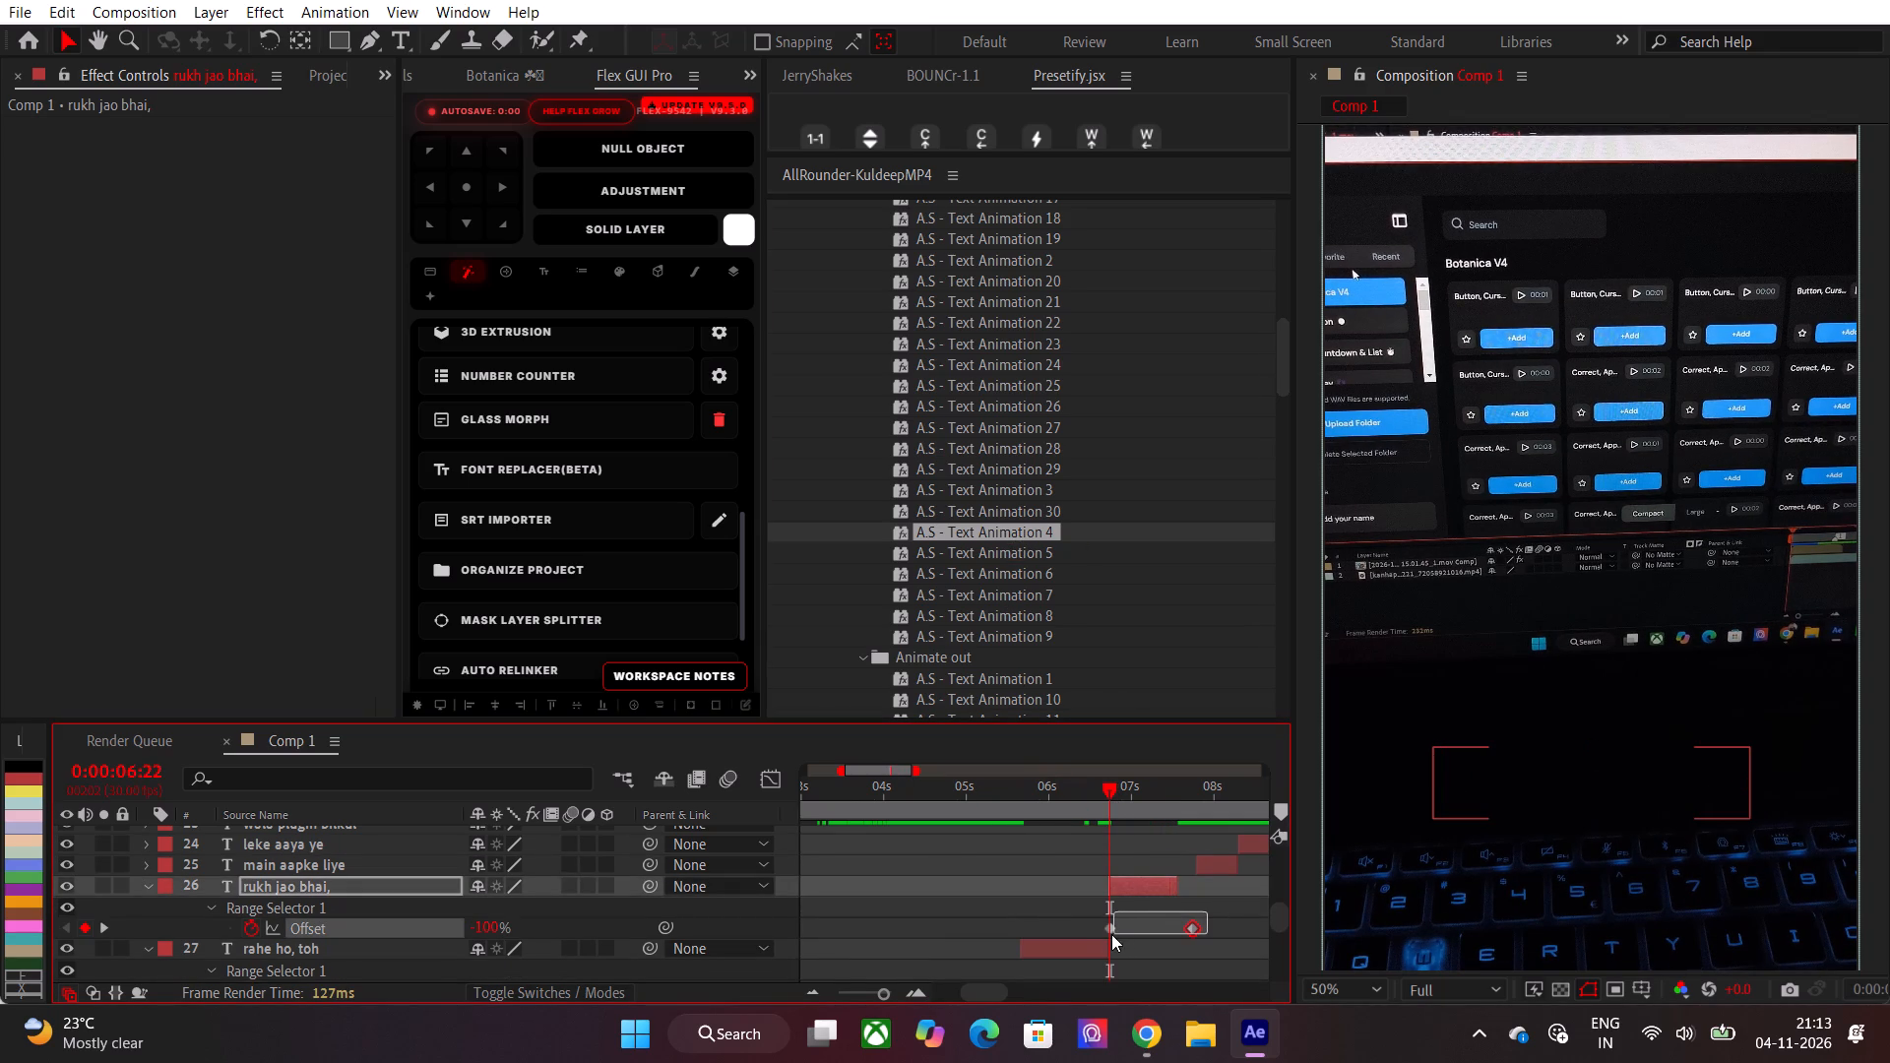
{"action": "left_click_drag", "start_coordinate": [1111, 934], "coordinate": [1099, 934]}
{"action": "left_click_drag", "start_coordinate": [1191, 929], "coordinate": [1171, 929], "text": "alt"}
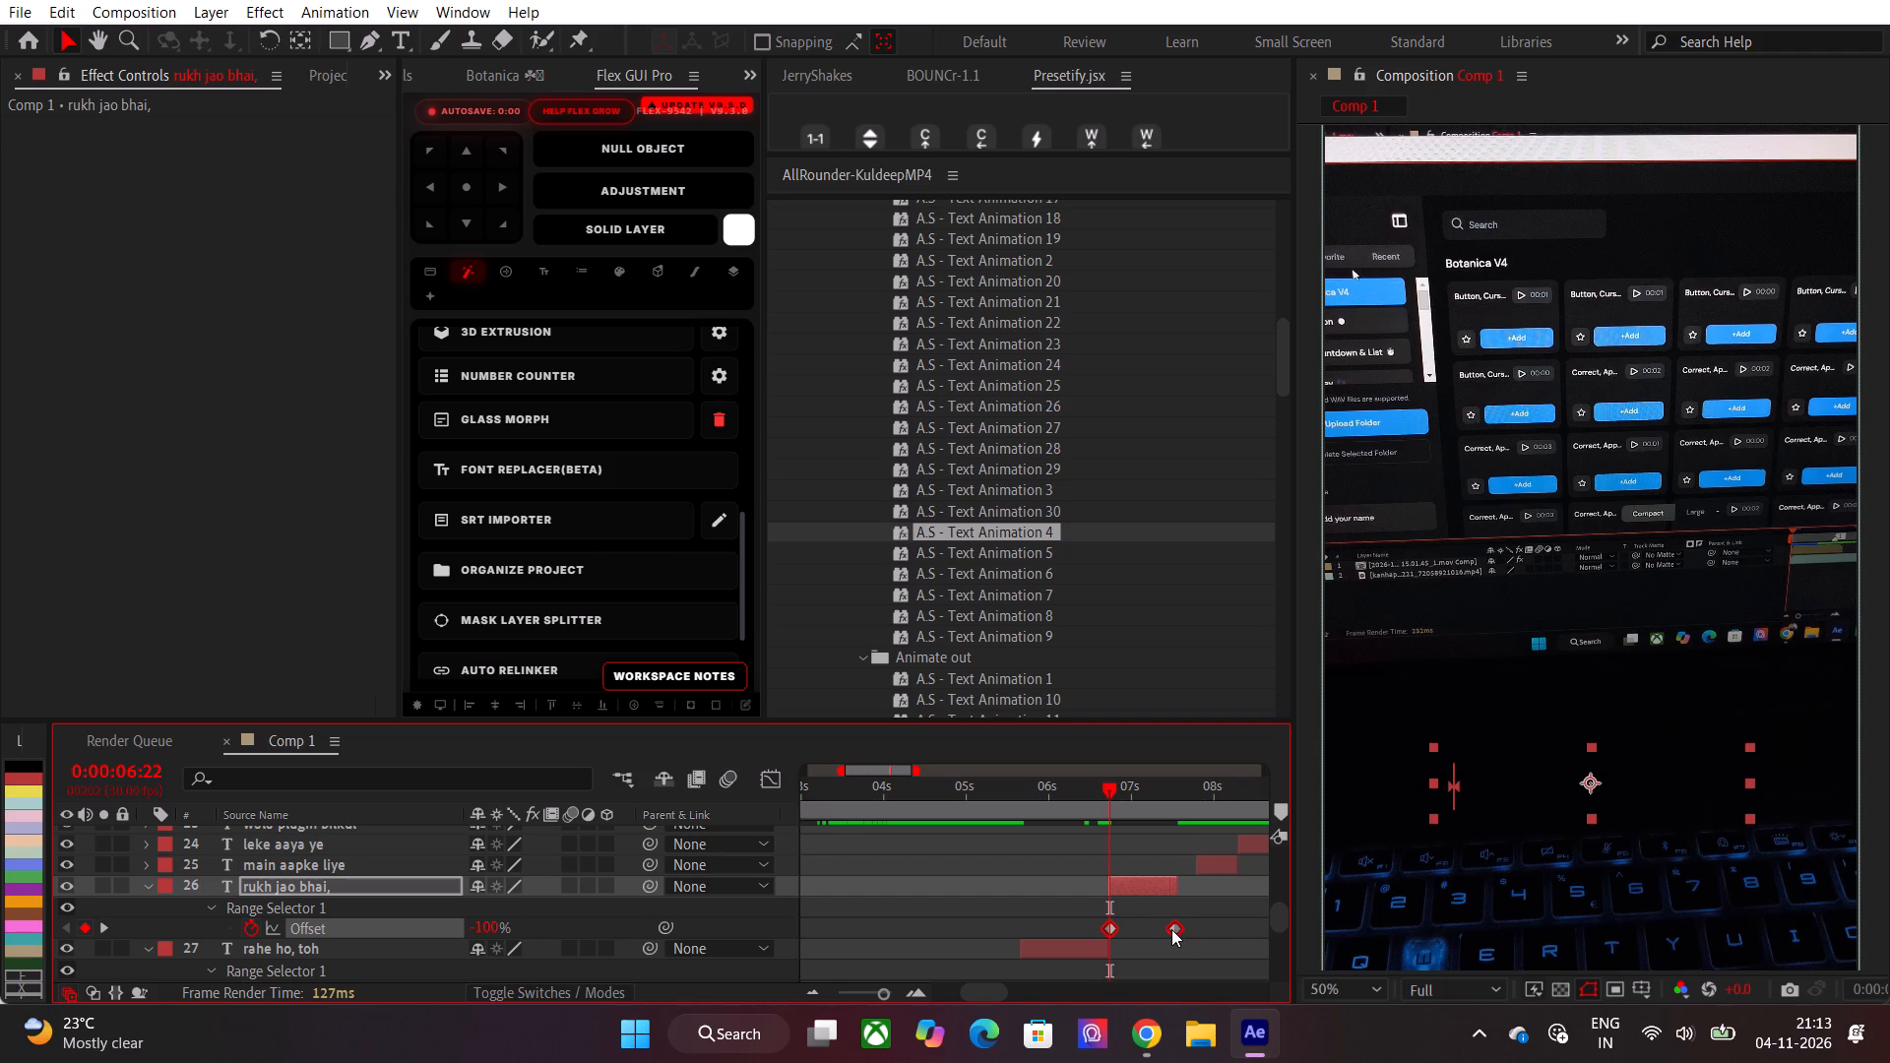
{"action": "left_click_drag", "start_coordinate": [1171, 929], "coordinate": [1158, 929], "text": "alt"}
Apply the A.S - Text Animation 4 preset to the "main aapke liye" text layer at 0:00:07:24.
{"action": "left_click_drag", "start_coordinate": [1117, 793], "coordinate": [1152, 793]}
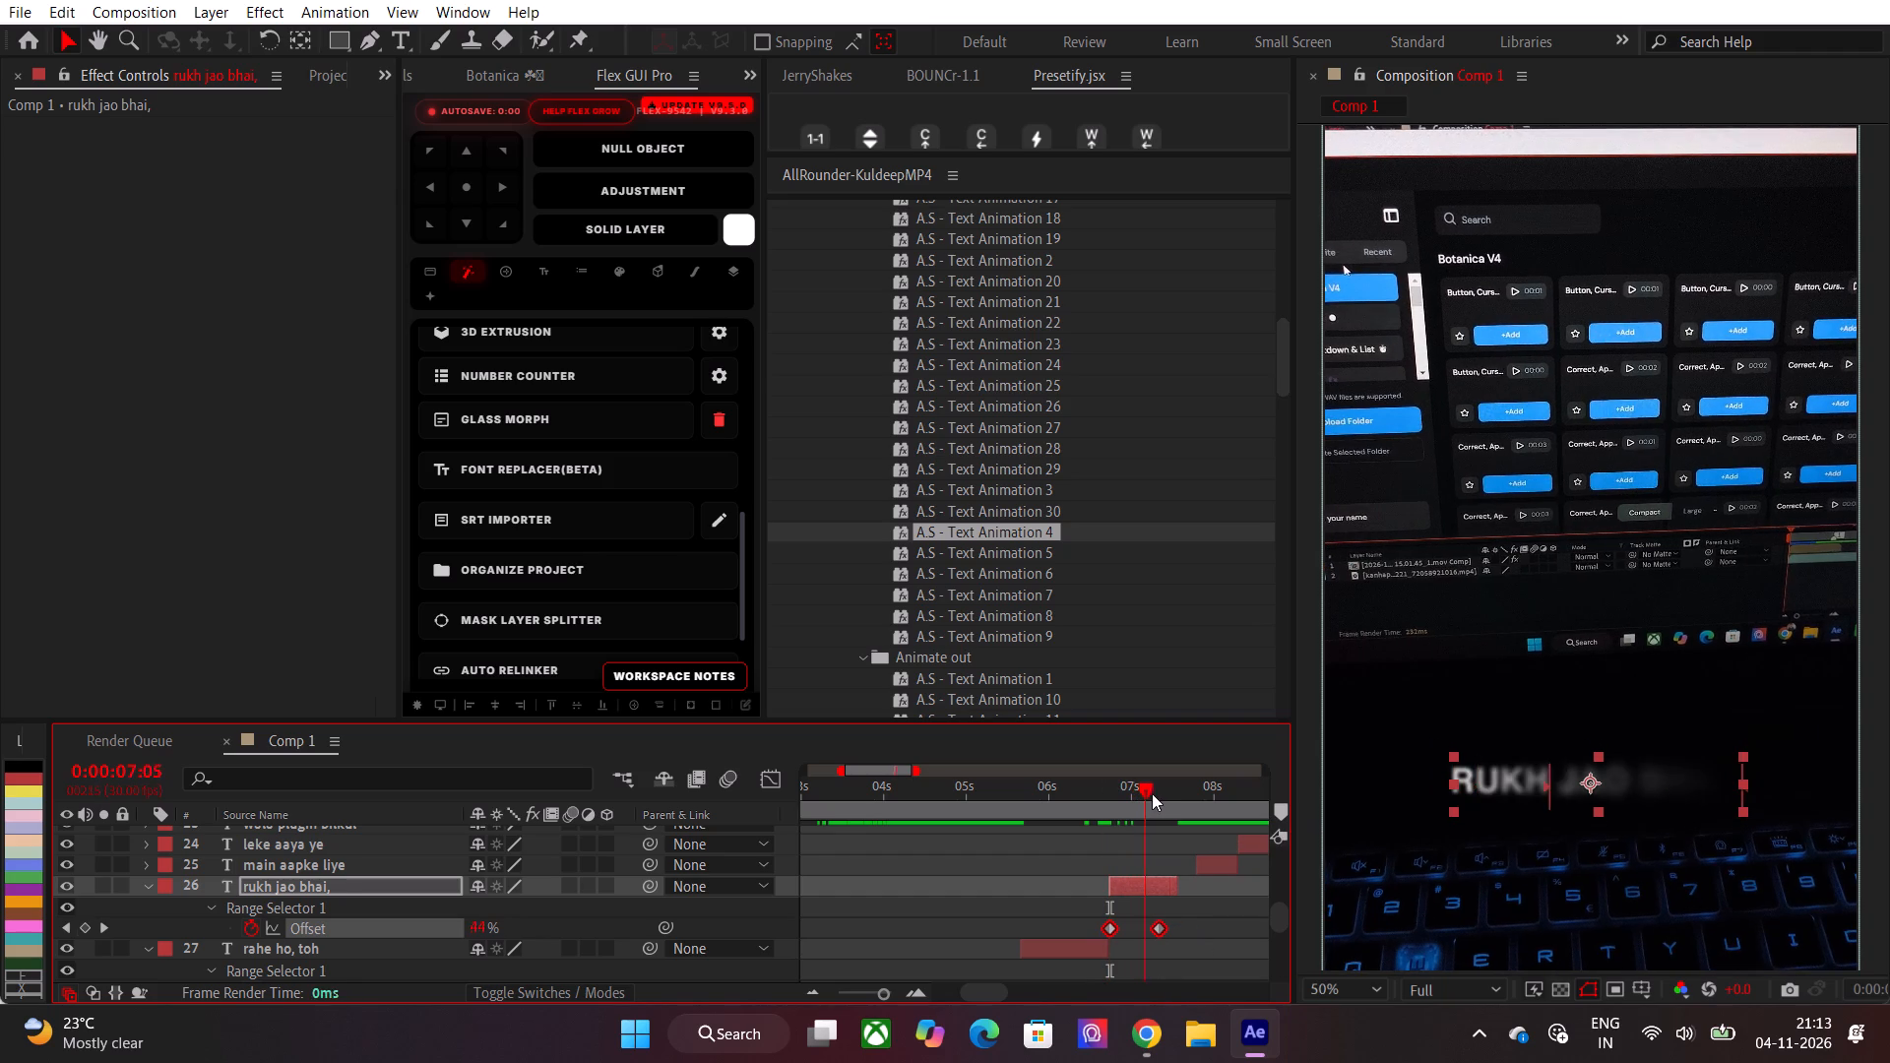
{"action": "left_click_drag", "start_coordinate": [1152, 793], "coordinate": [1180, 794]}
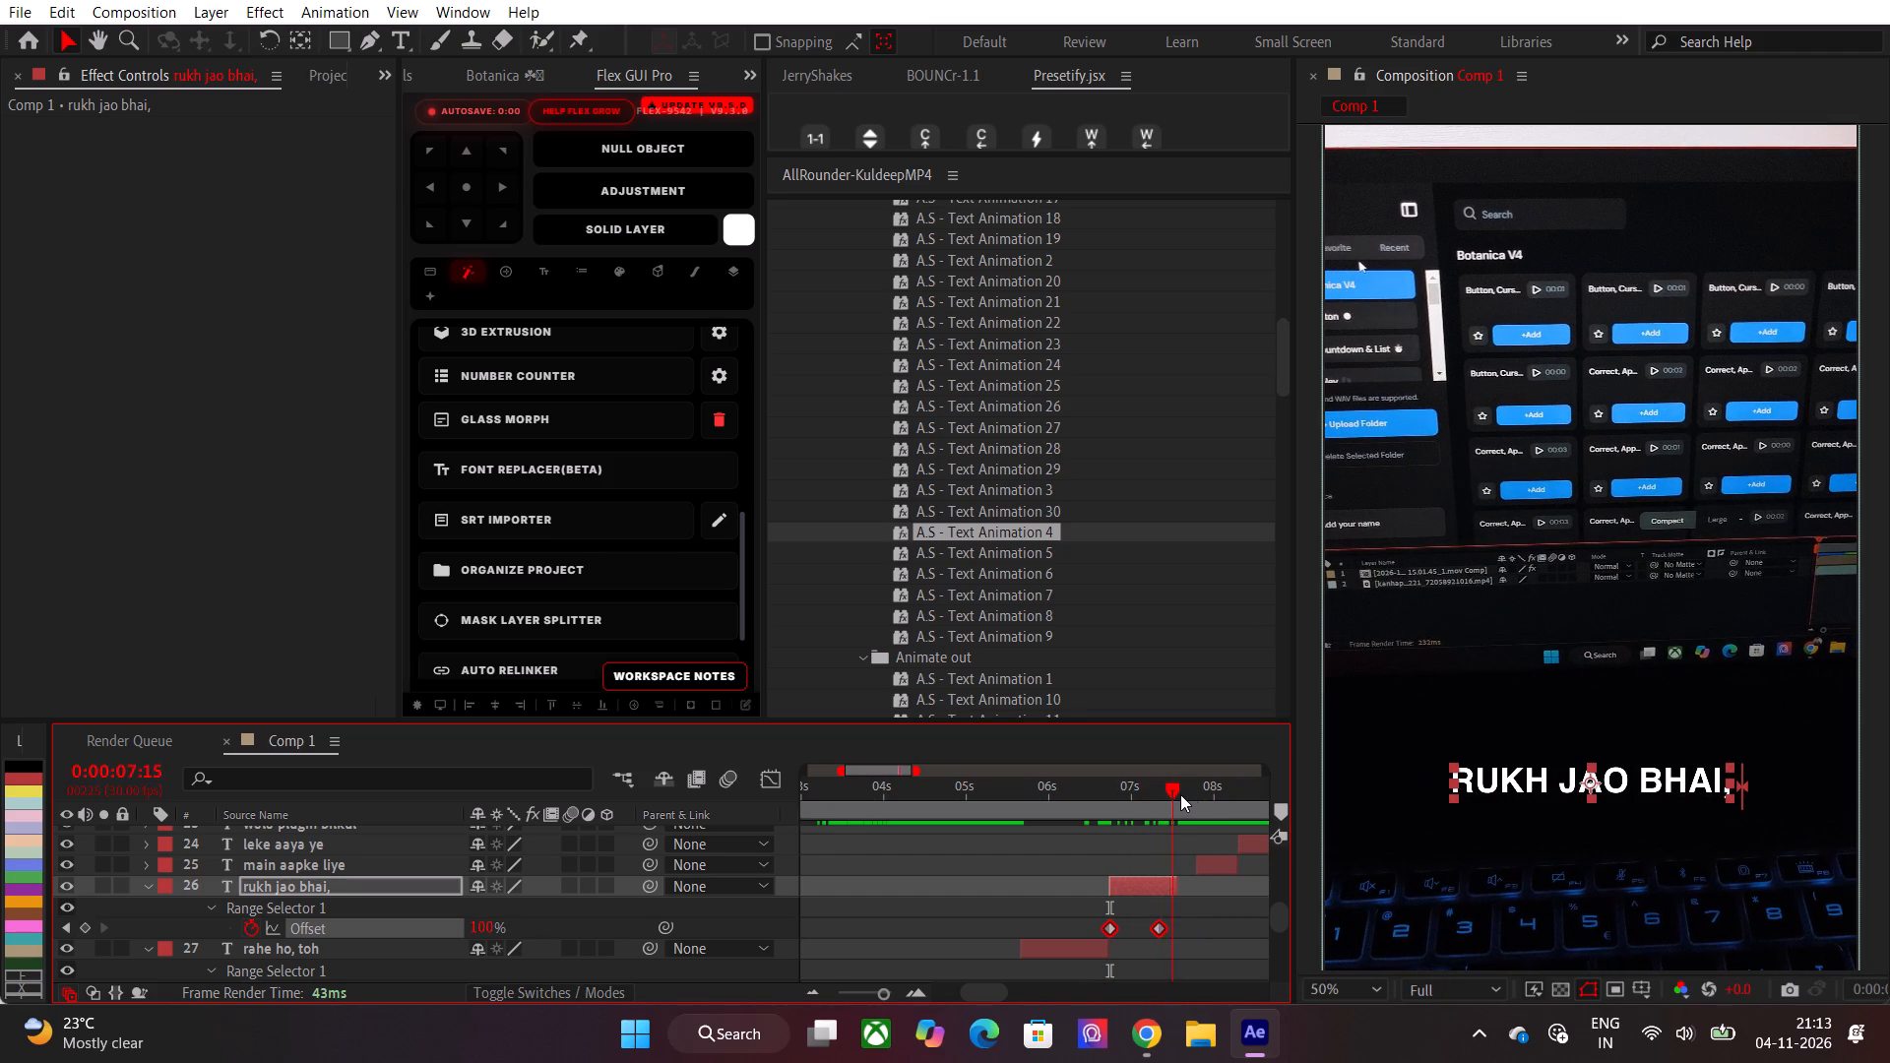
{"action": "left_click_drag", "start_coordinate": [1180, 794], "coordinate": [1205, 795]}
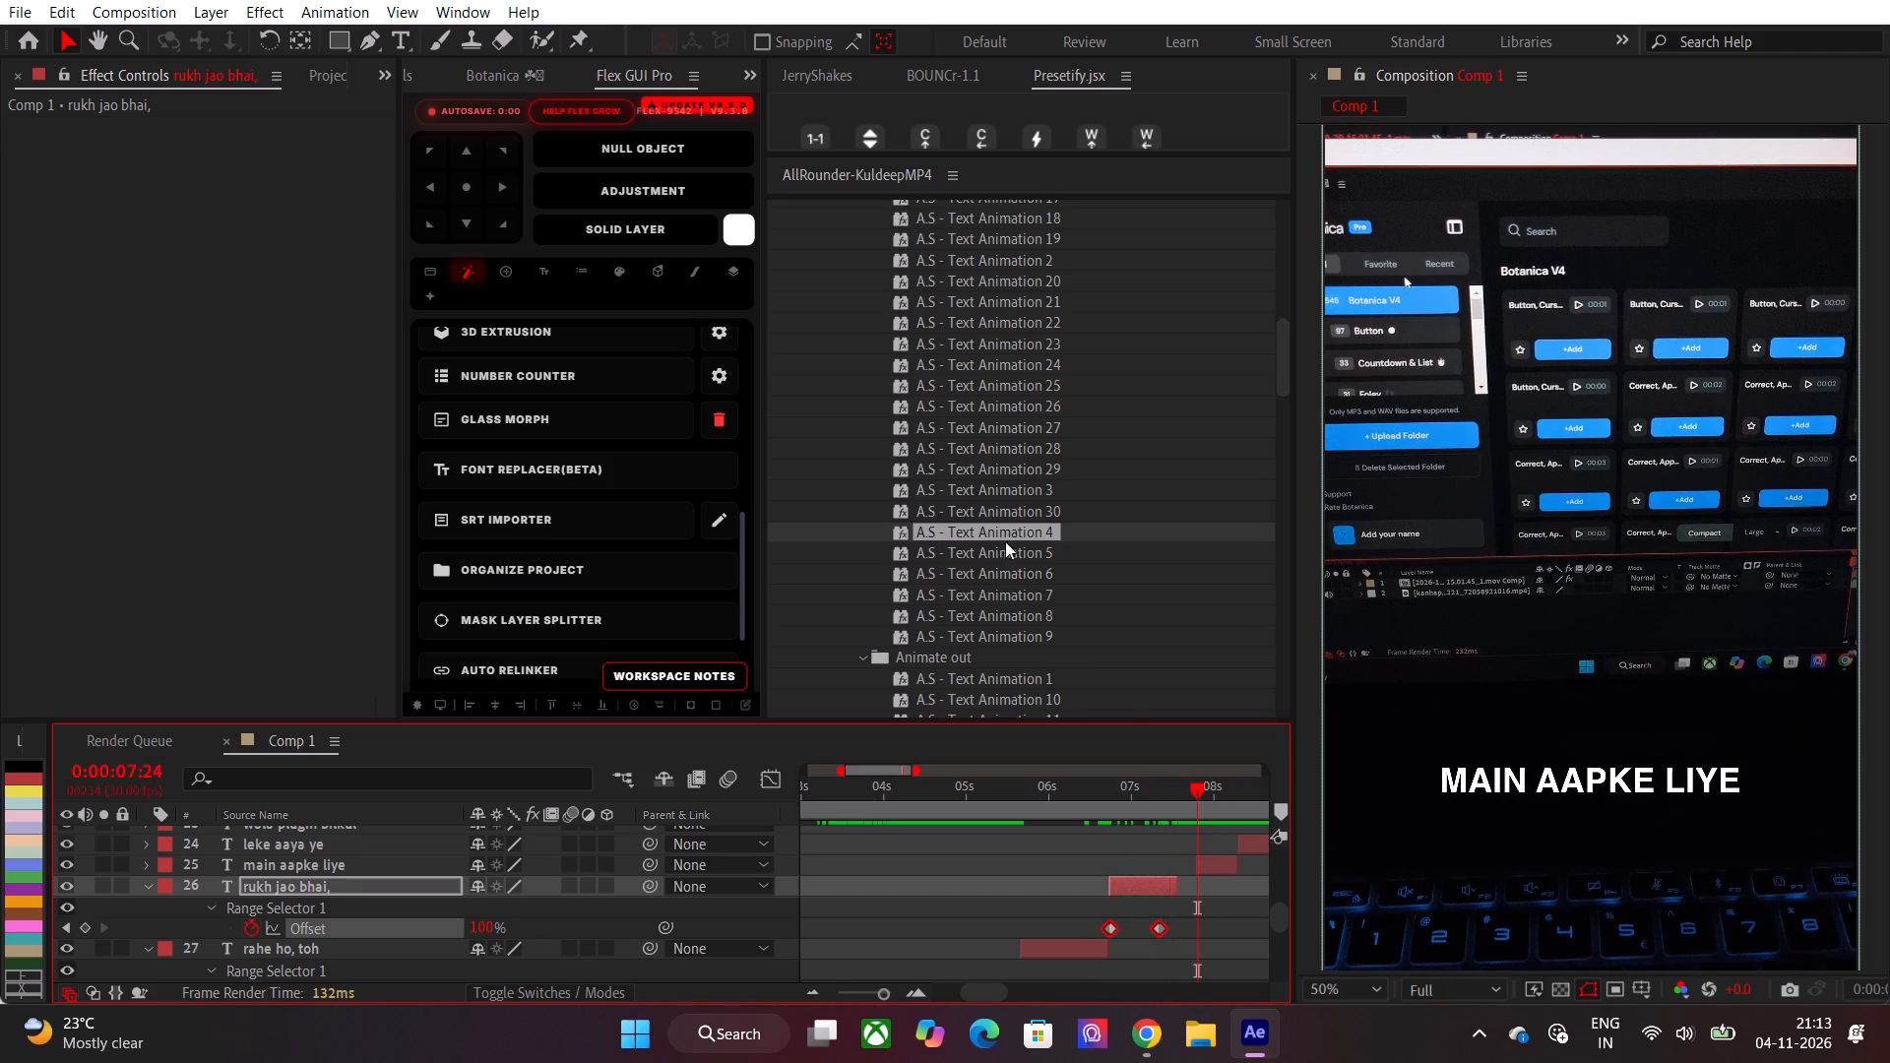
{"action": "left_click_drag", "start_coordinate": [1021, 531], "coordinate": [1207, 861]}
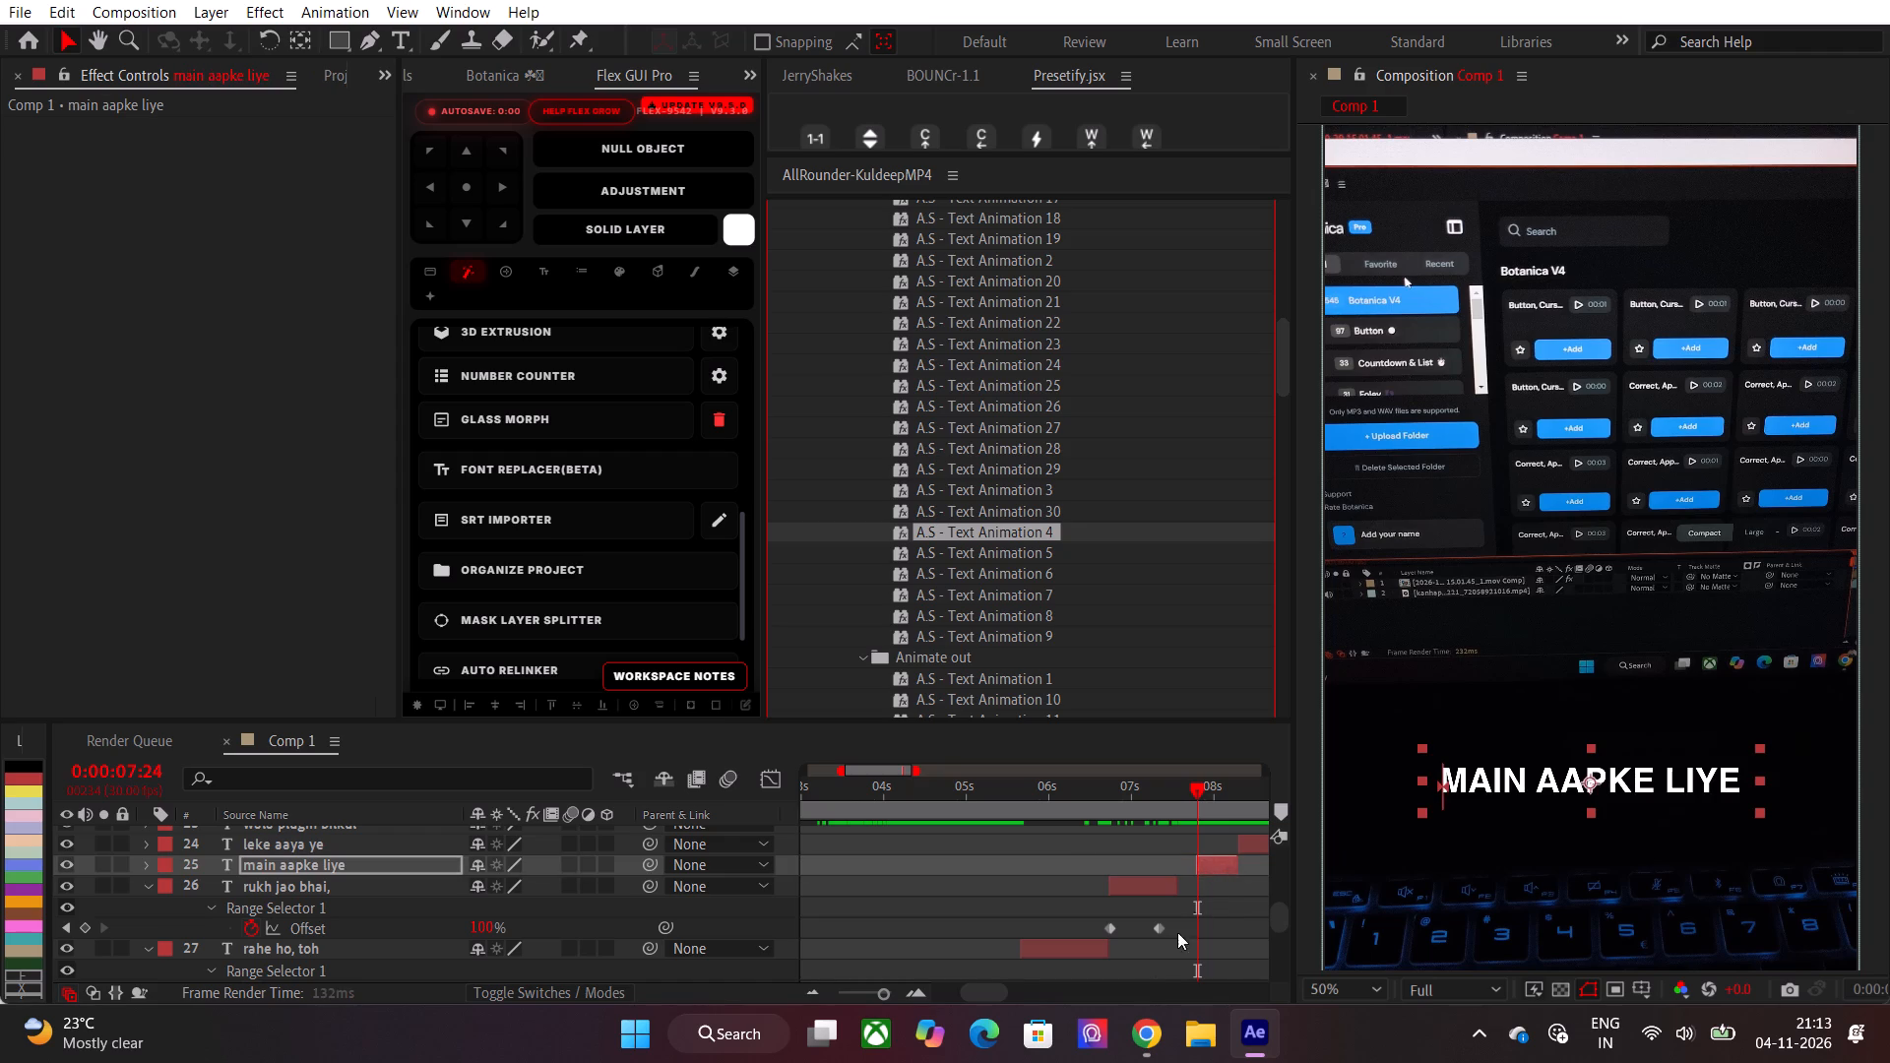
Reveal the "main aapke liye" layer's keyframes and move its last Offset keyframe earlier, to about 8.1 seconds.
{"action": "left_click_drag", "start_coordinate": [981, 985], "coordinate": [999, 987]}
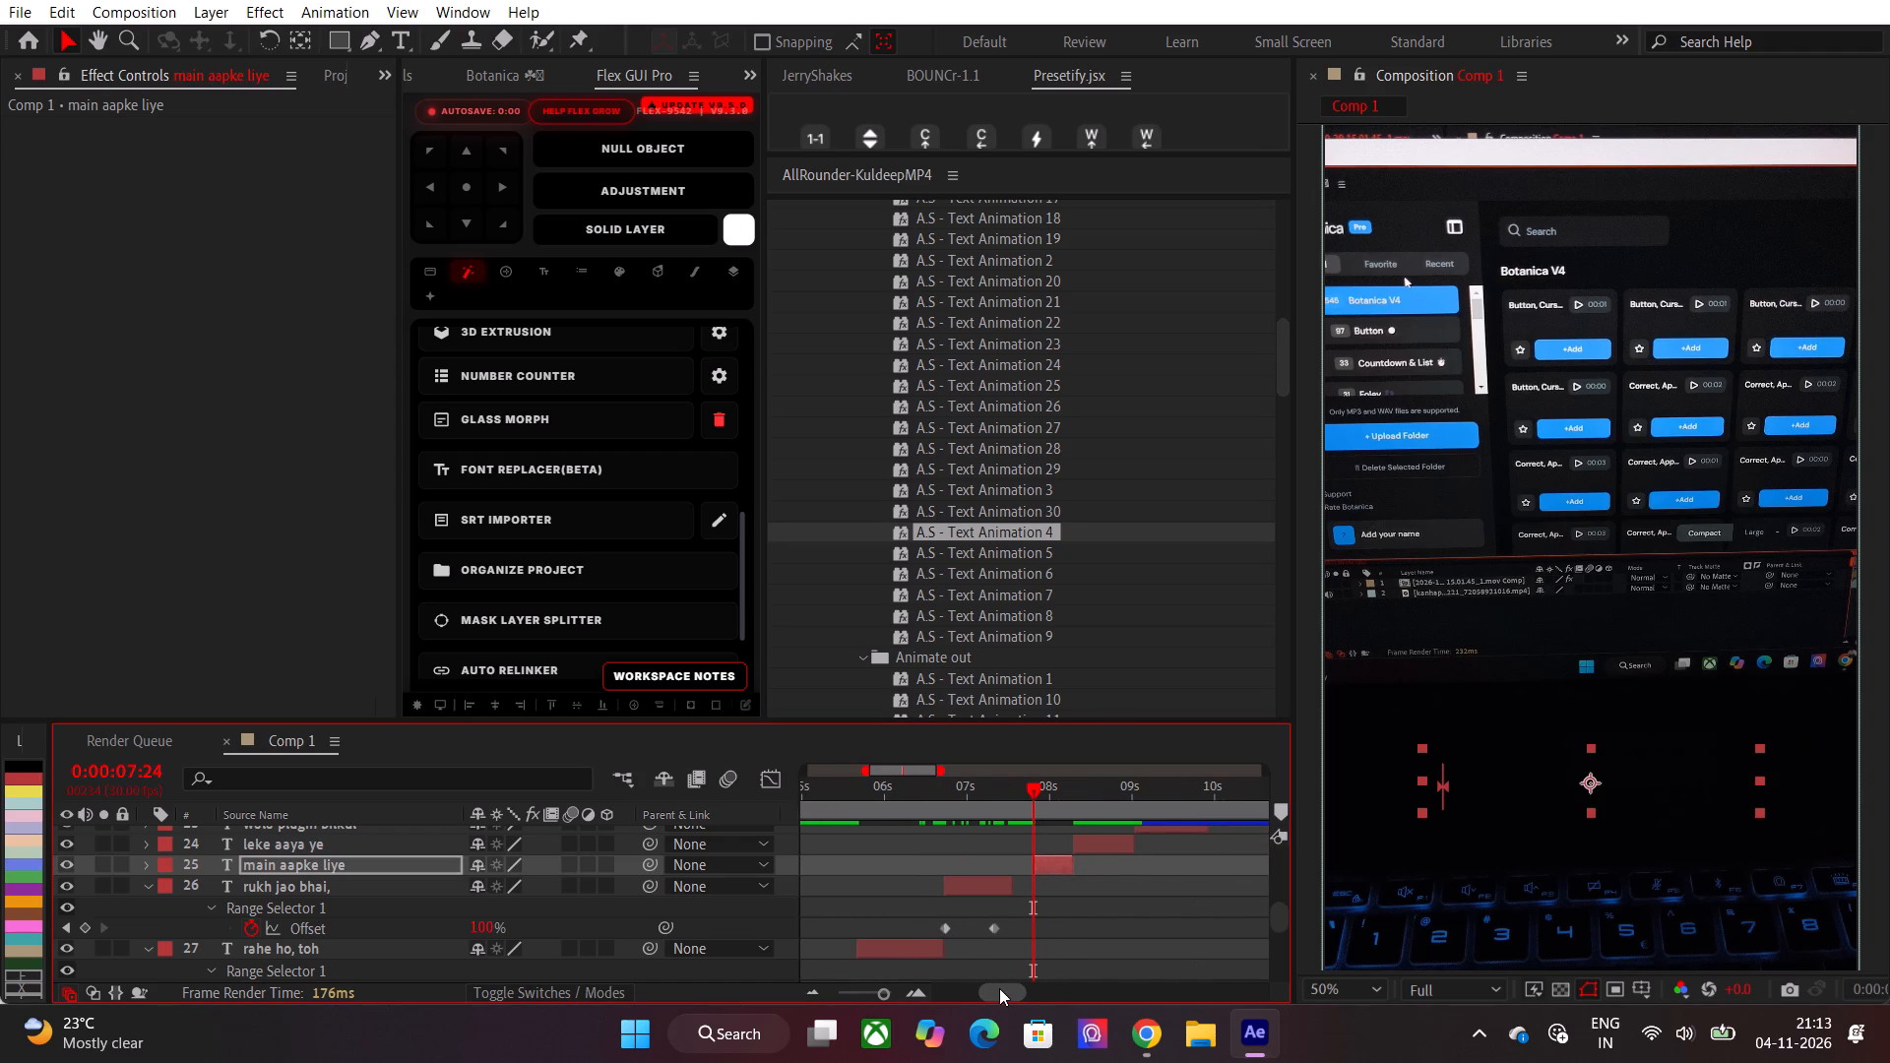
{"action": "key", "text": "u"}
{"action": "left_click_drag", "start_coordinate": [1142, 901], "coordinate": [979, 917]}
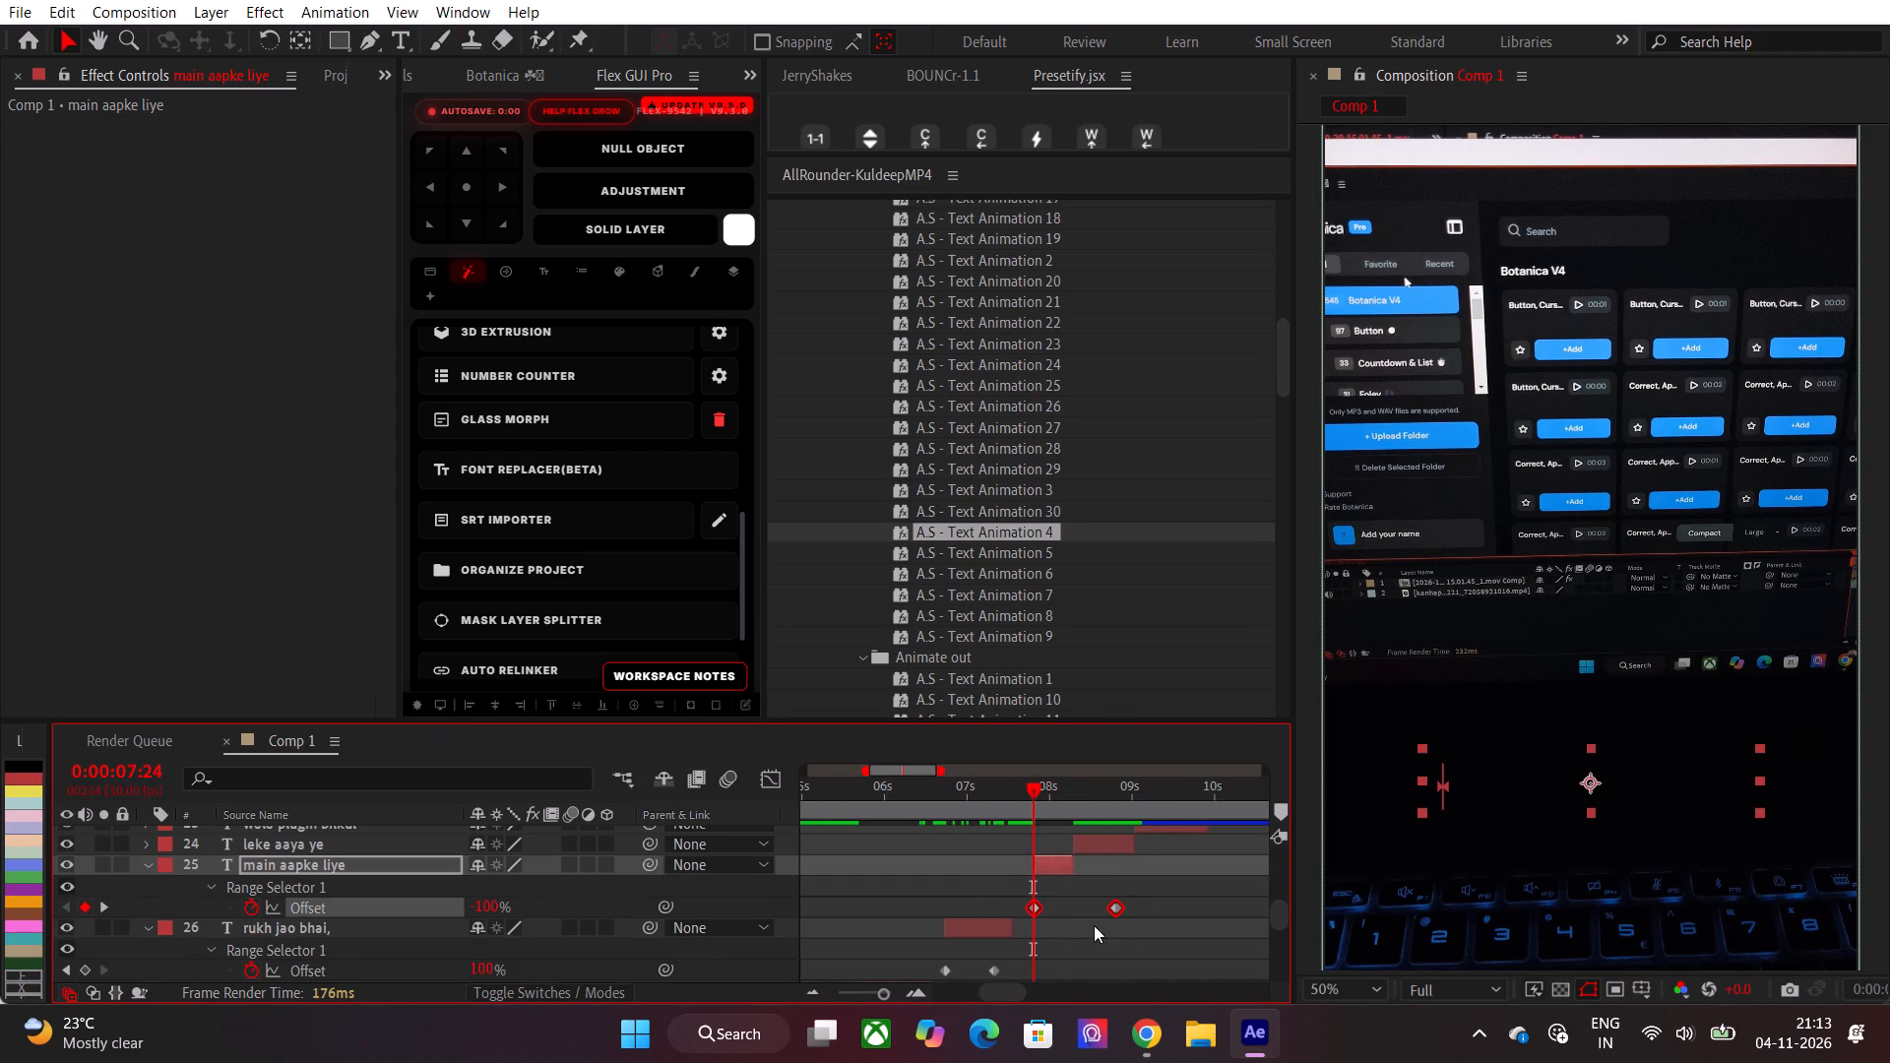
{"action": "left_click_drag", "start_coordinate": [1116, 904], "coordinate": [1058, 904], "text": "alt"}
Apply the A.S - Text Animation 4 preset to the "leke aaya ye" text layer at 0:00:08:09.
{"action": "left_click_drag", "start_coordinate": [1044, 794], "coordinate": [1071, 794]}
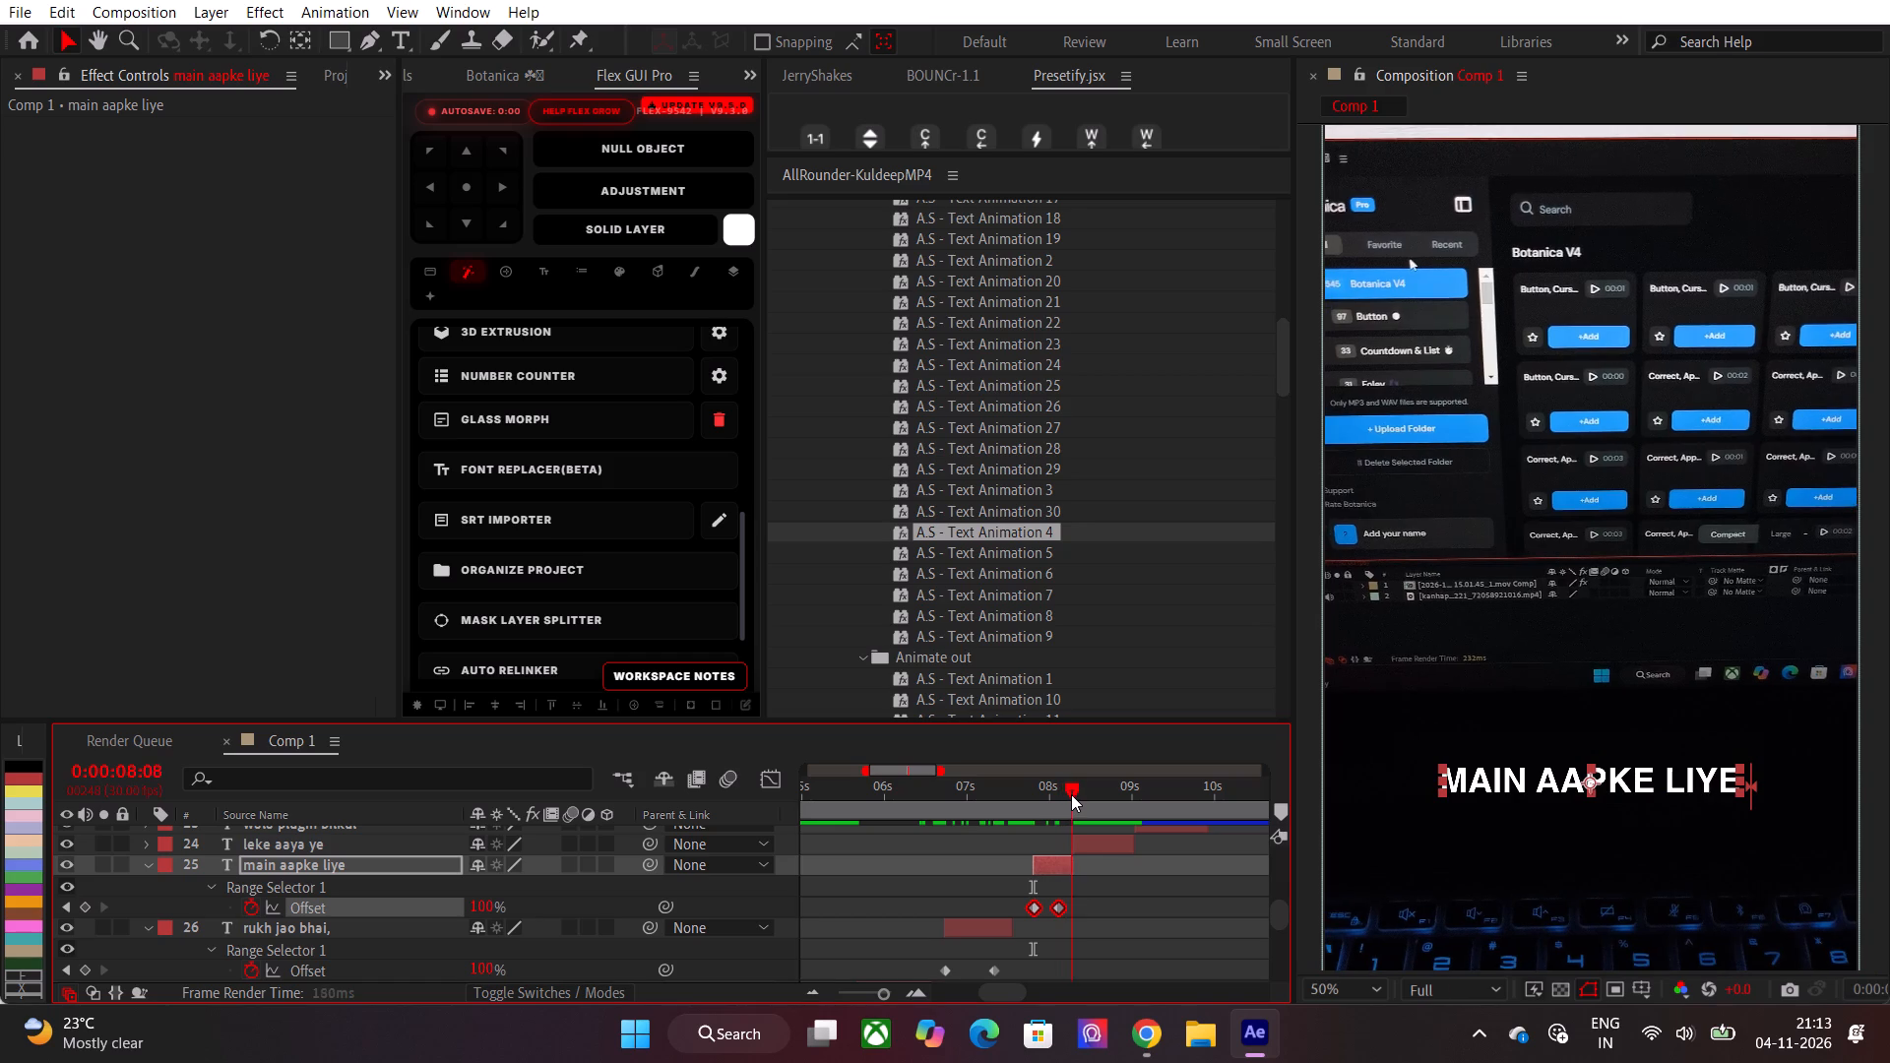
{"action": "left_click_drag", "start_coordinate": [1071, 794], "coordinate": [1080, 794]}
{"action": "left_click", "coordinate": [1089, 850]}
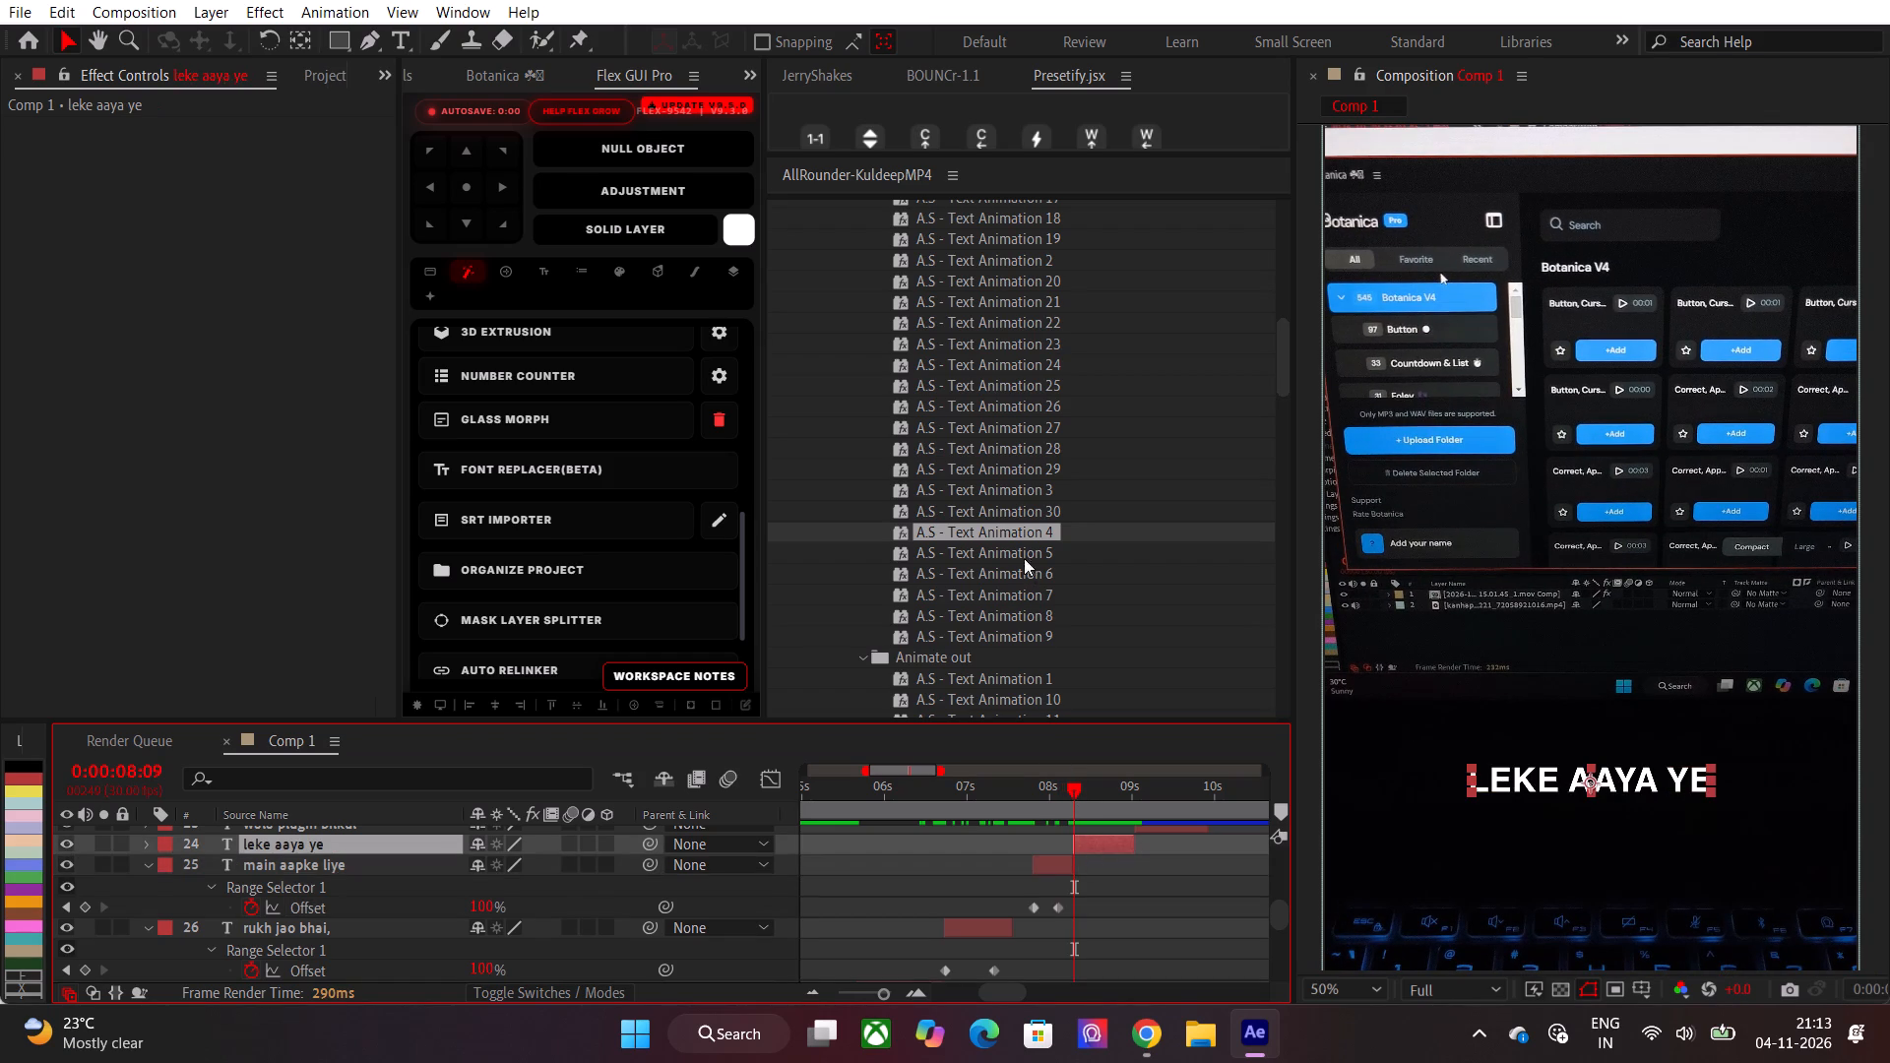
{"action": "left_click_drag", "start_coordinate": [1003, 531], "coordinate": [1094, 944]}
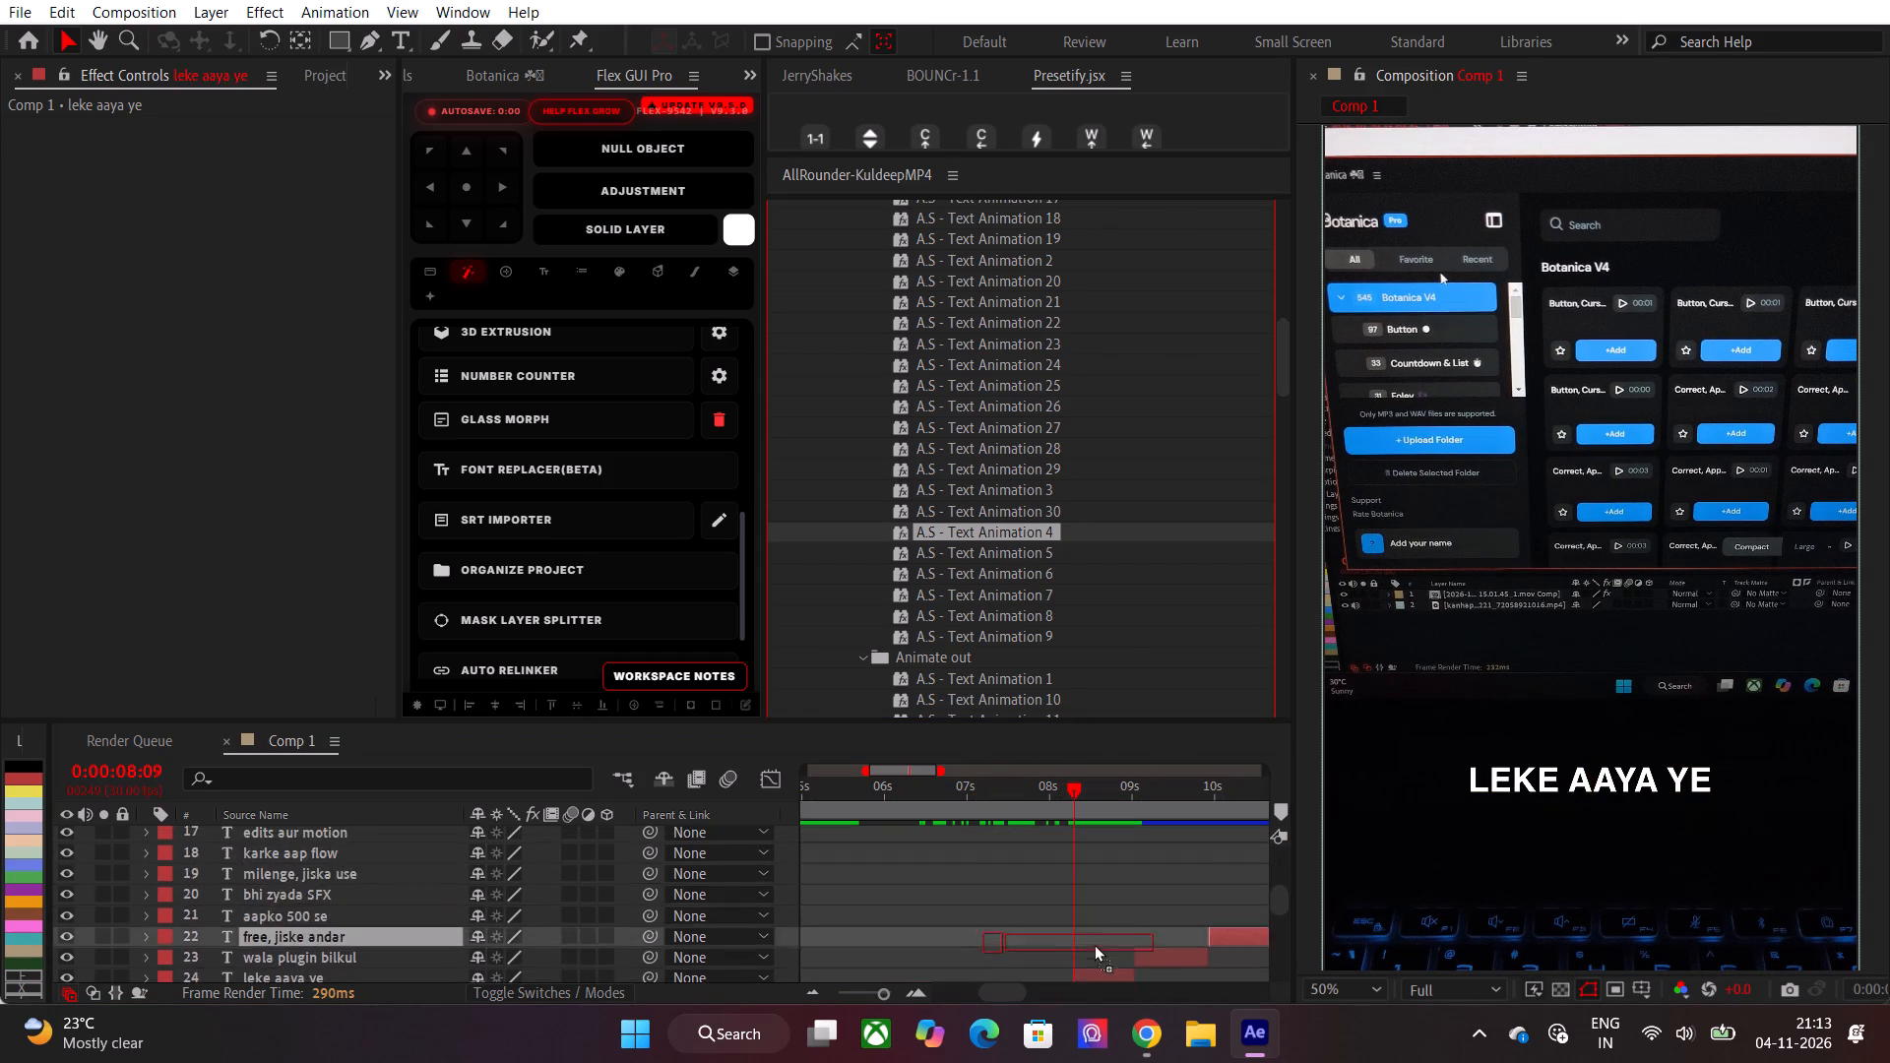
{"action": "left_click_drag", "start_coordinate": [1094, 944], "coordinate": [1088, 917]}
Reveal the "leke aaya ye" layer's keyframes and move its last Offset keyframe earlier, to about 8.8 seconds.
{"action": "key", "text": "u"}
{"action": "left_click", "coordinate": [1119, 924]}
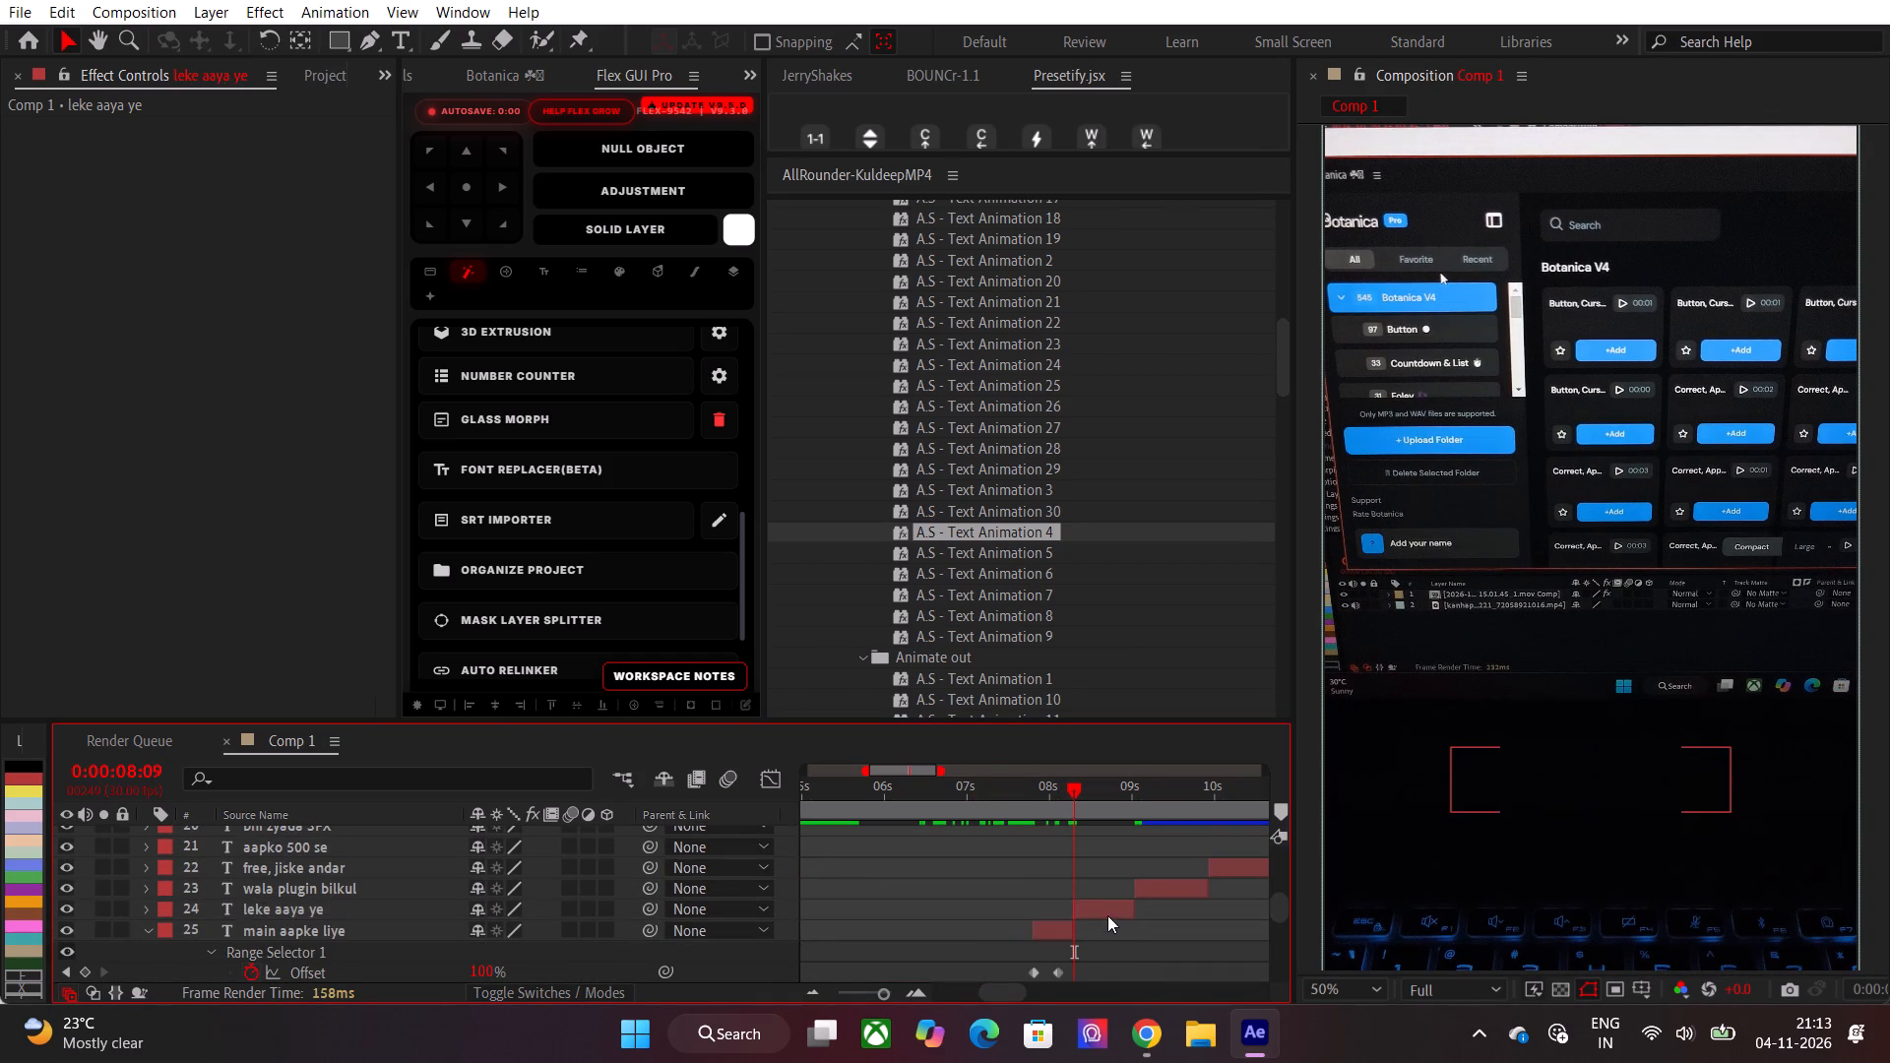
{"action": "left_click", "coordinate": [1107, 915]}
{"action": "key", "text": "u"}
{"action": "left_click_drag", "start_coordinate": [1182, 933], "coordinate": [1038, 957]}
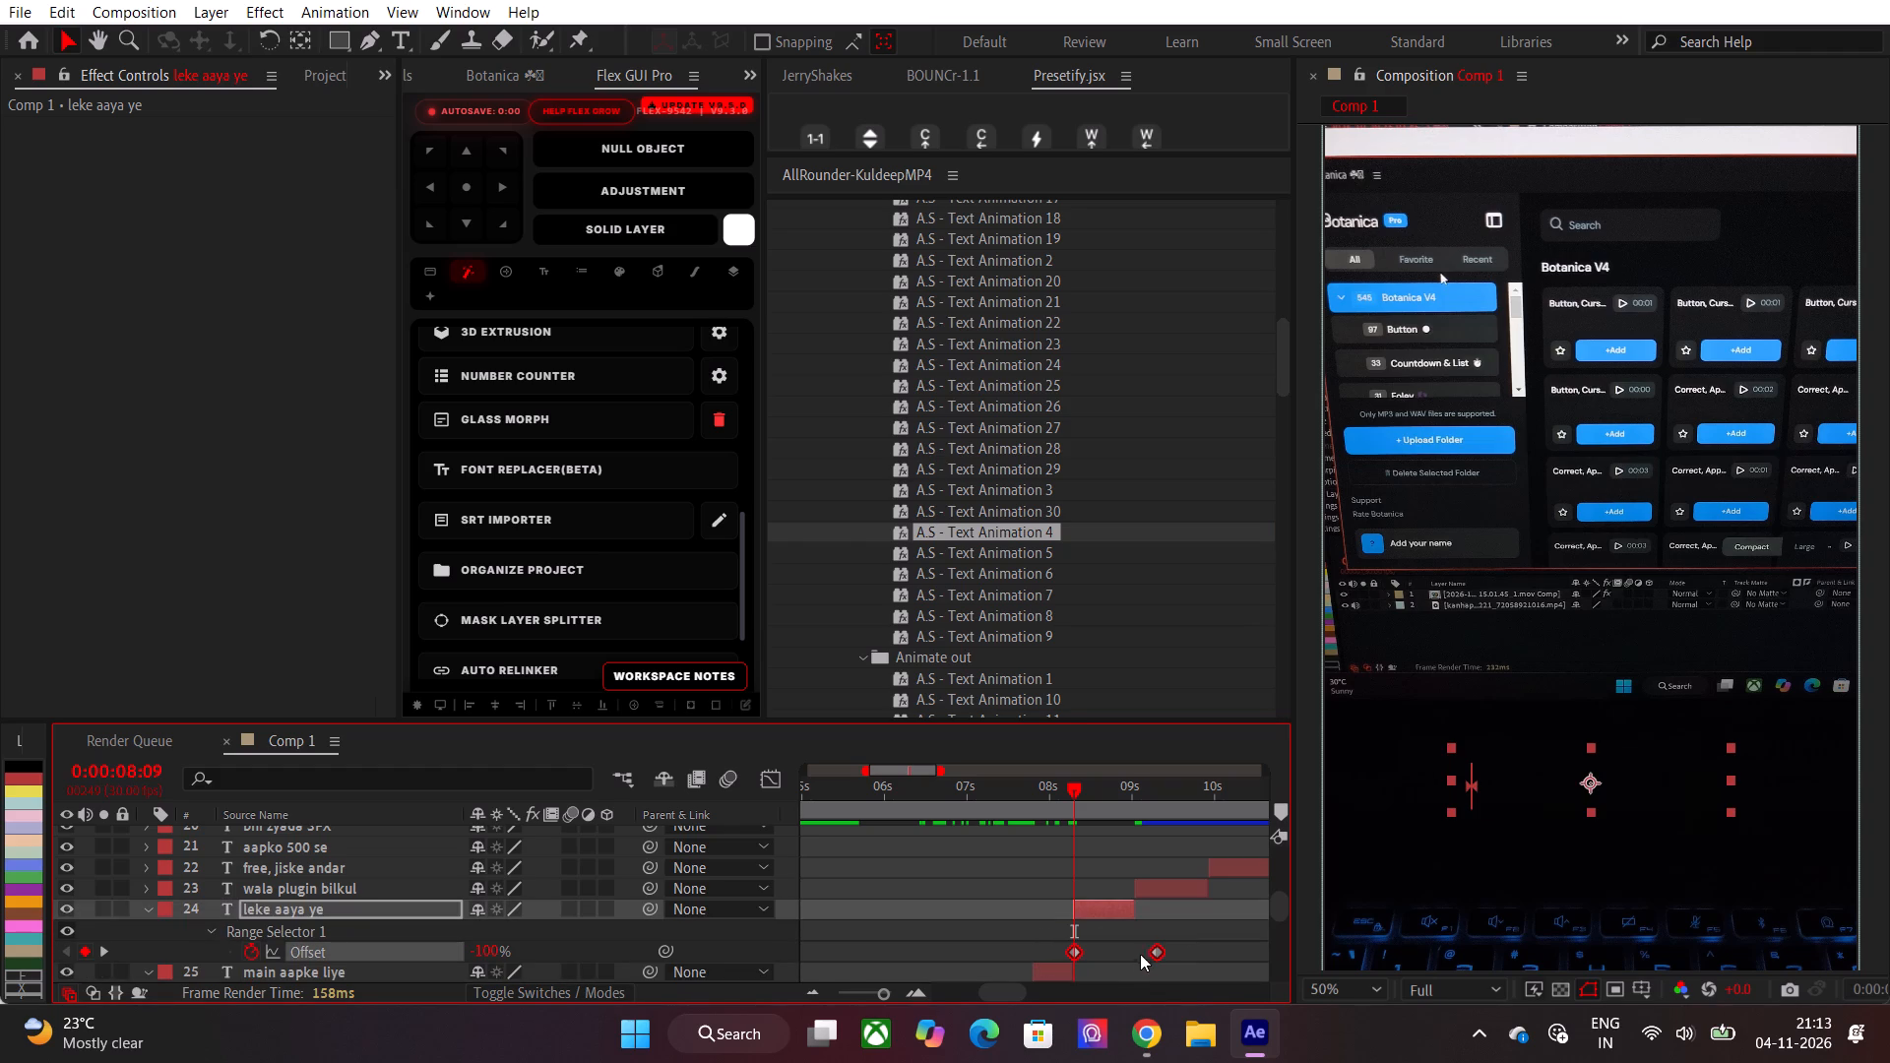
{"action": "left_click_drag", "start_coordinate": [1154, 953], "coordinate": [1111, 952], "text": "alt"}
Apply the A.S - Text Animation 4 preset to the "wala plugin bilkul" text layer at 0:00:09:01.
{"action": "left_click_drag", "start_coordinate": [1103, 810], "coordinate": [1109, 810]}
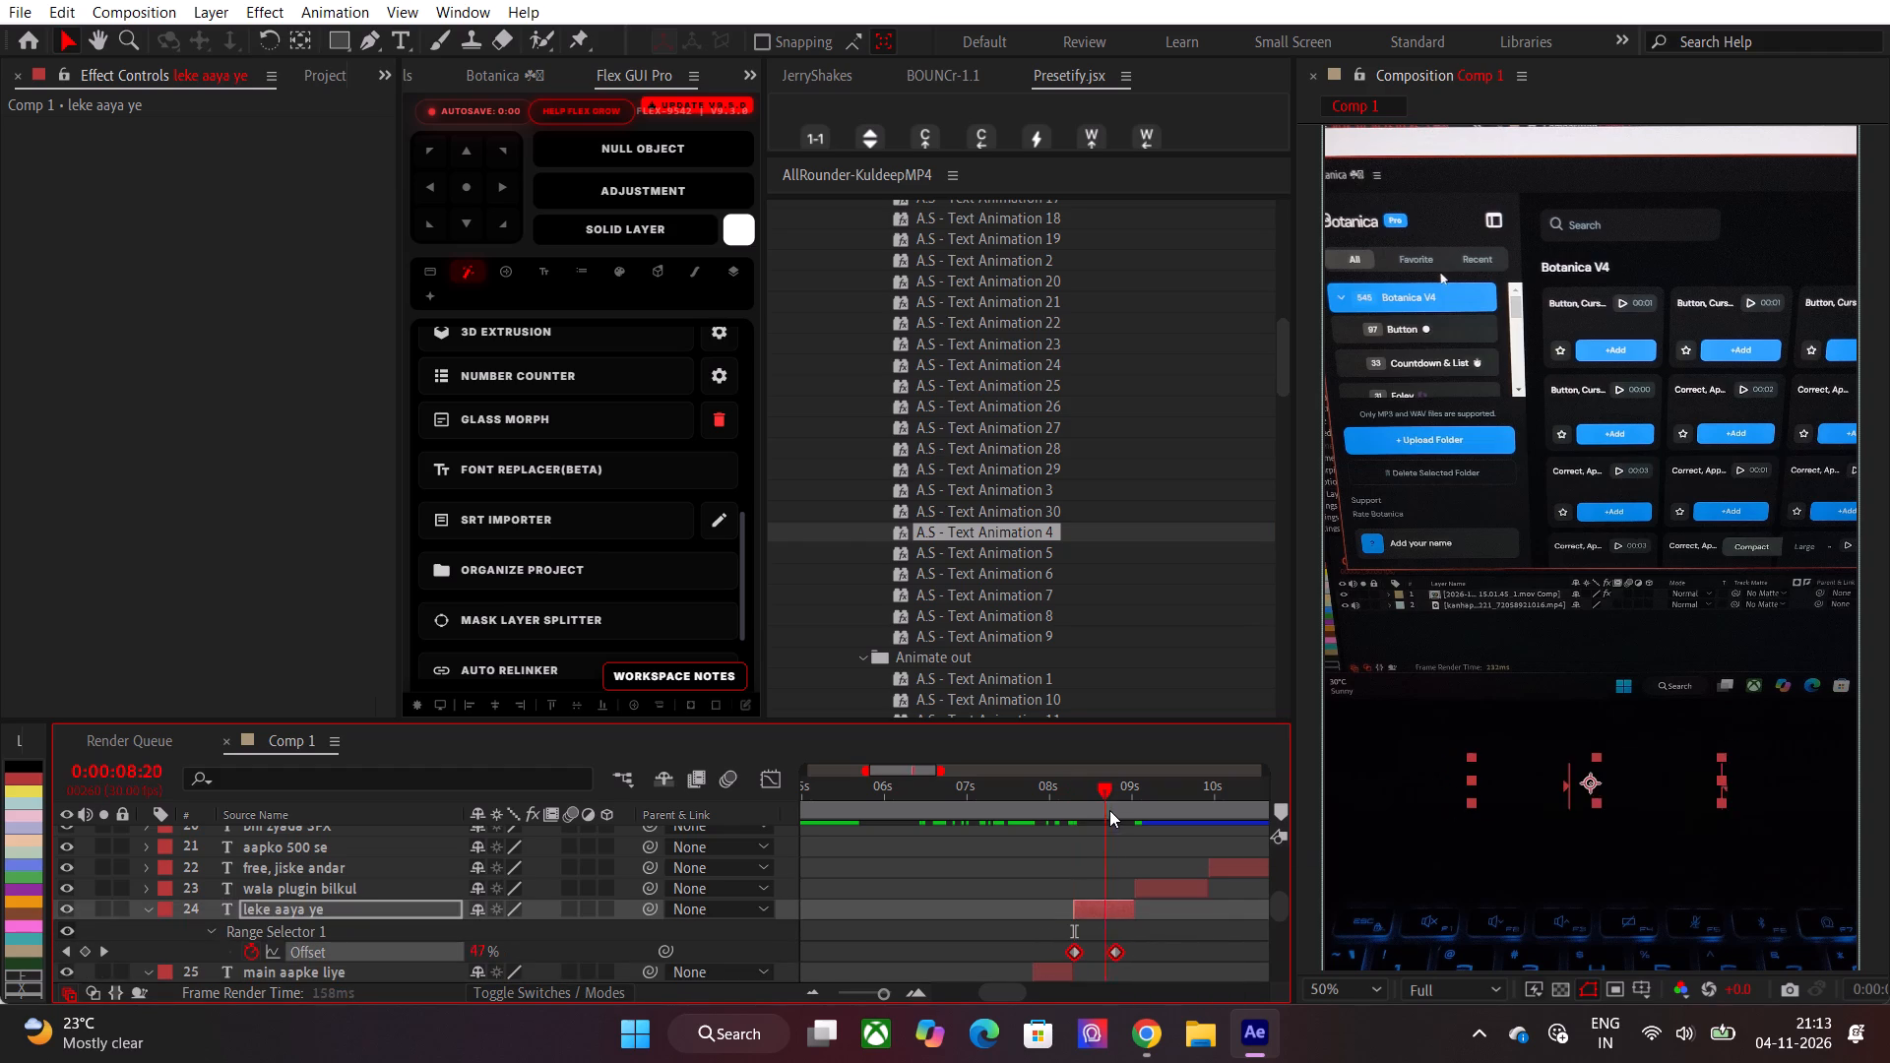
{"action": "left_click_drag", "start_coordinate": [1109, 810], "coordinate": [1142, 810]}
{"action": "left_click", "coordinate": [1169, 893]}
{"action": "left_click_drag", "start_coordinate": [966, 530], "coordinate": [1055, 772]}
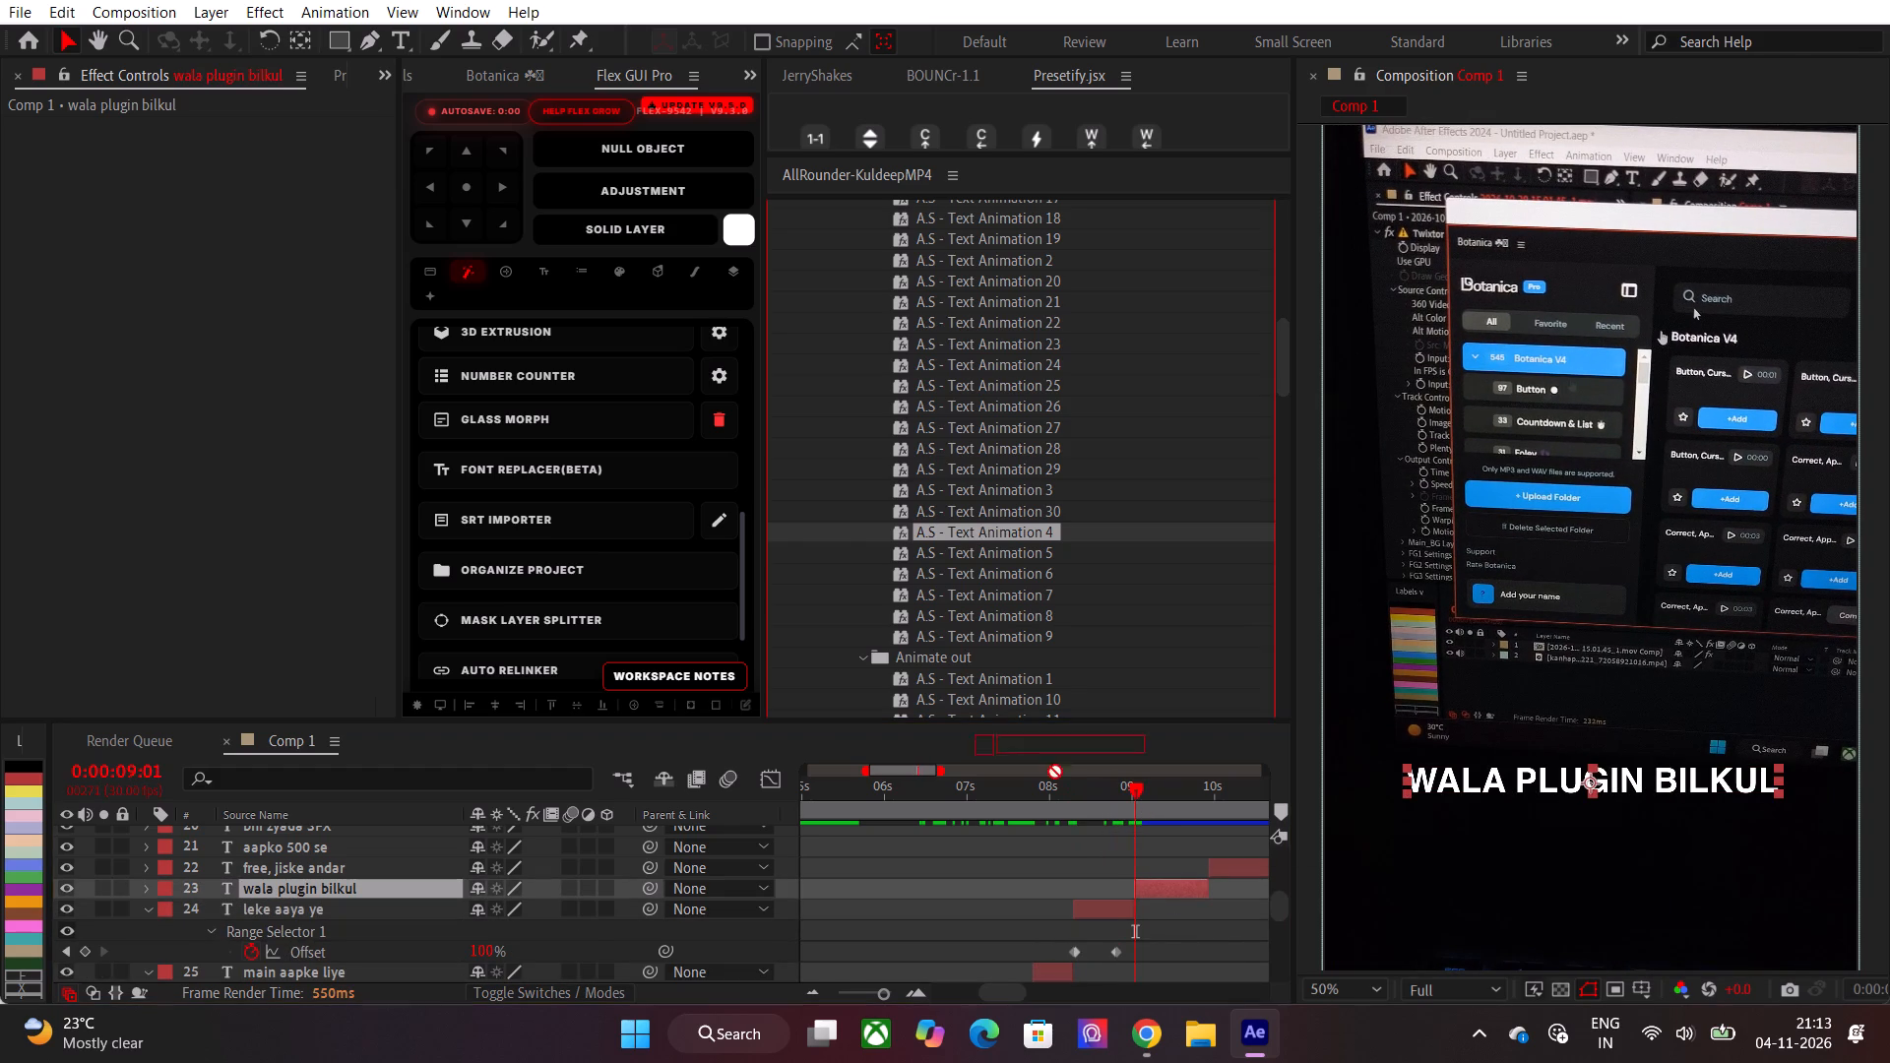
{"action": "left_click_drag", "start_coordinate": [1055, 772], "coordinate": [1136, 882]}
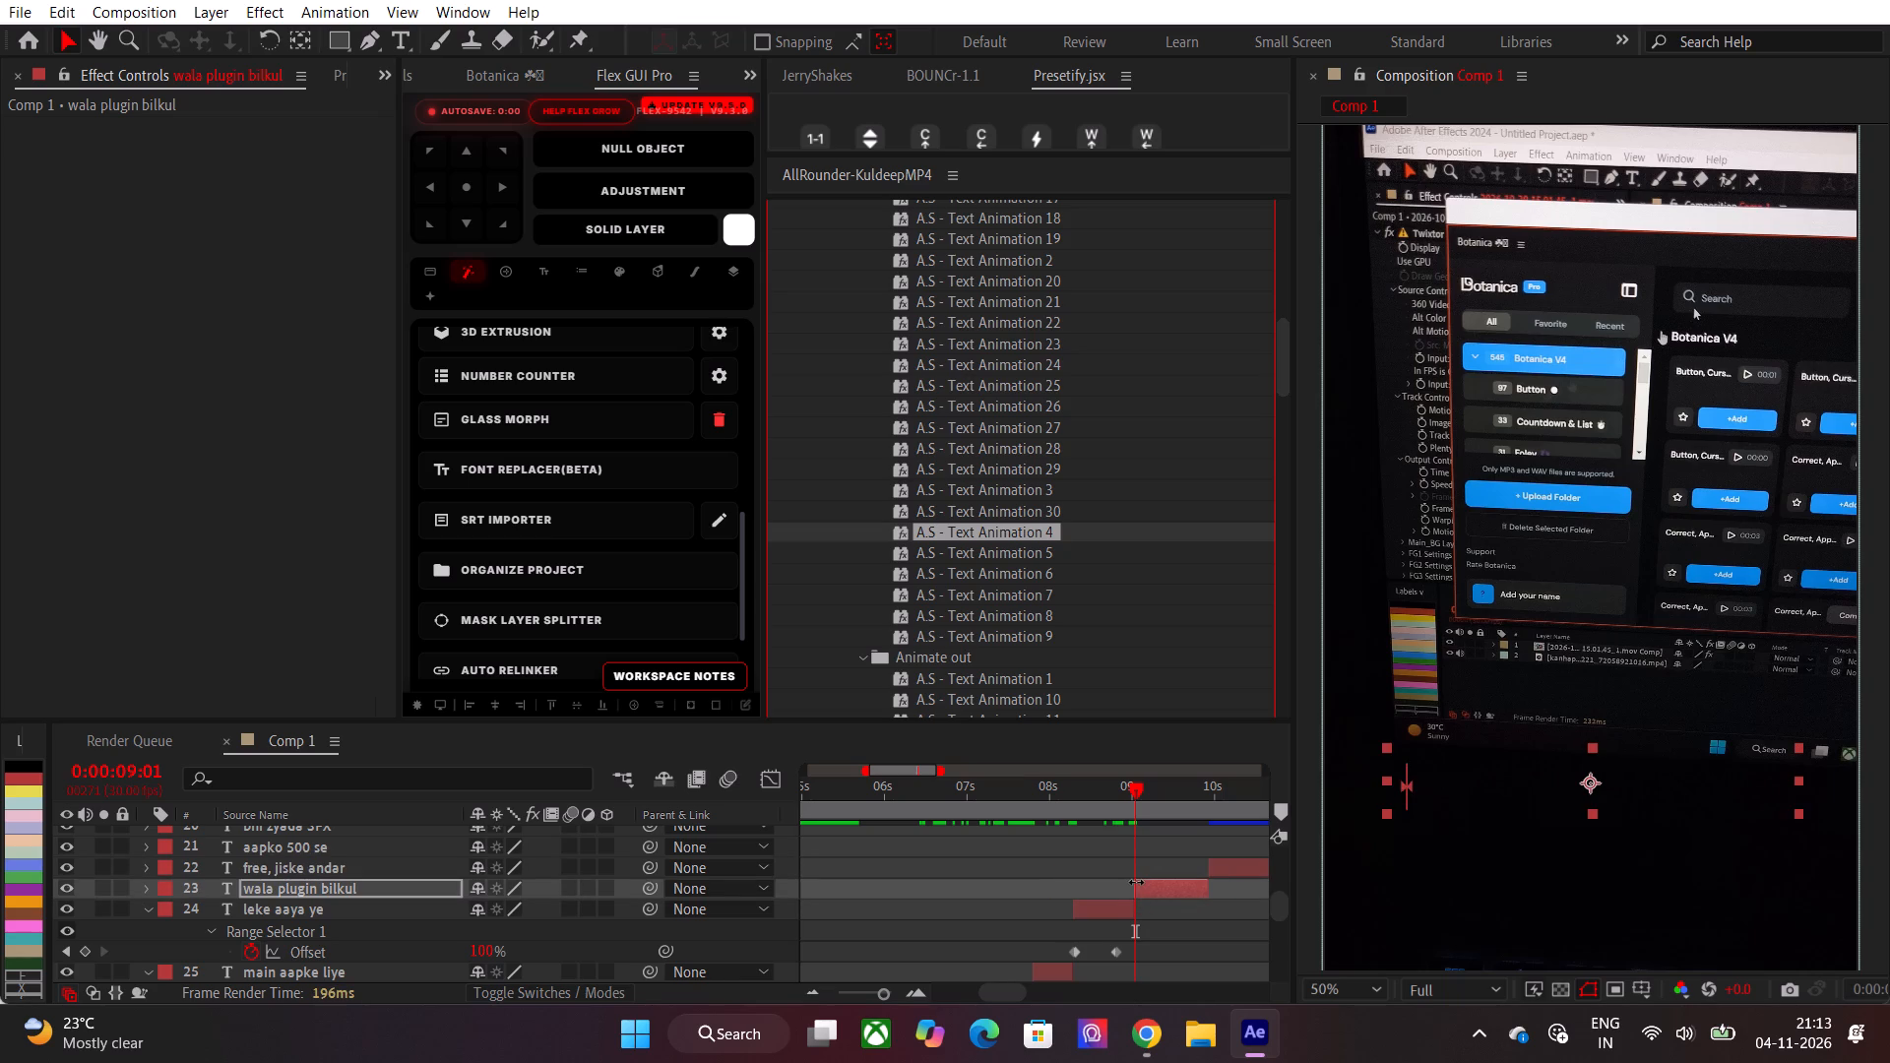
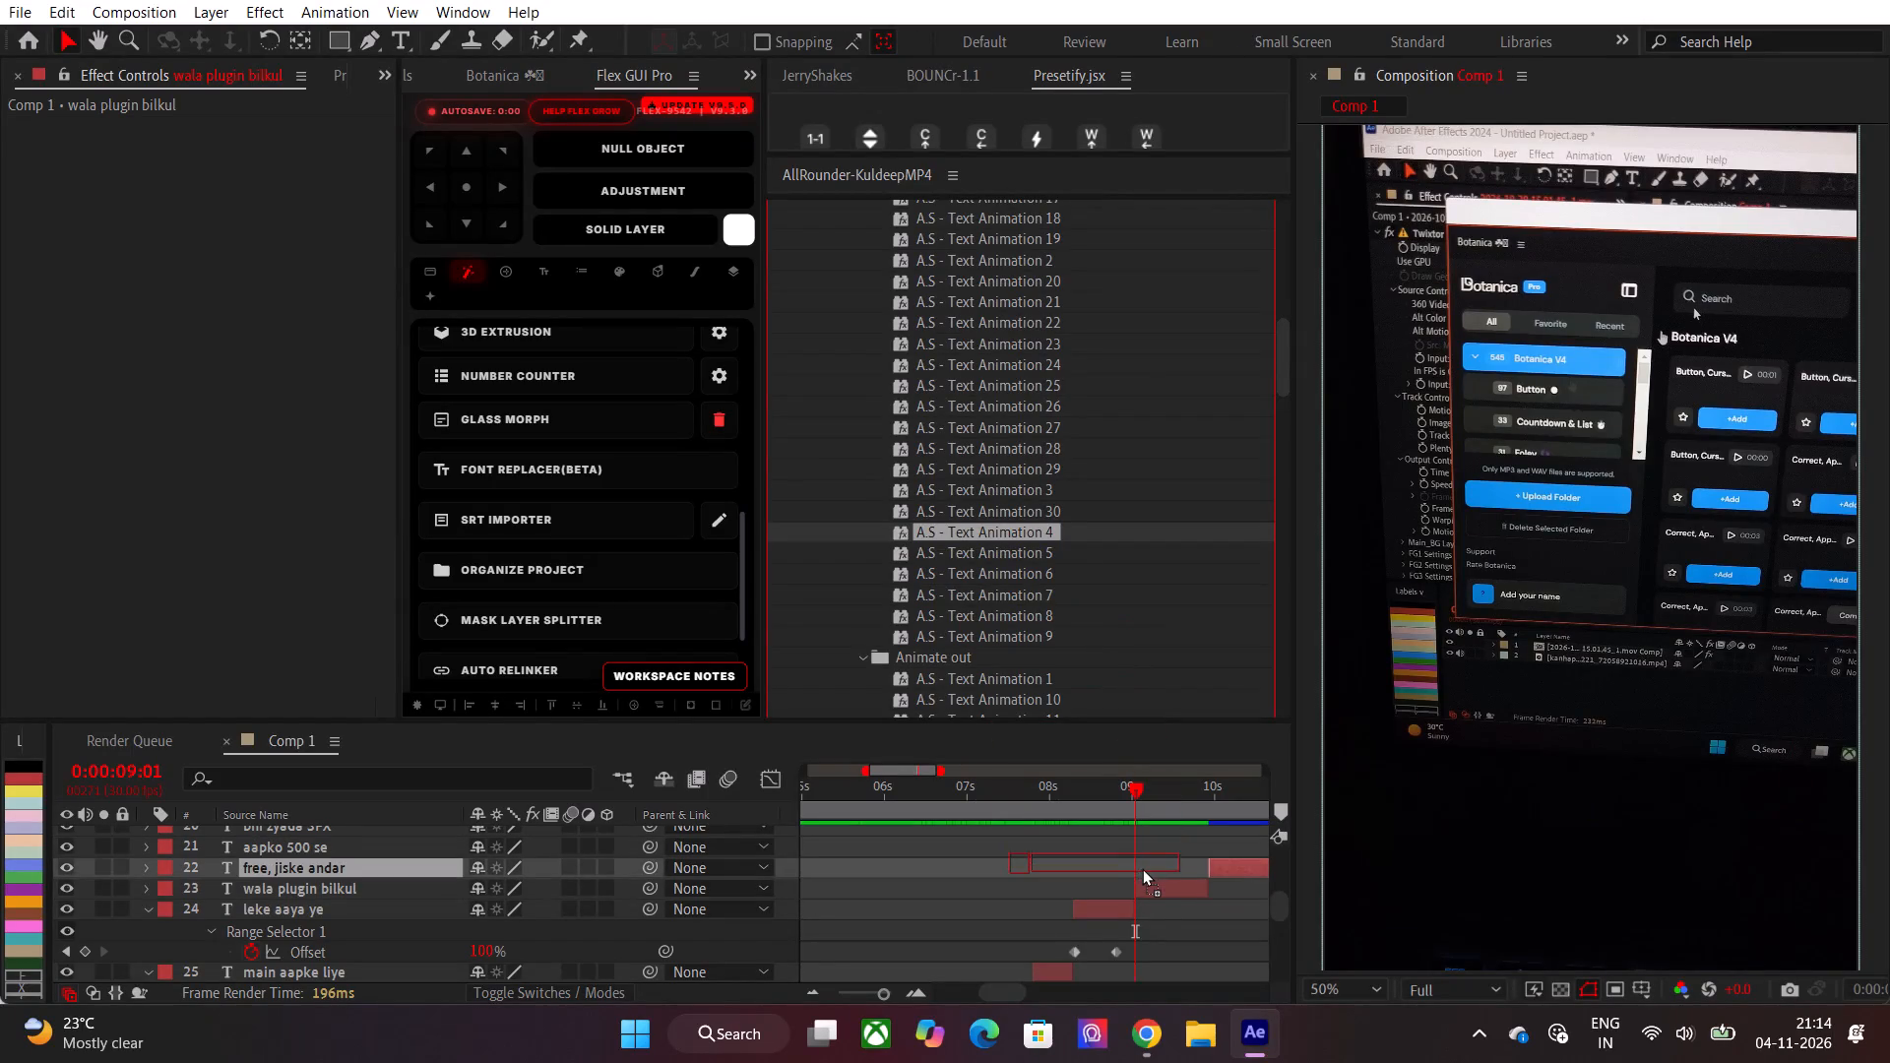
Reveal the "wala plugin bilkul" layer's keyframes and undo the duplicate preset application on it.
{"action": "key", "text": "u"}
{"action": "scroll", "coordinate": [1143, 863], "scroll_direction": "down", "scroll_amount": 2}
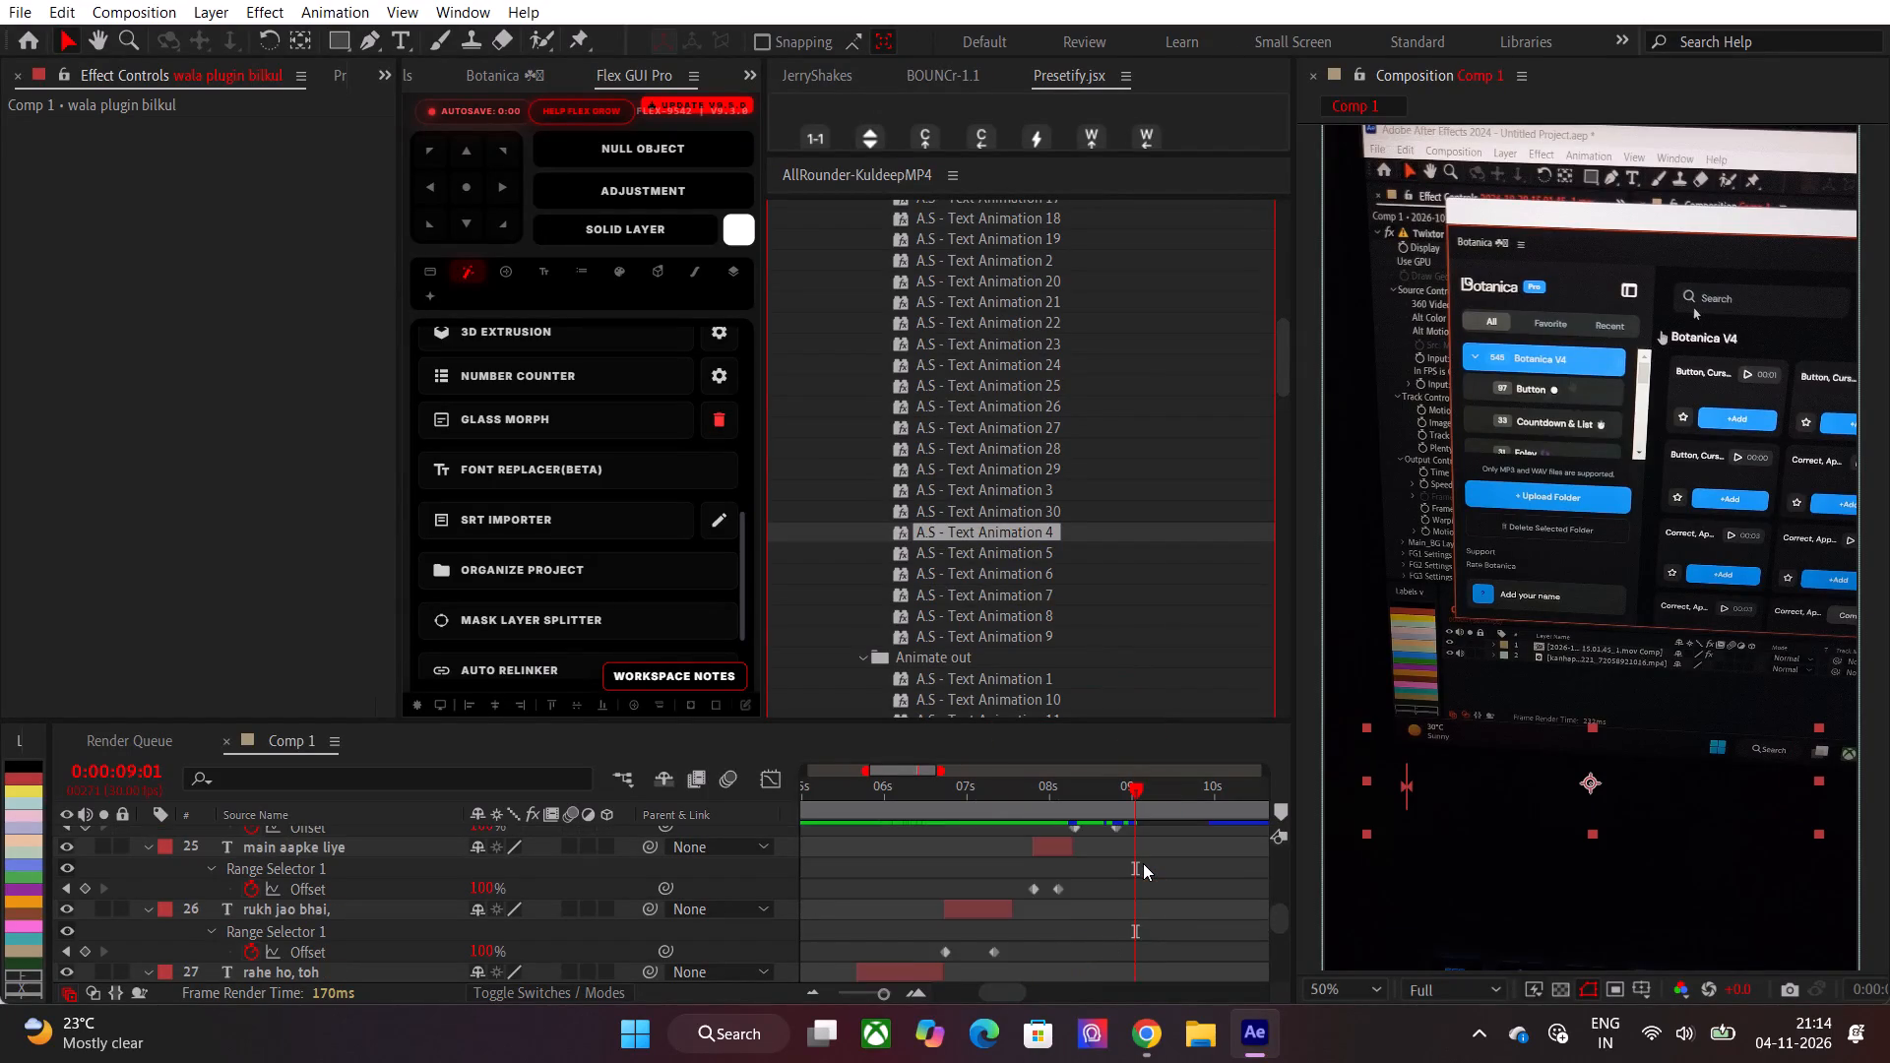
{"action": "scroll", "coordinate": [1143, 863], "scroll_direction": "up", "scroll_amount": 2}
{"action": "key", "text": "u"}
{"action": "left_click", "coordinate": [1165, 895]}
{"action": "key", "text": "u"}
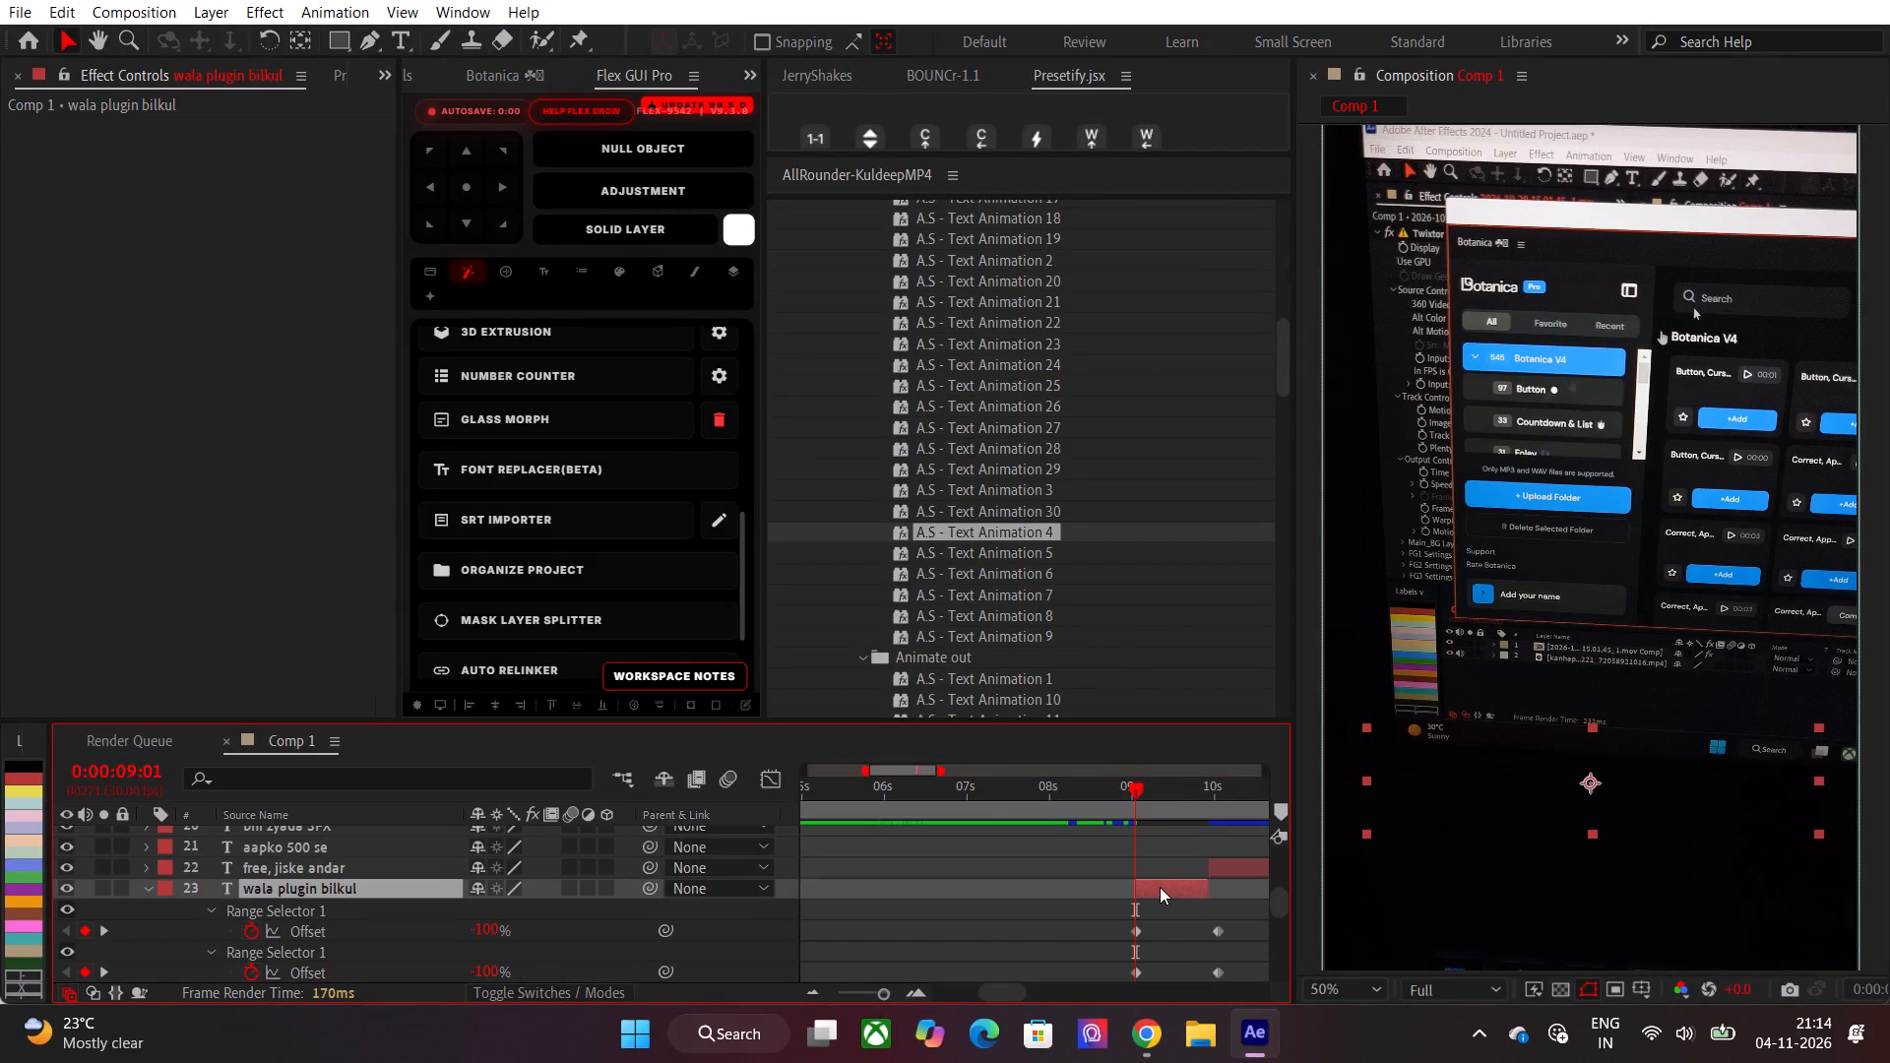
{"action": "key", "text": "ctrl+z"}
Move the "wala plugin bilkul" layer's last Offset keyframe earlier, to about 9.6 seconds.
{"action": "left_click_drag", "start_coordinate": [1240, 906], "coordinate": [1088, 938]}
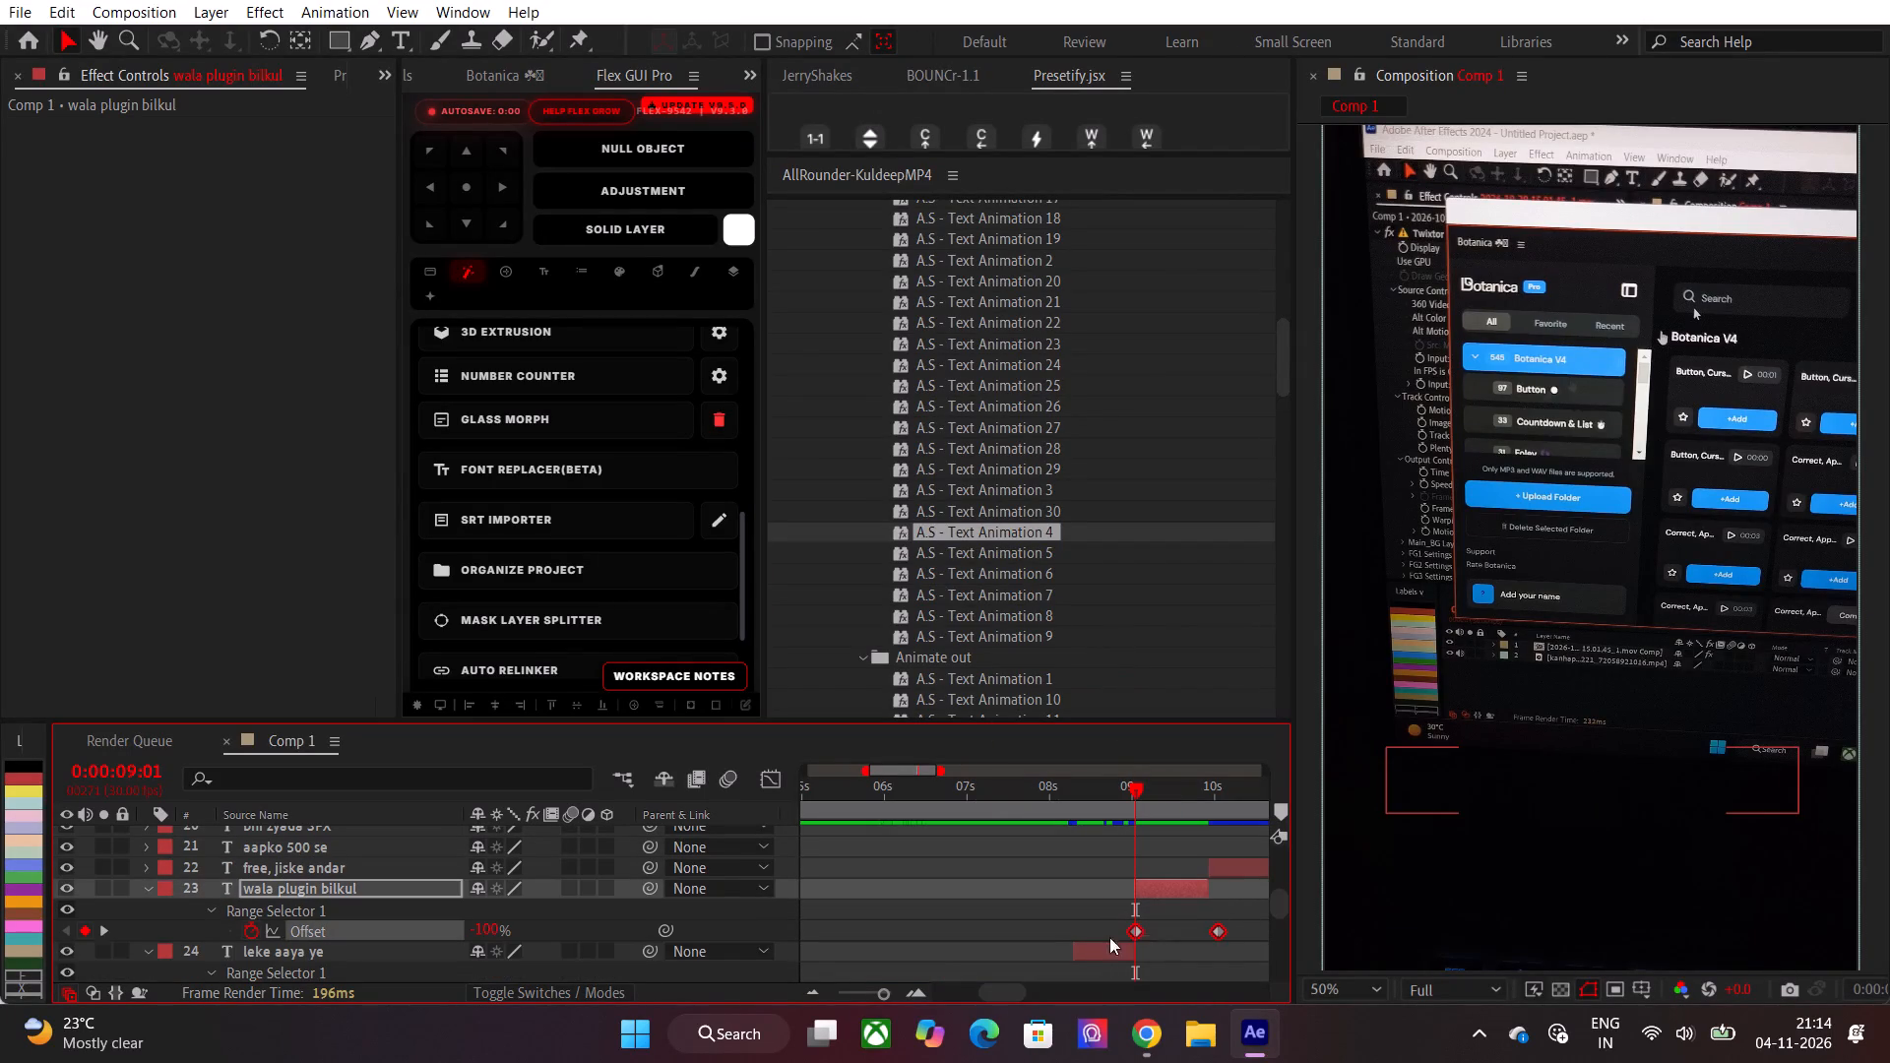
{"action": "left_click_drag", "start_coordinate": [1217, 934], "coordinate": [1183, 934], "text": "alt"}
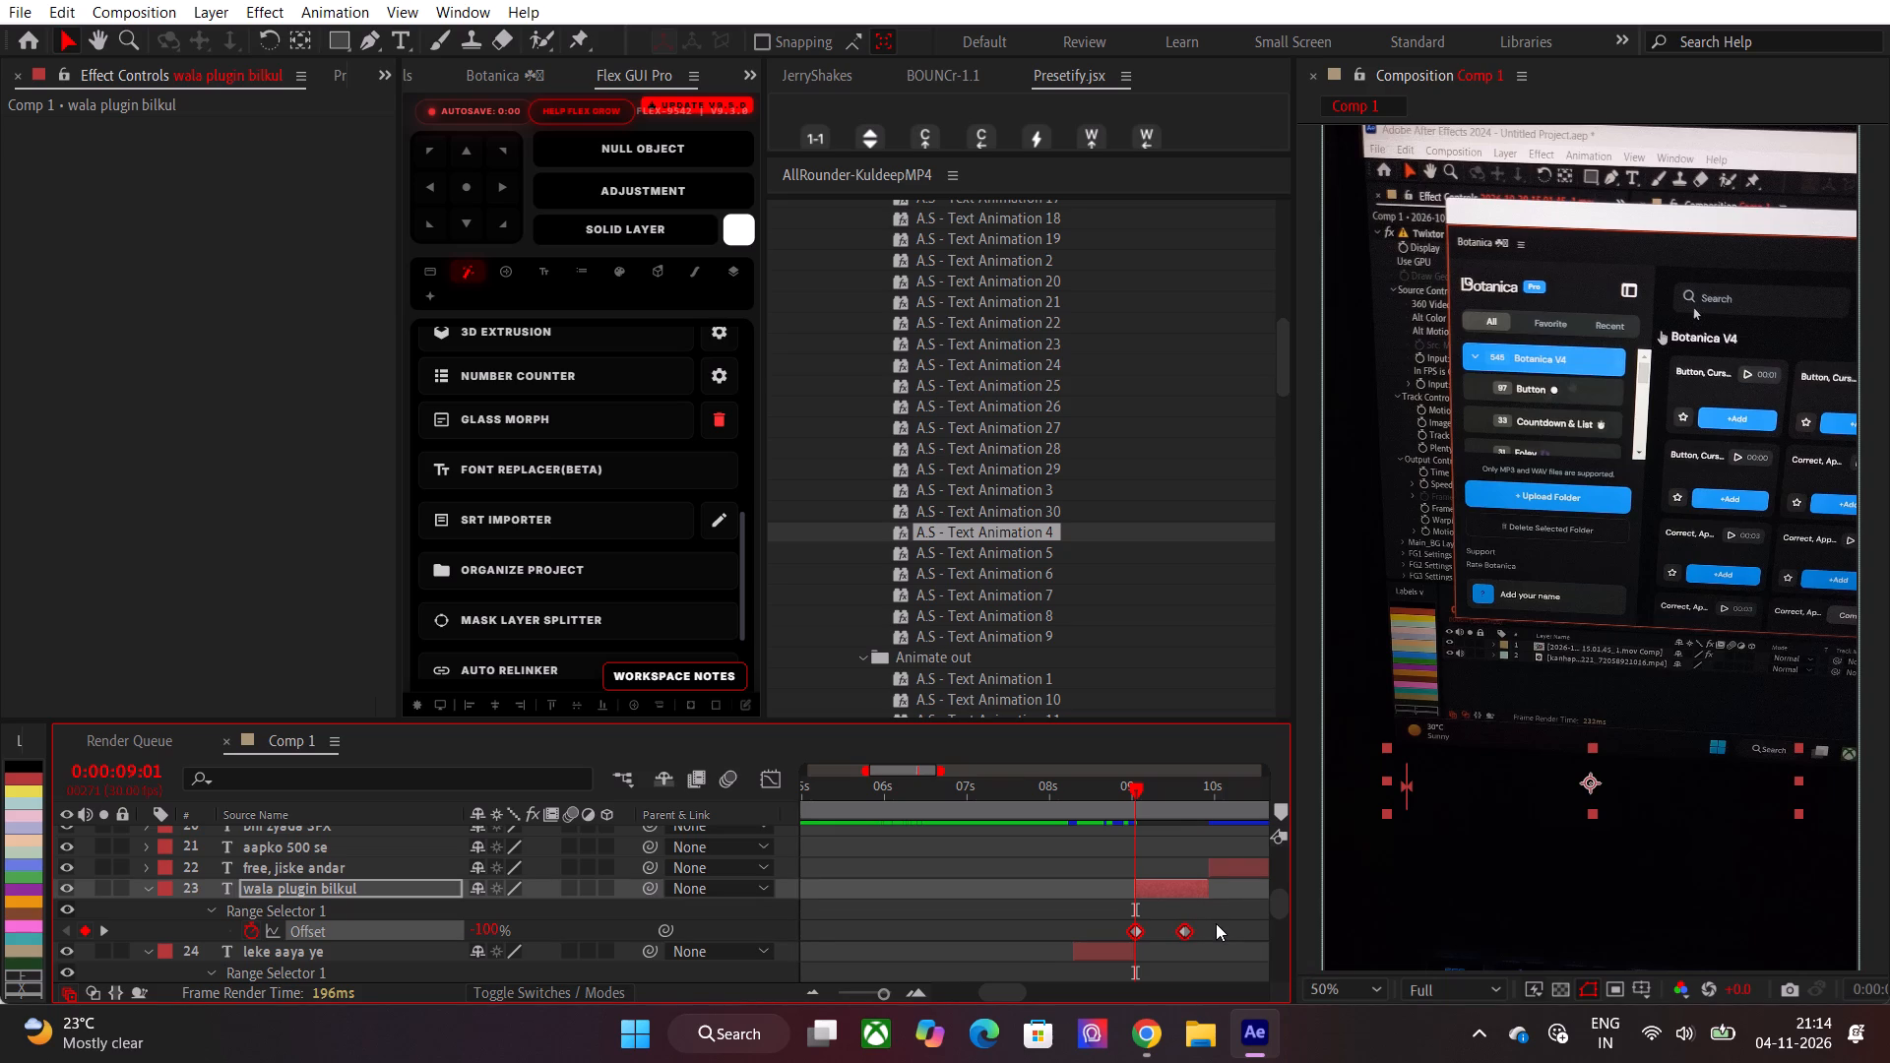
Apply the A.S - Text Animation 4 preset to the "free, jiske andar" text layer at 0:00:09:28.
{"action": "left_click_drag", "start_coordinate": [1166, 807], "coordinate": [1209, 806]}
{"action": "left_click_drag", "start_coordinate": [1012, 985], "coordinate": [1042, 982]}
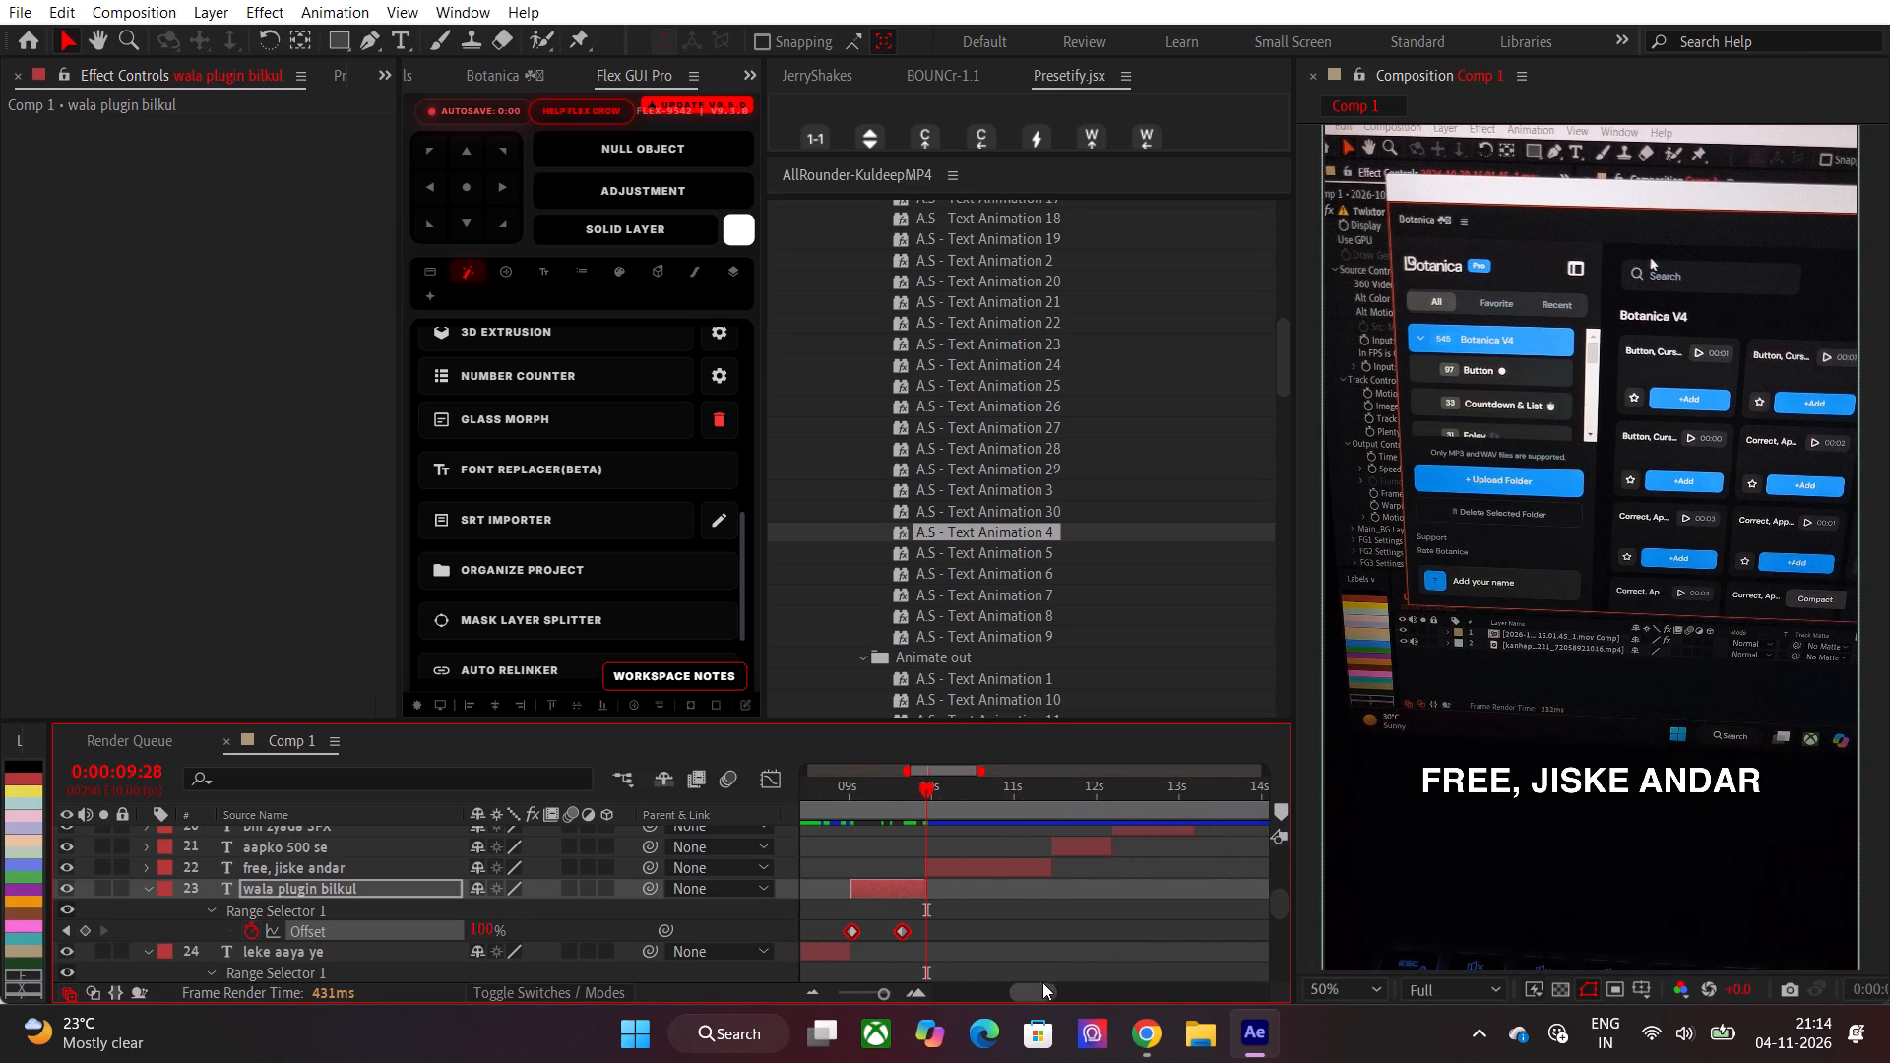
{"action": "left_click_drag", "start_coordinate": [1042, 982], "coordinate": [1042, 985]}
{"action": "left_click", "coordinate": [992, 872]}
{"action": "left_click_drag", "start_coordinate": [946, 531], "coordinate": [942, 847]}
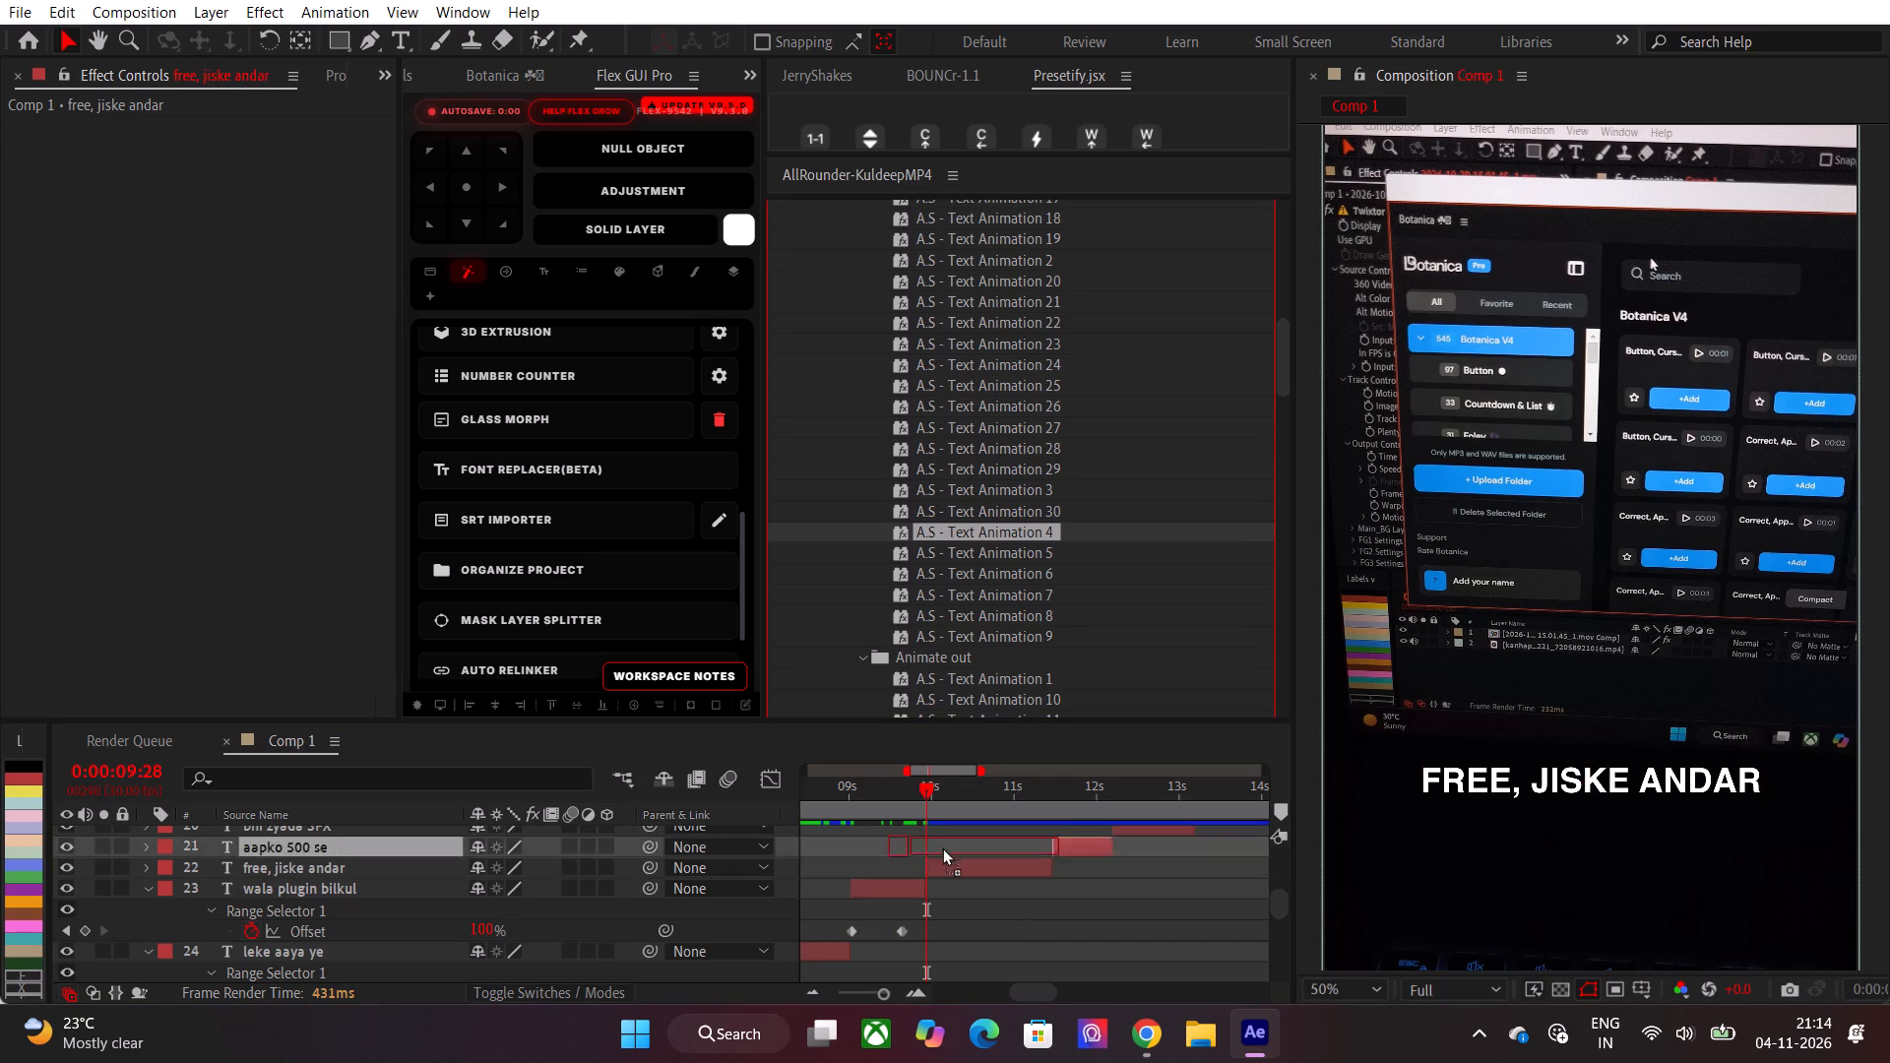
{"action": "left_click_drag", "start_coordinate": [942, 847], "coordinate": [937, 891]}
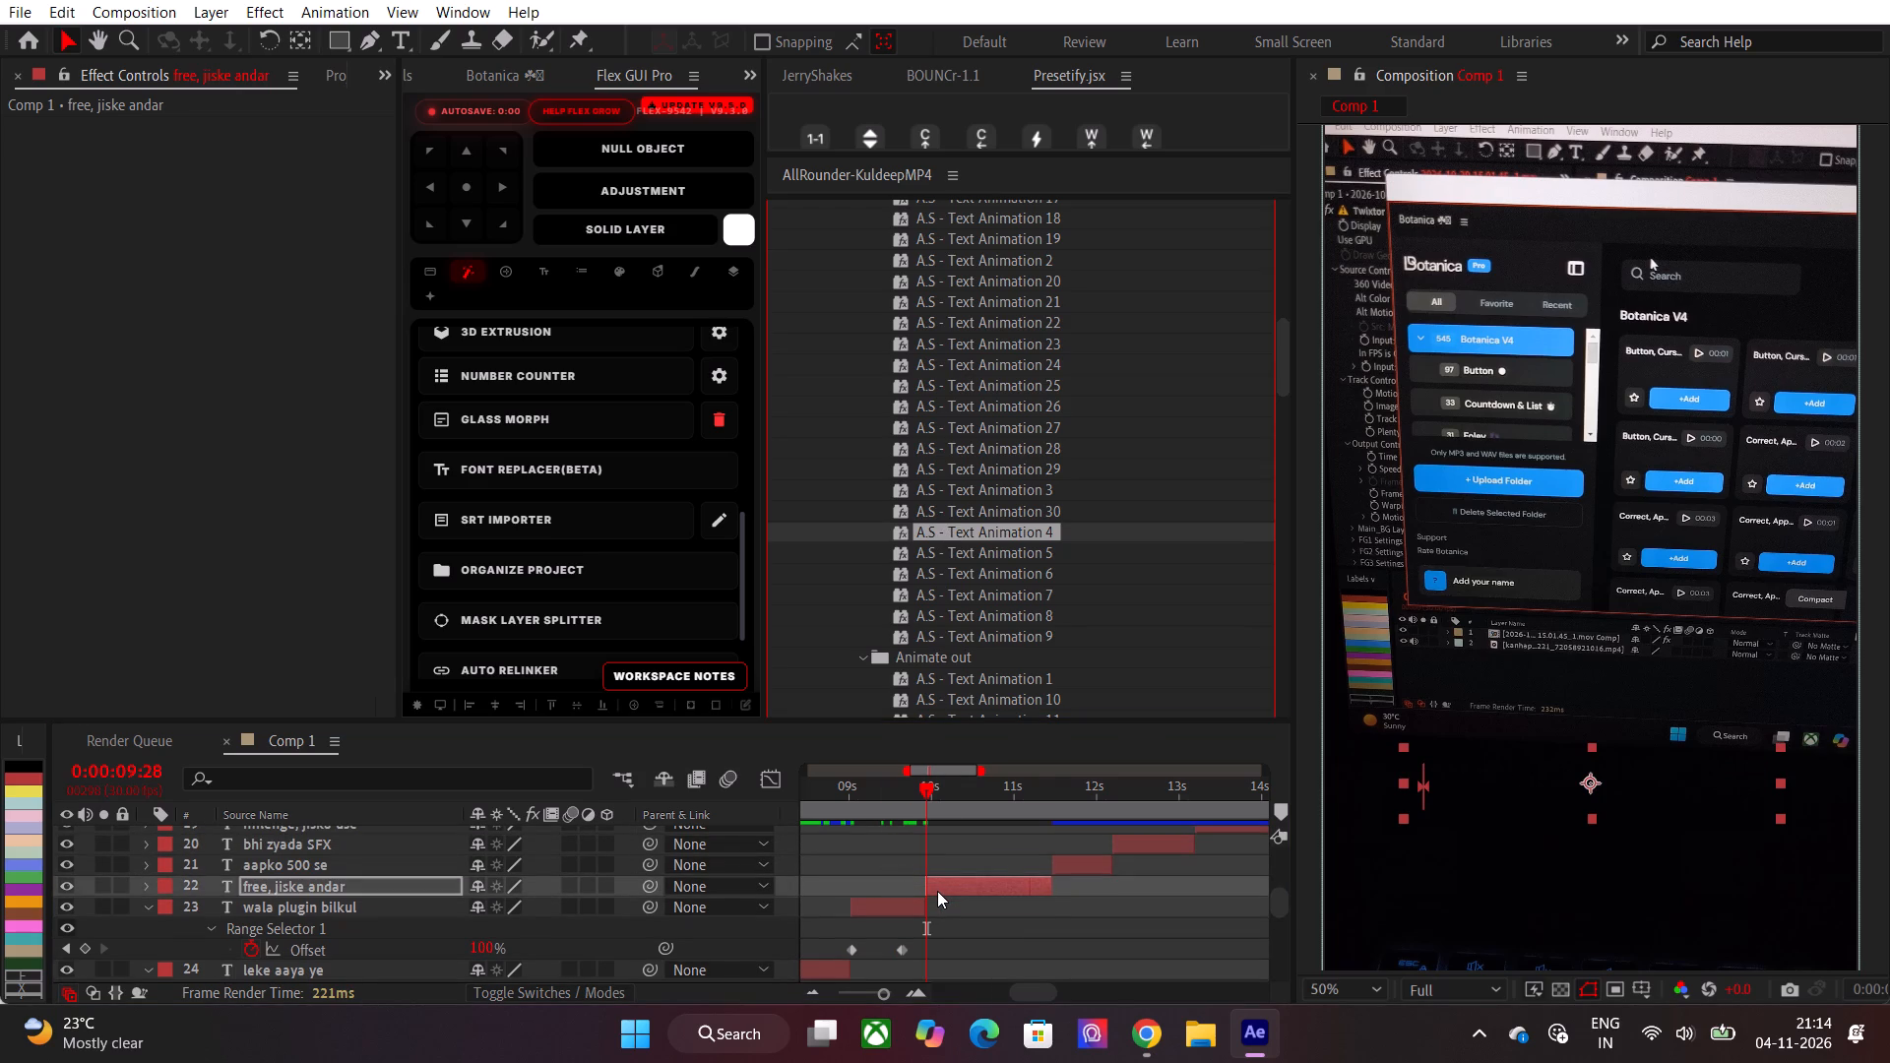
Reveal the "free, jiske andar" layer's Offset keyframes to check their timing against its clip.
{"action": "key", "text": "u"}
{"action": "left_click", "coordinate": [973, 931]}
{"action": "left_click", "coordinate": [988, 888]}
{"action": "key", "text": "u"}
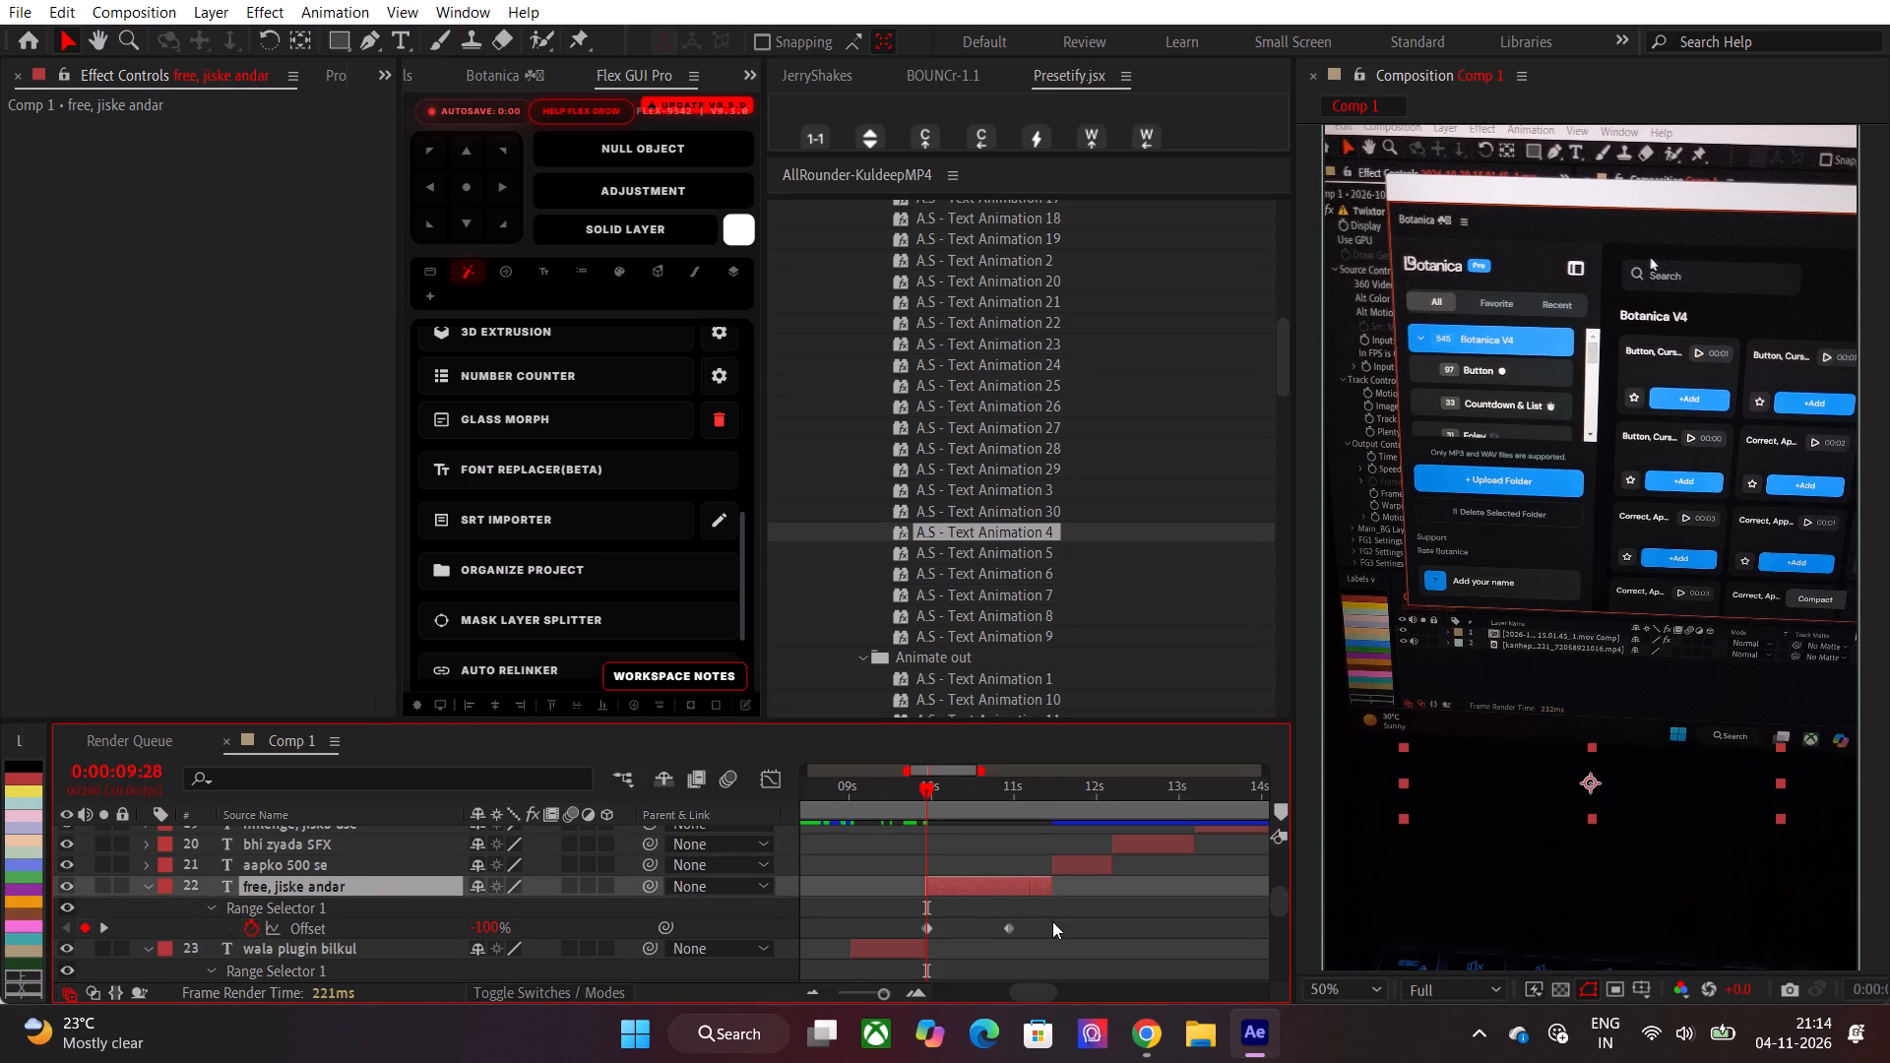
Apply the A.S - Text Animation 4 preset to the "aapko 500 se" text layer at 0:00:11:14.
{"action": "left_click_drag", "start_coordinate": [960, 791], "coordinate": [1027, 798]}
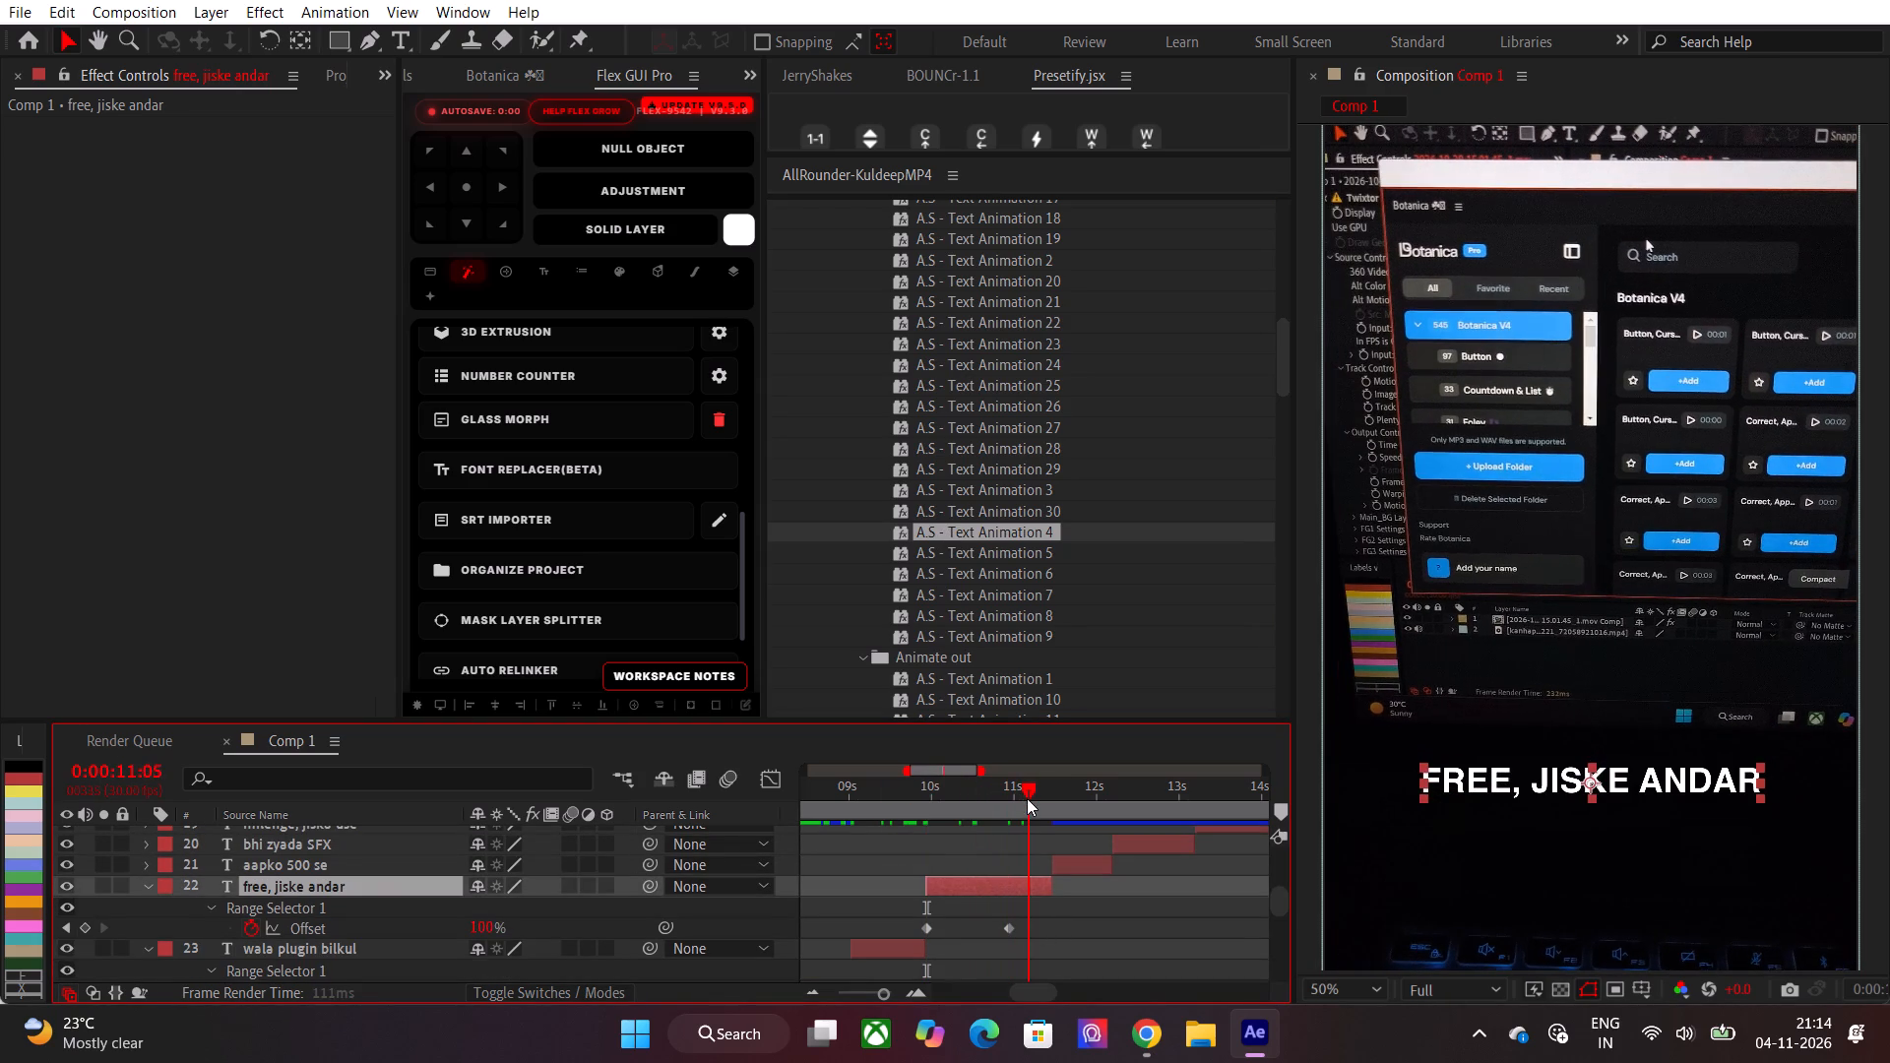
{"action": "left_click_drag", "start_coordinate": [1027, 798], "coordinate": [1054, 803]}
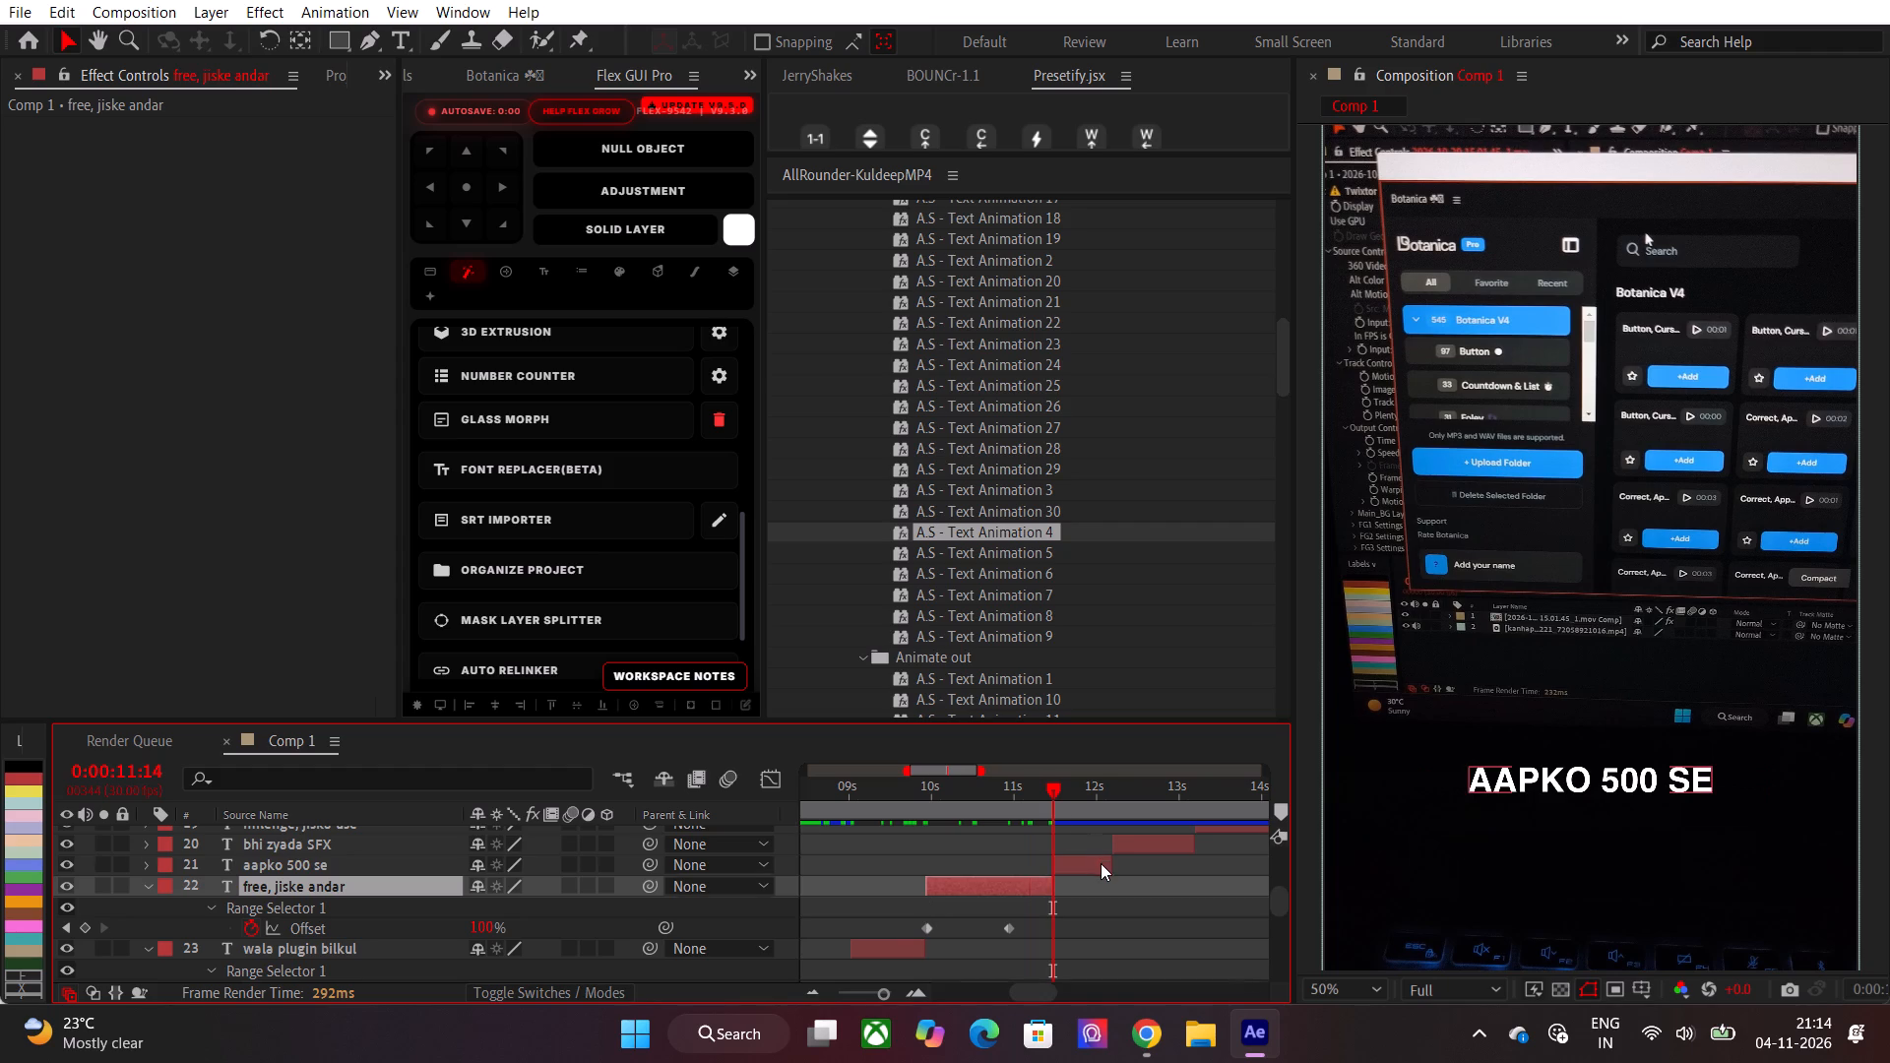
{"action": "left_click", "coordinate": [1101, 863]}
{"action": "left_click", "coordinate": [1173, 845], "text": "shift"}
{"action": "left_click_drag", "start_coordinate": [993, 530], "coordinate": [1083, 831]}
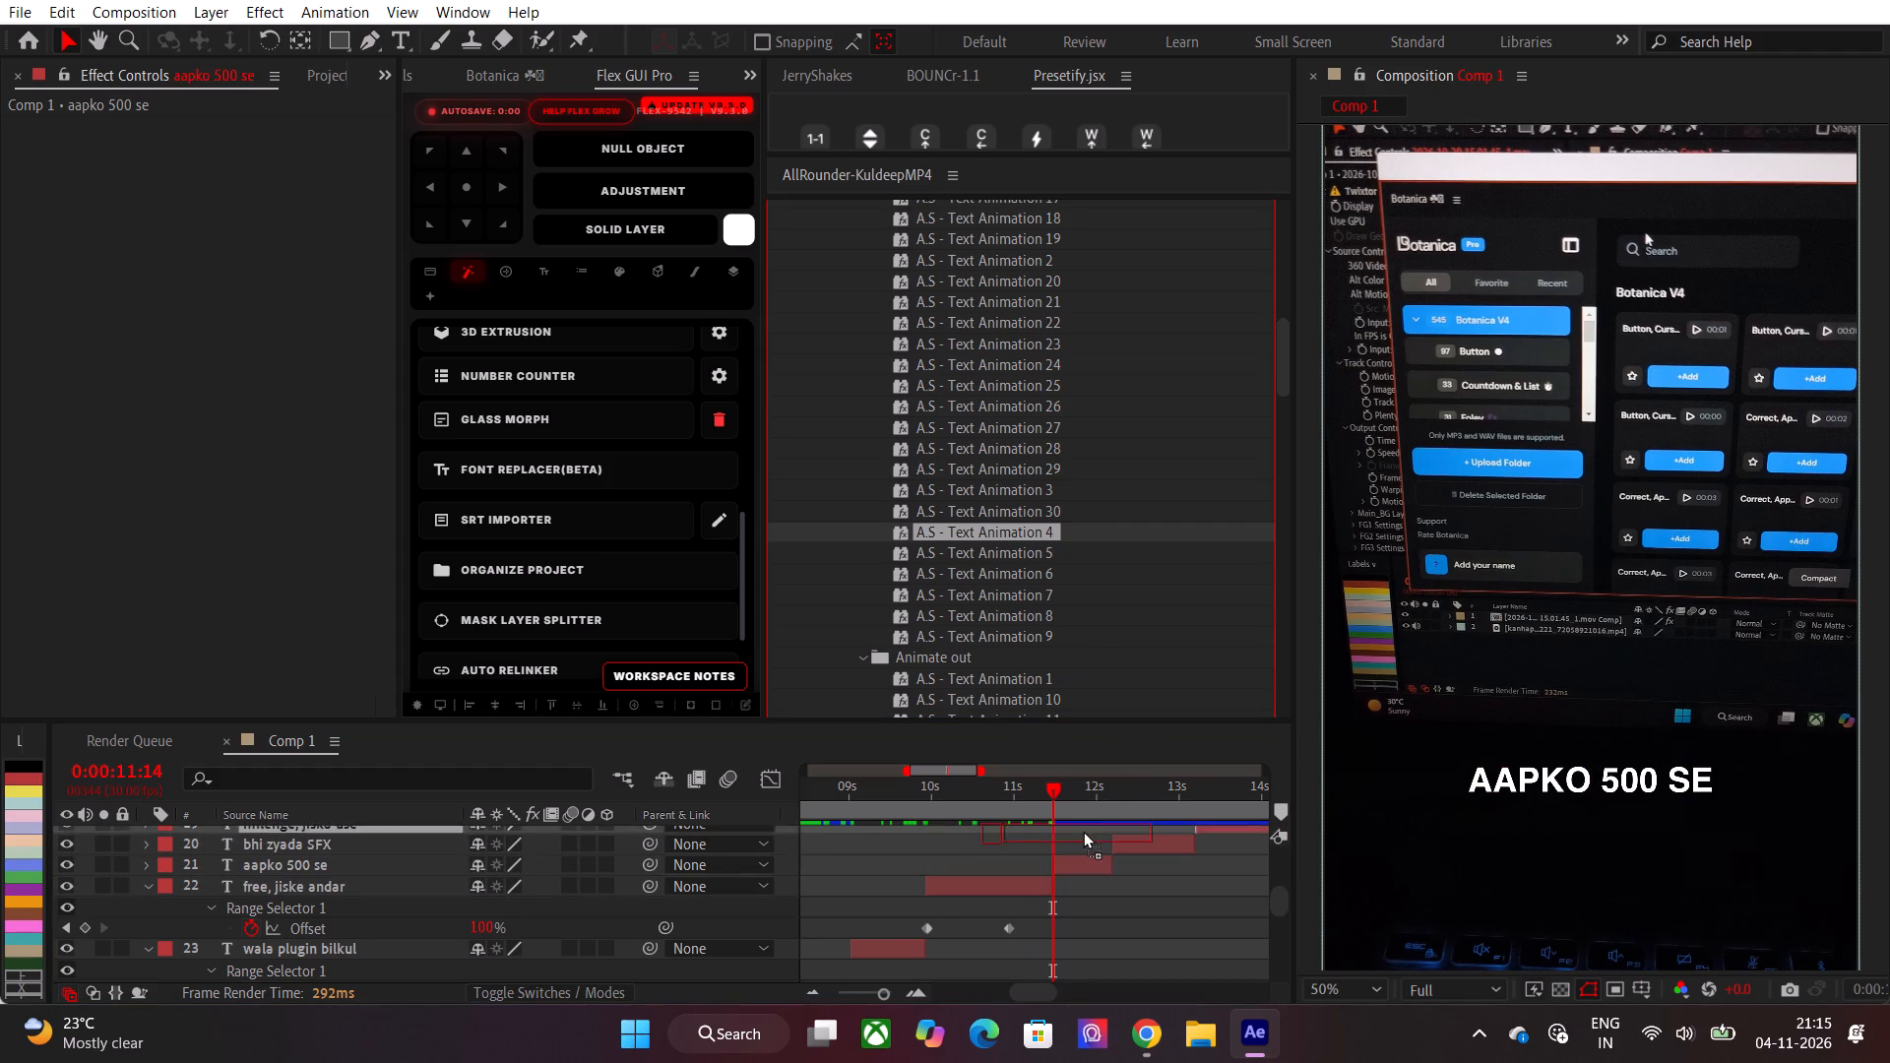
{"action": "left_click_drag", "start_coordinate": [1083, 831], "coordinate": [1071, 870]}
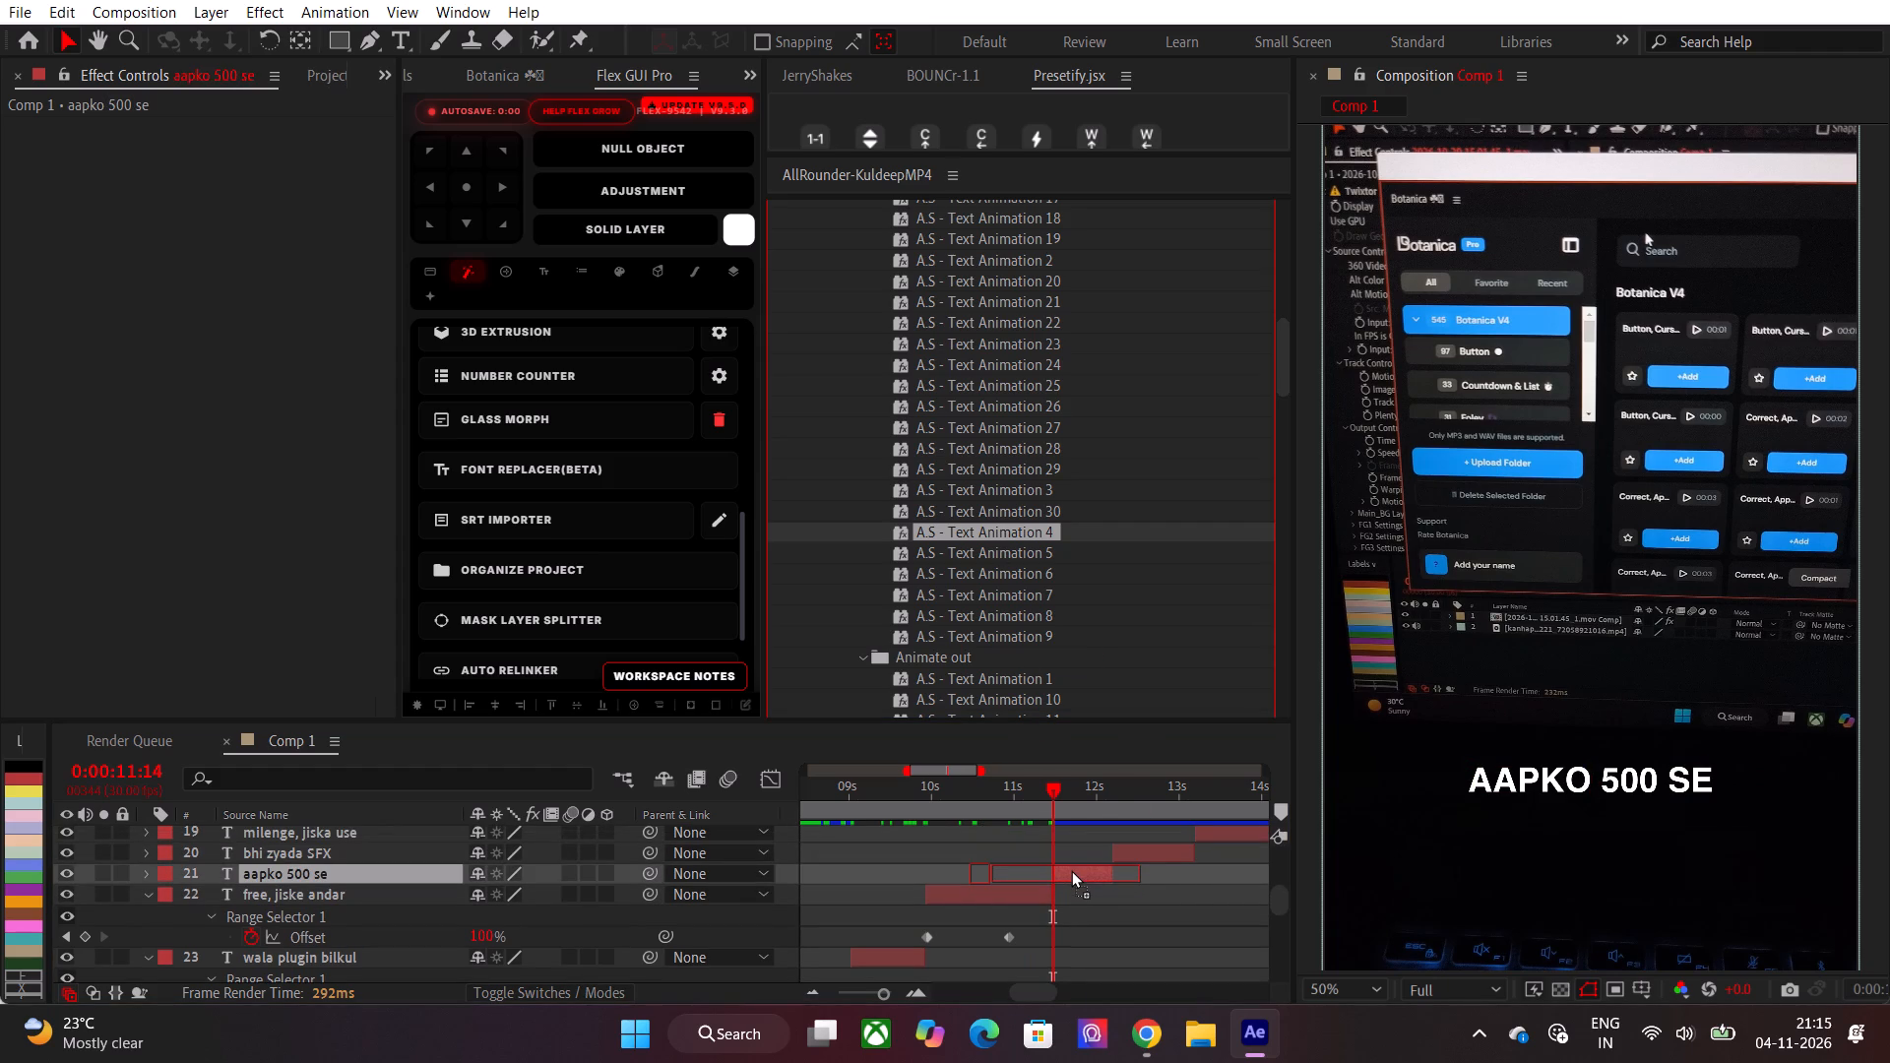
{"action": "left_click_drag", "start_coordinate": [1071, 870], "coordinate": [1068, 870]}
Reveal the "aapko 500 se" layer's keyframes and move its last Offset keyframe earlier, to about 11.9 seconds.
{"action": "key", "text": "u"}
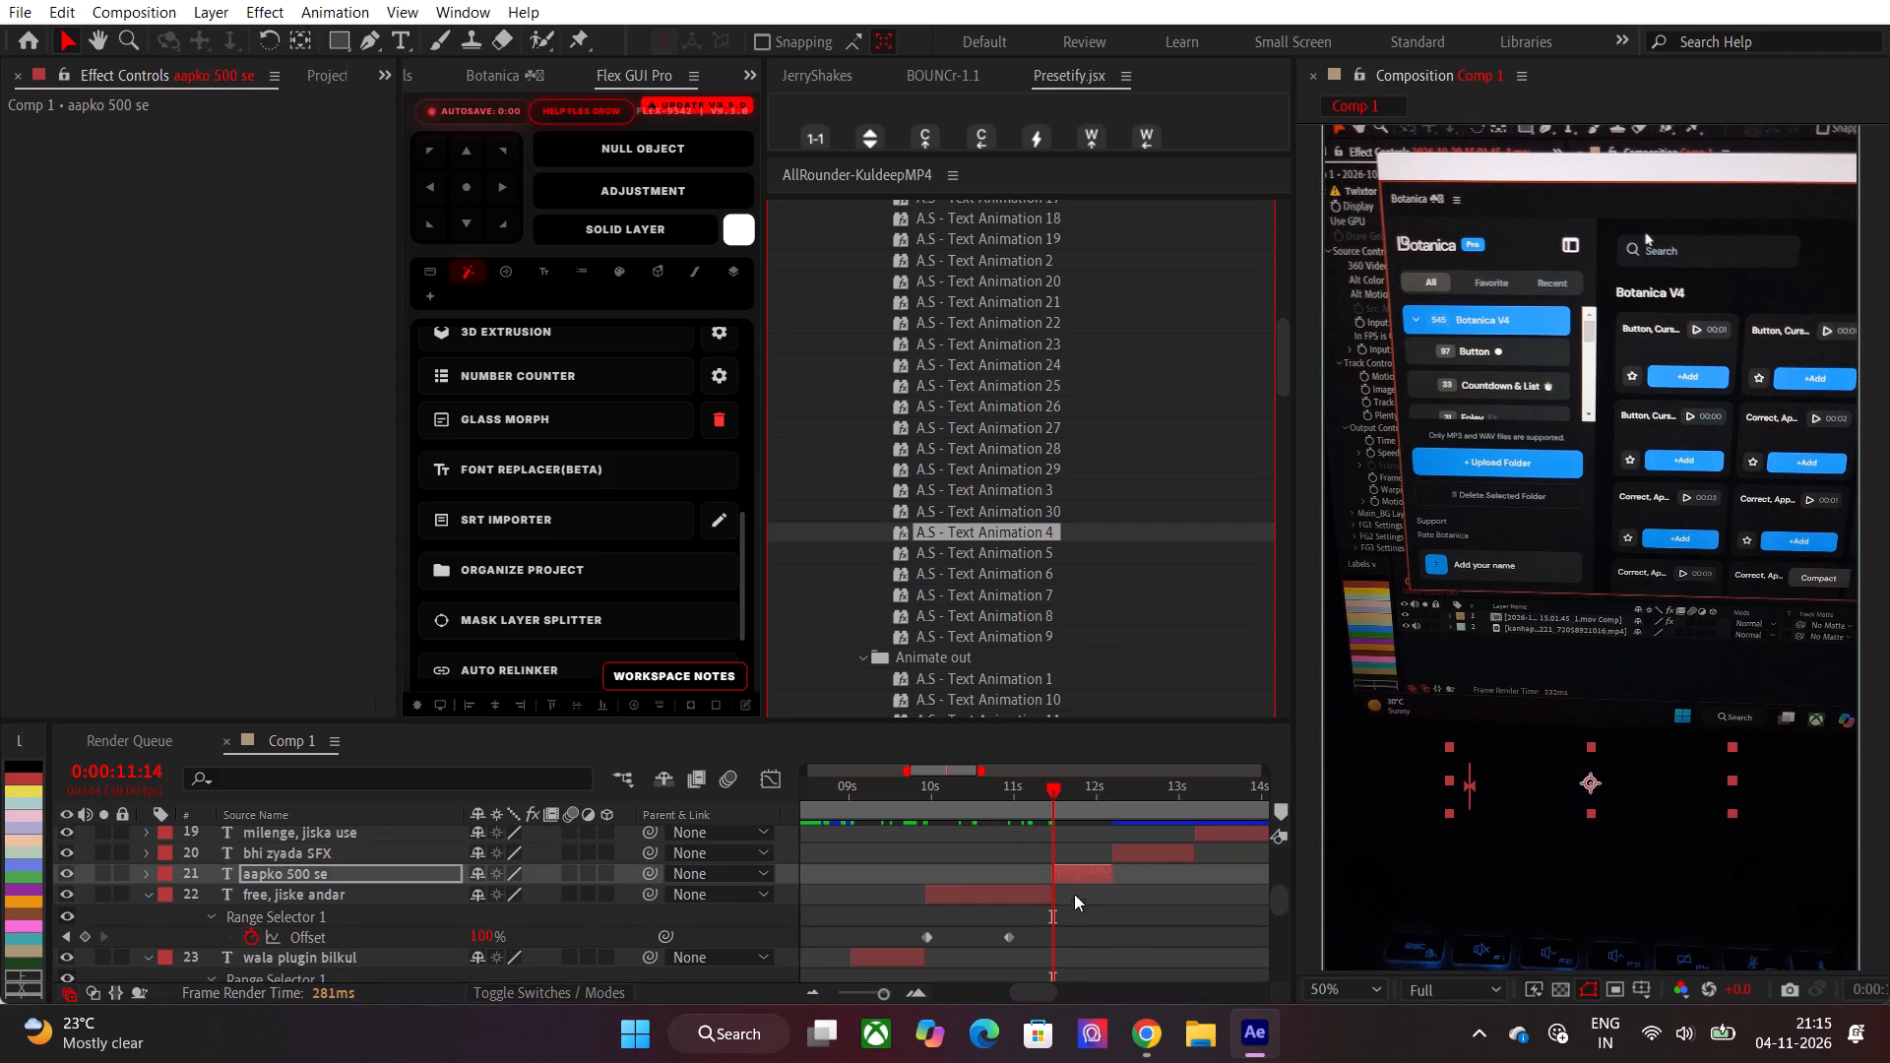
{"action": "left_click", "coordinate": [1074, 900]}
{"action": "left_click", "coordinate": [1073, 868]}
{"action": "key", "text": "u"}
{"action": "left_click_drag", "start_coordinate": [1149, 906], "coordinate": [1033, 914]}
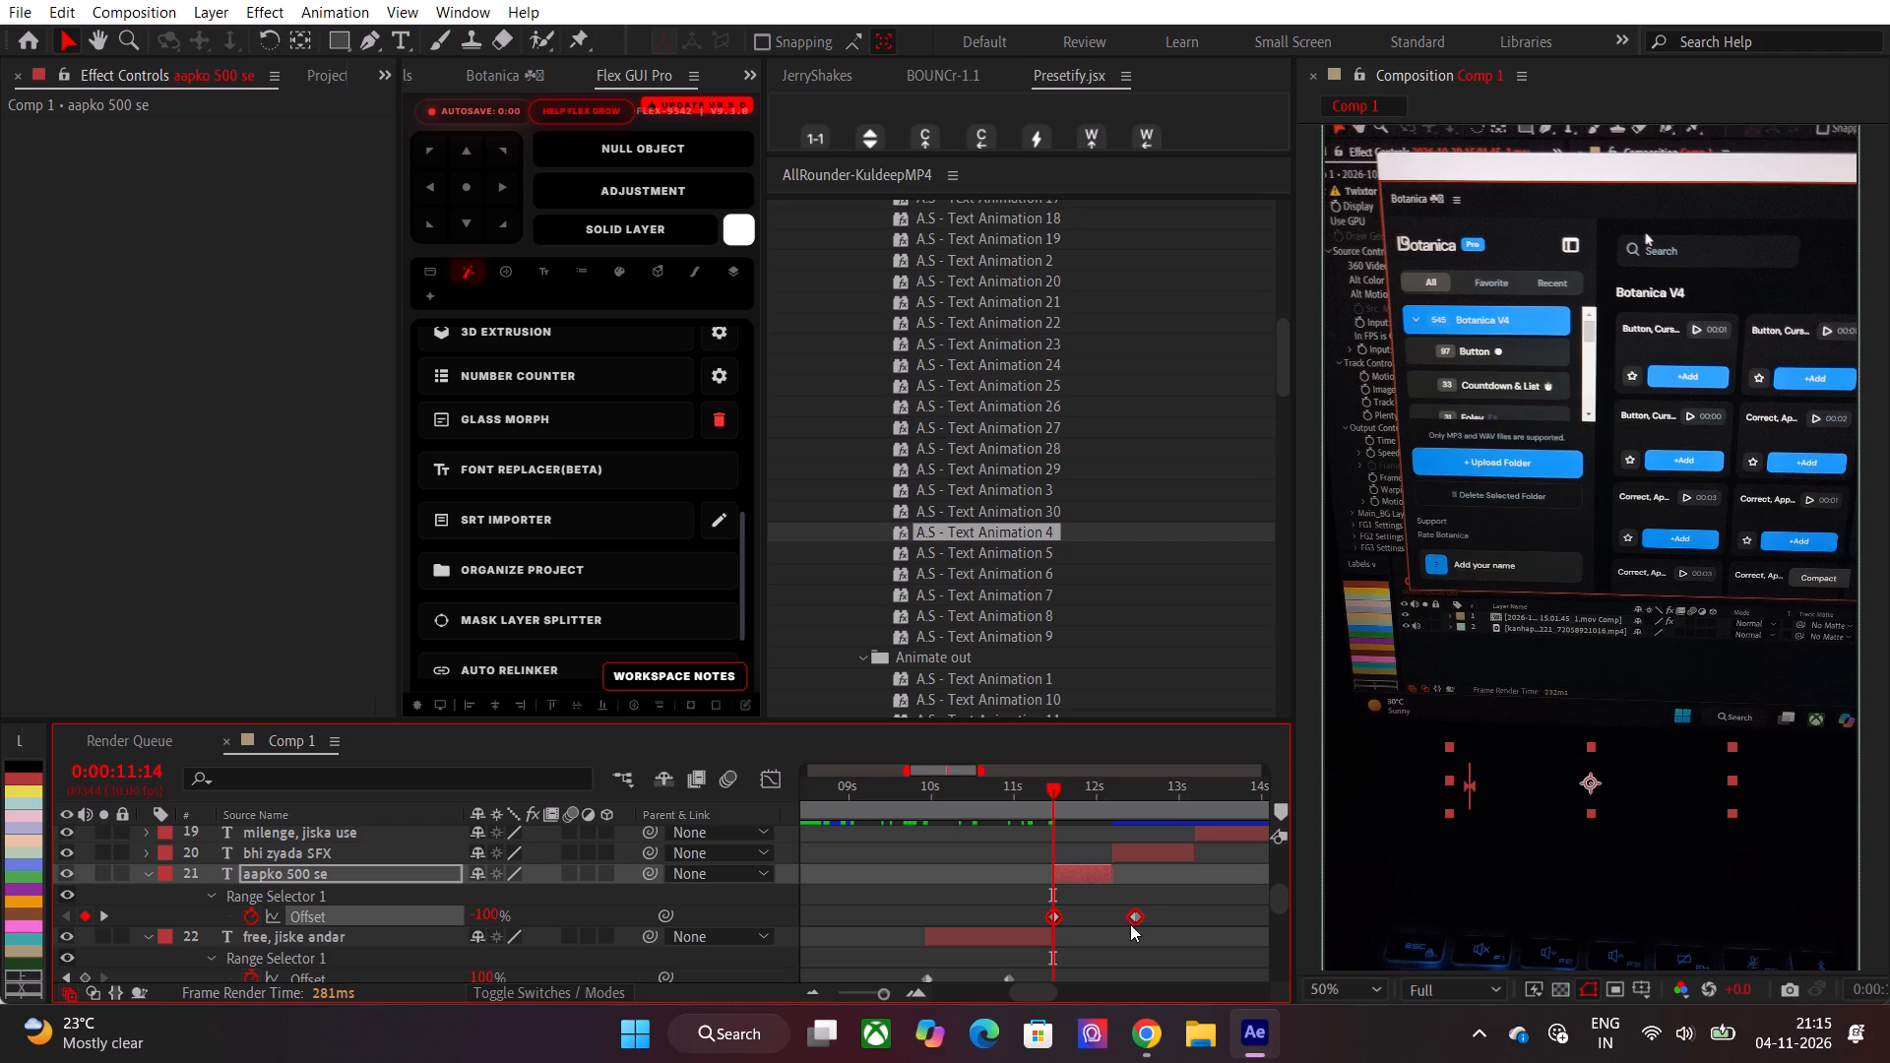
{"action": "left_click_drag", "start_coordinate": [1135, 914], "coordinate": [1090, 918], "text": "alt"}
Apply the A.S - Text Animation 4 preset to the "bhi zyada SFX" text layer at 0:00:12:06.
{"action": "left_click_drag", "start_coordinate": [1056, 802], "coordinate": [1079, 802]}
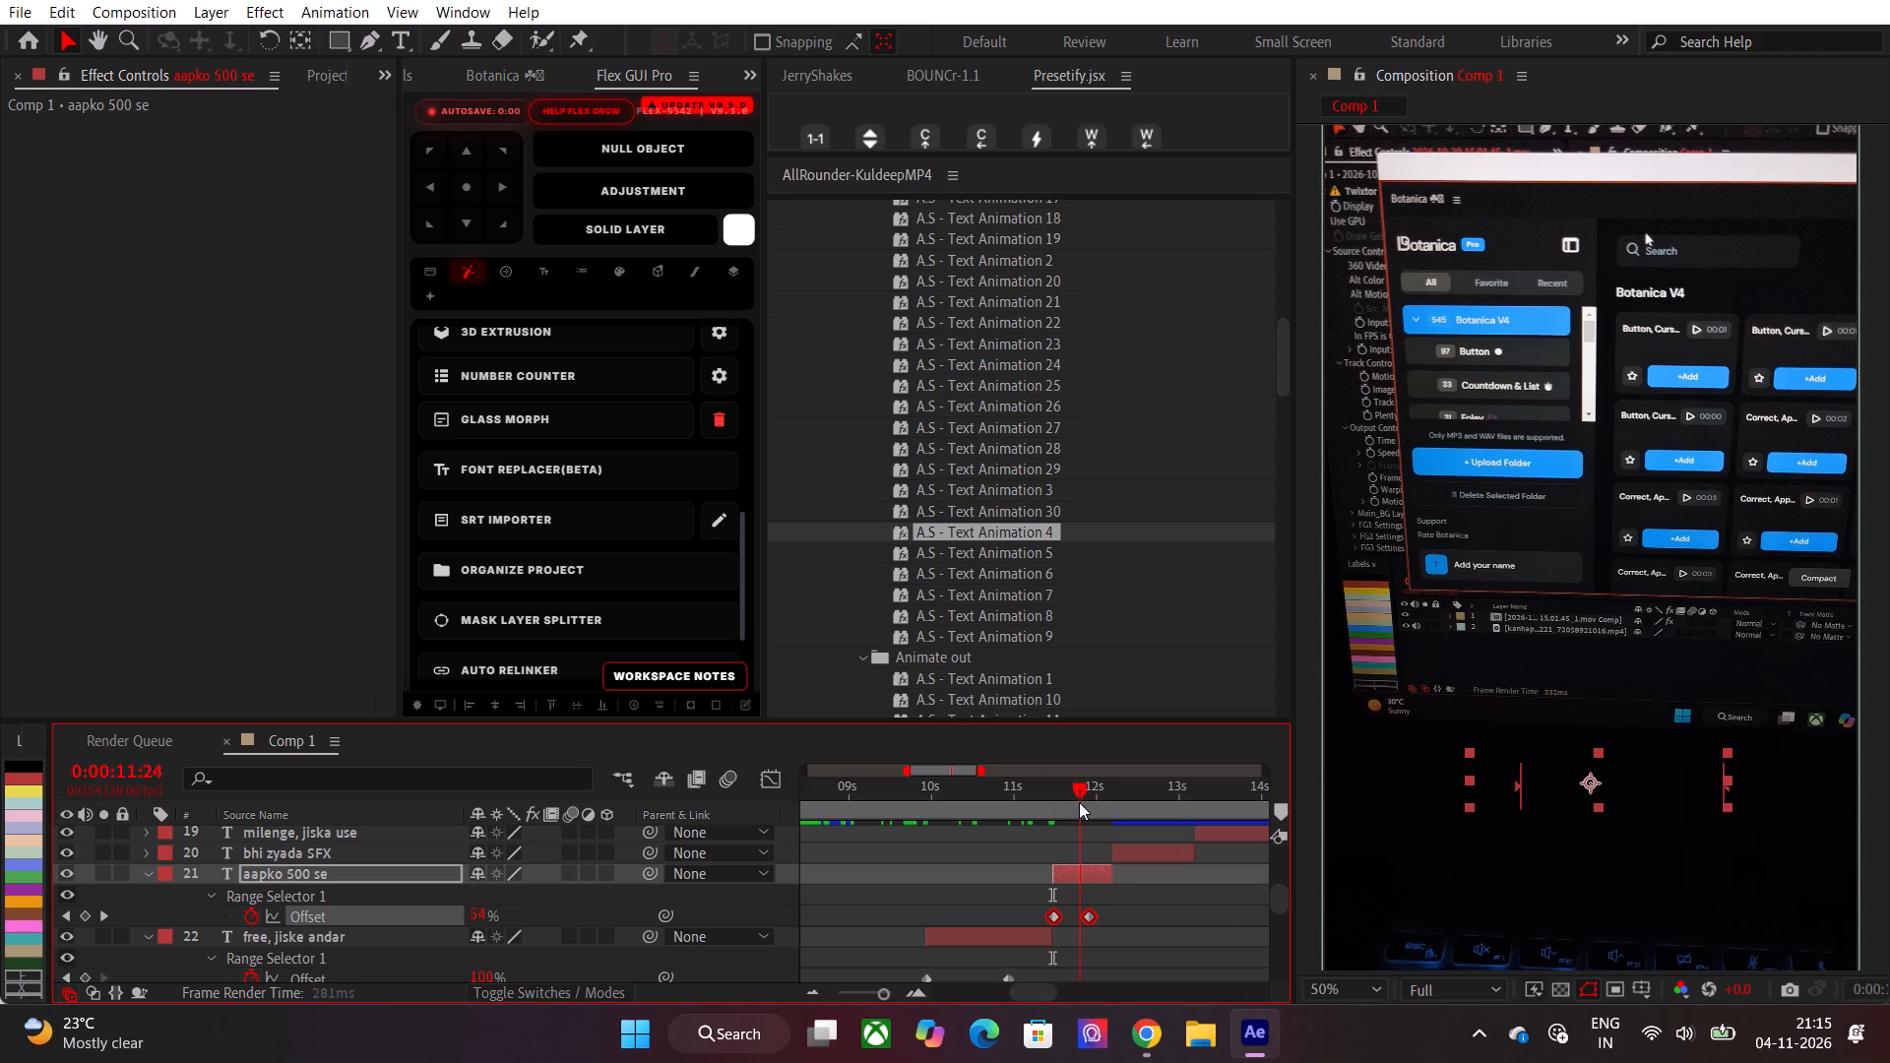
{"action": "left_click_drag", "start_coordinate": [1079, 802], "coordinate": [1111, 802]}
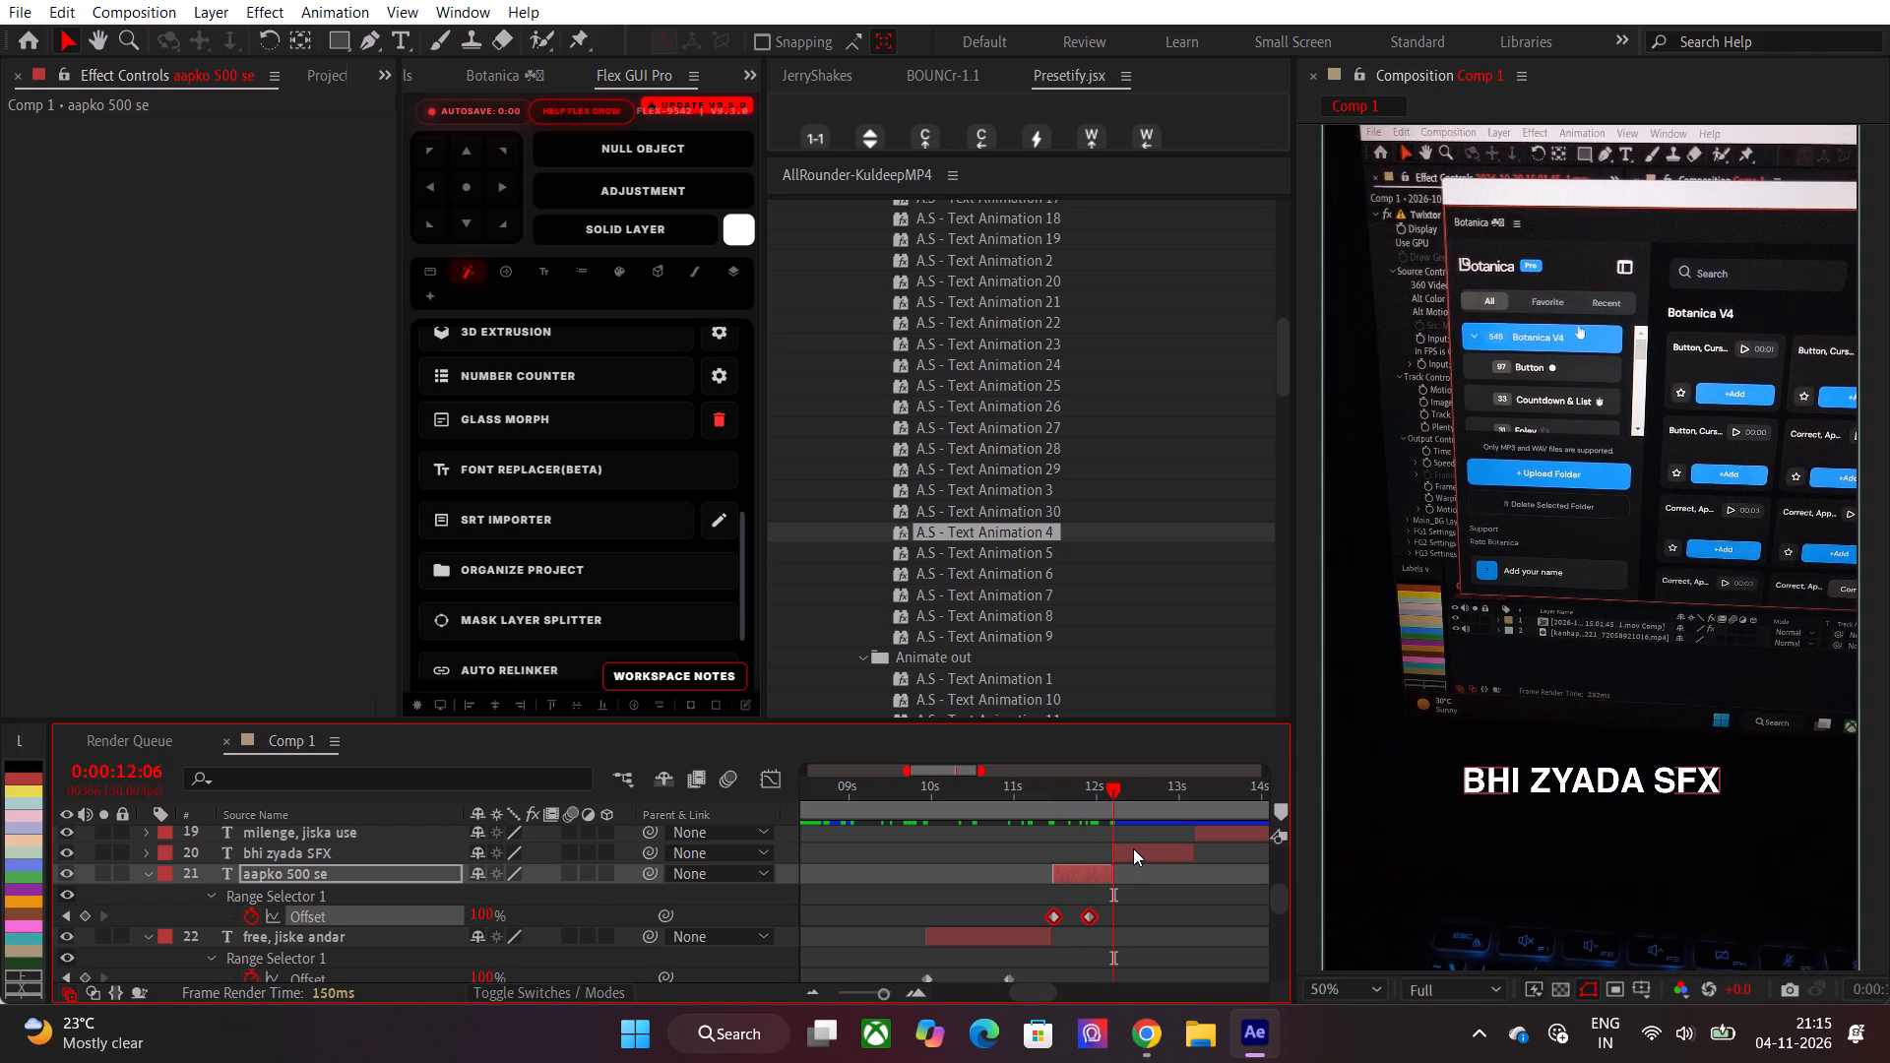
{"action": "left_click", "coordinate": [1135, 848]}
{"action": "left_click_drag", "start_coordinate": [1020, 536], "coordinate": [1099, 858]}
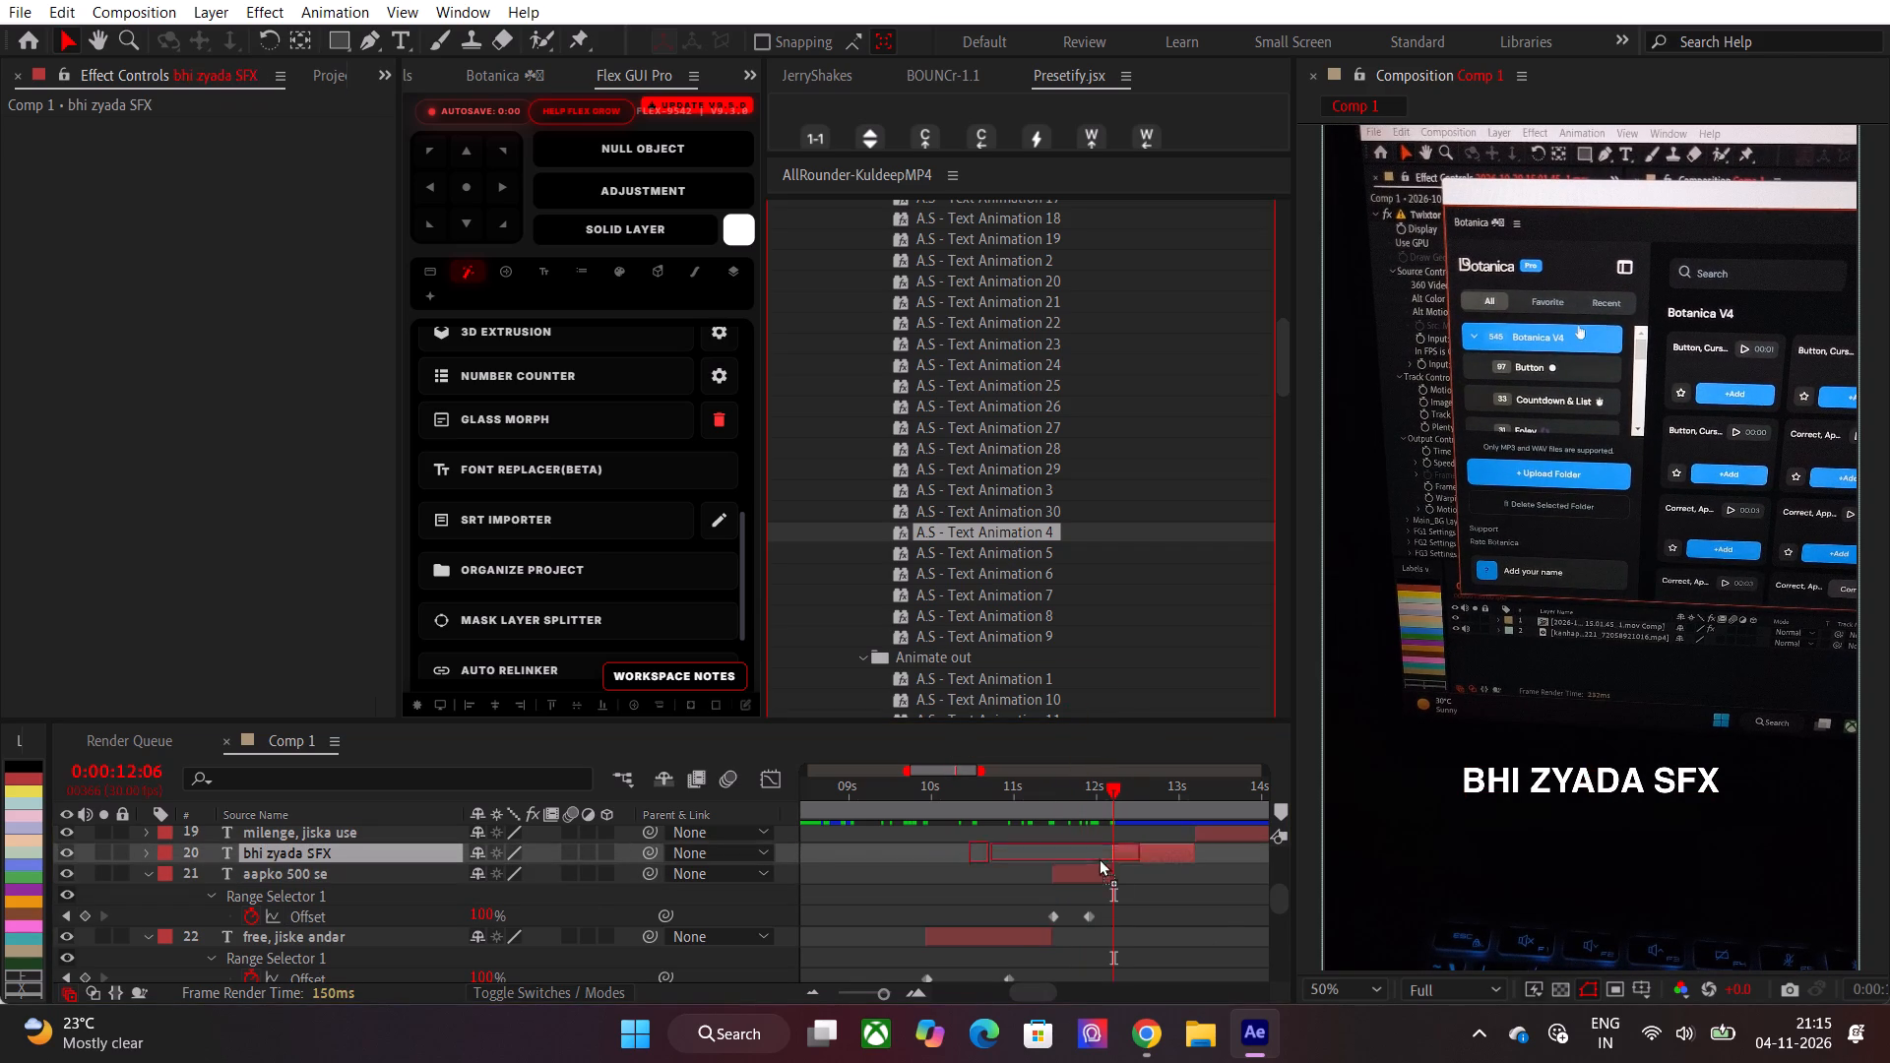
{"action": "left_click_drag", "start_coordinate": [1099, 858], "coordinate": [1134, 859]}
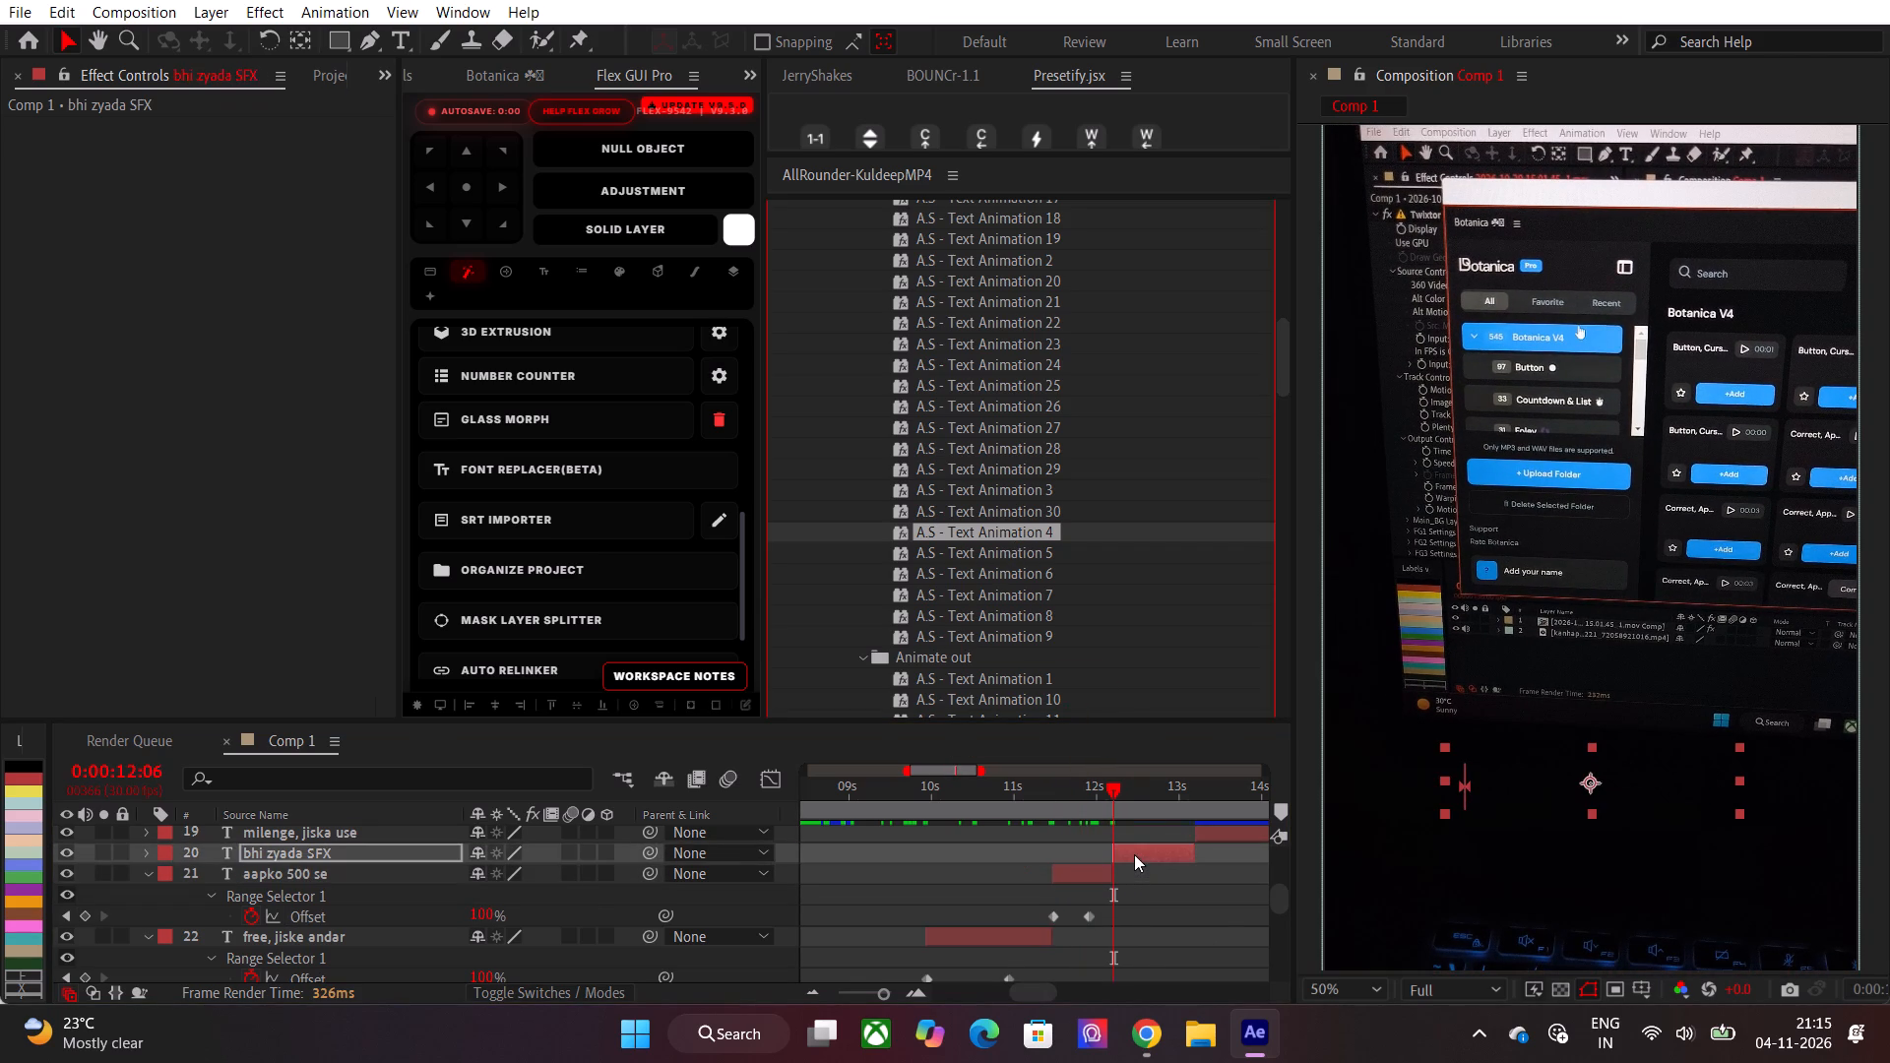
Reveal the "bhi zyada SFX" layer's keyframes and move its last Offset keyframe earlier, to about 12.8 seconds.
{"action": "key", "text": "u"}
{"action": "left_click", "coordinate": [1157, 894]}
{"action": "left_click", "coordinate": [1128, 849]}
{"action": "key", "text": "u"}
{"action": "left_click_drag", "start_coordinate": [1209, 881], "coordinate": [1100, 908]}
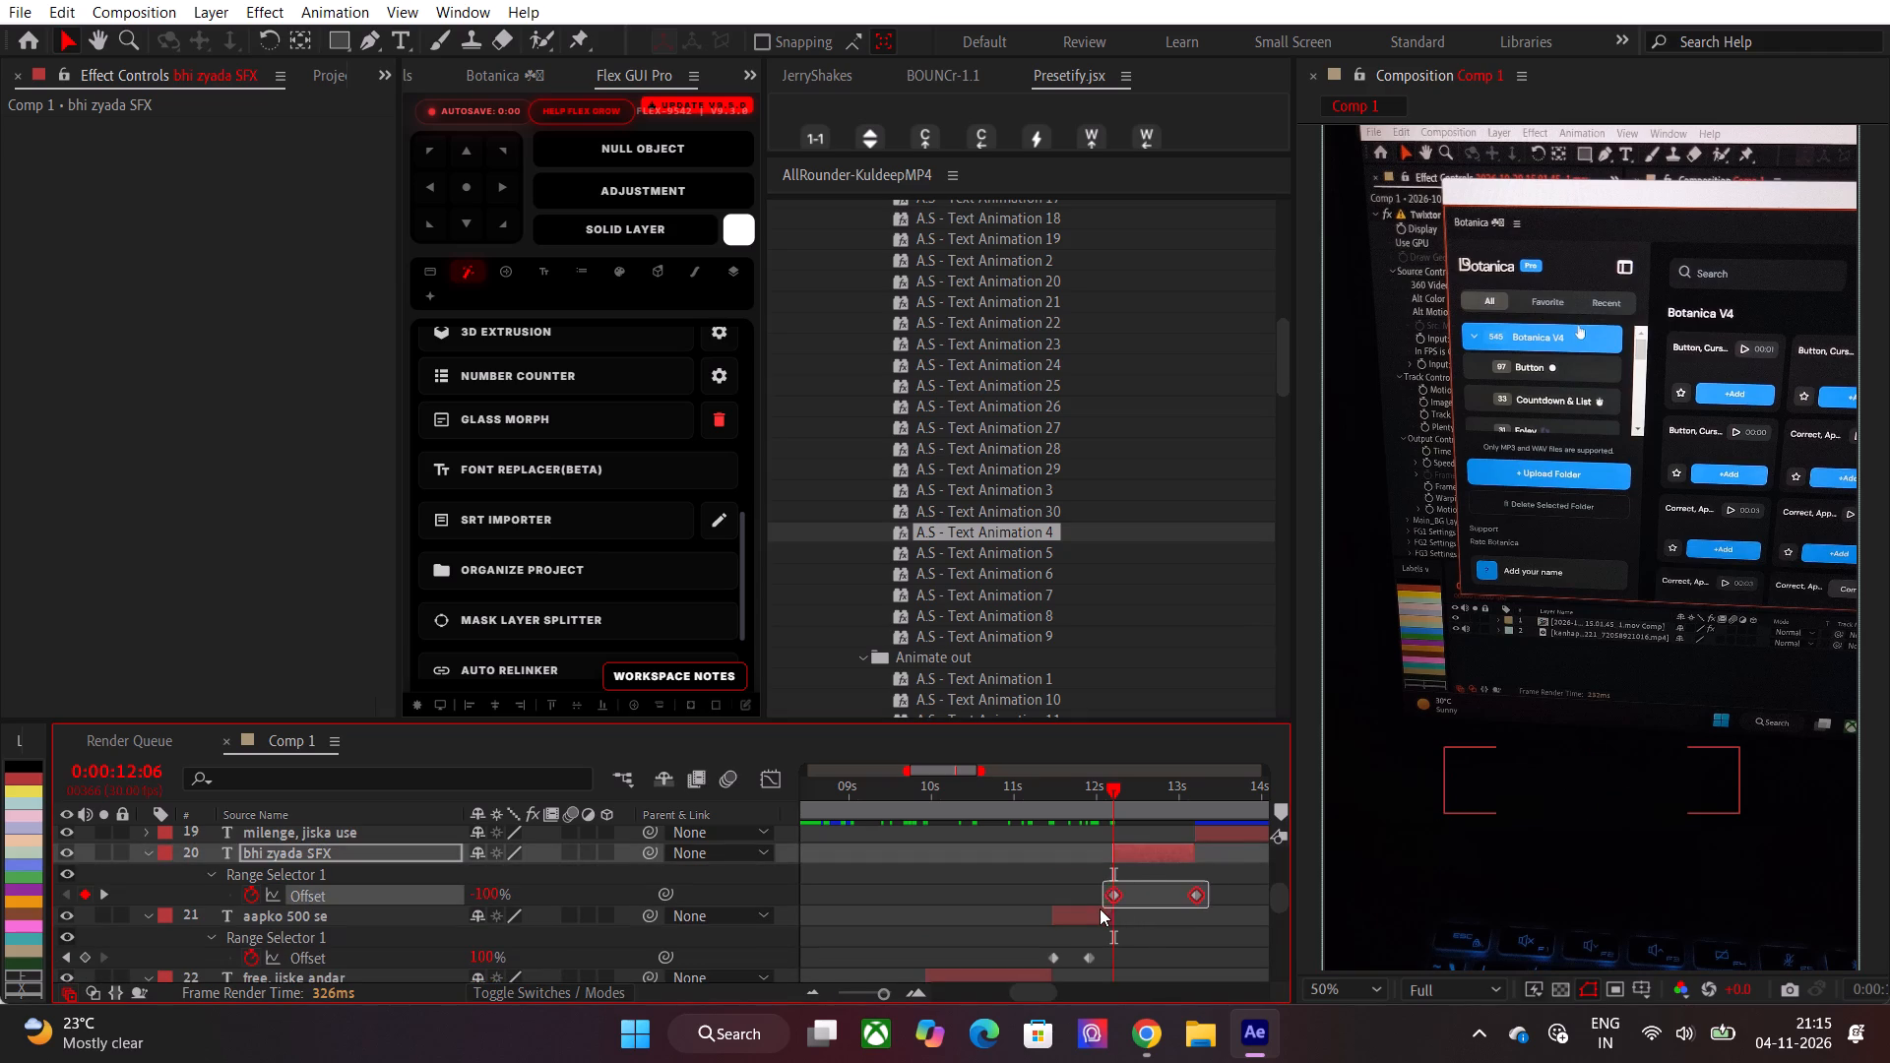
{"action": "left_click_drag", "start_coordinate": [1100, 908], "coordinate": [1105, 908]}
{"action": "left_click_drag", "start_coordinate": [1196, 892], "coordinate": [1163, 892], "text": "alt"}
{"action": "left_click", "coordinate": [1163, 906]}
Apply the A.S - Text Animation 4 preset to the "milenge, jiska use" text layer at 0:00:13:06.
{"action": "left_click_drag", "start_coordinate": [1141, 798], "coordinate": [1179, 797]}
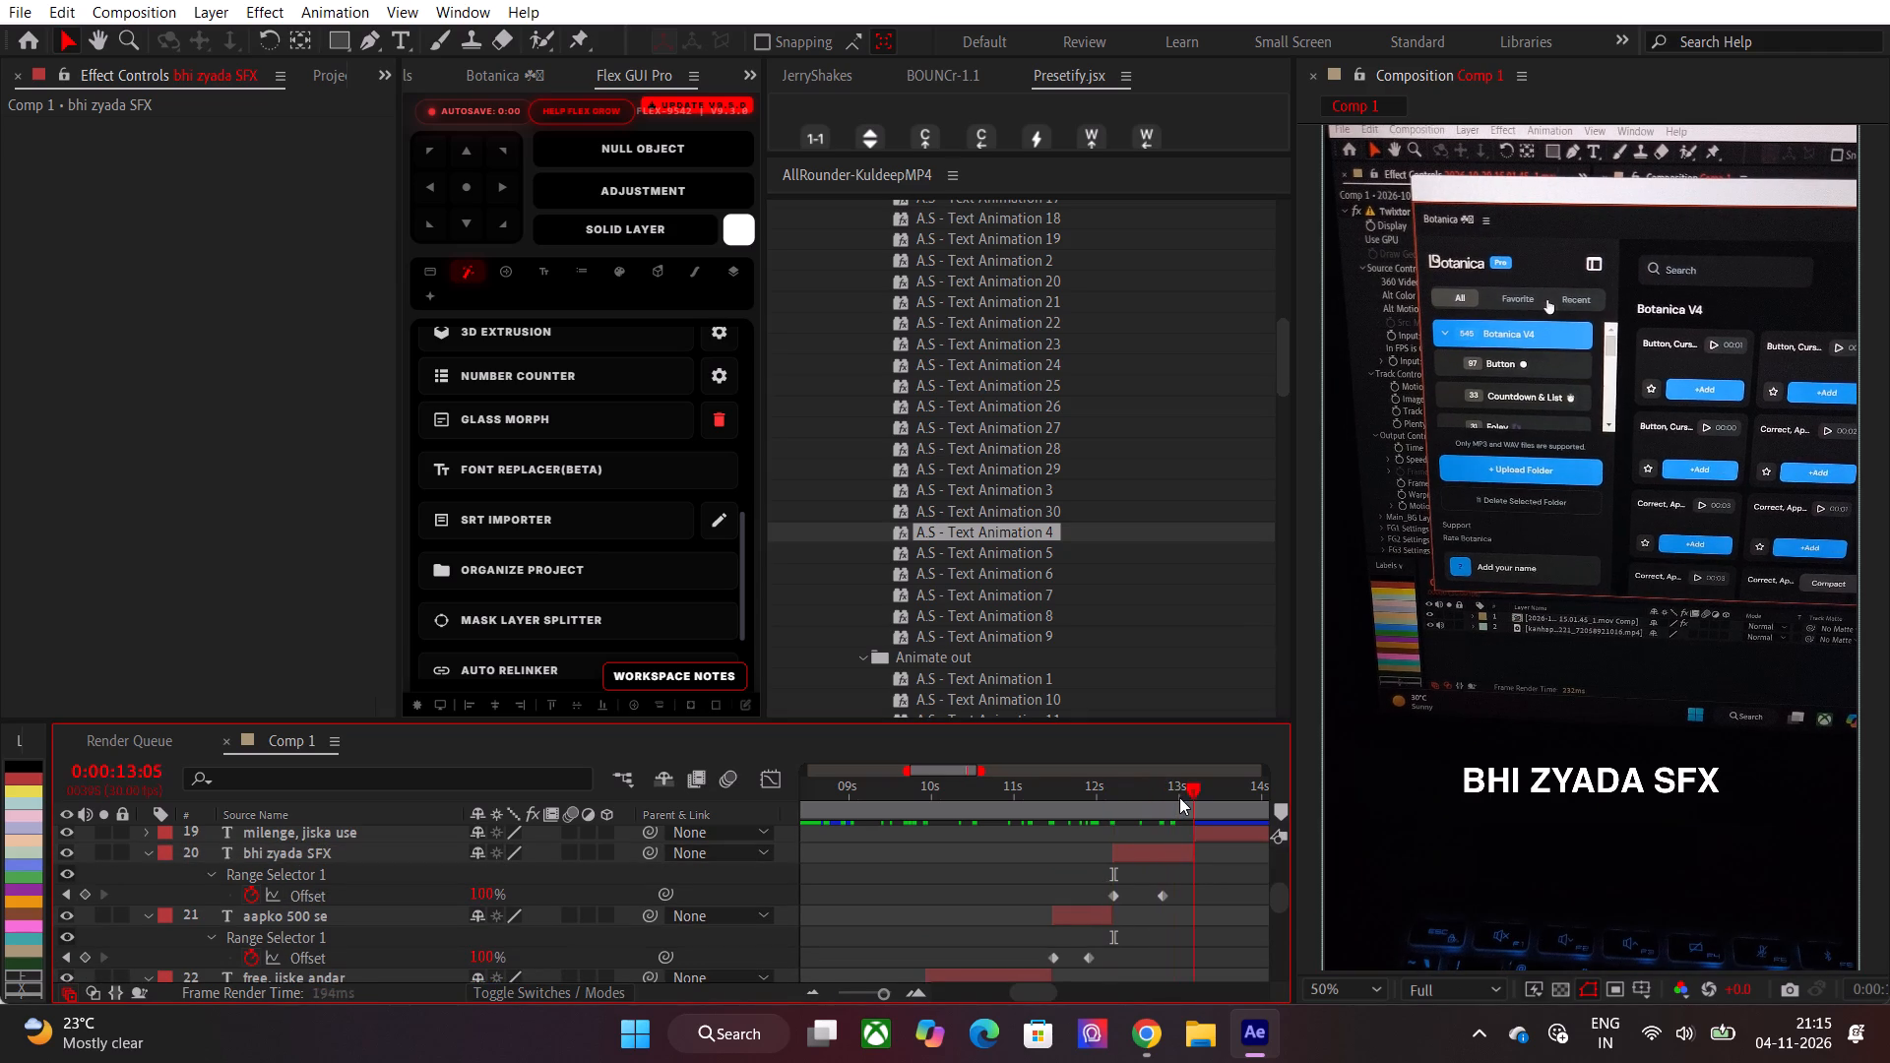
{"action": "left_click_drag", "start_coordinate": [1179, 797], "coordinate": [1193, 797]}
{"action": "left_click_drag", "start_coordinate": [1032, 983], "coordinate": [1035, 983]}
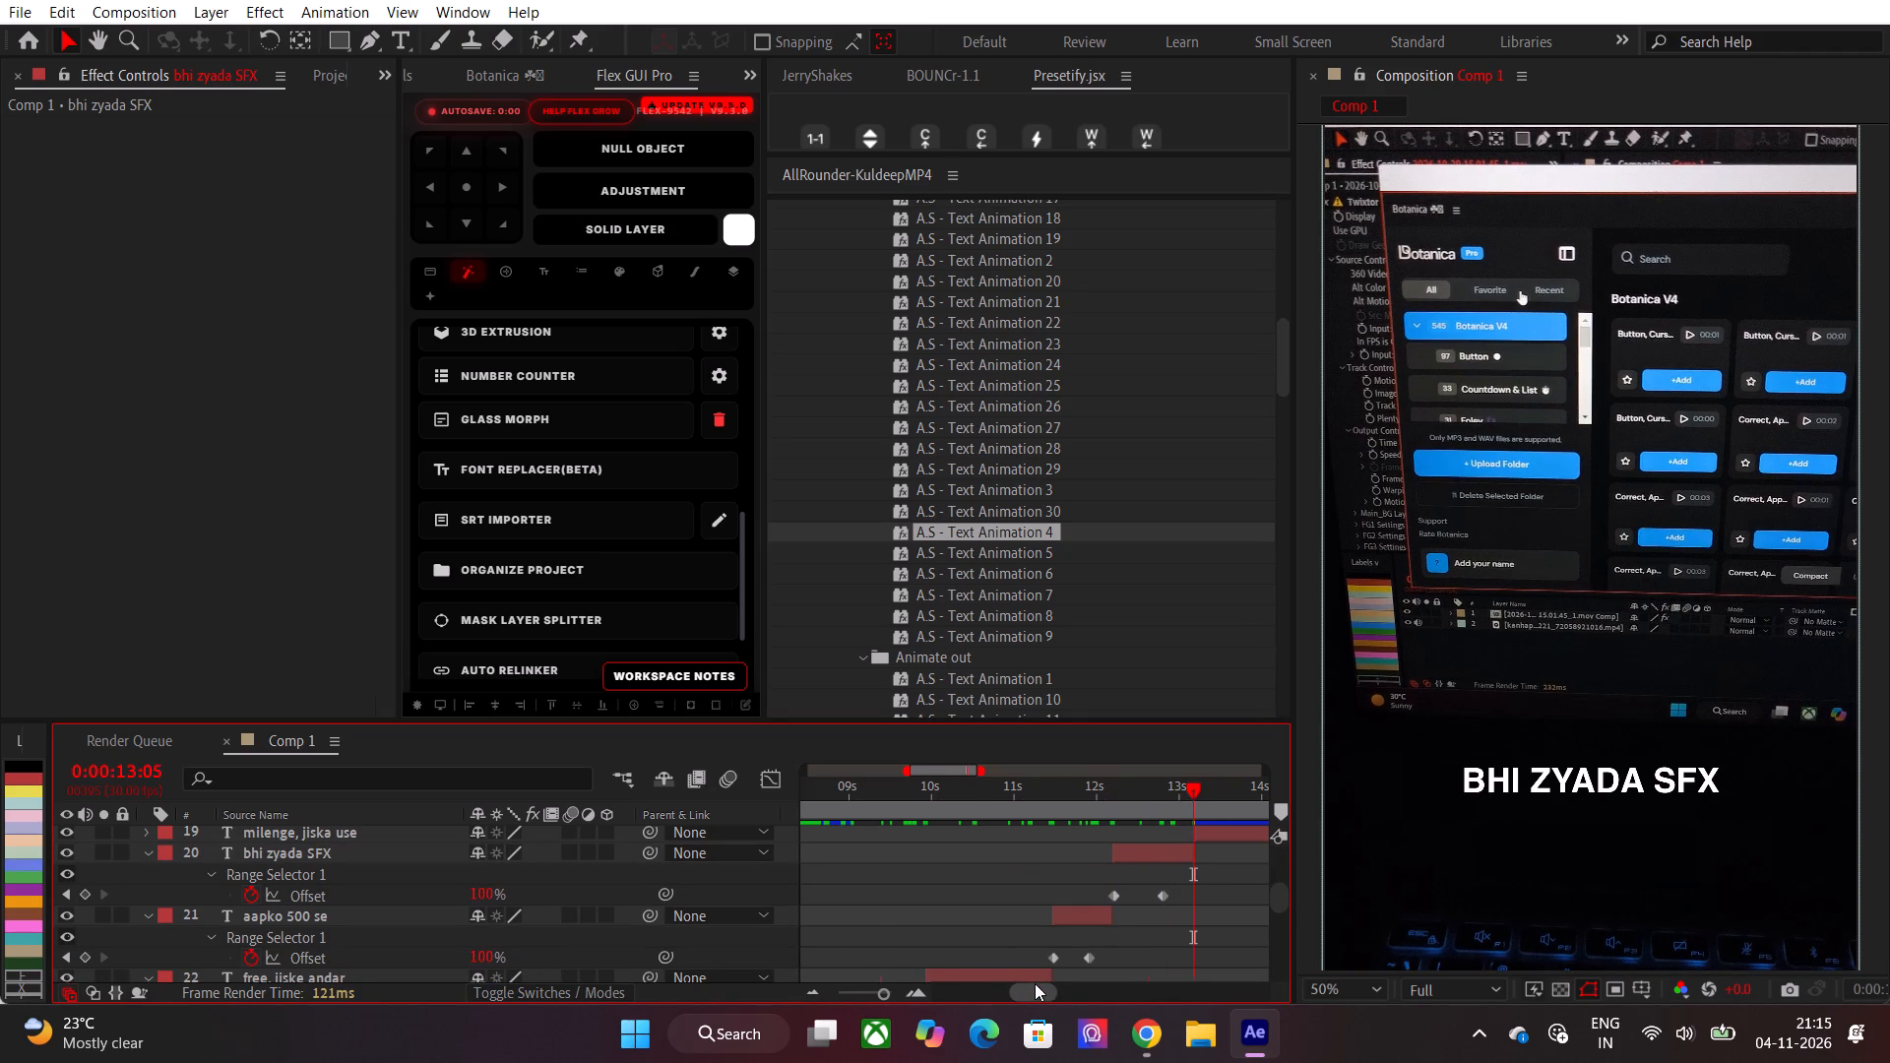
{"action": "left_click_drag", "start_coordinate": [1035, 983], "coordinate": [1059, 983]}
{"action": "scroll", "coordinate": [1017, 921], "scroll_direction": "up", "scroll_amount": 2}
{"action": "scroll", "coordinate": [1017, 921], "scroll_direction": "down", "scroll_amount": 1}
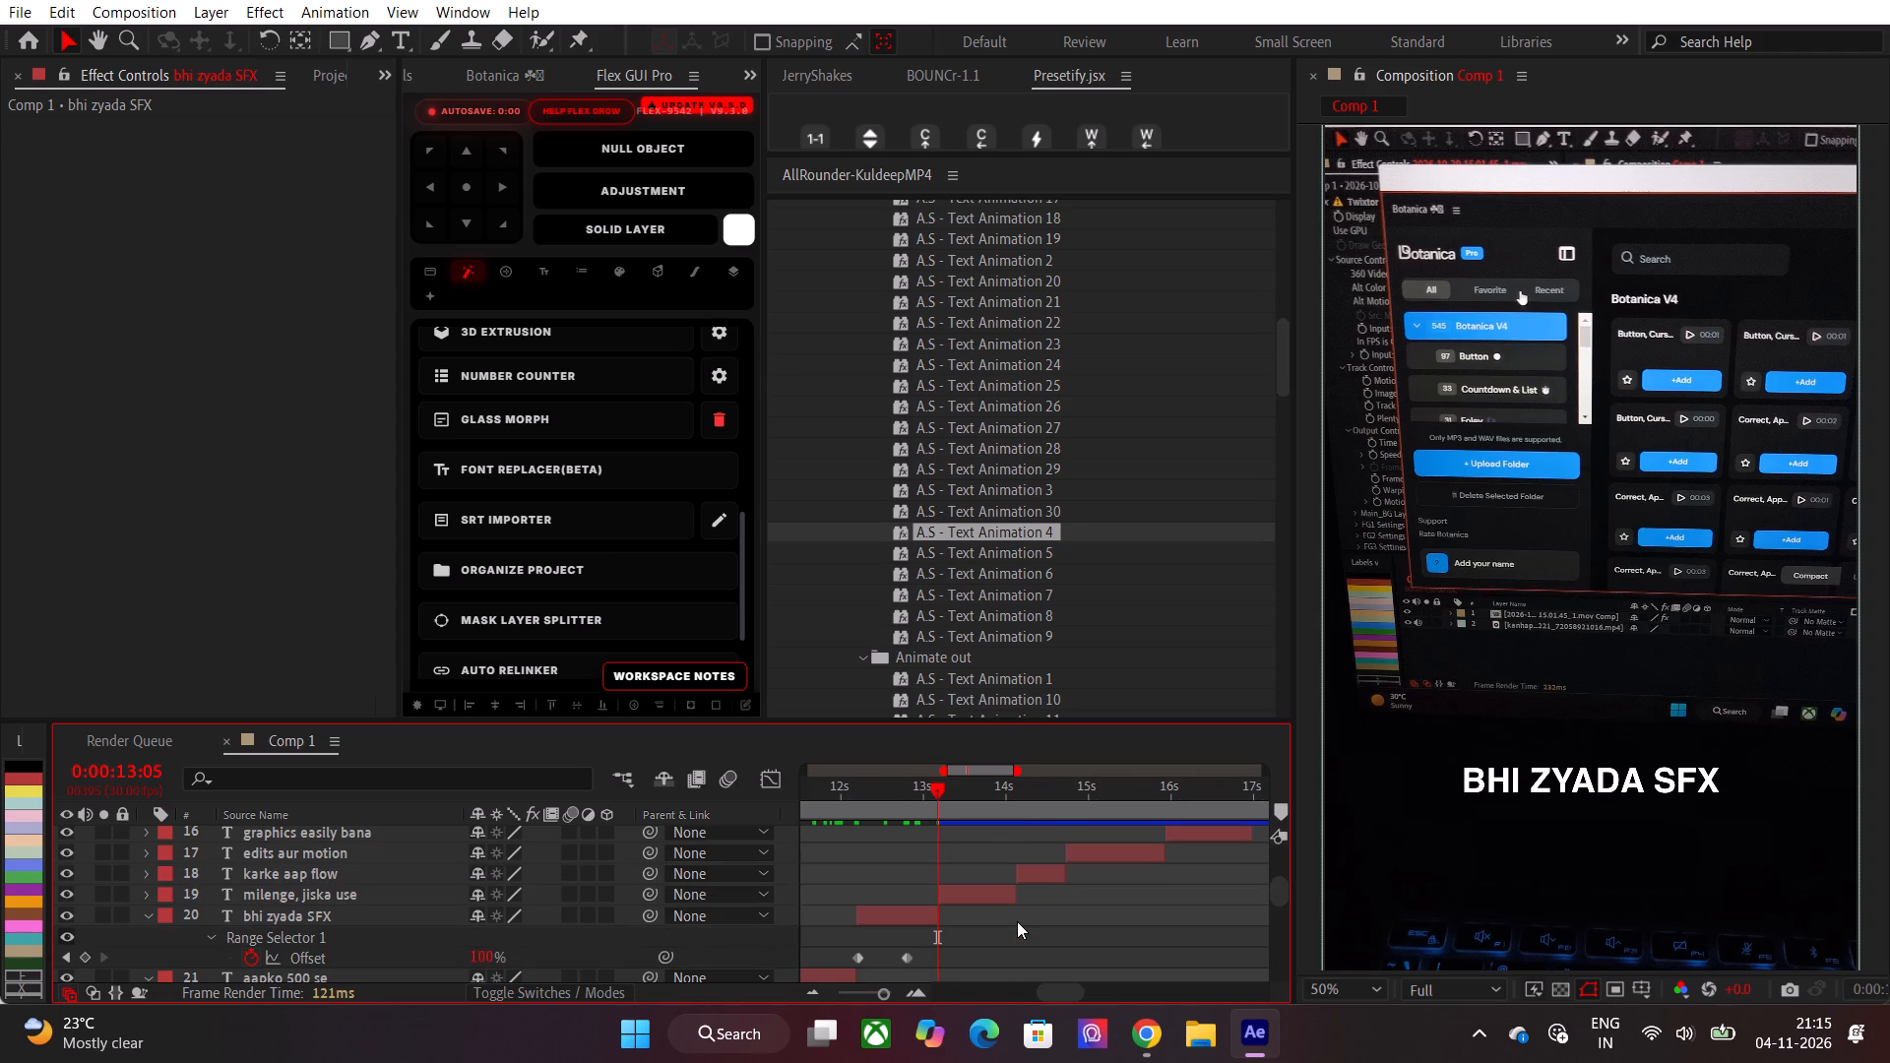
{"action": "left_click", "coordinate": [963, 900]}
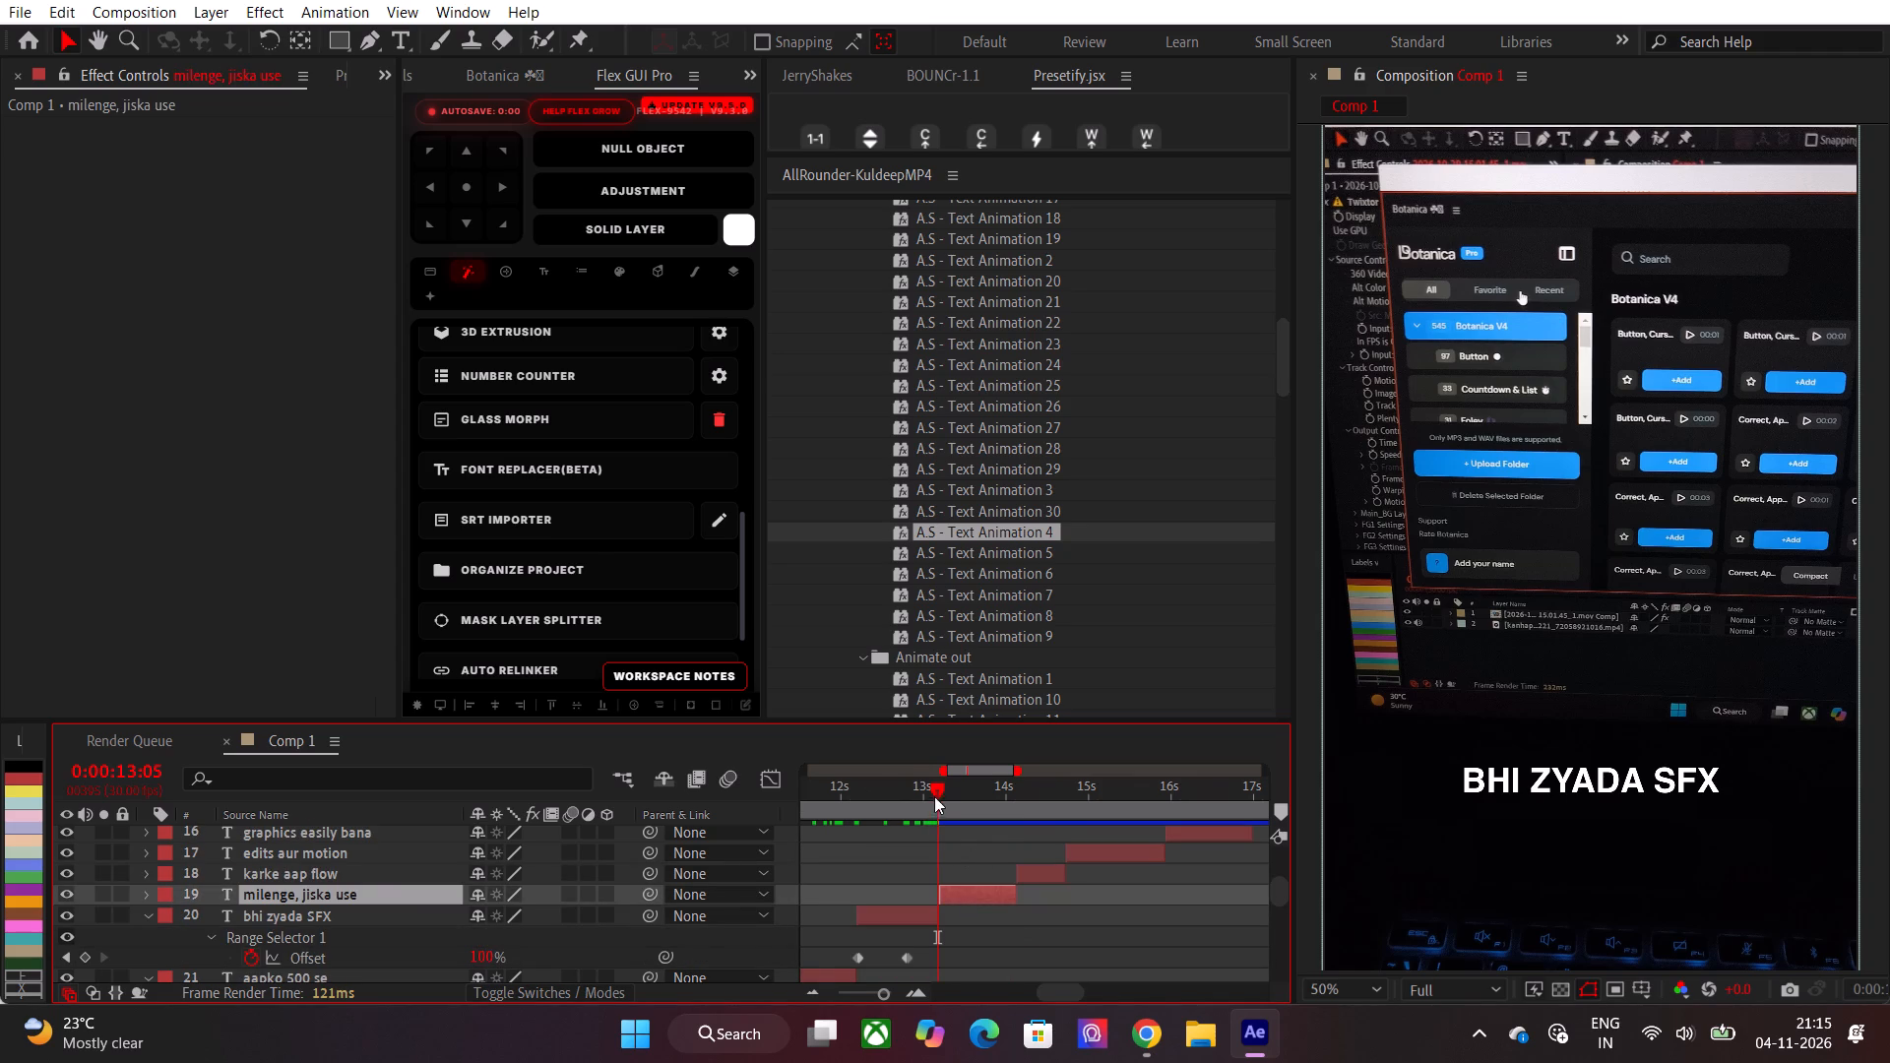
{"action": "left_click", "coordinate": [940, 788], "text": "shift"}
{"action": "left_click_drag", "start_coordinate": [1003, 532], "coordinate": [1010, 553]}
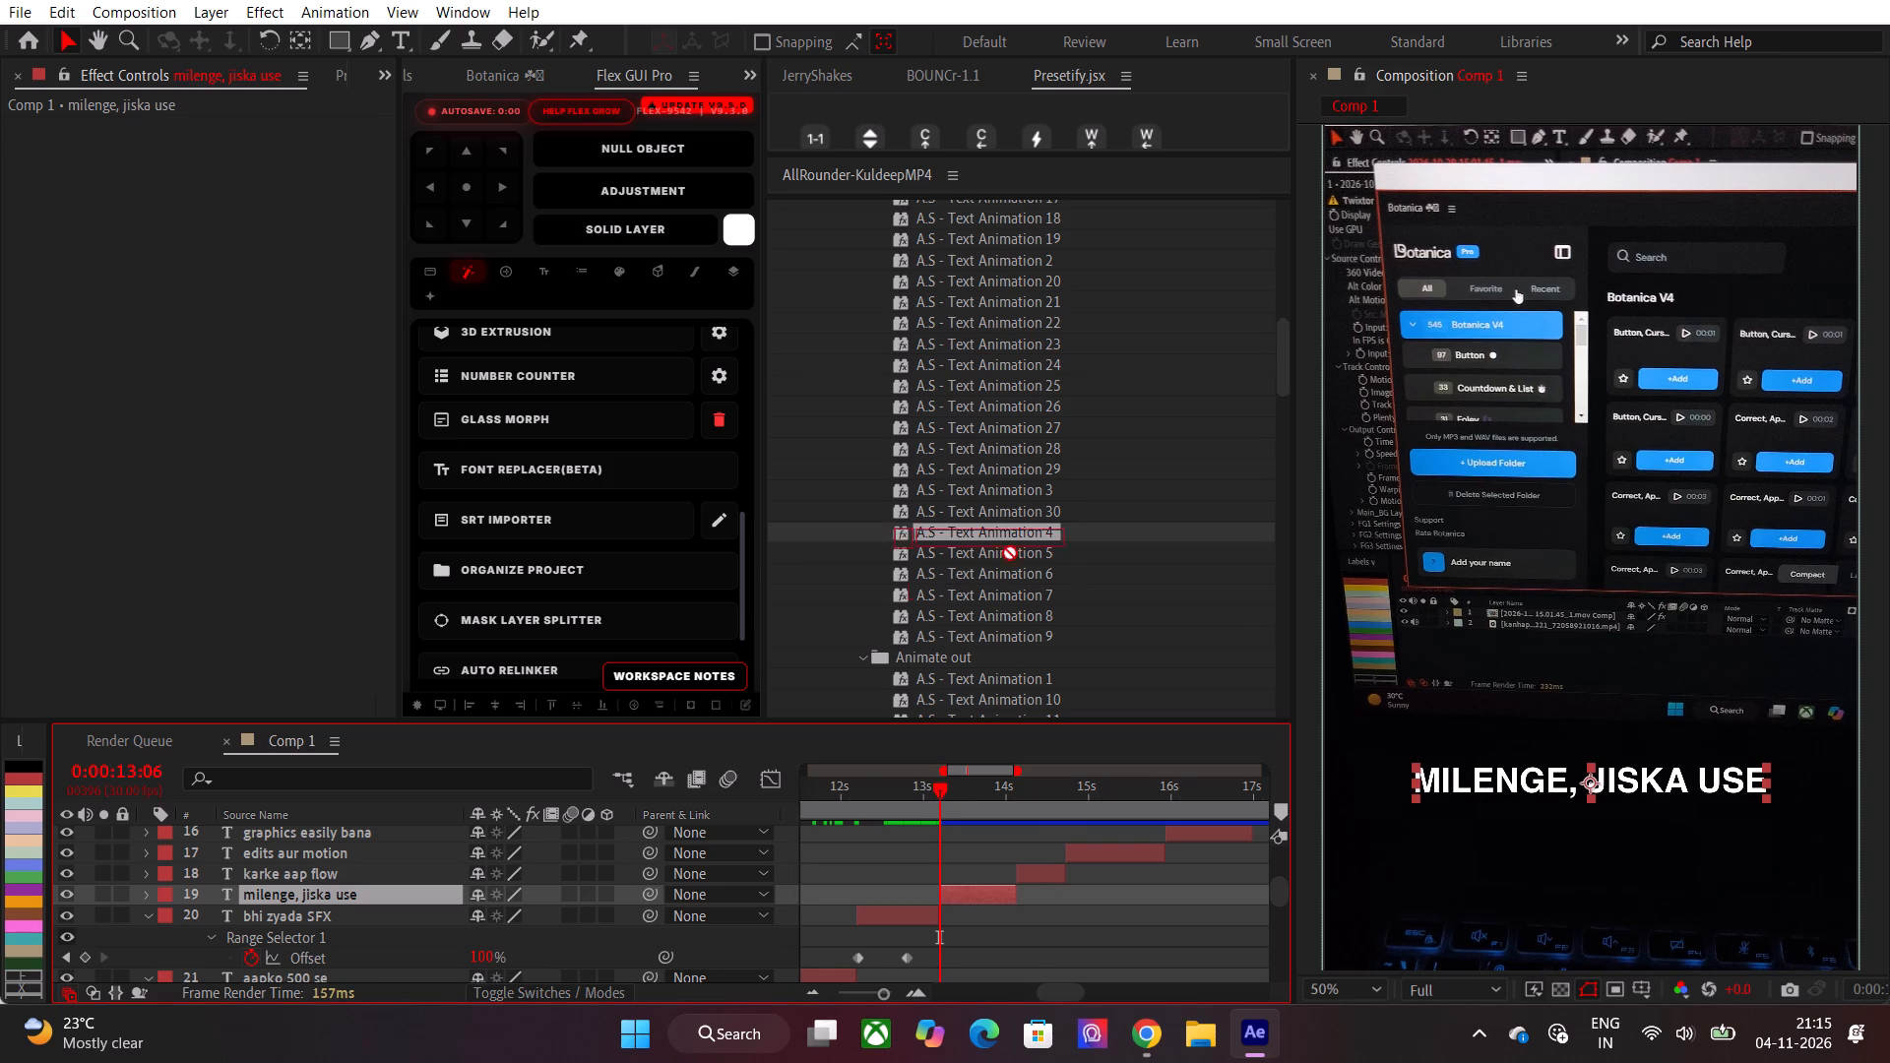
{"action": "left_click_drag", "start_coordinate": [1010, 553], "coordinate": [952, 892]}
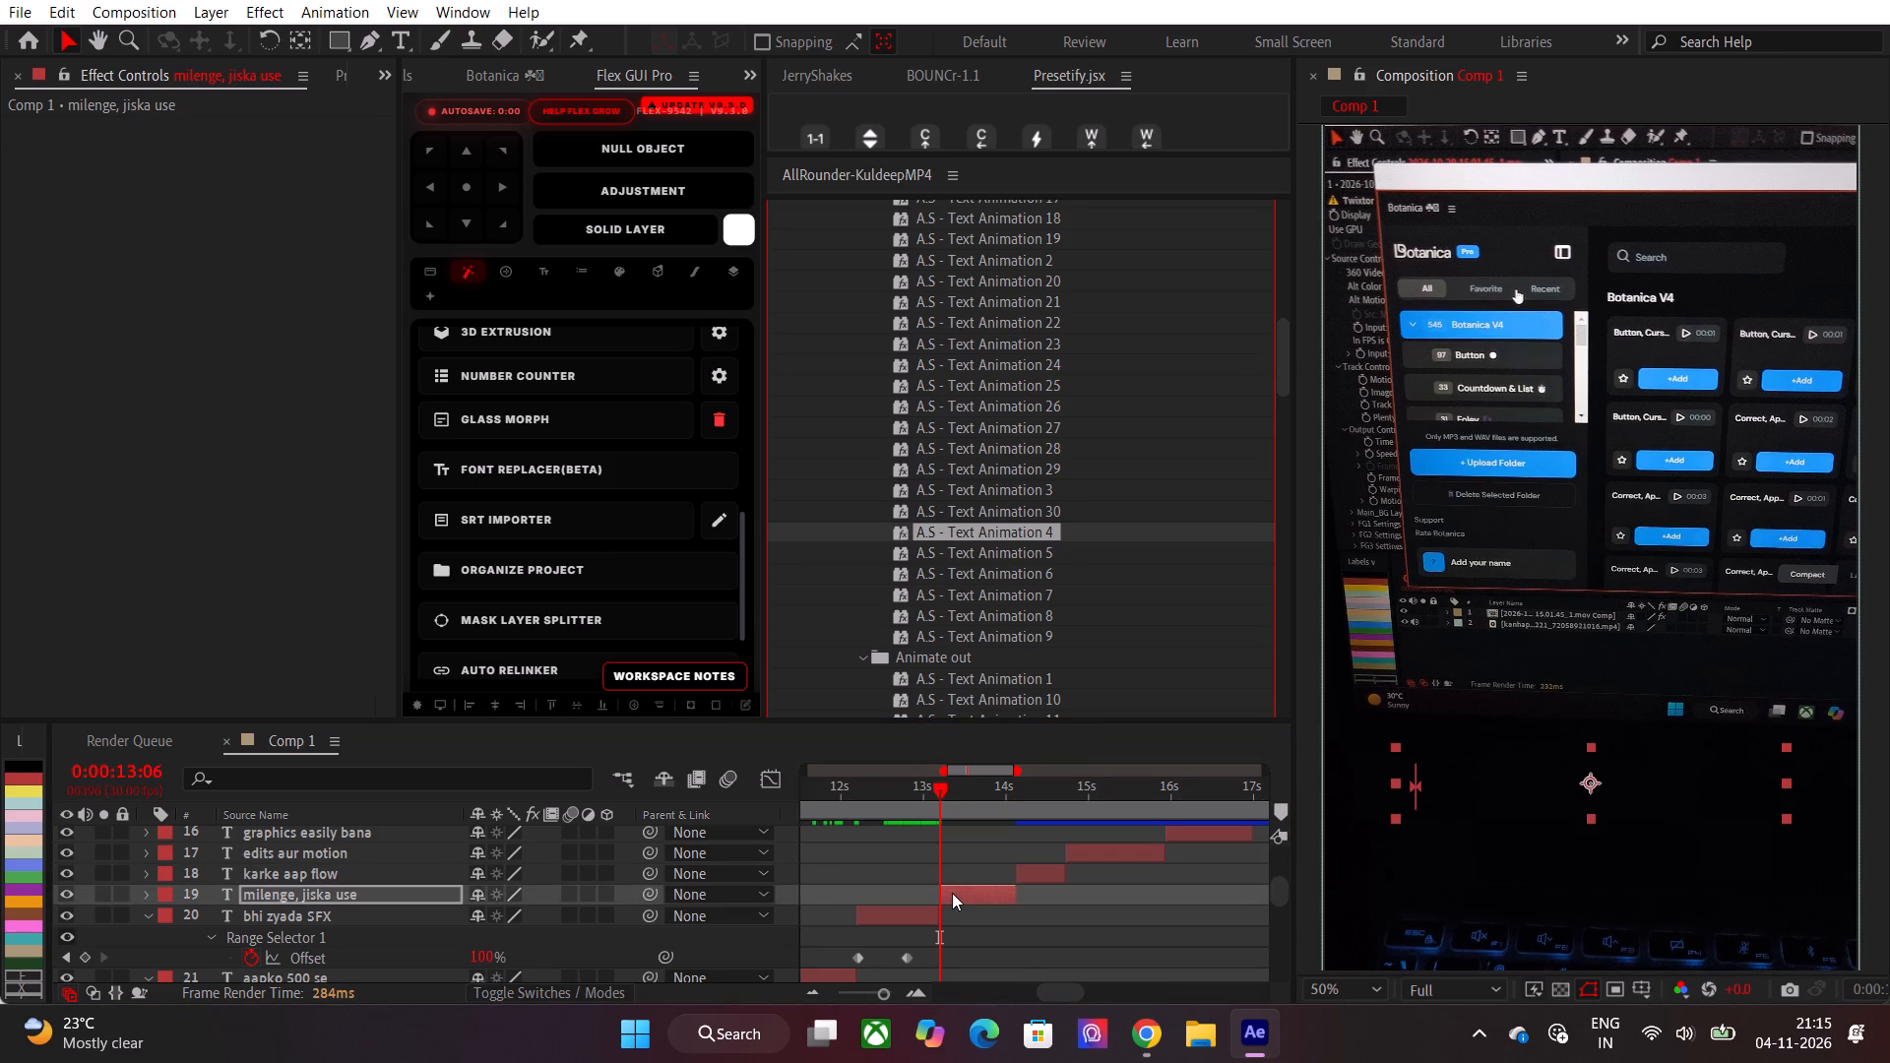
Reveal the "milenge, jiska use" layer's keyframes and move its last Offset keyframe earlier, to about 13.8 seconds.
{"action": "key", "text": "u"}
{"action": "left_click_drag", "start_coordinate": [950, 801], "coordinate": [978, 801]}
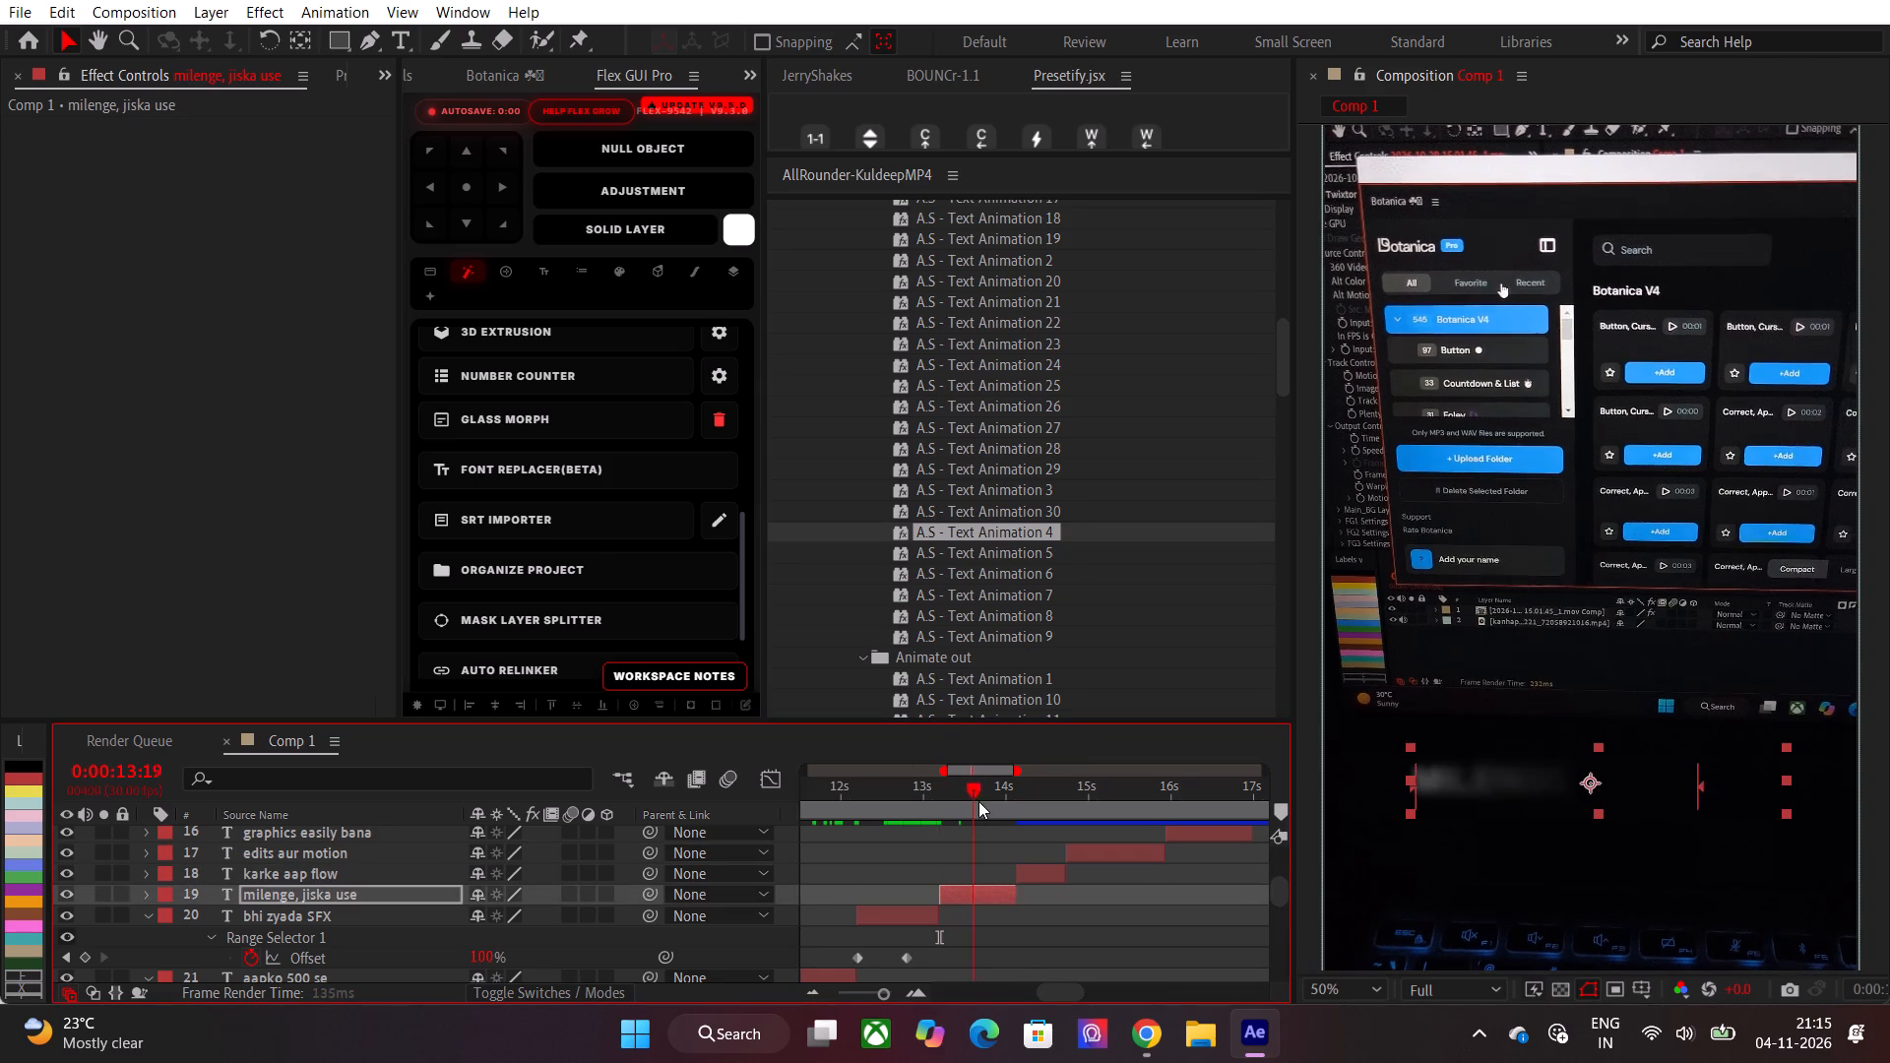
{"action": "left_click_drag", "start_coordinate": [978, 801], "coordinate": [979, 801]}
{"action": "key", "text": "u"}
{"action": "left_click_drag", "start_coordinate": [1048, 925], "coordinate": [913, 941]}
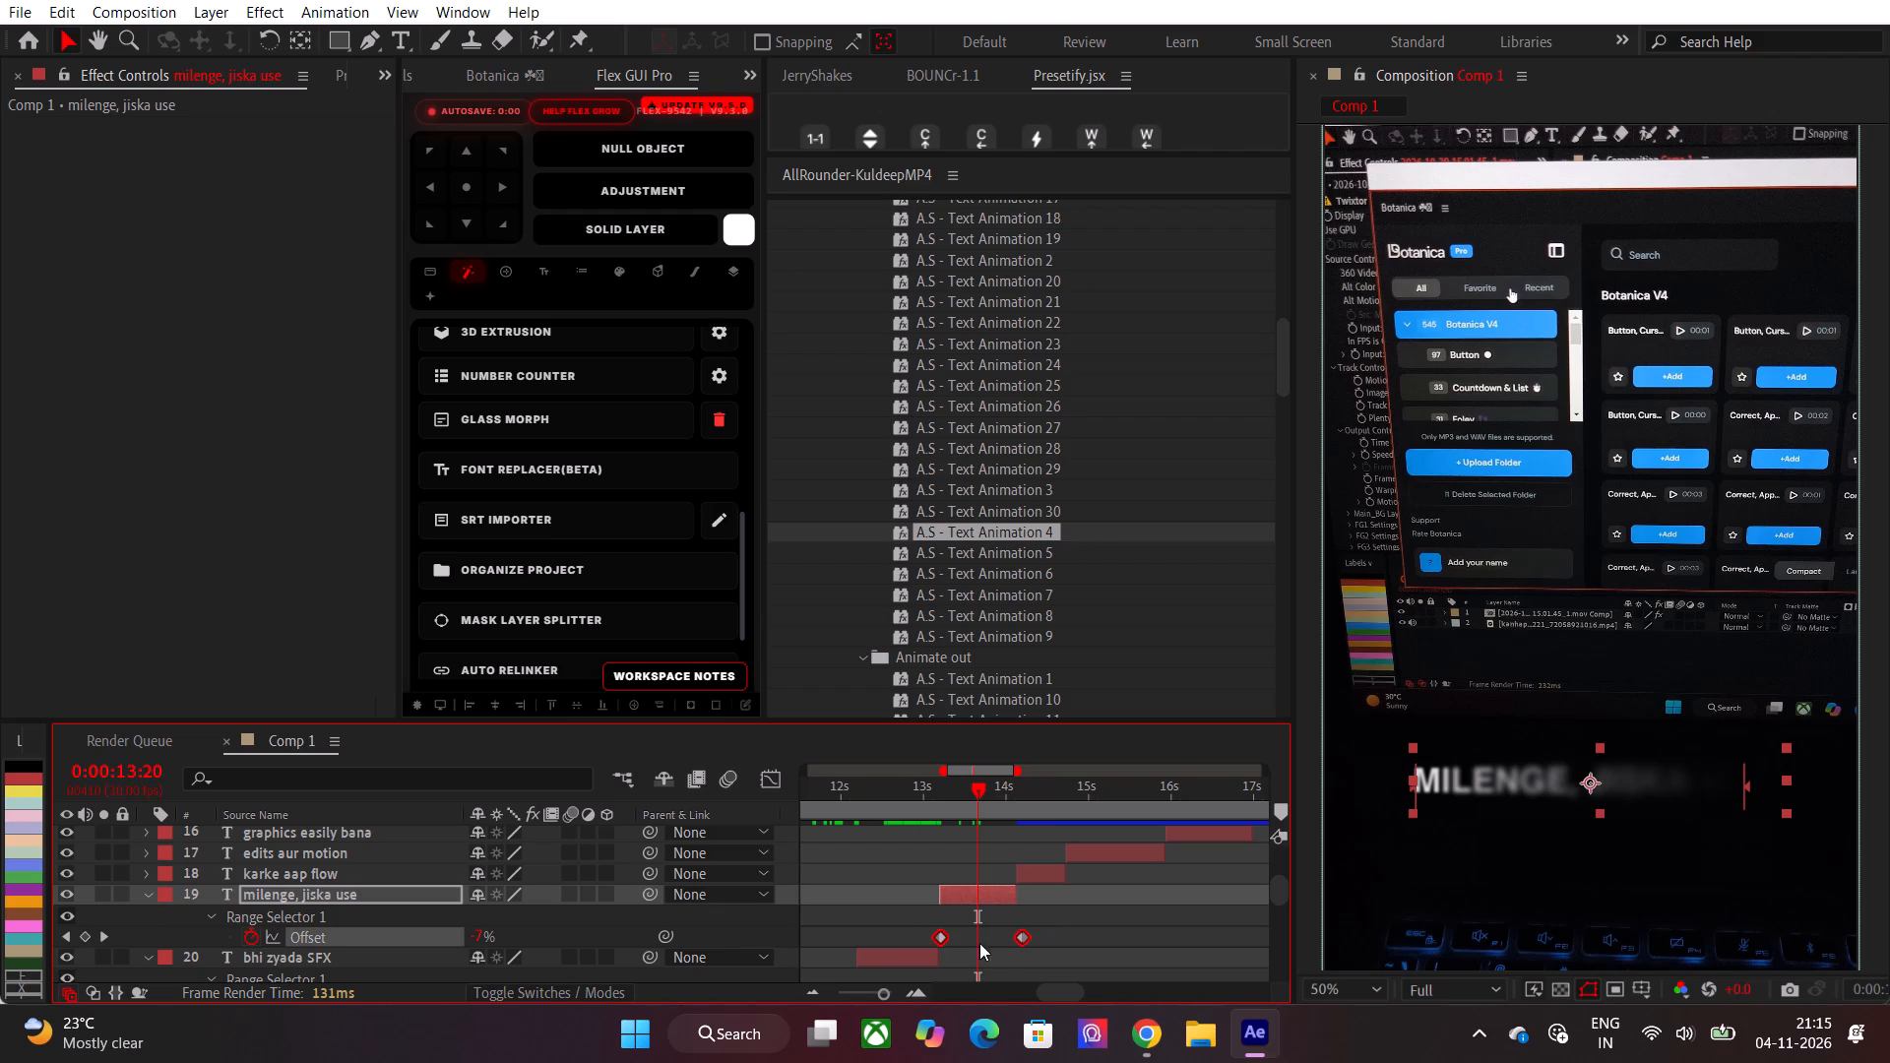
{"action": "left_click_drag", "start_coordinate": [1023, 929], "coordinate": [995, 929], "text": "alt"}
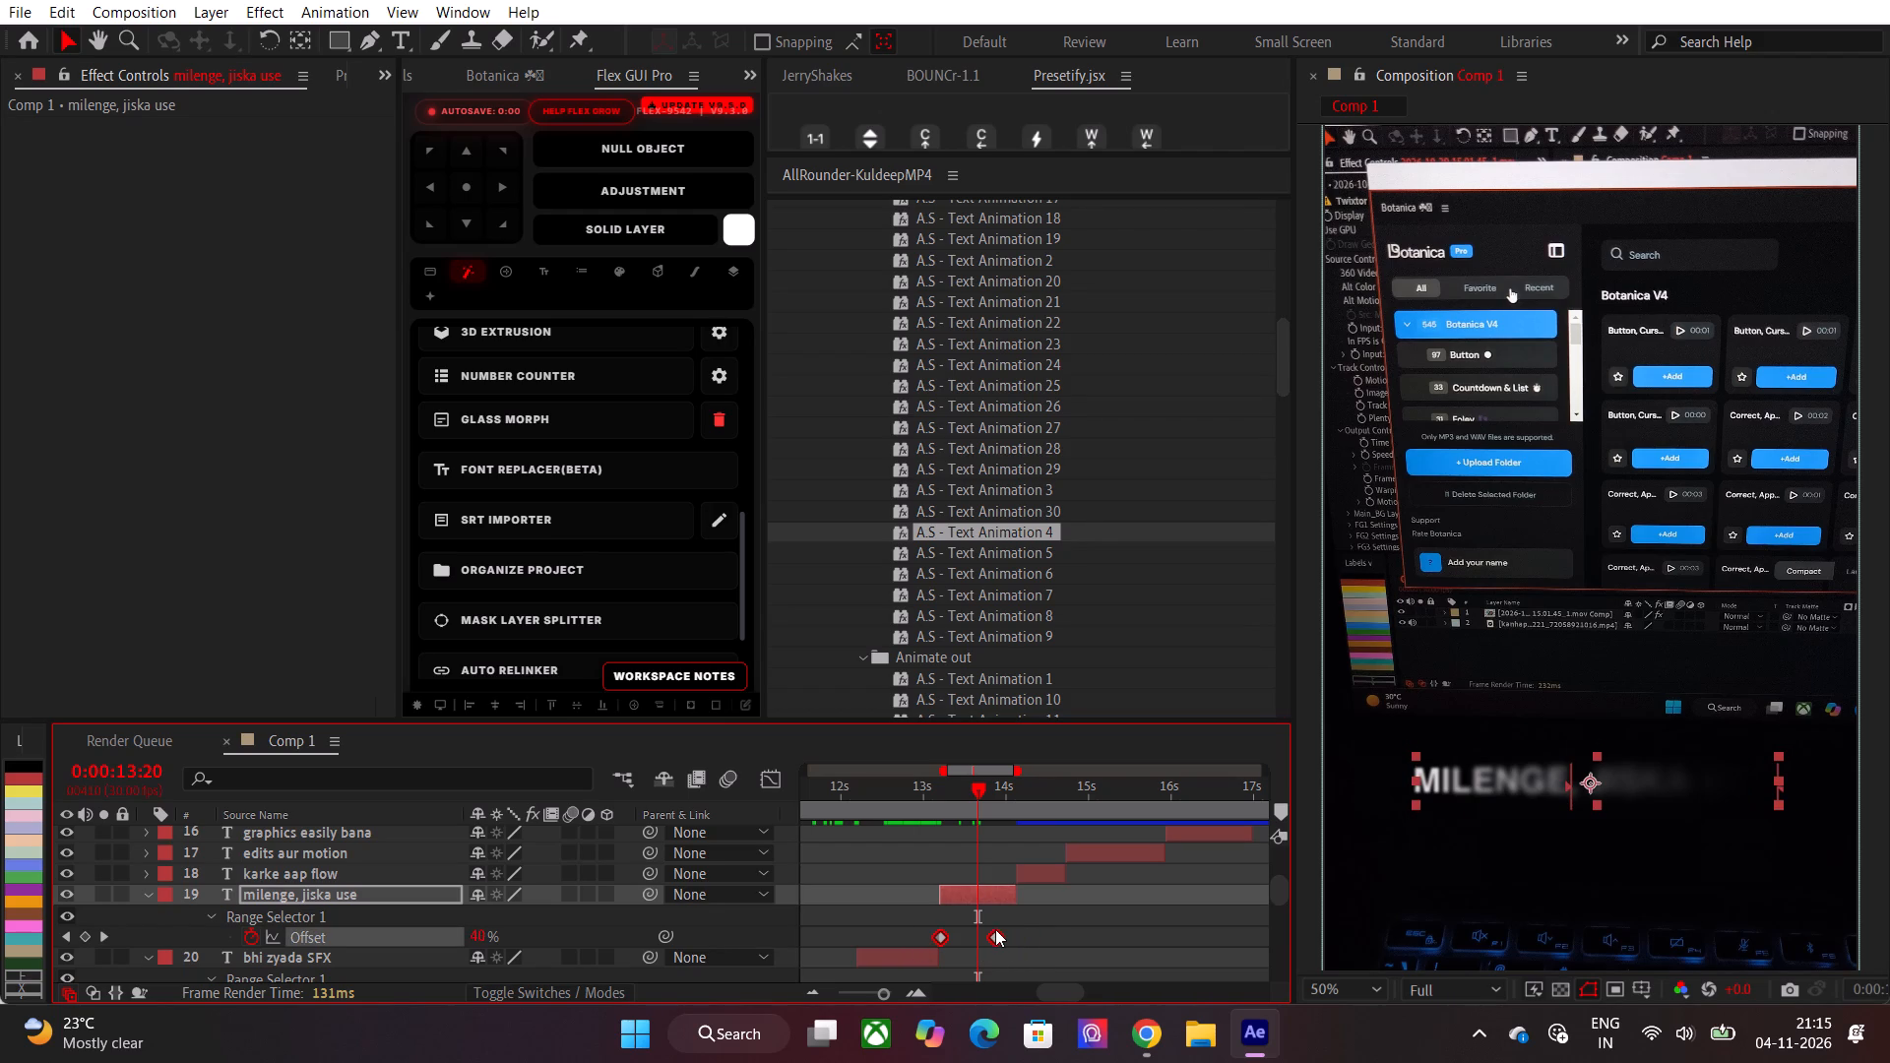
{"action": "left_click_drag", "start_coordinate": [995, 929], "coordinate": [997, 929], "text": "alt"}
{"action": "left_click_drag", "start_coordinate": [976, 808], "coordinate": [1002, 808]}
{"action": "left_click_drag", "start_coordinate": [999, 934], "coordinate": [990, 934], "text": "alt"}
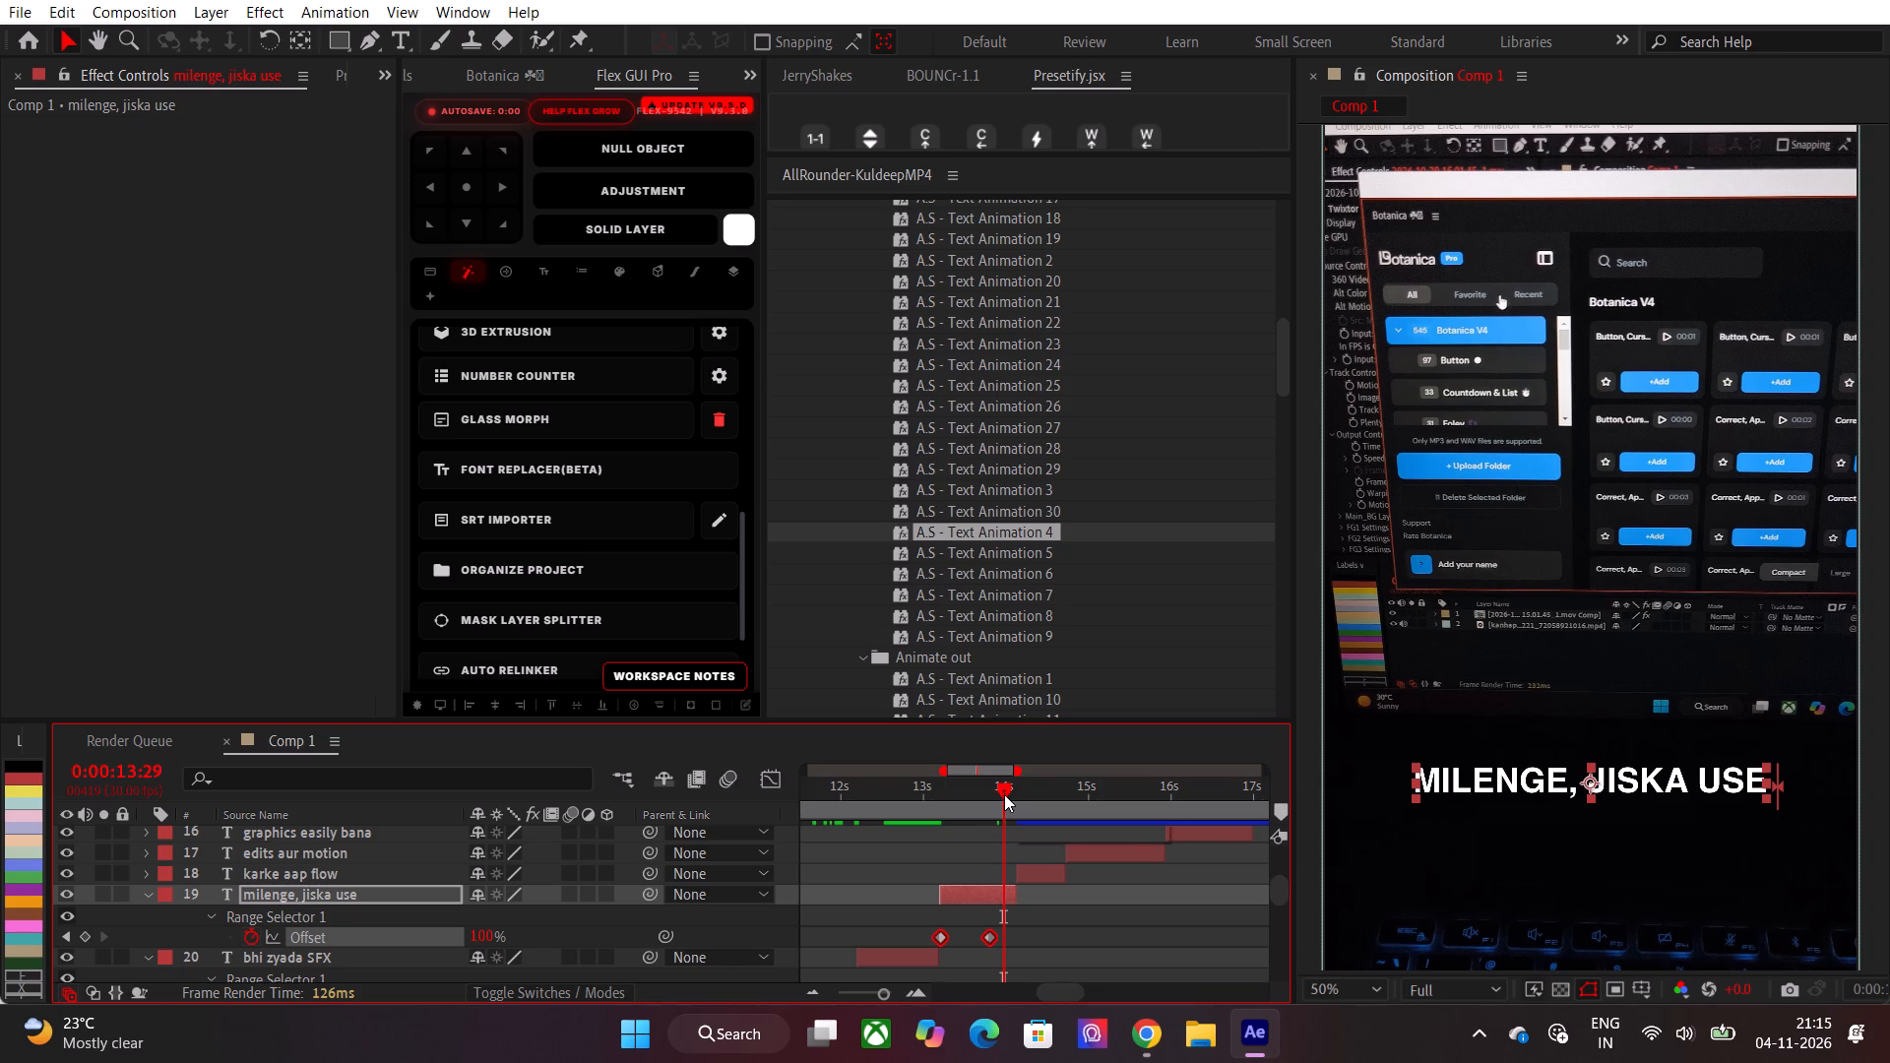
Apply the A.S - Text Animation 4 preset to the "karke aap flow" text layer at 0:00:14:03.
{"action": "left_click", "coordinate": [1004, 794], "text": "shift"}
{"action": "left_click", "coordinate": [1039, 871]}
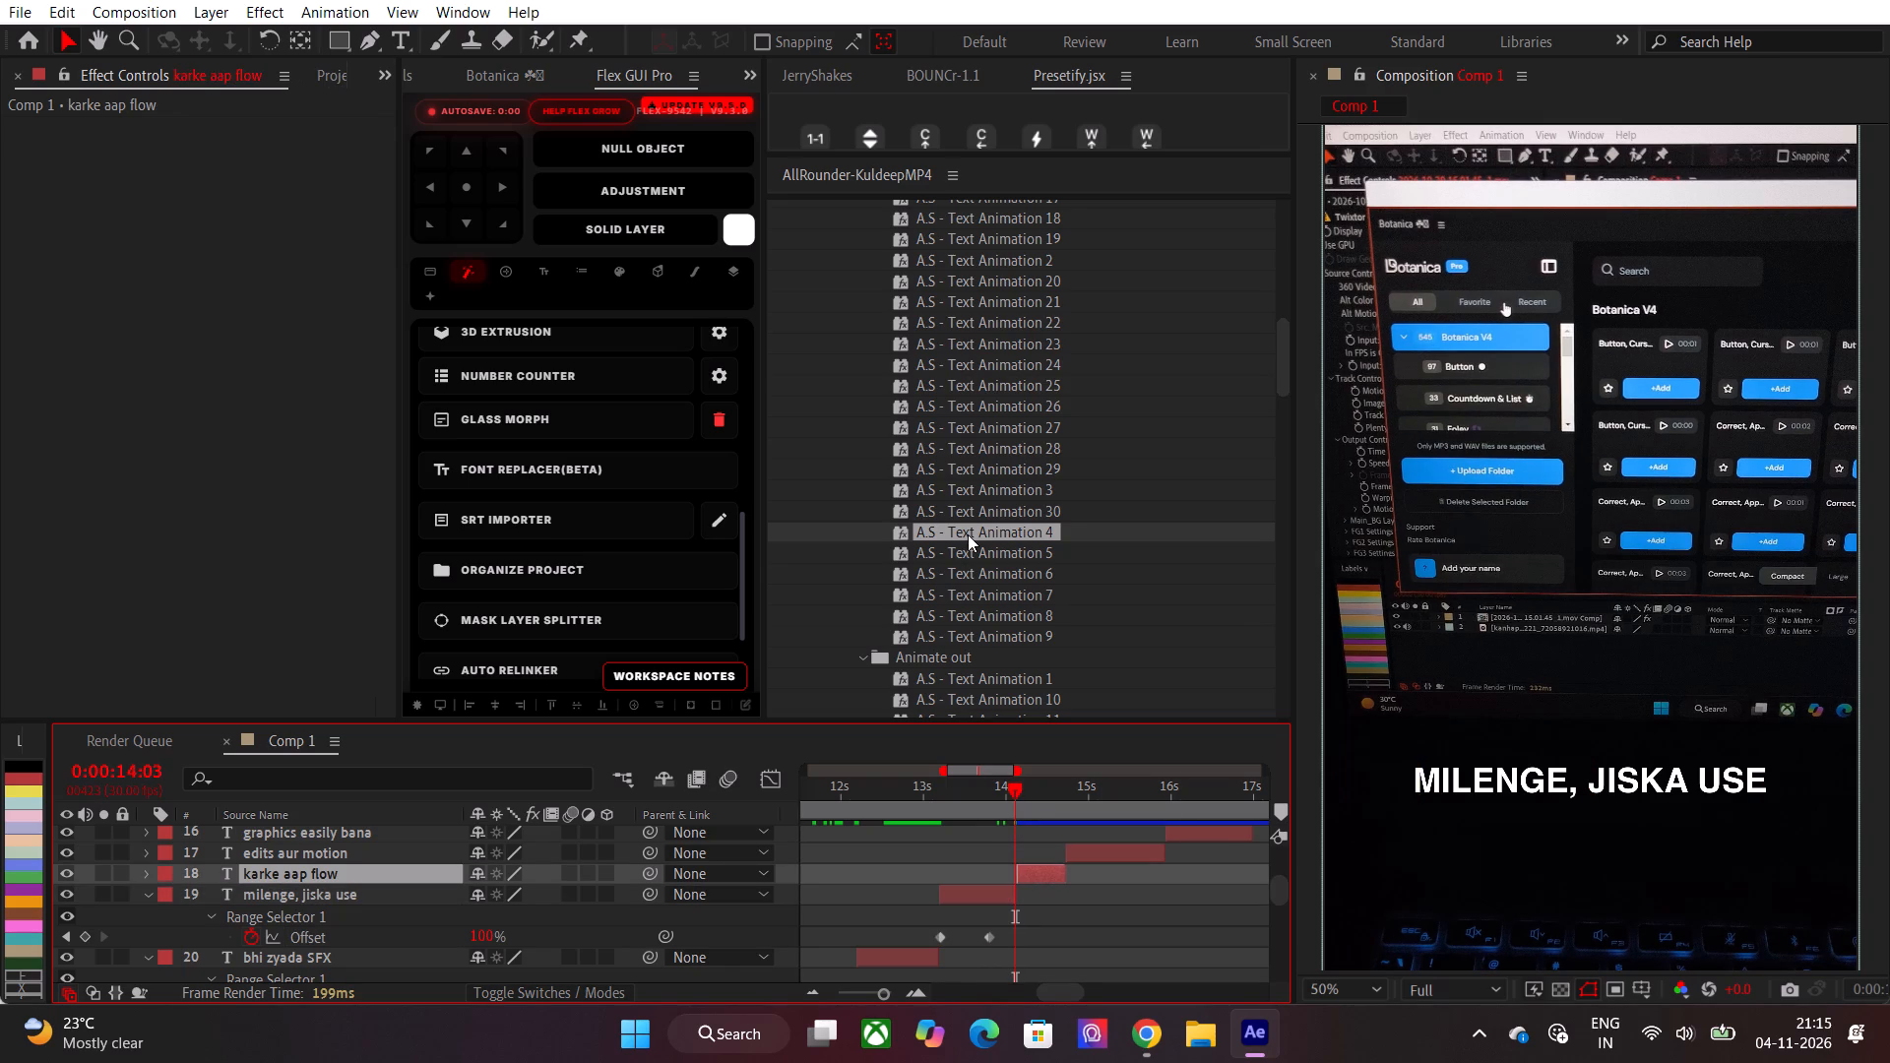
{"action": "left_click_drag", "start_coordinate": [968, 534], "coordinate": [998, 846]}
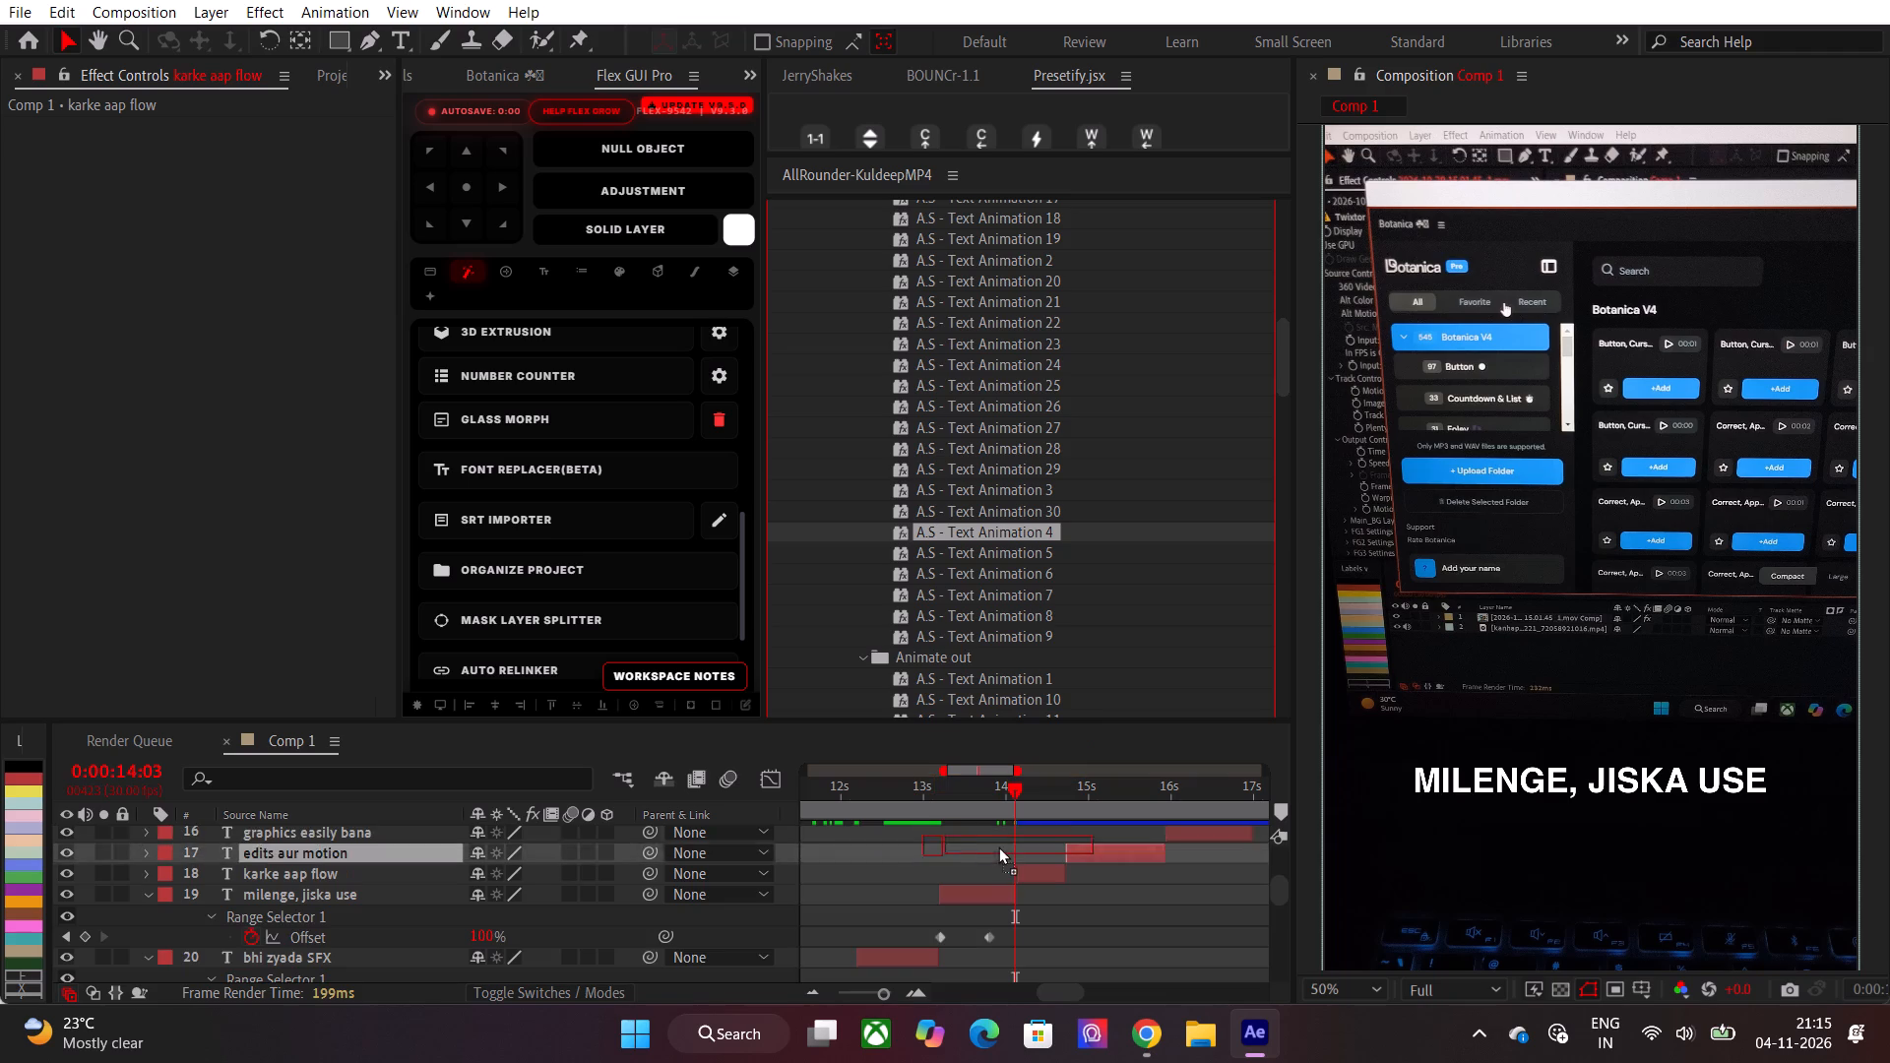
{"action": "left_click_drag", "start_coordinate": [998, 846], "coordinate": [1022, 915]}
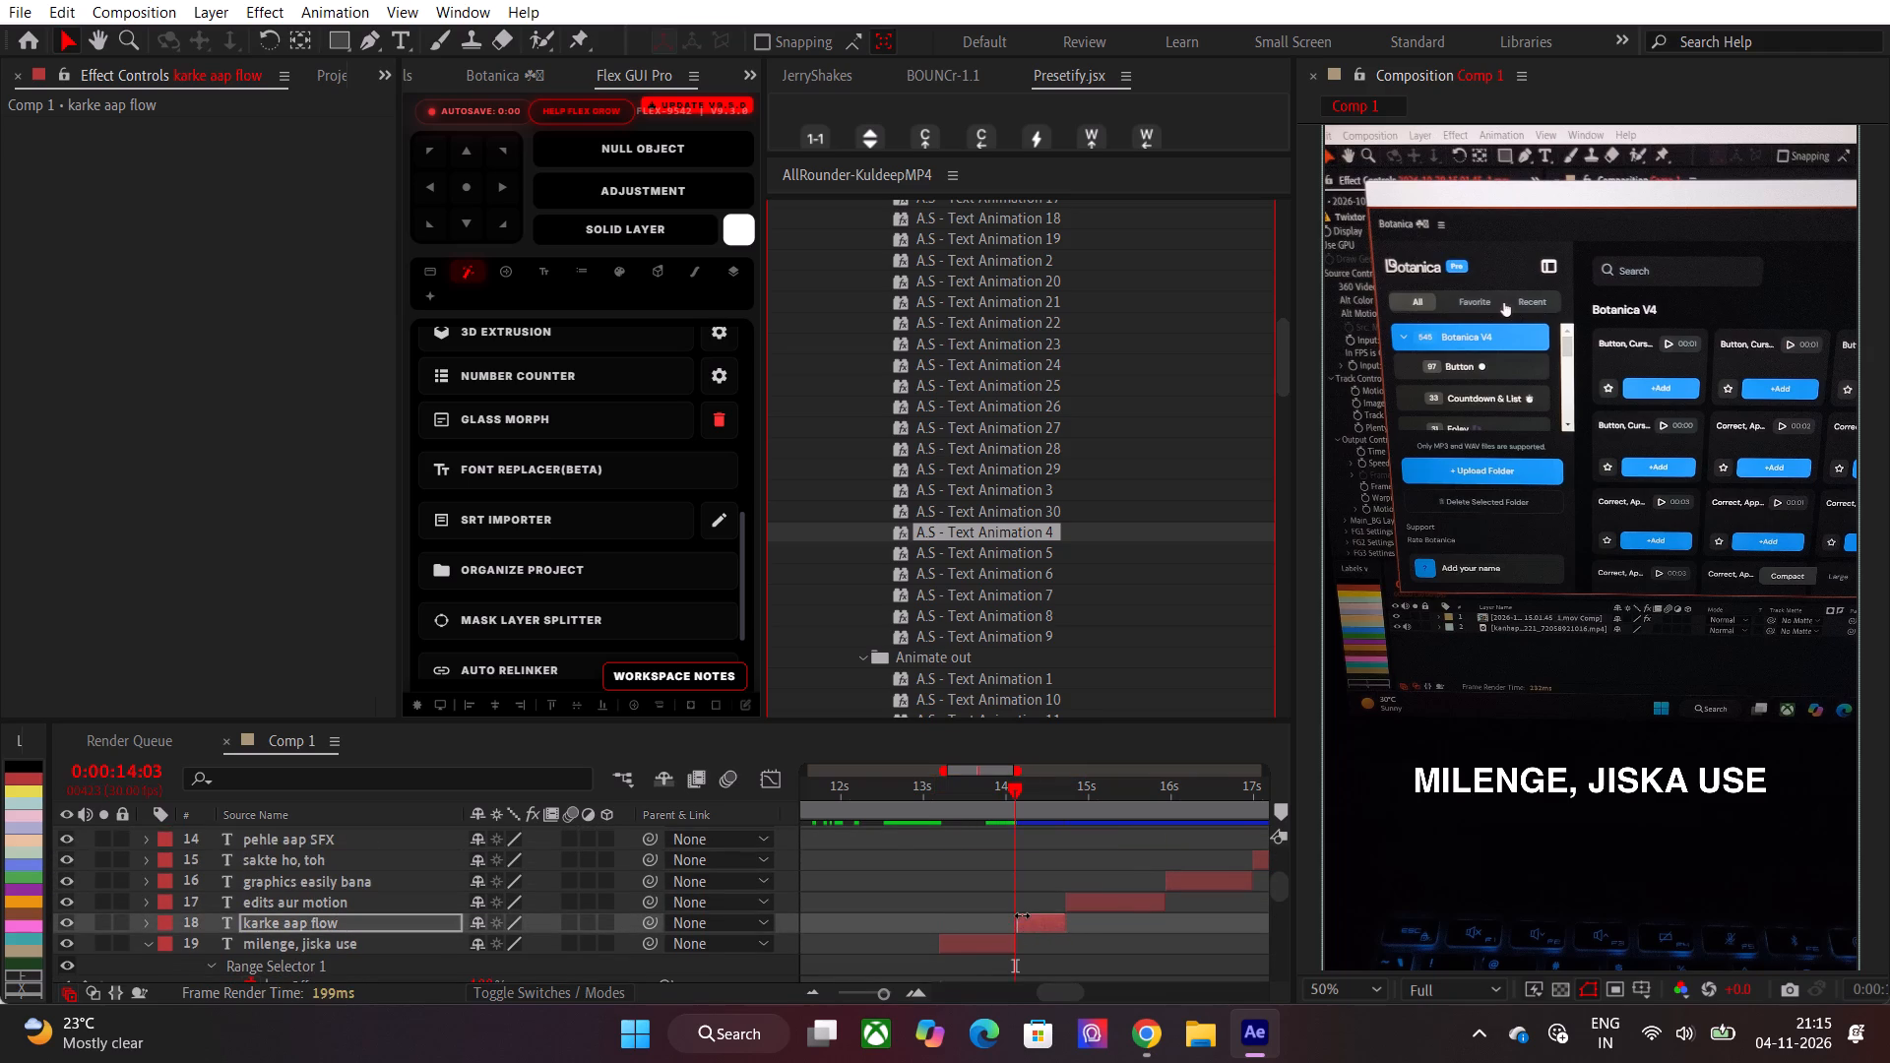
Reveal the "karke aap flow" layer's keyframes and move its last Offset keyframe earlier, to about 14.5 seconds.
{"action": "key", "text": "u"}
{"action": "left_click", "coordinate": [1020, 879]}
{"action": "left_click", "coordinate": [1039, 917]}
{"action": "key", "text": "u"}
{"action": "scroll", "coordinate": [1027, 864], "scroll_direction": "down", "scroll_amount": 2}
{"action": "scroll", "coordinate": [1083, 893], "scroll_direction": "up", "scroll_amount": 1}
{"action": "left_click_drag", "start_coordinate": [1121, 901], "coordinate": [981, 911]}
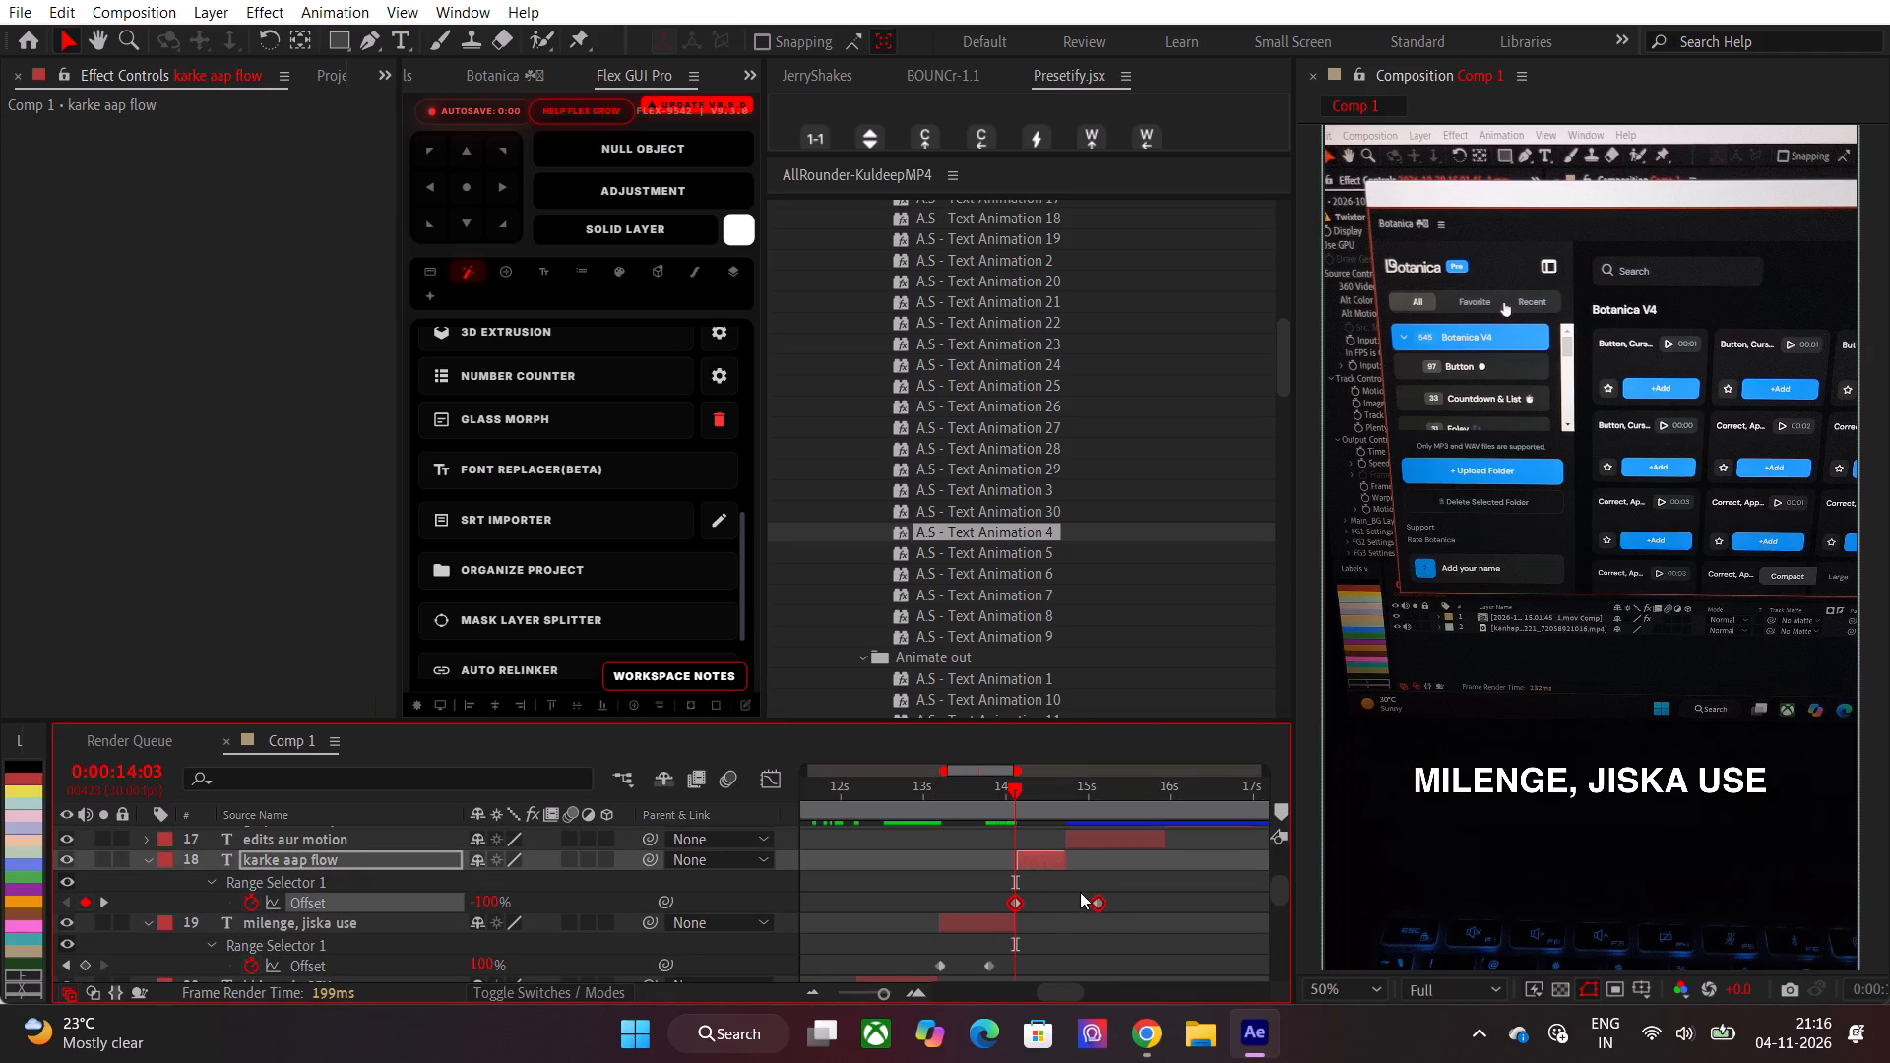
{"action": "left_click_drag", "start_coordinate": [1098, 902], "coordinate": [1047, 903], "text": "alt"}
Apply the A.S - Text Animation 4 preset to the "edits aur motion" text layer at 0:00:14:22.
{"action": "left_click_drag", "start_coordinate": [1021, 806], "coordinate": [1051, 806]}
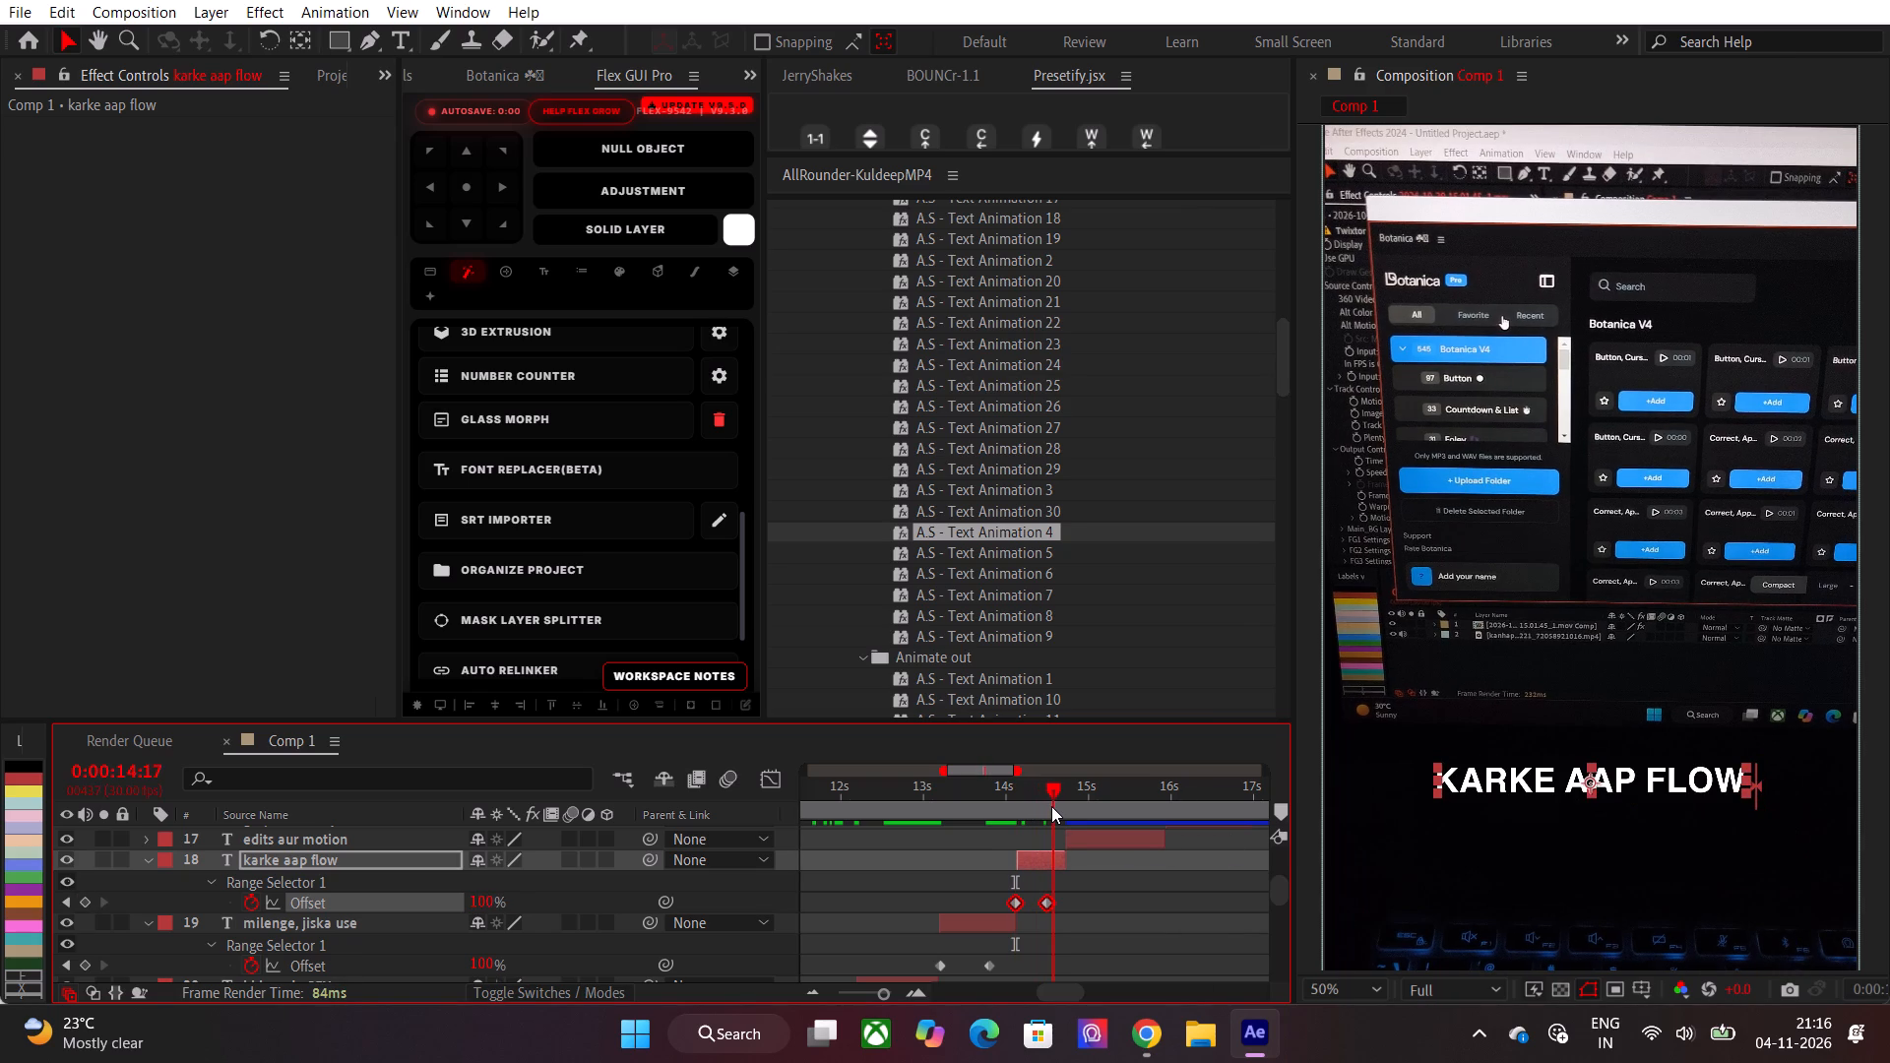
{"action": "left_click_drag", "start_coordinate": [1051, 806], "coordinate": [1065, 806]}
{"action": "left_click", "coordinate": [1106, 837]}
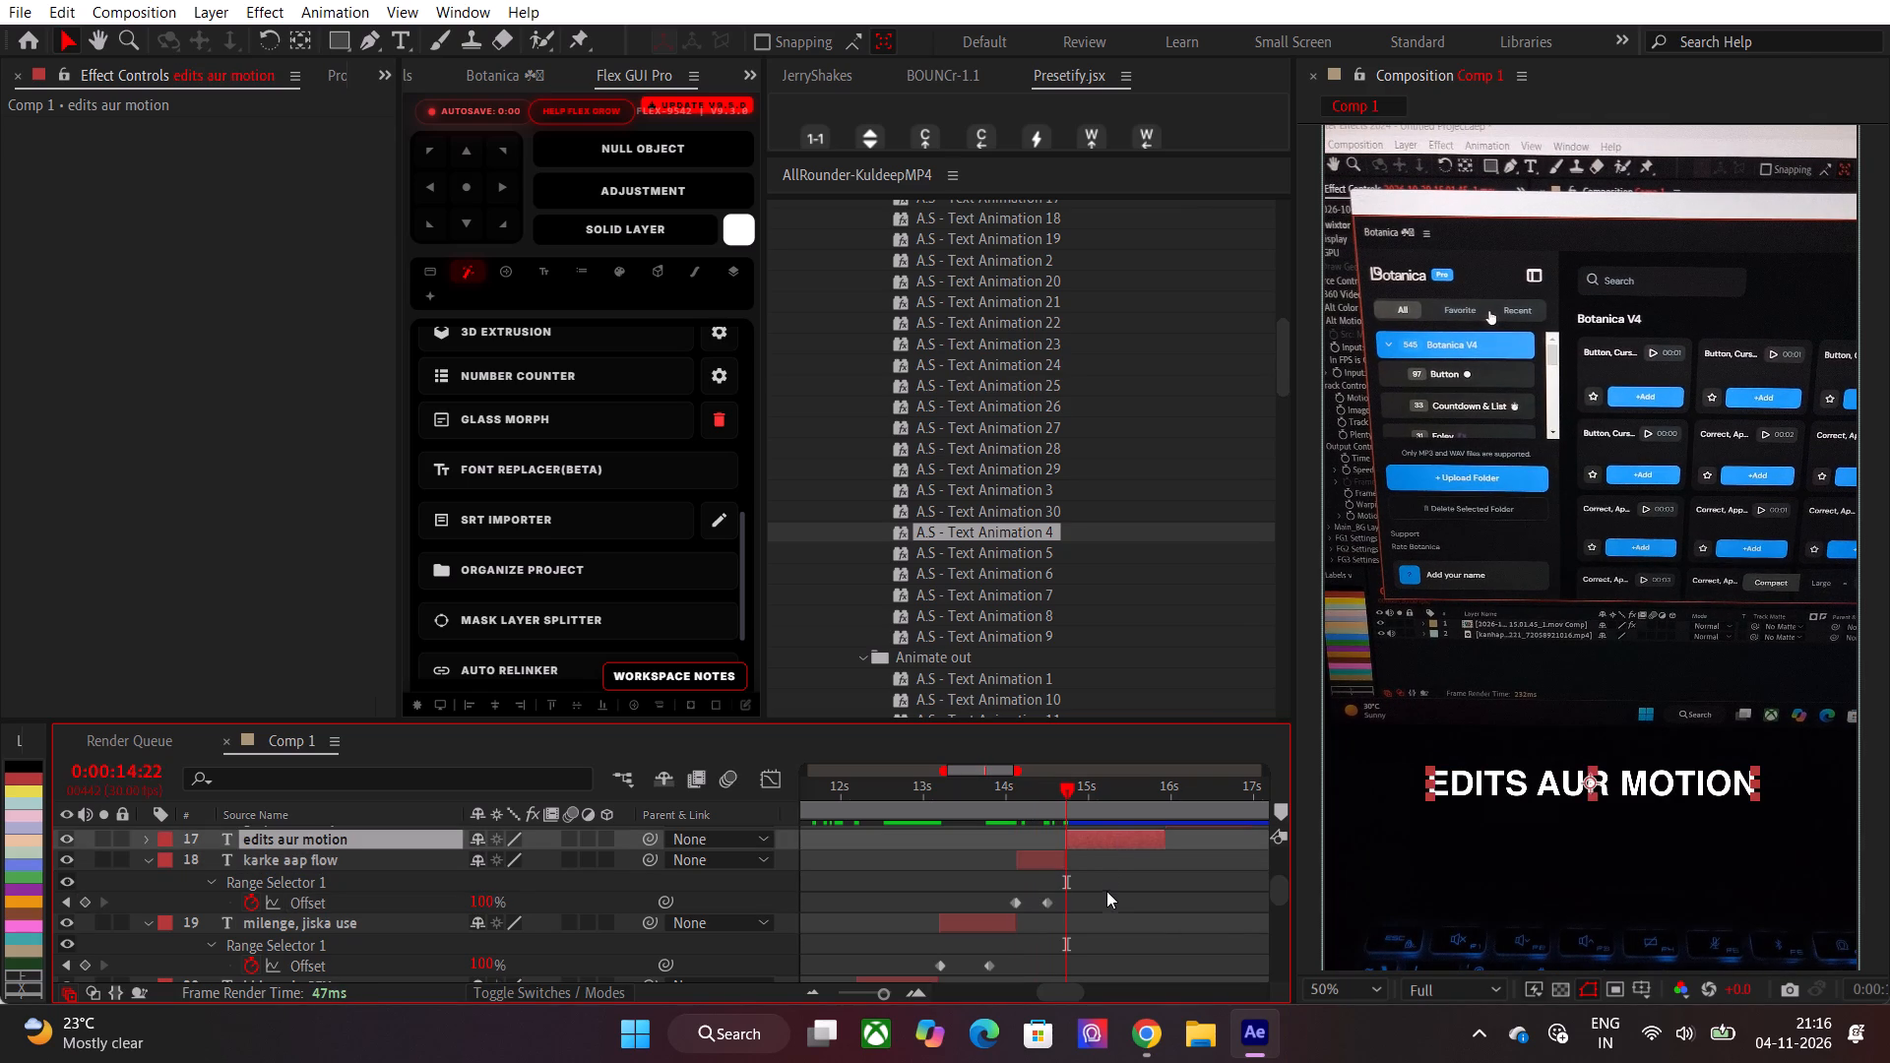
{"action": "scroll", "coordinate": [1106, 892], "scroll_direction": "up", "scroll_amount": 1}
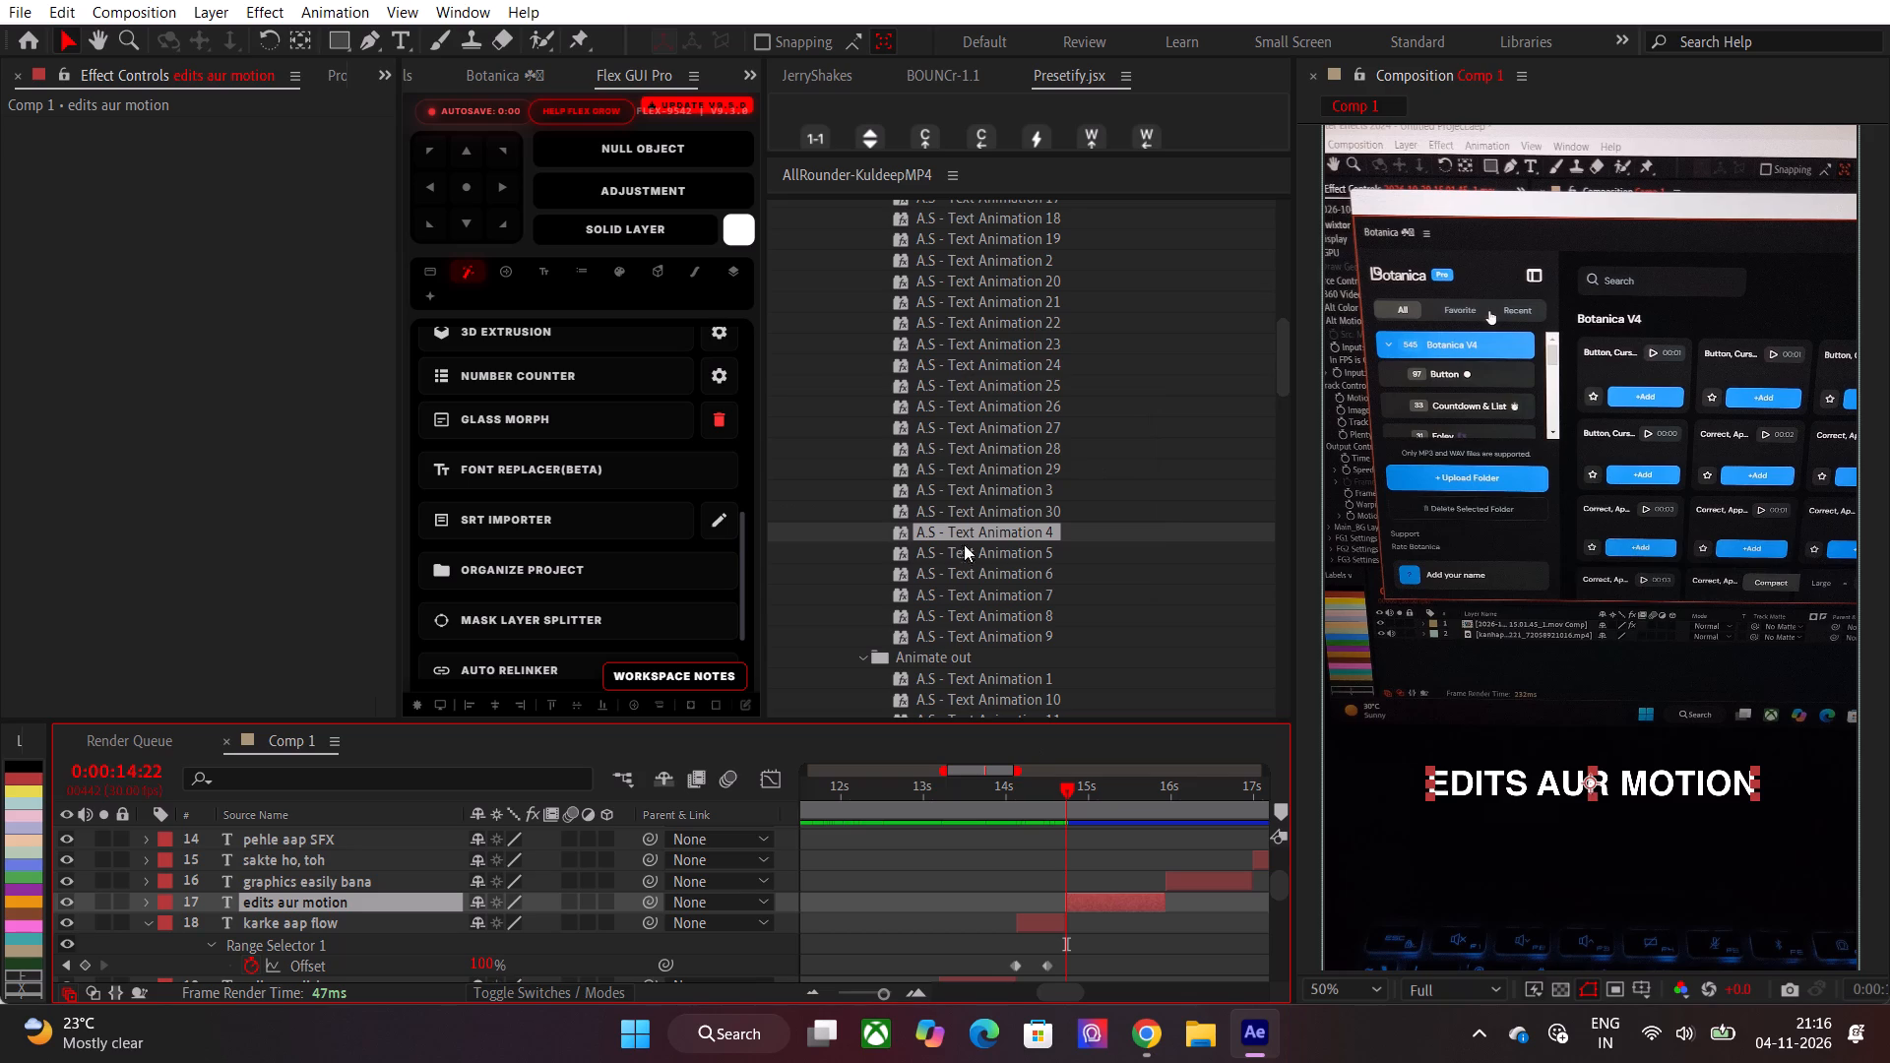
{"action": "left_click_drag", "start_coordinate": [973, 533], "coordinate": [1079, 900]}
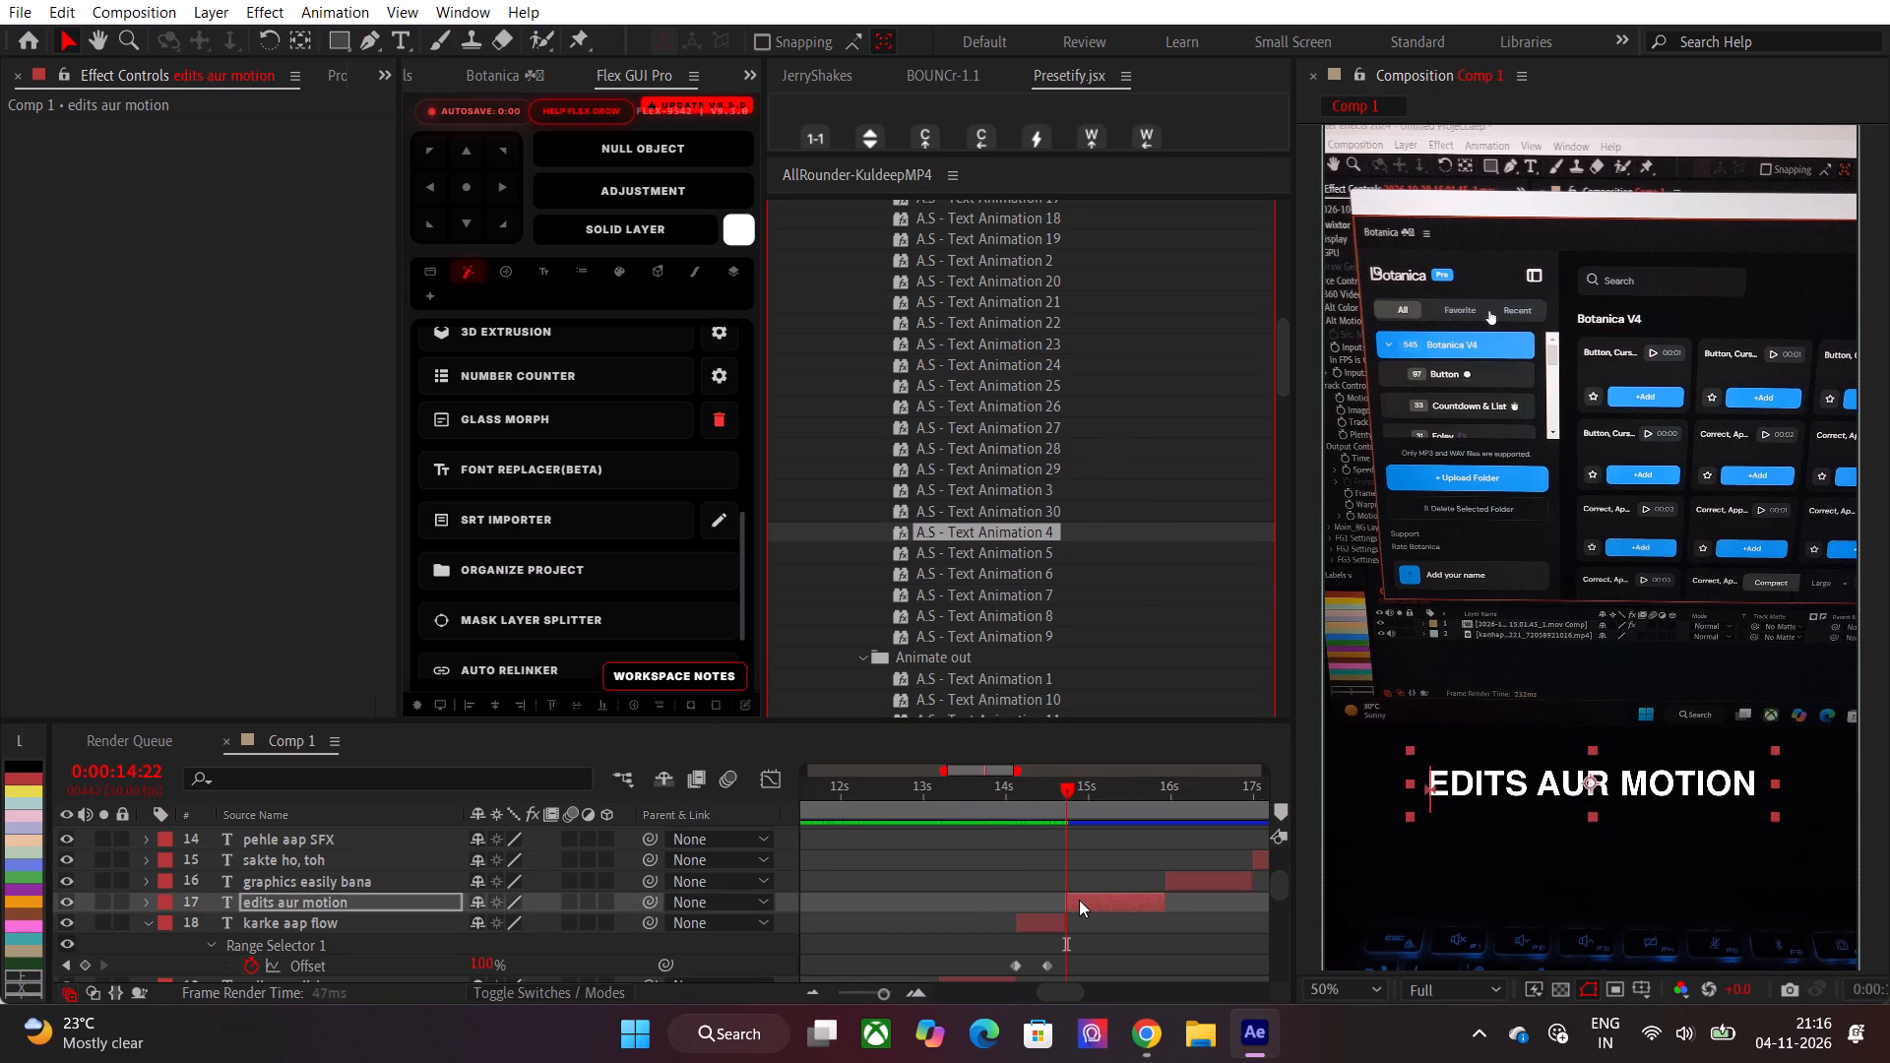
Reveal the "edits aur motion" layer's keyframes and move its last Offset keyframe earlier, to about 15.4 seconds.
{"action": "key", "text": "u"}
{"action": "left_click", "coordinate": [1118, 876]}
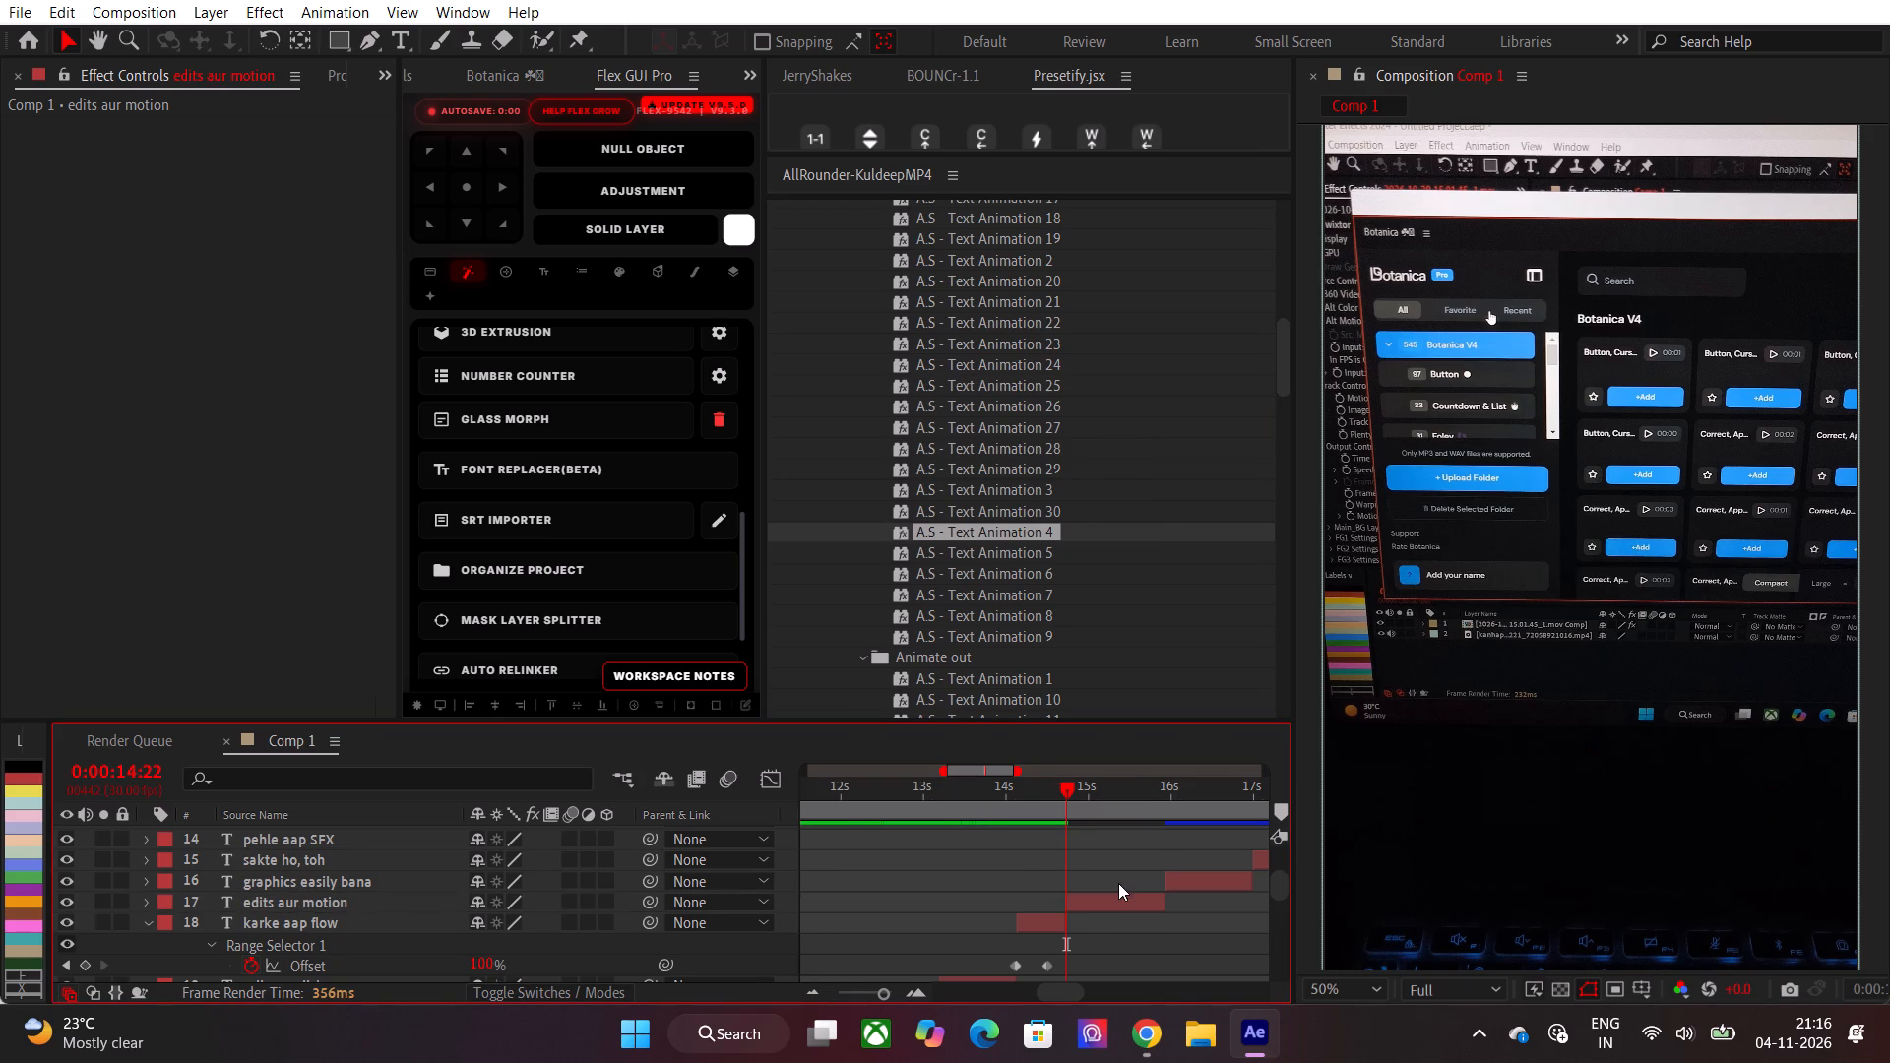
{"action": "left_click", "coordinate": [1107, 907]}
{"action": "key", "text": "u"}
{"action": "scroll", "coordinate": [1088, 803], "scroll_direction": "down", "scroll_amount": 1}
{"action": "left_click_drag", "start_coordinate": [1168, 865], "coordinate": [1112, 875]}
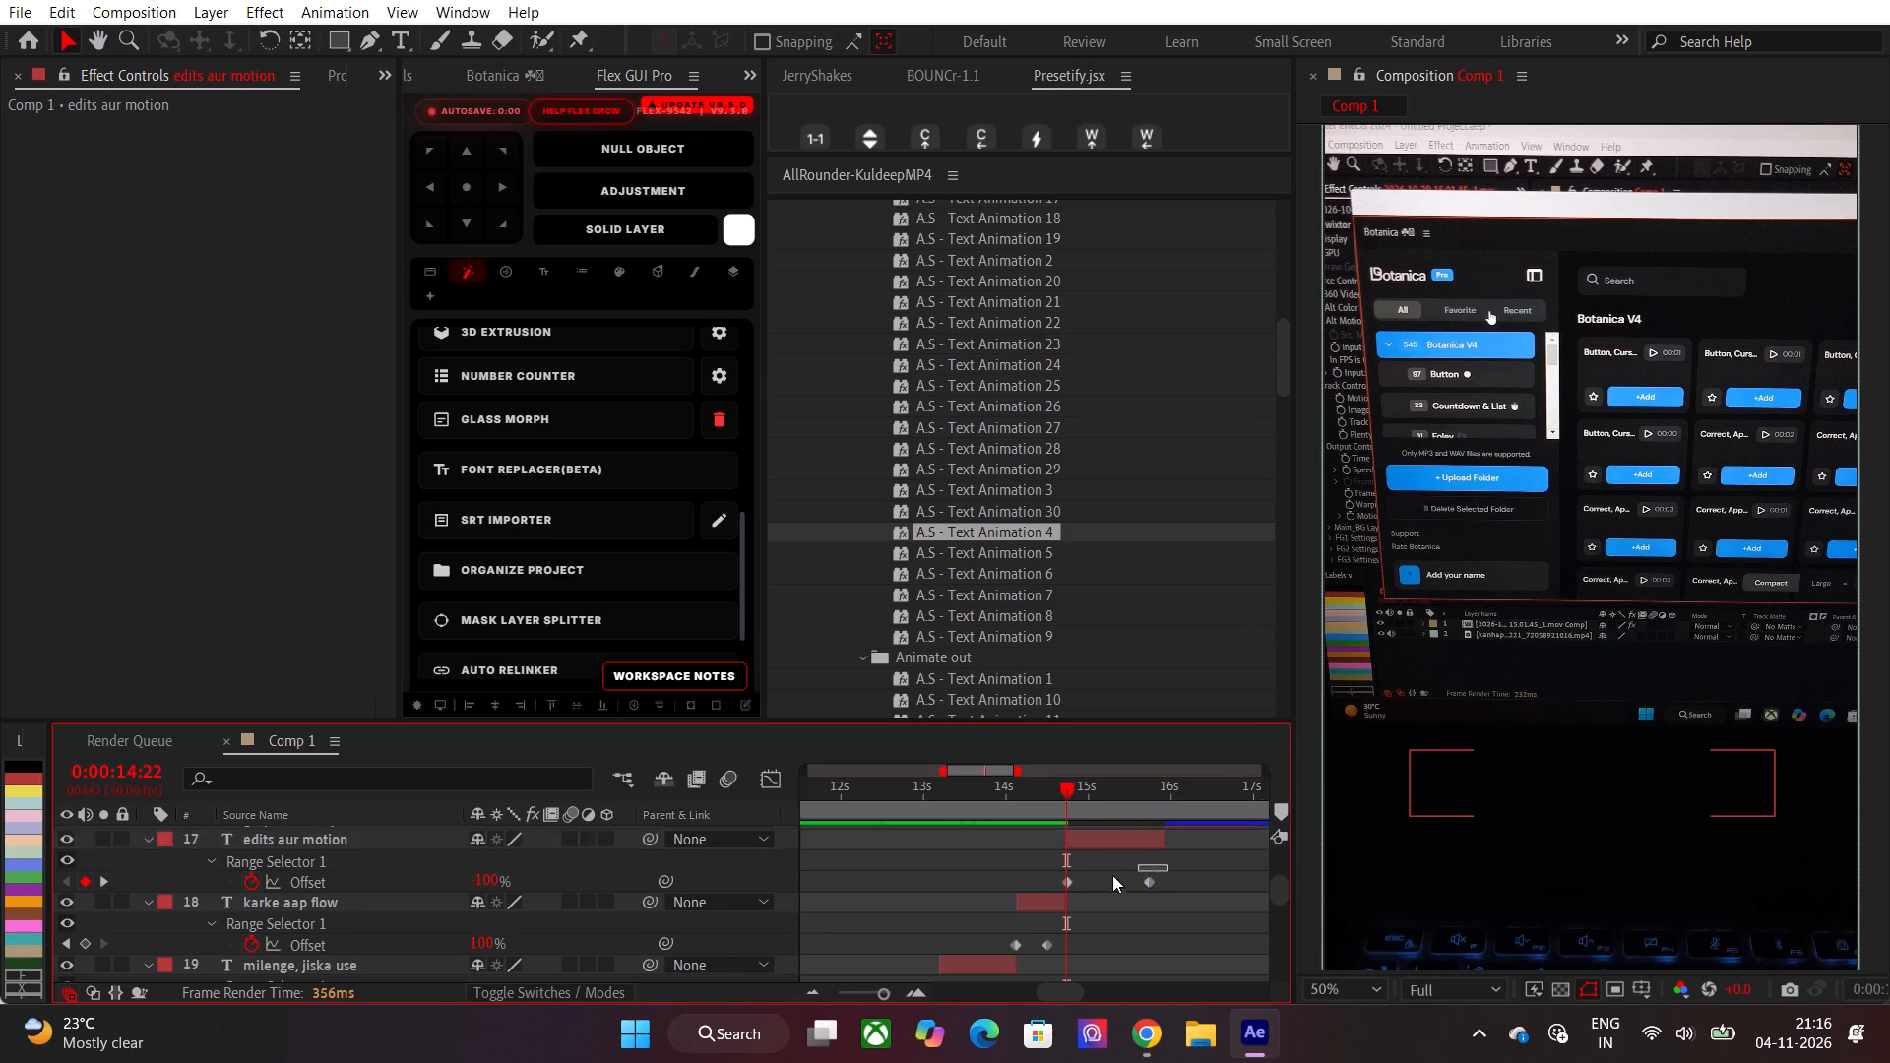
{"action": "left_click_drag", "start_coordinate": [1112, 875], "coordinate": [1037, 883]}
{"action": "left_click_drag", "start_coordinate": [1151, 882], "coordinate": [1127, 882], "text": "alt"}
Apply the A.S - Text Animation 4 preset to the "graphics easily bana" text layer at 0:00:15:27.
{"action": "left_click_drag", "start_coordinate": [1102, 789], "coordinate": [1094, 794]}
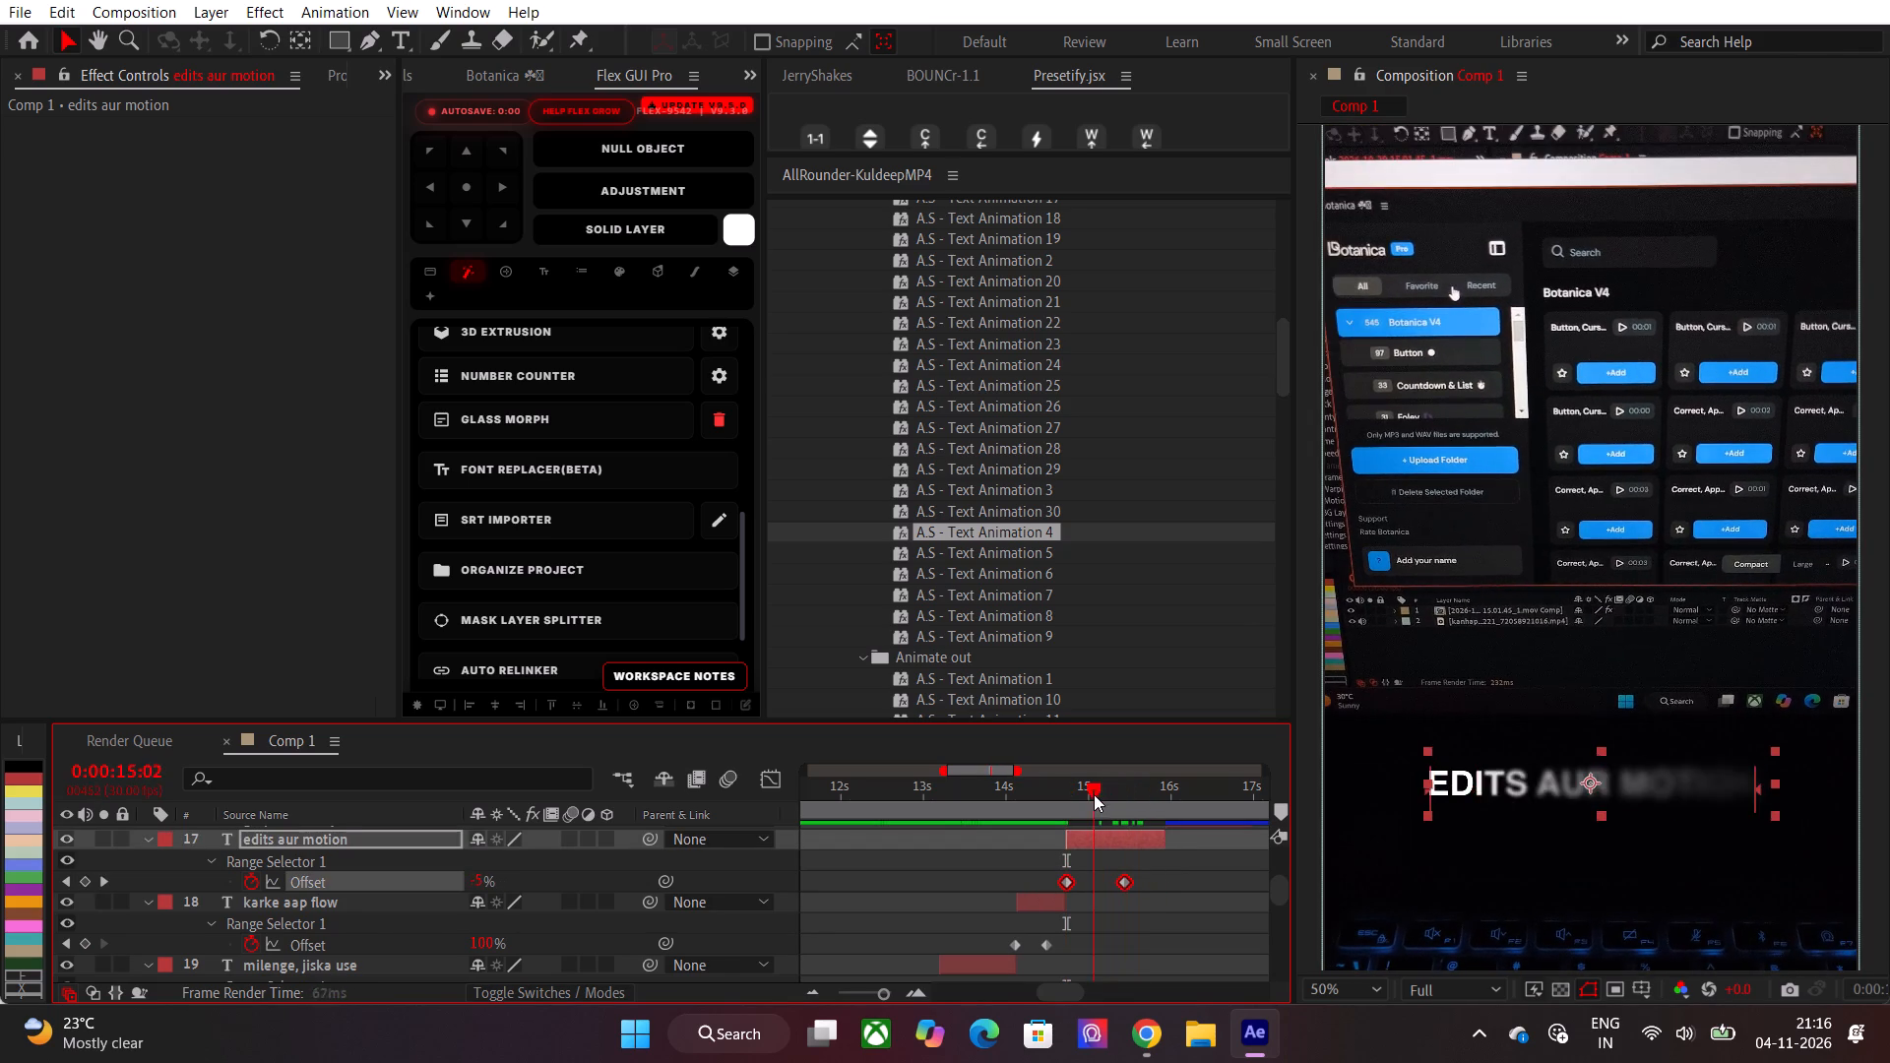
{"action": "left_click_drag", "start_coordinate": [1094, 794], "coordinate": [1159, 798]}
{"action": "scroll", "coordinate": [1215, 870], "scroll_direction": "up", "scroll_amount": 1}
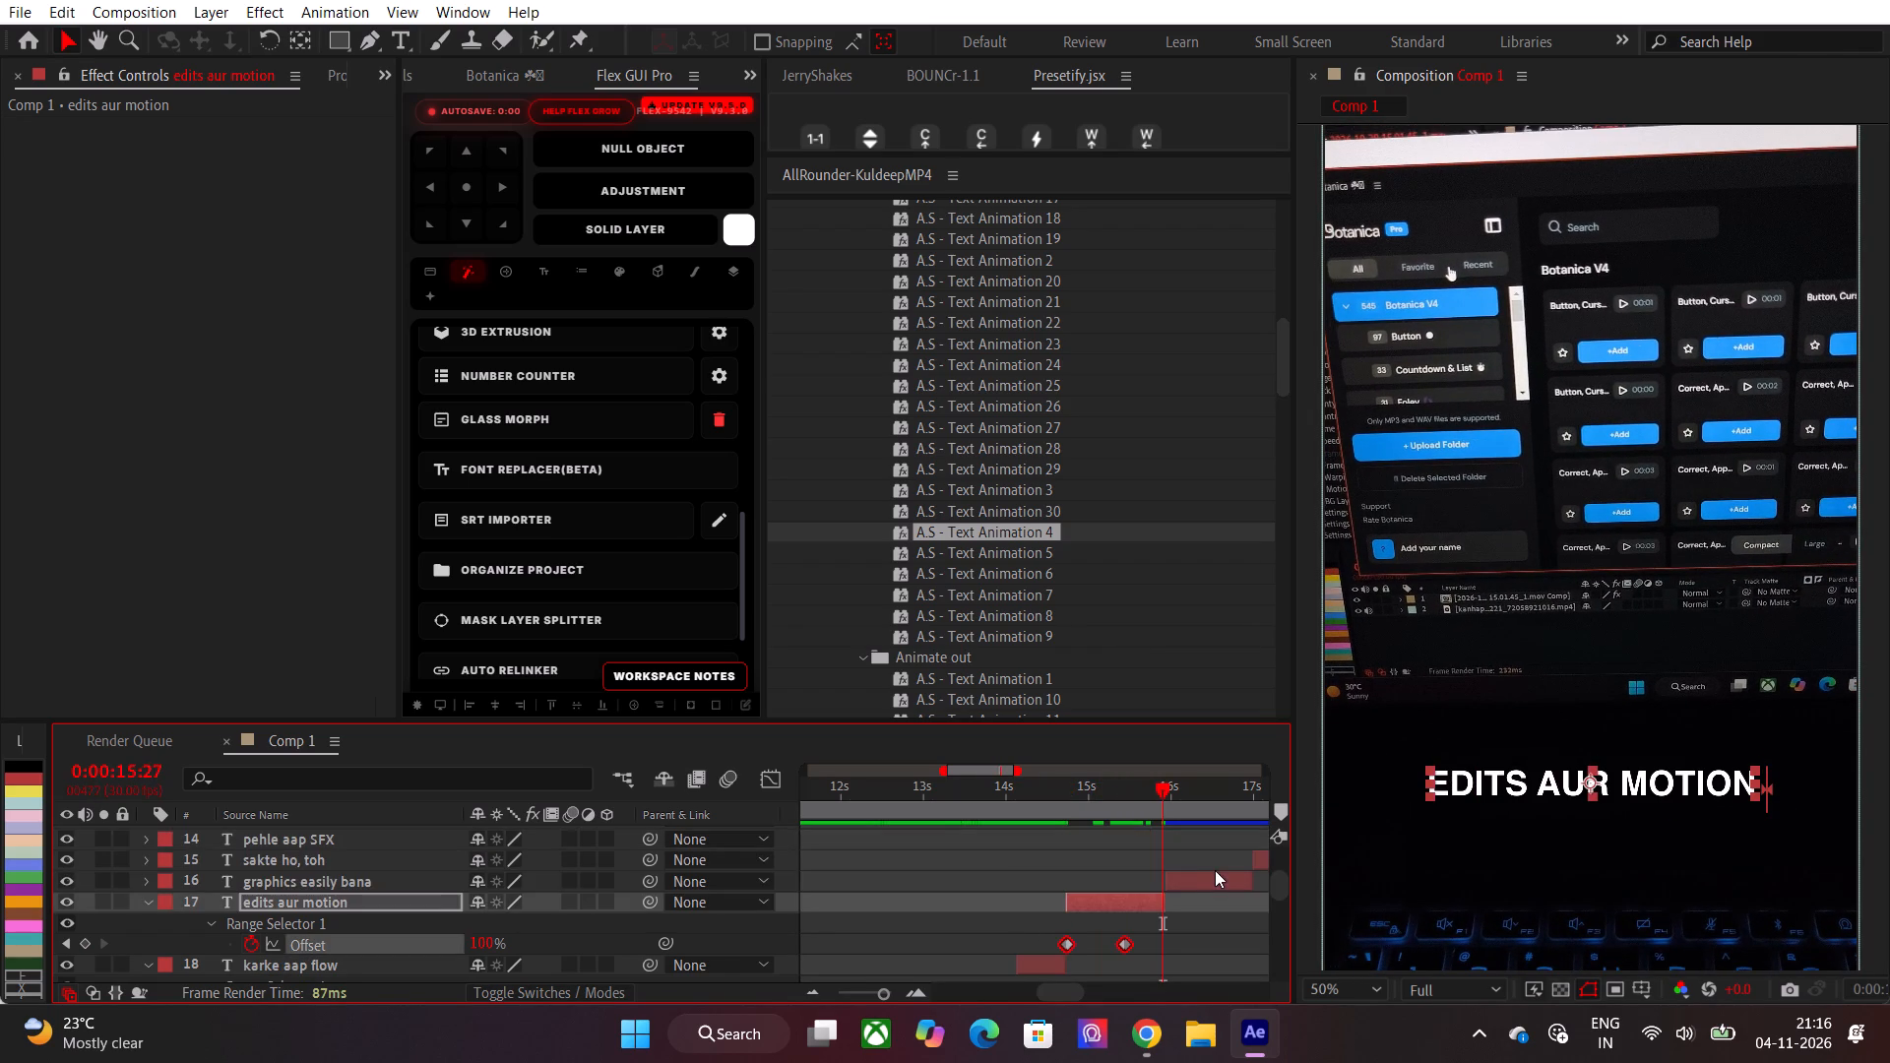
{"action": "left_click", "coordinate": [1203, 871]}
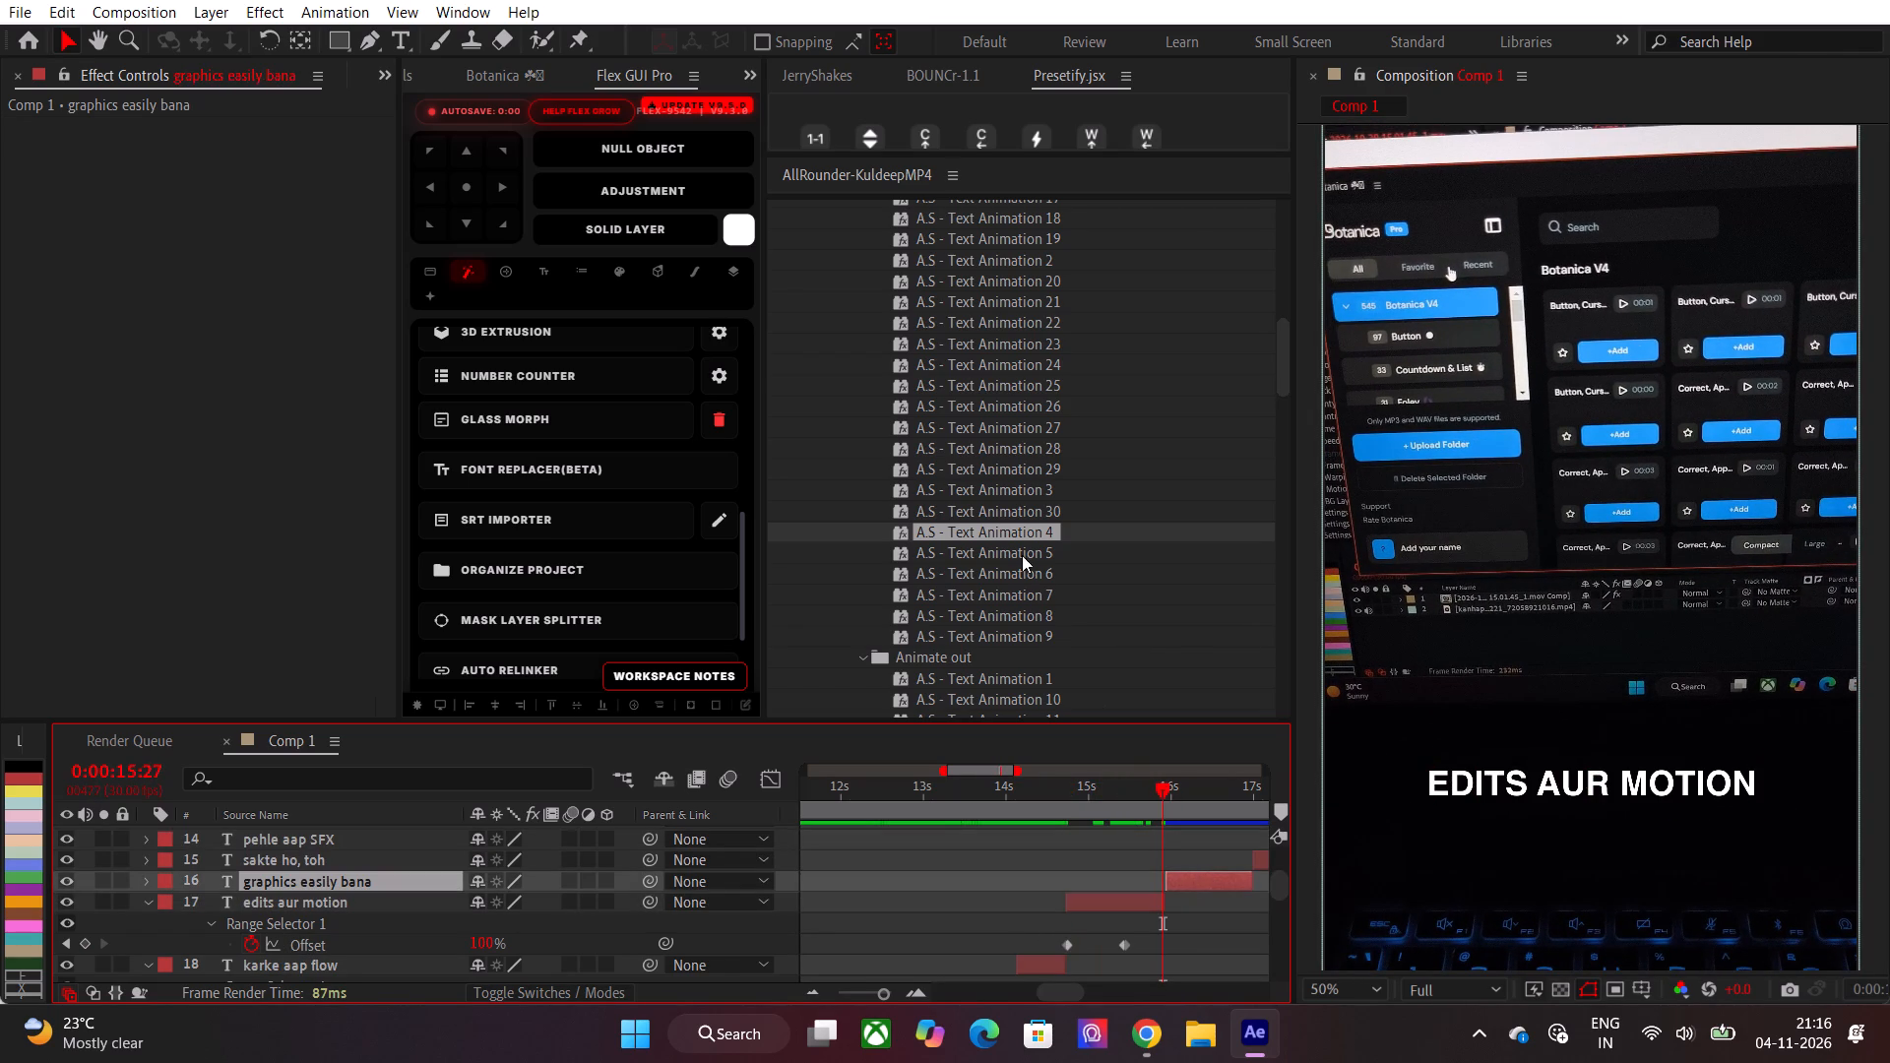
{"action": "left_click_drag", "start_coordinate": [1014, 537], "coordinate": [1179, 877]}
Reveal the "graphics easily bana" layer's keyframes and move its last Offset keyframe earlier, to about 16.6 seconds.
{"action": "key", "text": "u"}
{"action": "left_click", "coordinate": [1179, 882]}
{"action": "key", "text": "u"}
{"action": "left_click_drag", "start_coordinate": [1059, 983], "coordinate": [1083, 983]}
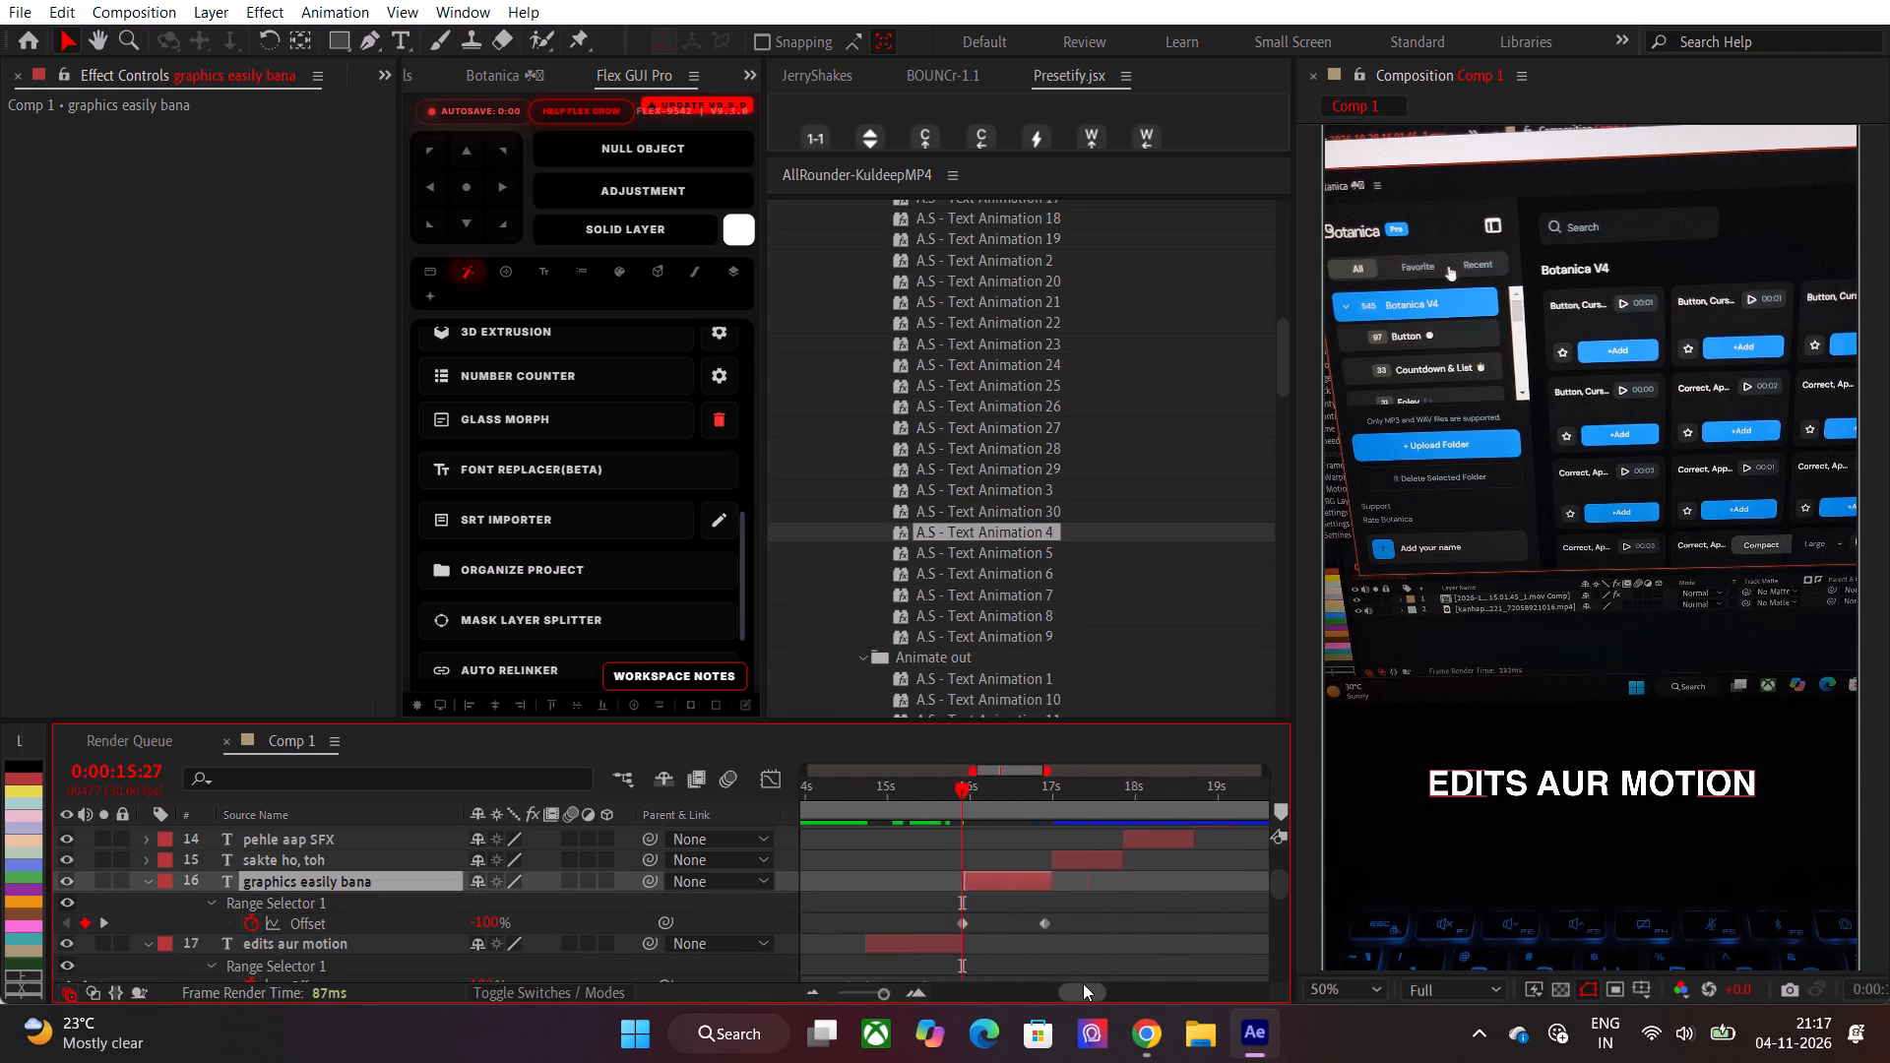
{"action": "left_click_drag", "start_coordinate": [1083, 983], "coordinate": [1086, 983]}
{"action": "left_click_drag", "start_coordinate": [1058, 897], "coordinate": [903, 939]}
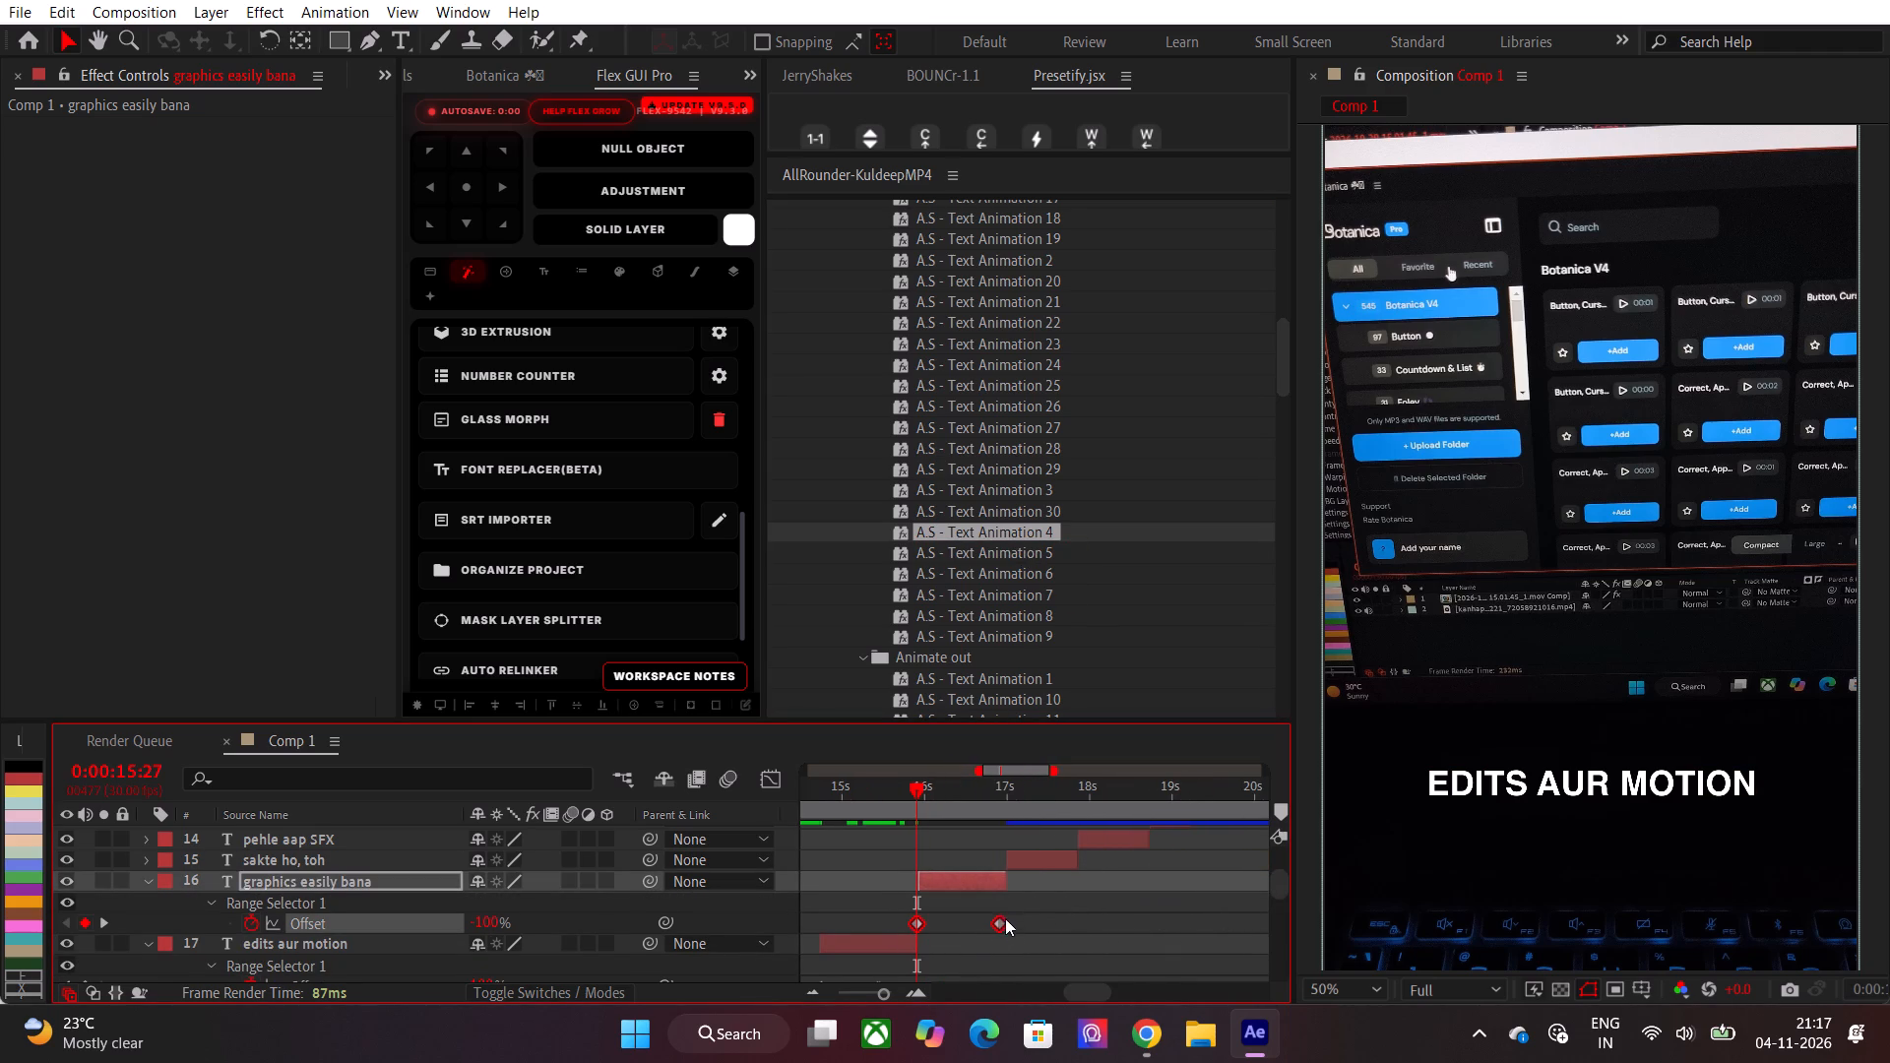
{"action": "left_click_drag", "start_coordinate": [1001, 925], "coordinate": [975, 925], "text": "alt"}
{"action": "left_click", "coordinate": [1012, 929]}
Apply the A.S - Text Animation 4 preset to the "sakte ho, toh" text layer at 0:00:17:00.
{"action": "left_click_drag", "start_coordinate": [974, 804], "coordinate": [1009, 804]}
{"action": "left_click_drag", "start_coordinate": [1028, 854], "coordinate": [1038, 851]}
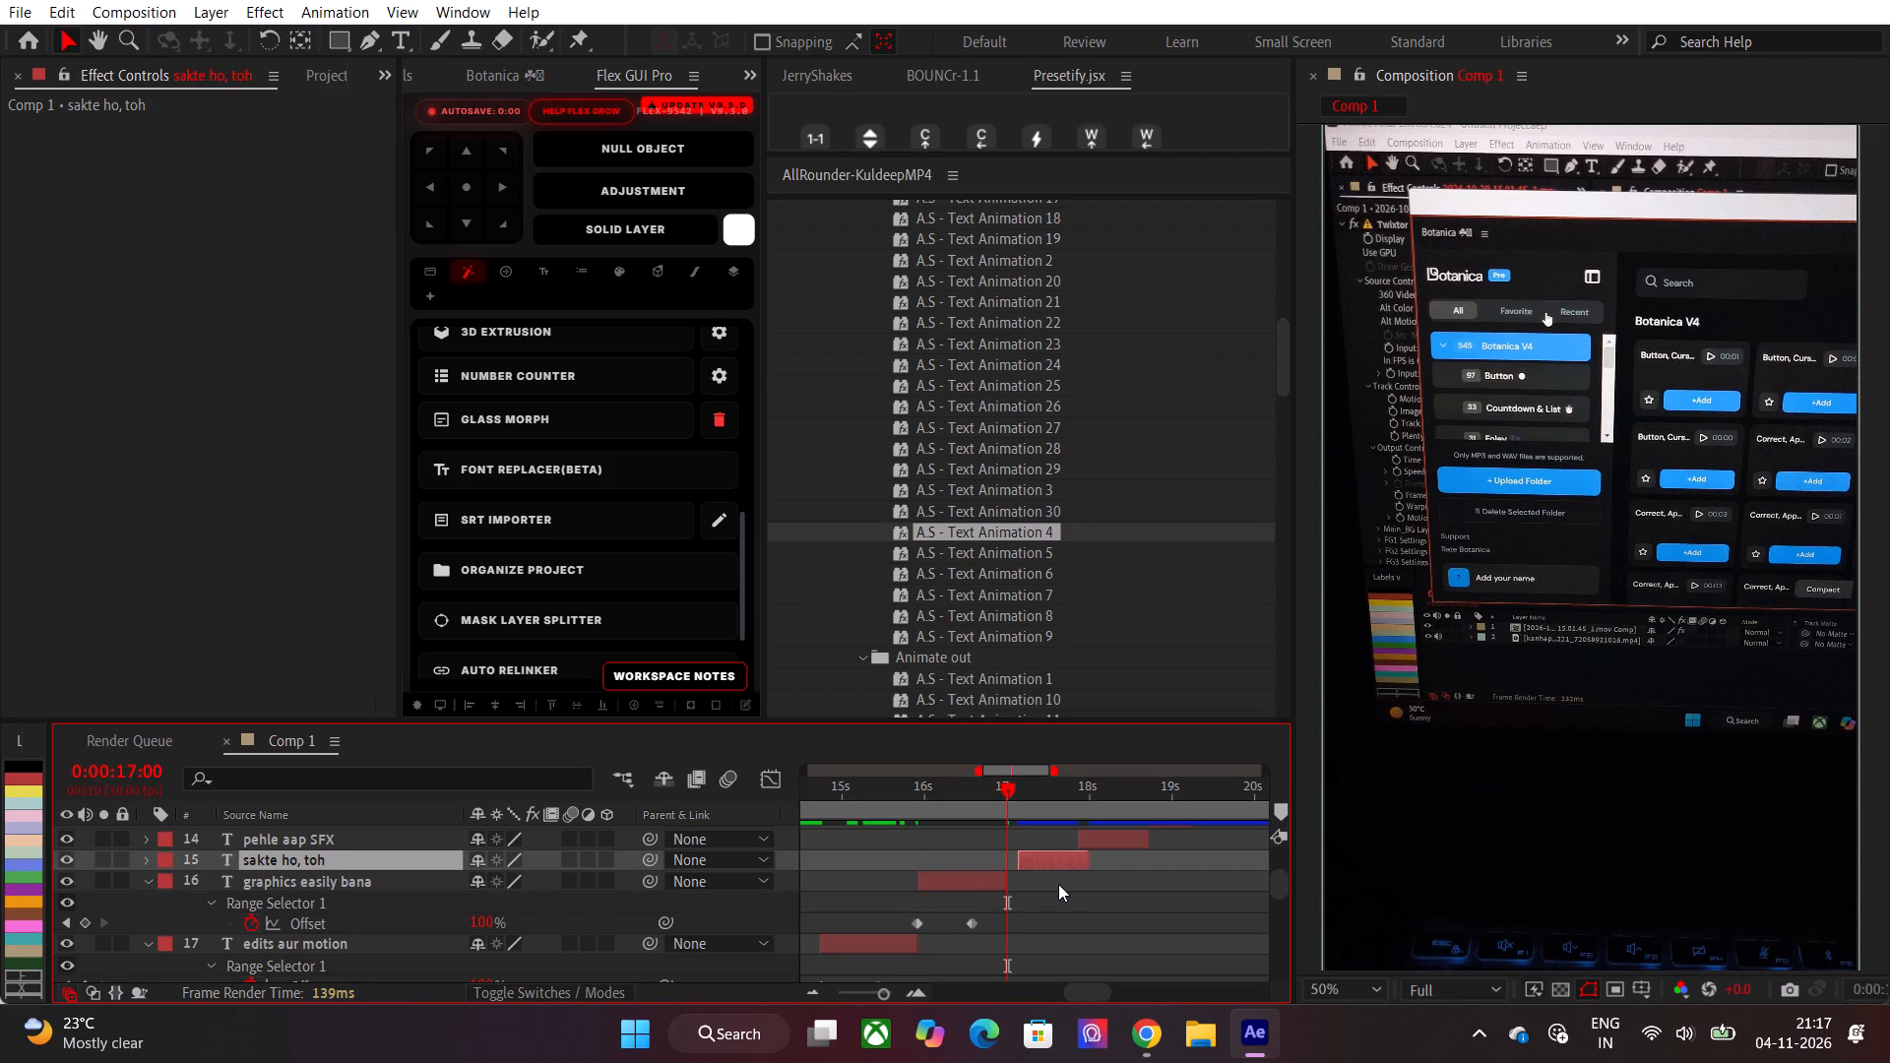
{"action": "key", "text": "ctrl+z"}
{"action": "scroll", "coordinate": [1058, 889], "scroll_direction": "up", "scroll_amount": 2}
{"action": "scroll", "coordinate": [1062, 889], "scroll_direction": "down", "scroll_amount": 1}
{"action": "left_click_drag", "start_coordinate": [992, 531], "coordinate": [999, 893]}
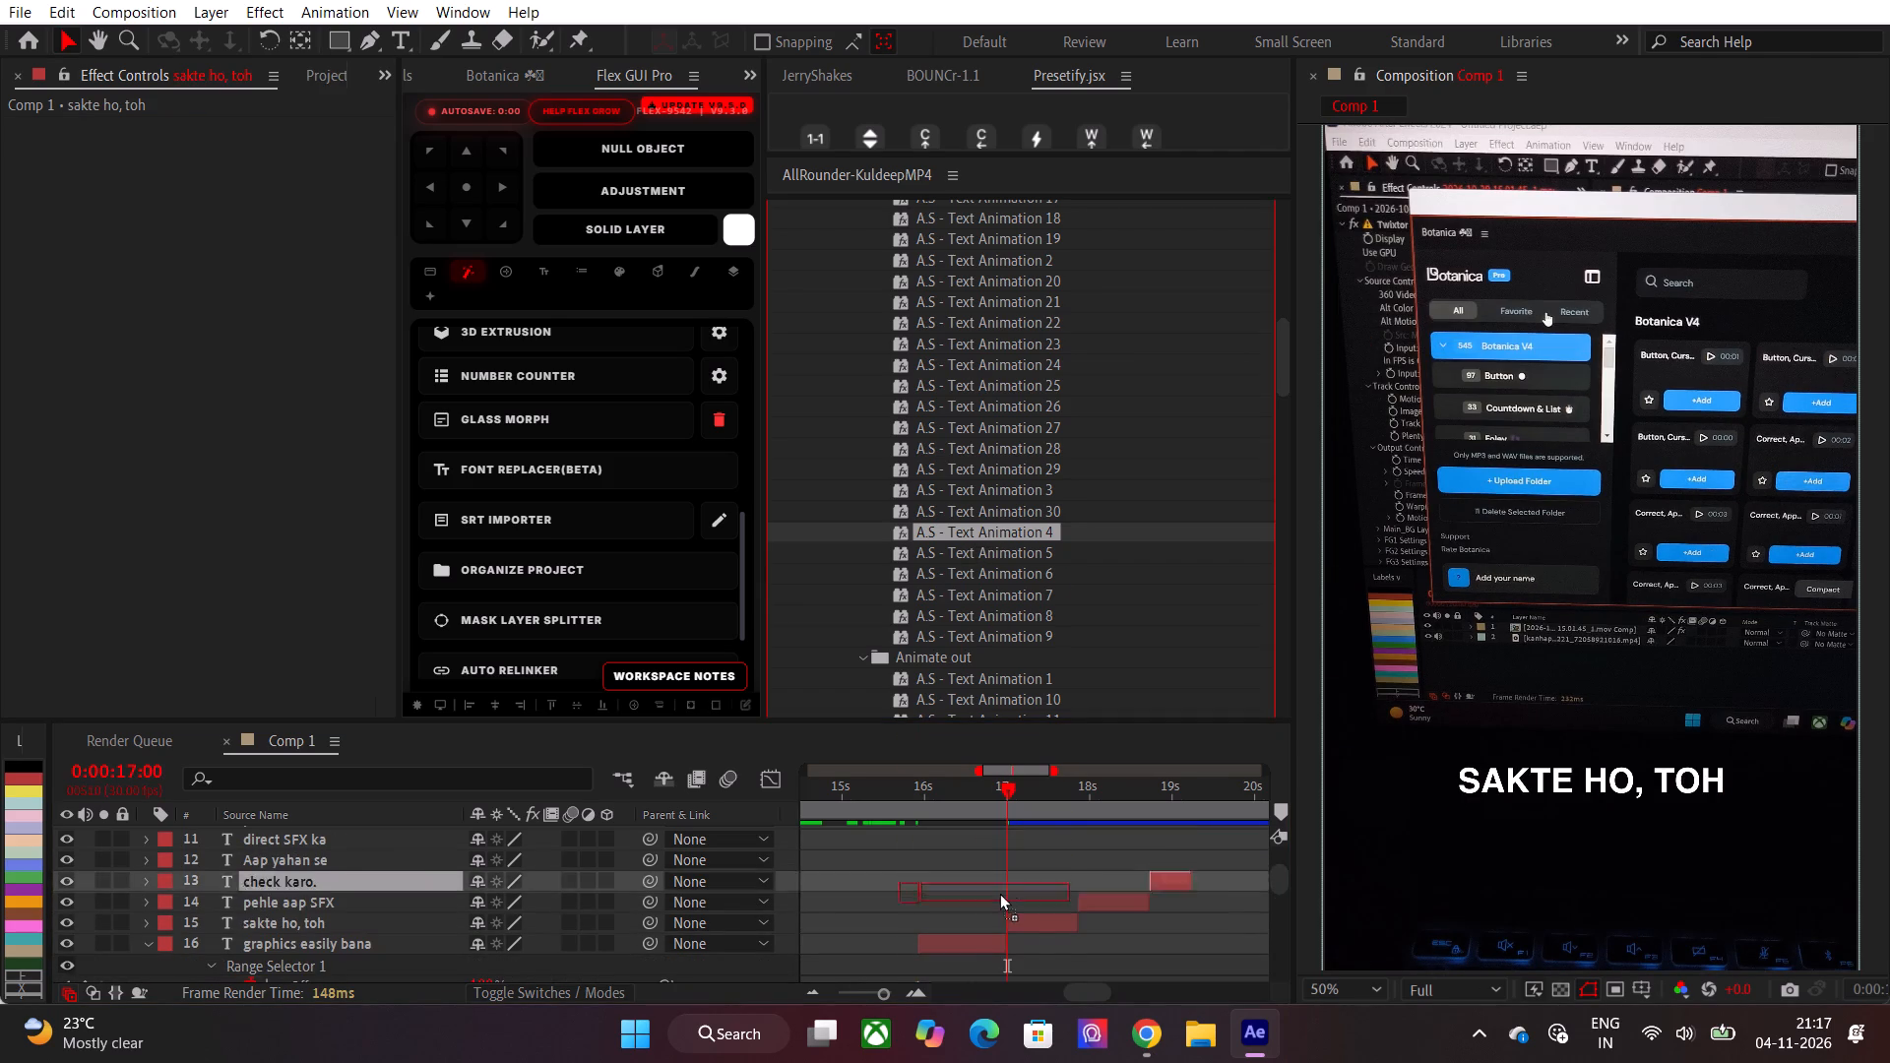
{"action": "left_click_drag", "start_coordinate": [999, 893], "coordinate": [1017, 923]}
Reveal the "sakte ho, toh" layer's keyframes and move its last Offset keyframe earlier, to about 17.6 seconds.
{"action": "key", "text": "u"}
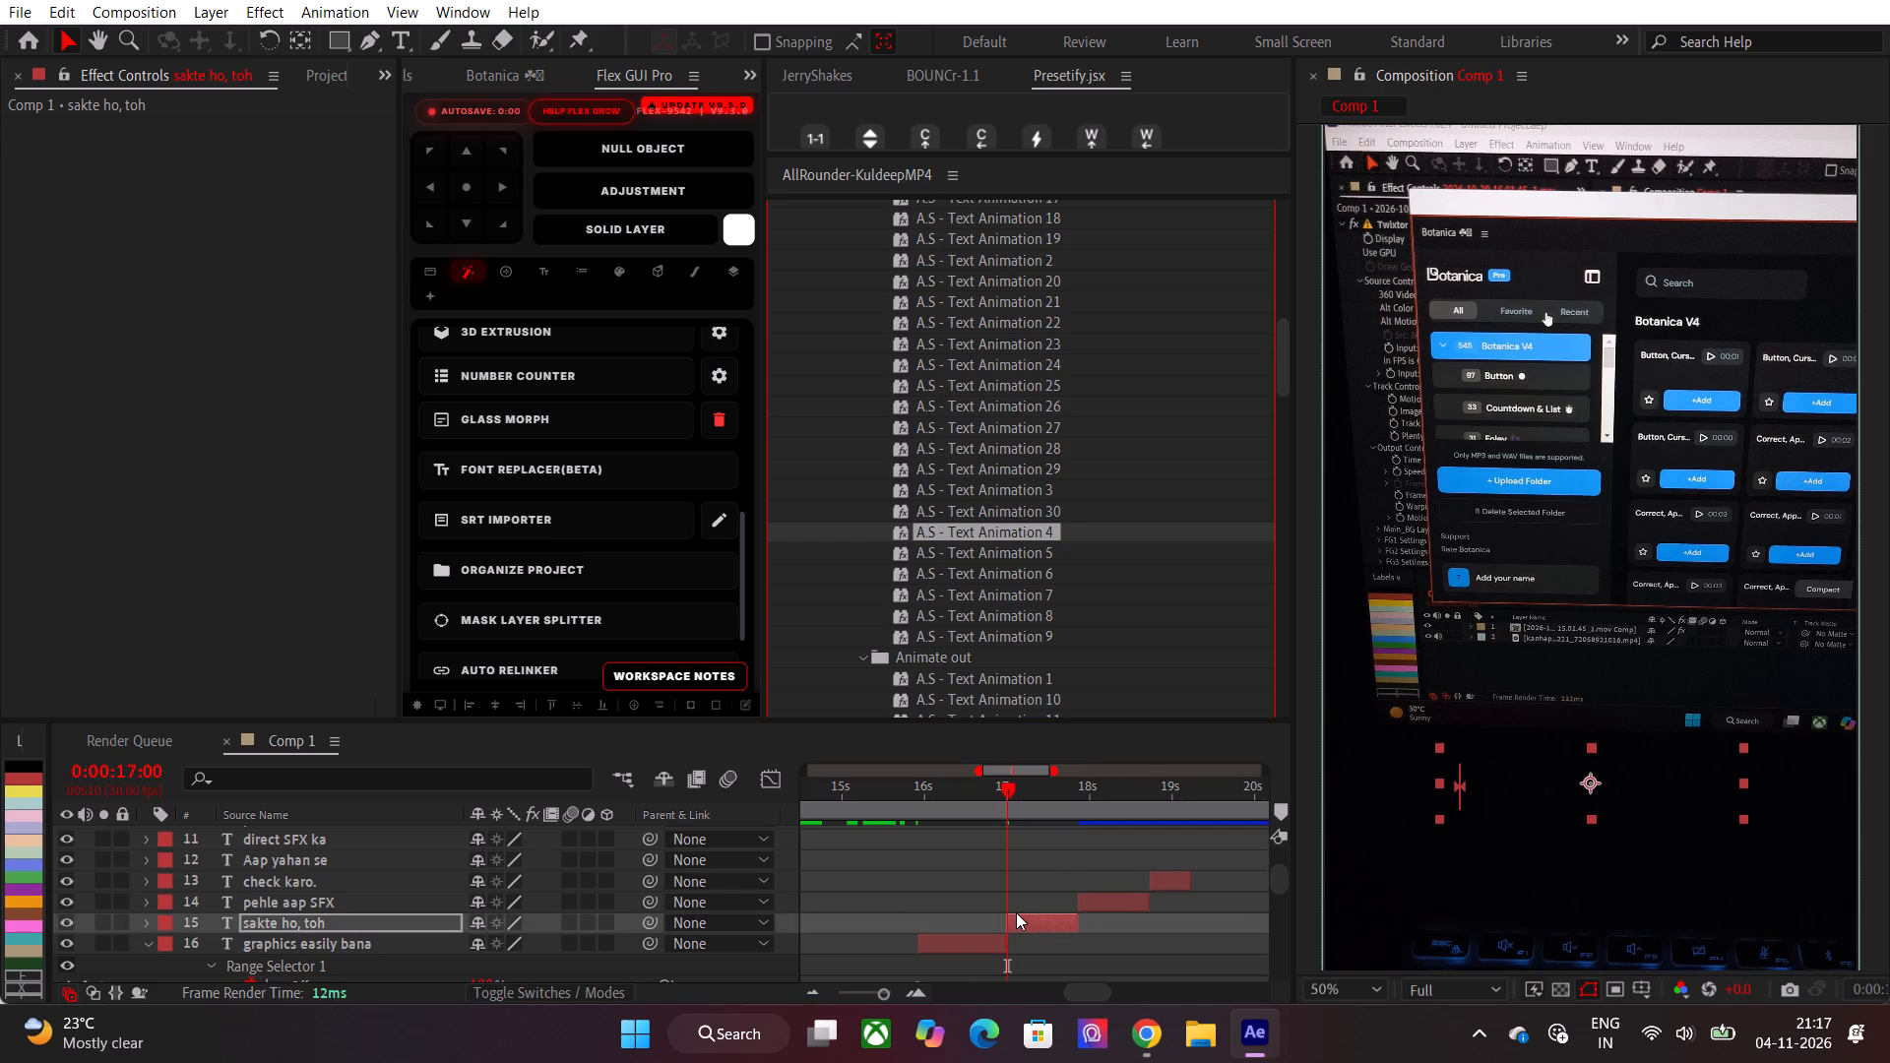
{"action": "left_click", "coordinate": [1016, 911]}
{"action": "key", "text": "u"}
{"action": "scroll", "coordinate": [1023, 913], "scroll_direction": "down", "scroll_amount": 1}
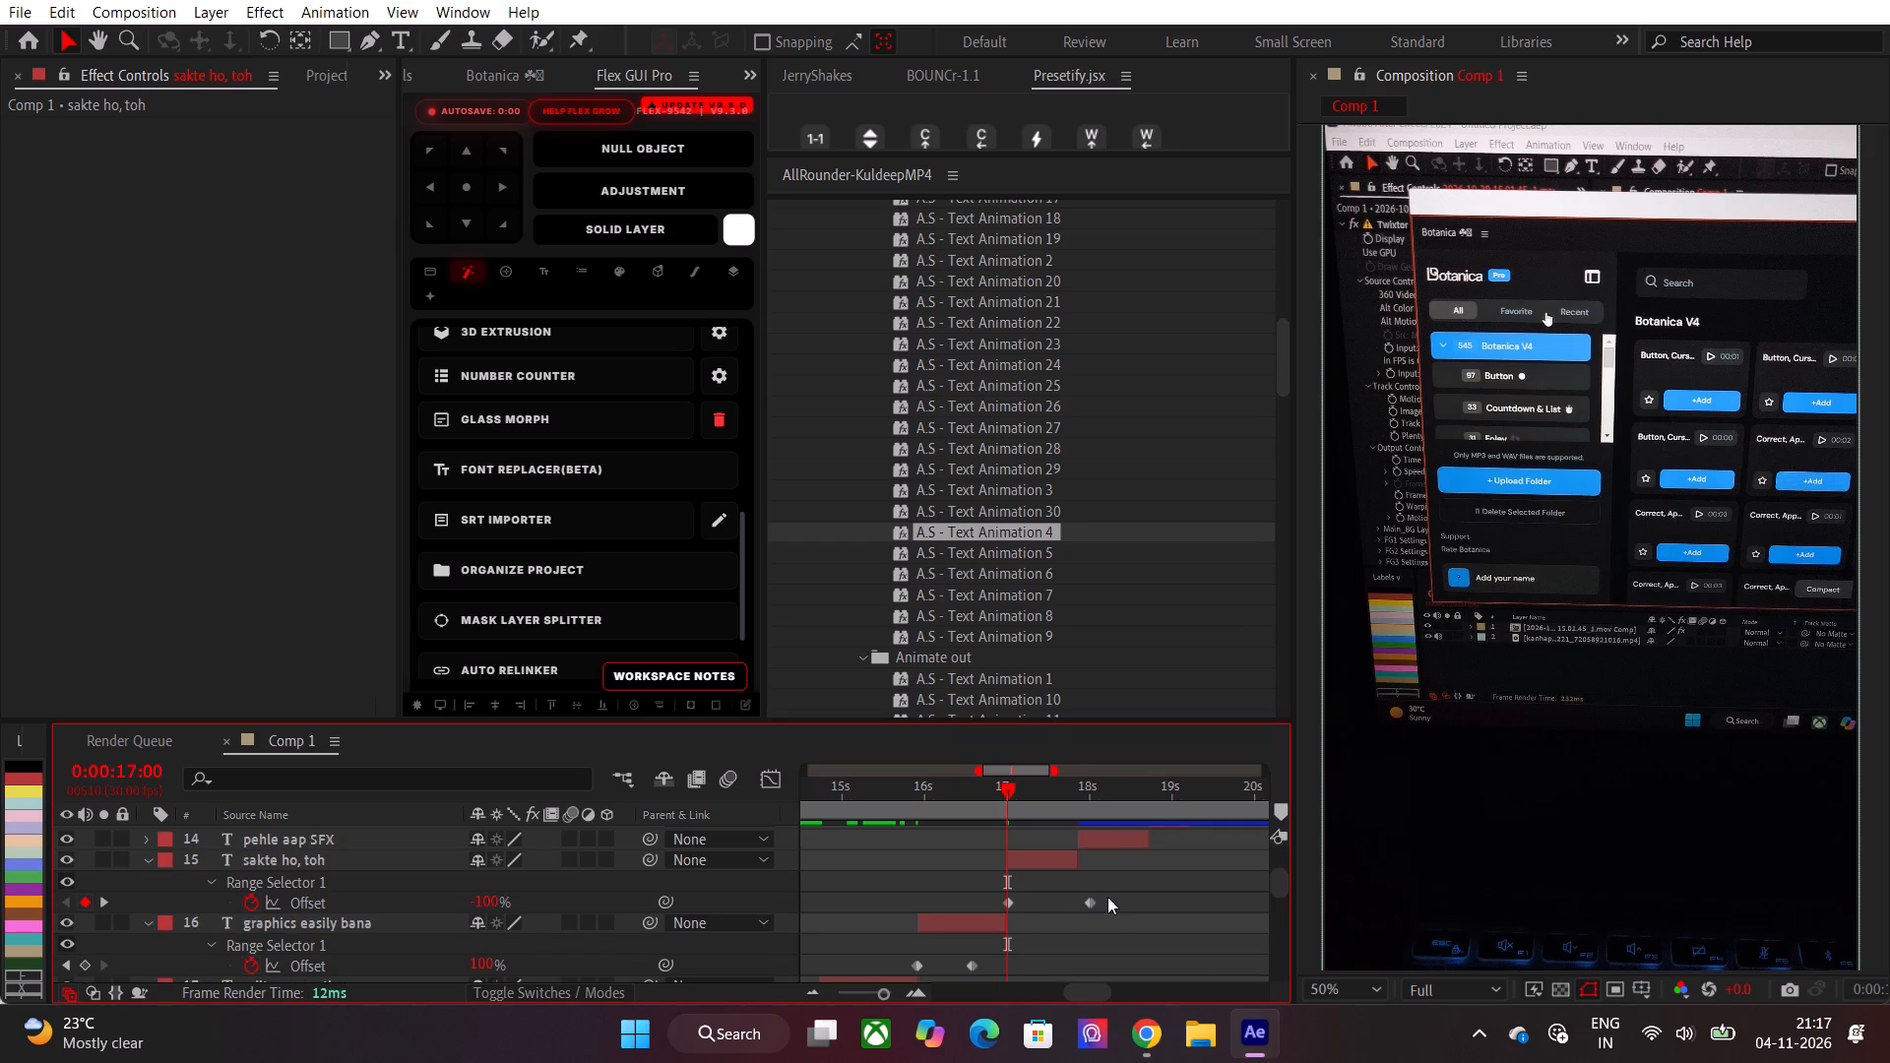
{"action": "left_click_drag", "start_coordinate": [1107, 897], "coordinate": [992, 901]}
{"action": "left_click_drag", "start_coordinate": [1089, 905], "coordinate": [1056, 905], "text": "alt"}
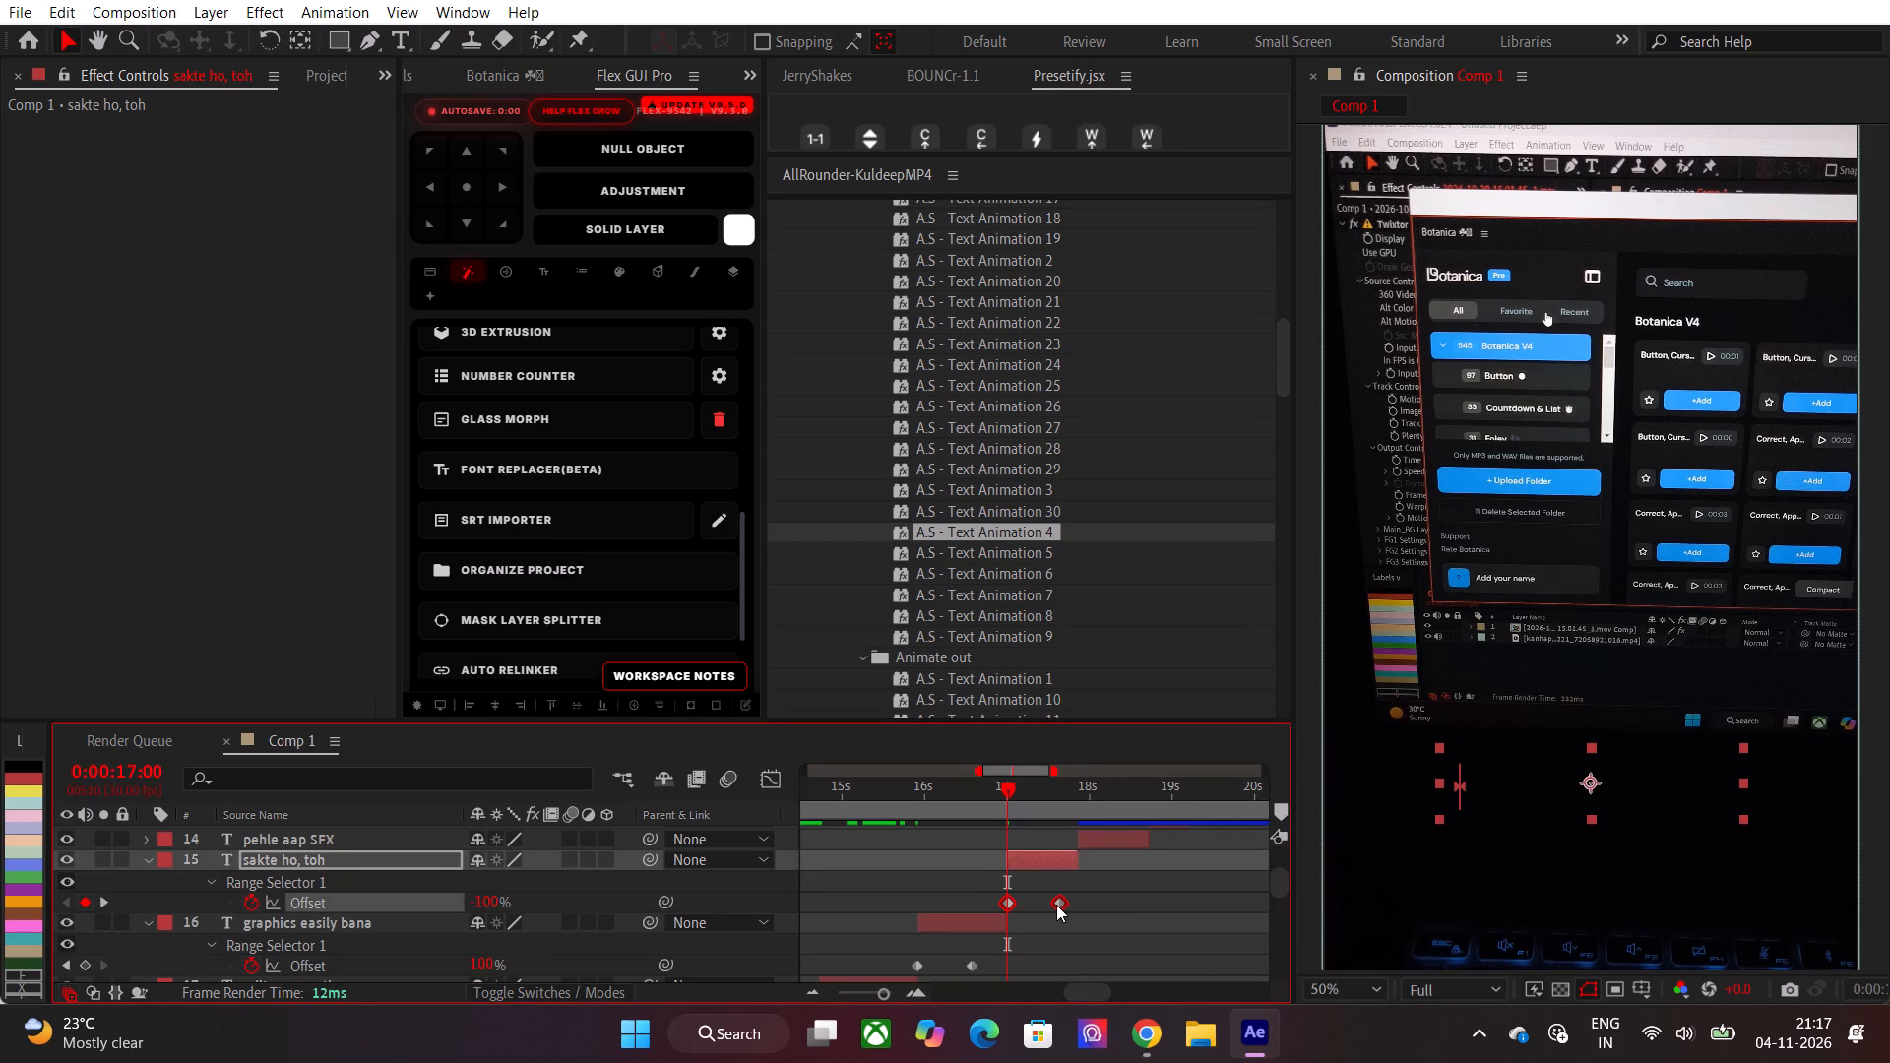
{"action": "left_click_drag", "start_coordinate": [1056, 905], "coordinate": [1055, 905], "text": "alt"}
Apply the A.S - Text Animation 4 preset to the "pehle aap SFX" text layer at 0:00:17:26.
{"action": "left_click_drag", "start_coordinate": [1041, 810], "coordinate": [1079, 810]}
{"action": "scroll", "coordinate": [1088, 860], "scroll_direction": "up", "scroll_amount": 1}
{"action": "left_click", "coordinate": [1099, 906]}
{"action": "left_click_drag", "start_coordinate": [984, 532], "coordinate": [1086, 899]}
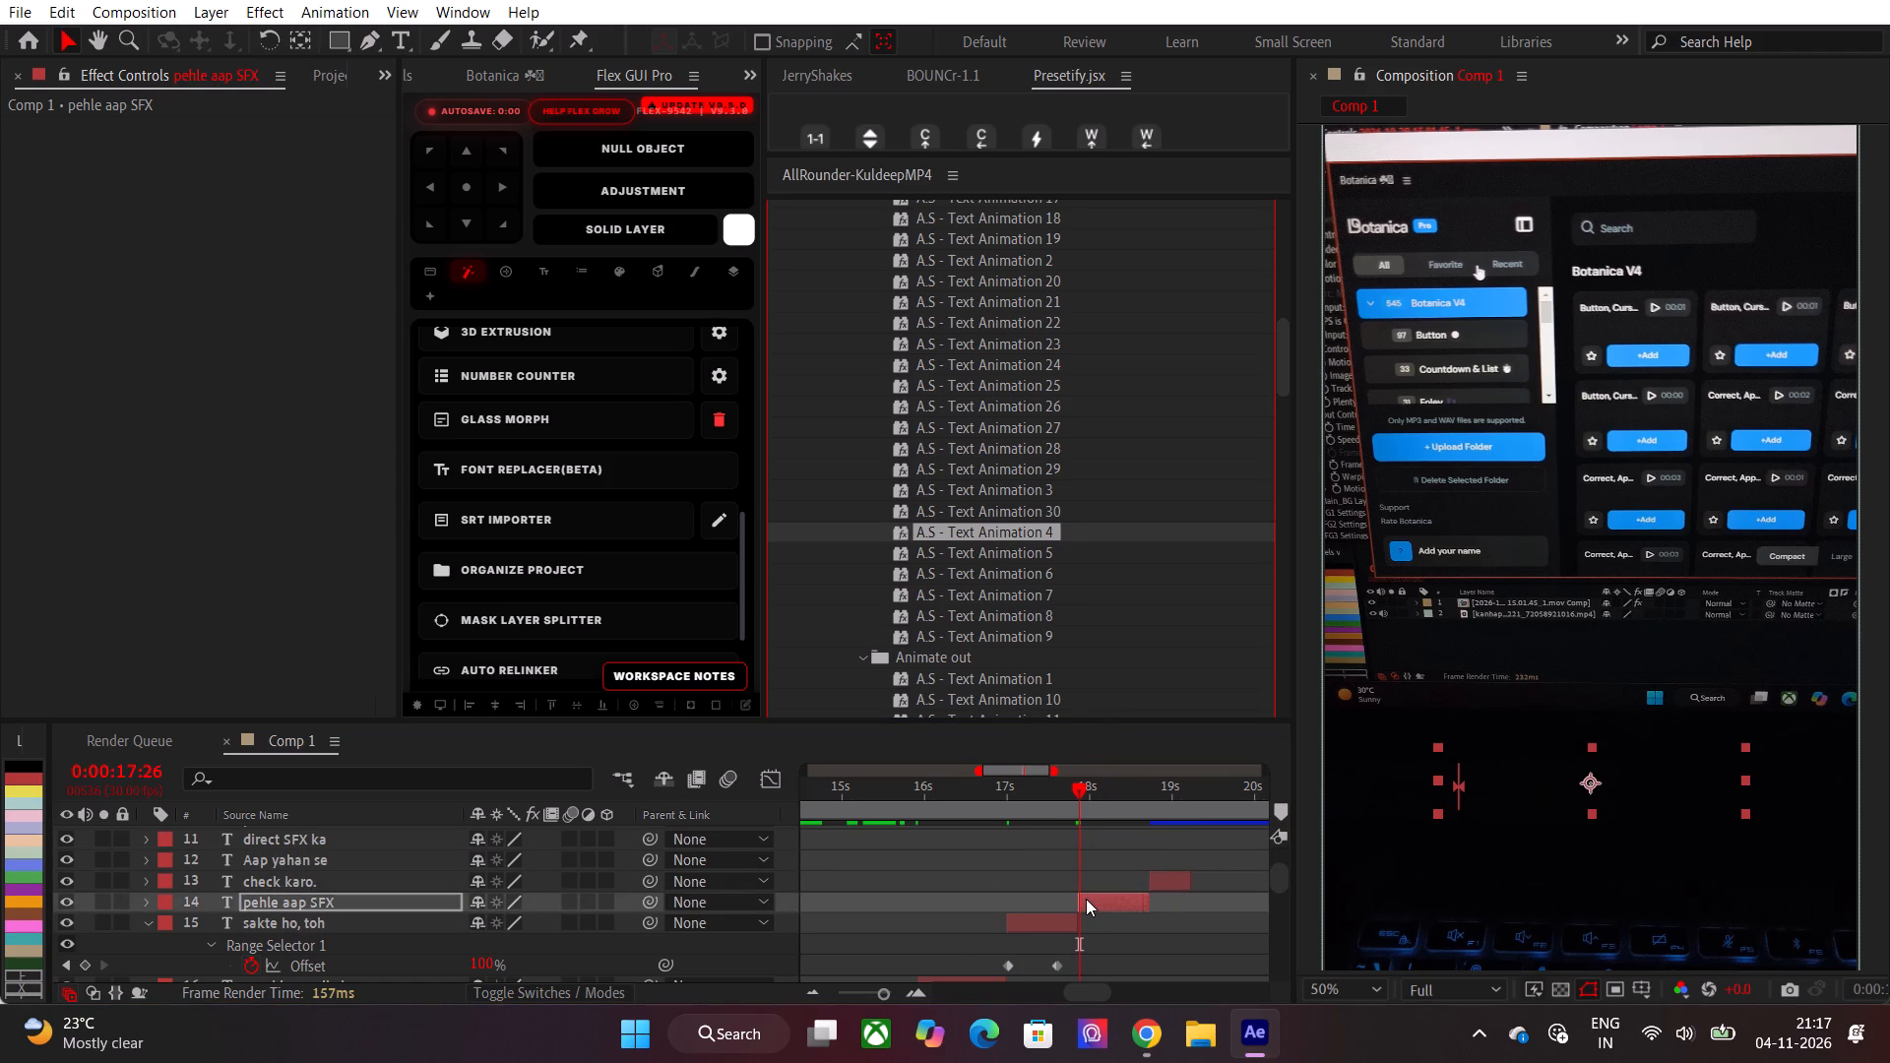
Reveal the "pehle aap SFX" layer's keyframes and move its last Offset keyframe earlier, to about 18.5 seconds.
{"action": "key", "text": "u"}
{"action": "left_click", "coordinate": [1093, 917]}
{"action": "left_click", "coordinate": [1093, 897]}
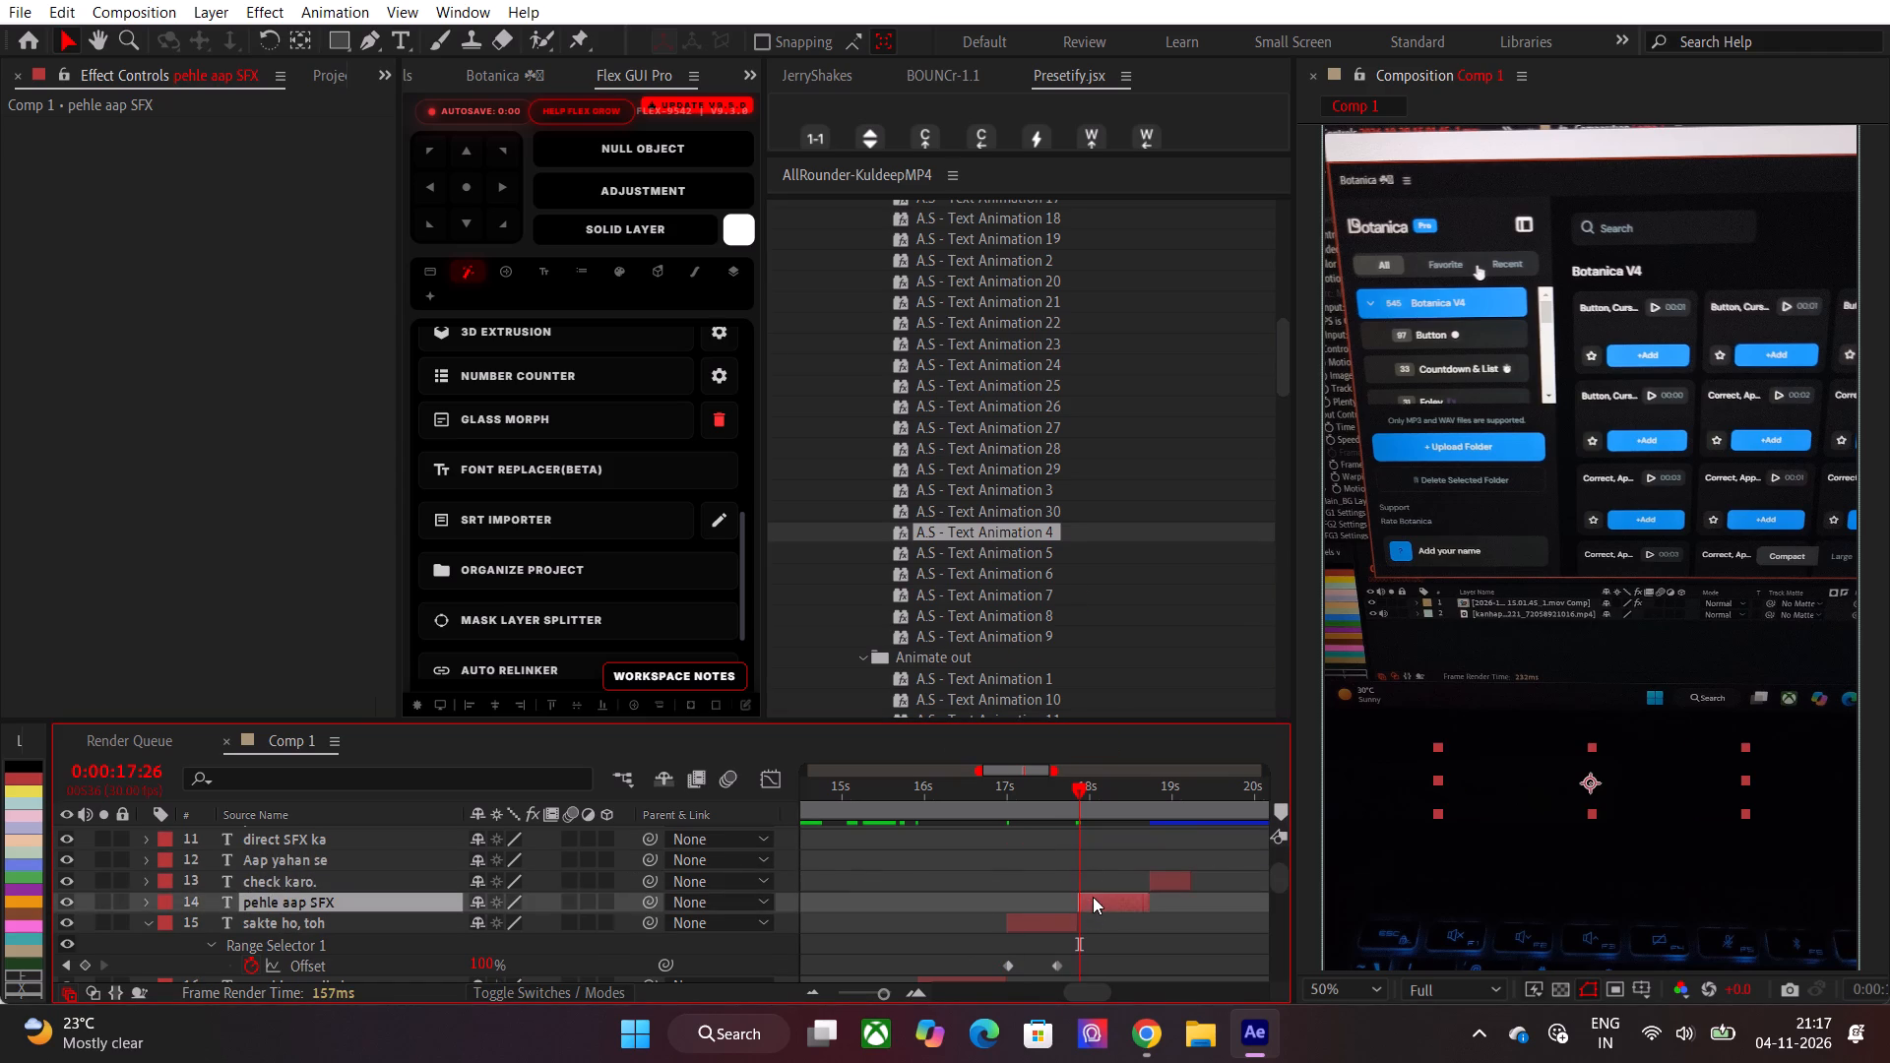
{"action": "key", "text": "u"}
{"action": "scroll", "coordinate": [1077, 863], "scroll_direction": "down", "scroll_amount": 1}
{"action": "left_click_drag", "start_coordinate": [1192, 870], "coordinate": [1071, 889]}
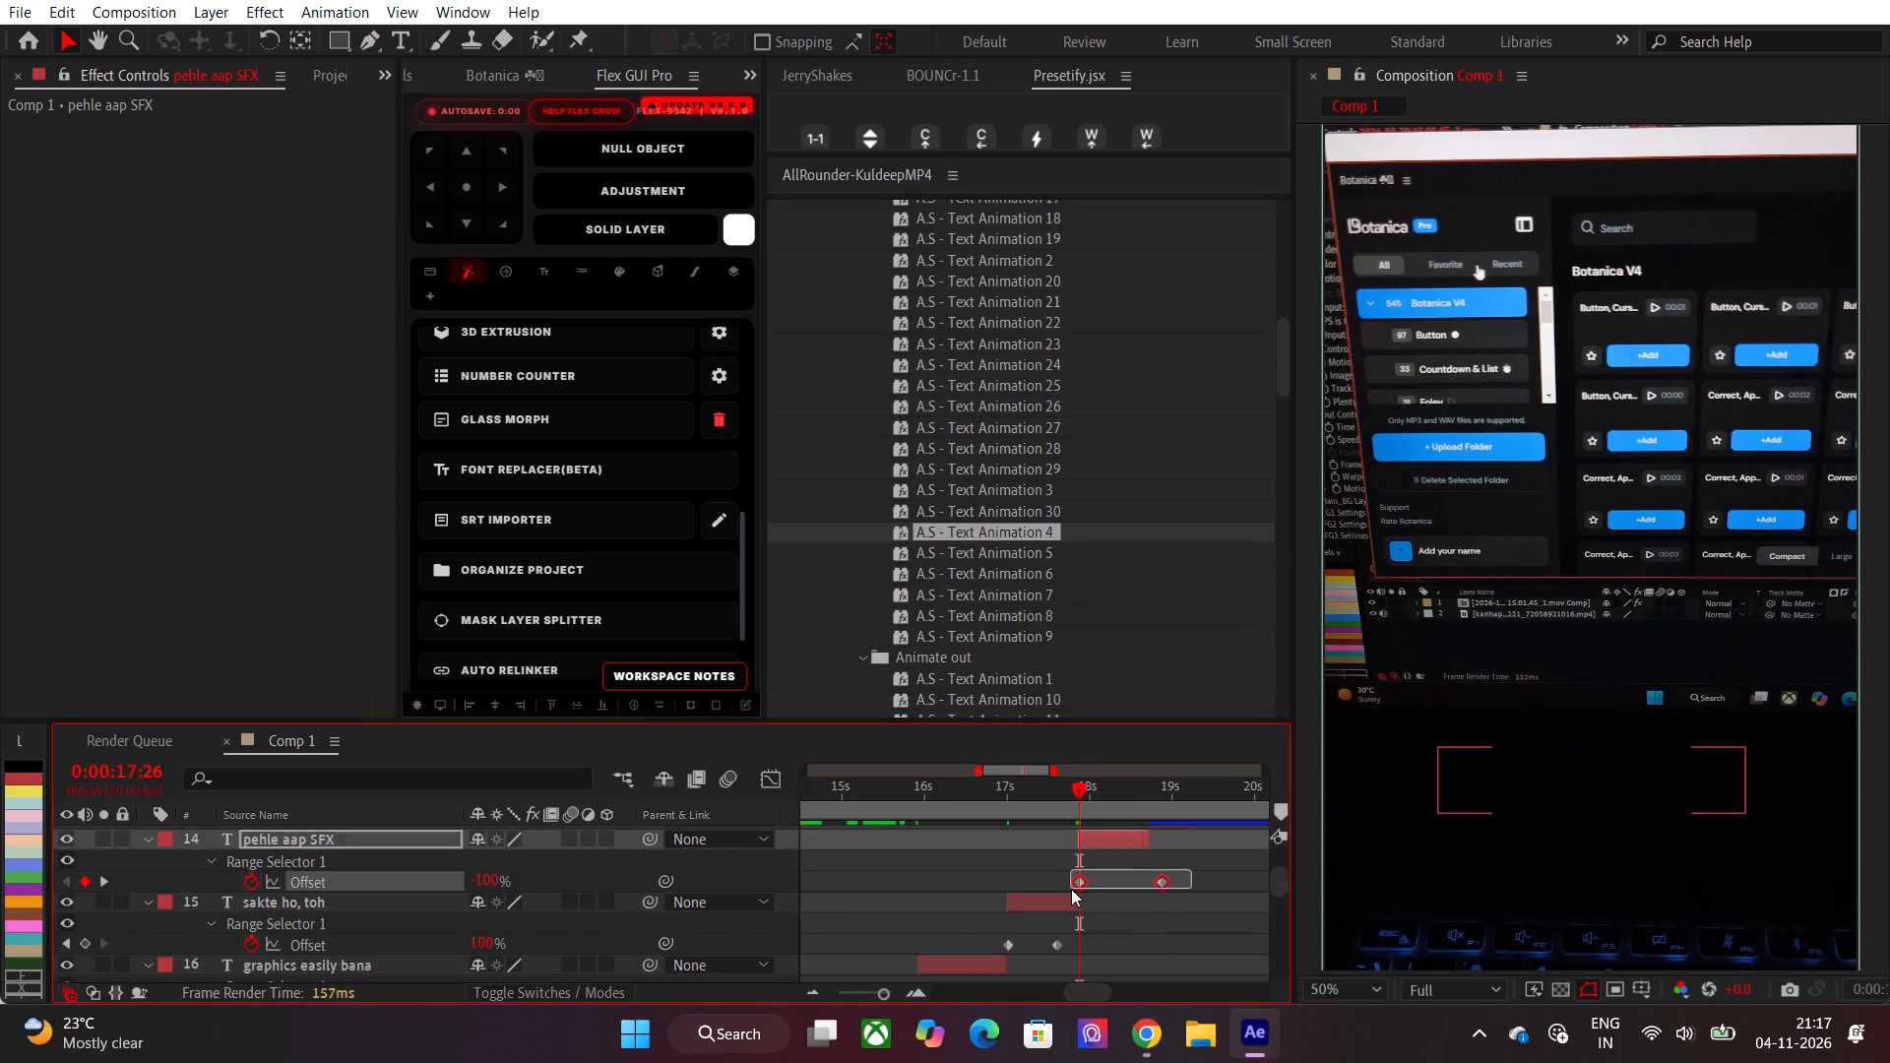
{"action": "left_click_drag", "start_coordinate": [1071, 889], "coordinate": [1070, 891]}
{"action": "left_click_drag", "start_coordinate": [1161, 877], "coordinate": [1126, 877], "text": "alt"}
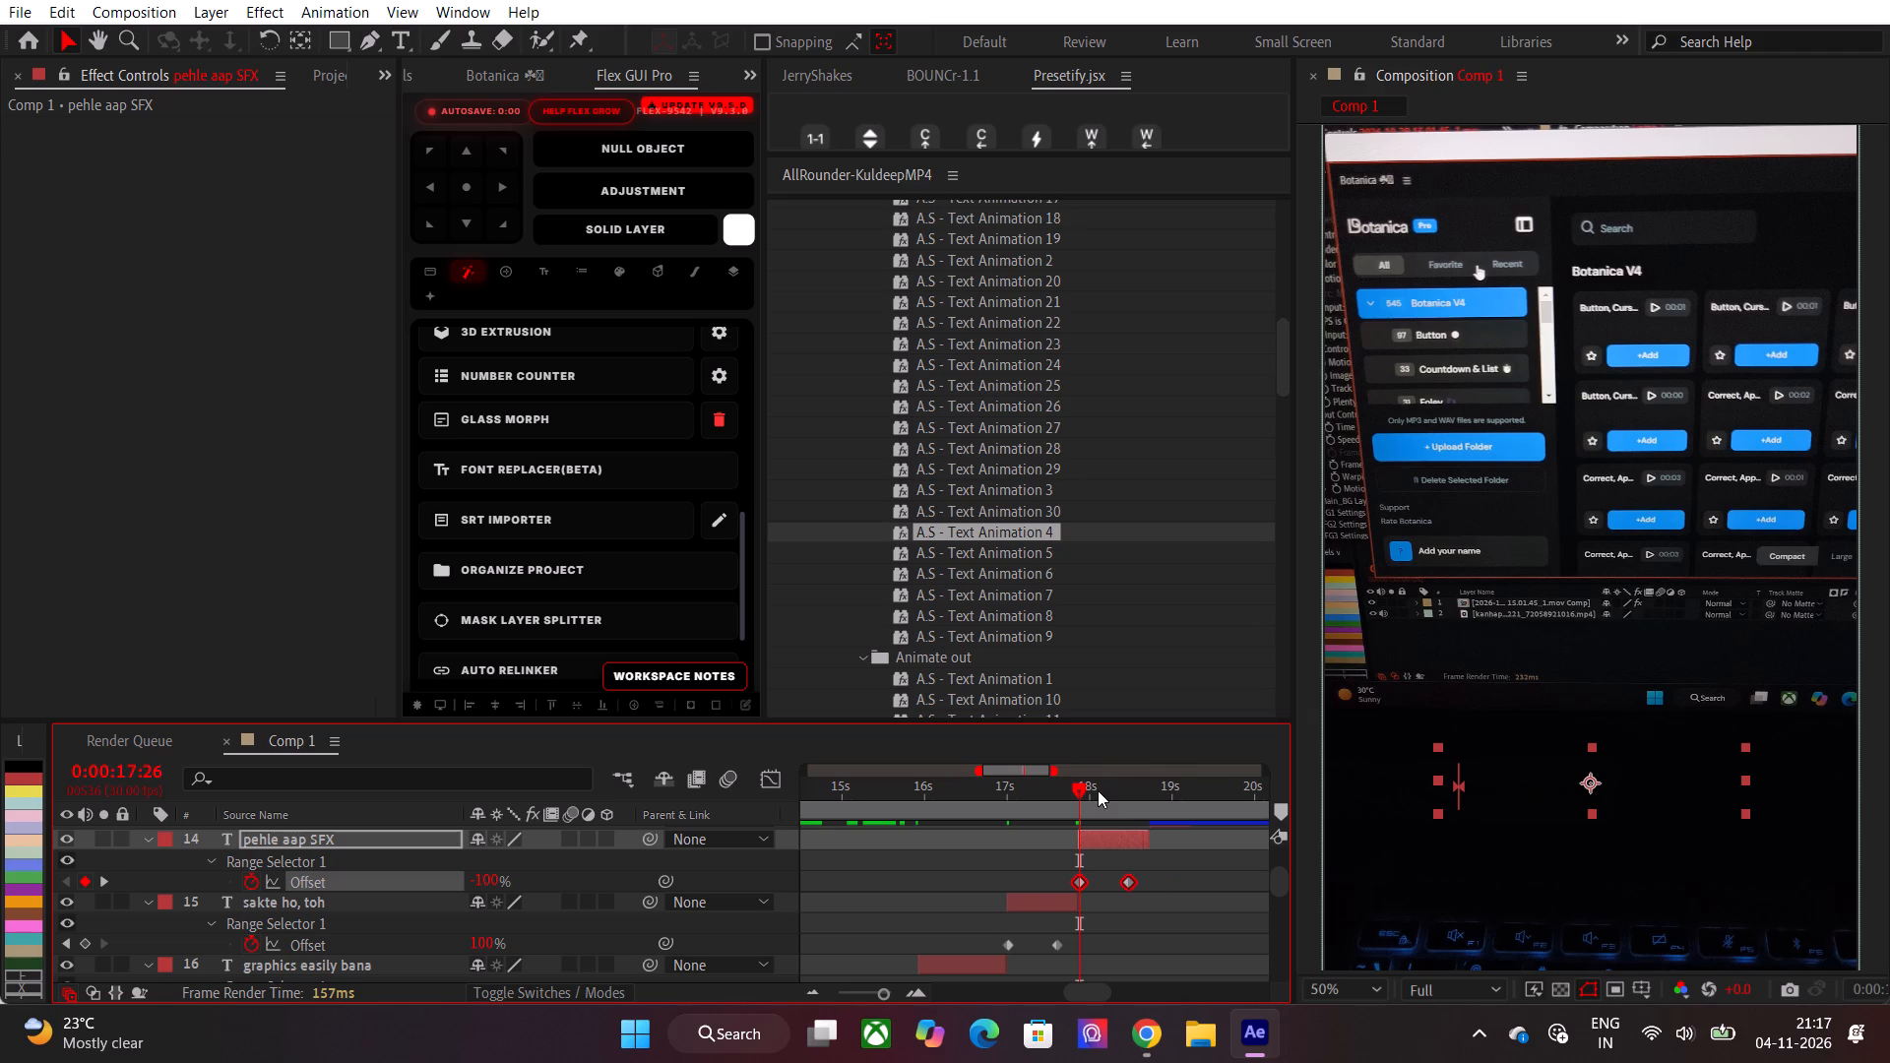
Apply the A.S - Text Animation 4 preset to the "check karo." text layer at 0:00:18:21.
{"action": "left_click_drag", "start_coordinate": [1098, 790], "coordinate": [1140, 798]}
{"action": "scroll", "coordinate": [1173, 865], "scroll_direction": "up", "scroll_amount": 1}
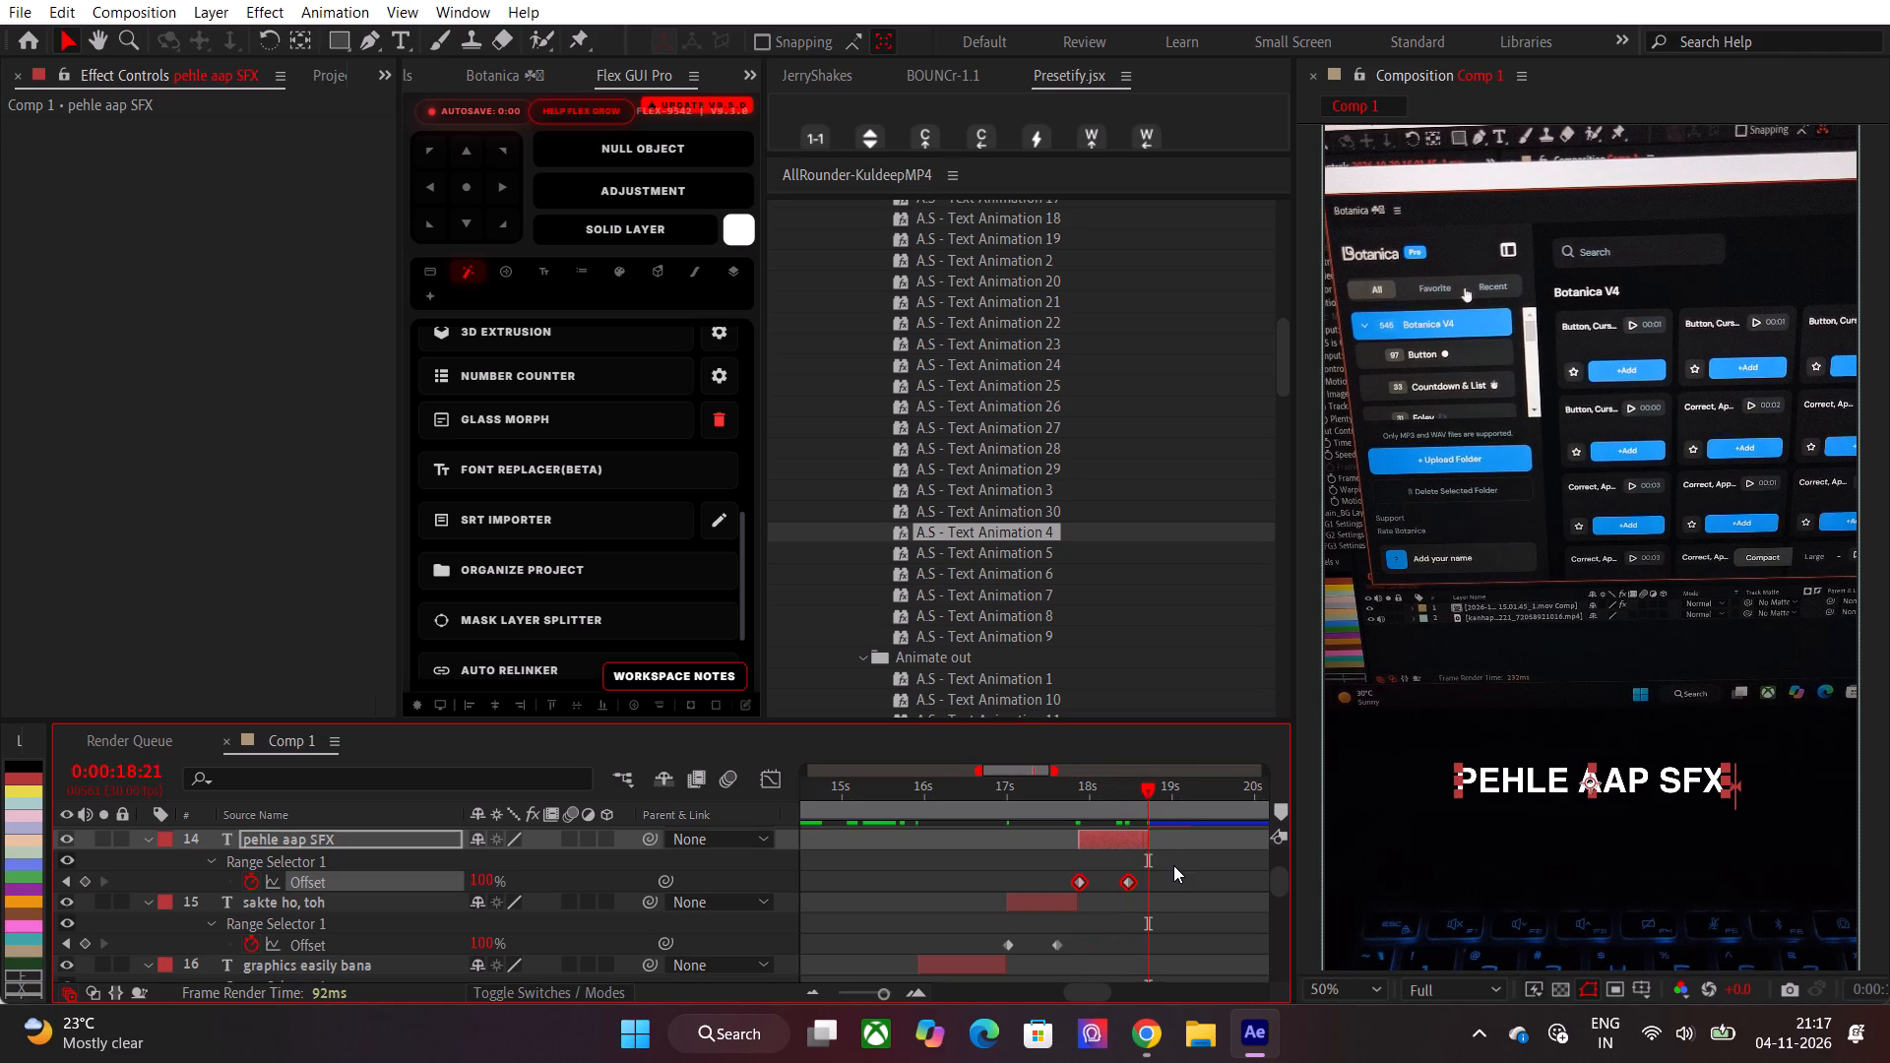
{"action": "left_click", "coordinate": [1168, 874]}
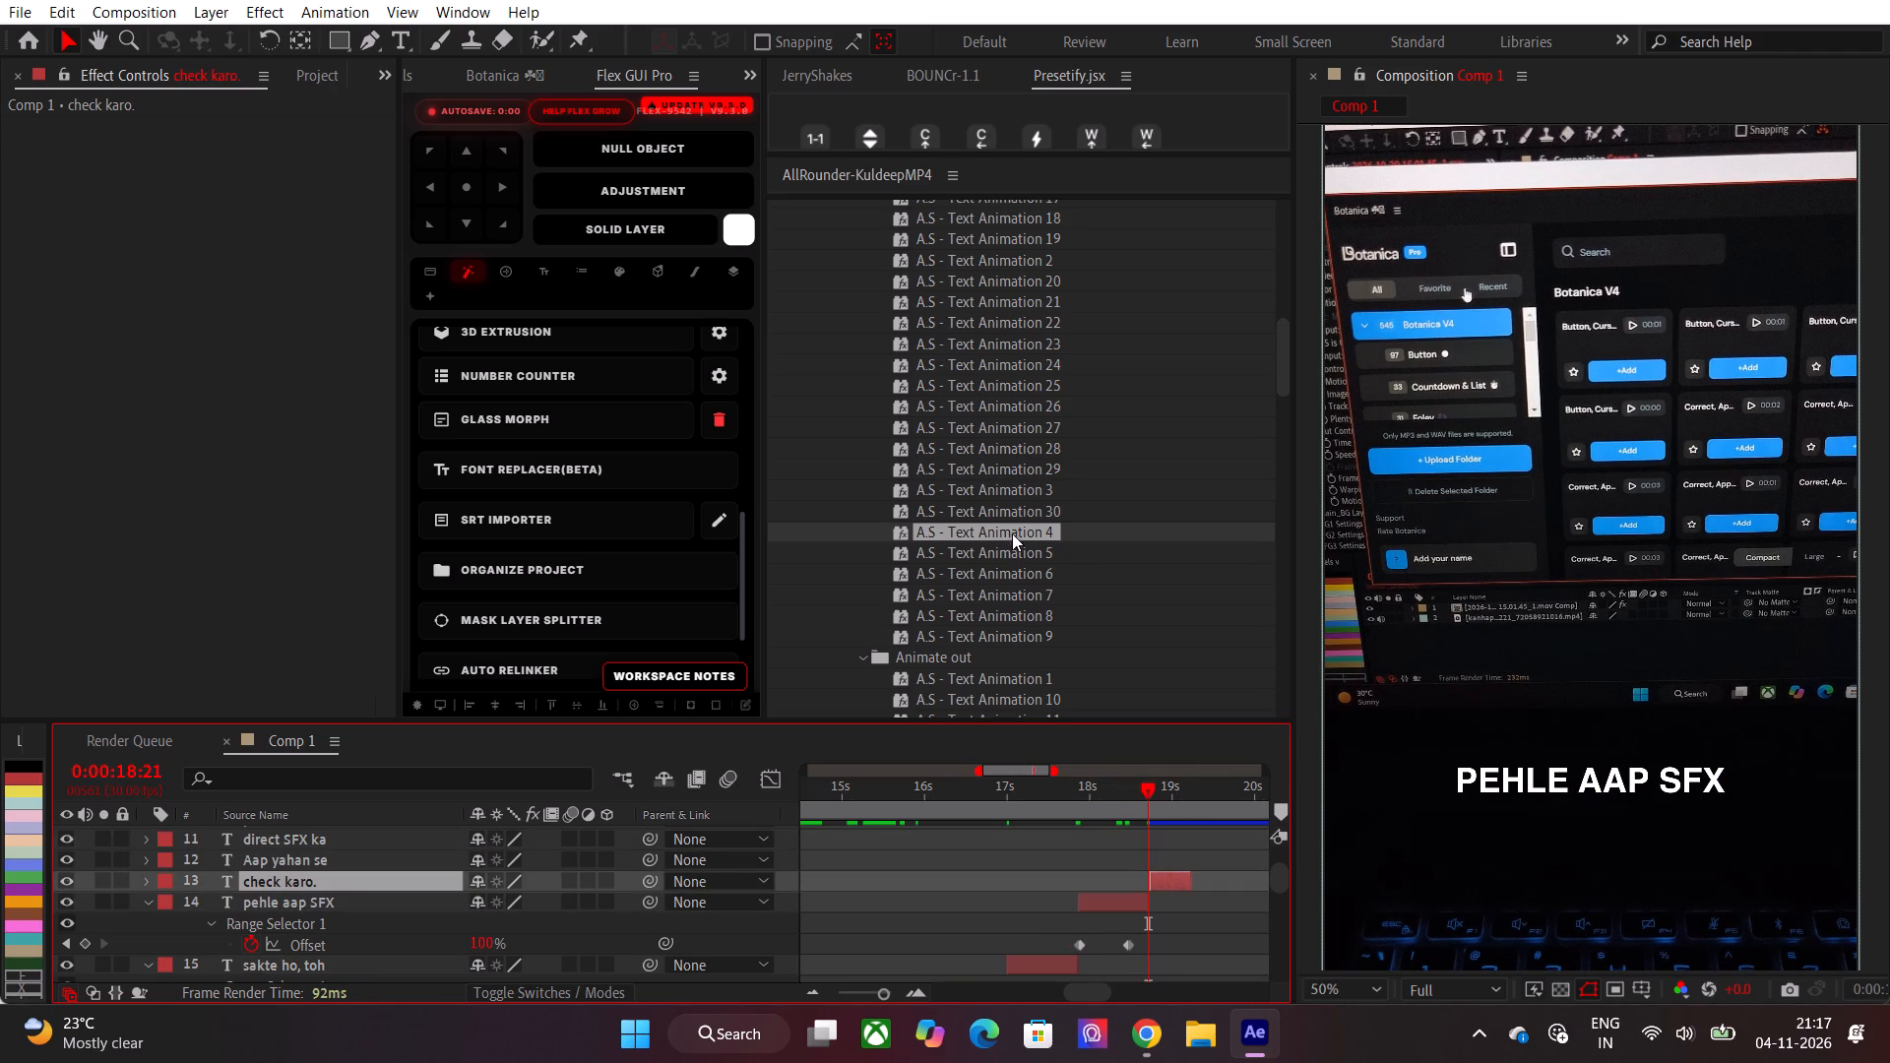
{"action": "left_click_drag", "start_coordinate": [1012, 533], "coordinate": [1161, 877]}
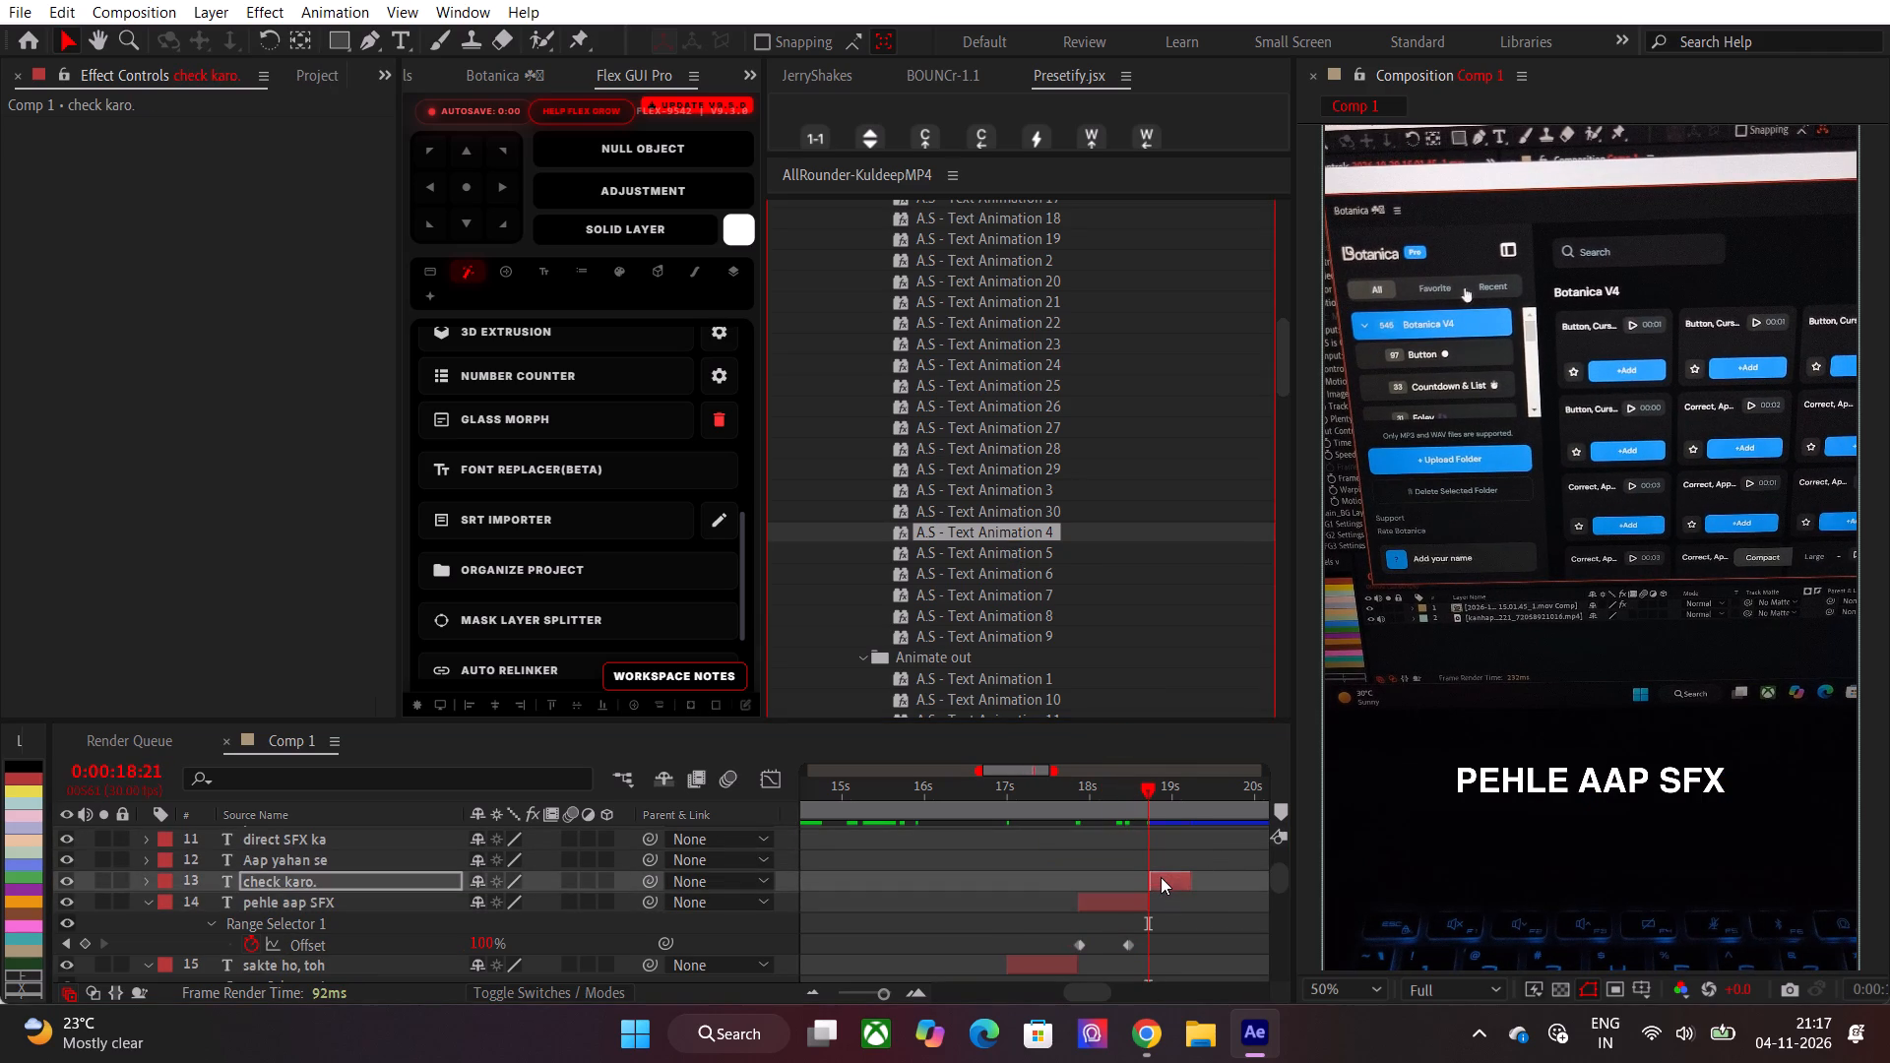
Reveal the "check karo." layer's keyframes and move its last Offset keyframe earlier, to about 19.1 seconds.
{"action": "key", "text": "u"}
{"action": "left_click", "coordinate": [1165, 899]}
{"action": "left_click", "coordinate": [1161, 884]}
{"action": "key", "text": "u"}
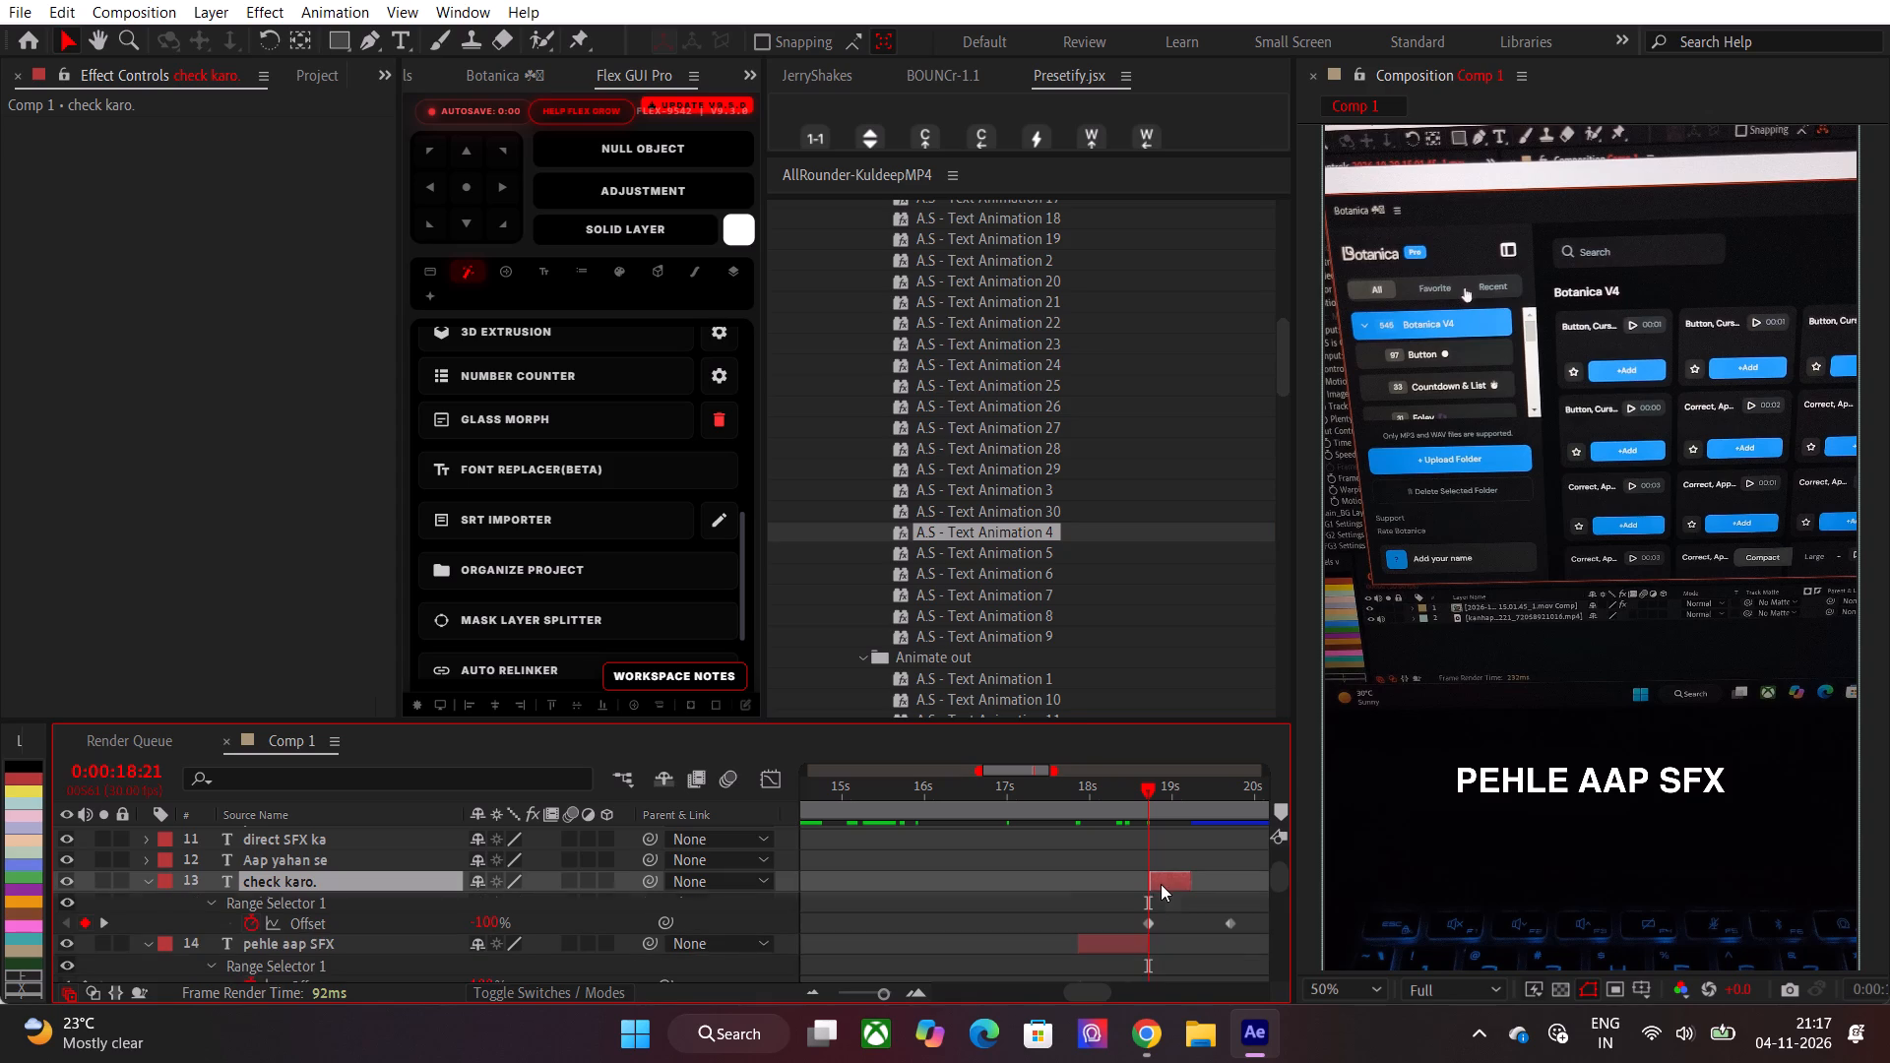
{"action": "left_click_drag", "start_coordinate": [1256, 915], "coordinate": [1120, 925]}
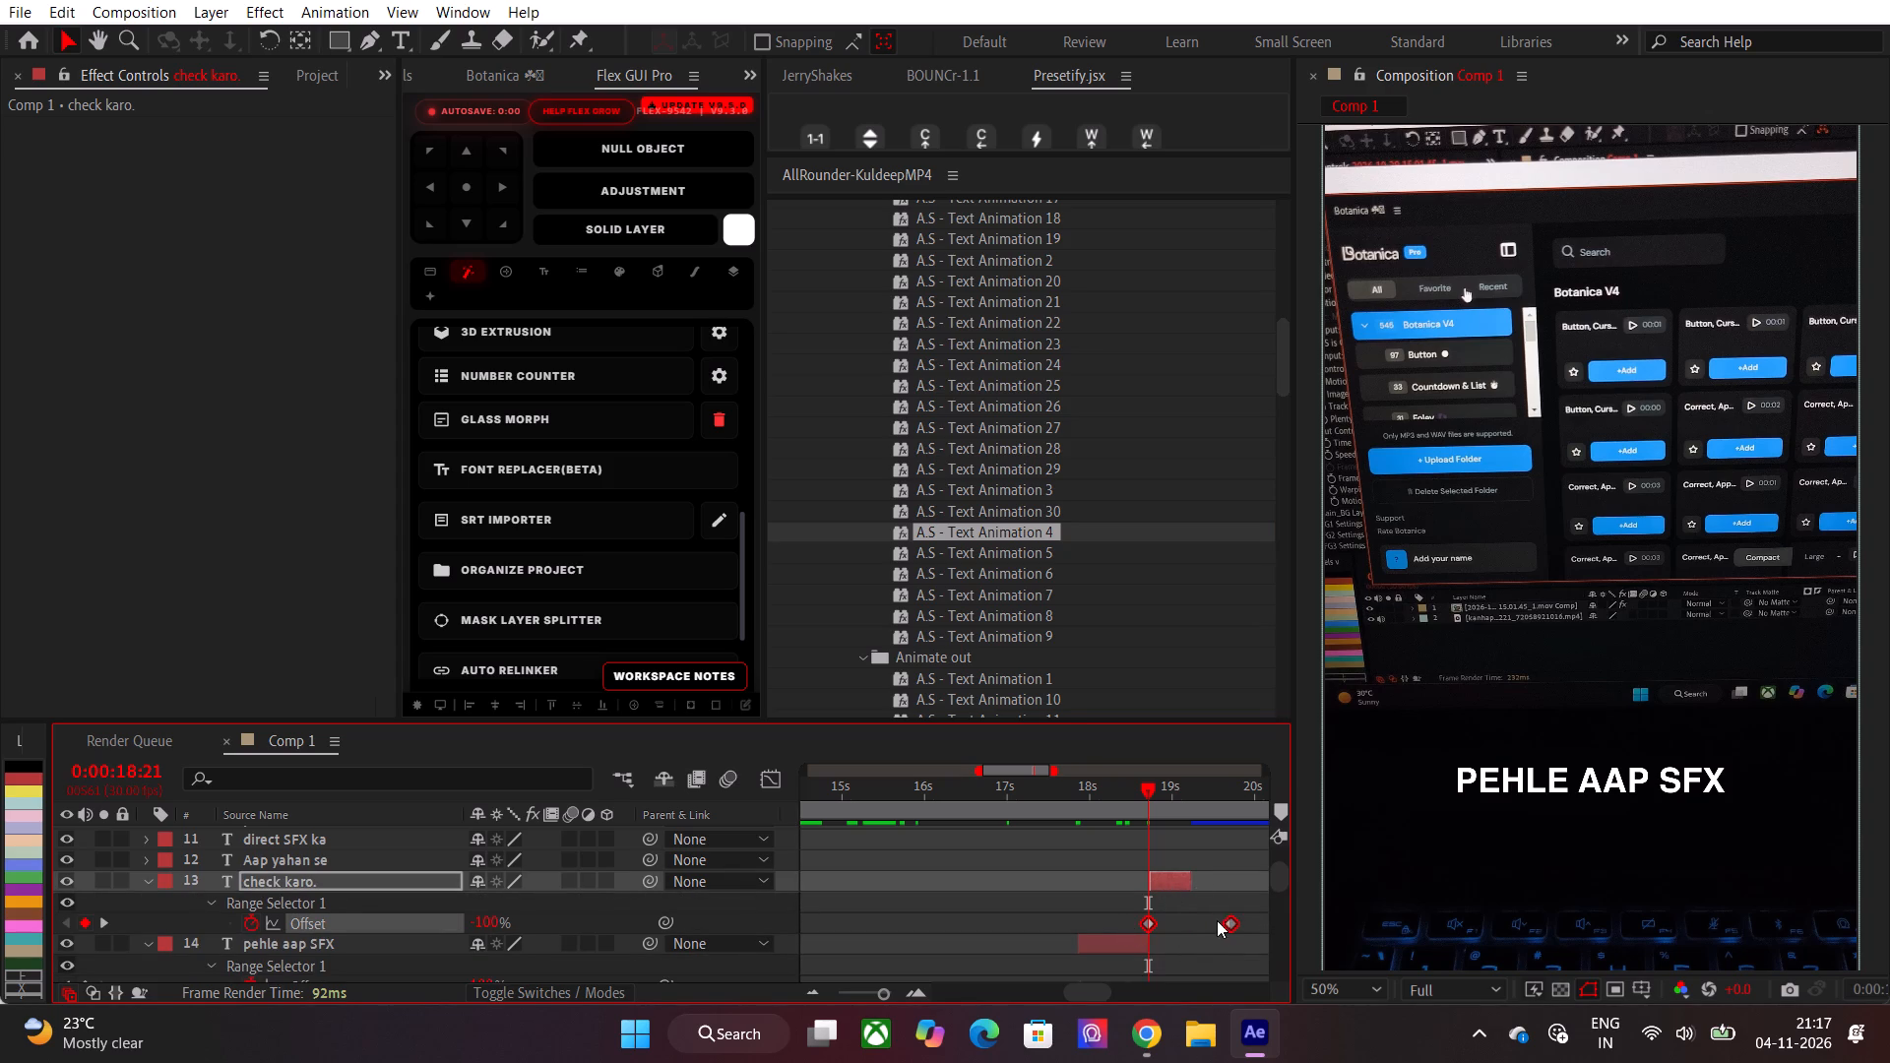
{"action": "left_click_drag", "start_coordinate": [1230, 925], "coordinate": [1180, 925], "text": "alt"}
Apply the A.S - Text Animation 4 preset to the "Aap yahan se" text layer at 0:00:25:16.
{"action": "left_click_drag", "start_coordinate": [1164, 800], "coordinate": [1177, 800]}
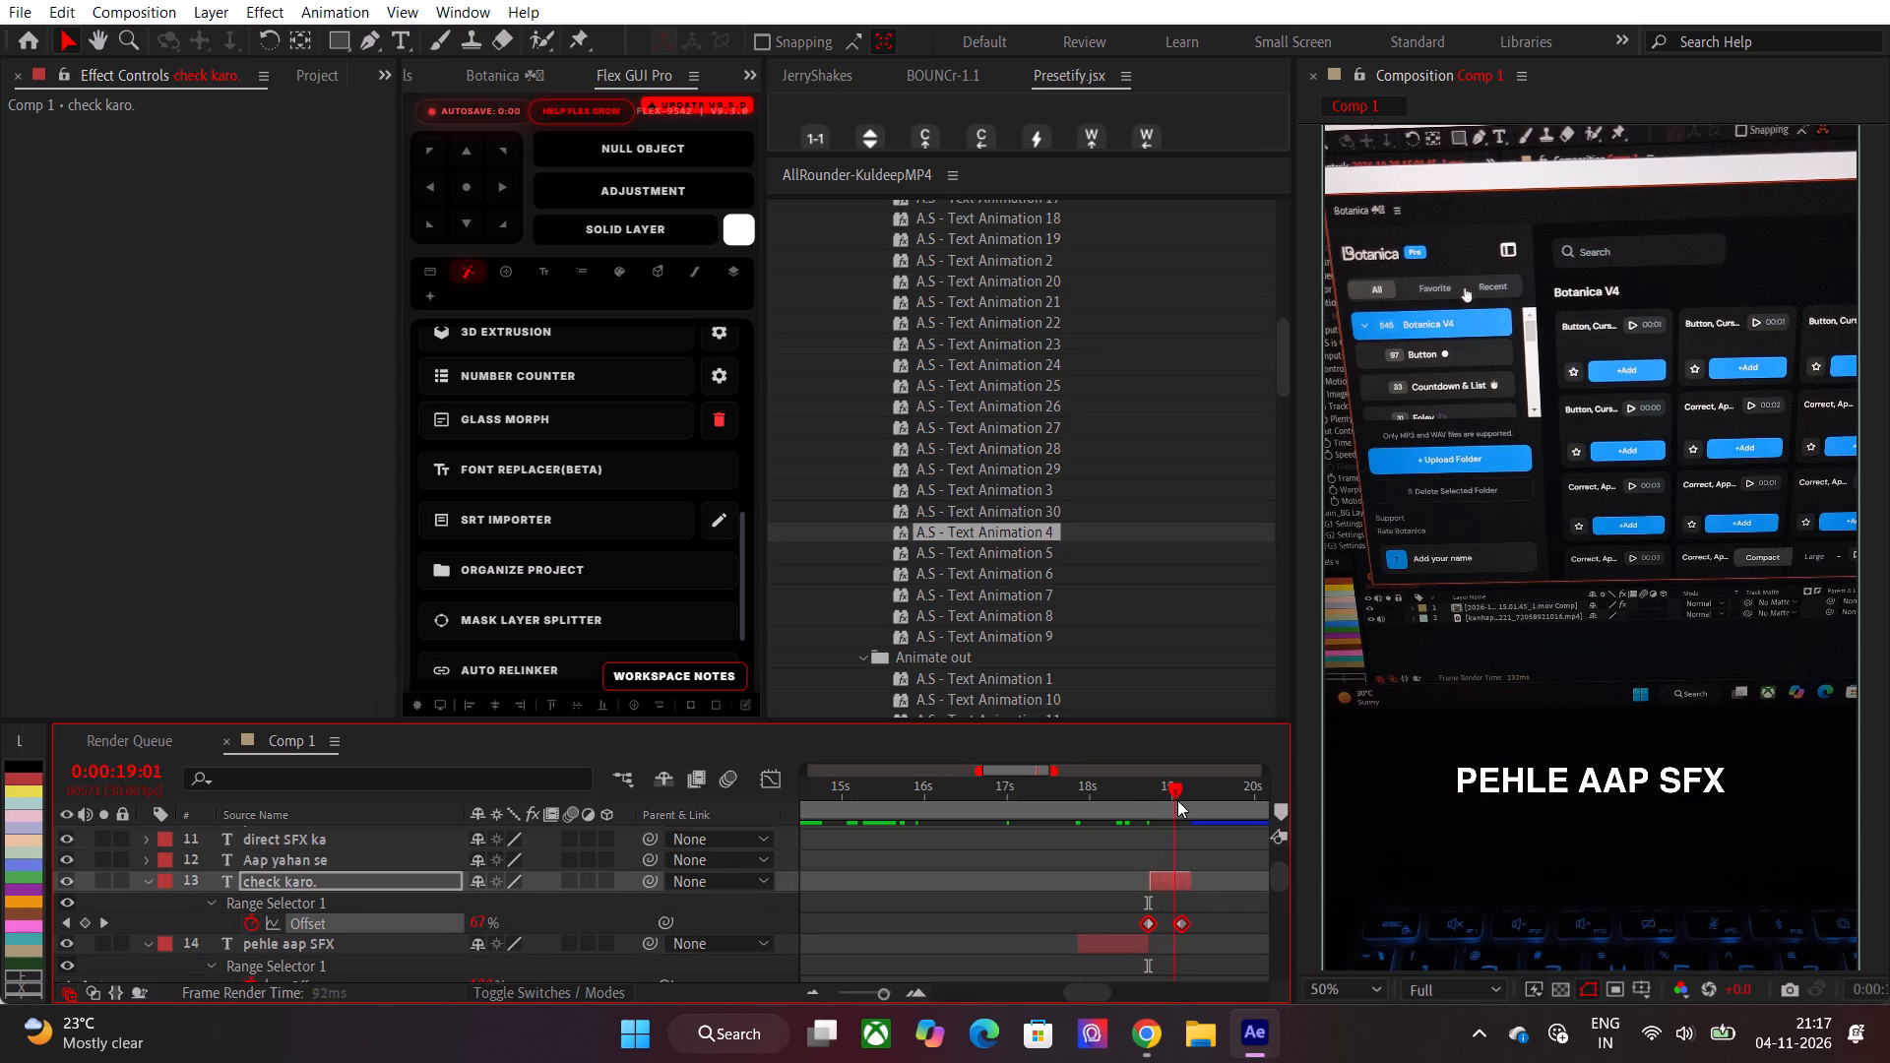
{"action": "left_click_drag", "start_coordinate": [1177, 800], "coordinate": [1190, 803]}
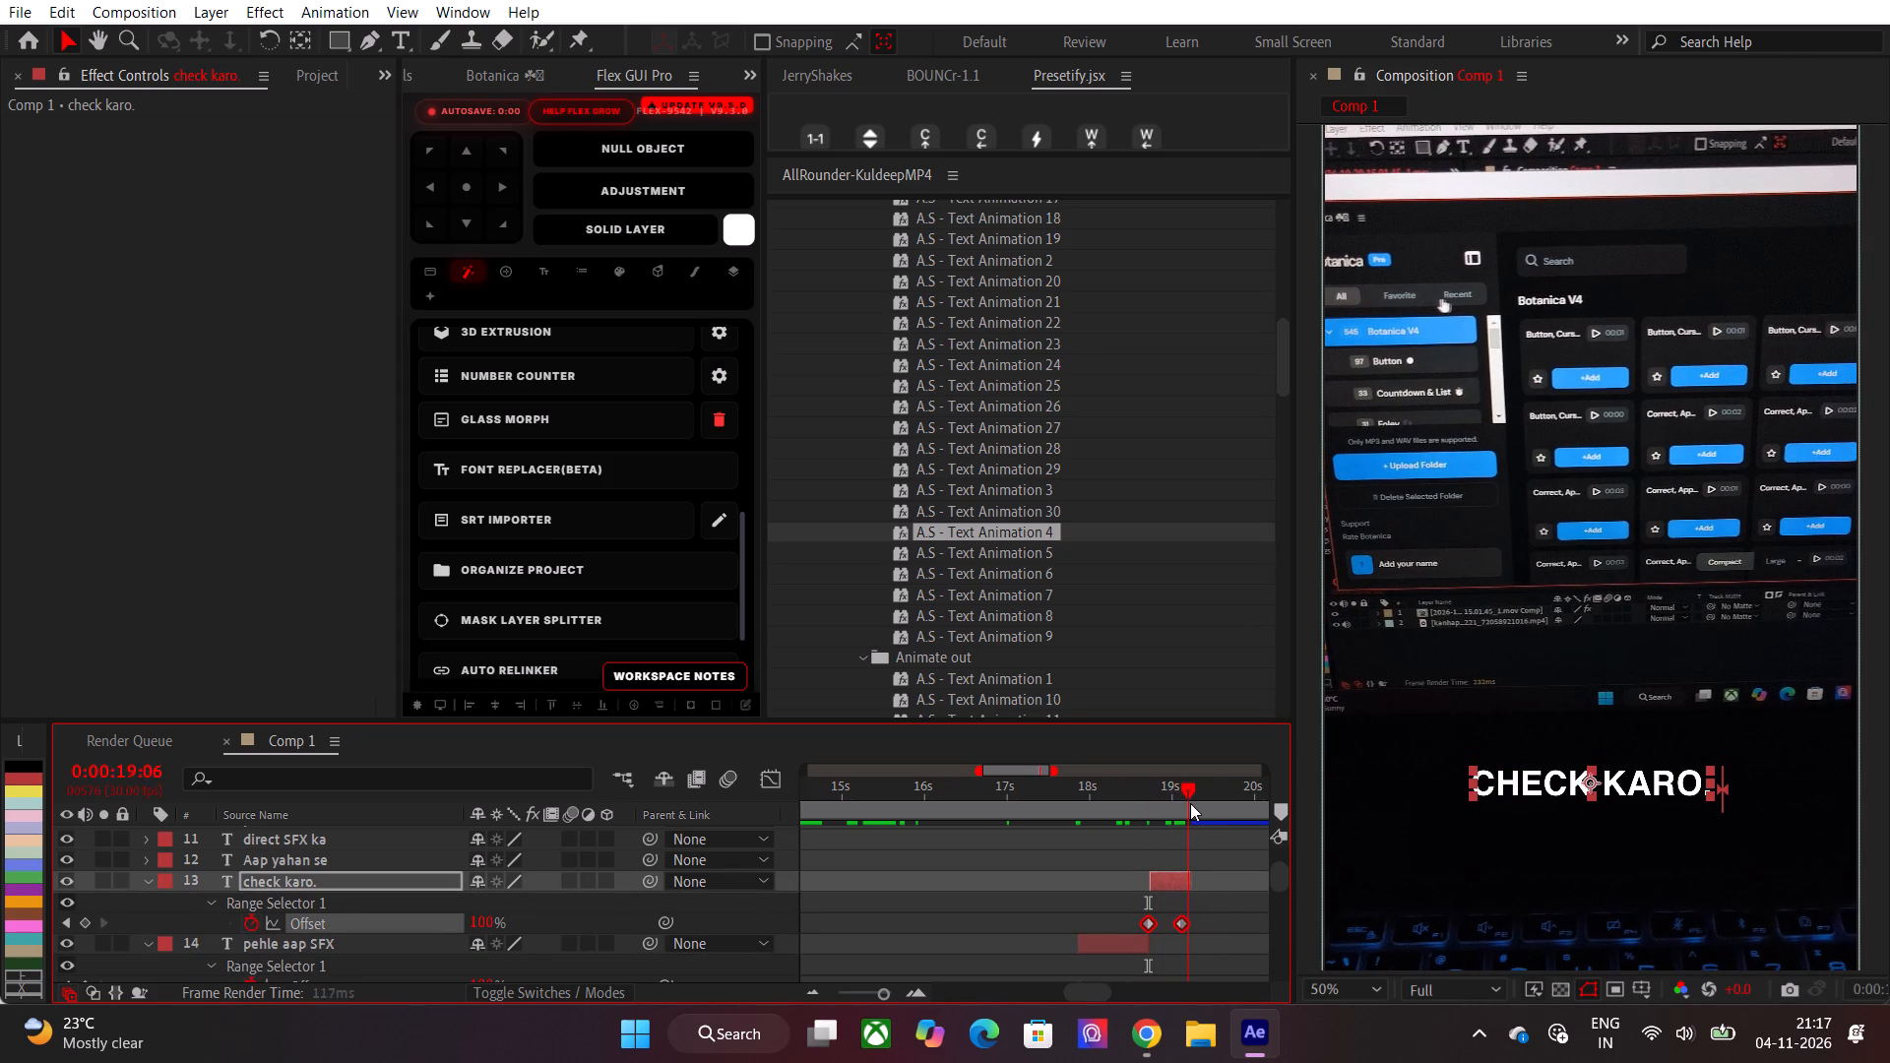
{"action": "left_click_drag", "start_coordinate": [1190, 803], "coordinate": [1170, 820]}
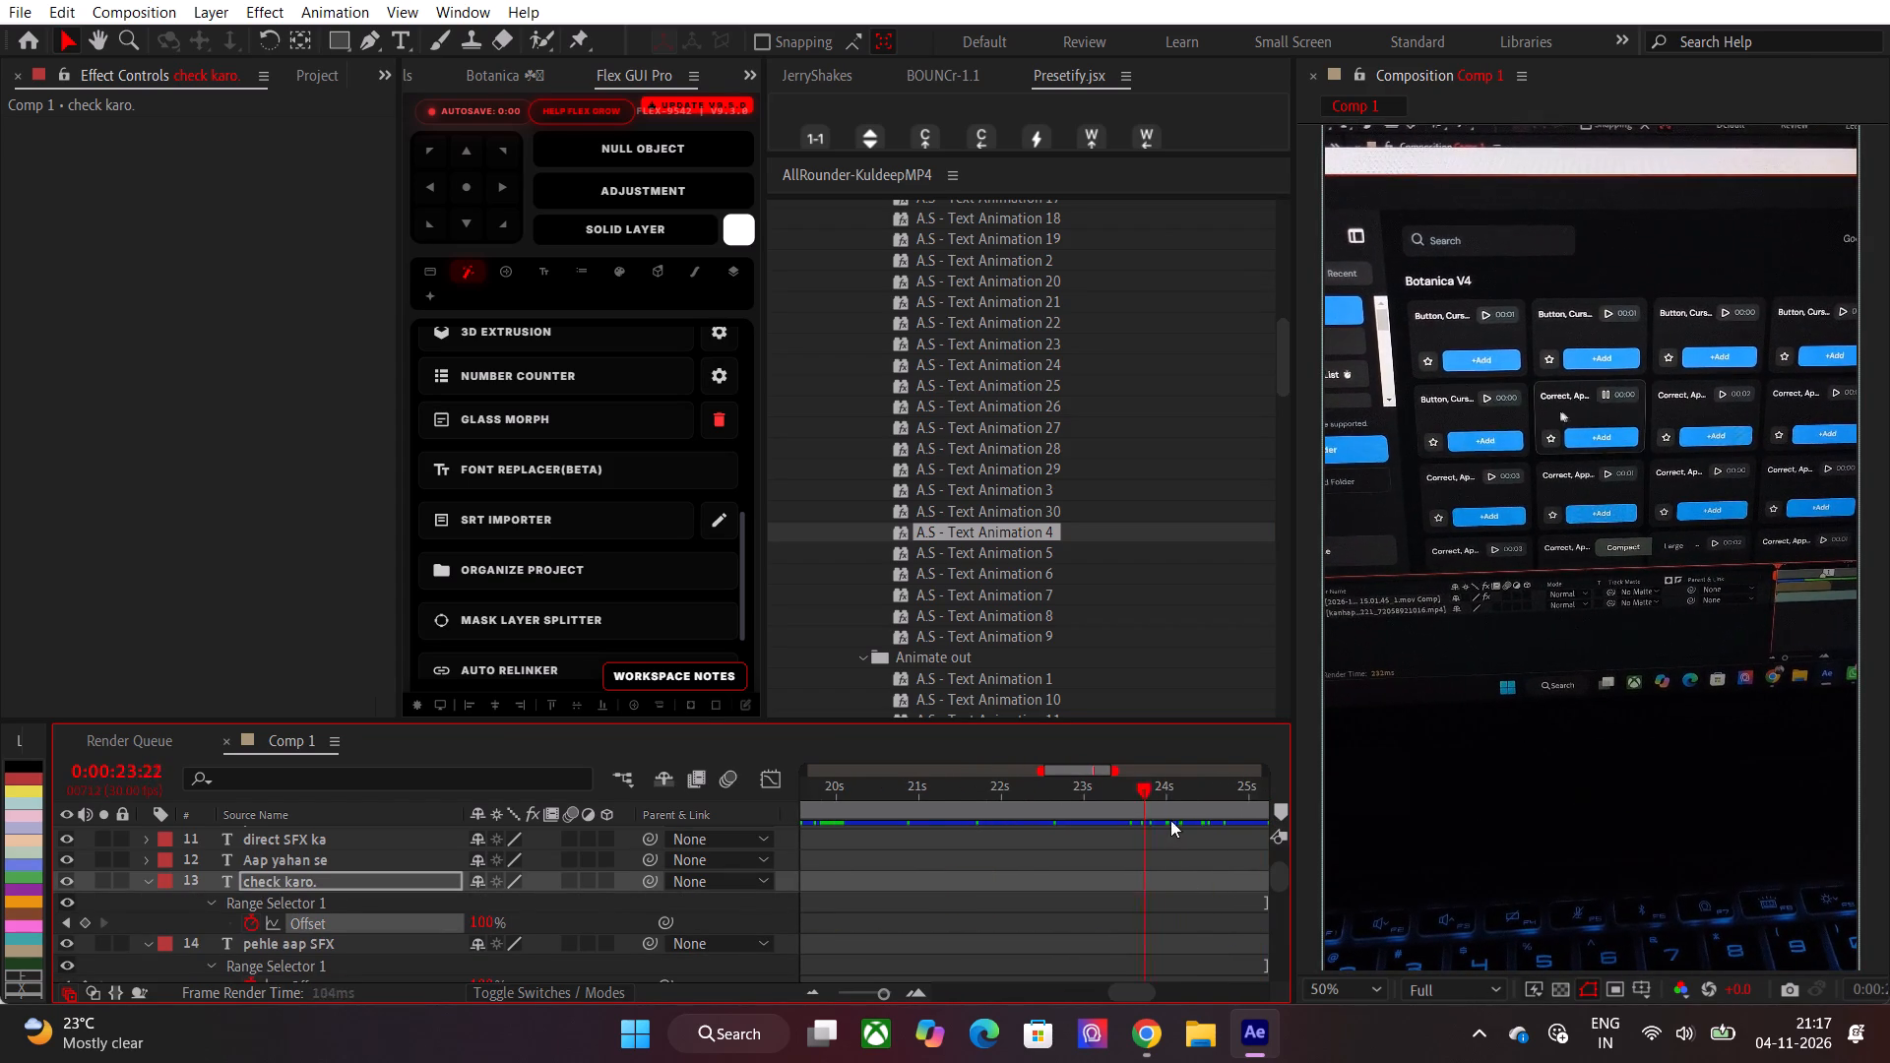
{"action": "left_click_drag", "start_coordinate": [1170, 820], "coordinate": [1178, 820]}
{"action": "scroll", "coordinate": [1160, 864], "scroll_direction": "up", "scroll_amount": 11}
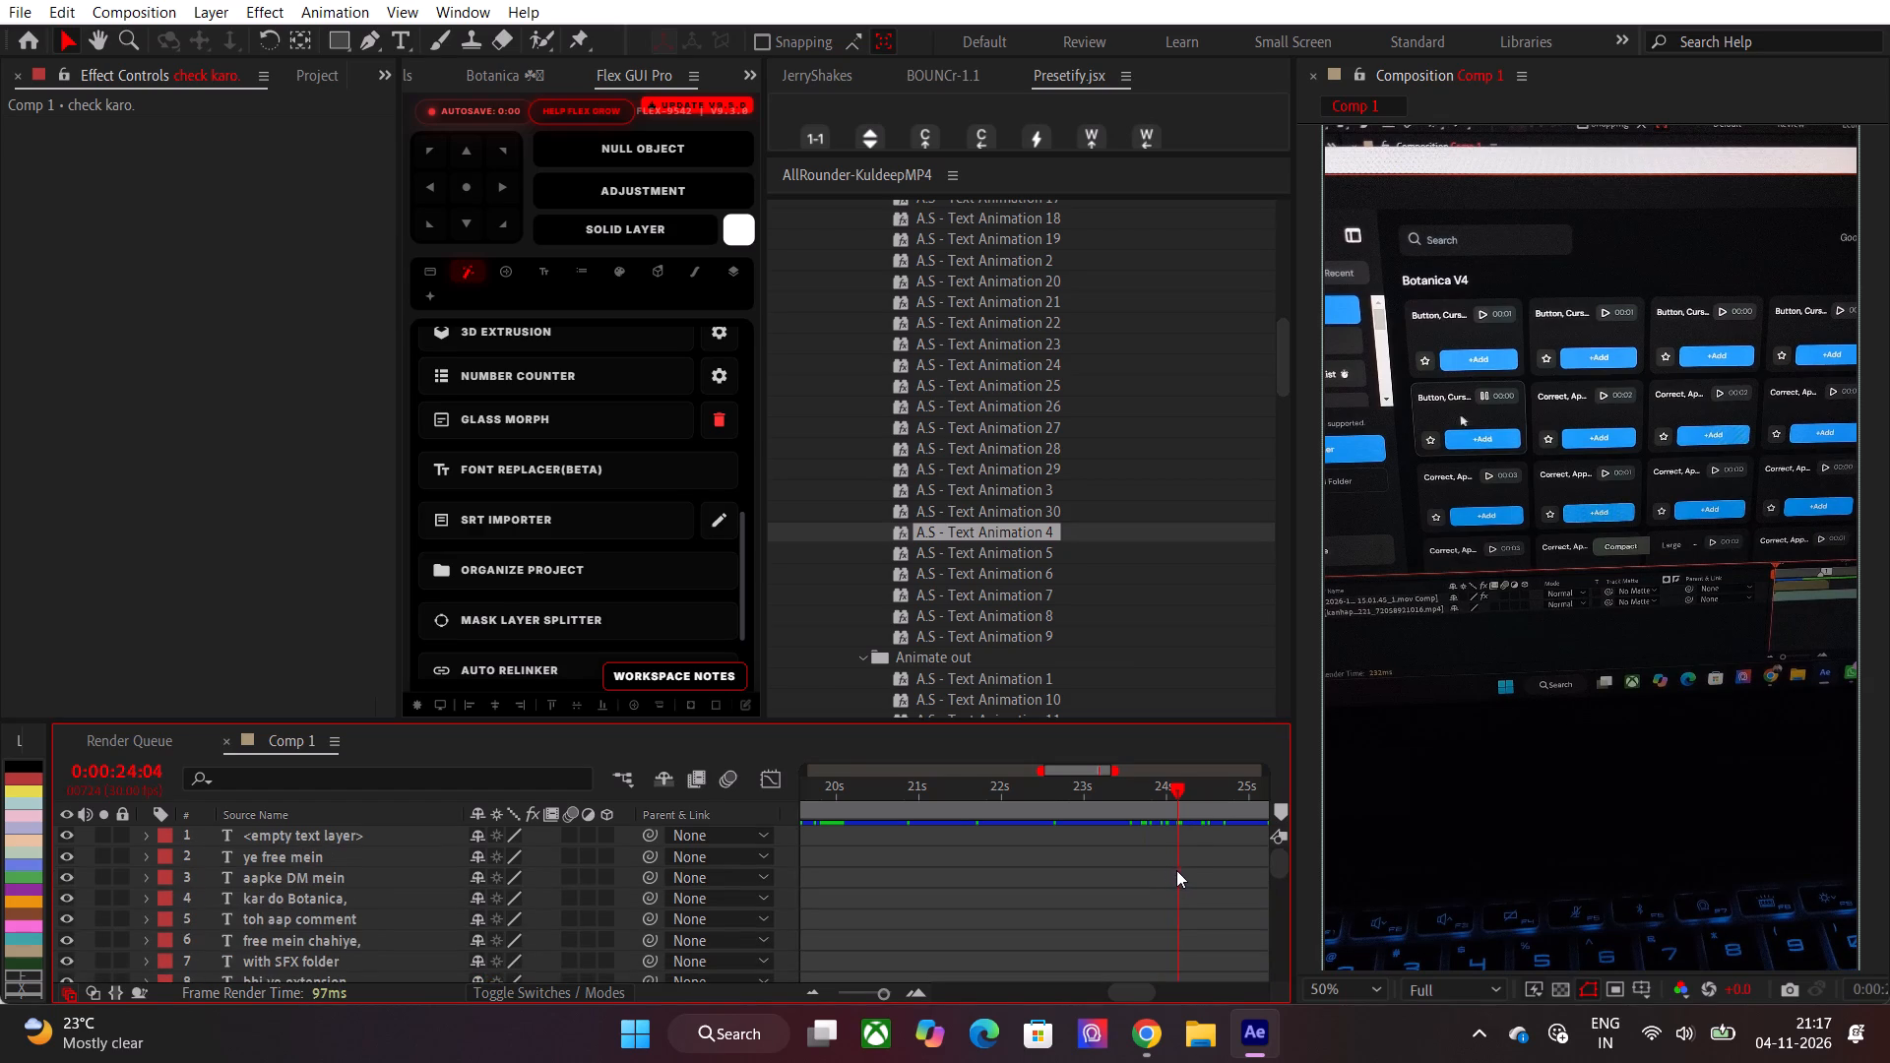
{"action": "left_click_drag", "start_coordinate": [1195, 801], "coordinate": [1062, 848]}
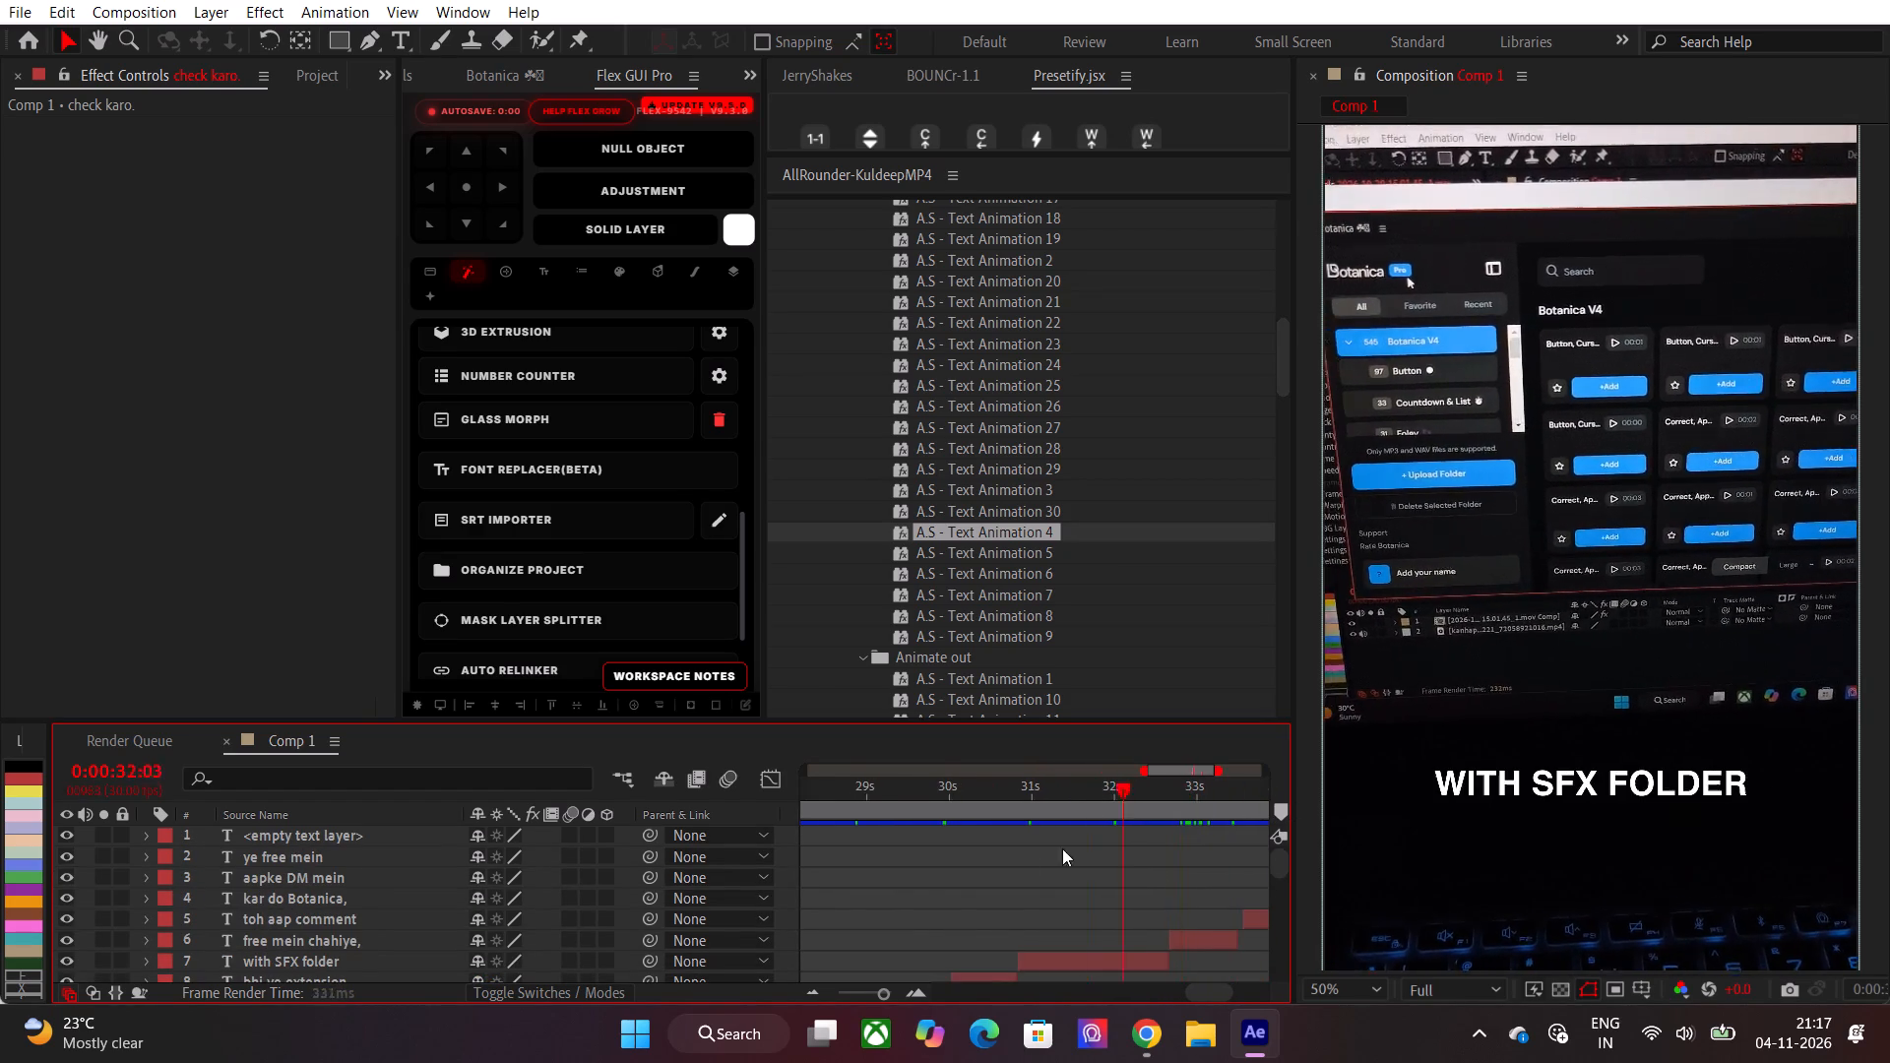
{"action": "left_click_drag", "start_coordinate": [1062, 848], "coordinate": [878, 878]}
{"action": "scroll", "coordinate": [873, 901], "scroll_direction": "down", "scroll_amount": 3}
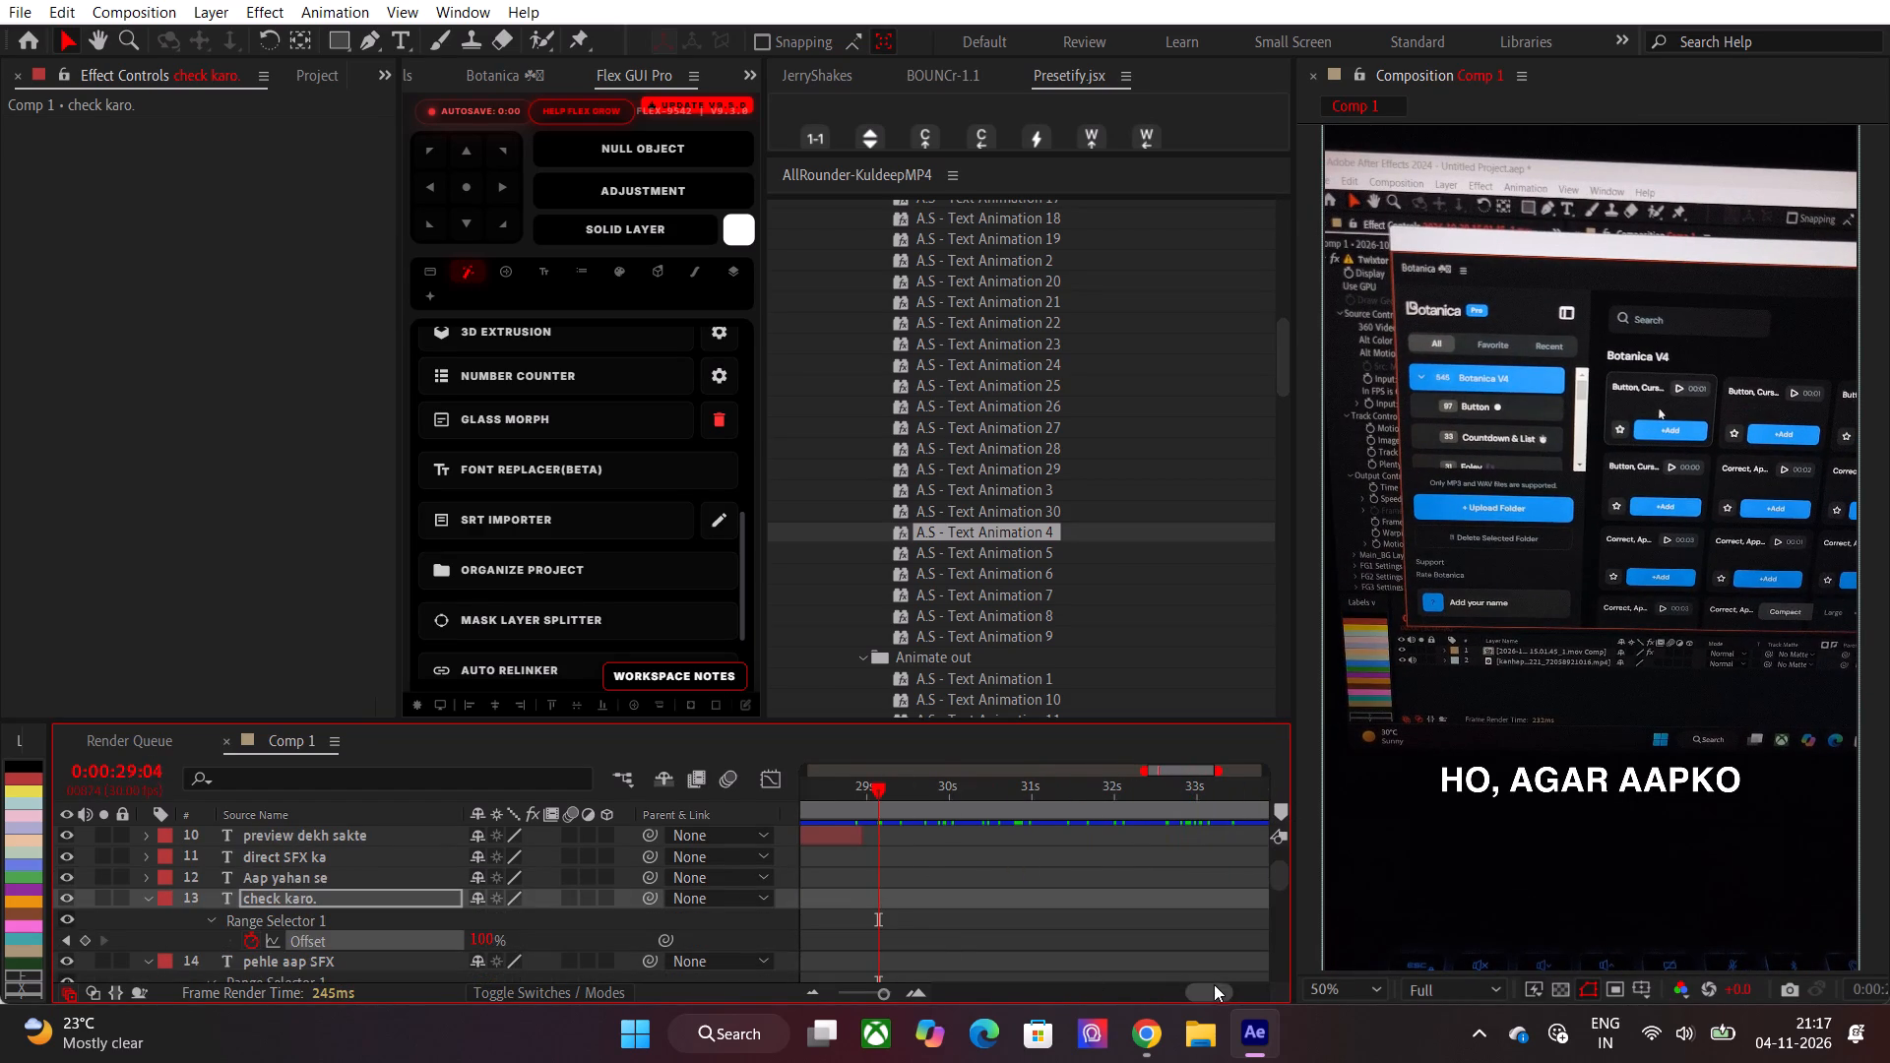
{"action": "left_click_drag", "start_coordinate": [1214, 984], "coordinate": [1172, 984]}
{"action": "left_click_drag", "start_coordinate": [1051, 788], "coordinate": [1029, 802]}
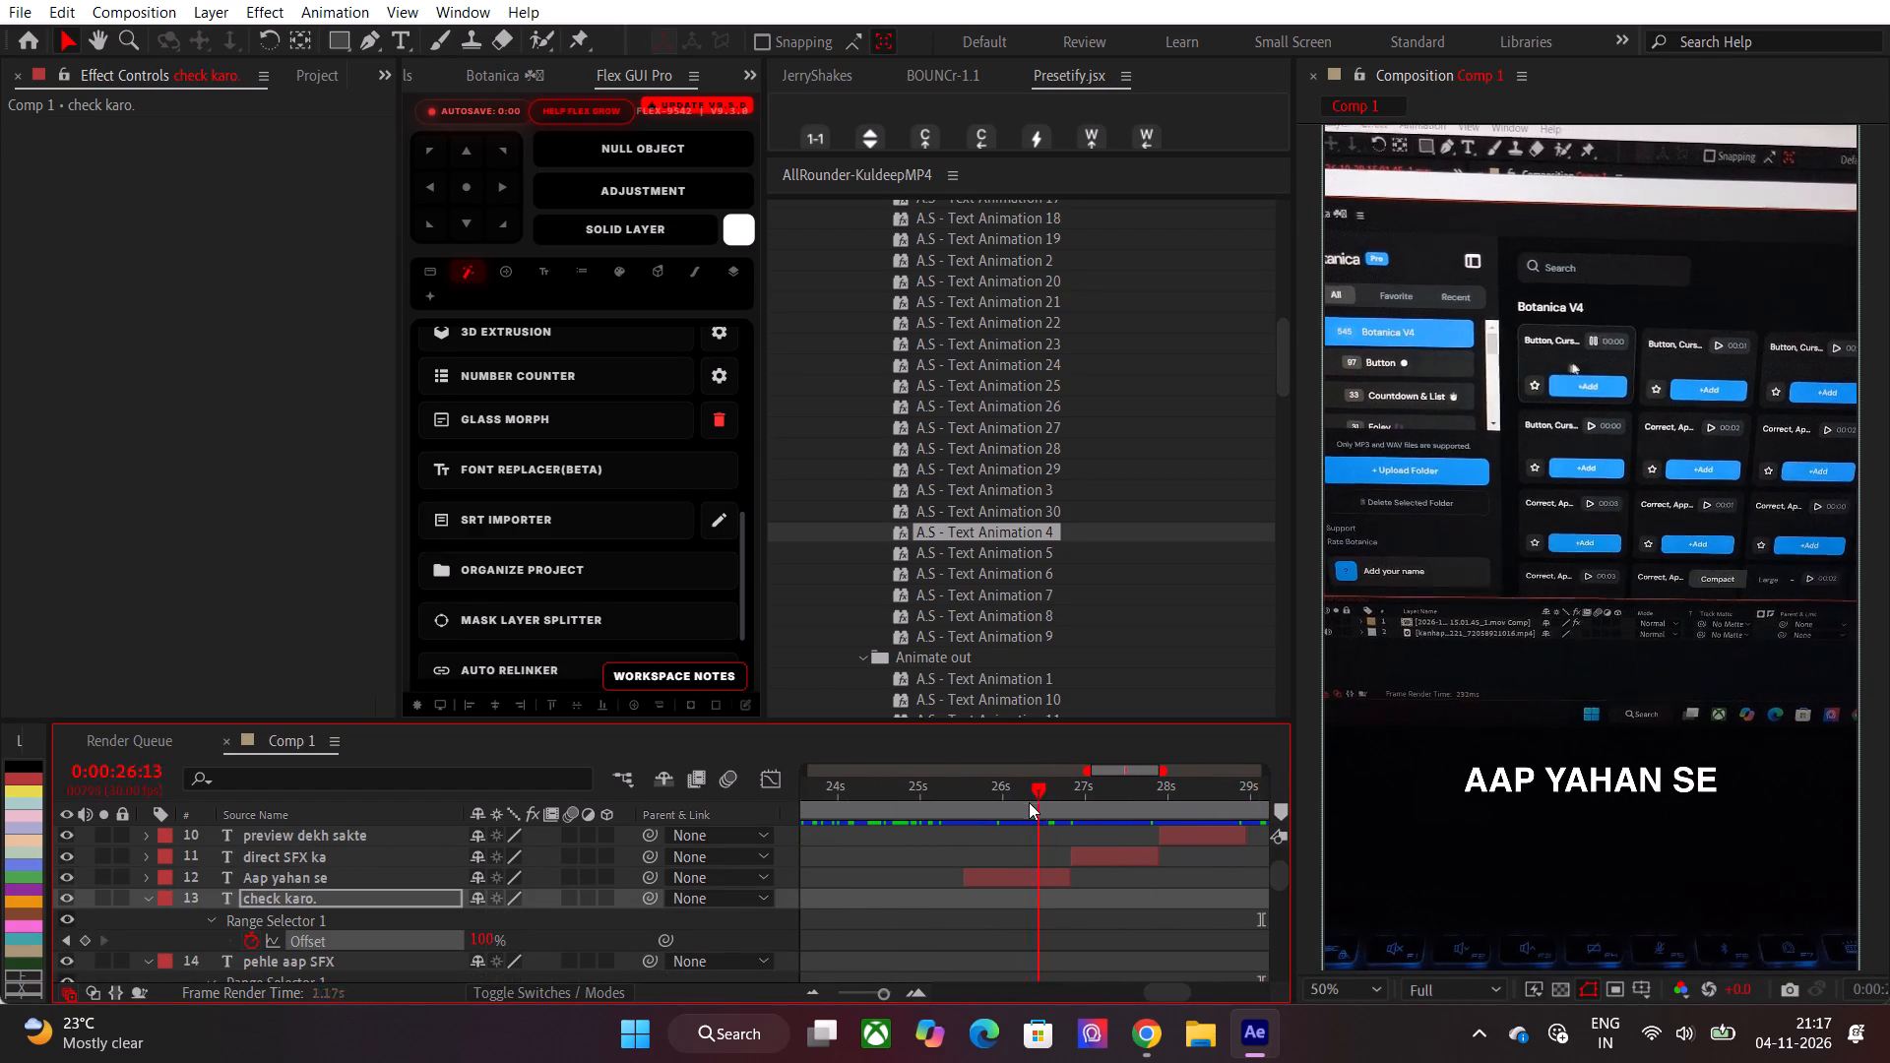
{"action": "left_click_drag", "start_coordinate": [1029, 802], "coordinate": [974, 843]}
{"action": "left_click", "coordinate": [988, 884]}
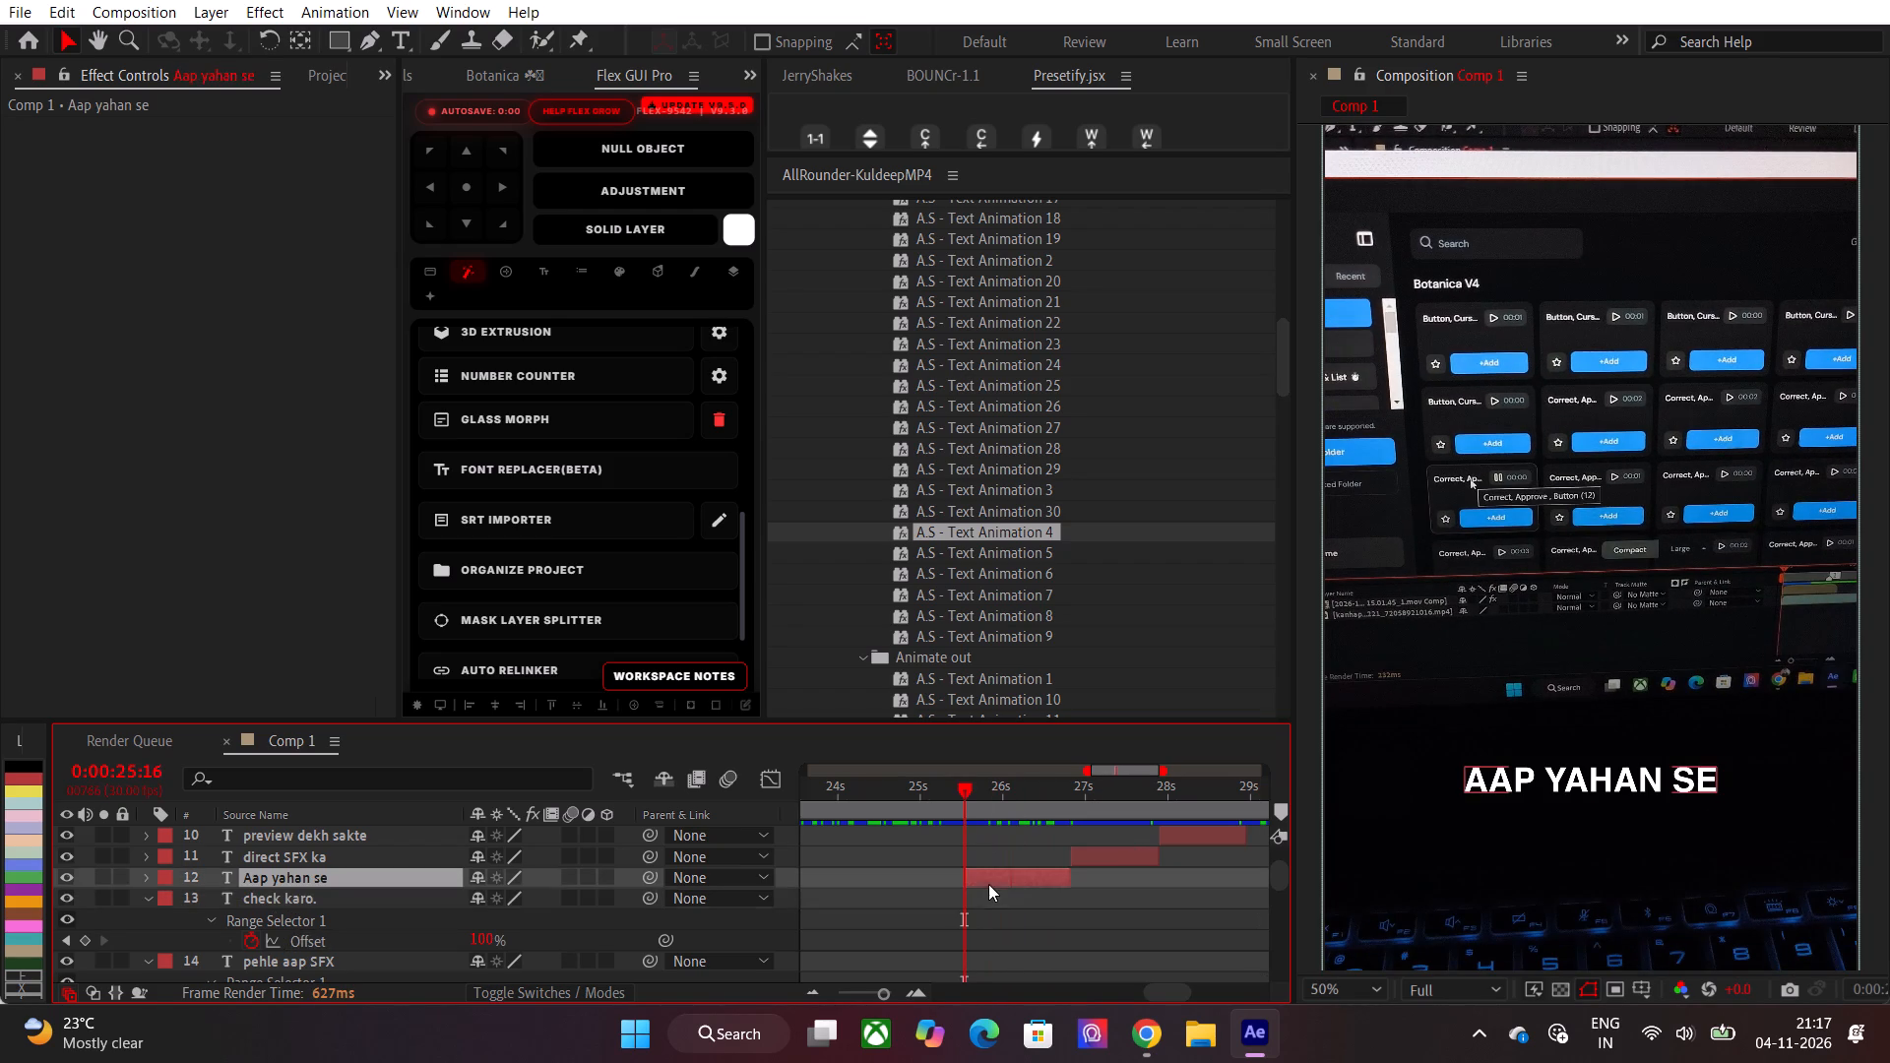
{"action": "left_click_drag", "start_coordinate": [1022, 526], "coordinate": [1026, 842]}
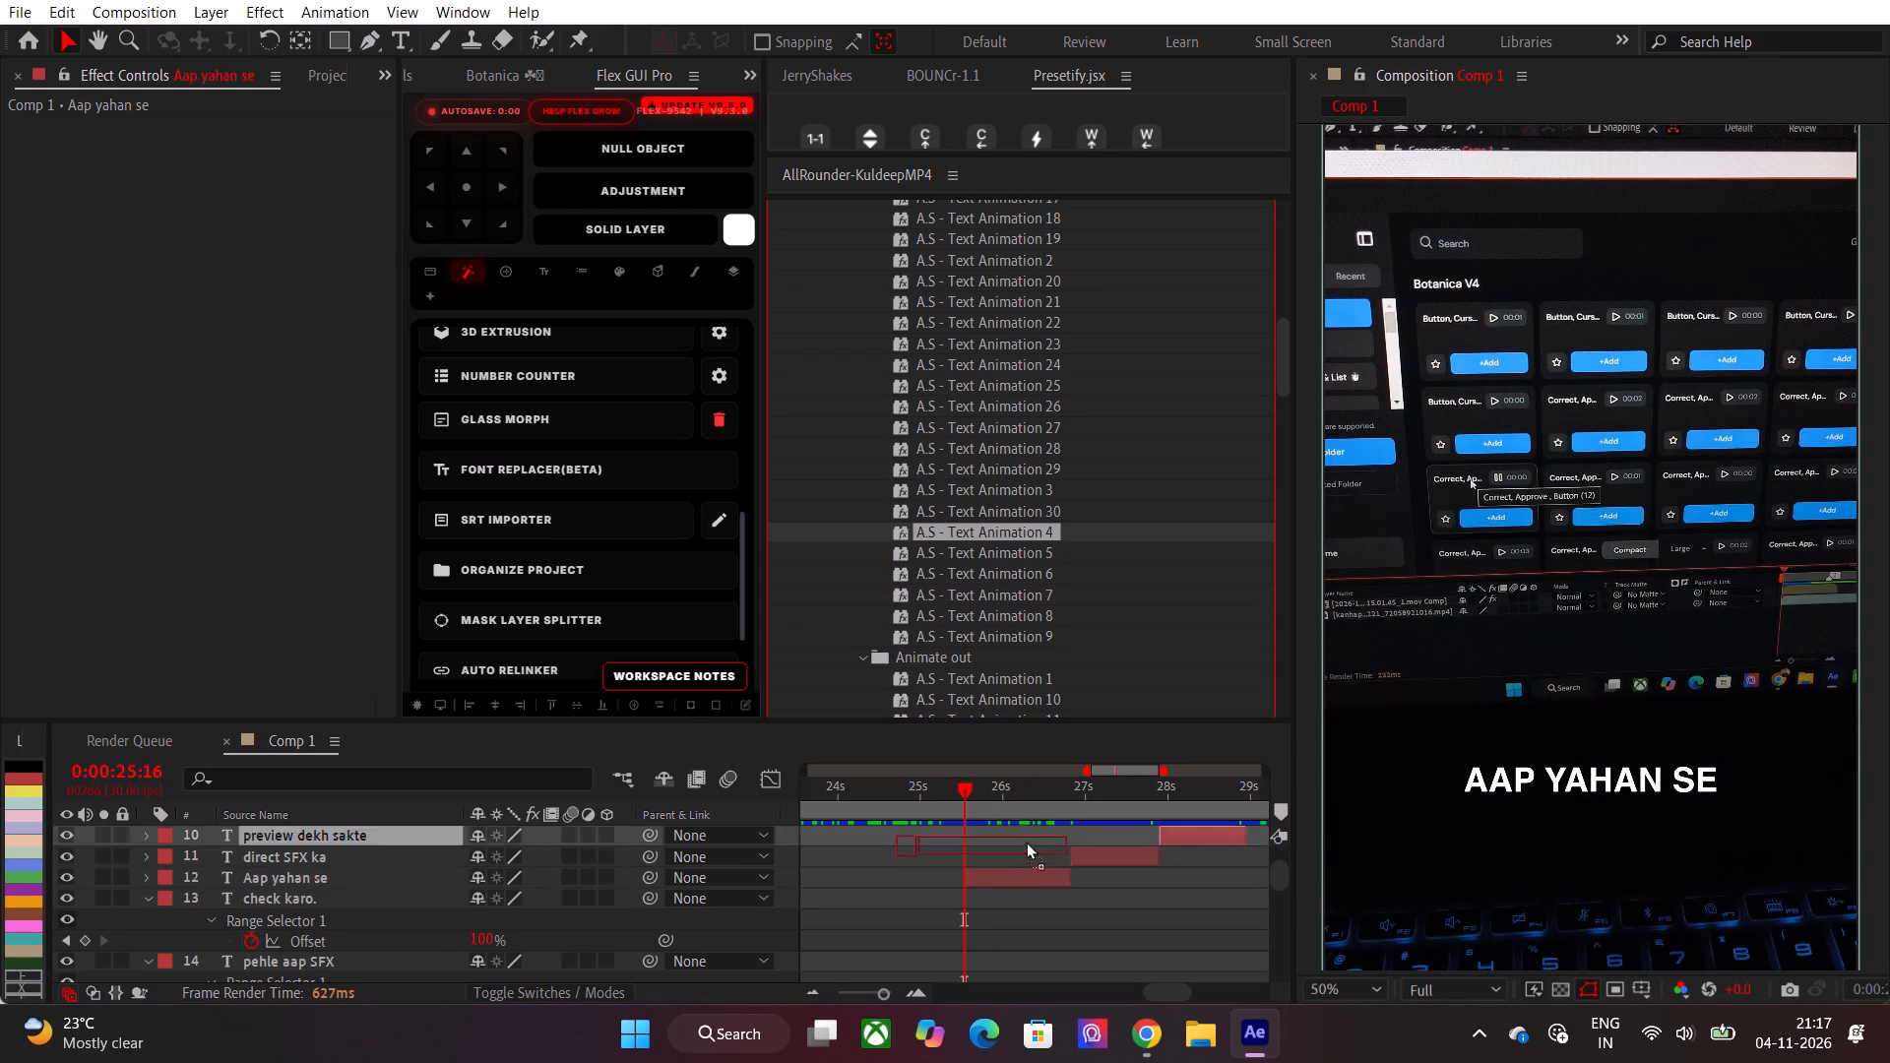
{"action": "left_click_drag", "start_coordinate": [1026, 842], "coordinate": [997, 873]}
Reveal the "Aap yahan se" layer's Offset keyframes.
{"action": "key", "text": "u"}
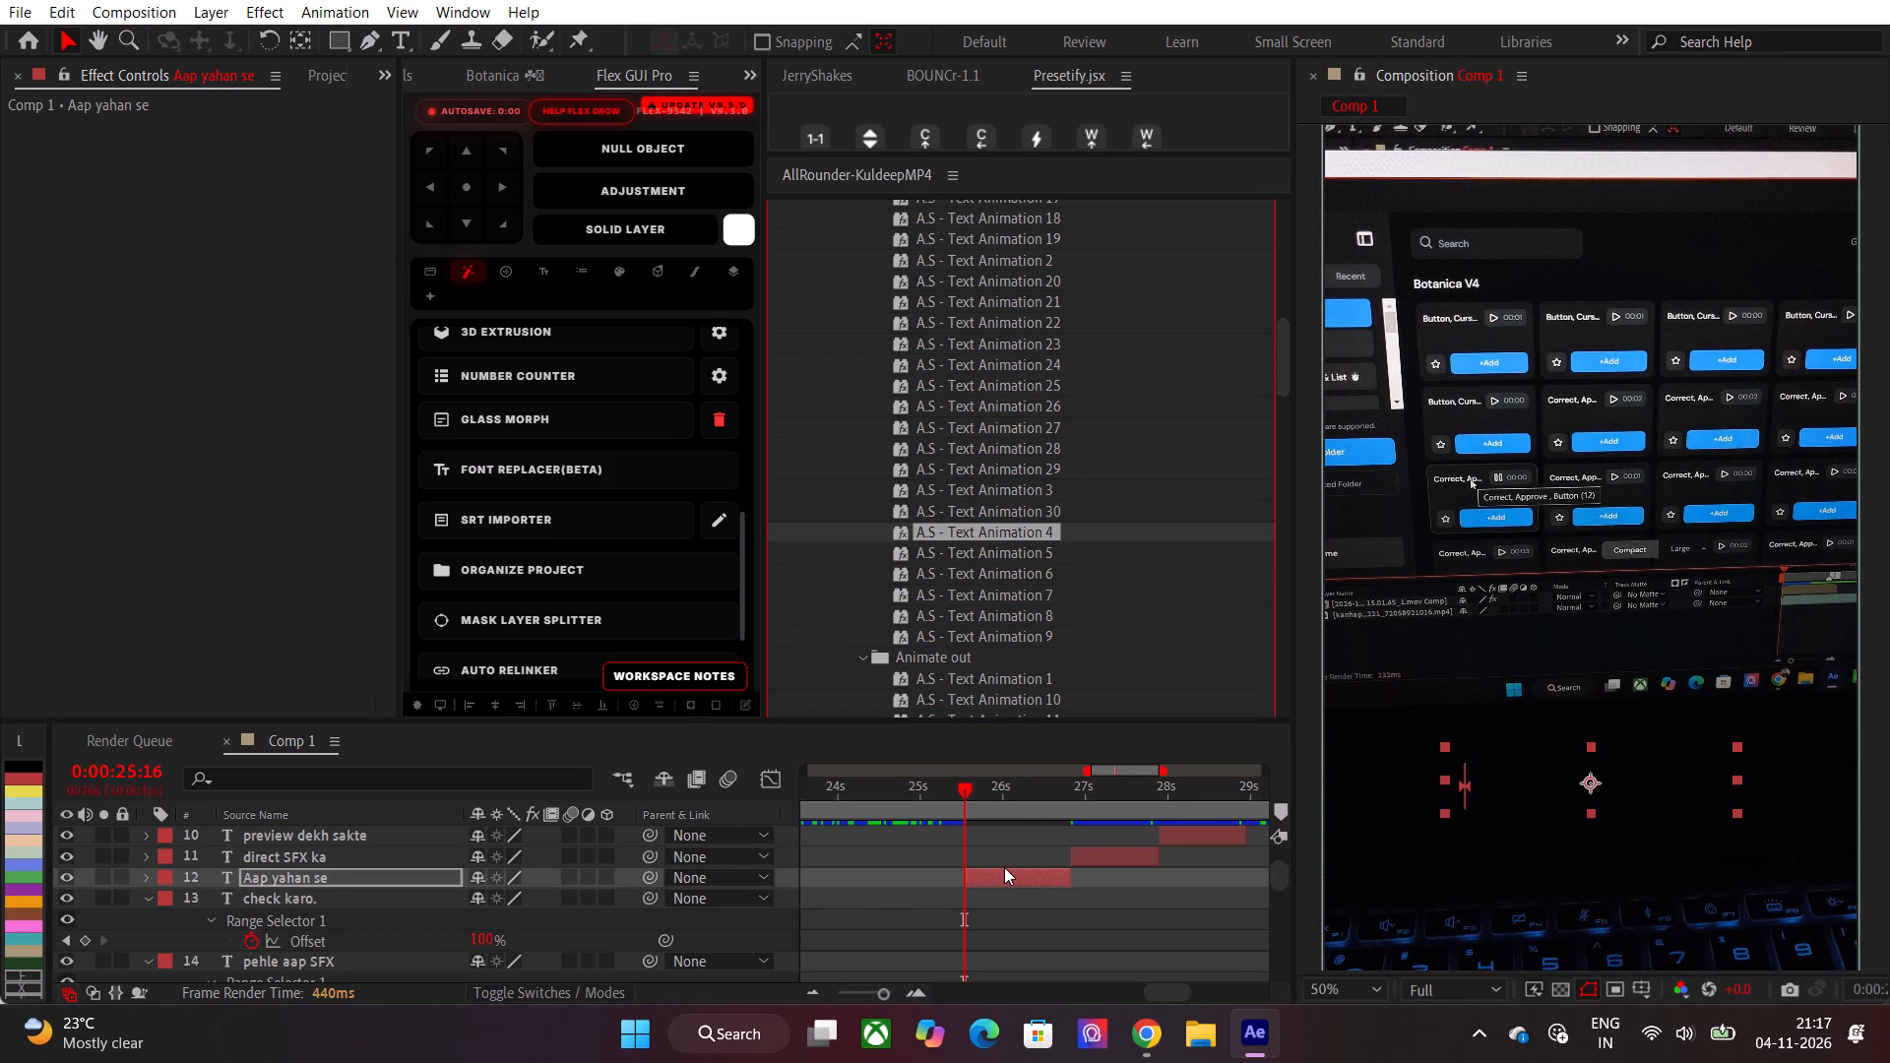
{"action": "left_click", "coordinate": [1005, 867]}
{"action": "key", "text": "u"}
{"action": "left_click", "coordinate": [1008, 872]}
{"action": "left_click", "coordinate": [1069, 903]}
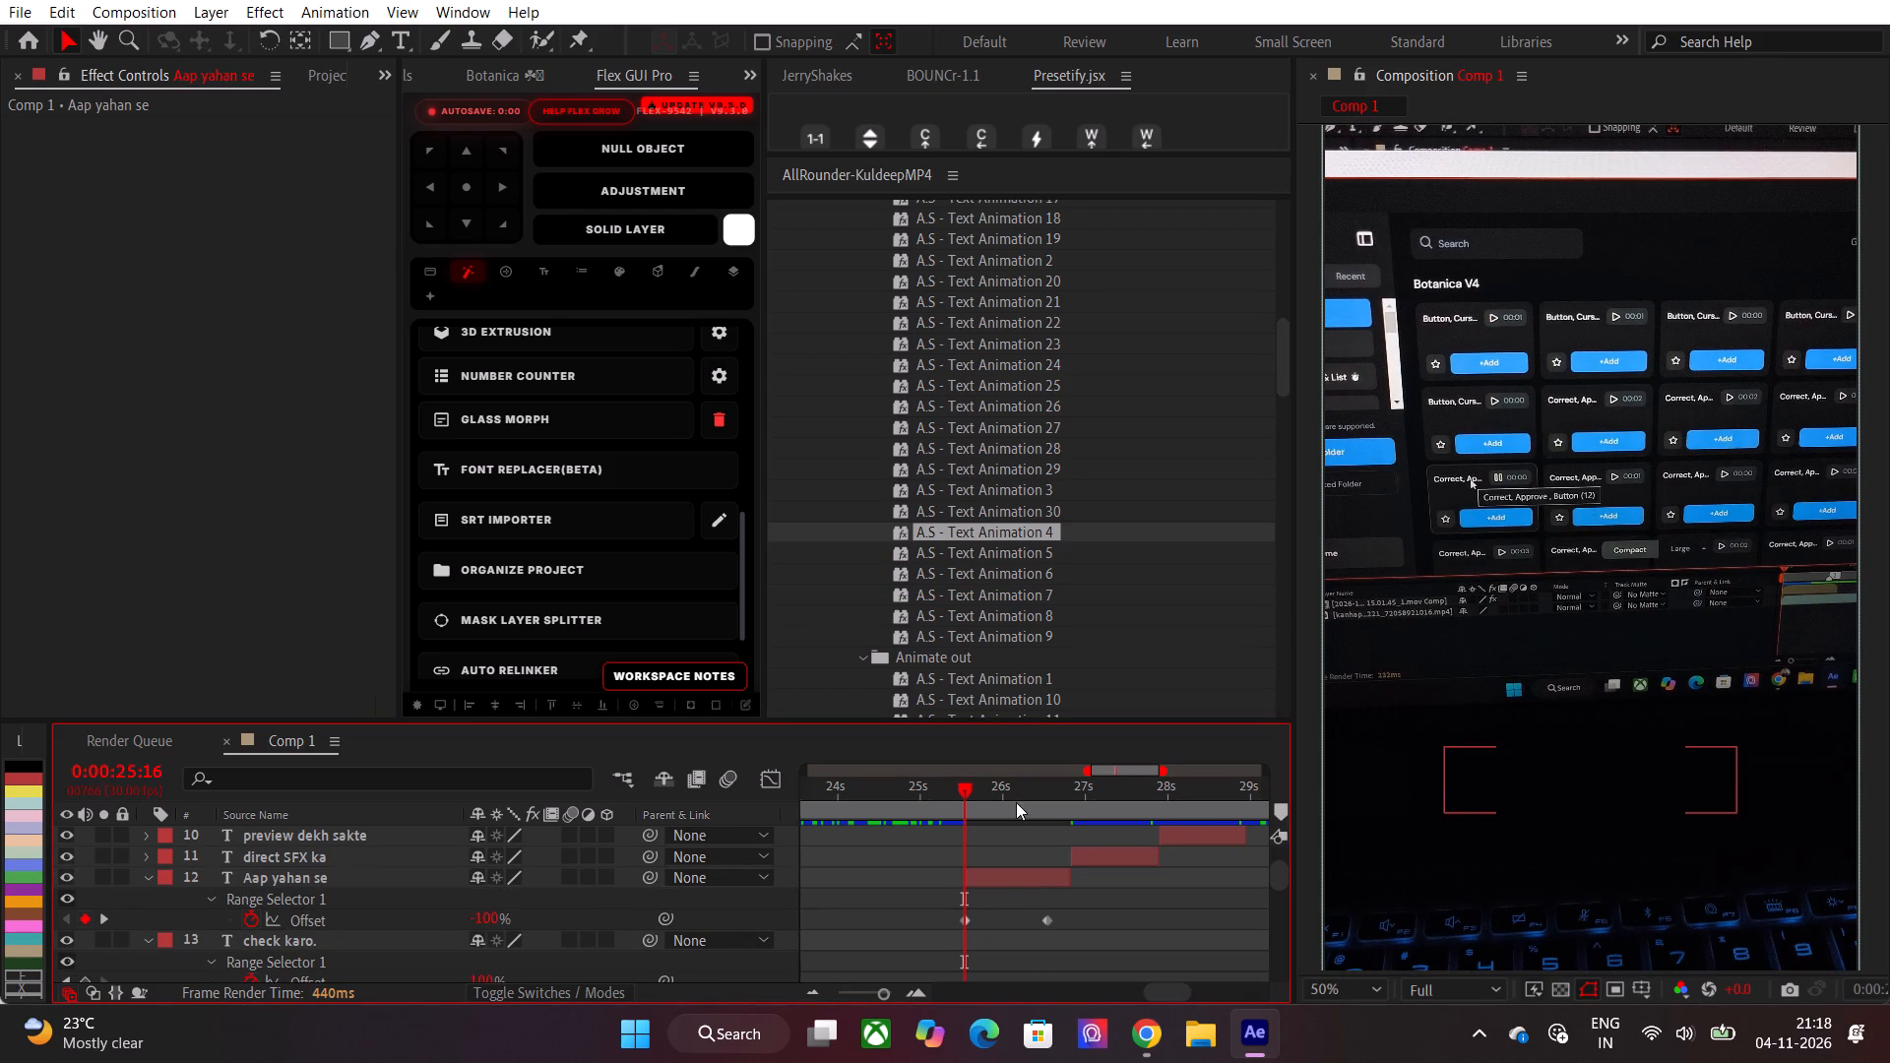
Apply the A.S - Text Animation 4 preset to the "direct SFX ka" text layer at 0:00:26:25.
{"action": "left_click_drag", "start_coordinate": [1015, 790], "coordinate": [1071, 790]}
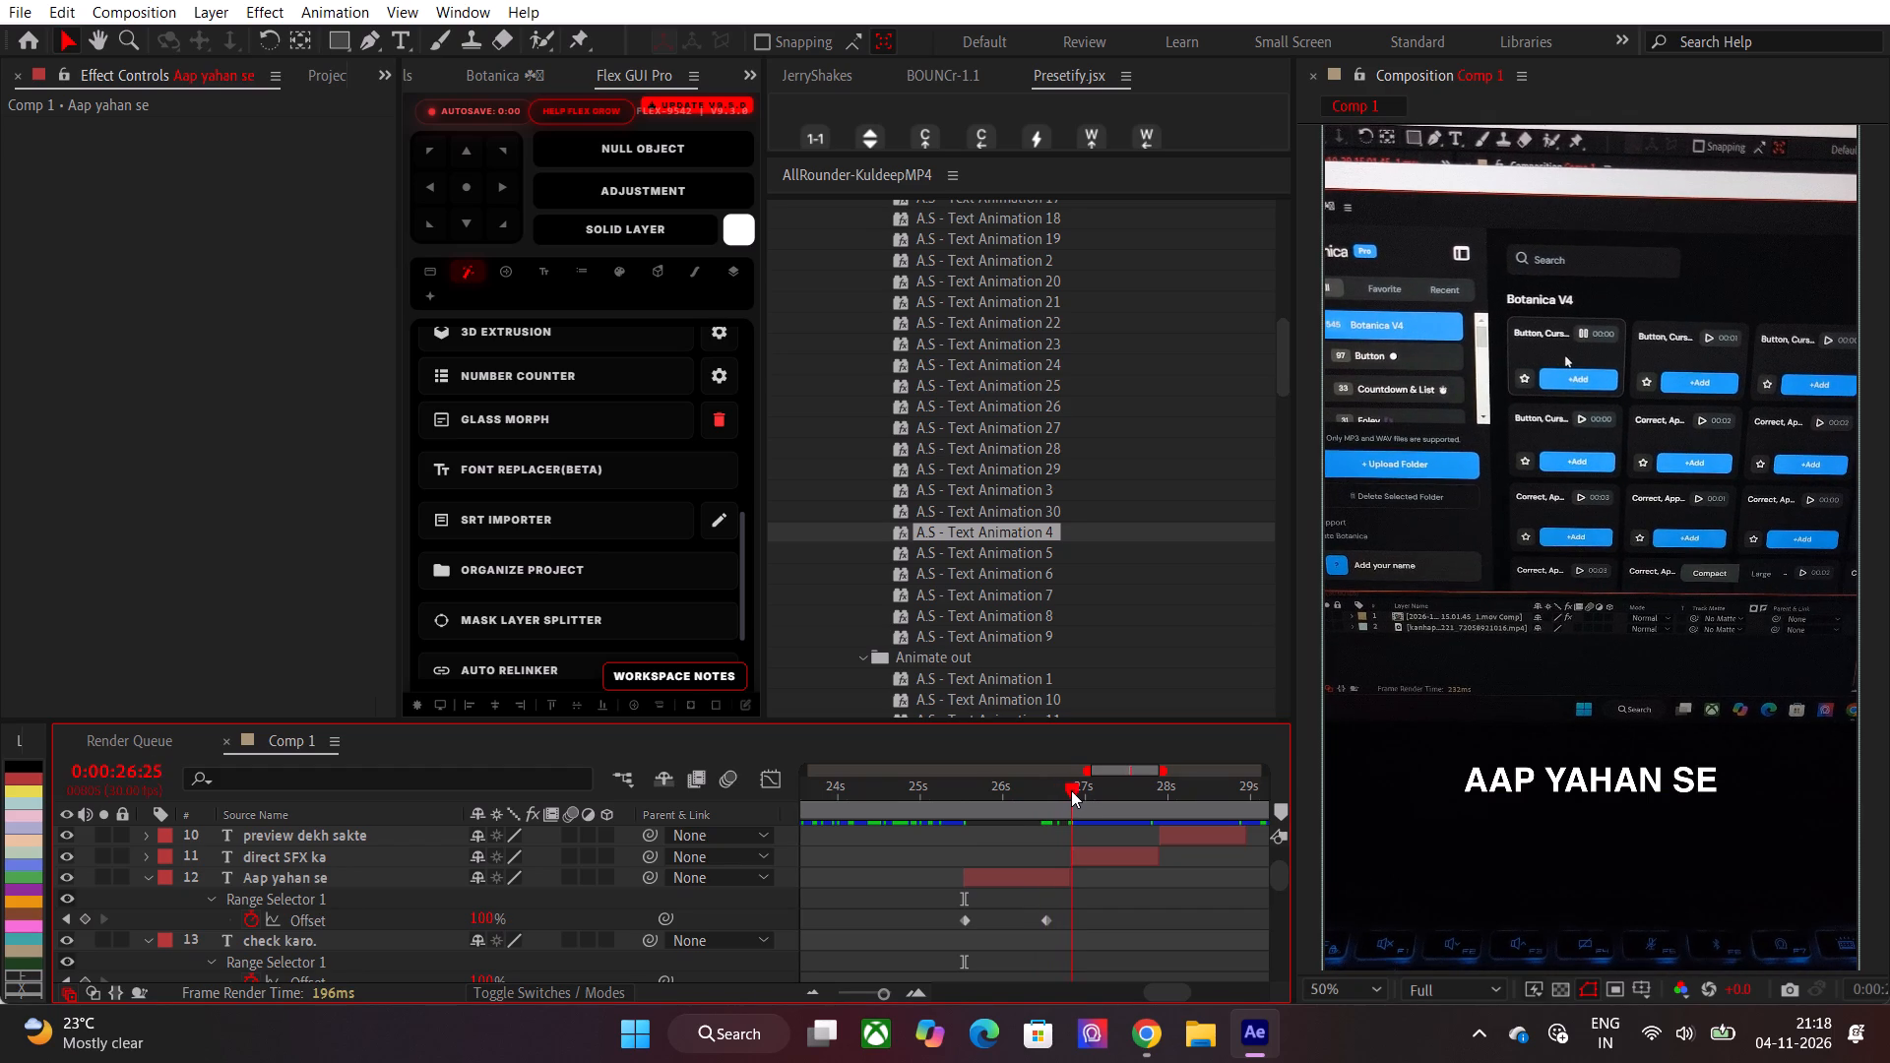
{"action": "left_click_drag", "start_coordinate": [1071, 790], "coordinate": [1072, 790]}
{"action": "left_click", "coordinate": [1102, 857]}
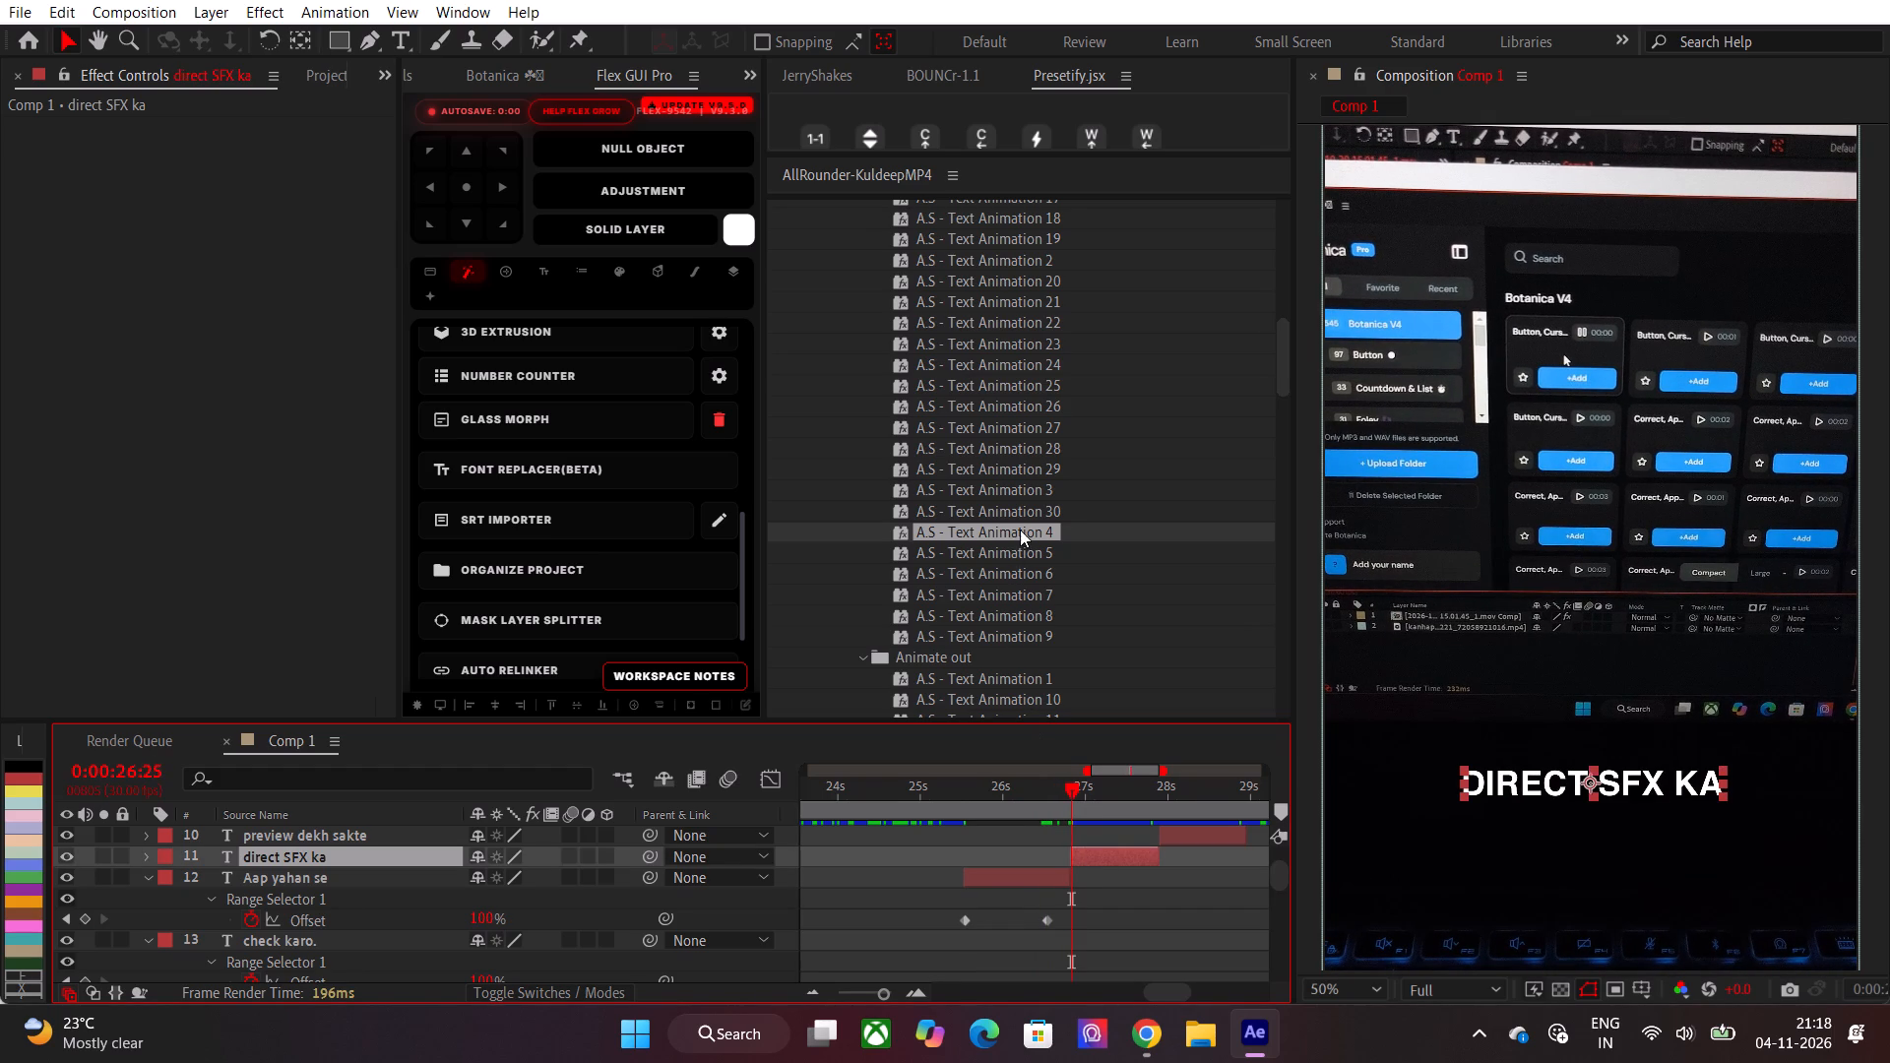
{"action": "left_click_drag", "start_coordinate": [1020, 529], "coordinate": [1078, 854]}
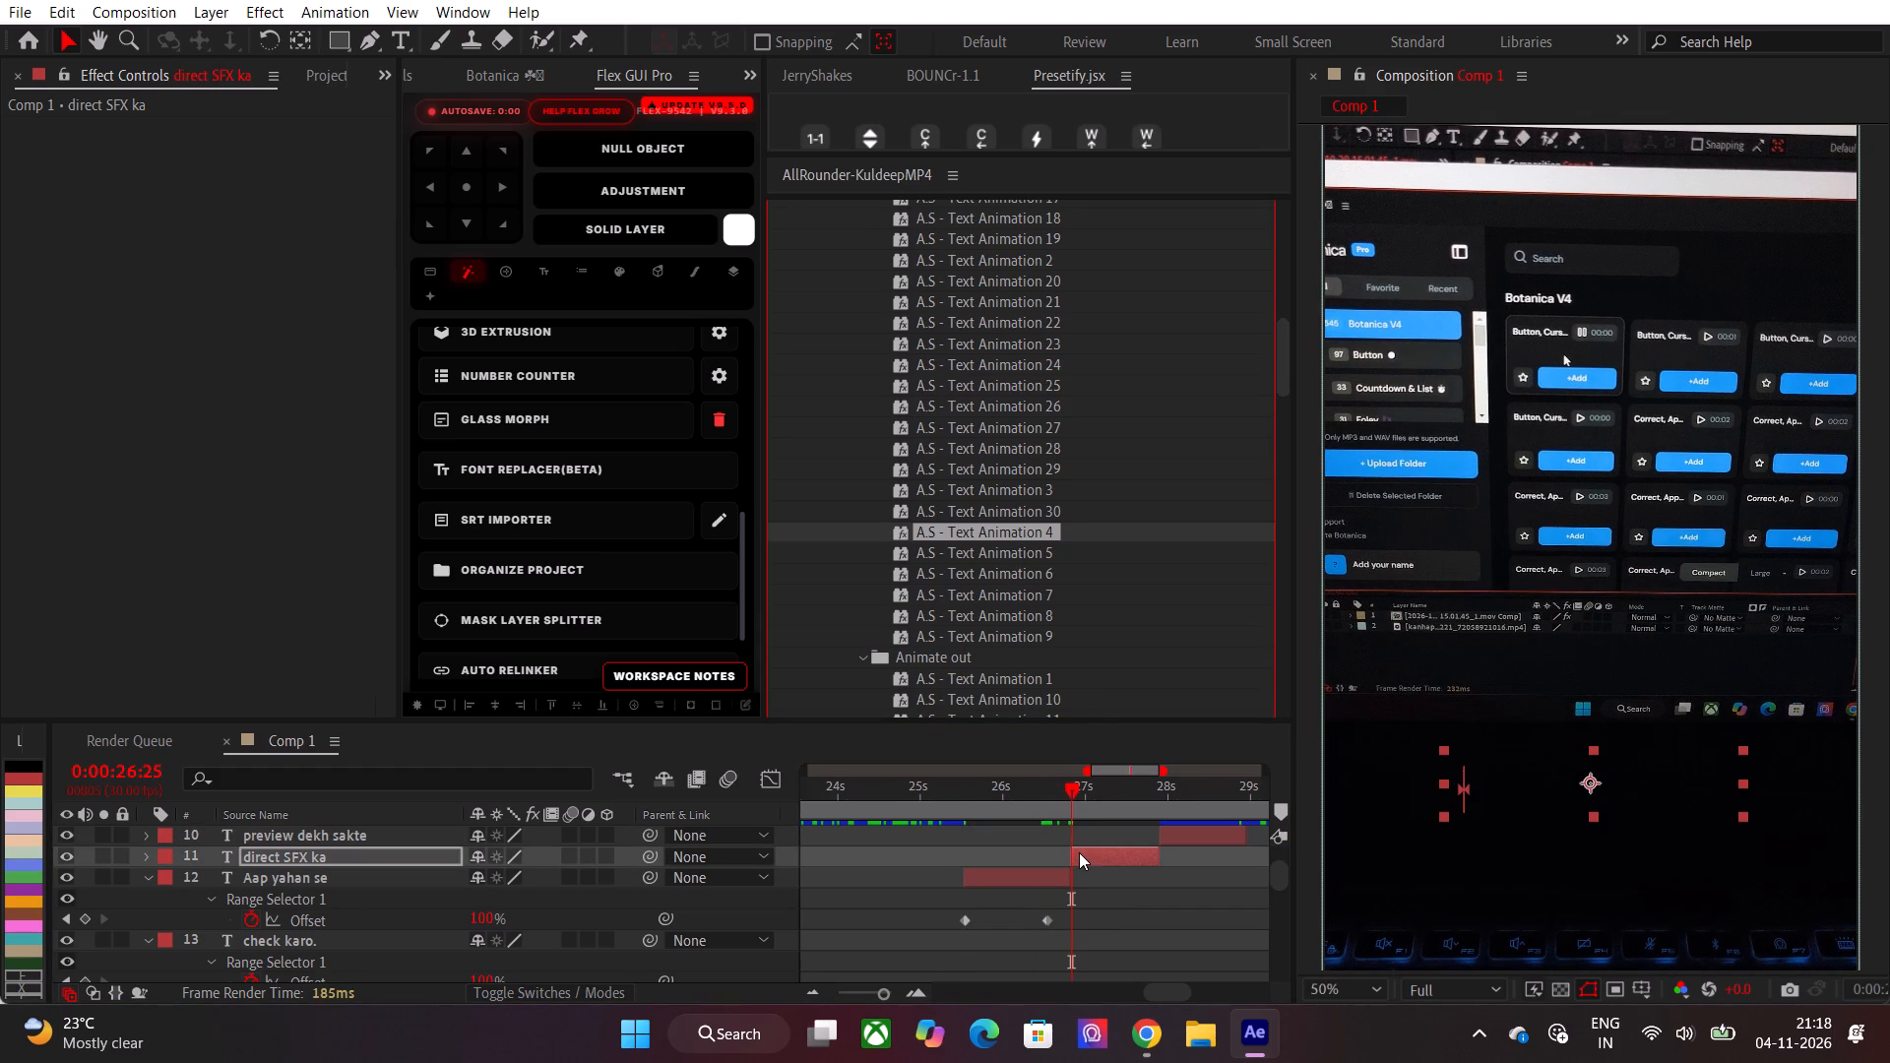
Reveal the "direct SFX ka" layer's keyframes and move its last Offset keyframe earlier, to about 27.7 seconds.
{"action": "key", "text": "u"}
{"action": "left_click", "coordinate": [1104, 852]}
{"action": "key", "text": "u"}
{"action": "left_click_drag", "start_coordinate": [1120, 789], "coordinate": [1131, 789]}
{"action": "left_click_drag", "start_coordinate": [1181, 894], "coordinate": [1051, 896]}
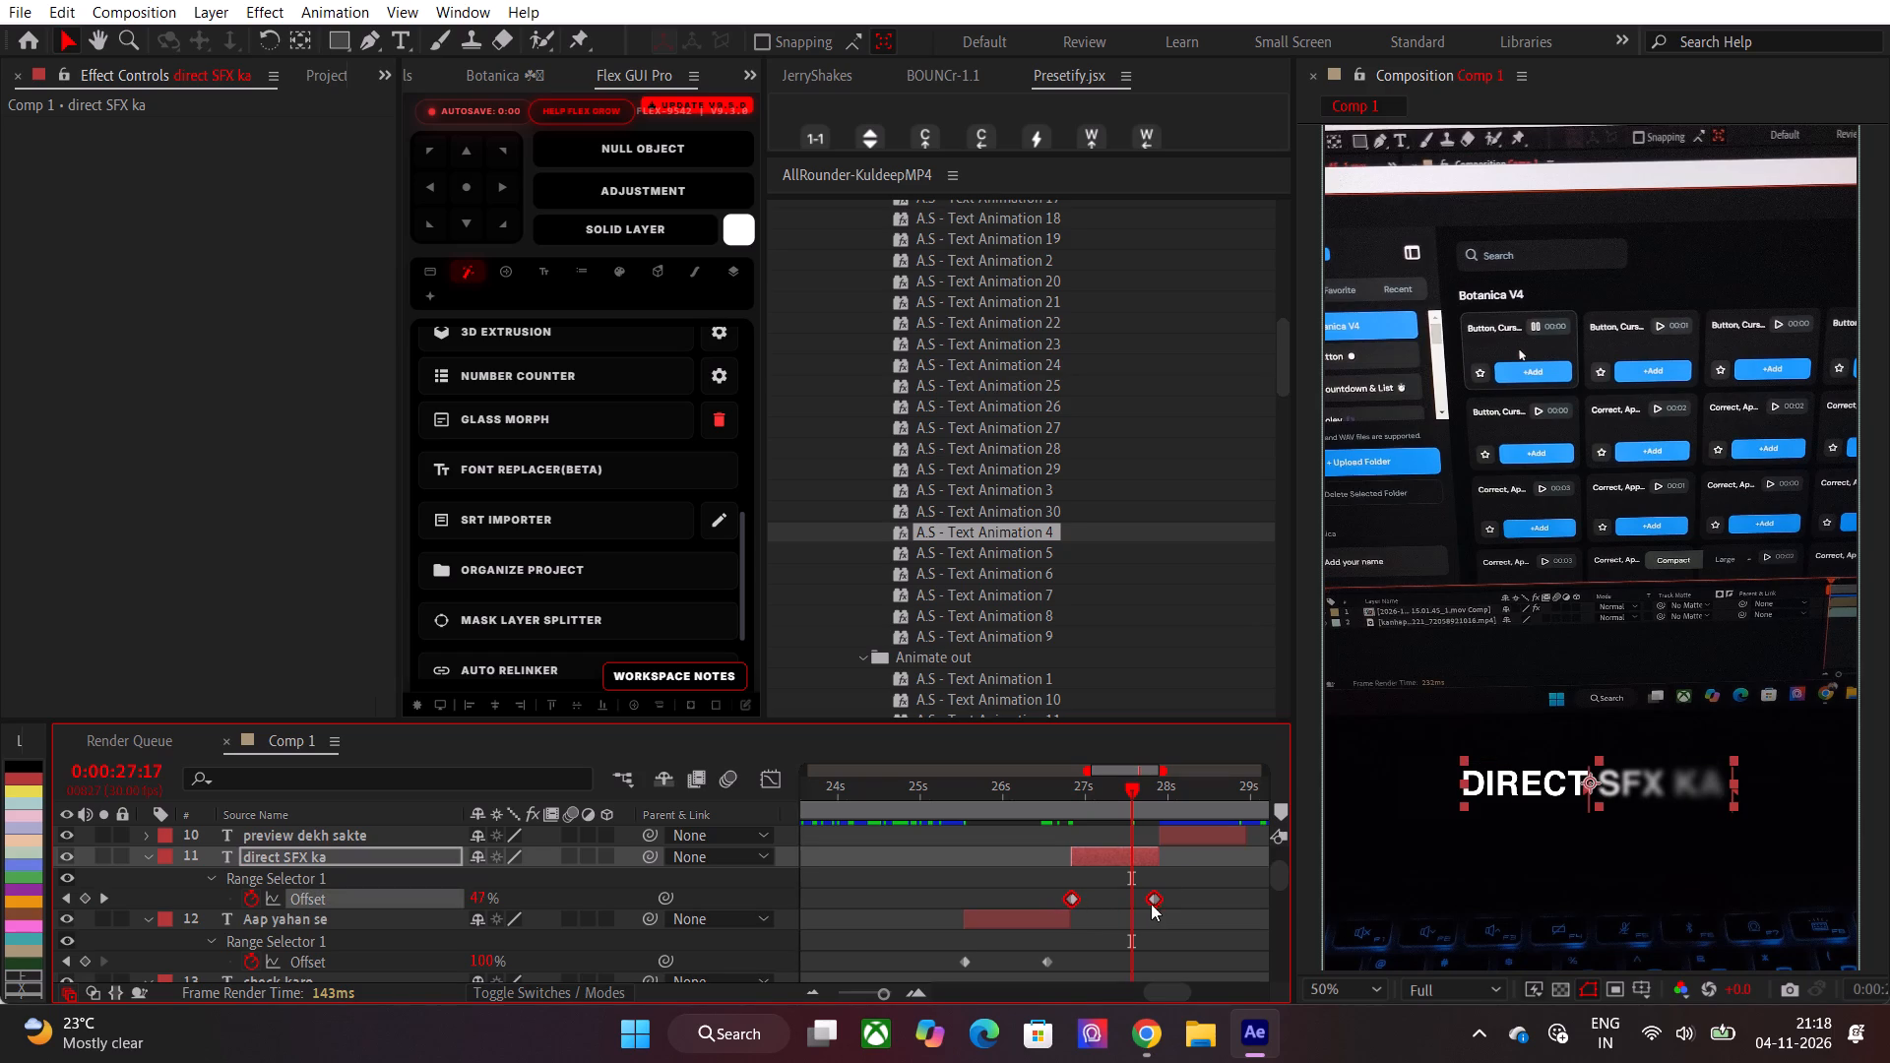
{"action": "left_click_drag", "start_coordinate": [1158, 901], "coordinate": [1148, 901], "text": "alt"}
{"action": "left_click", "coordinate": [1181, 902]}
Apply the A.S - Text Animation 4 preset to the "preview dekh sakte" text layer at 0:00:27:27.
{"action": "left_click_drag", "start_coordinate": [1152, 799], "coordinate": [1155, 799]}
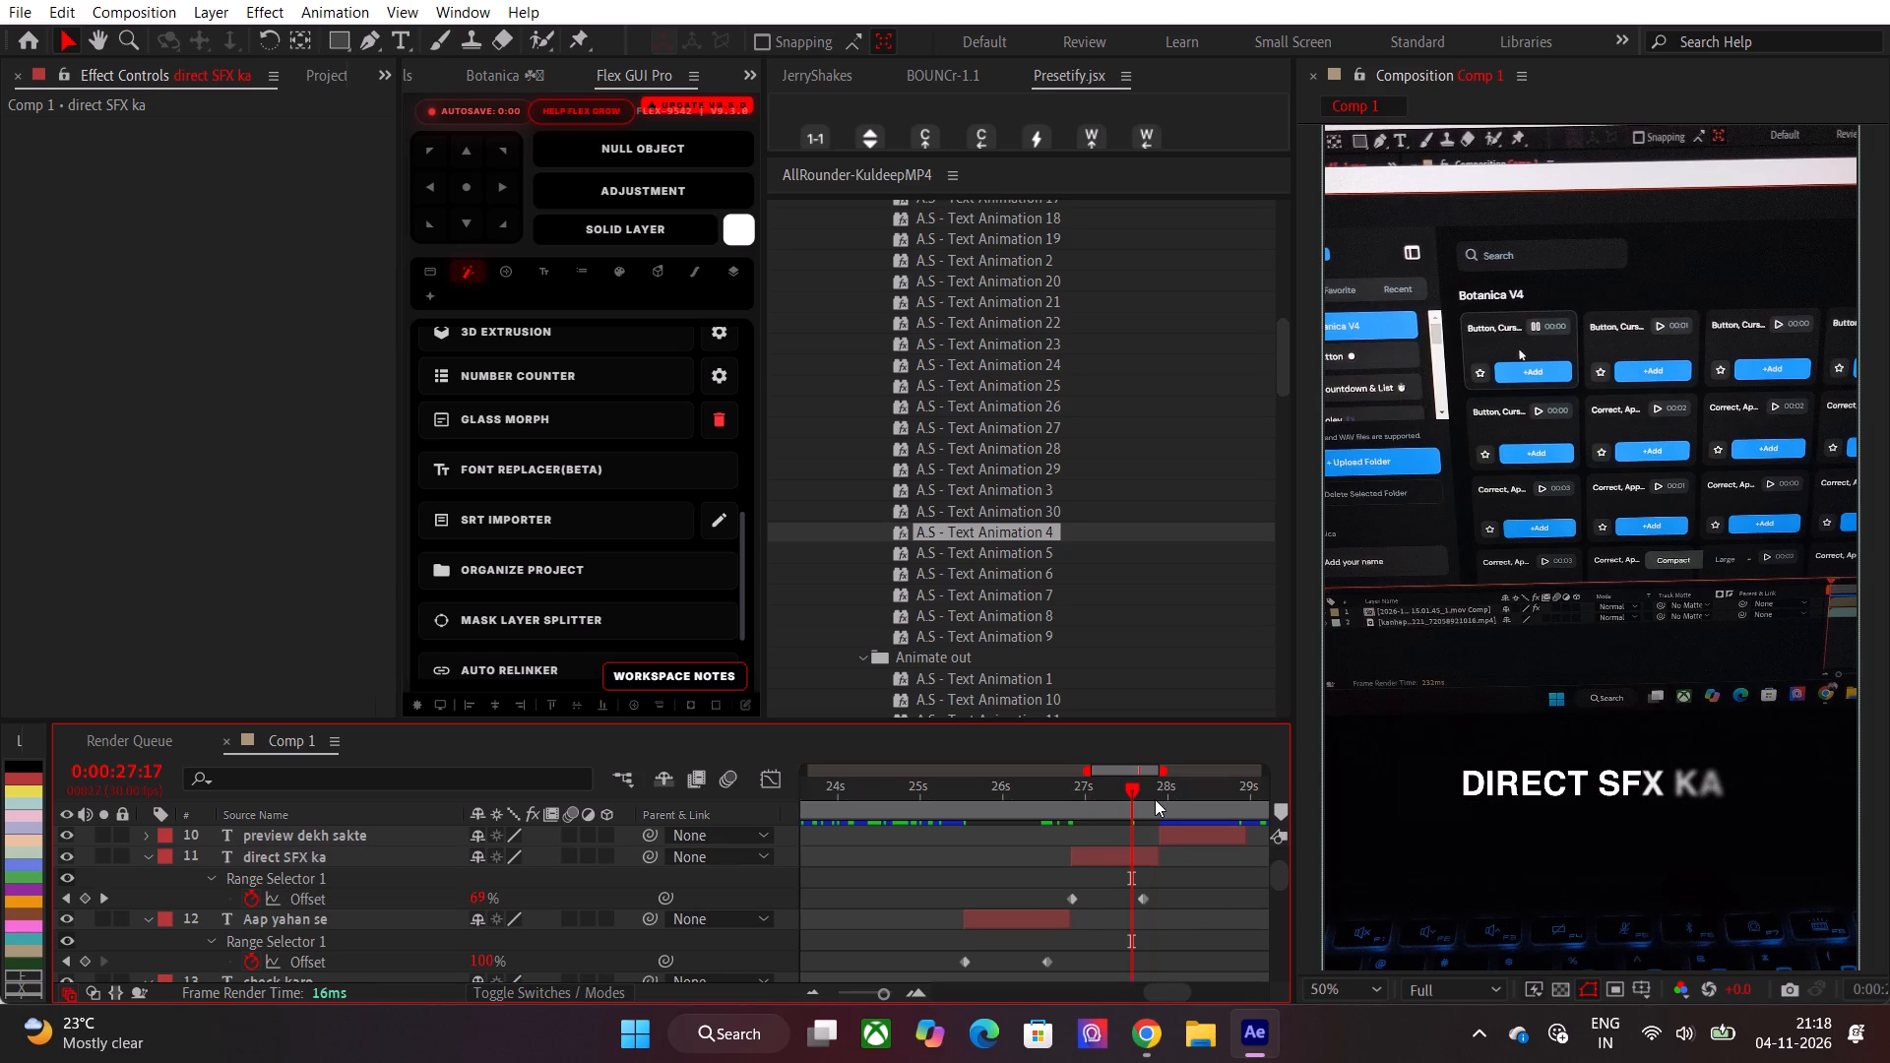
{"action": "left_click_drag", "start_coordinate": [1155, 799], "coordinate": [1167, 799]}
{"action": "scroll", "coordinate": [1188, 857], "scroll_direction": "up", "scroll_amount": 1}
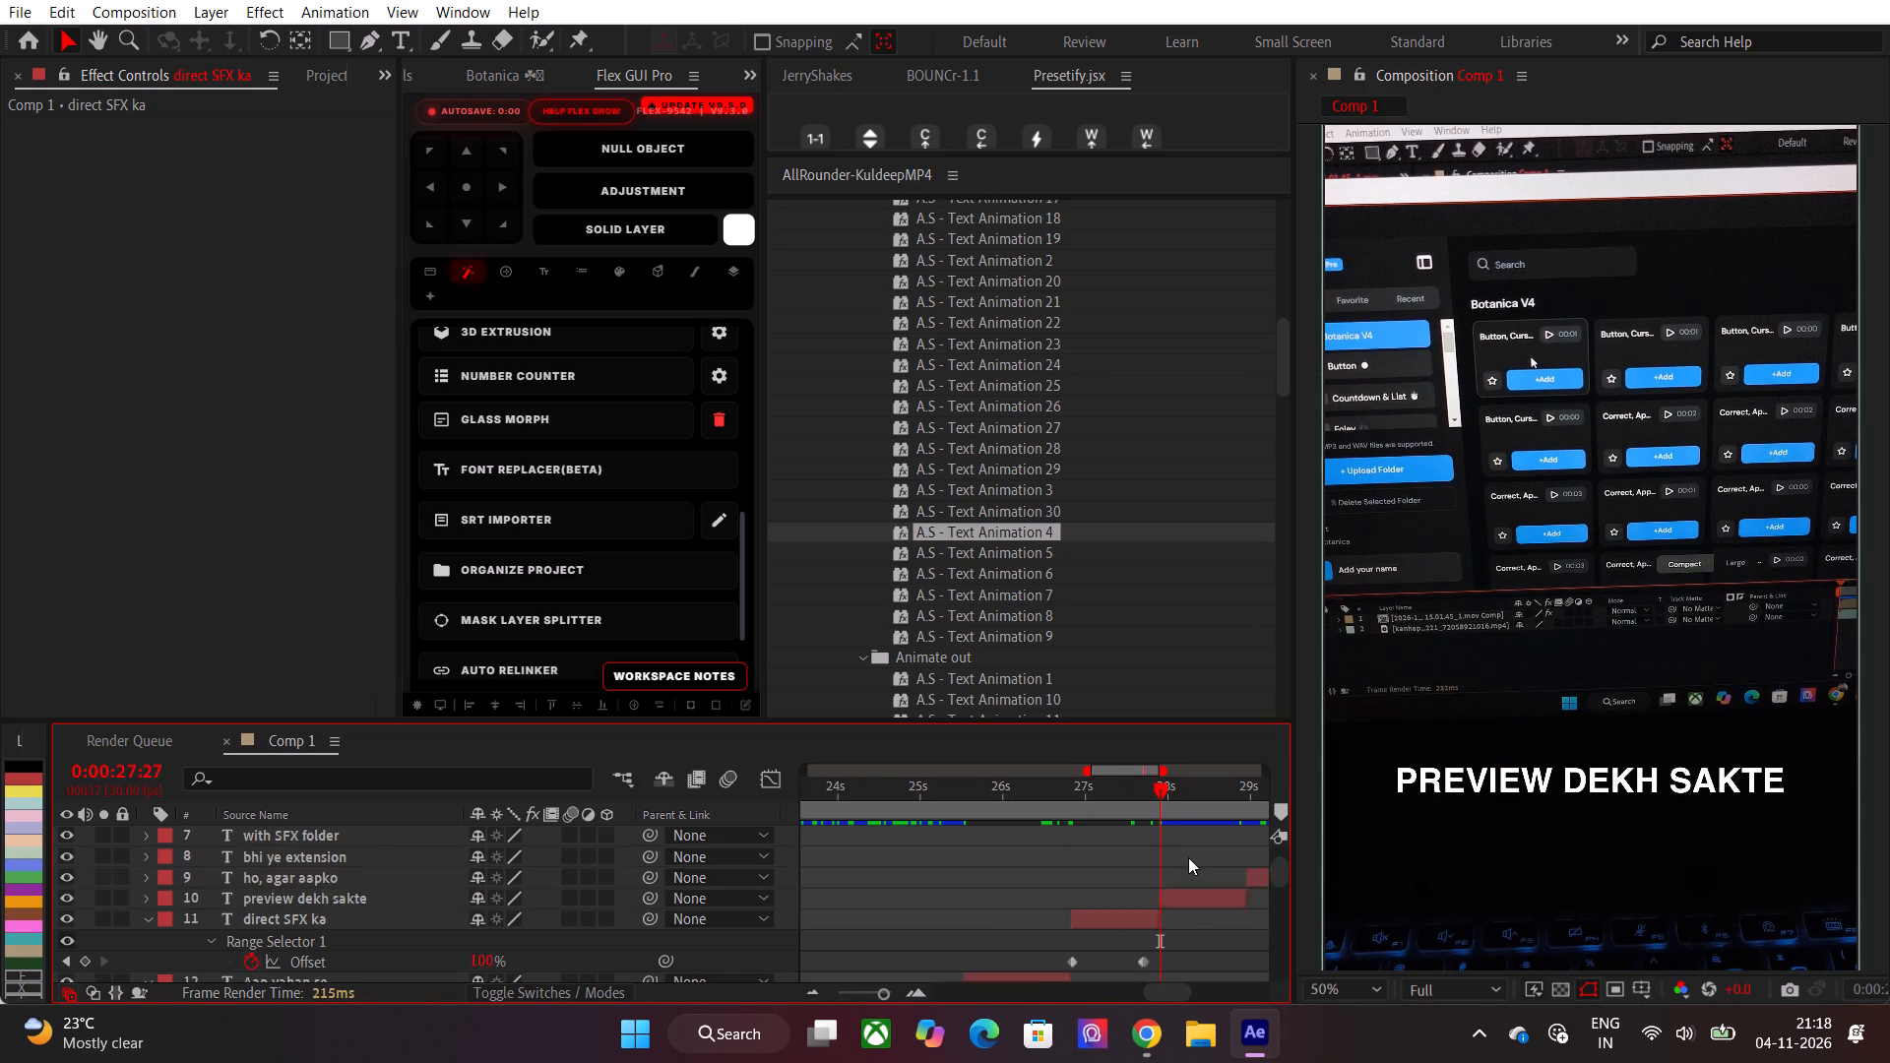
{"action": "scroll", "coordinate": [1188, 857], "scroll_direction": "up", "scroll_amount": 1}
{"action": "left_click_drag", "start_coordinate": [1165, 985], "coordinate": [1135, 951]}
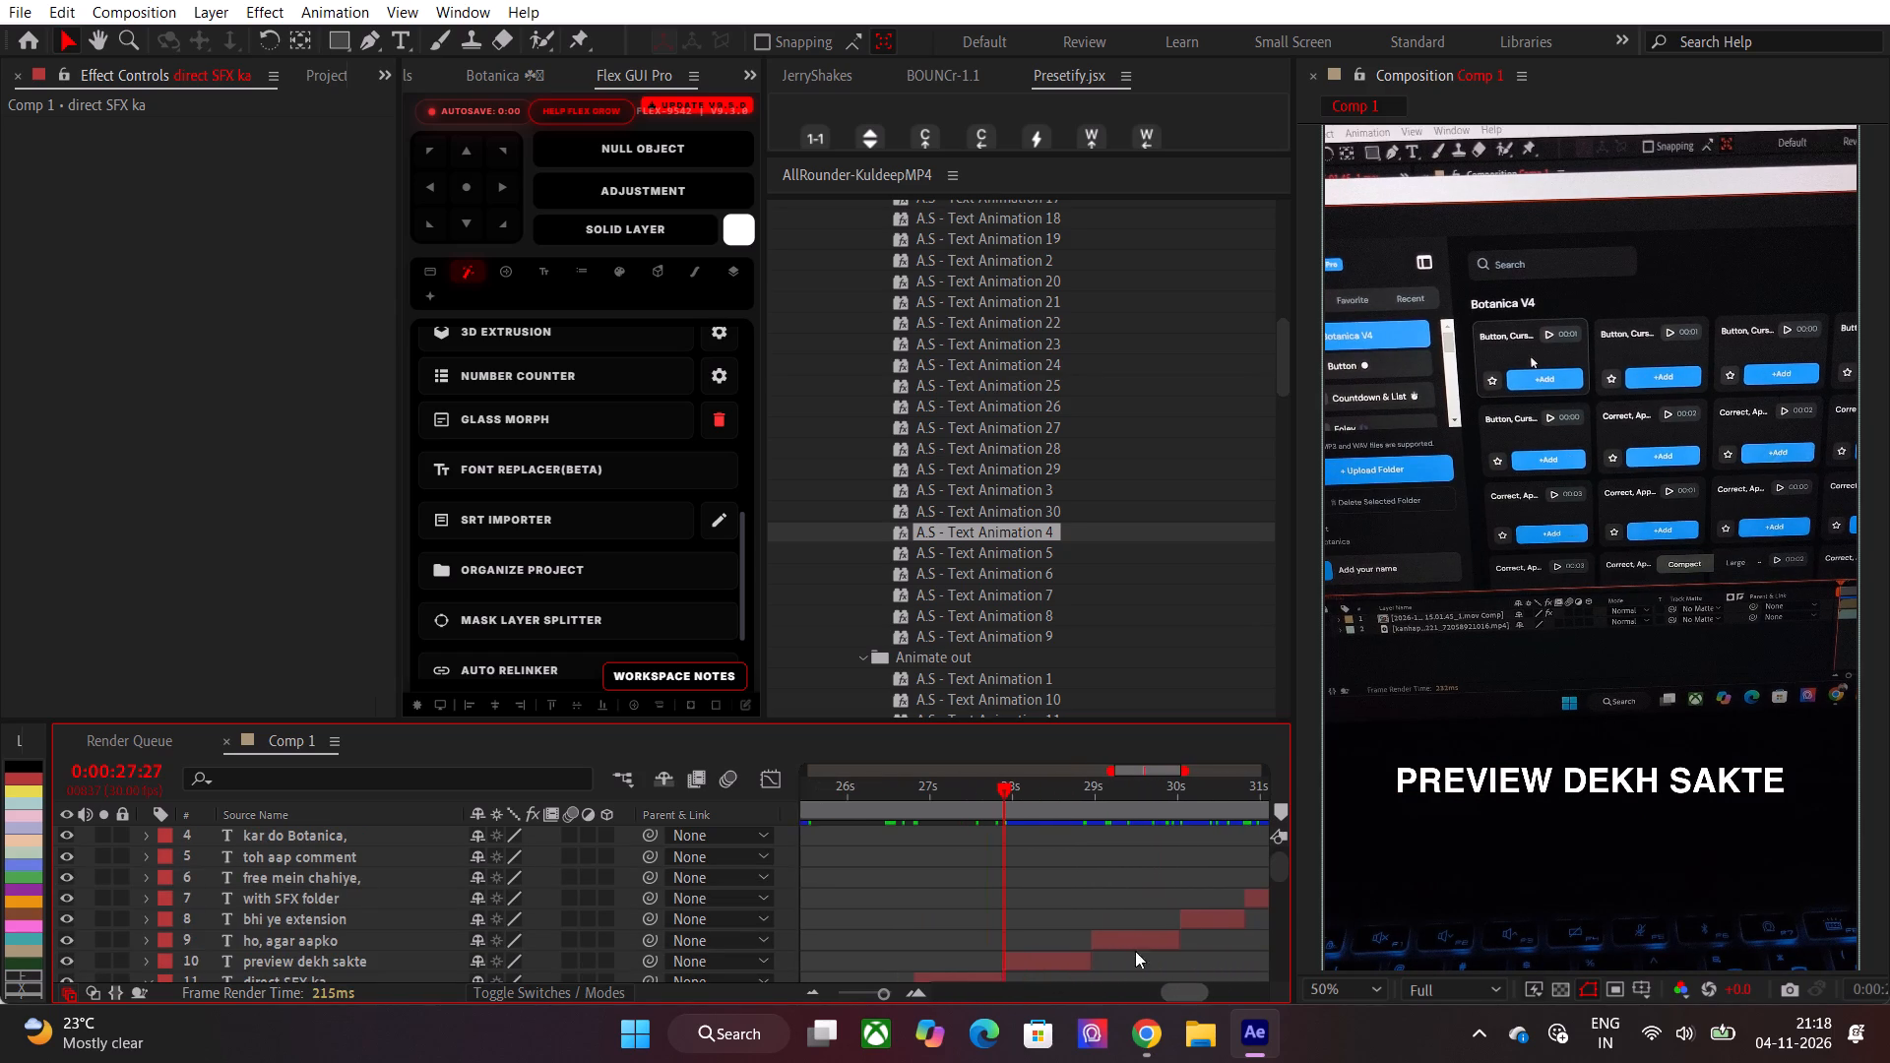
{"action": "left_click_drag", "start_coordinate": [1135, 951], "coordinate": [1175, 985]}
{"action": "scroll", "coordinate": [1052, 875], "scroll_direction": "down", "scroll_amount": 1}
{"action": "left_click", "coordinate": [1052, 894]}
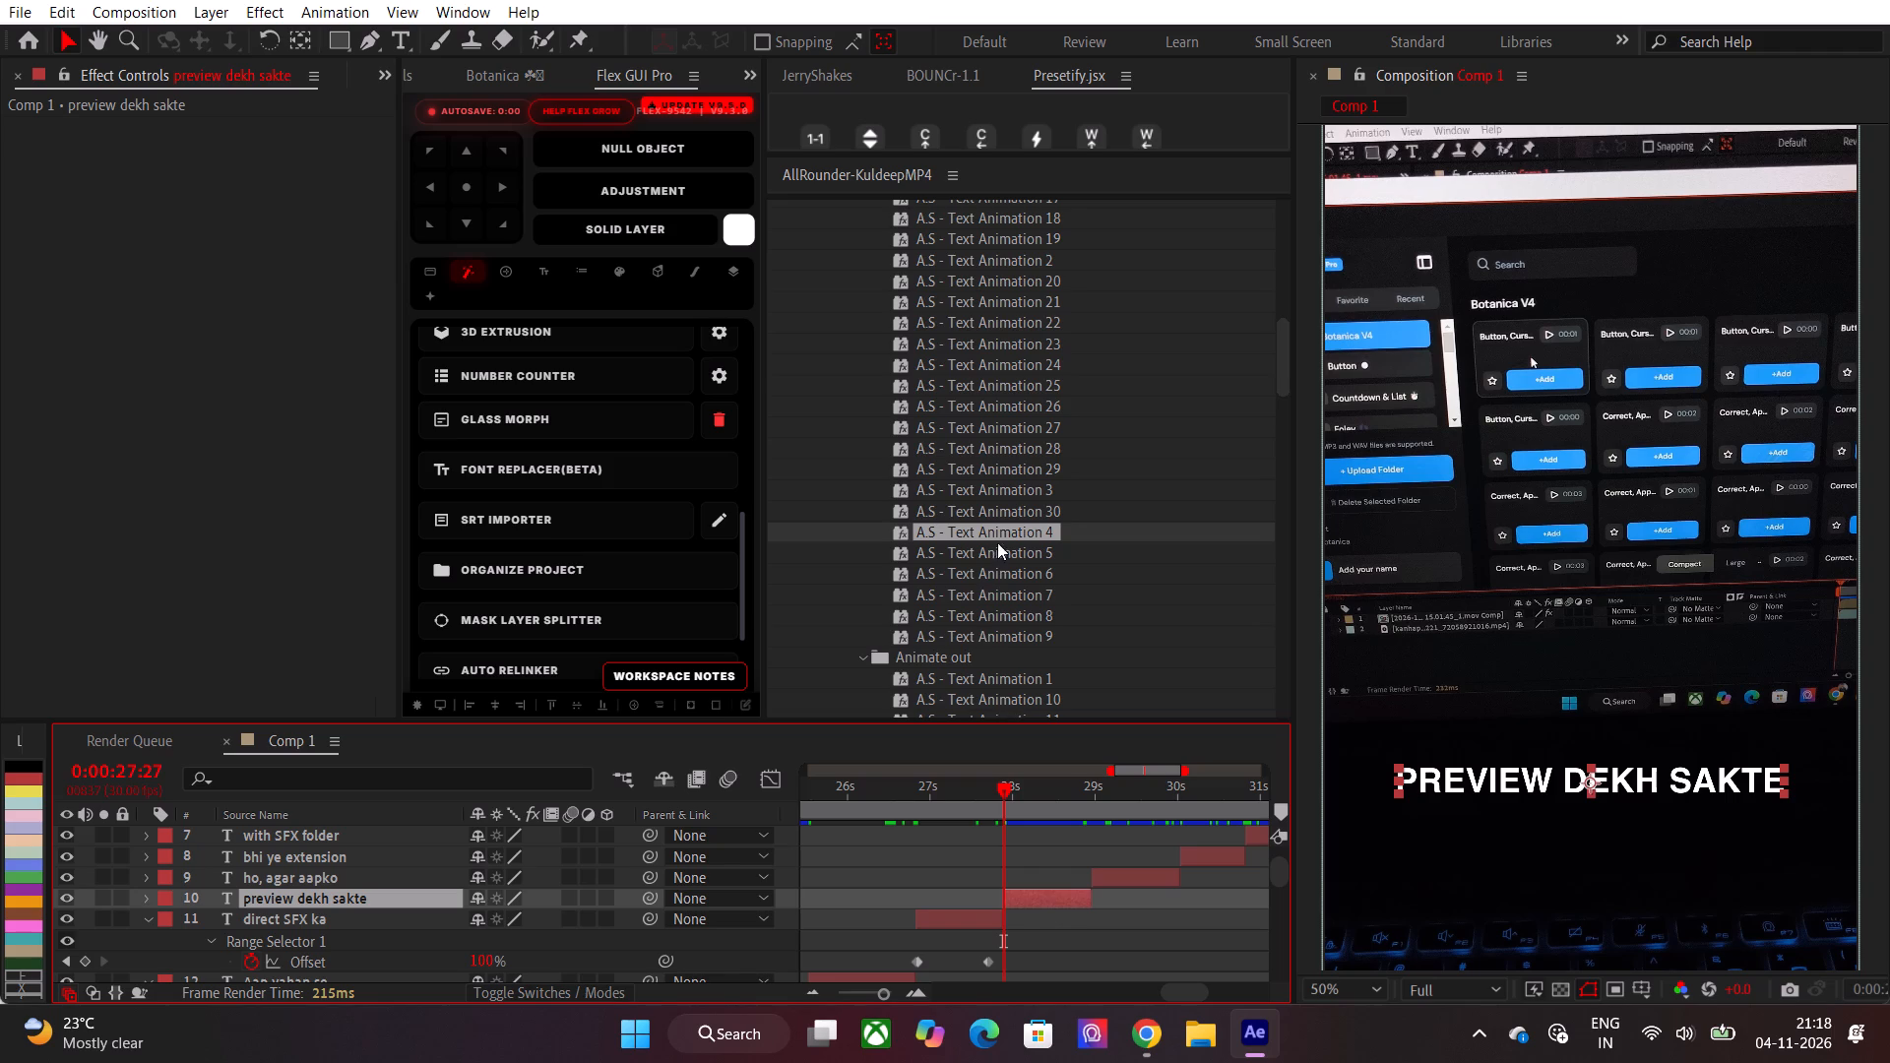
{"action": "left_click_drag", "start_coordinate": [1004, 529], "coordinate": [1028, 894]}
Reveal the "preview dekh sakte" layer's keyframes and move its last Offset keyframe earlier, to about 28.7 seconds.
{"action": "key", "text": "u"}
{"action": "left_click", "coordinate": [1039, 864]}
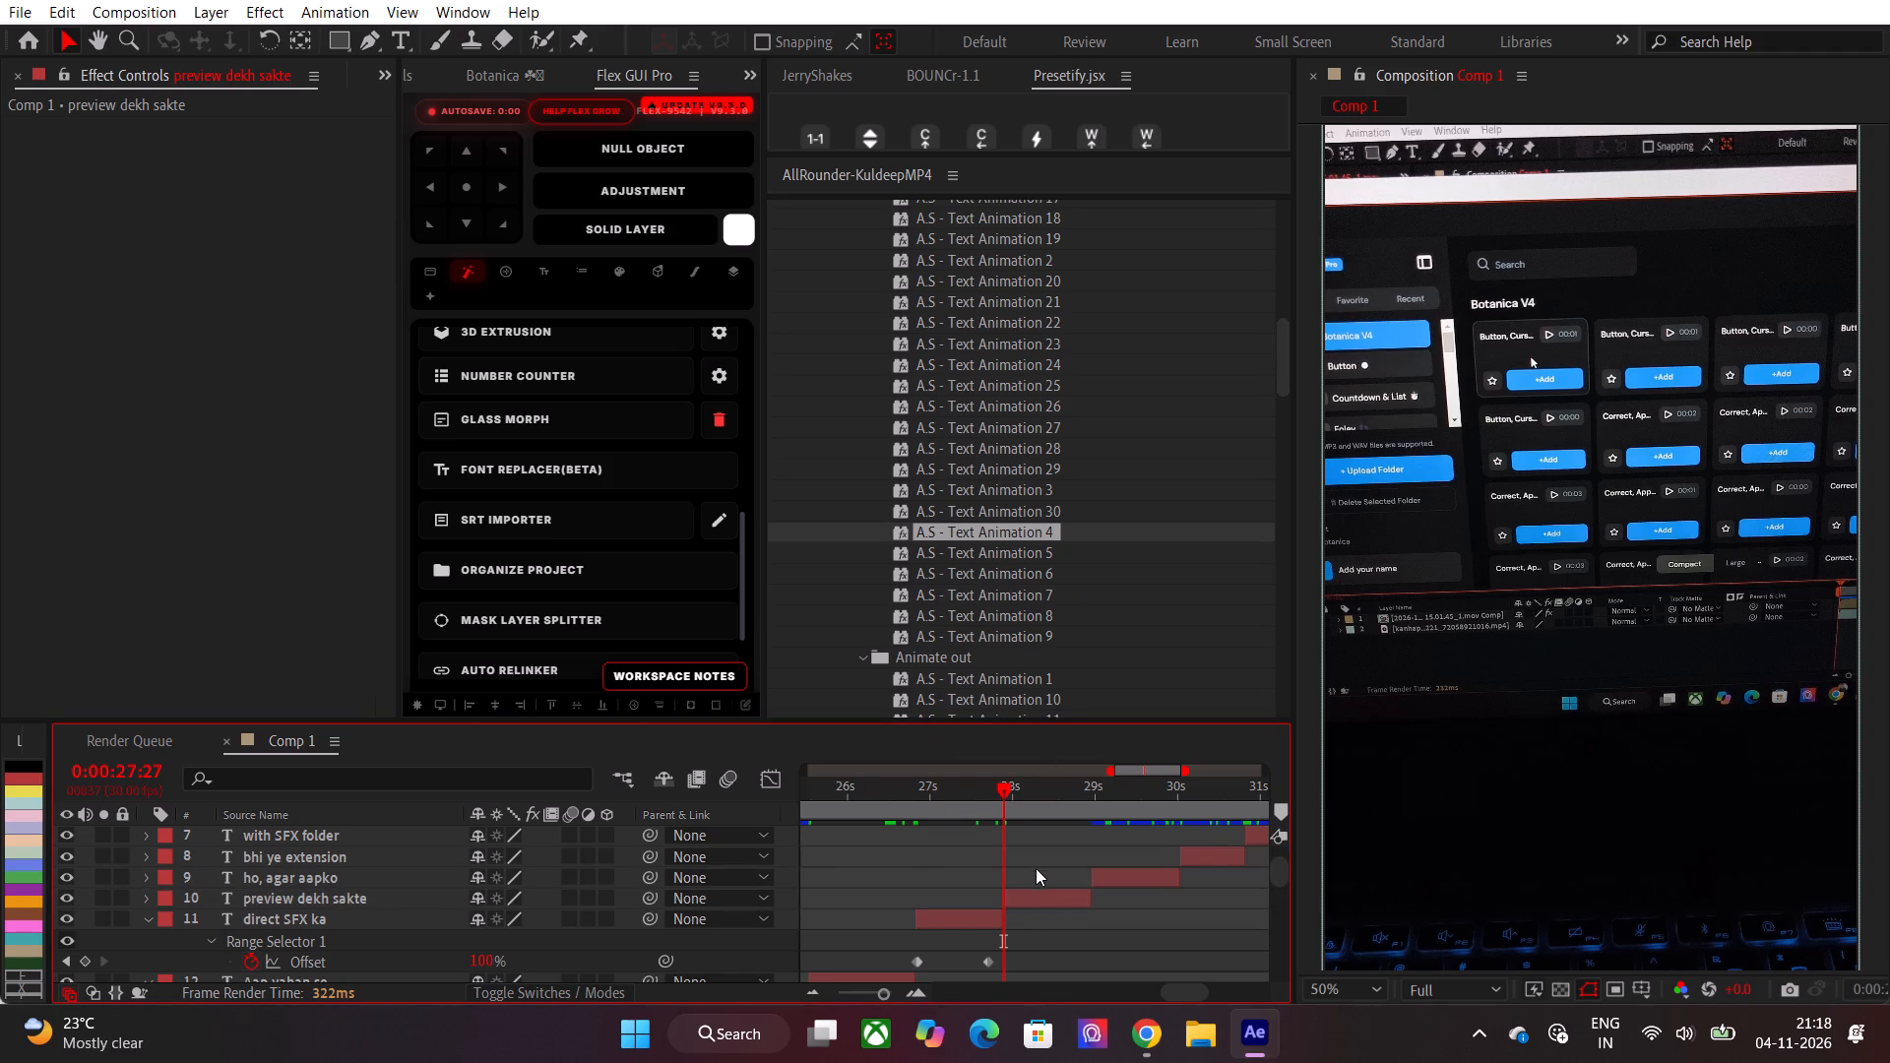
{"action": "left_click", "coordinate": [1036, 895]}
{"action": "key", "text": "u"}
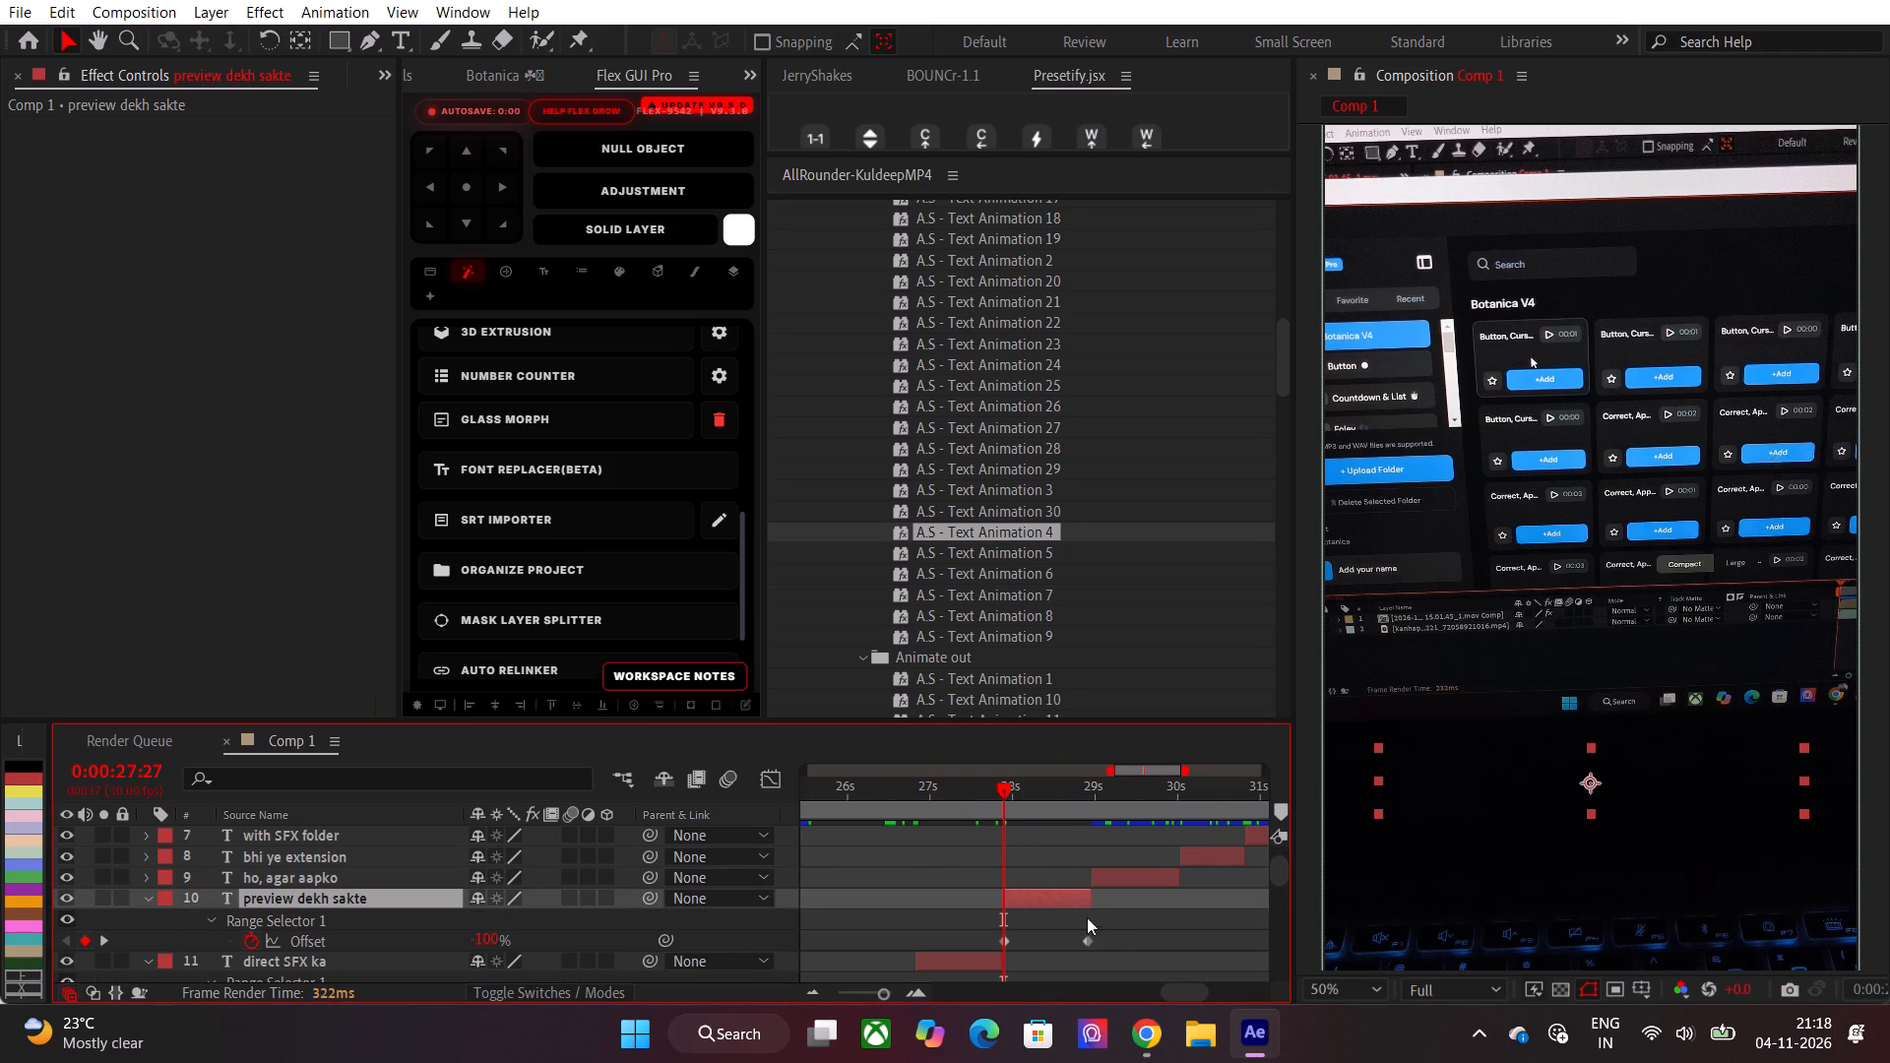
{"action": "left_click_drag", "start_coordinate": [1108, 934], "coordinate": [962, 941]}
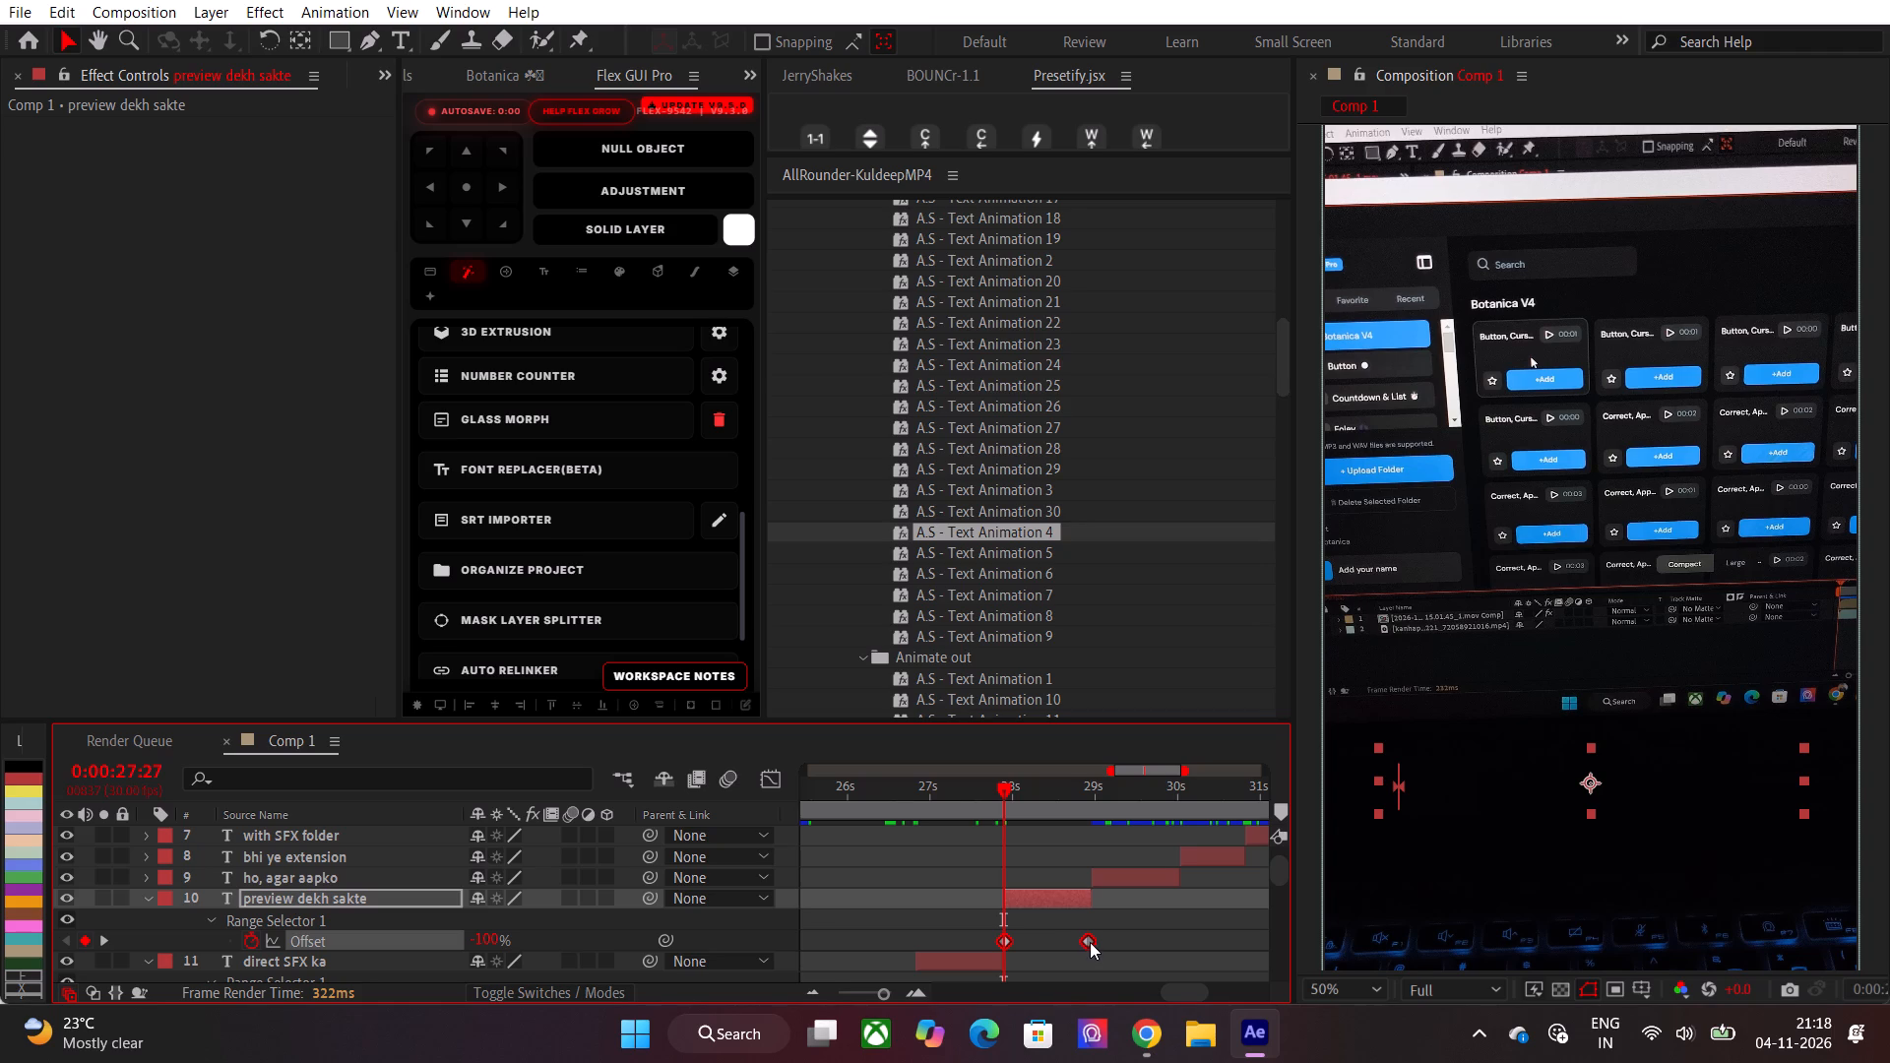
{"action": "left_click_drag", "start_coordinate": [1090, 942], "coordinate": [1074, 942], "text": "alt"}
Apply the A.S - Text Animation 4 preset to the "ho, agar aapko" text layer at 0:00:28:29.
{"action": "left_click_drag", "start_coordinate": [1061, 804], "coordinate": [1085, 804]}
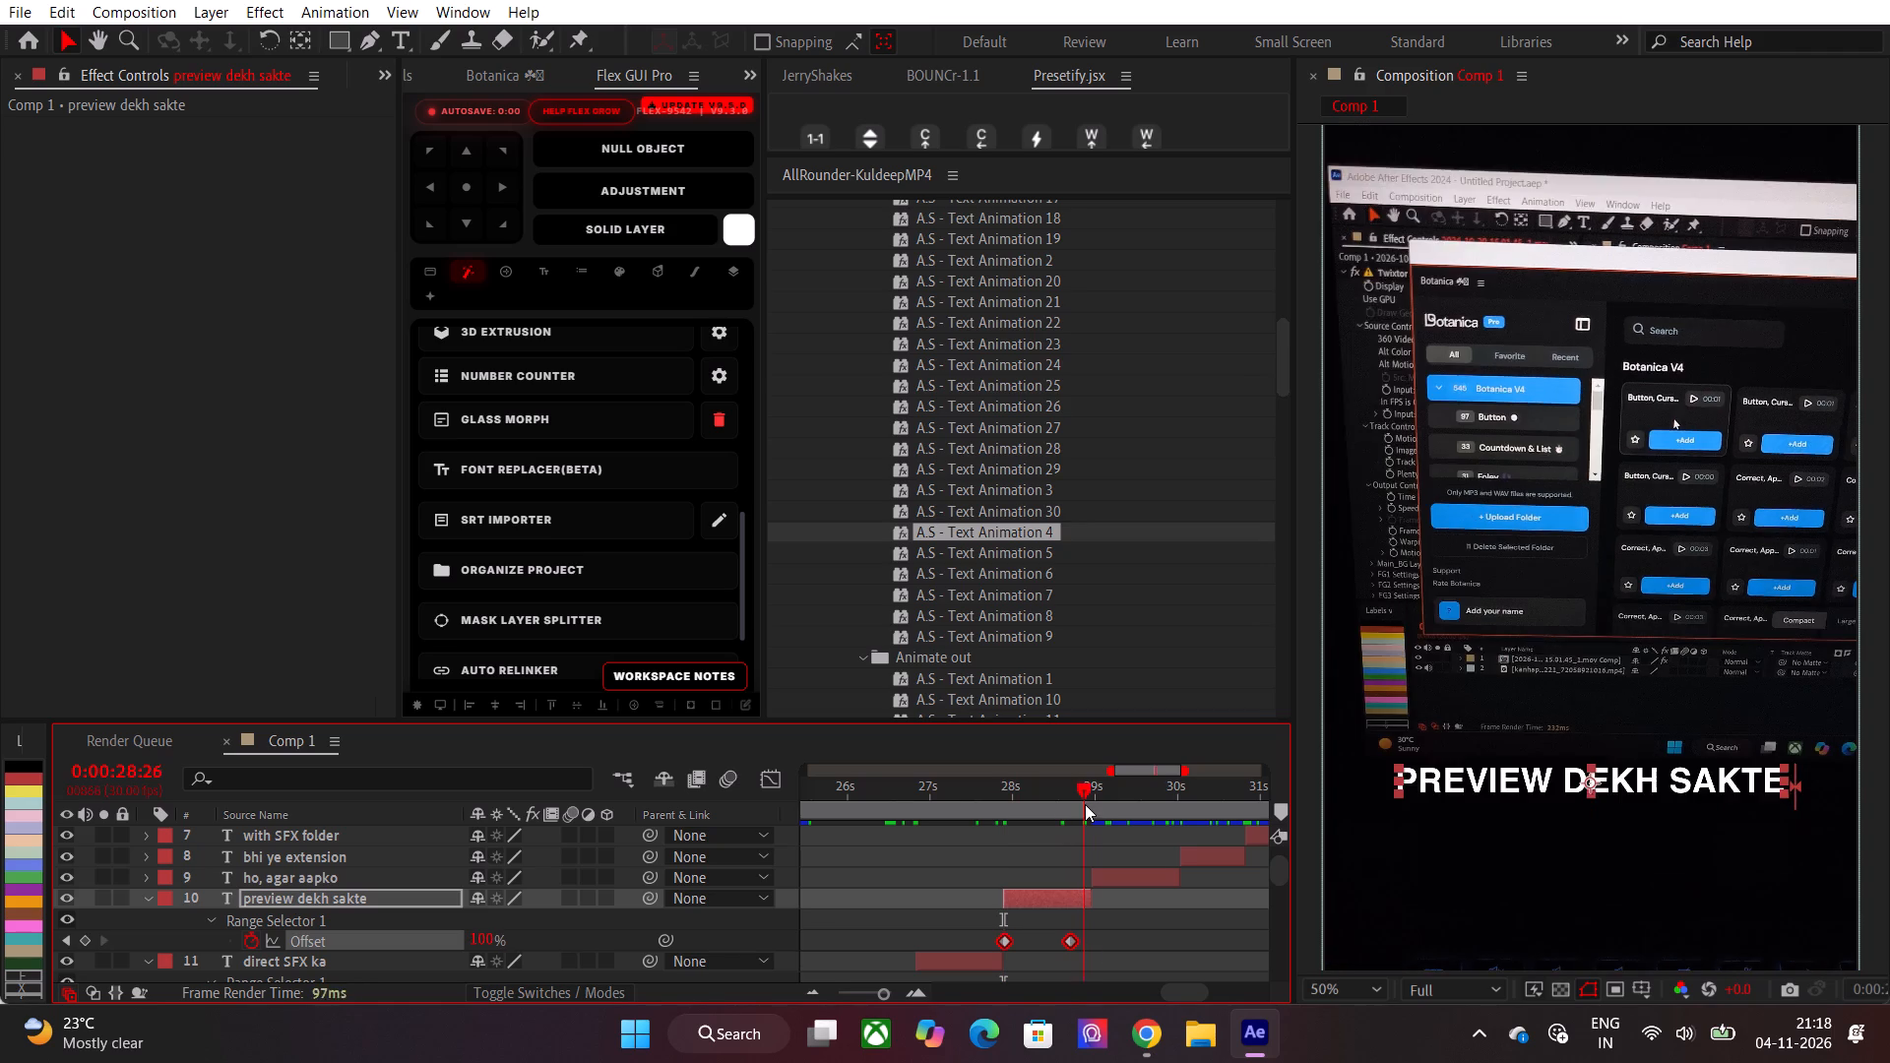
{"action": "left_click_drag", "start_coordinate": [1085, 804], "coordinate": [1096, 804]}
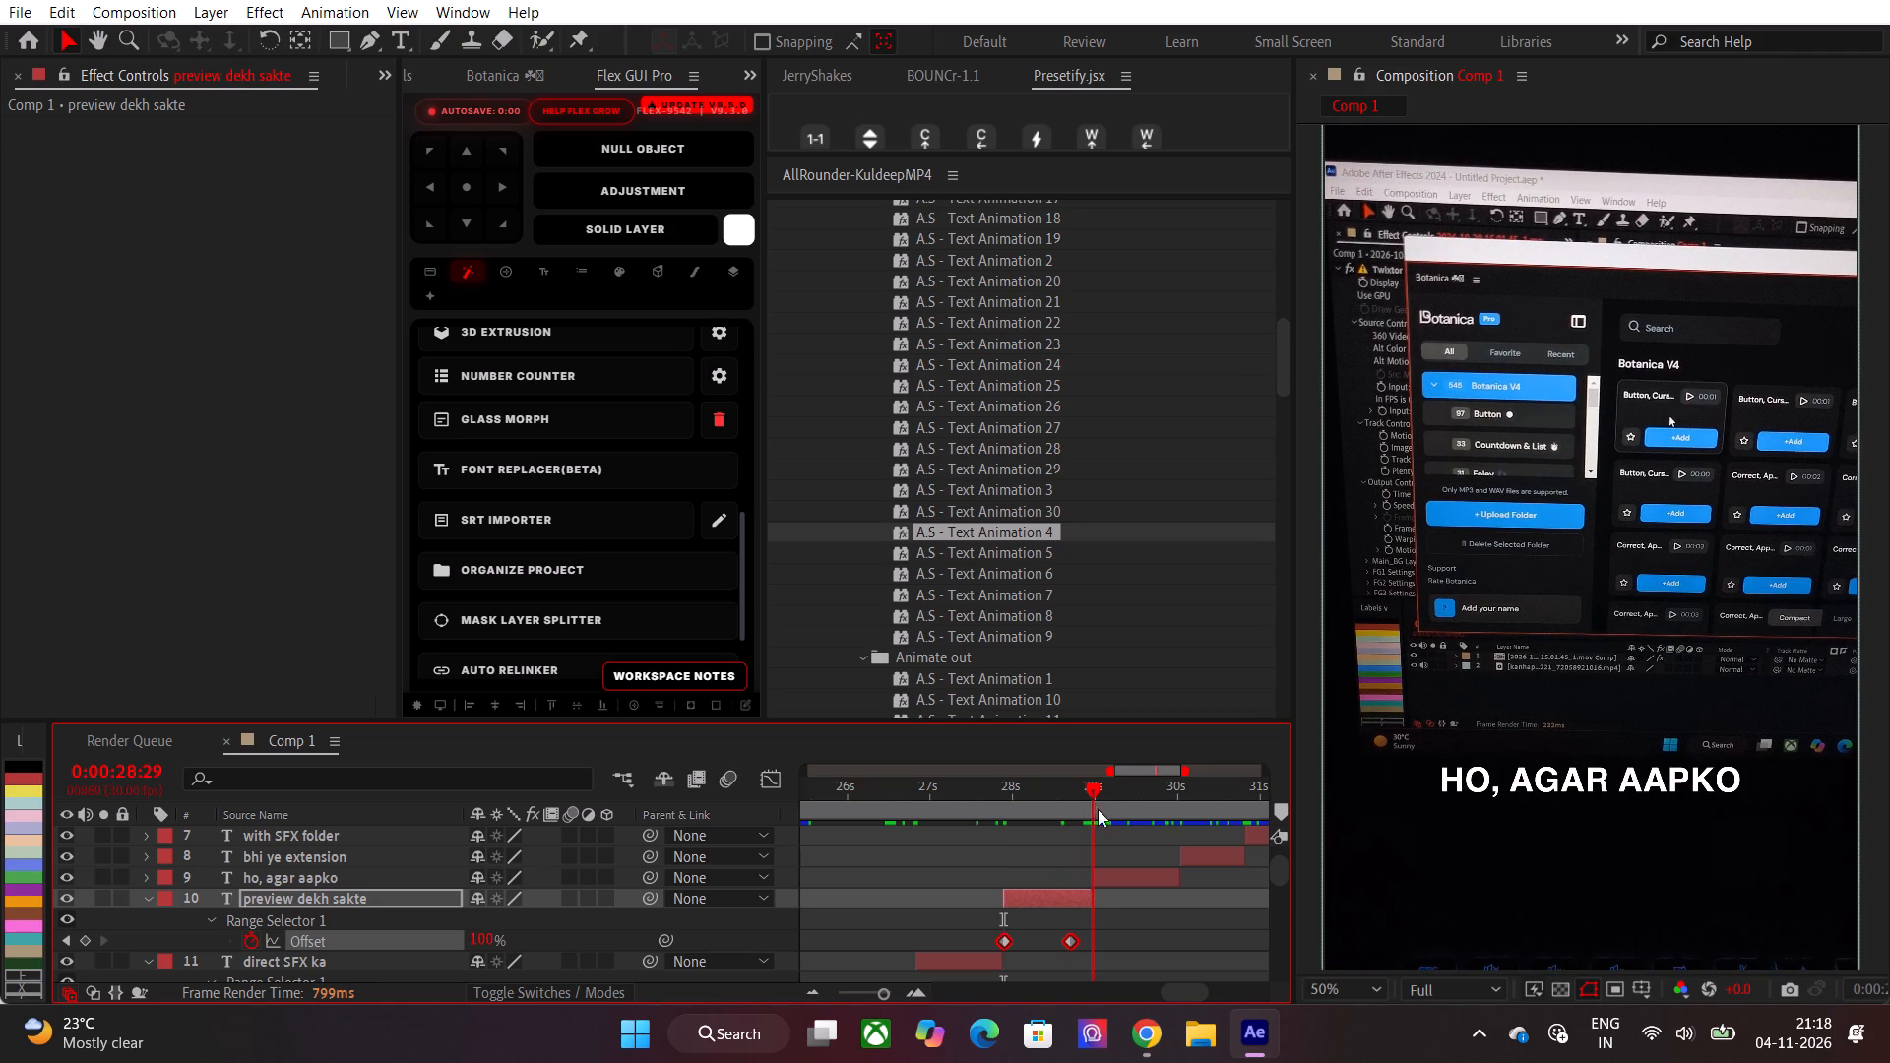
{"action": "left_click", "coordinate": [1112, 889]}
{"action": "left_click", "coordinate": [1115, 879]}
{"action": "left_click_drag", "start_coordinate": [999, 532], "coordinate": [1098, 872]}
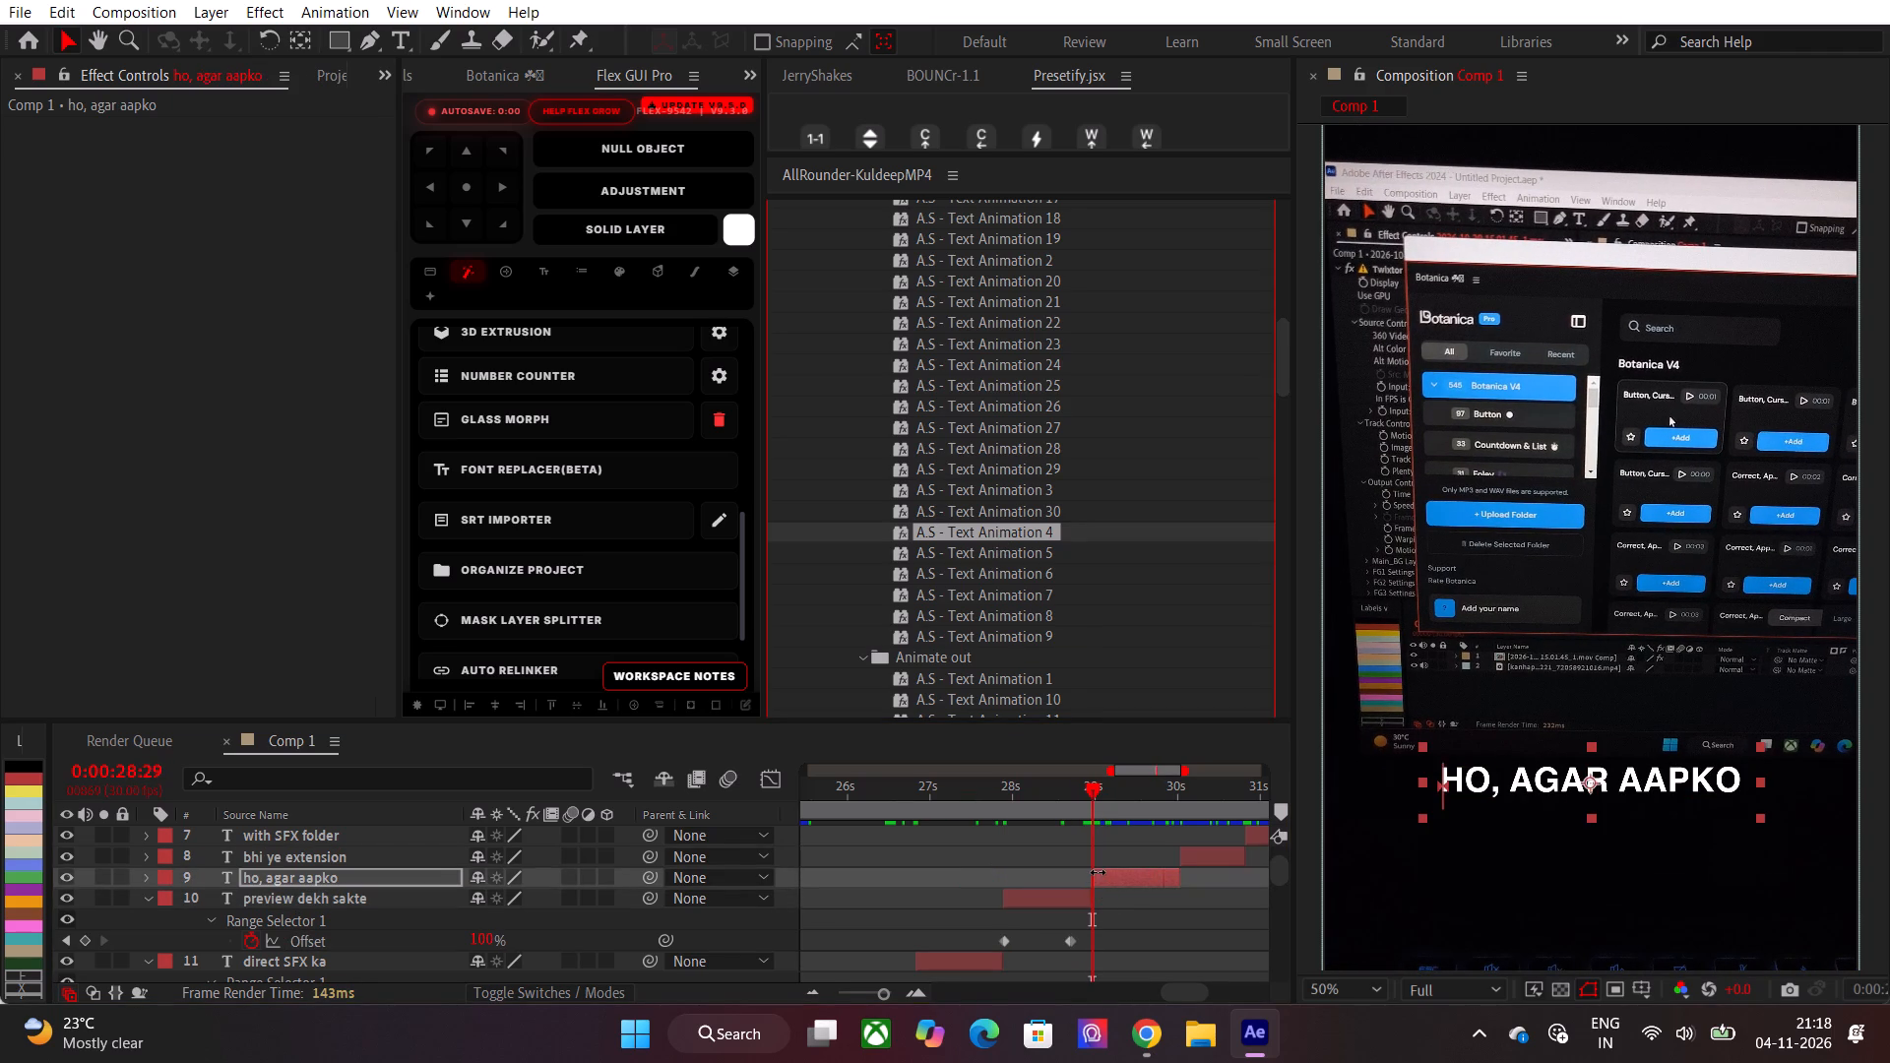
Reveal the "ho, agar aapko" layer's keyframes and move its last Offset keyframe earlier, to about 29.8 seconds.
{"action": "key", "text": "u"}
{"action": "left_click", "coordinate": [1111, 888]}
{"action": "left_click", "coordinate": [1116, 858]}
{"action": "left_click", "coordinate": [1118, 866]}
{"action": "left_click", "coordinate": [1119, 873]}
{"action": "key", "text": "u"}
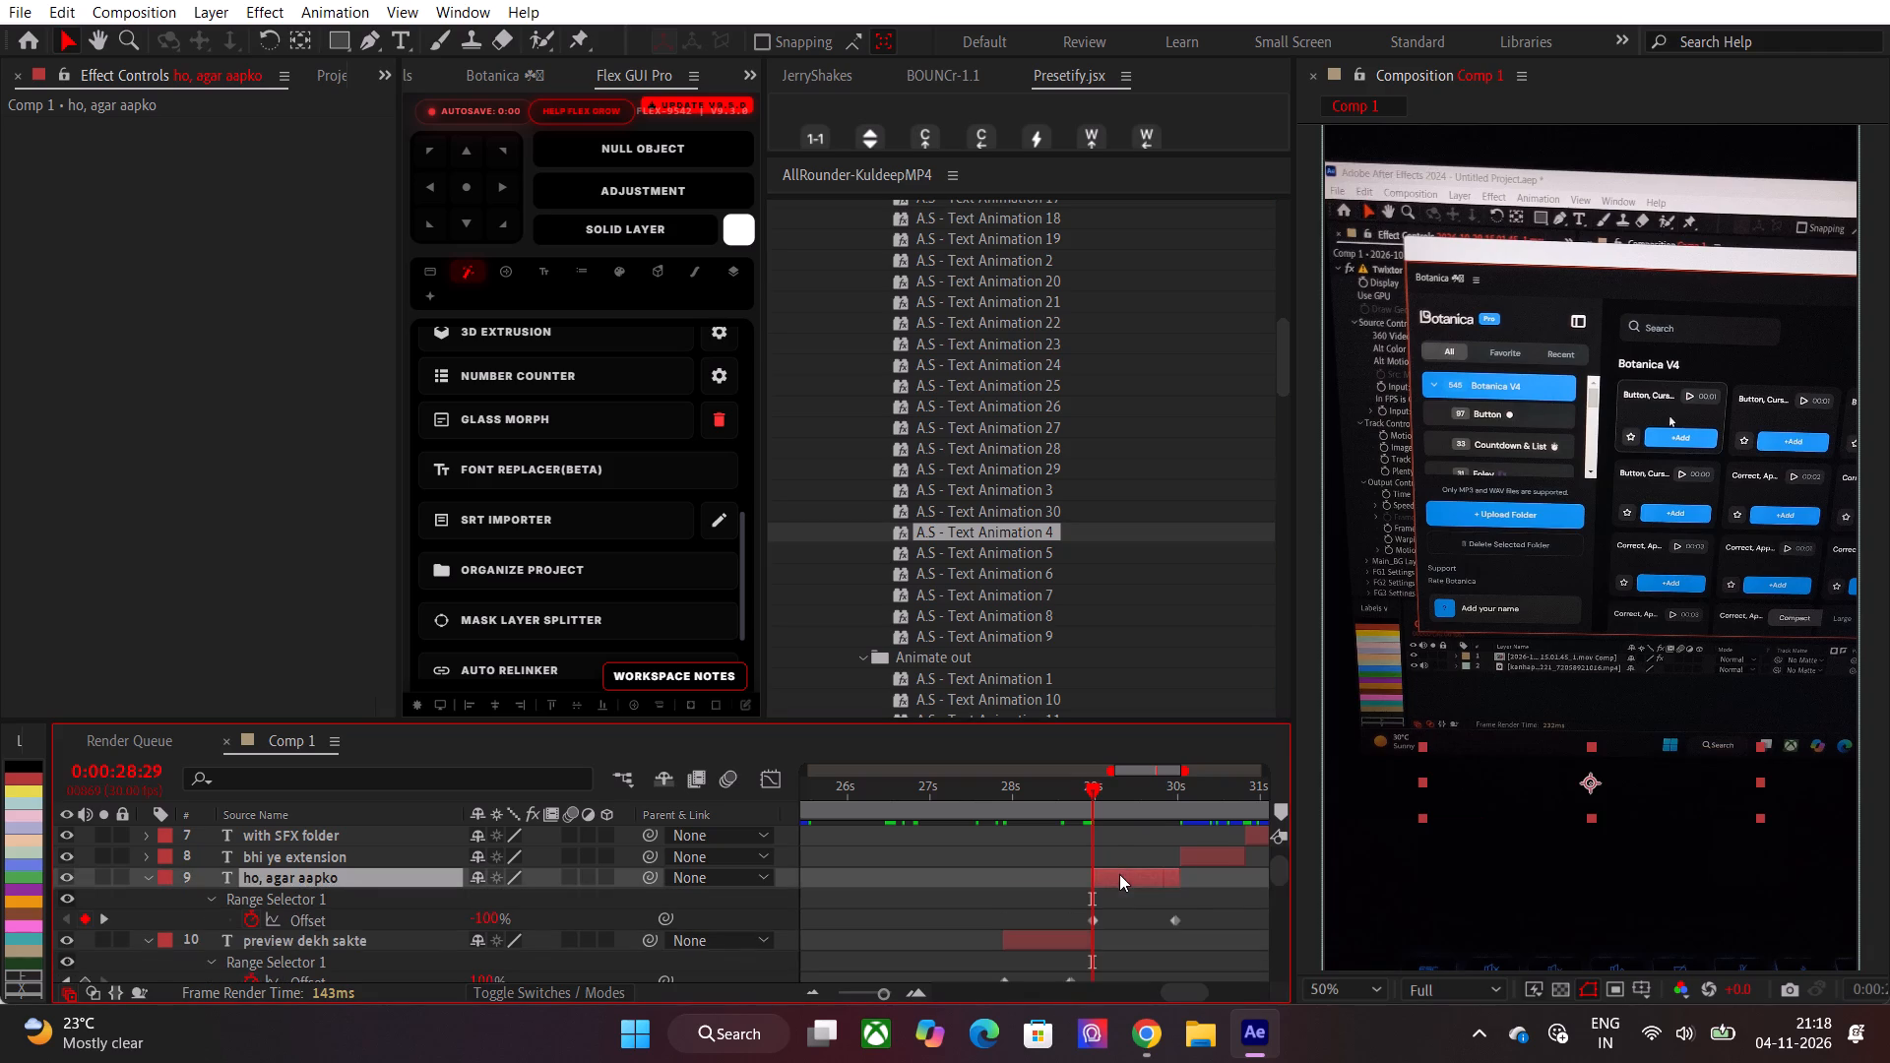
{"action": "left_click_drag", "start_coordinate": [1125, 810], "coordinate": [1161, 810]}
{"action": "left_click_drag", "start_coordinate": [1191, 904], "coordinate": [1065, 920]}
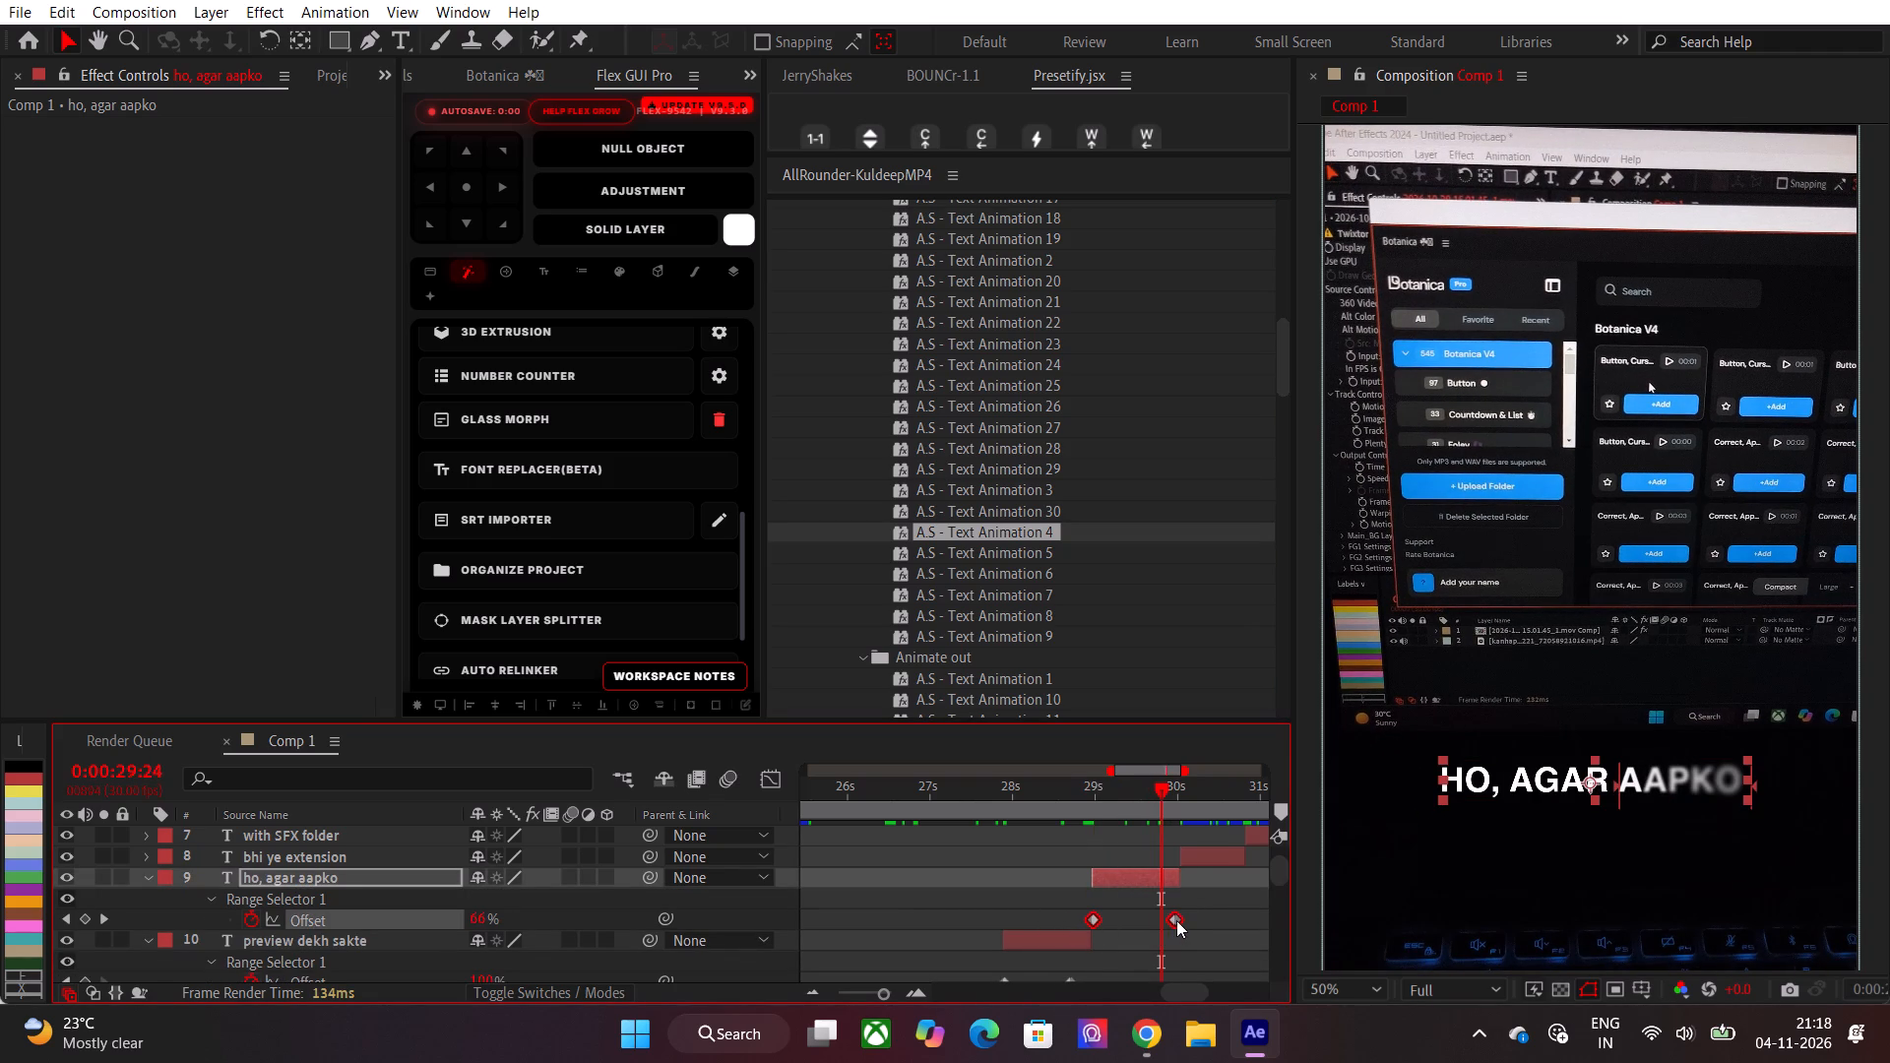
{"action": "left_click_drag", "start_coordinate": [1176, 919], "coordinate": [1159, 919], "text": "alt"}
{"action": "left_click", "coordinate": [1179, 917]}
Apply the A.S - Text Animation 4 preset to the "bhi ye extension" text layer at 0:00:30:01.
{"action": "left_click_drag", "start_coordinate": [1170, 793], "coordinate": [1179, 793]}
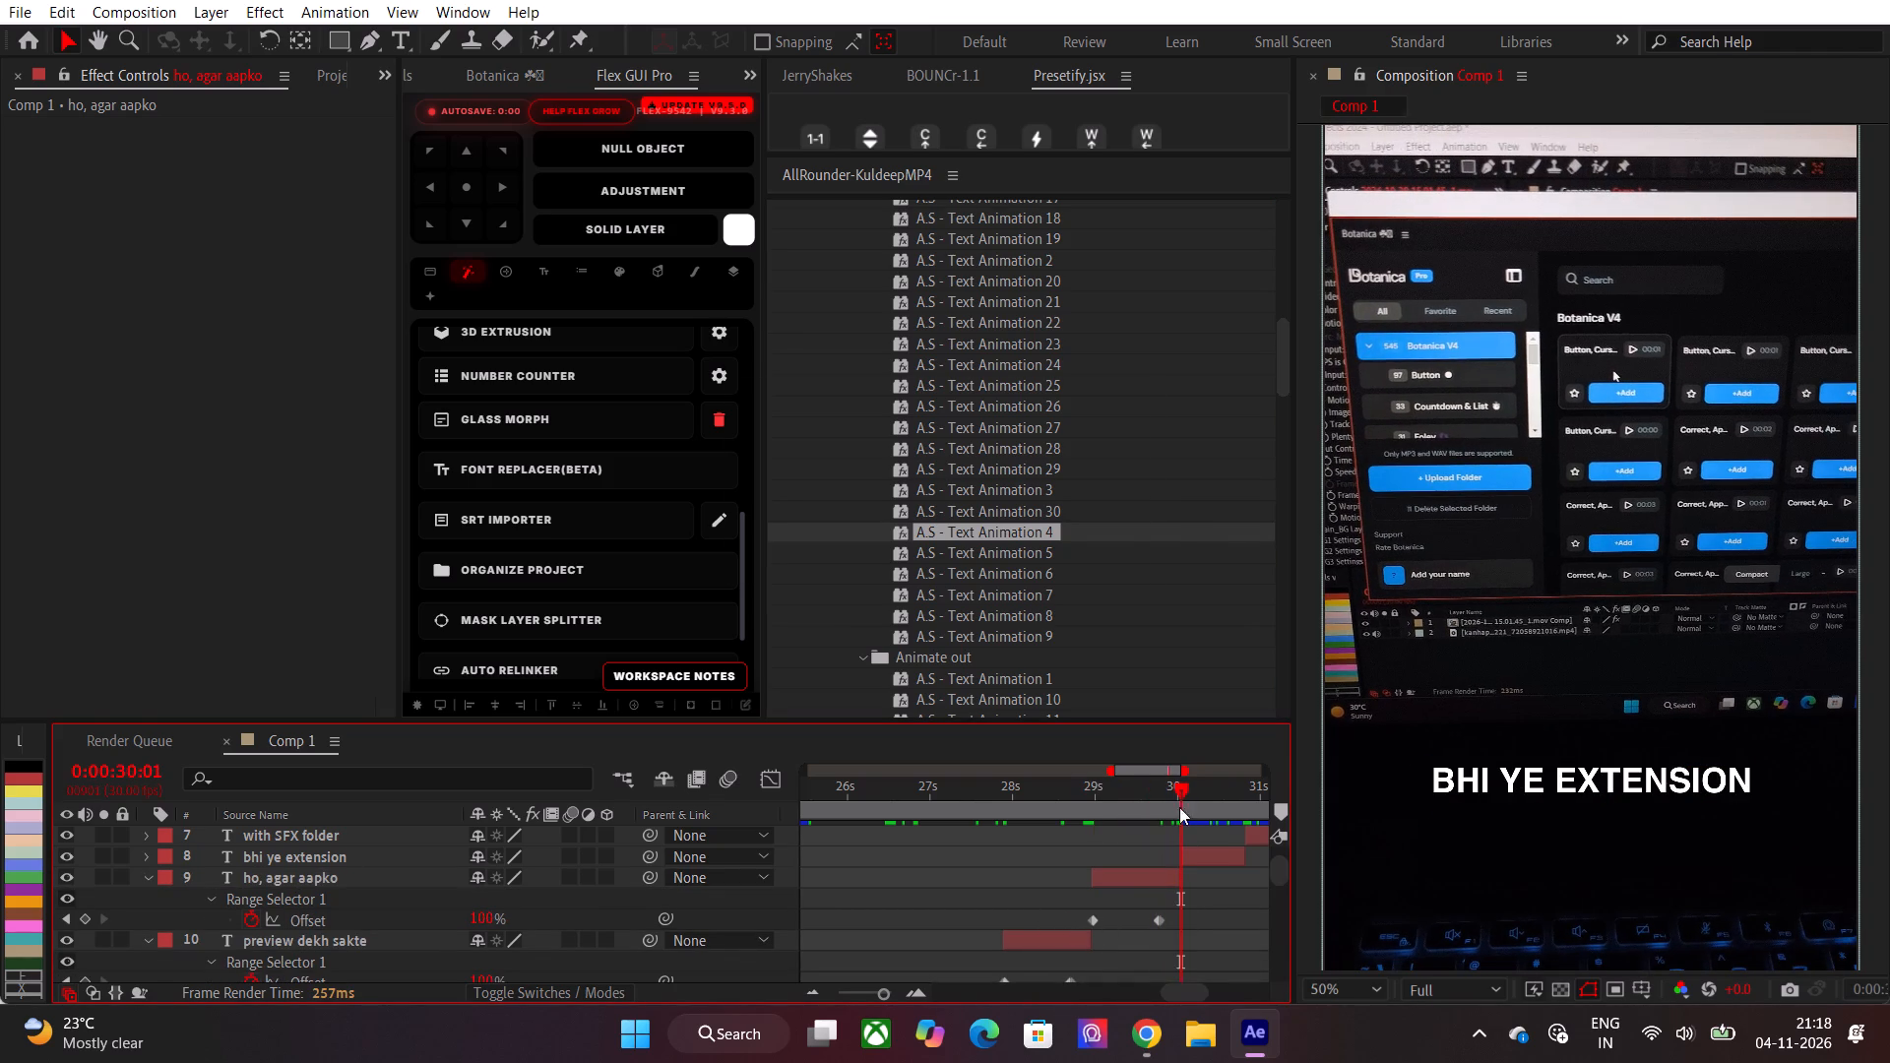
{"action": "left_click_drag", "start_coordinate": [1181, 990], "coordinate": [1213, 990]}
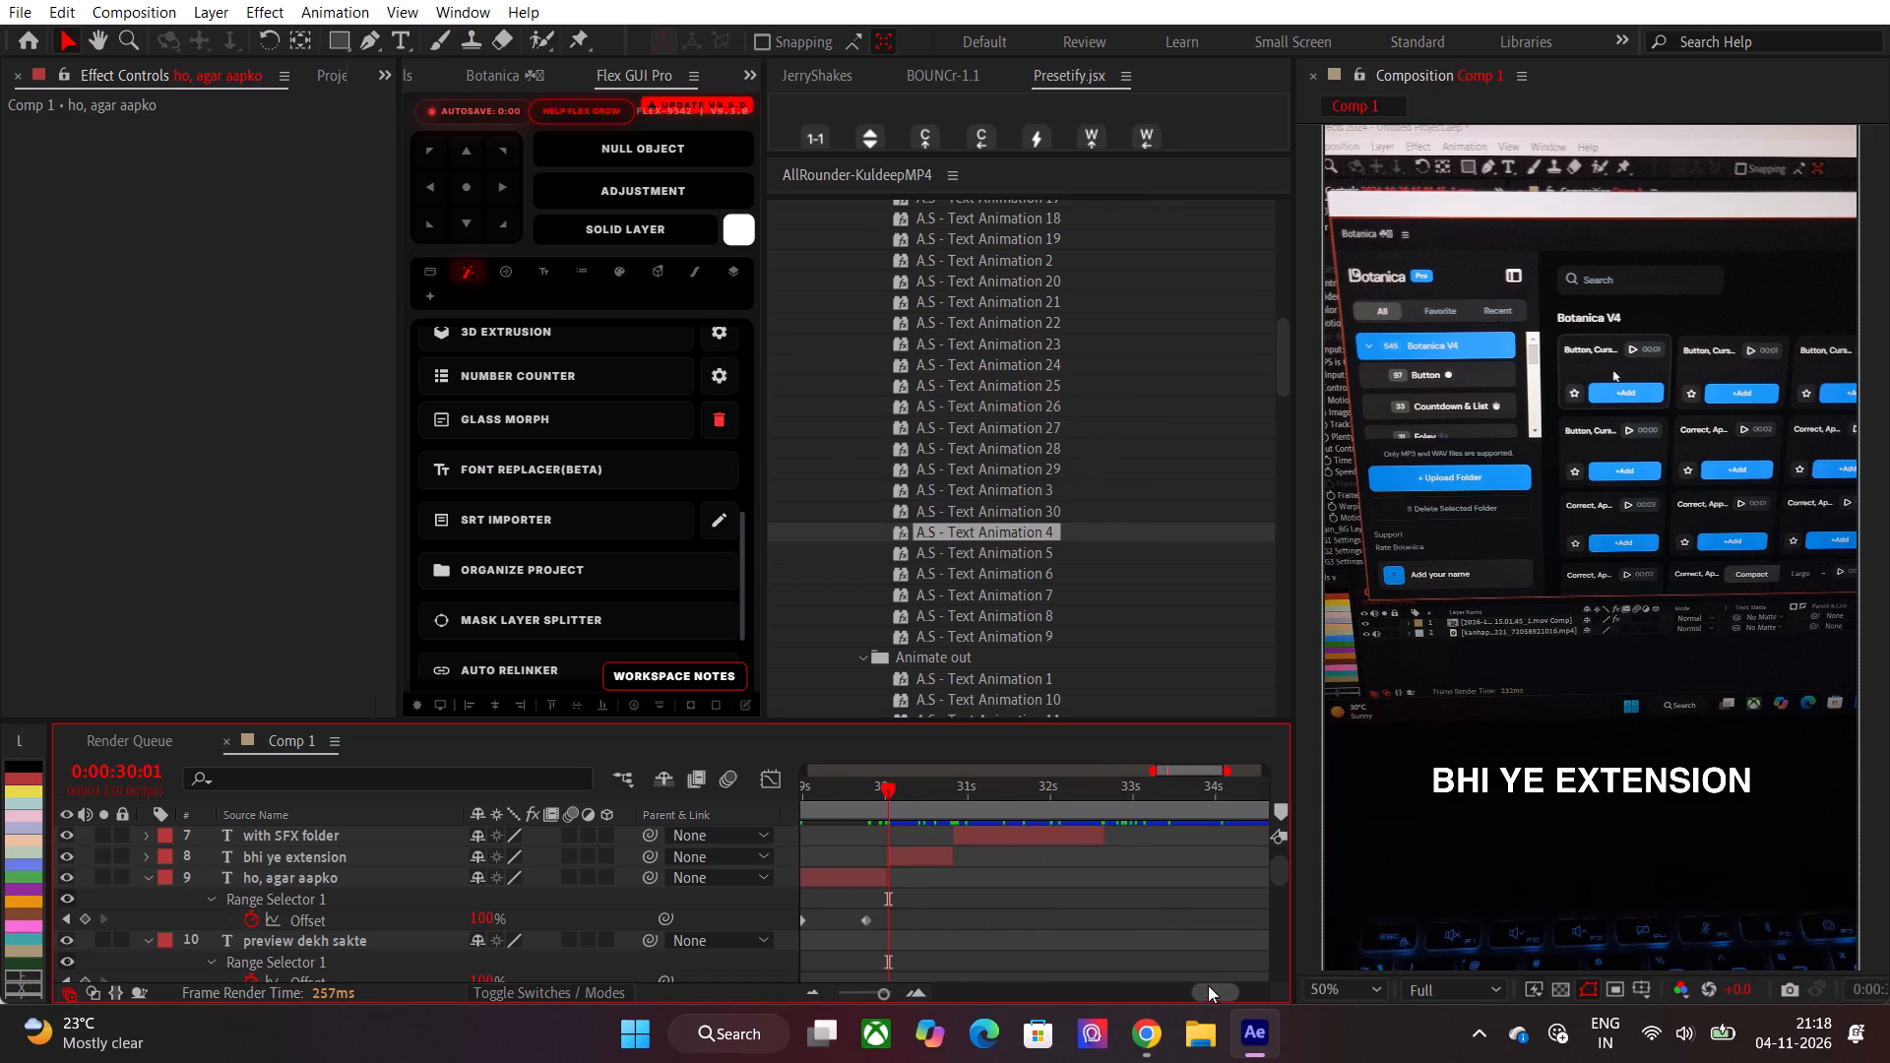
{"action": "scroll", "coordinate": [1084, 887], "scroll_direction": "up", "scroll_amount": 1}
{"action": "left_click", "coordinate": [946, 920]}
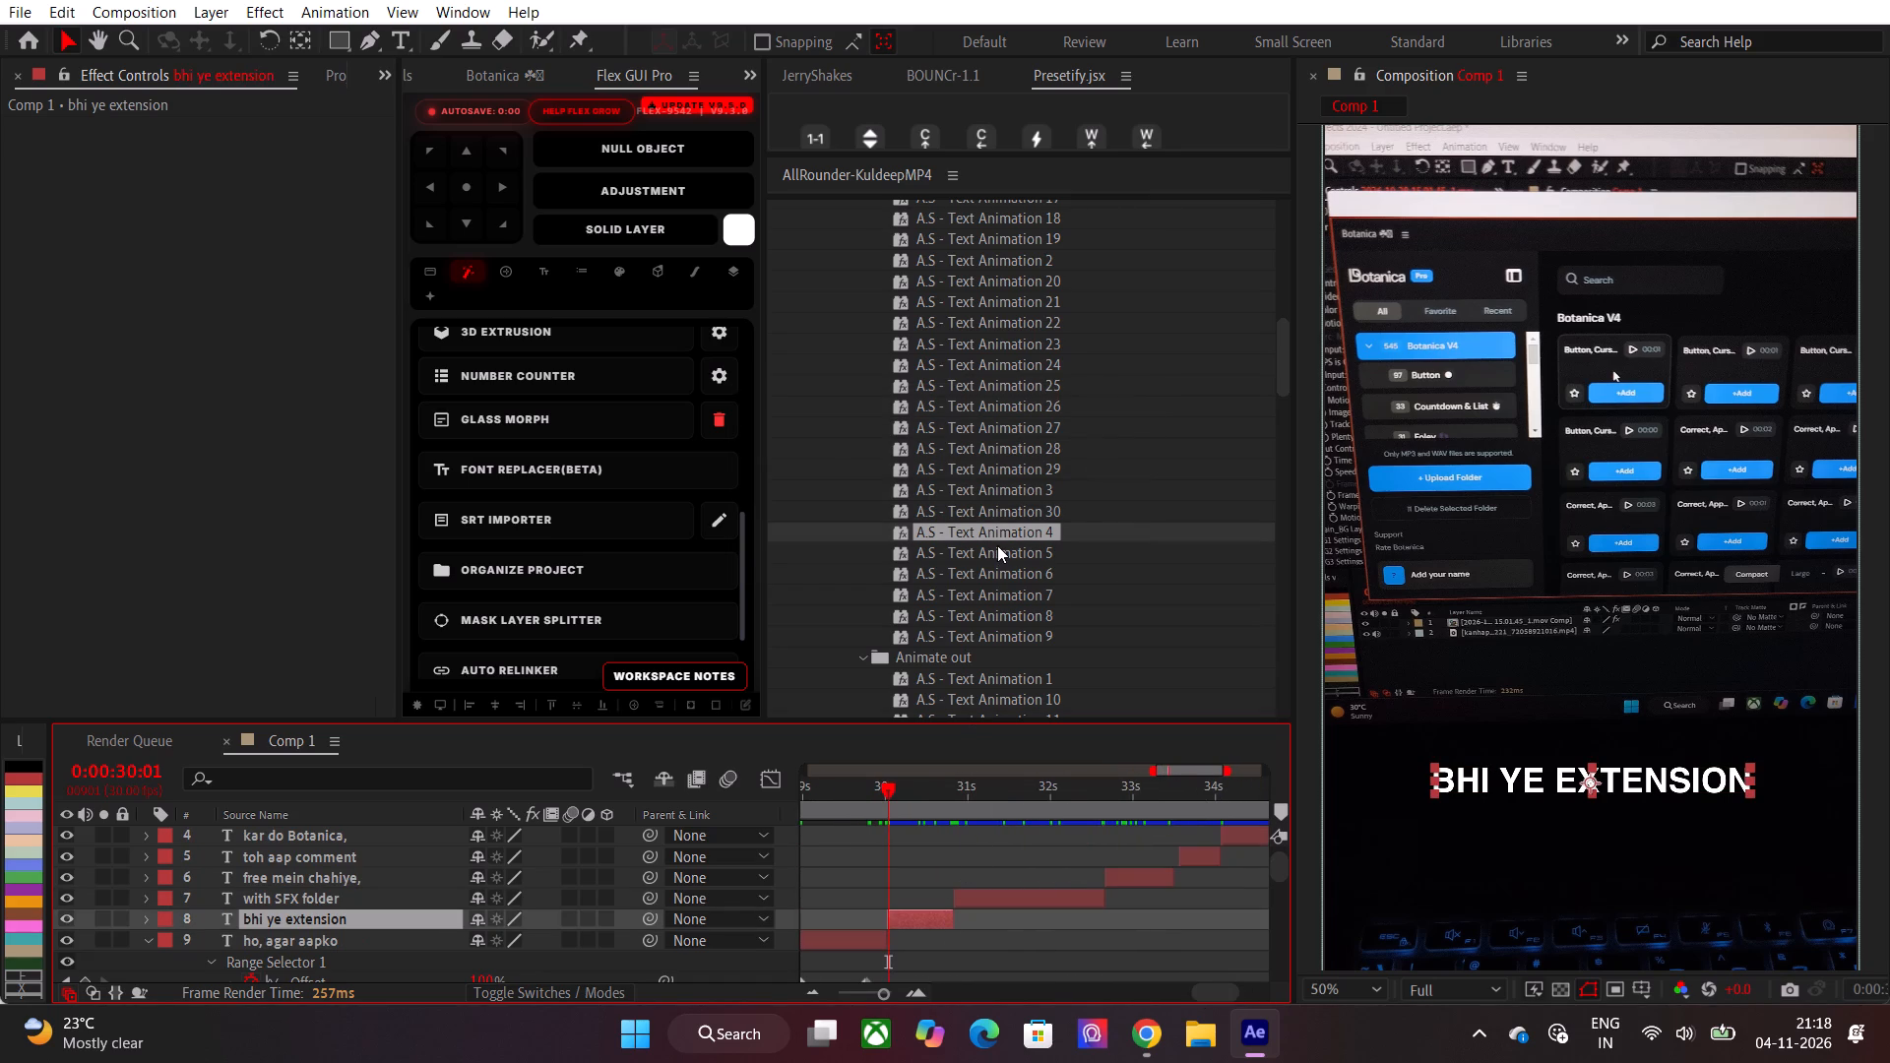
{"action": "left_click_drag", "start_coordinate": [1023, 533], "coordinate": [911, 909]}
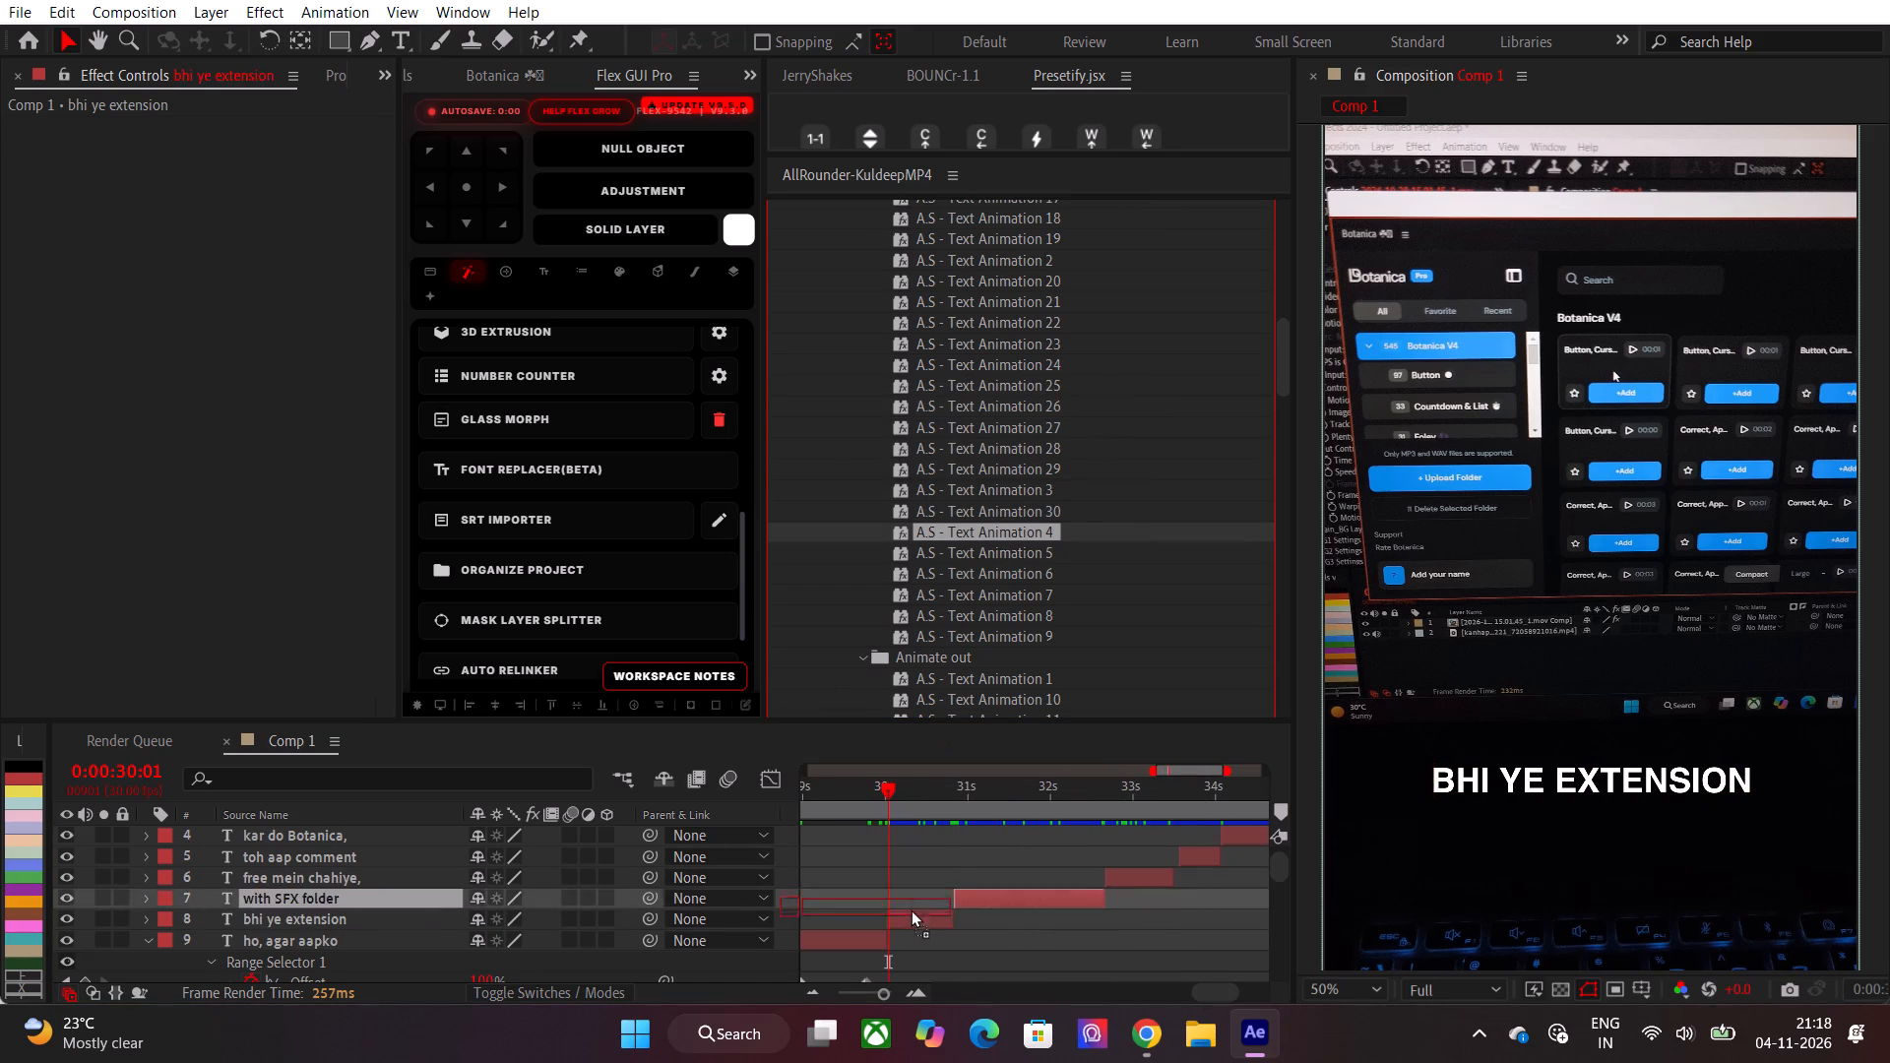
{"action": "left_click_drag", "start_coordinate": [911, 909], "coordinate": [911, 917]}
Reveal the "bhi ye extension" layer's keyframes and move its last Offset keyframe earlier, to about 30.5 seconds.
{"action": "key", "text": "u"}
{"action": "left_click", "coordinate": [911, 917]}
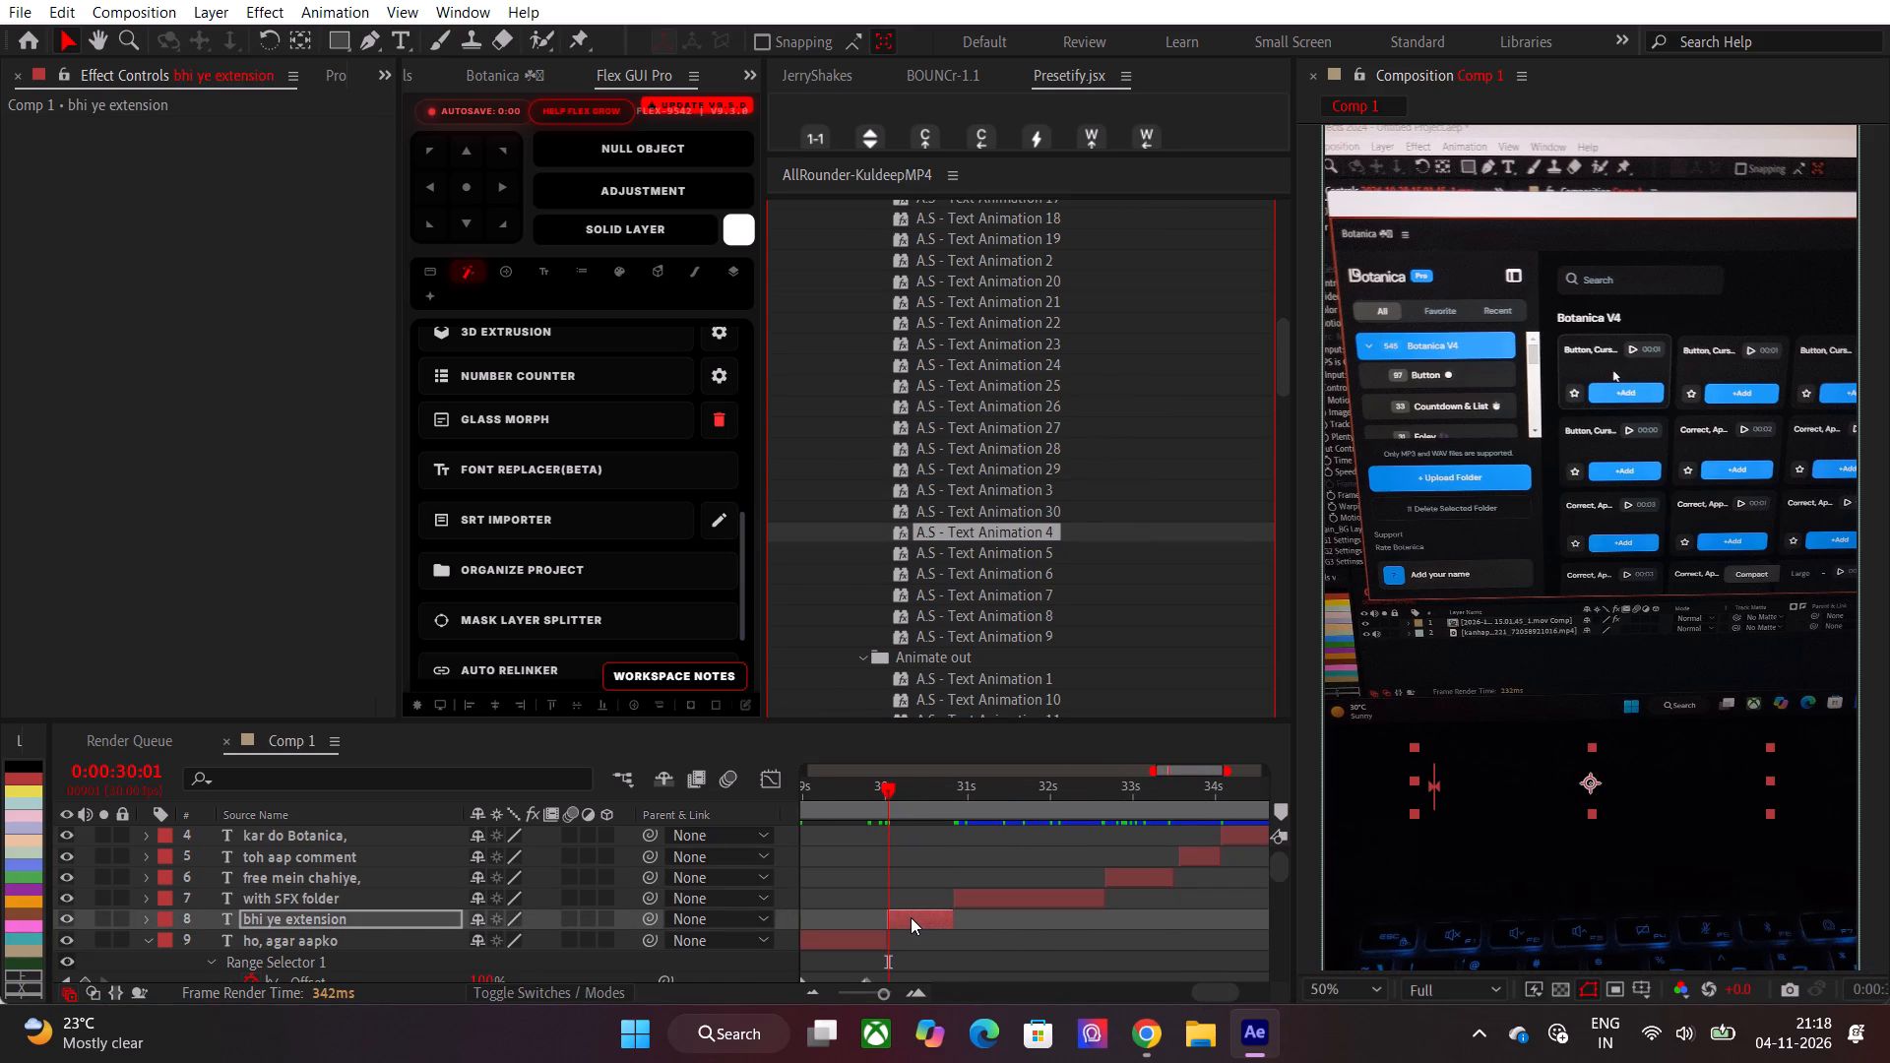
{"action": "key", "text": "u"}
{"action": "left_click_drag", "start_coordinate": [1004, 944], "coordinate": [872, 965]}
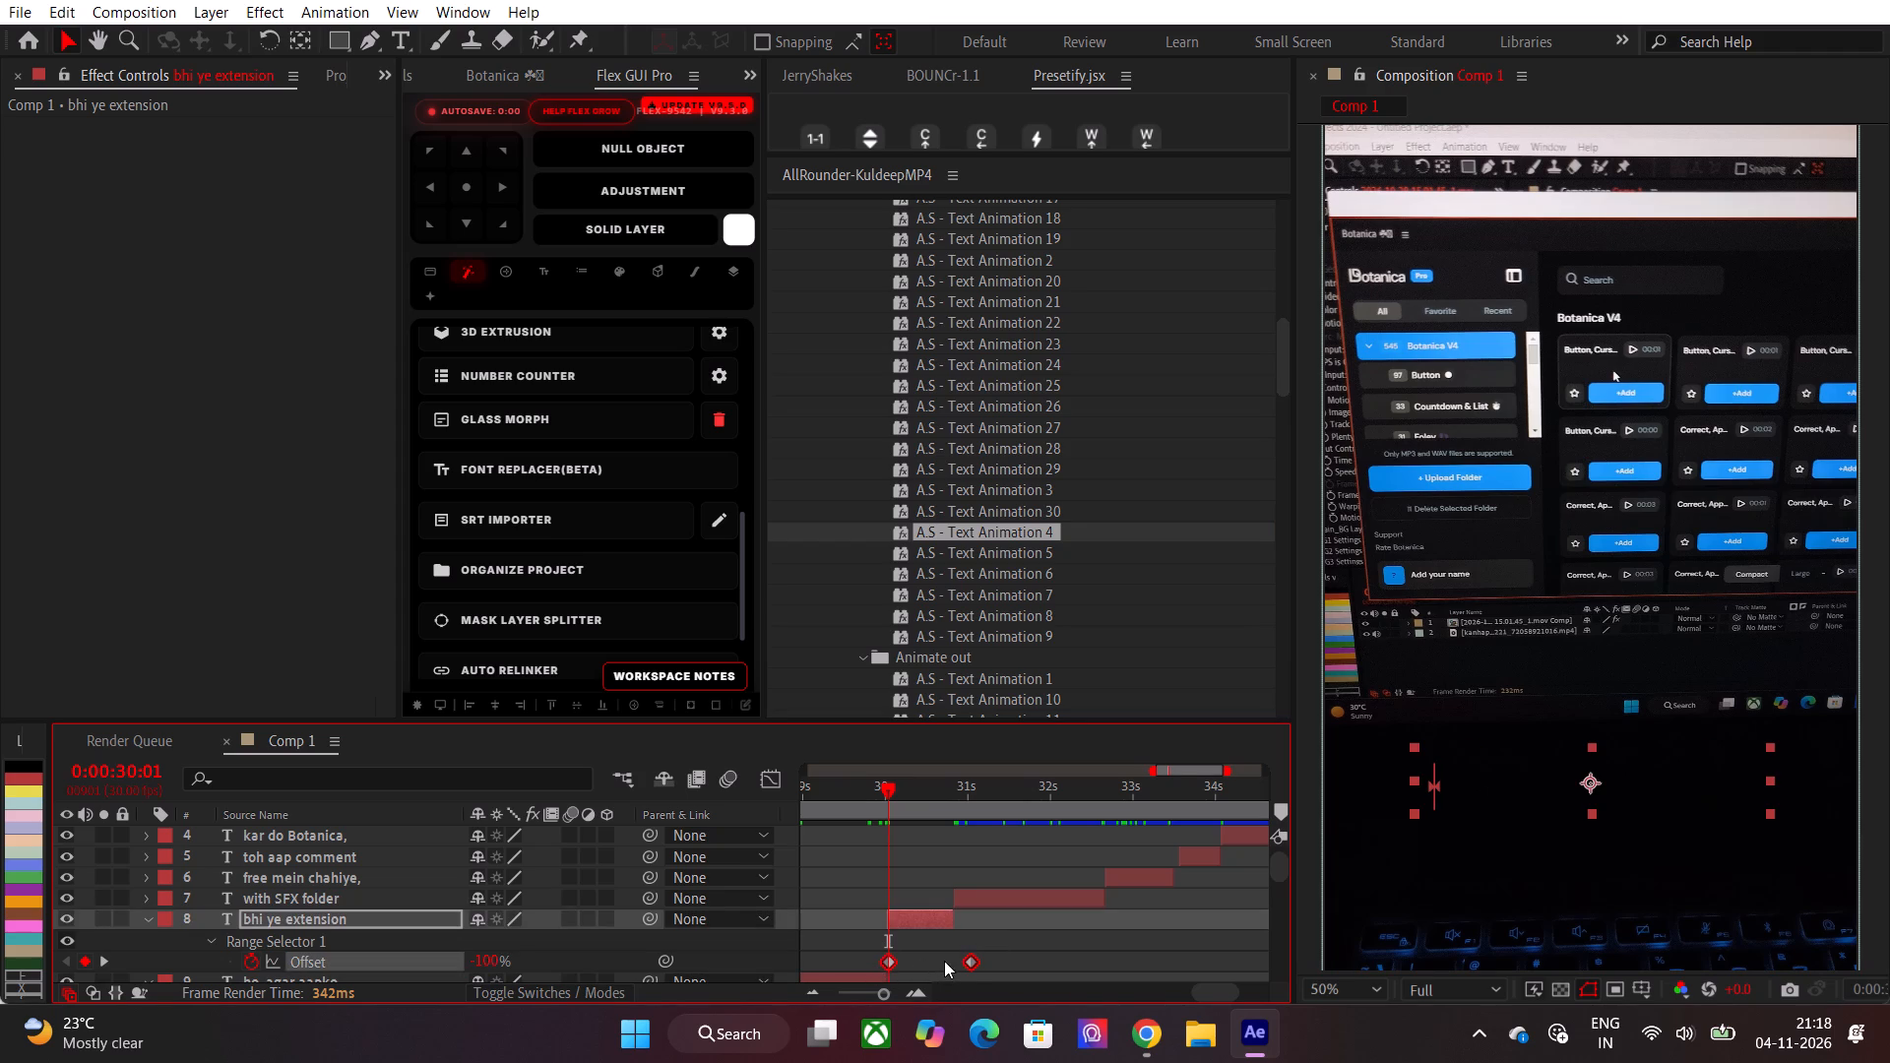
{"action": "left_click_drag", "start_coordinate": [966, 961], "coordinate": [919, 961], "text": "alt"}
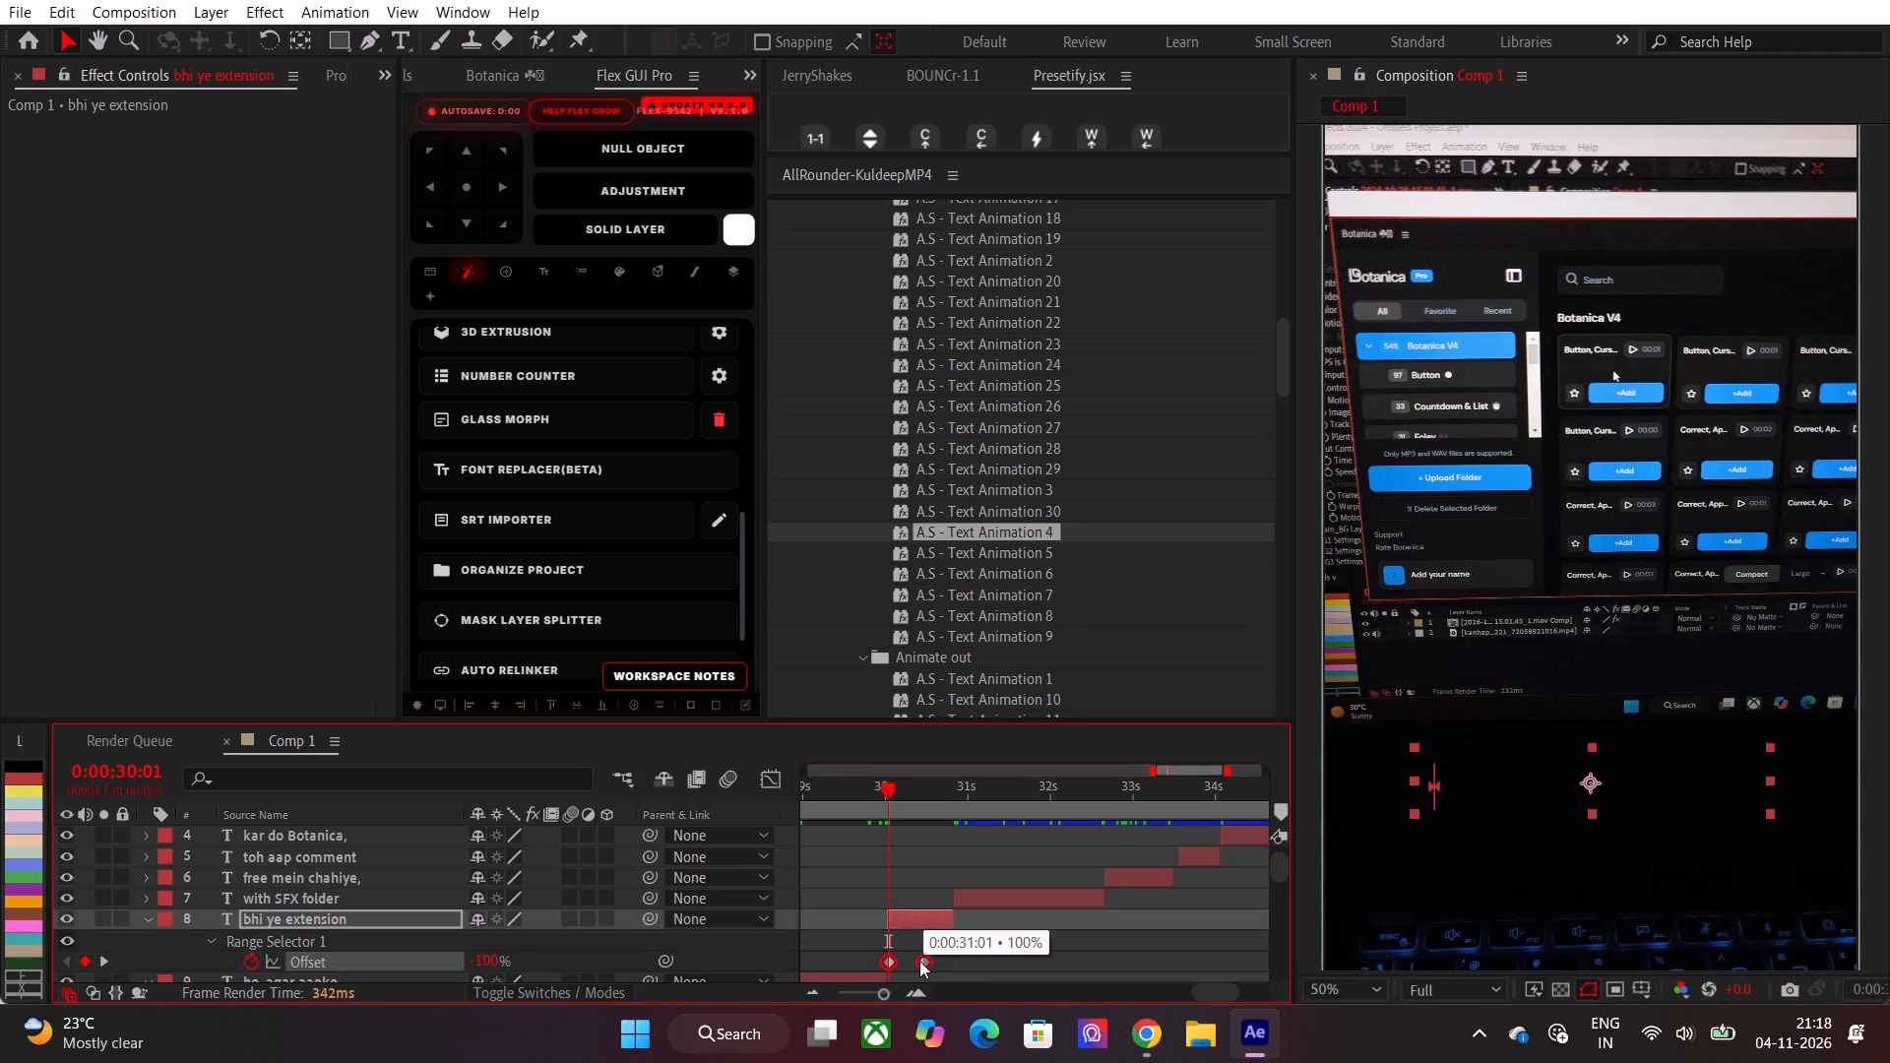
{"action": "left_click_drag", "start_coordinate": [919, 961], "coordinate": [923, 961], "text": "alt"}
{"action": "left_click_drag", "start_coordinate": [928, 806], "coordinate": [945, 806]}
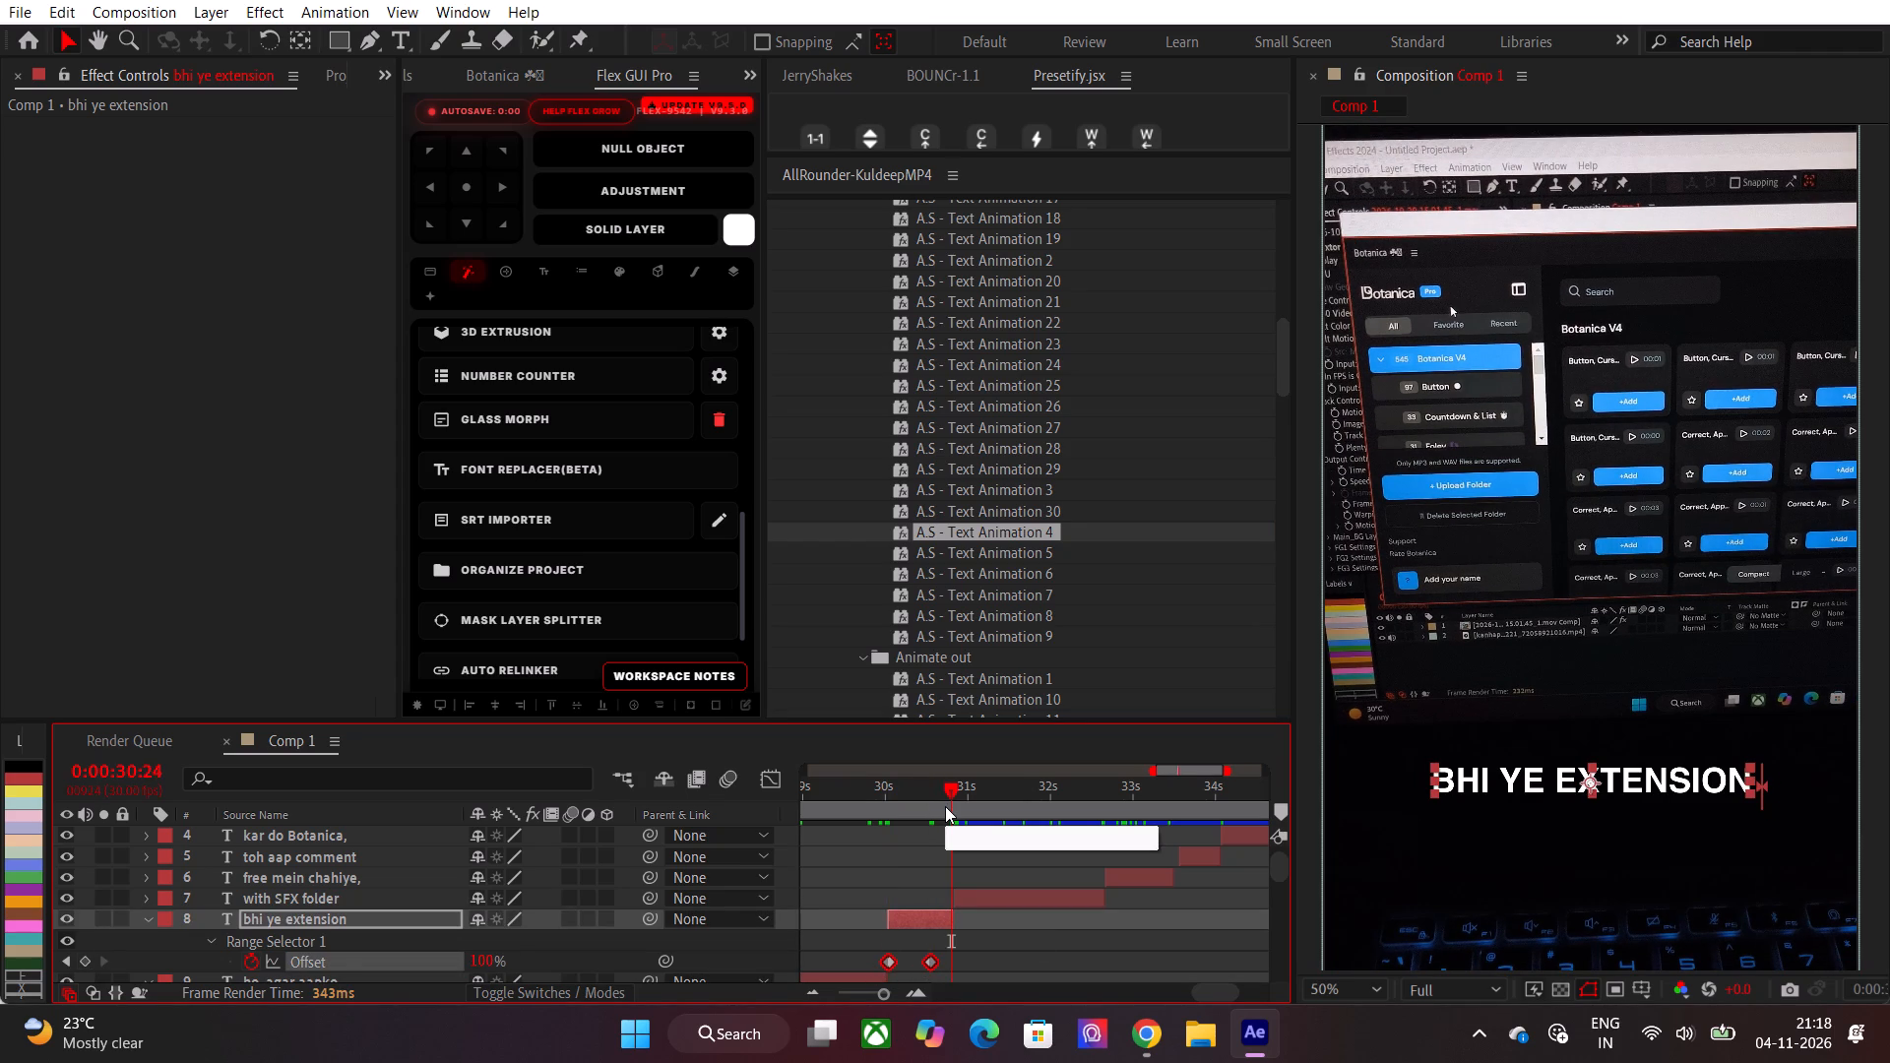
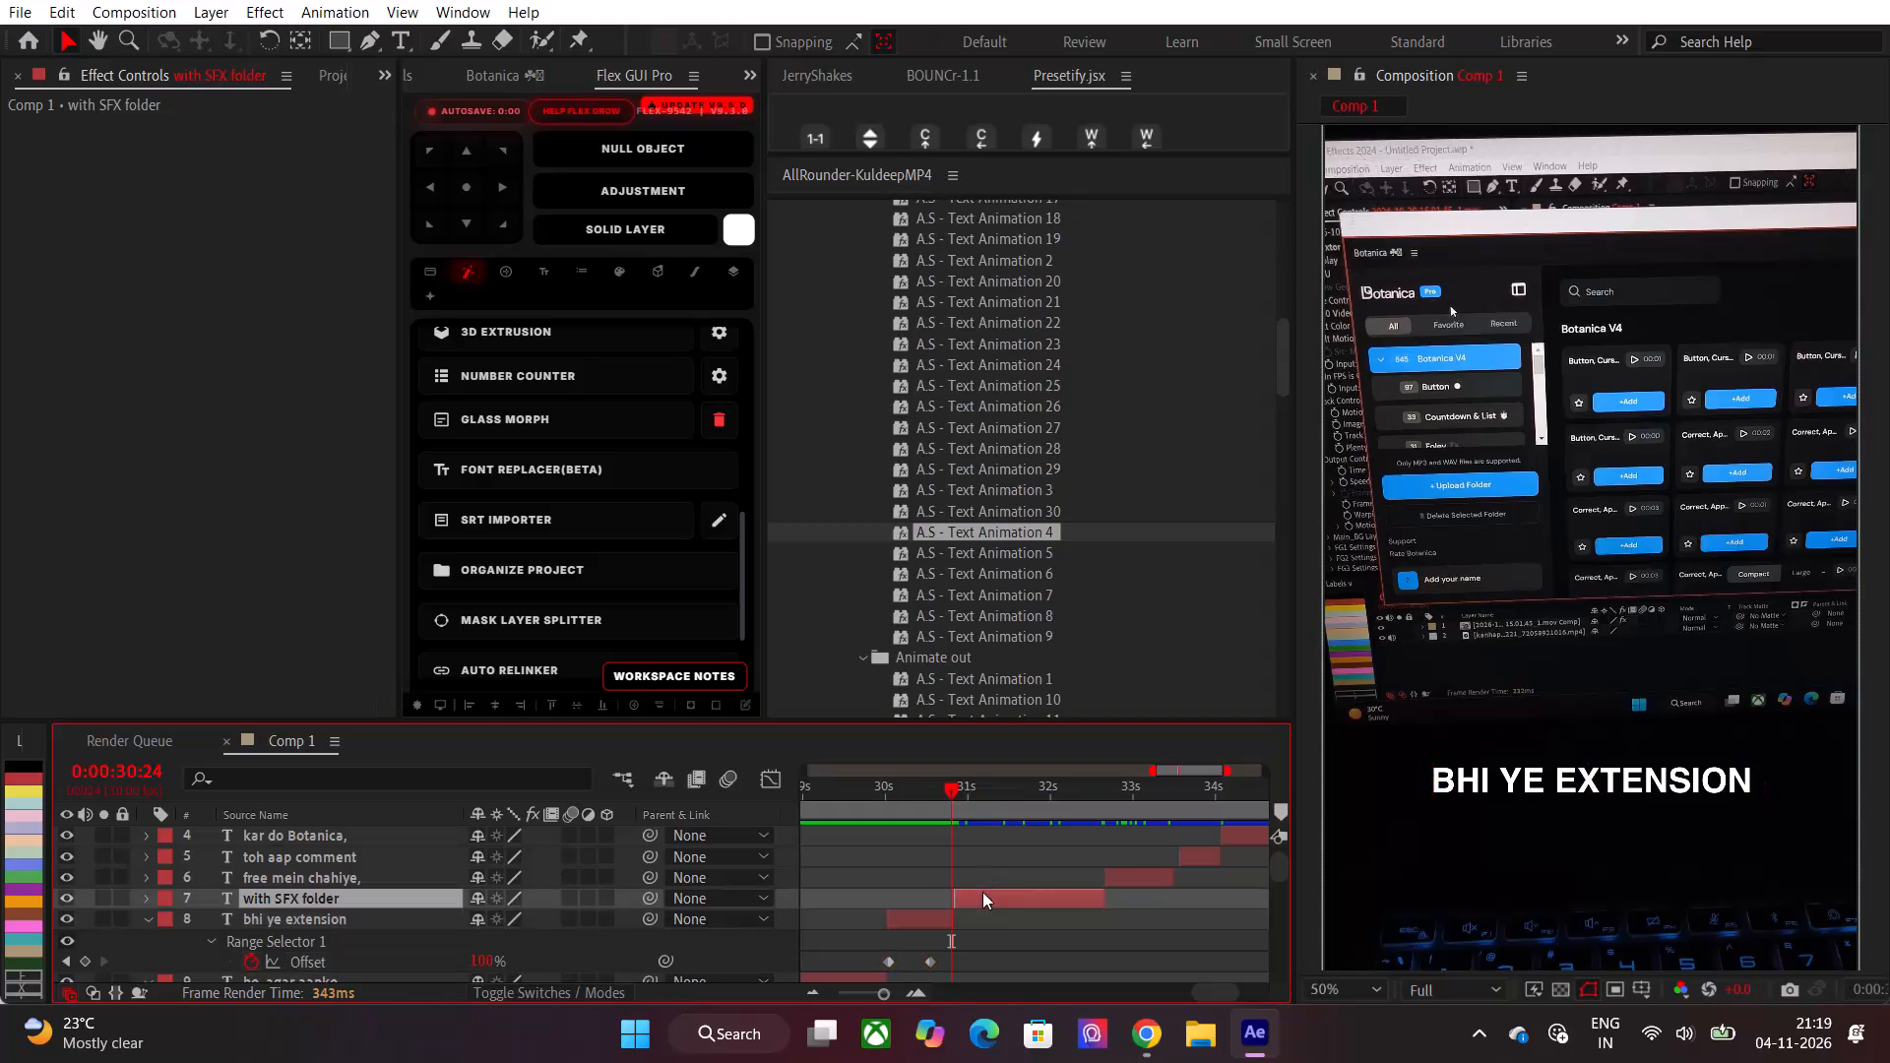
Apply the A.S - Text Animation 4 preset to the "with SFX folder" layer and move its last Offset keyframe later, to about 32.2 seconds.
{"action": "left_click_drag", "start_coordinate": [1004, 532], "coordinate": [970, 899]}
{"action": "key", "text": "u"}
{"action": "left_click", "coordinate": [990, 903]}
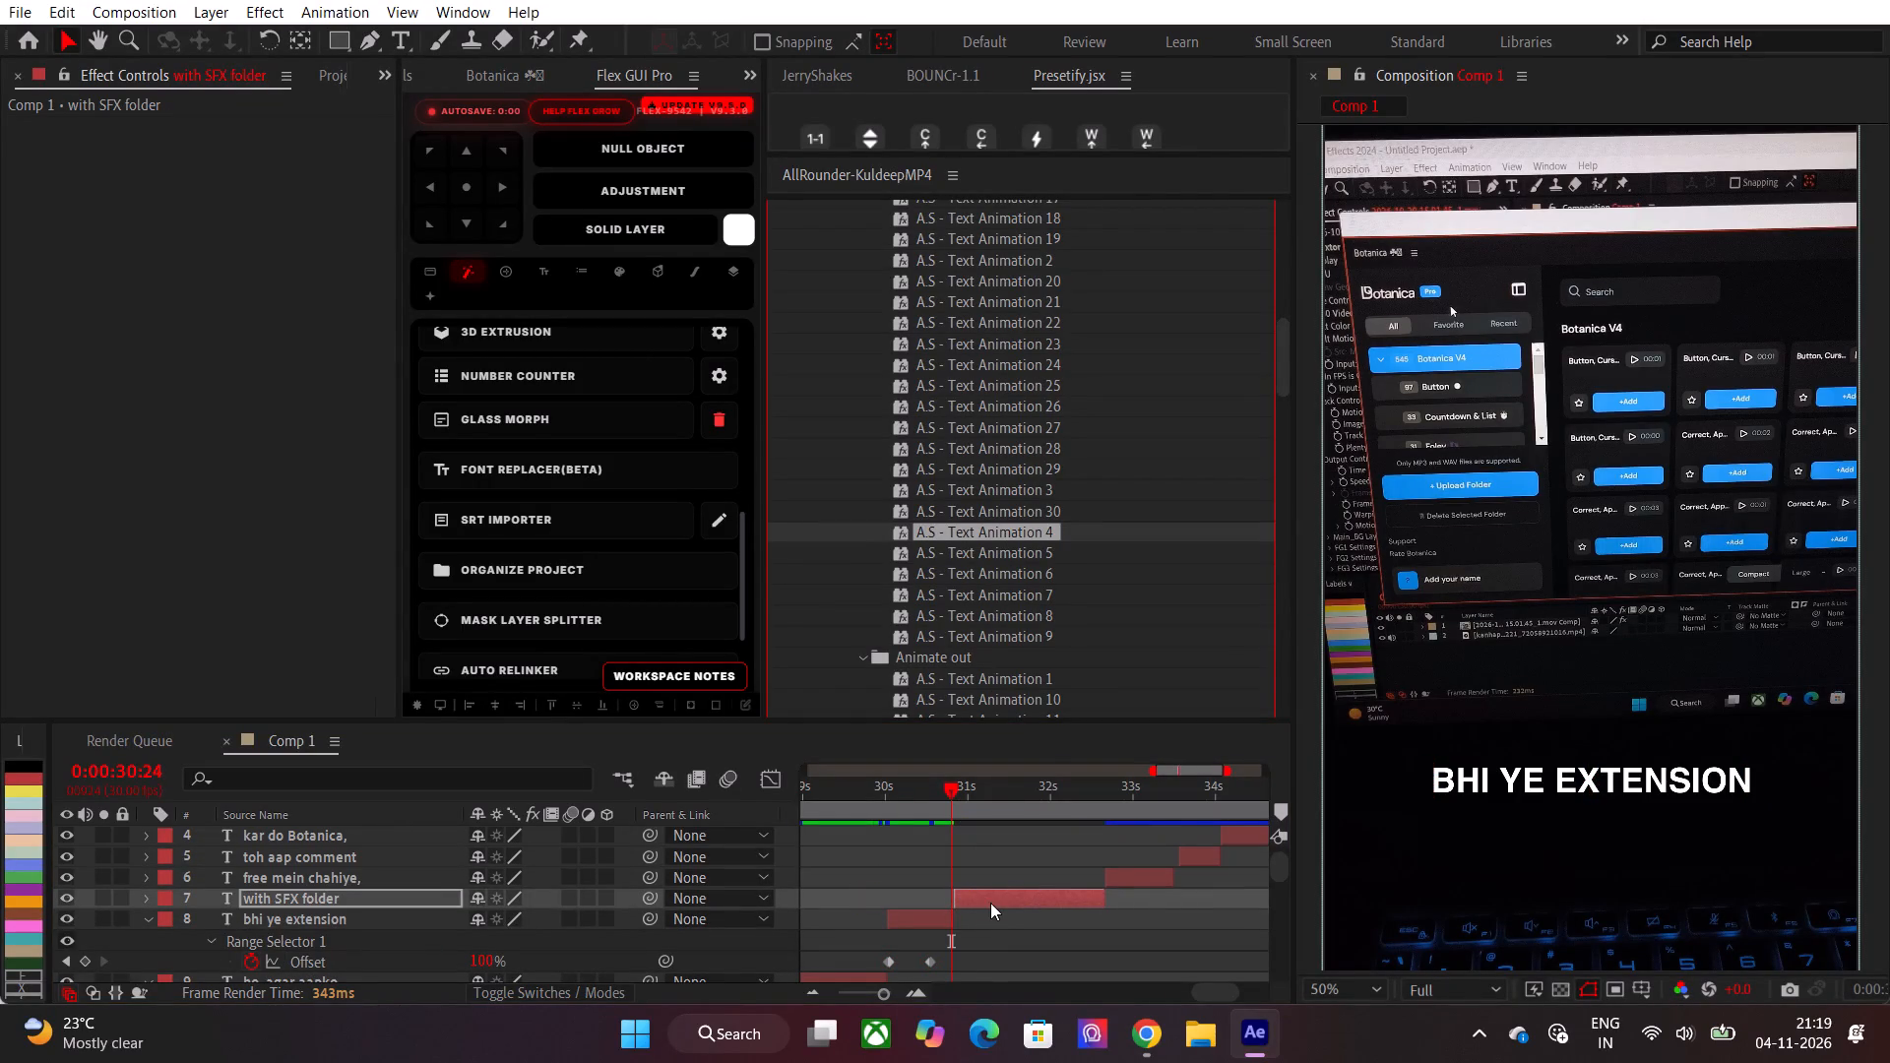
{"action": "key", "text": "u"}
{"action": "left_click_drag", "start_coordinate": [1009, 800], "coordinate": [1060, 798]}
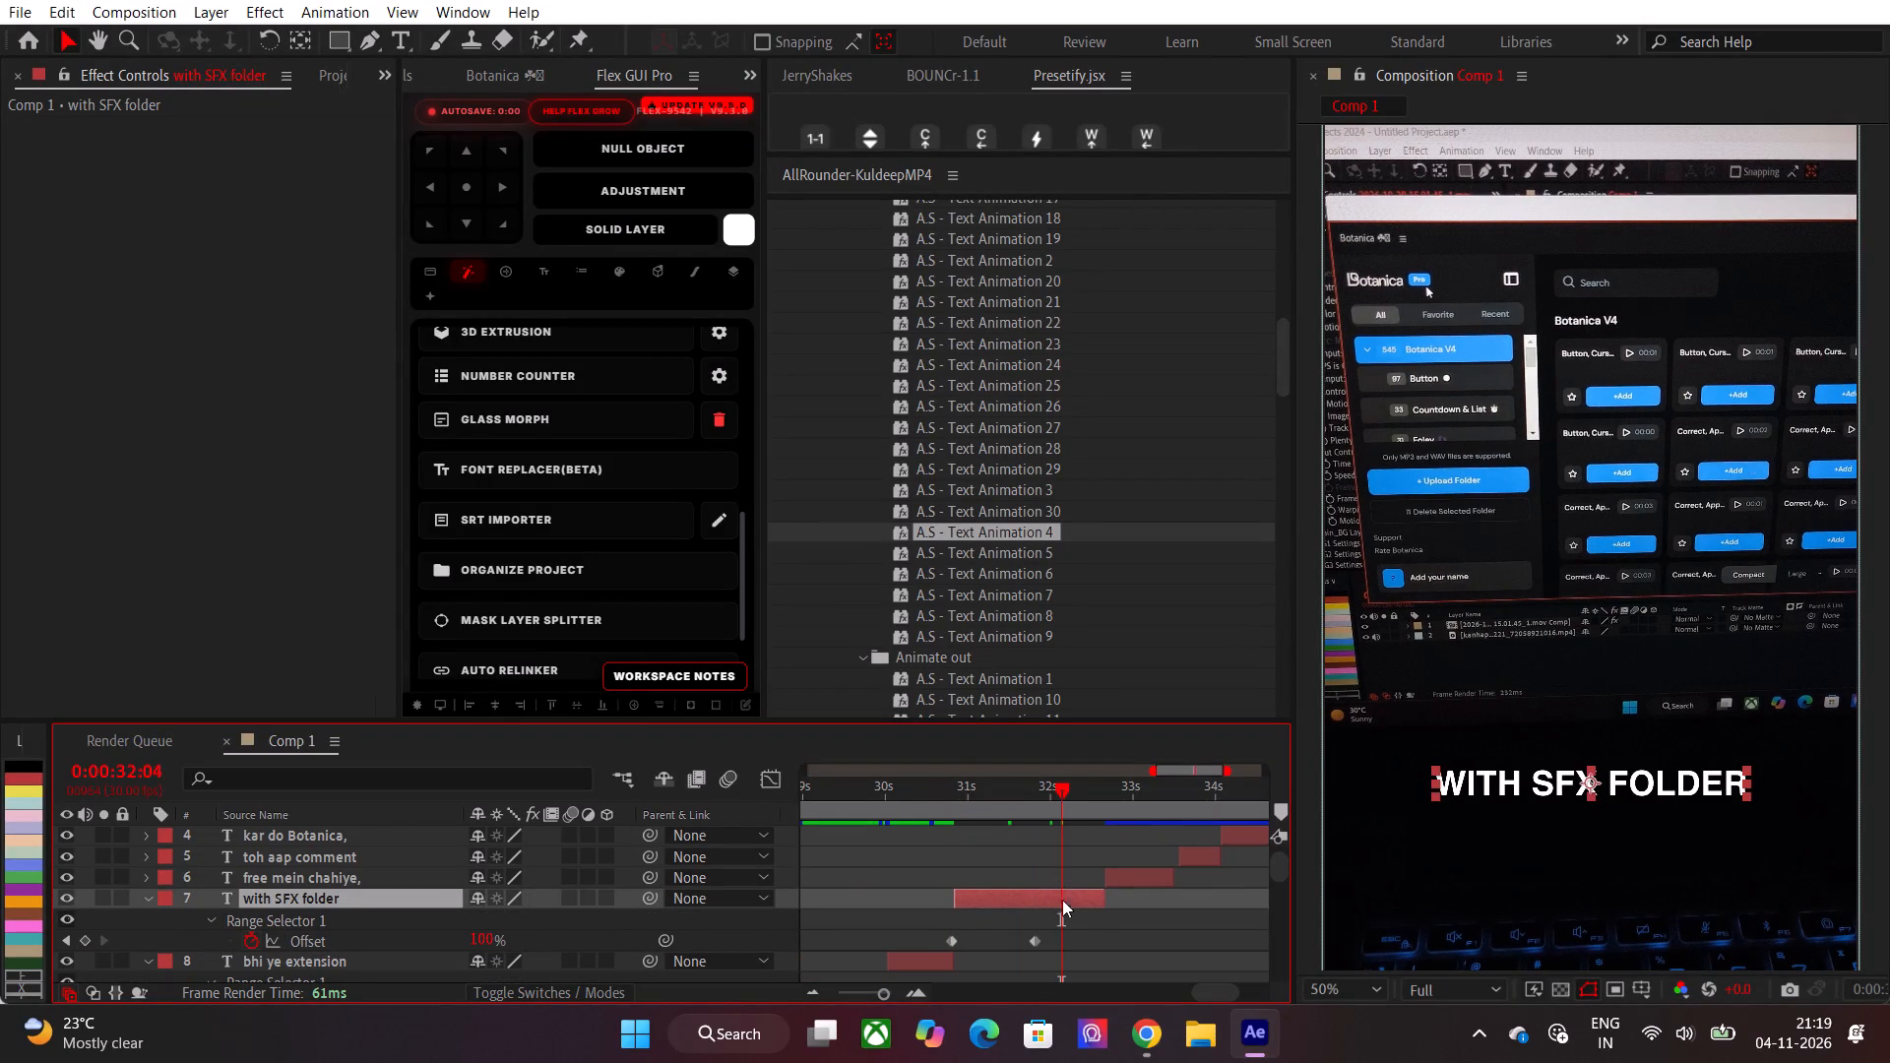
{"action": "left_click_drag", "start_coordinate": [1090, 916], "coordinate": [937, 941]}
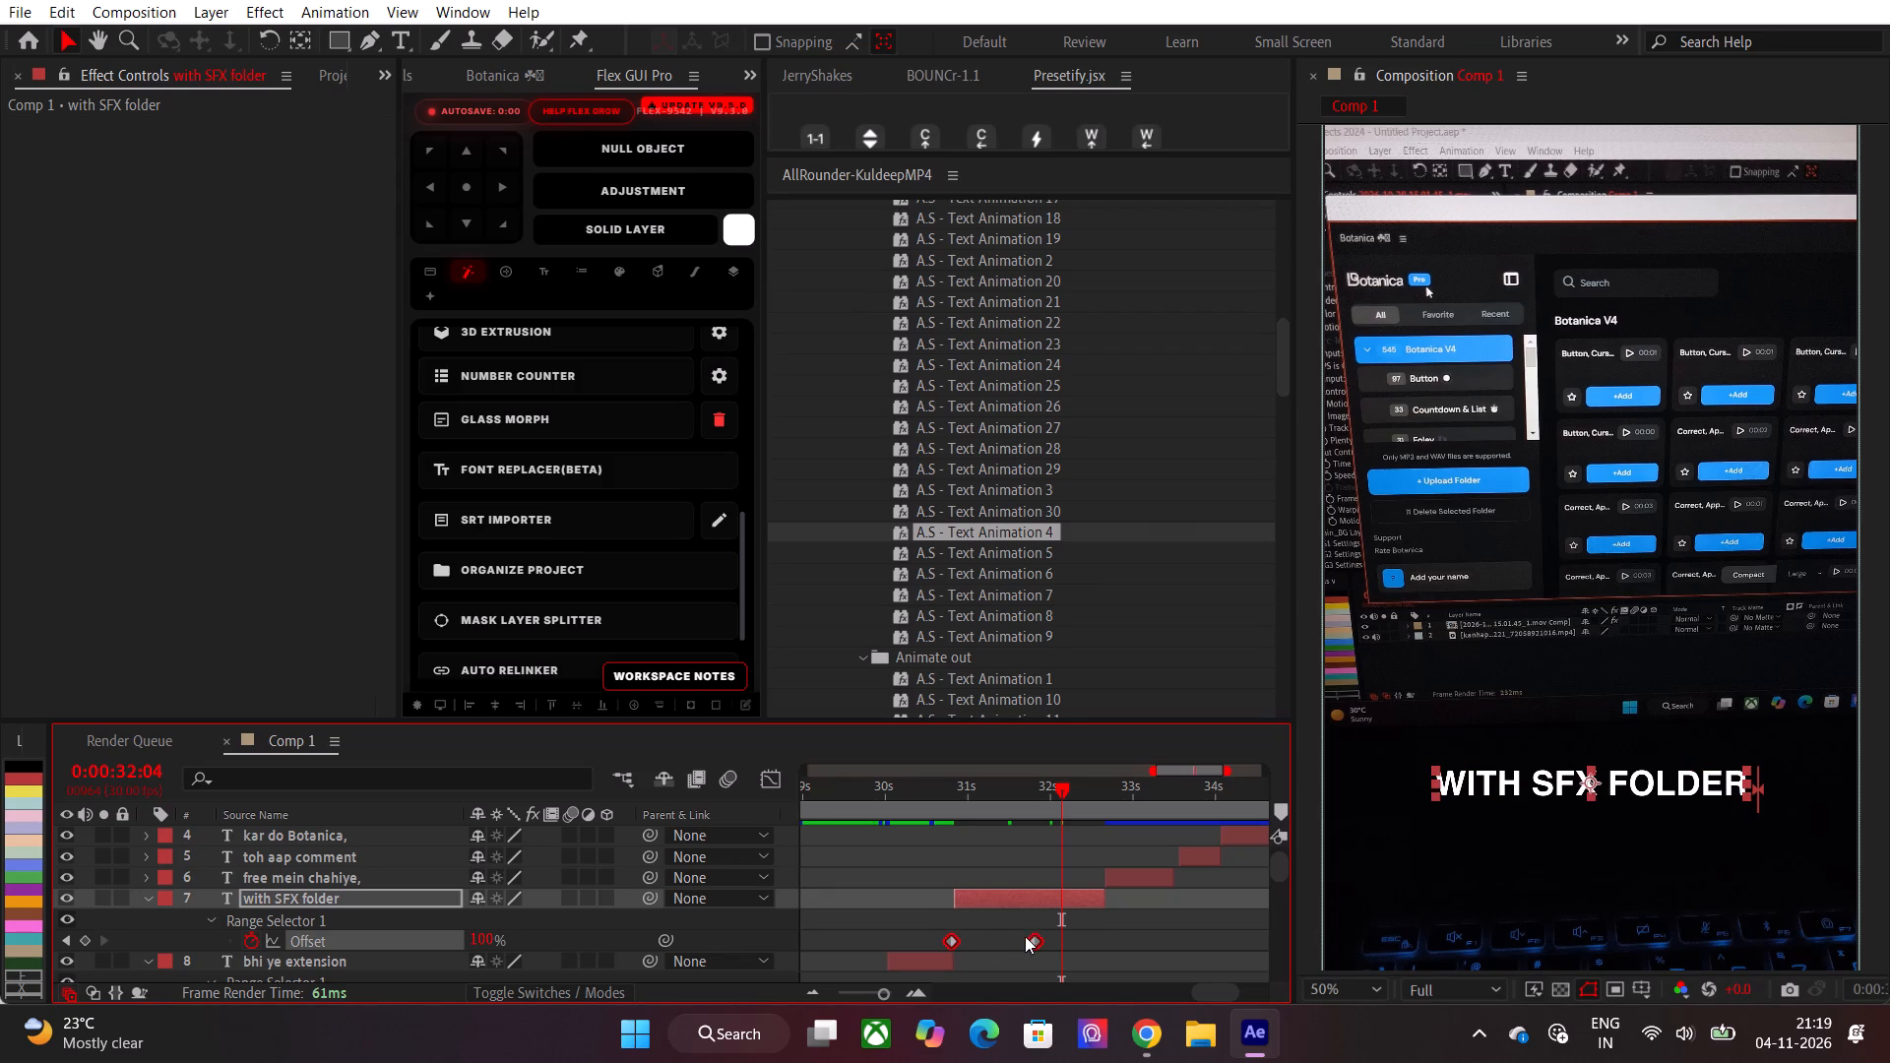
{"action": "left_click_drag", "start_coordinate": [1034, 935], "coordinate": [1066, 934], "text": "alt"}
{"action": "left_click", "coordinate": [1089, 925]}
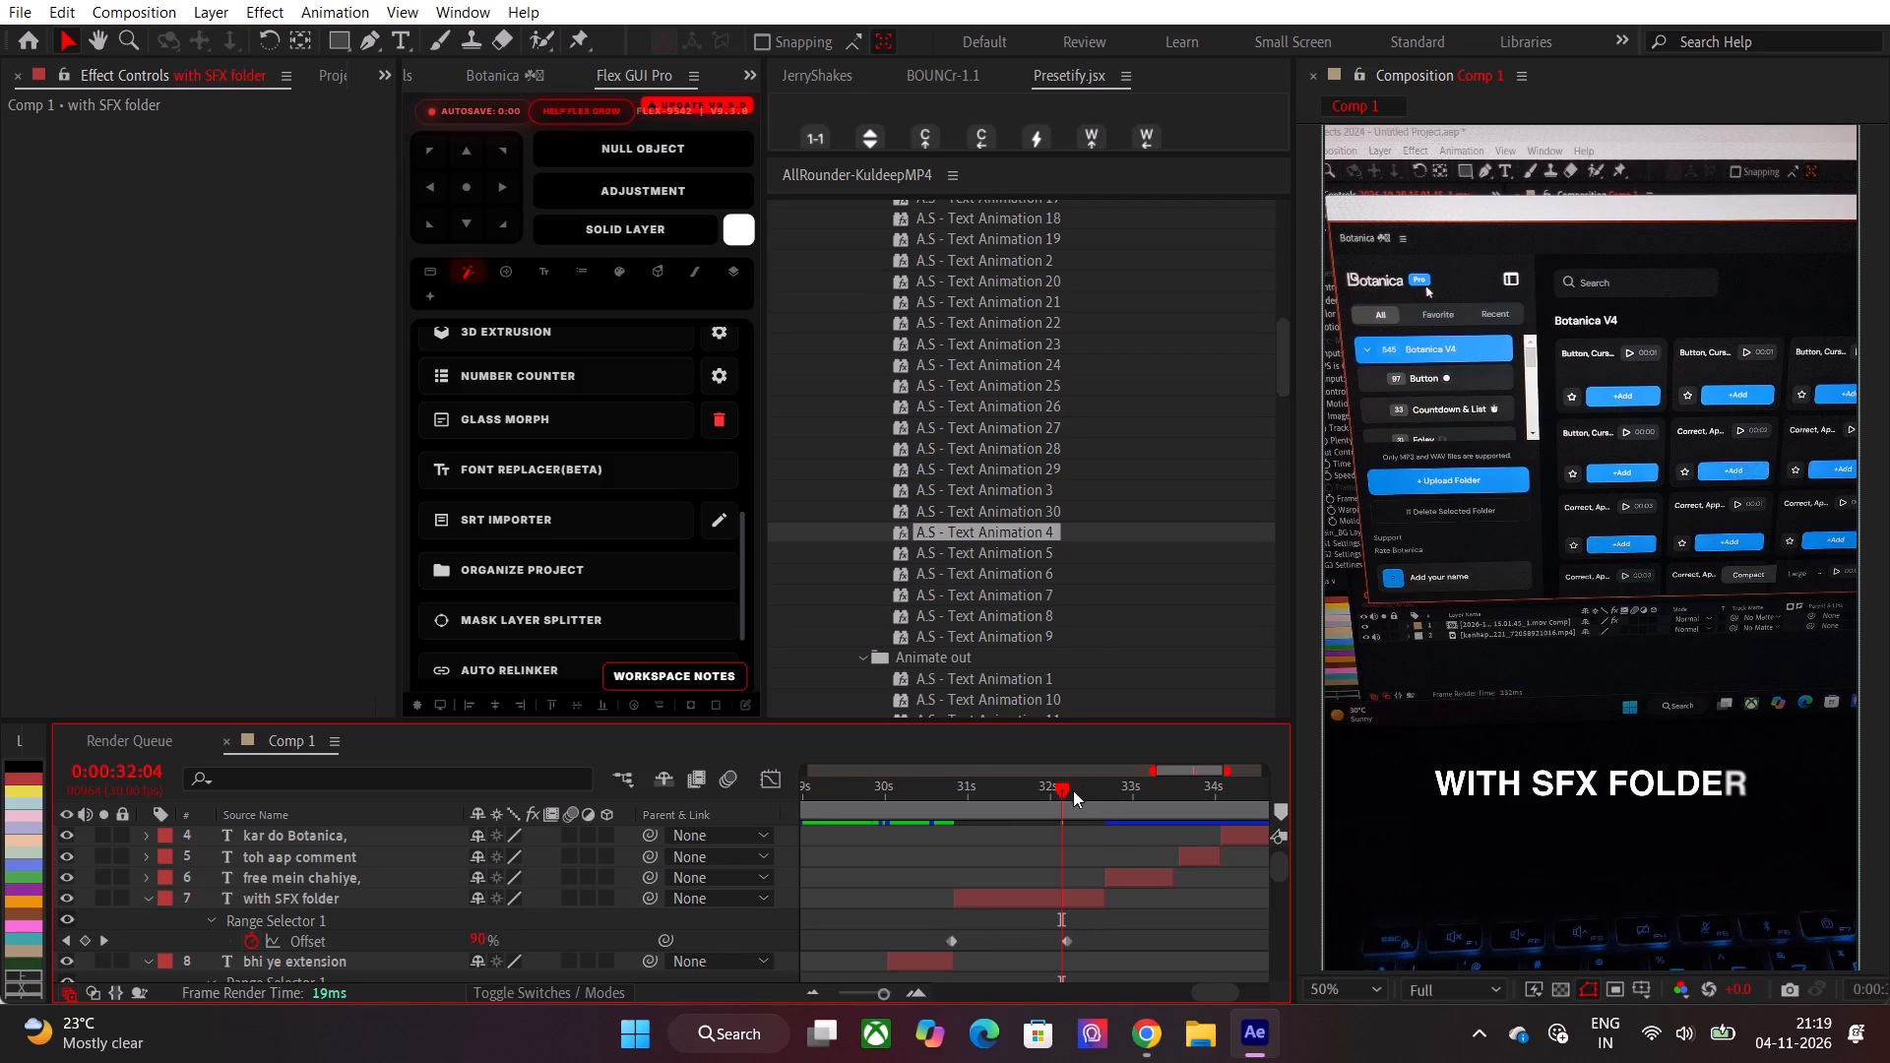
Apply the A.S - Text Animation 4 preset to "free mein chahiye," at 0:00:32:20 and move its last Offset keyframe earlier, to about 33.2 seconds.
{"action": "left_click_drag", "start_coordinate": [1065, 801], "coordinate": [1109, 821]}
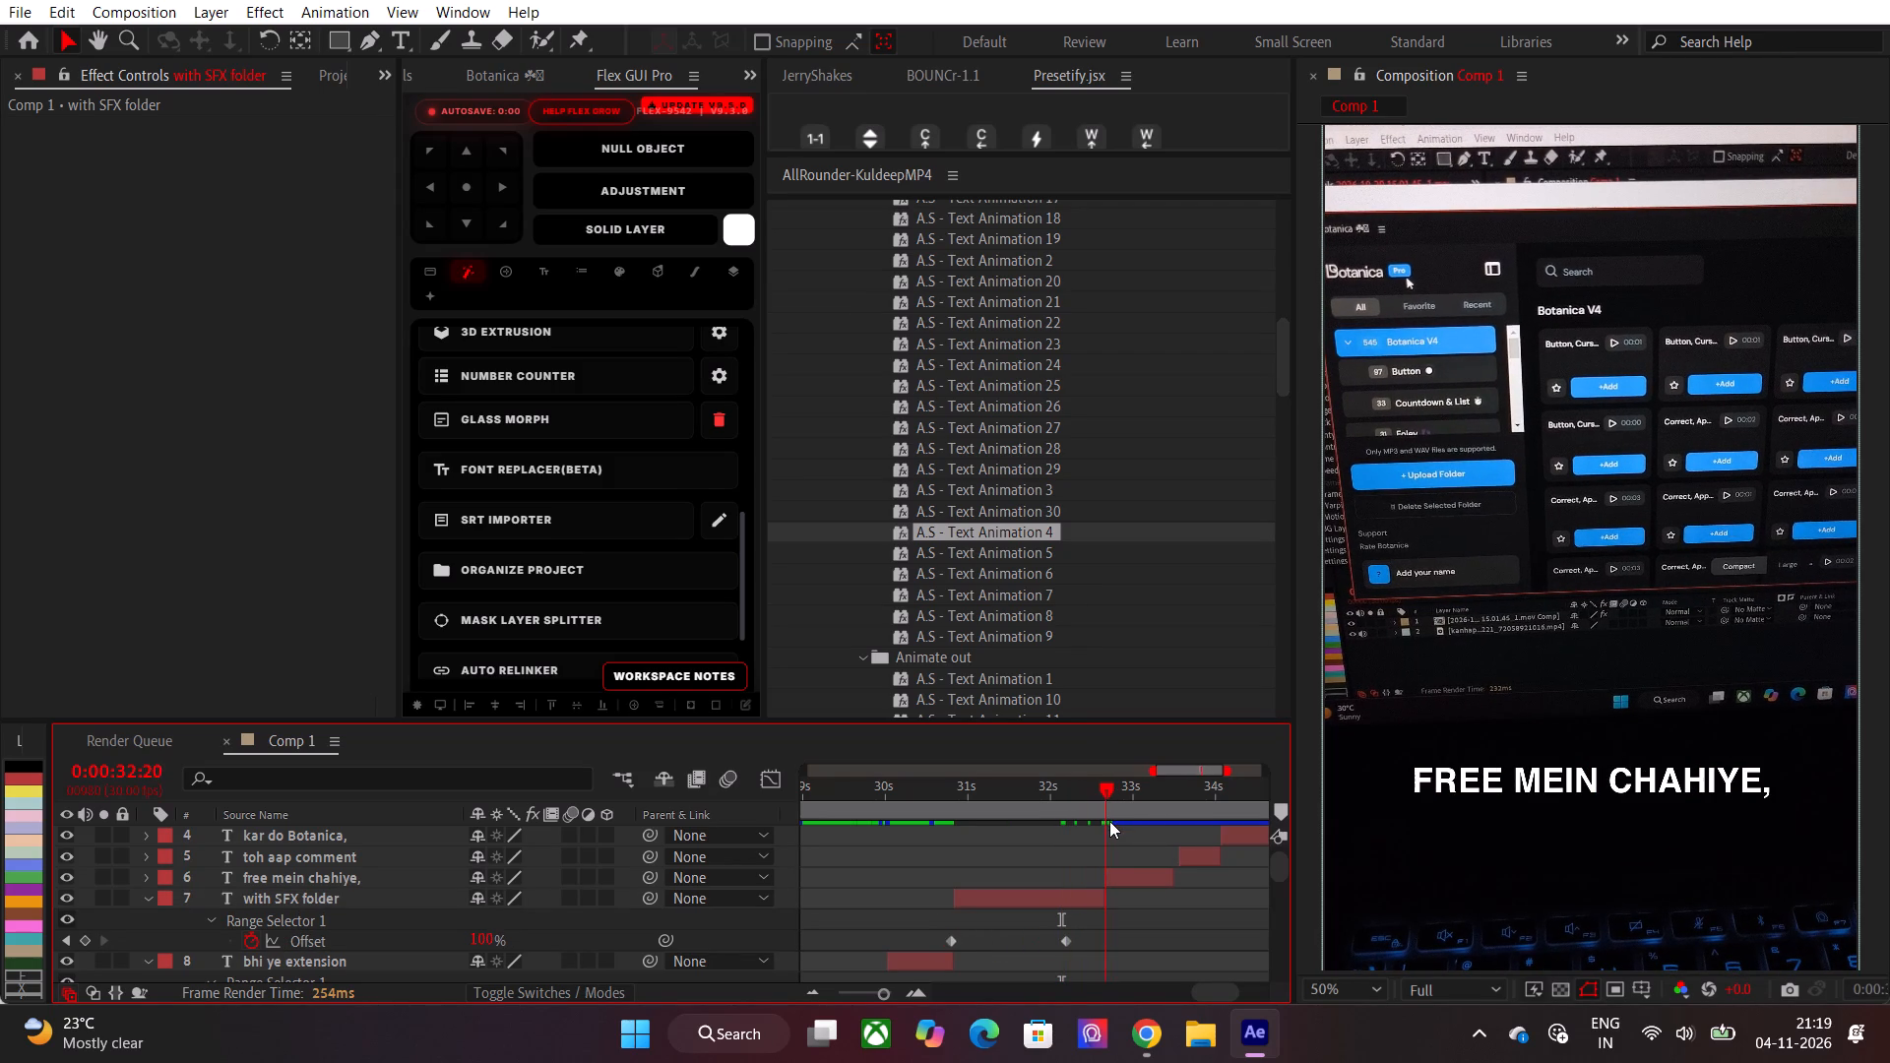
{"action": "left_click_drag", "start_coordinate": [1109, 821], "coordinate": [1109, 823]}
{"action": "left_click", "coordinate": [1113, 873]}
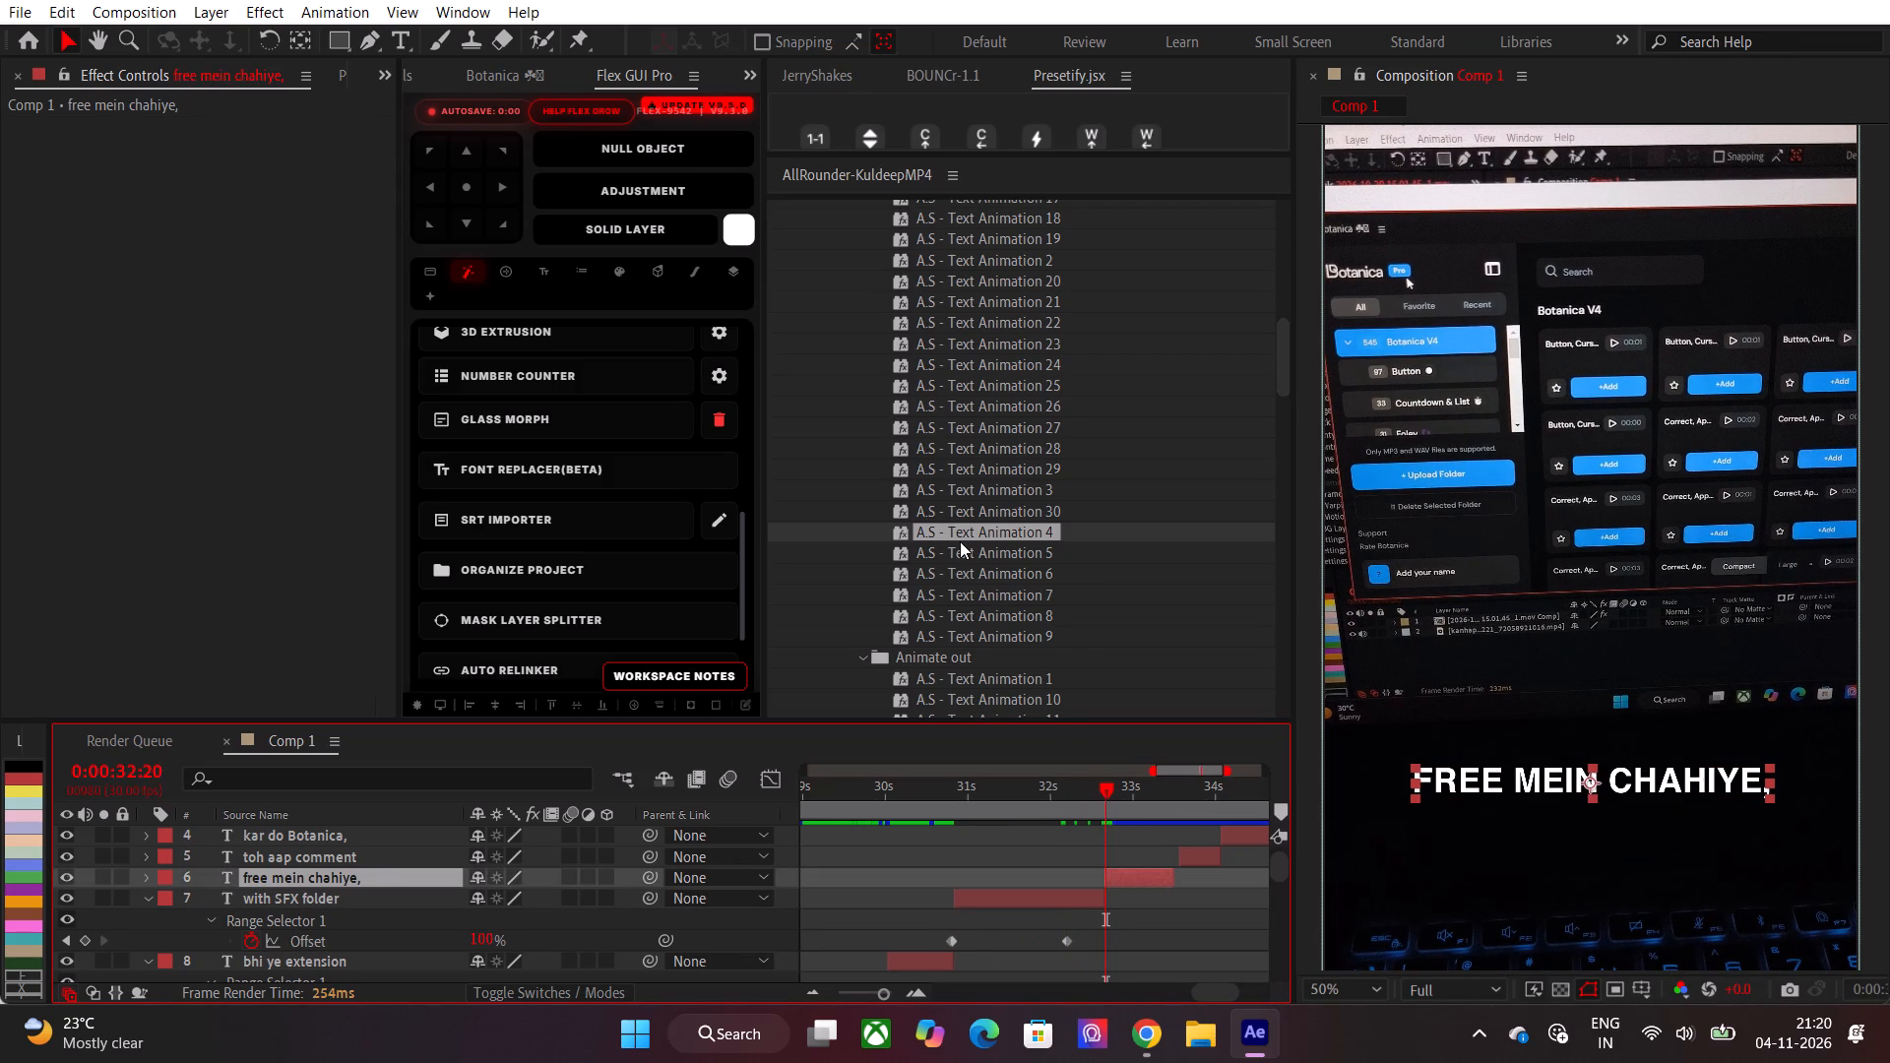
{"action": "left_click_drag", "start_coordinate": [974, 536], "coordinate": [1129, 880]}
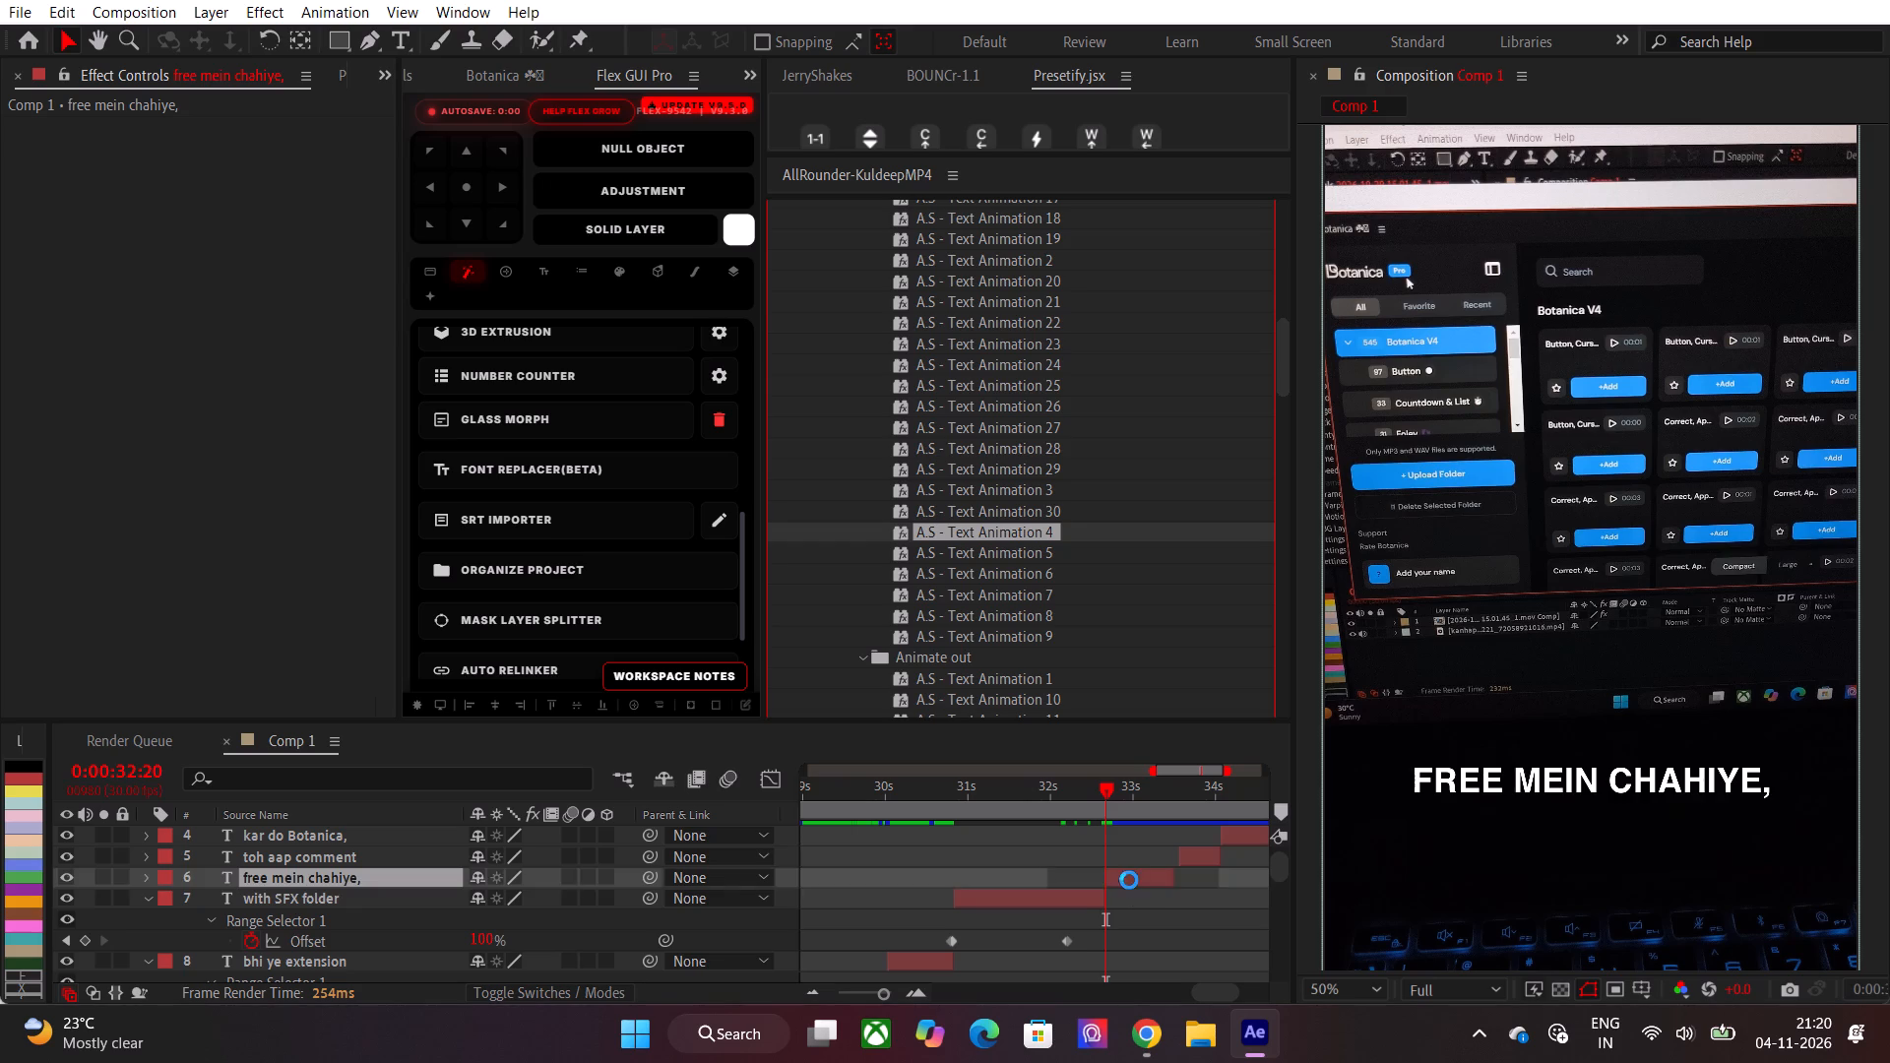
{"action": "key", "text": "u"}
{"action": "key", "text": "u"}
{"action": "left_click", "coordinate": [1160, 891]}
{"action": "left_click", "coordinate": [1144, 880]}
{"action": "key", "text": "u"}
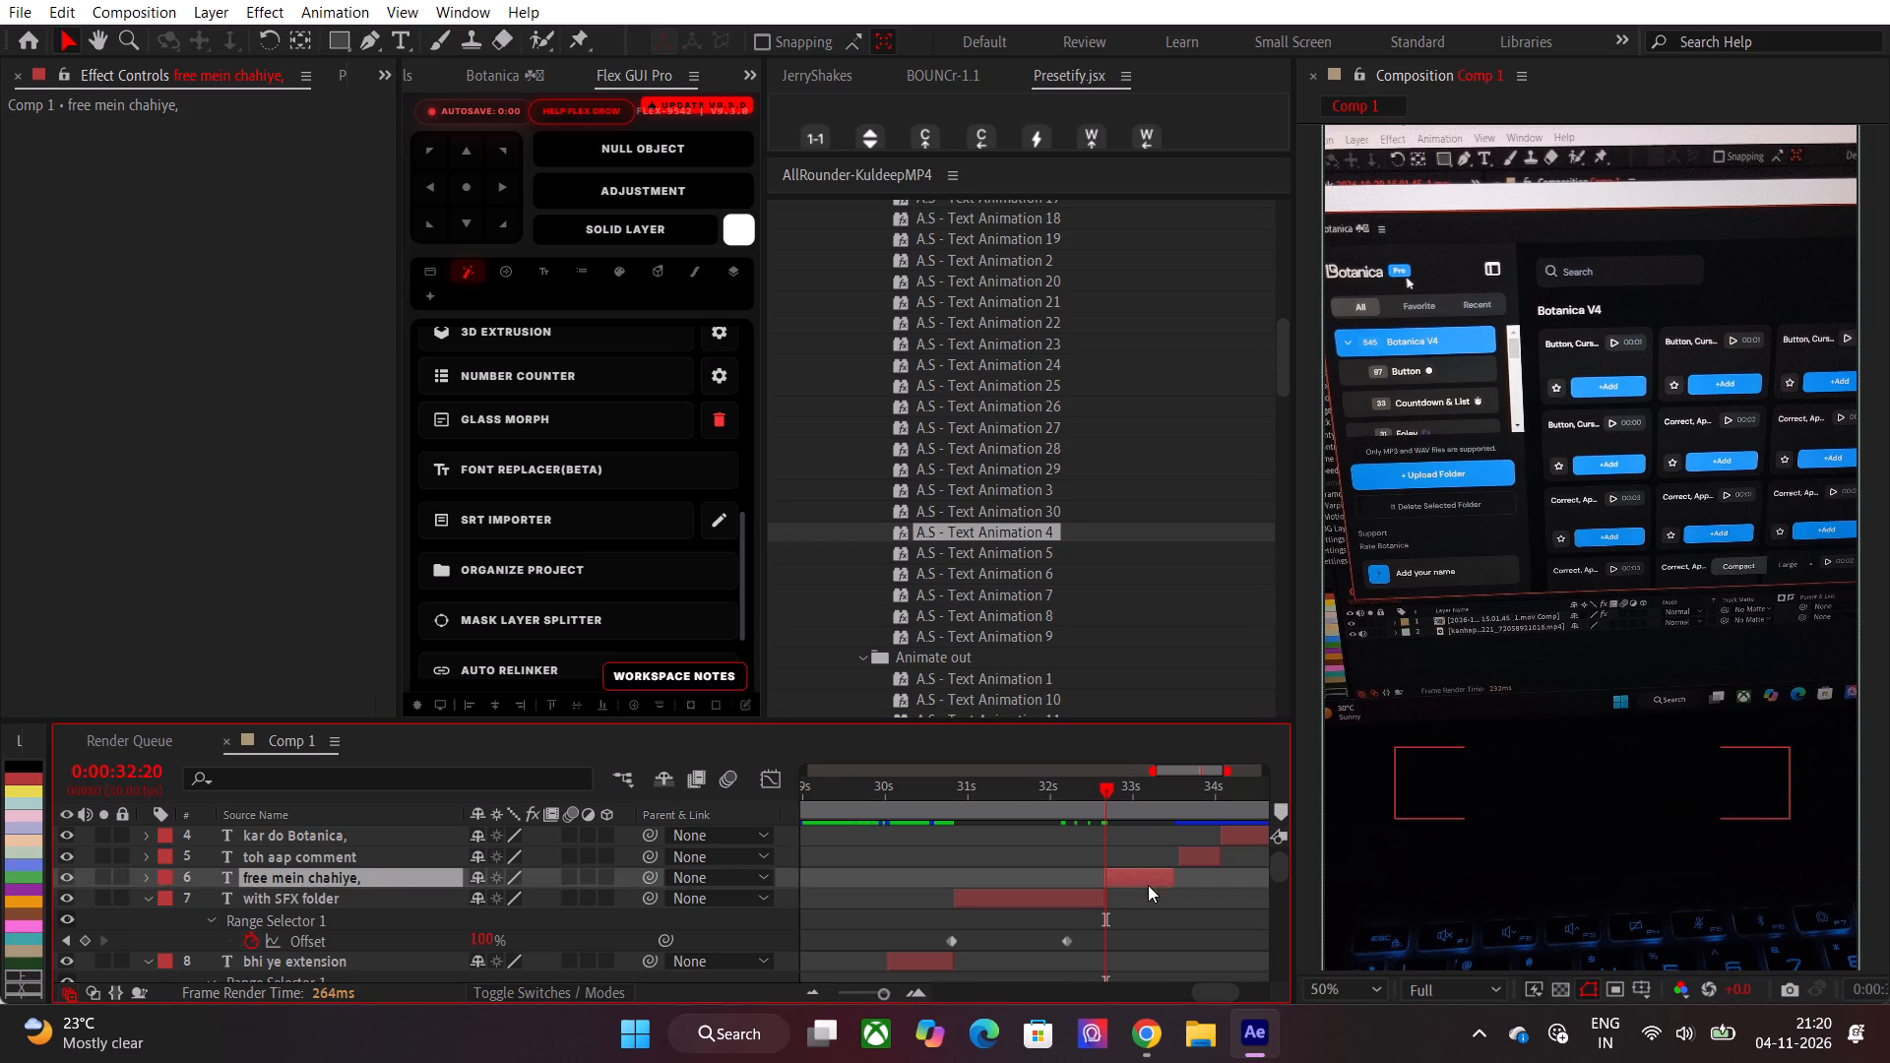
{"action": "left_click_drag", "start_coordinate": [1218, 901], "coordinate": [1083, 943]}
{"action": "left_click_drag", "start_coordinate": [1187, 916], "coordinate": [1152, 916], "text": "alt"}
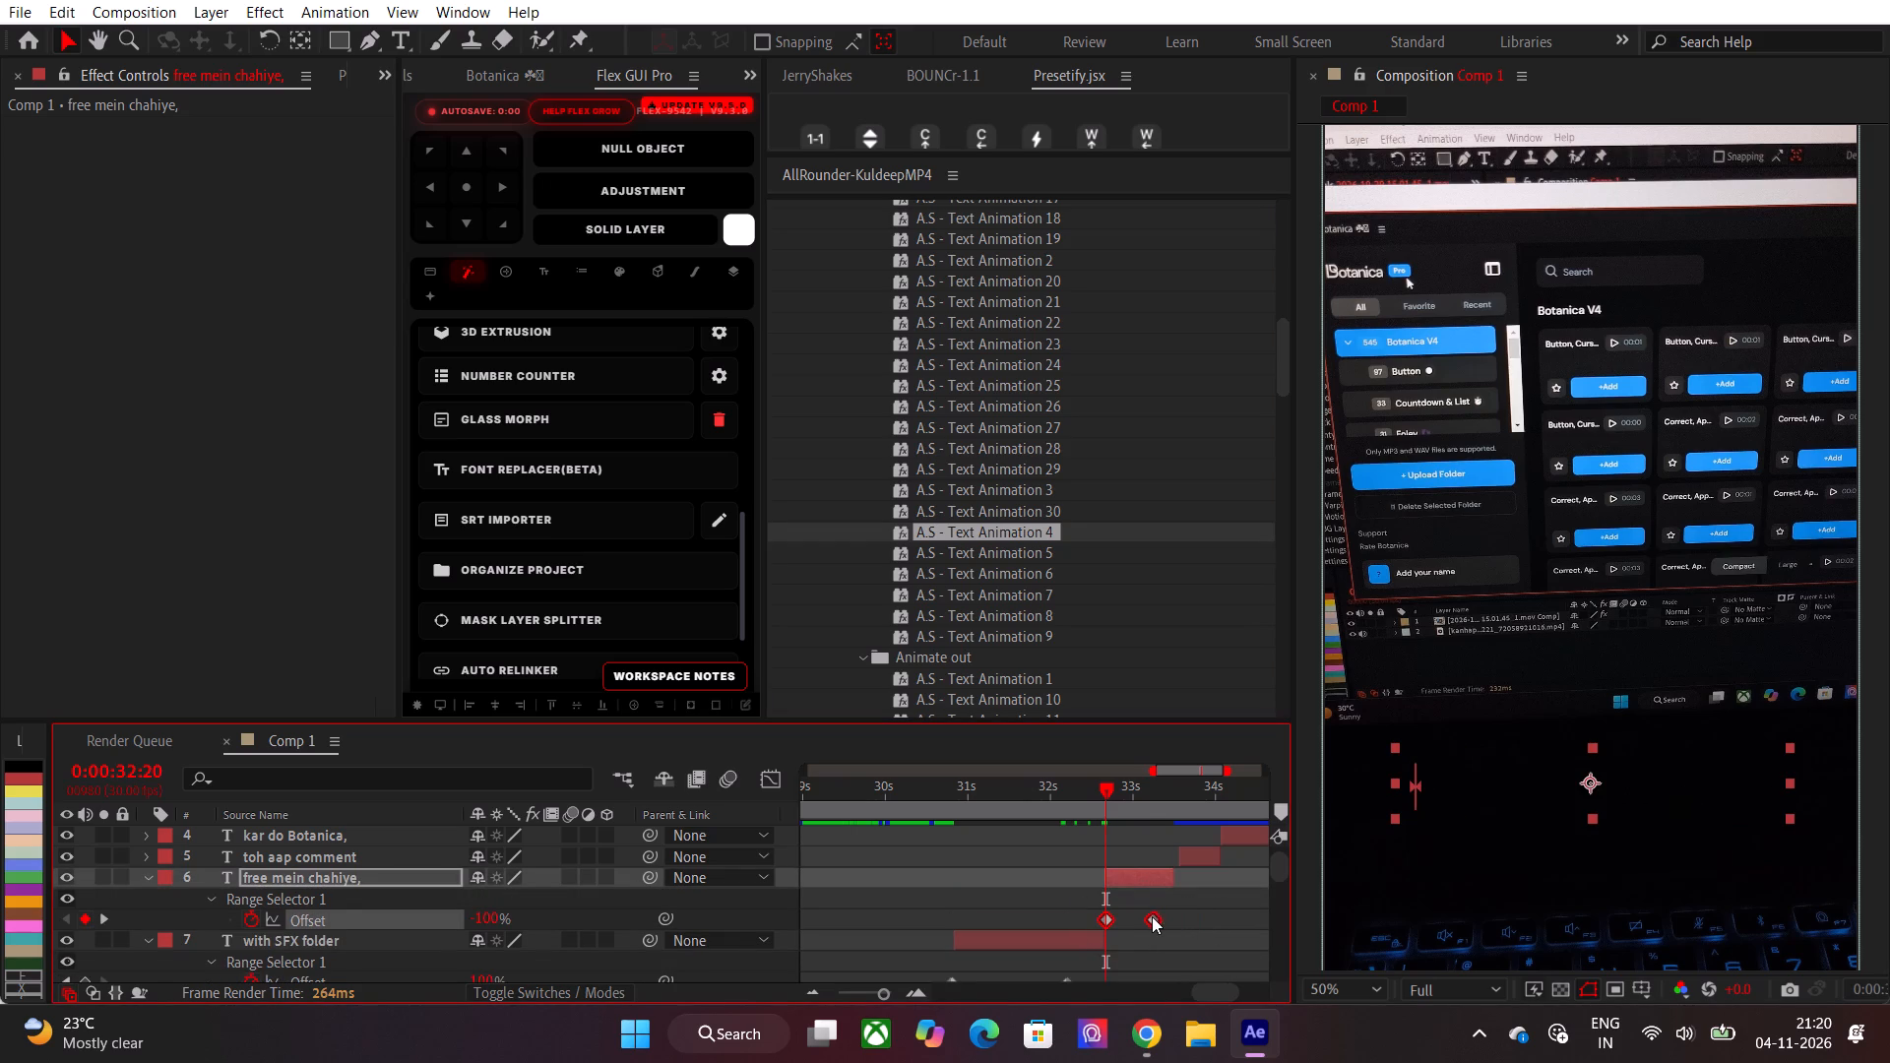
{"action": "left_click_drag", "start_coordinate": [1152, 916], "coordinate": [1150, 916], "text": "alt"}
Apply the A.S - Text Animation 4 preset to "toh aap comment" at 0:00:33:17 and move its last Offset keyframe earlier, to about 33.9 seconds.
{"action": "left_click_drag", "start_coordinate": [1142, 810], "coordinate": [1185, 809]}
{"action": "left_click_drag", "start_coordinate": [1200, 987], "coordinate": [1213, 987]}
{"action": "scroll", "coordinate": [1117, 918], "scroll_direction": "up", "scroll_amount": 1}
{"action": "left_click", "coordinate": [1084, 910]}
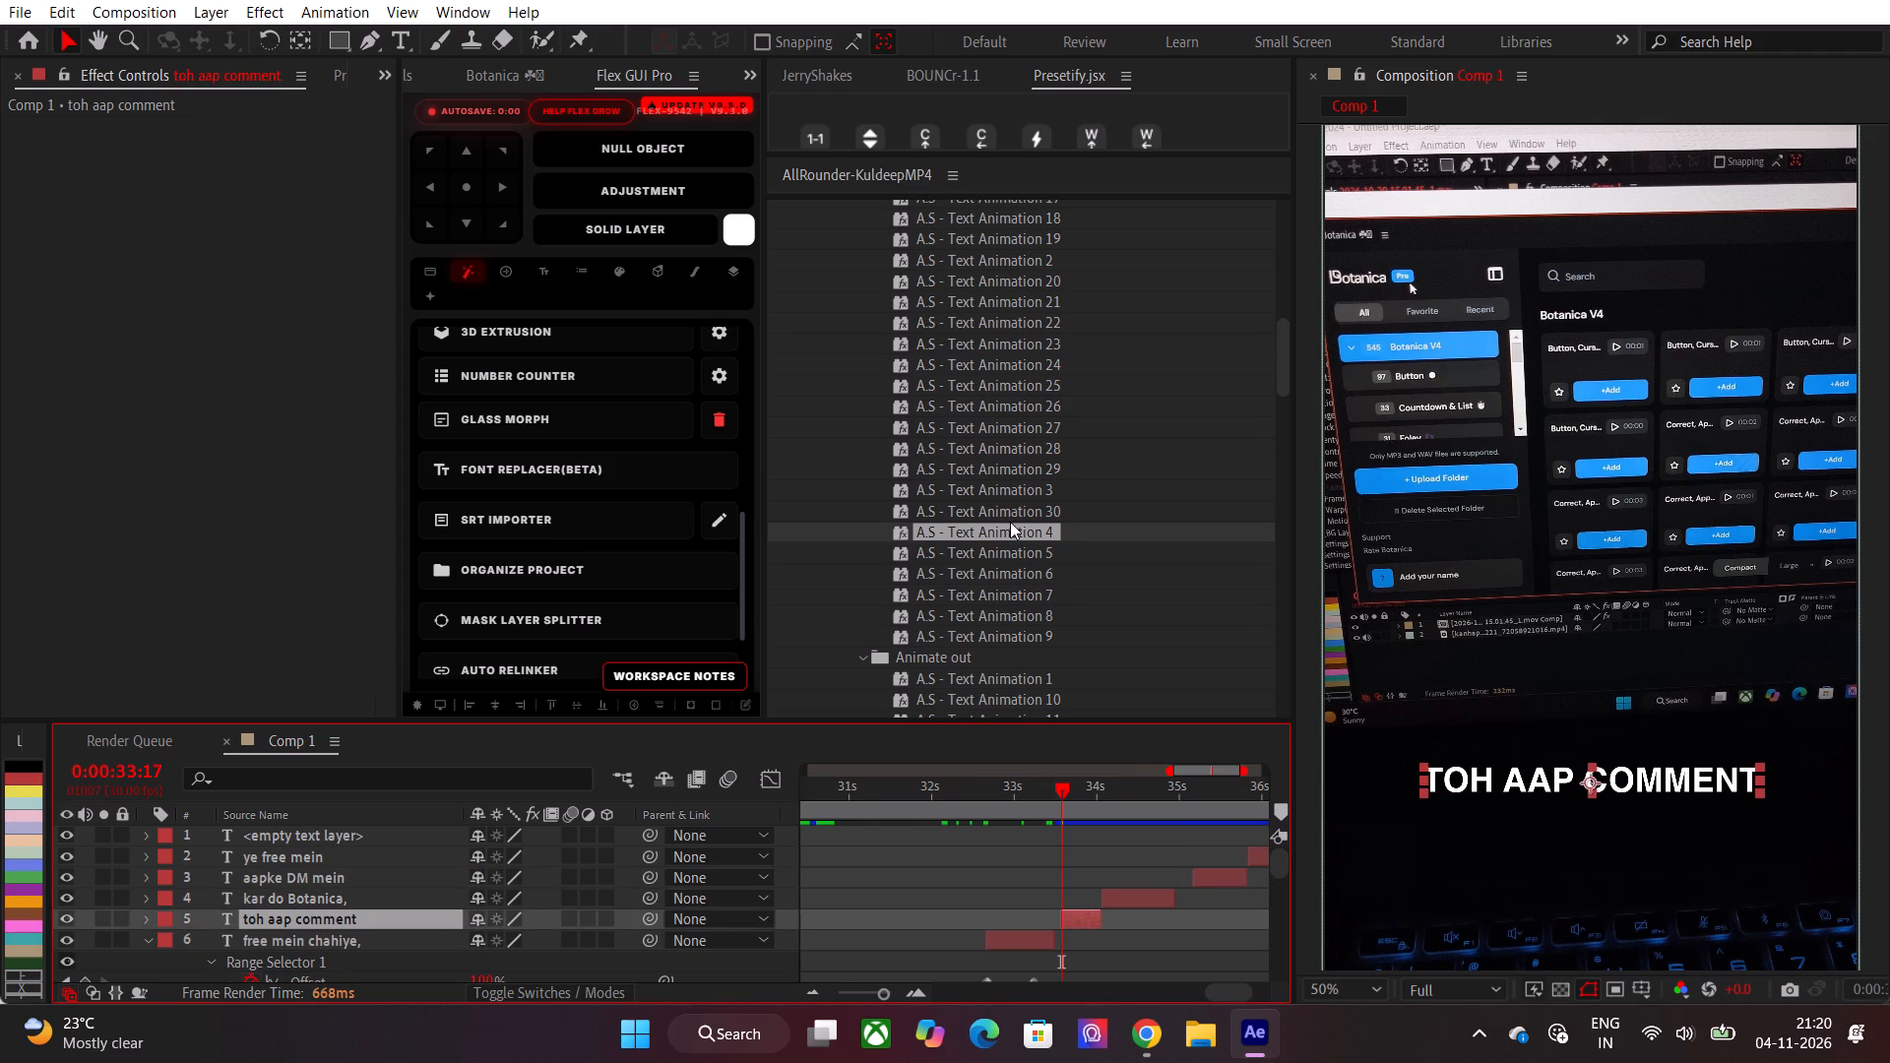
{"action": "left_click_drag", "start_coordinate": [1005, 530], "coordinate": [1074, 918]}
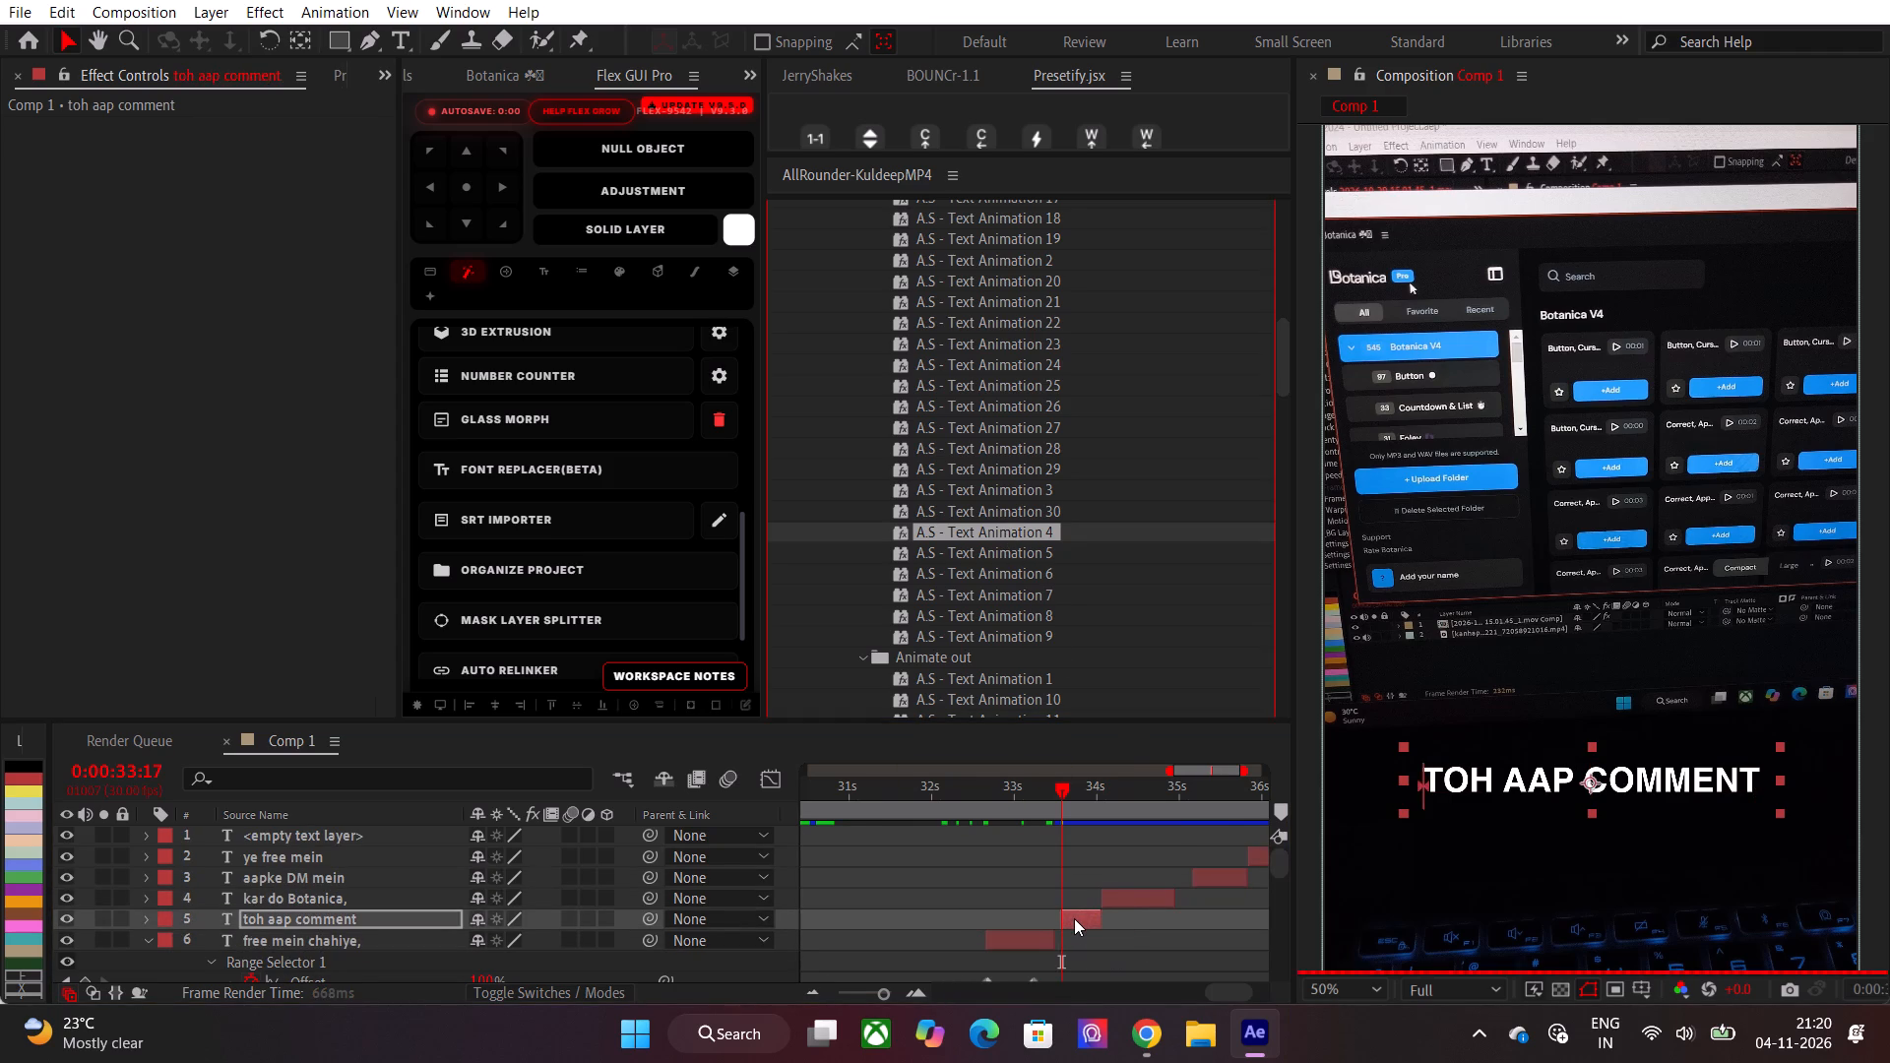
{"action": "key", "text": "u"}
{"action": "left_click", "coordinate": [1078, 920]}
{"action": "key", "text": "u"}
{"action": "left_click_drag", "start_coordinate": [1176, 962], "coordinate": [1034, 969]}
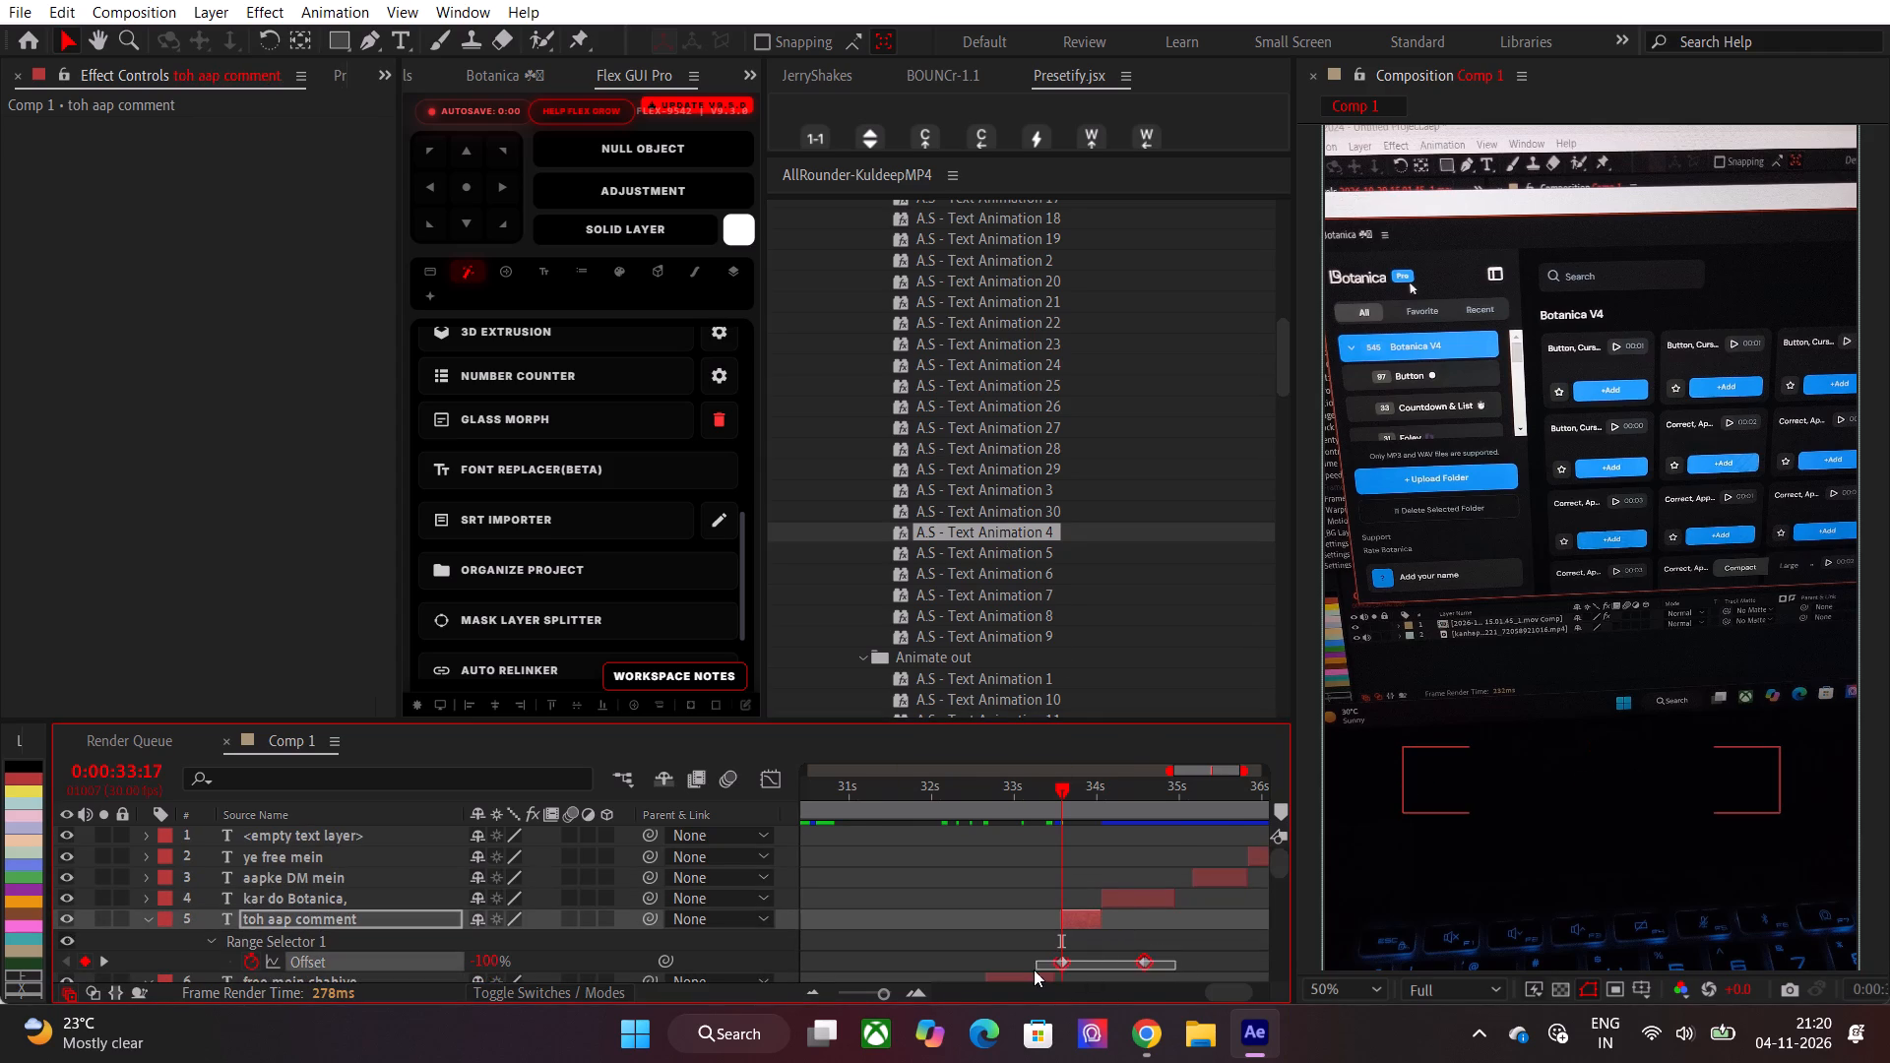
{"action": "left_click_drag", "start_coordinate": [1034, 969], "coordinate": [1028, 970]}
{"action": "left_click_drag", "start_coordinate": [1146, 960], "coordinate": [1091, 960], "text": "alt"}
Apply the A.S - Text Animation 4 preset to "kar do Botanica," at 0:00:34:02 and move its last Offset keyframe earlier, to about 34.7 seconds.
{"action": "left_click_drag", "start_coordinate": [1073, 789], "coordinate": [1101, 797]}
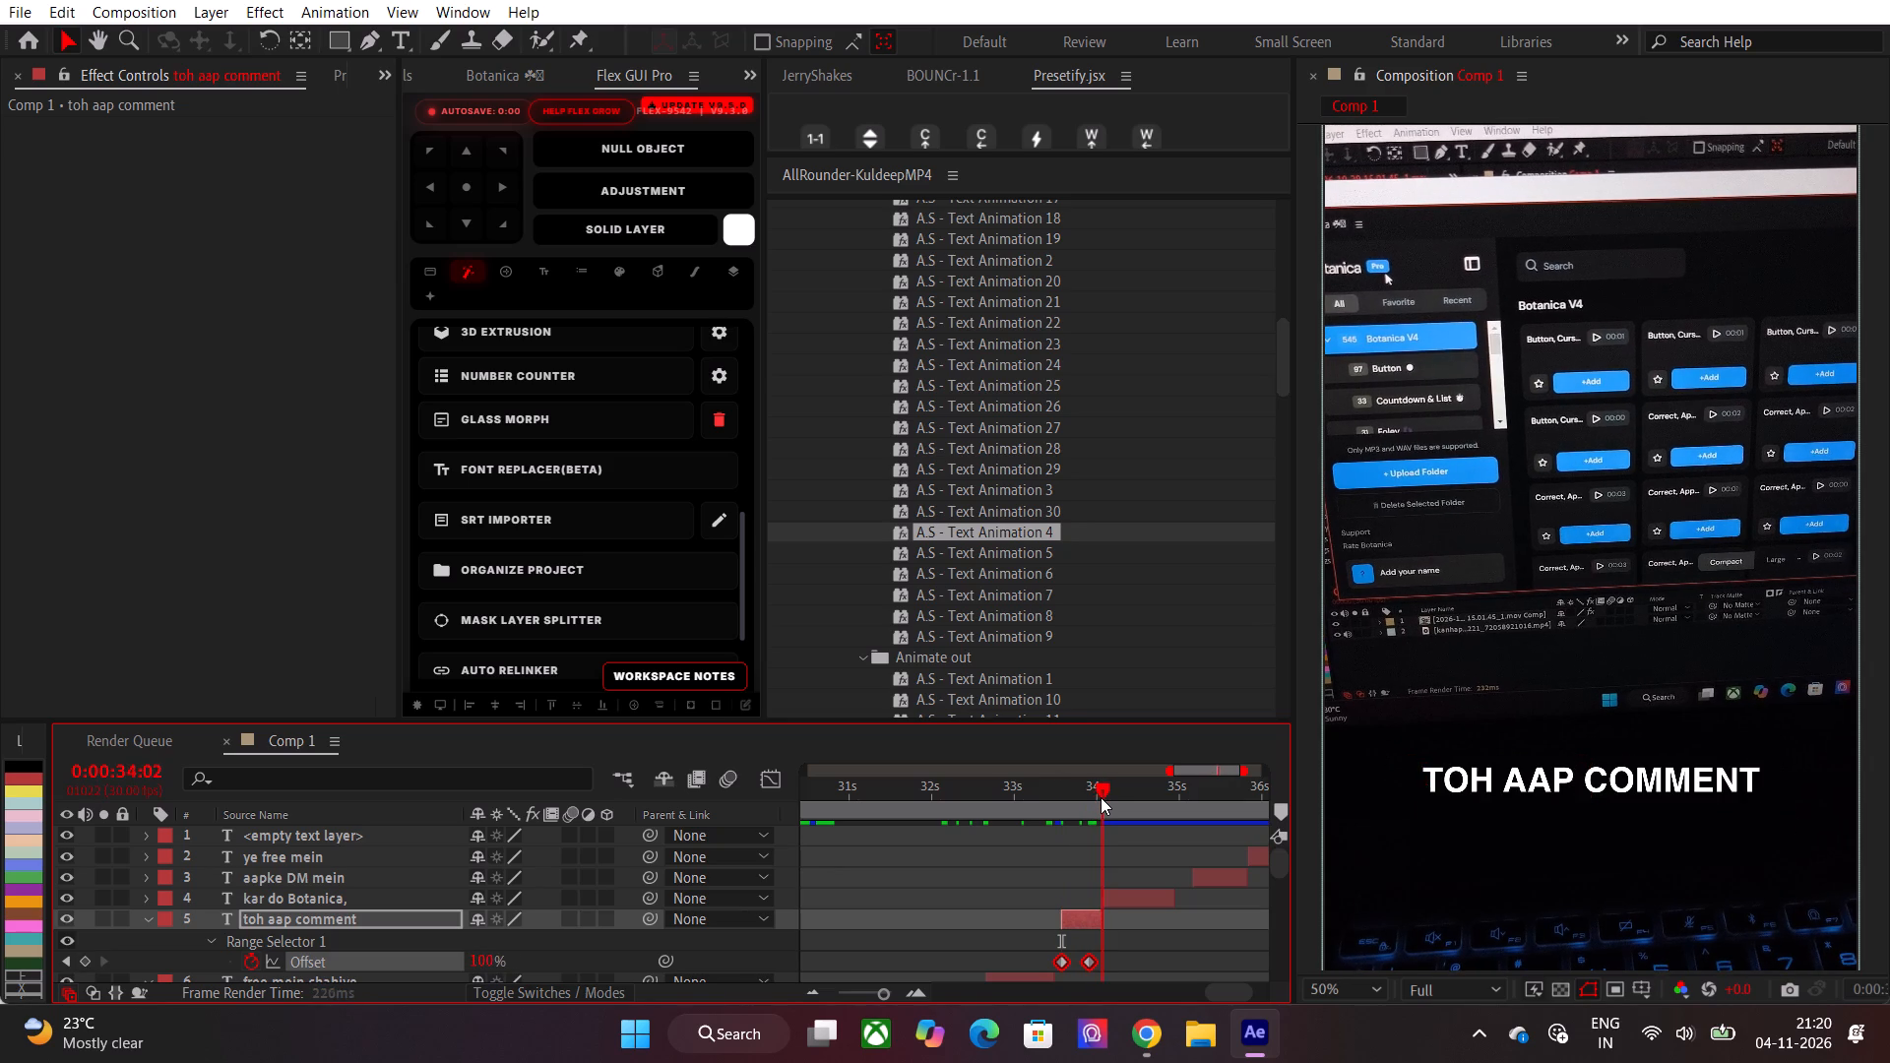
{"action": "left_click_drag", "start_coordinate": [1101, 797], "coordinate": [1102, 797]}
{"action": "left_click", "coordinate": [1122, 907]}
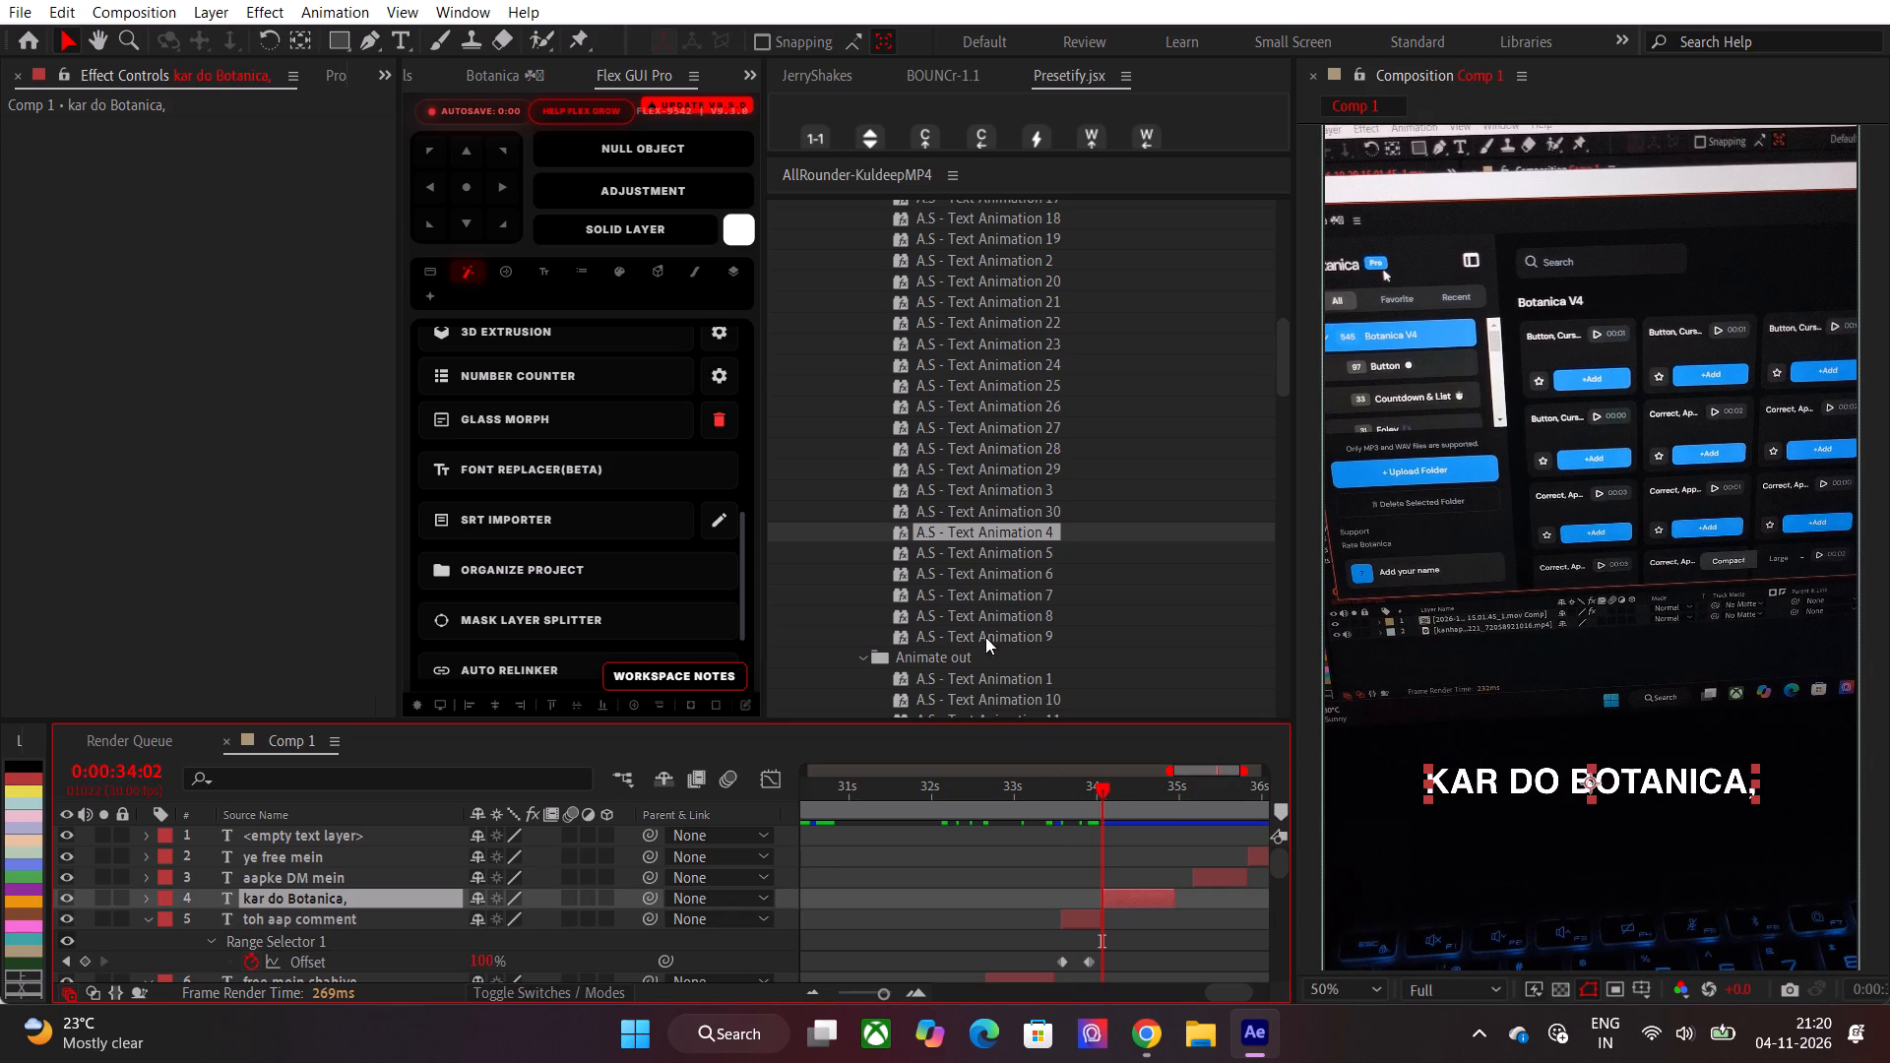
{"action": "left_click_drag", "start_coordinate": [977, 530], "coordinate": [1108, 889]}
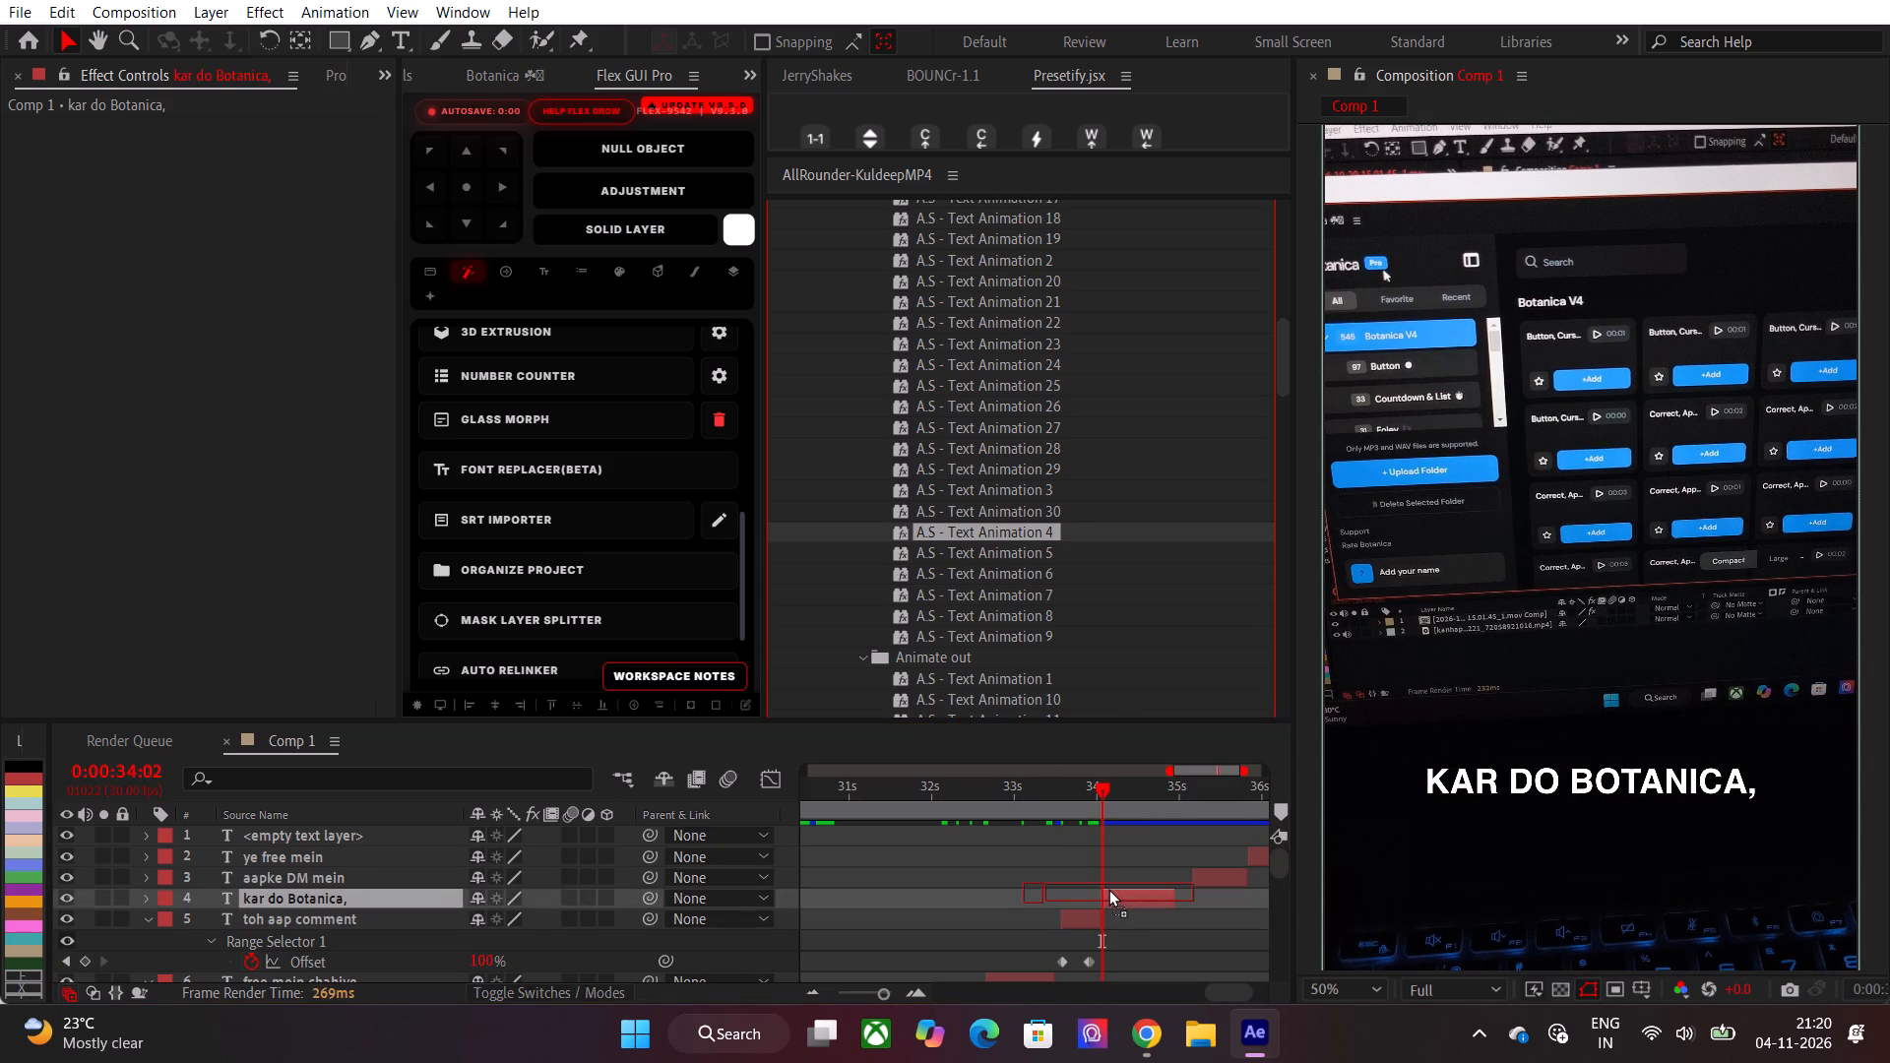
{"action": "left_click_drag", "start_coordinate": [1108, 889], "coordinate": [1108, 898]}
{"action": "key", "text": "u"}
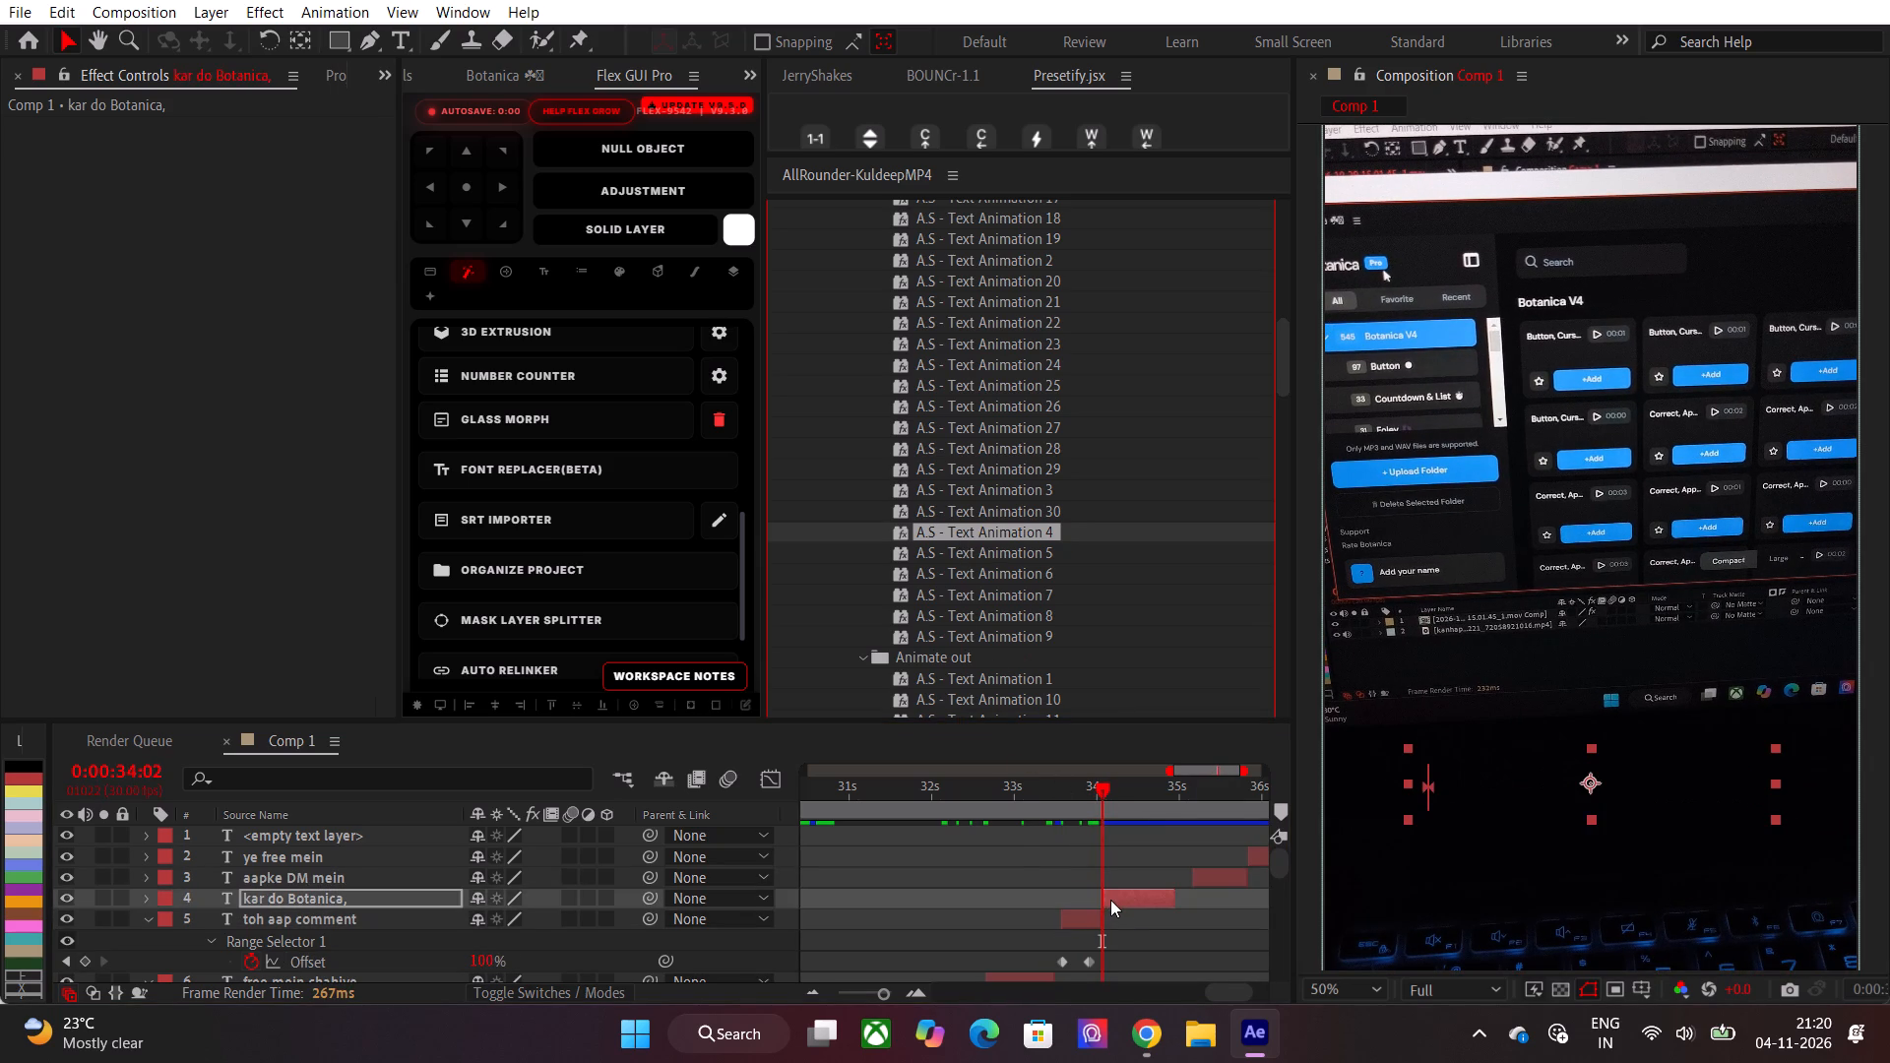
{"action": "left_click", "coordinate": [1110, 900]}
{"action": "key", "text": "u"}
{"action": "left_click_drag", "start_coordinate": [1206, 926], "coordinate": [1069, 937]}
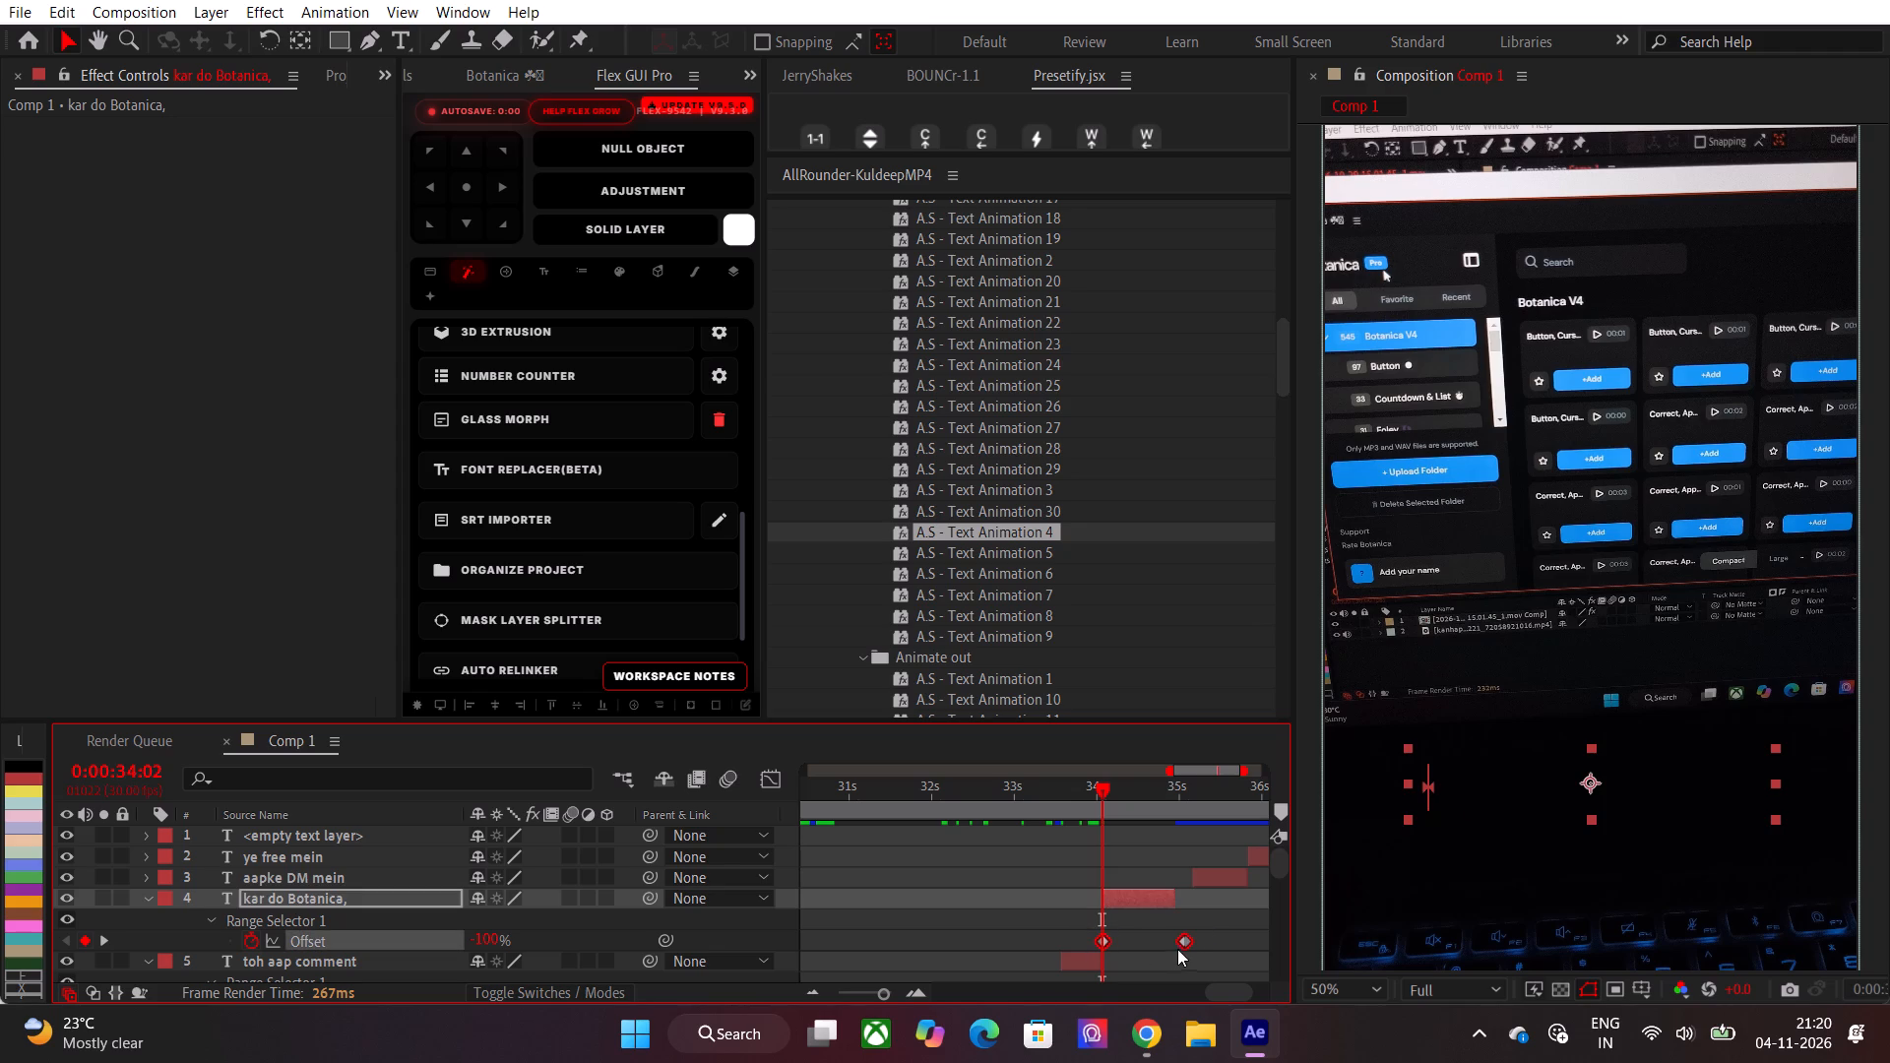
{"action": "left_click_drag", "start_coordinate": [1185, 939], "coordinate": [1157, 938], "text": "alt"}
Apply the A.S - Text Animation 4 preset to "aapke DM mein" at 0:00:35:05 and move its last Offset keyframe earlier, to about 35.6 seconds.
{"action": "left_click_drag", "start_coordinate": [1131, 797], "coordinate": [1153, 797]}
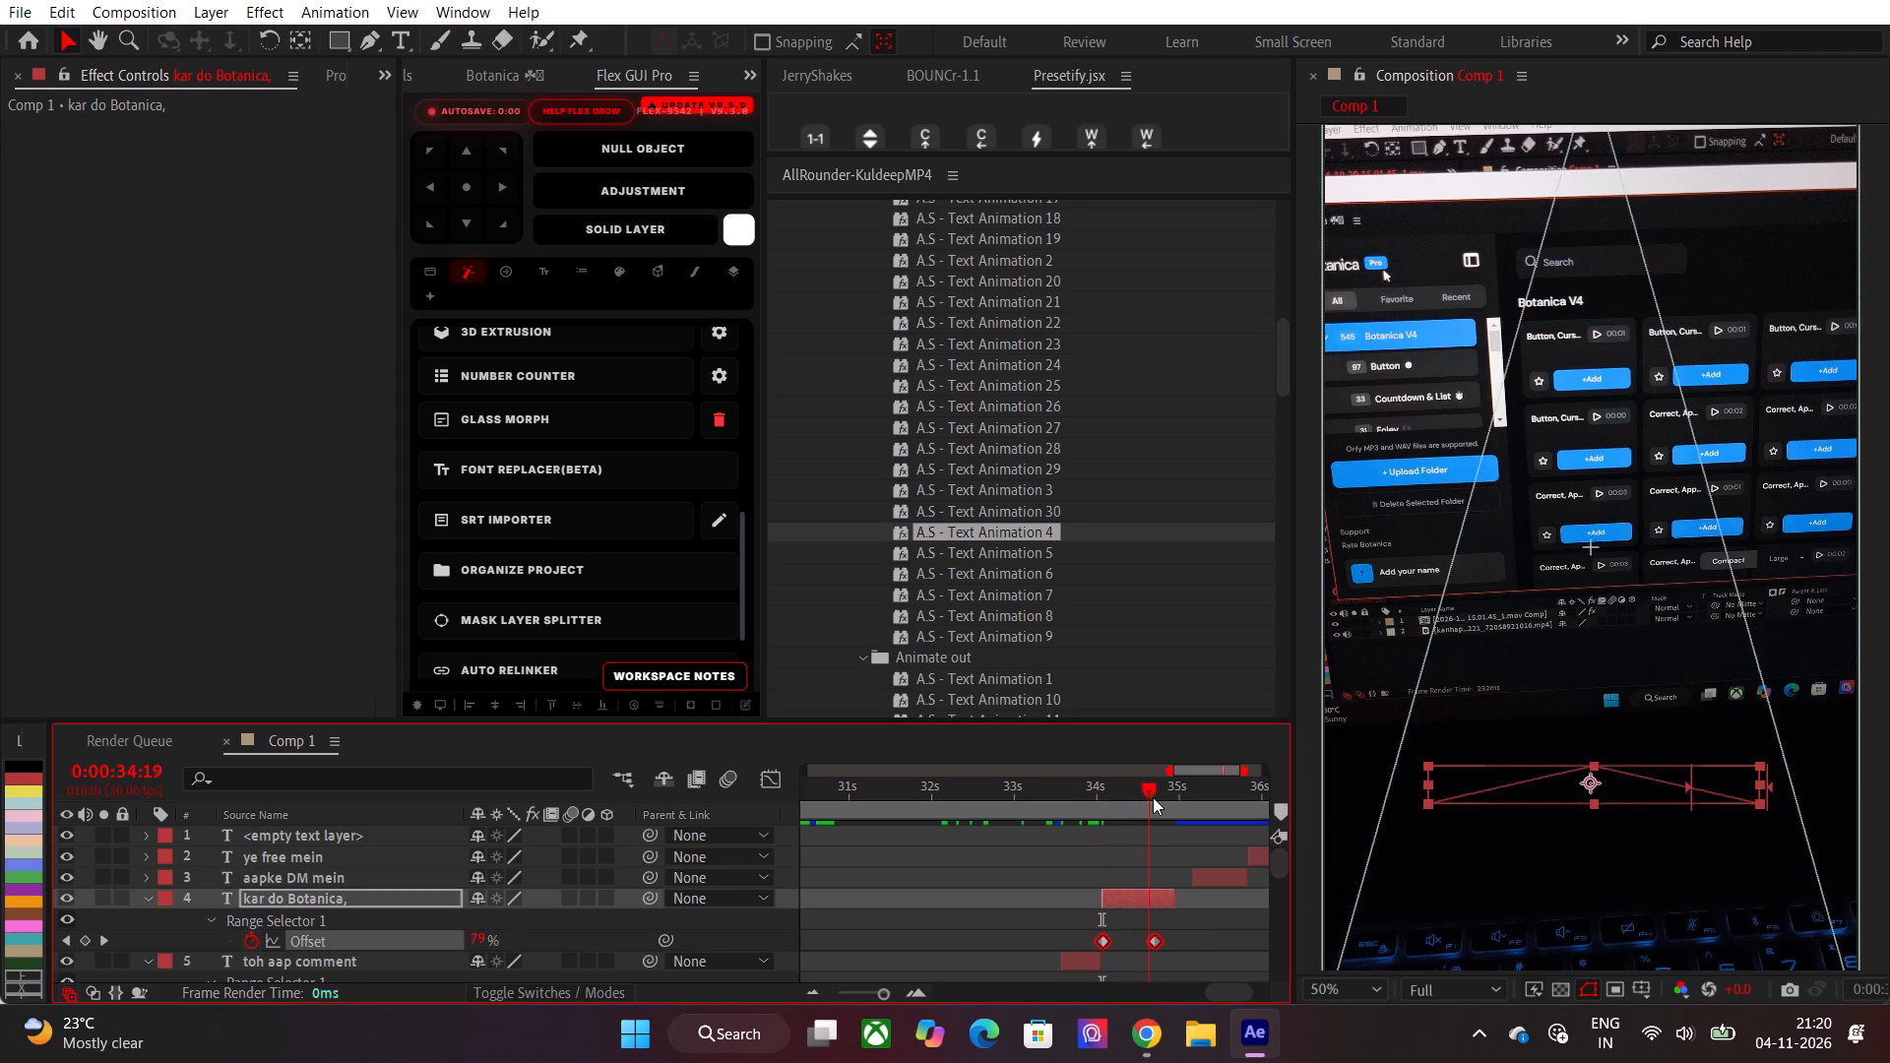
{"action": "left_click_drag", "start_coordinate": [1153, 797], "coordinate": [1189, 797]}
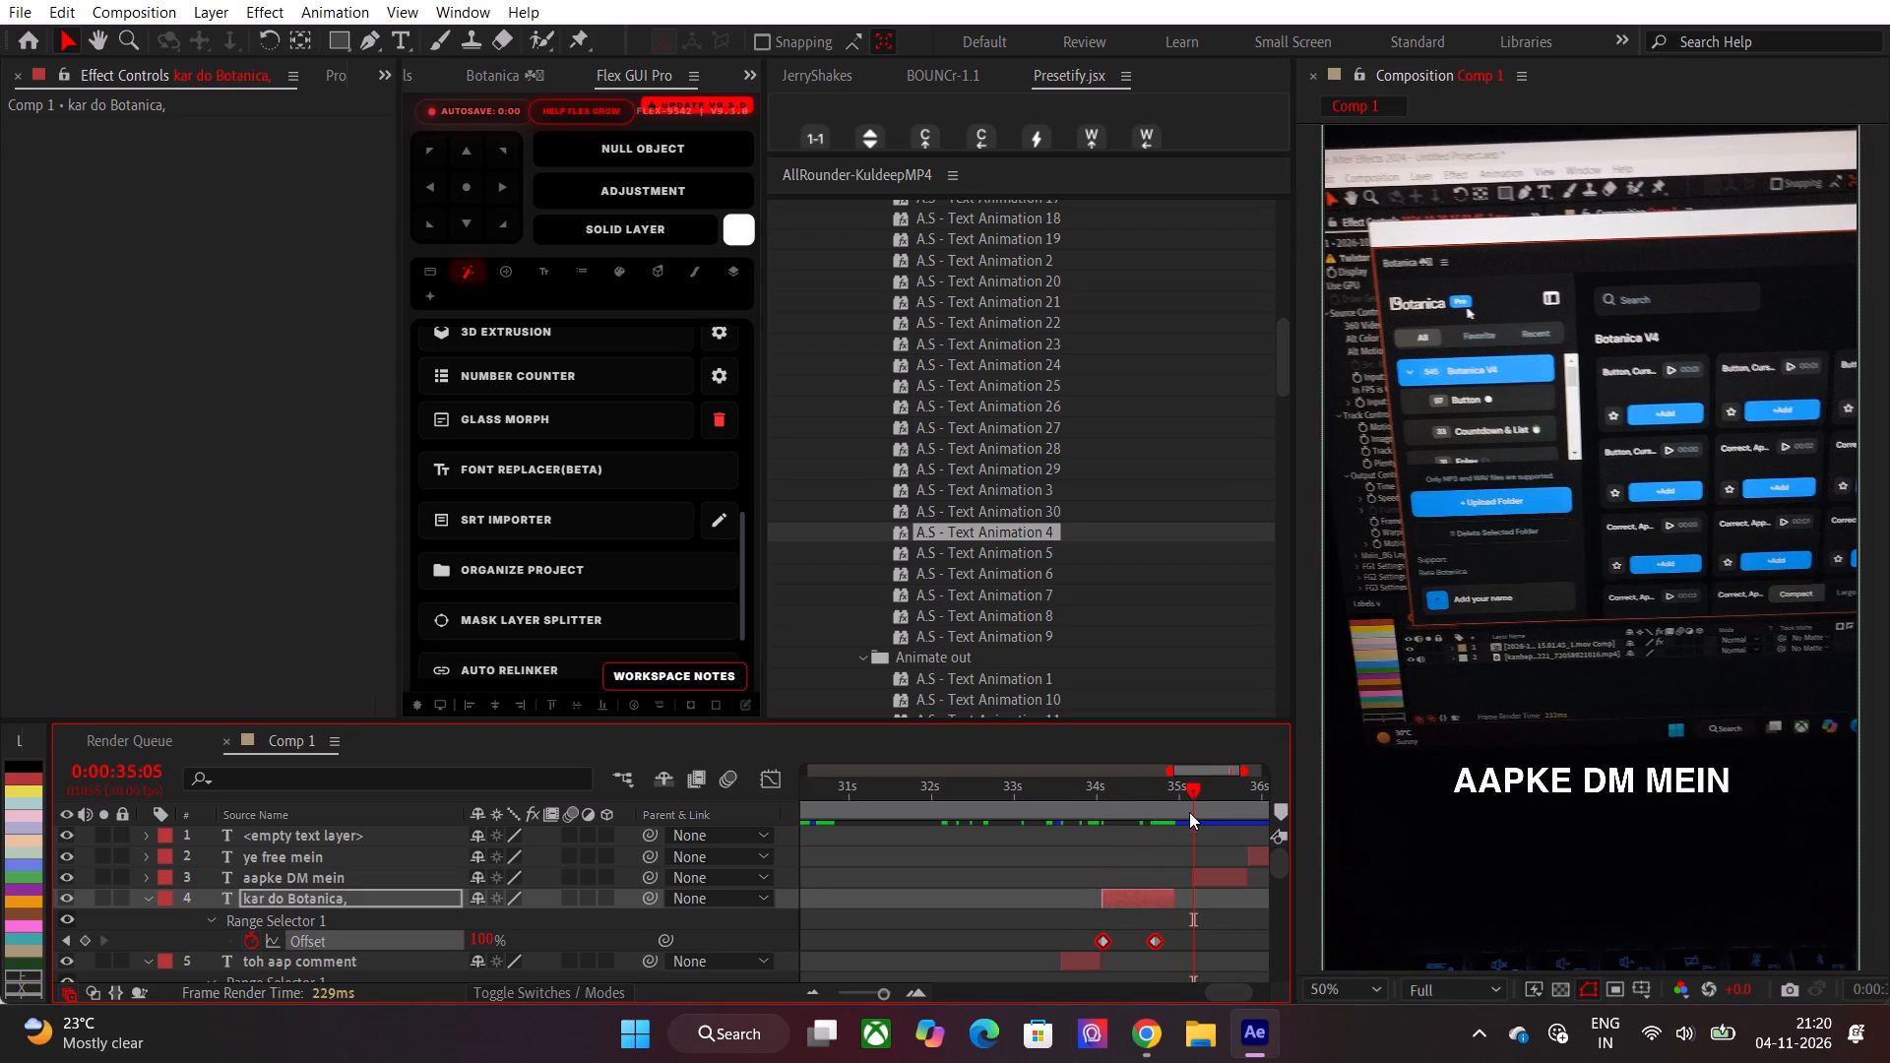
{"action": "left_click_drag", "start_coordinate": [1223, 998], "coordinate": [1258, 998]}
{"action": "scroll", "coordinate": [1150, 926], "scroll_direction": "up", "scroll_amount": 1}
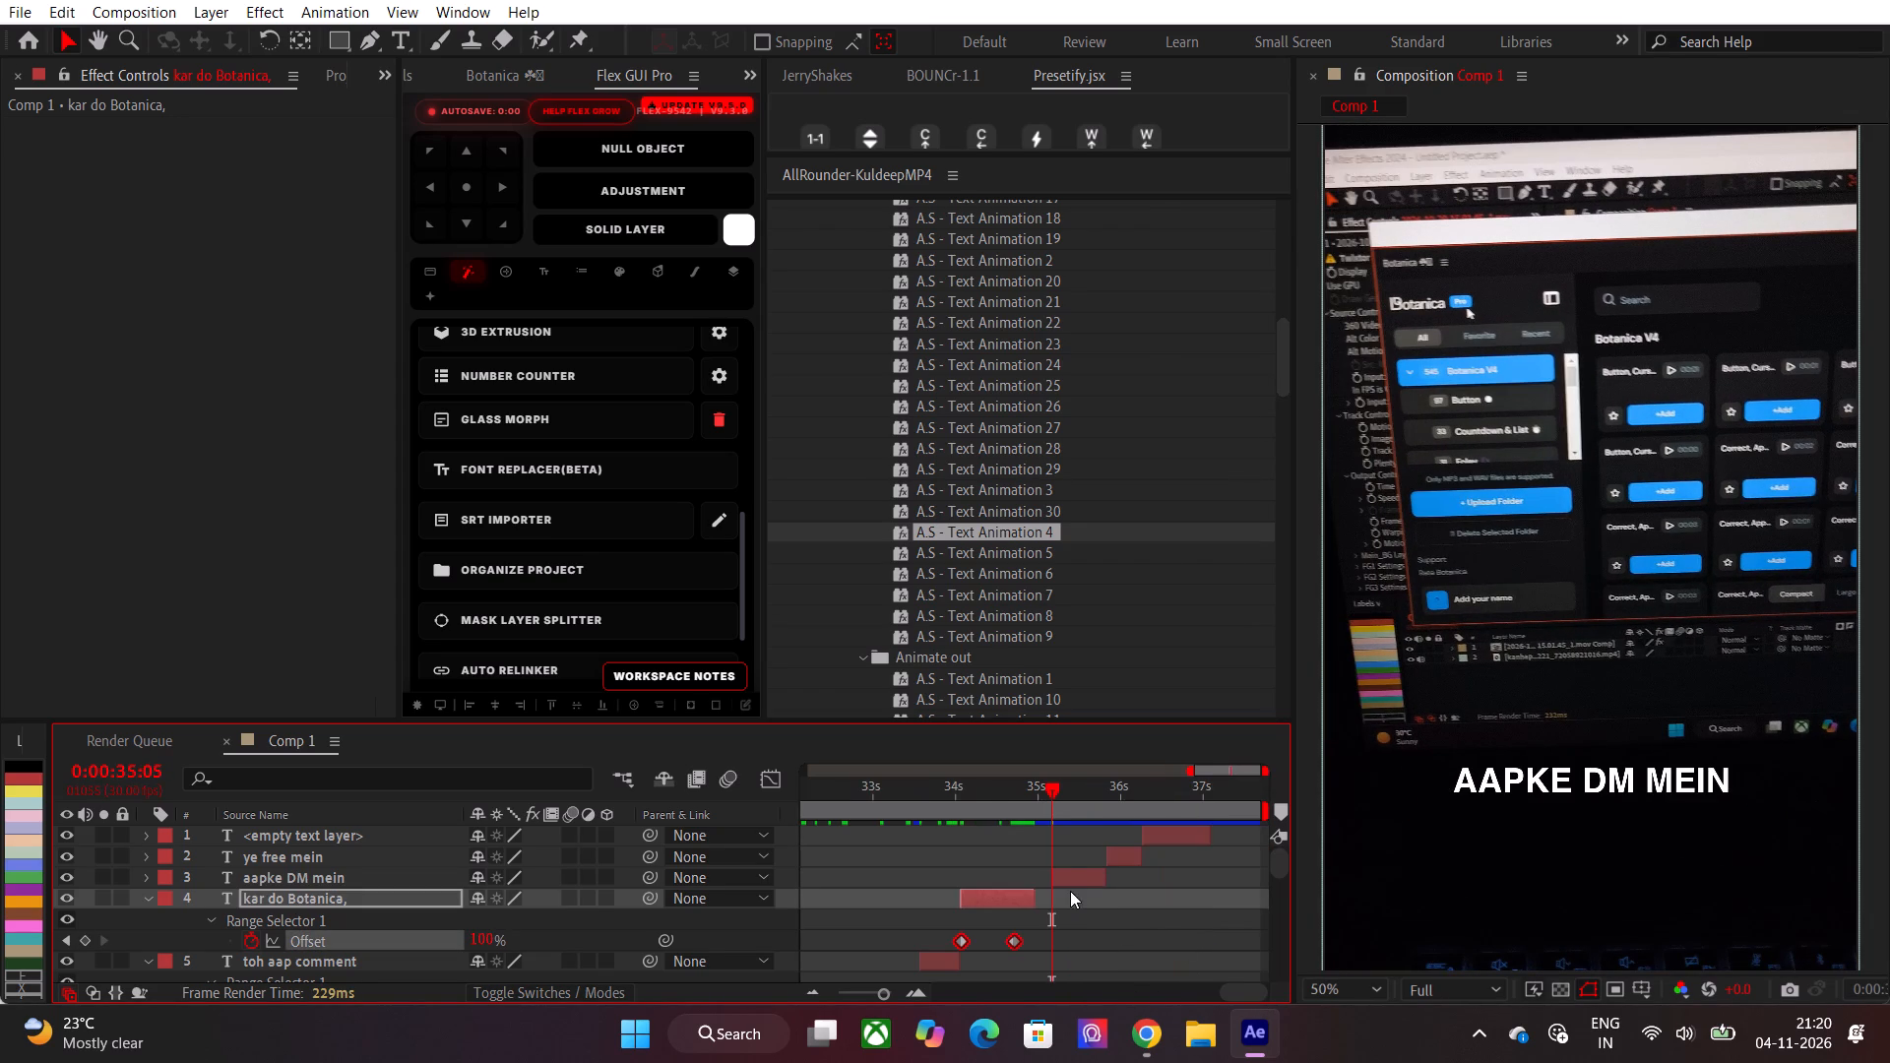
{"action": "left_click", "coordinate": [1068, 880]}
{"action": "left_click_drag", "start_coordinate": [1005, 530], "coordinate": [1052, 859]}
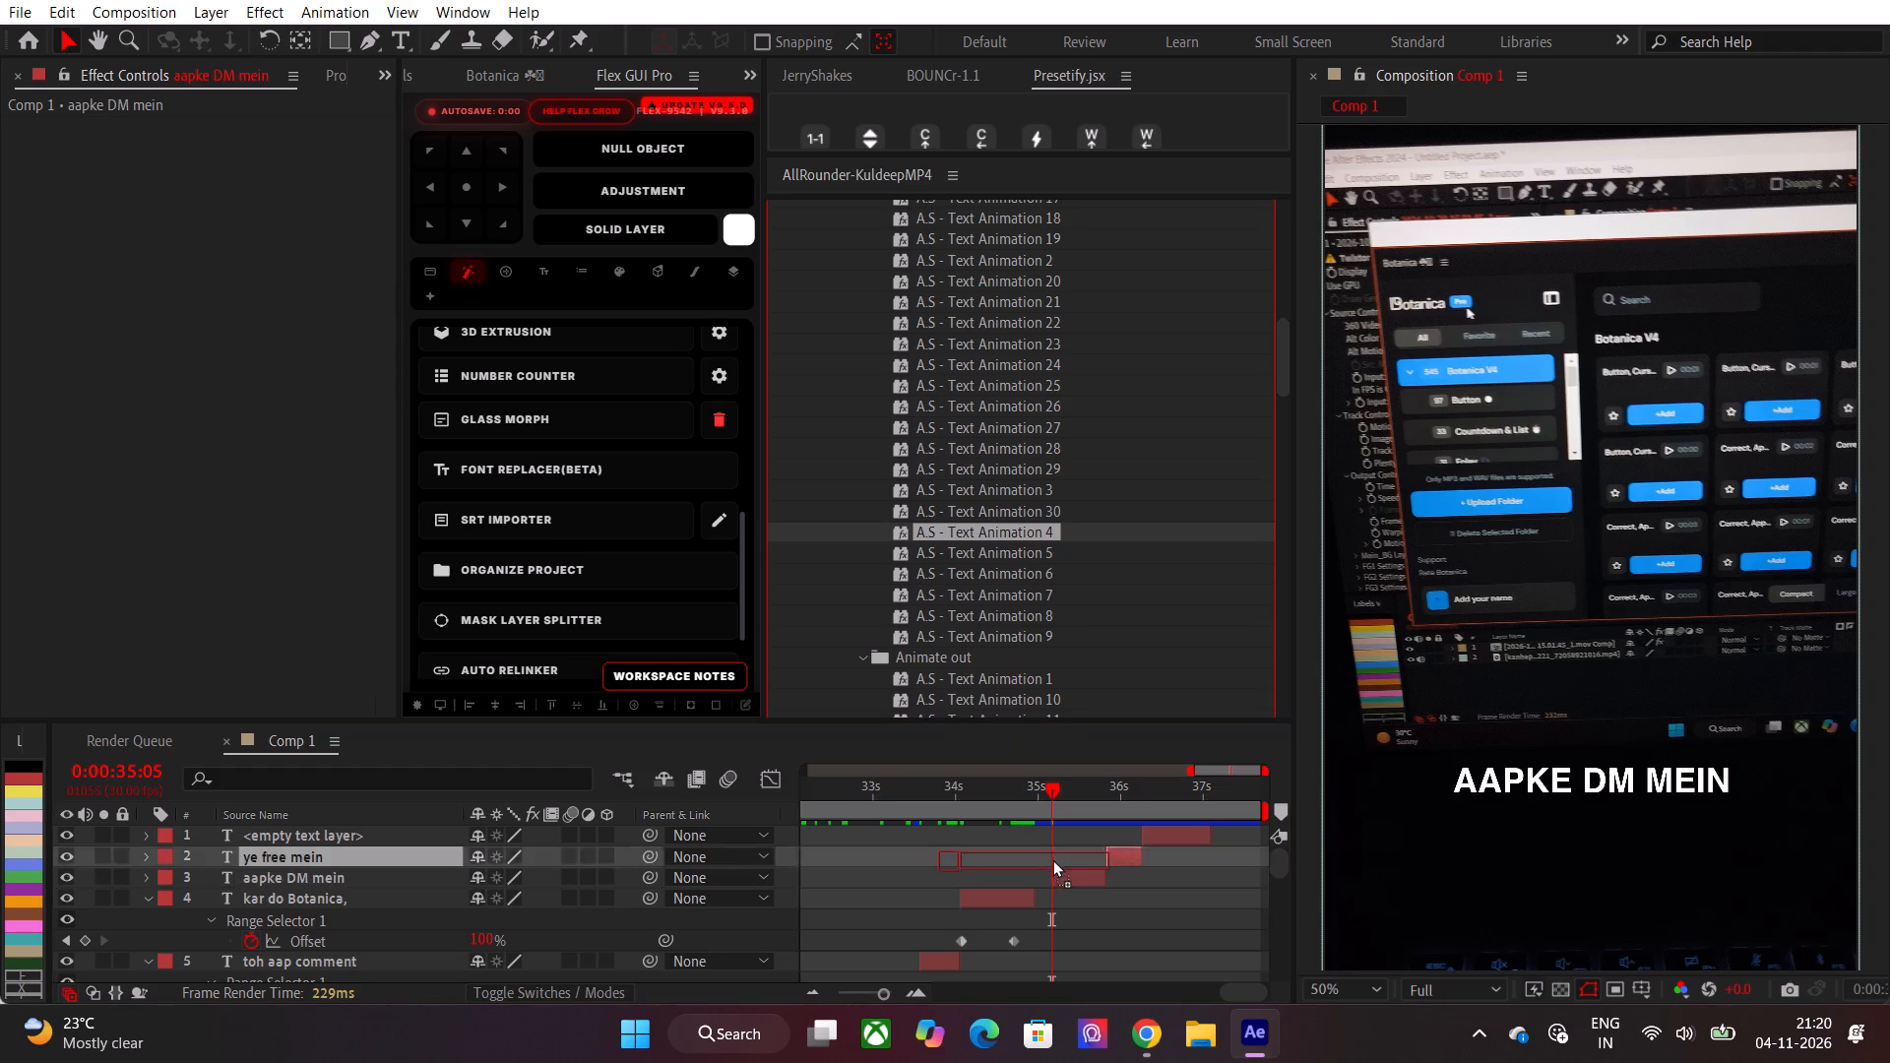
{"action": "left_click_drag", "start_coordinate": [1052, 859], "coordinate": [1065, 870]}
{"action": "key", "text": "u"}
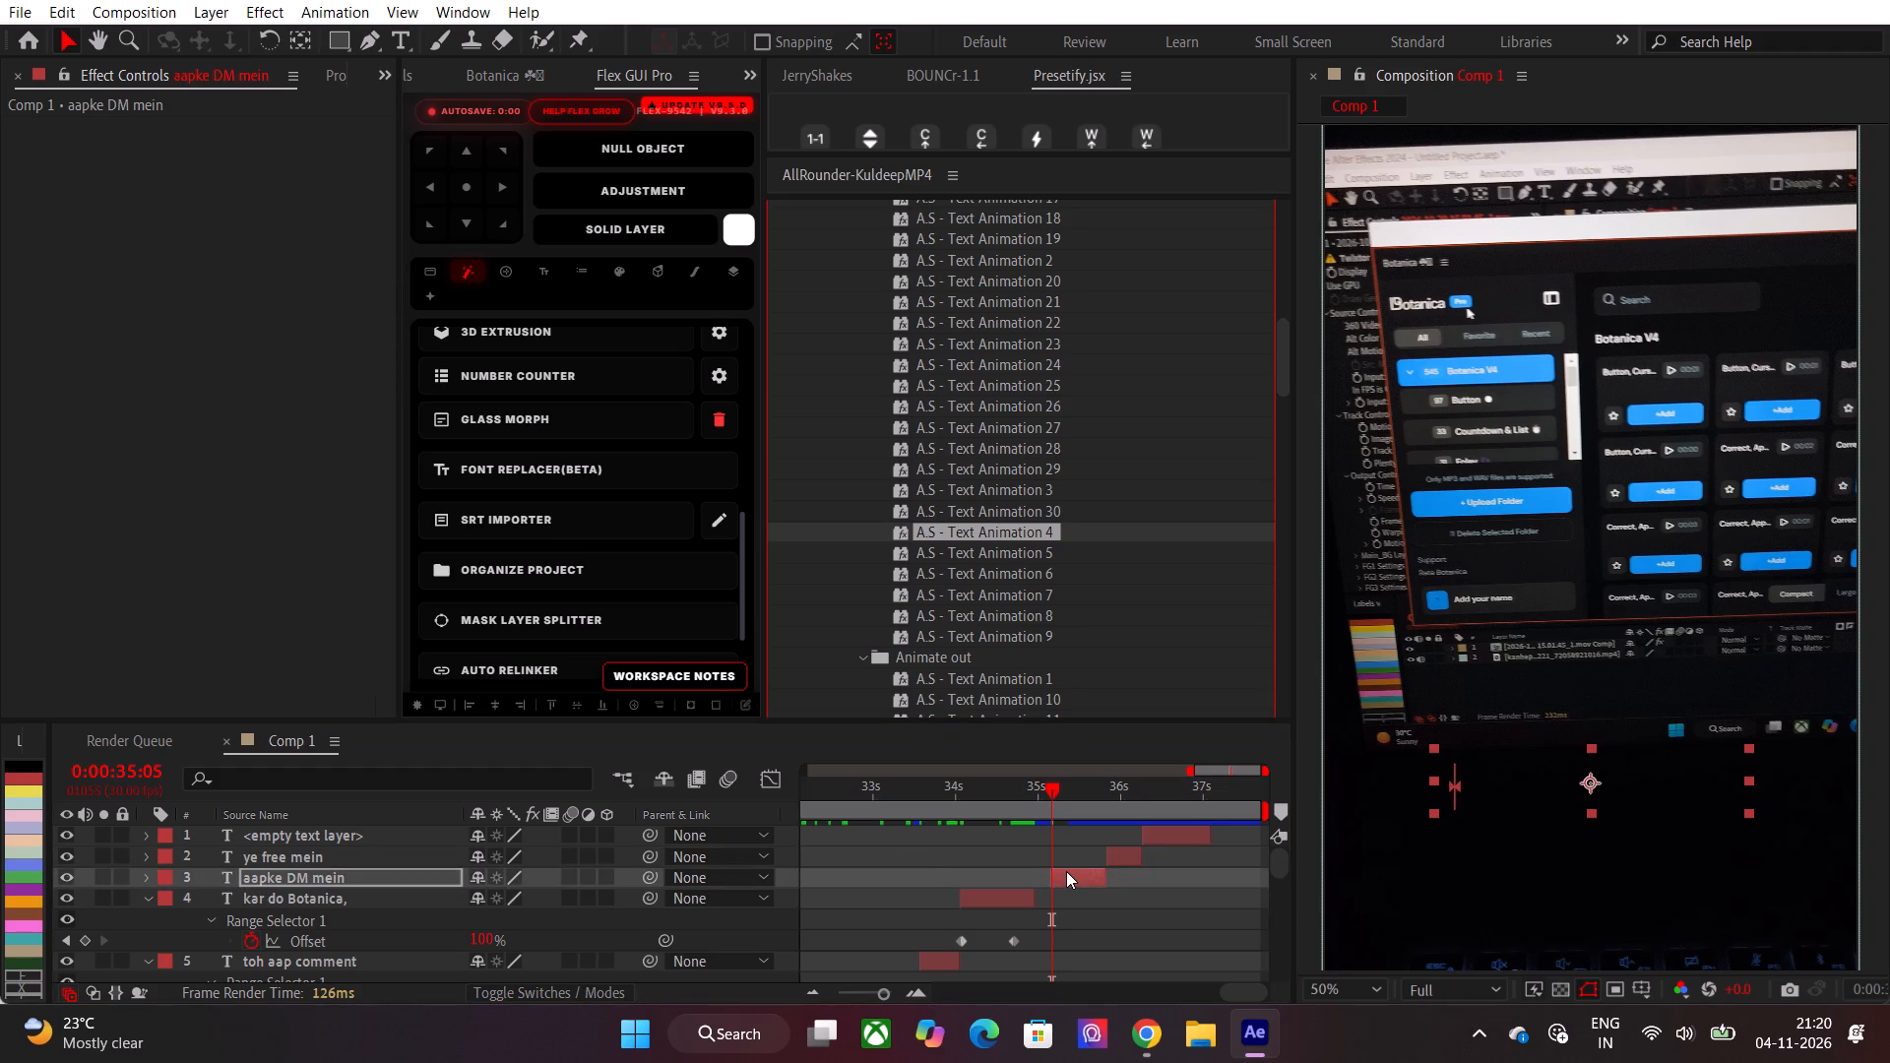
{"action": "left_click", "coordinate": [1066, 871]}
{"action": "key", "text": "u"}
{"action": "left_click_drag", "start_coordinate": [1154, 899], "coordinate": [998, 911]}
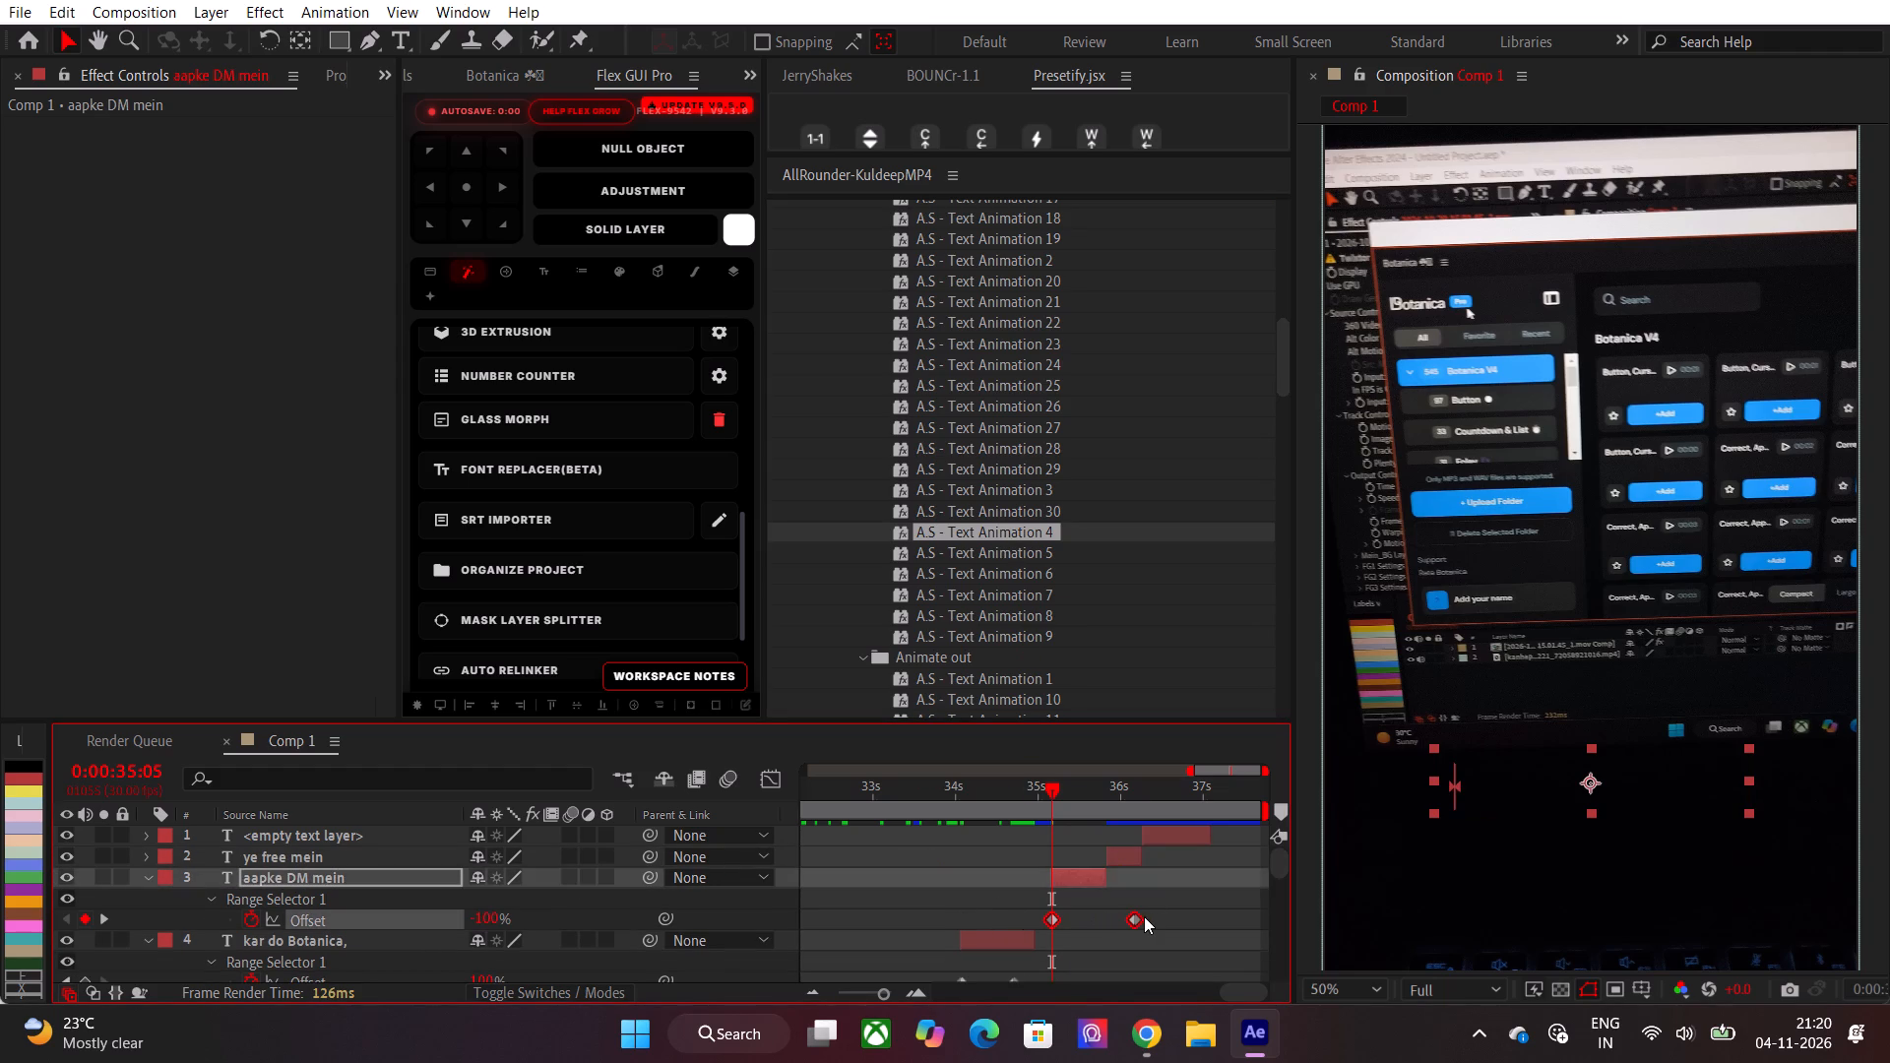
{"action": "left_click_drag", "start_coordinate": [1134, 918], "coordinate": [1091, 919], "text": "alt"}
Apply the A.S - Text Animation 4 preset to "ye free mein" at 0:00:35:25 and move its last Offset keyframe earlier, to about 36.1 seconds.
{"action": "scroll", "coordinate": [1063, 799], "scroll_direction": "up", "scroll_amount": 1}
{"action": "left_click_drag", "start_coordinate": [1063, 799], "coordinate": [1075, 799]}
{"action": "left_click_drag", "start_coordinate": [1075, 799], "coordinate": [1117, 807]}
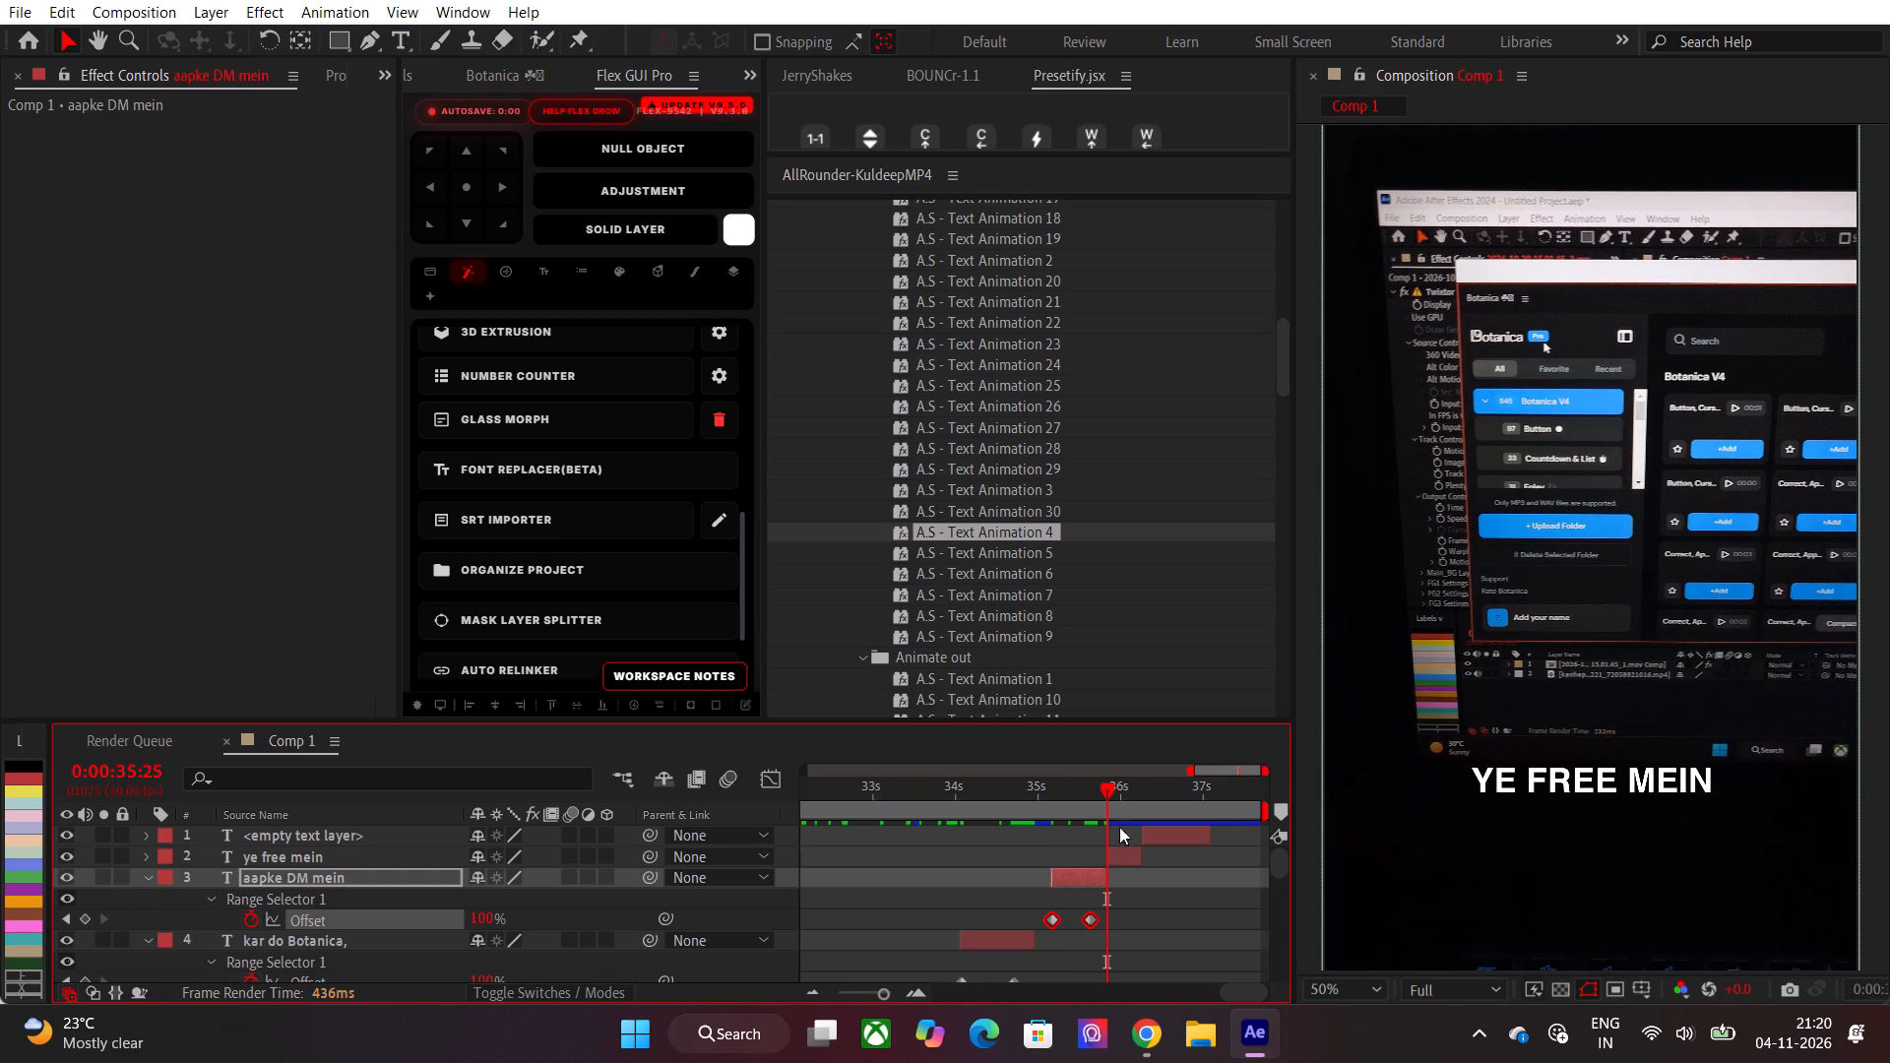
{"action": "left_click", "coordinate": [1119, 860]}
{"action": "left_click_drag", "start_coordinate": [1020, 532], "coordinate": [1113, 855]}
{"action": "key", "text": "u"}
{"action": "left_click", "coordinate": [1113, 855]}
{"action": "key", "text": "u"}
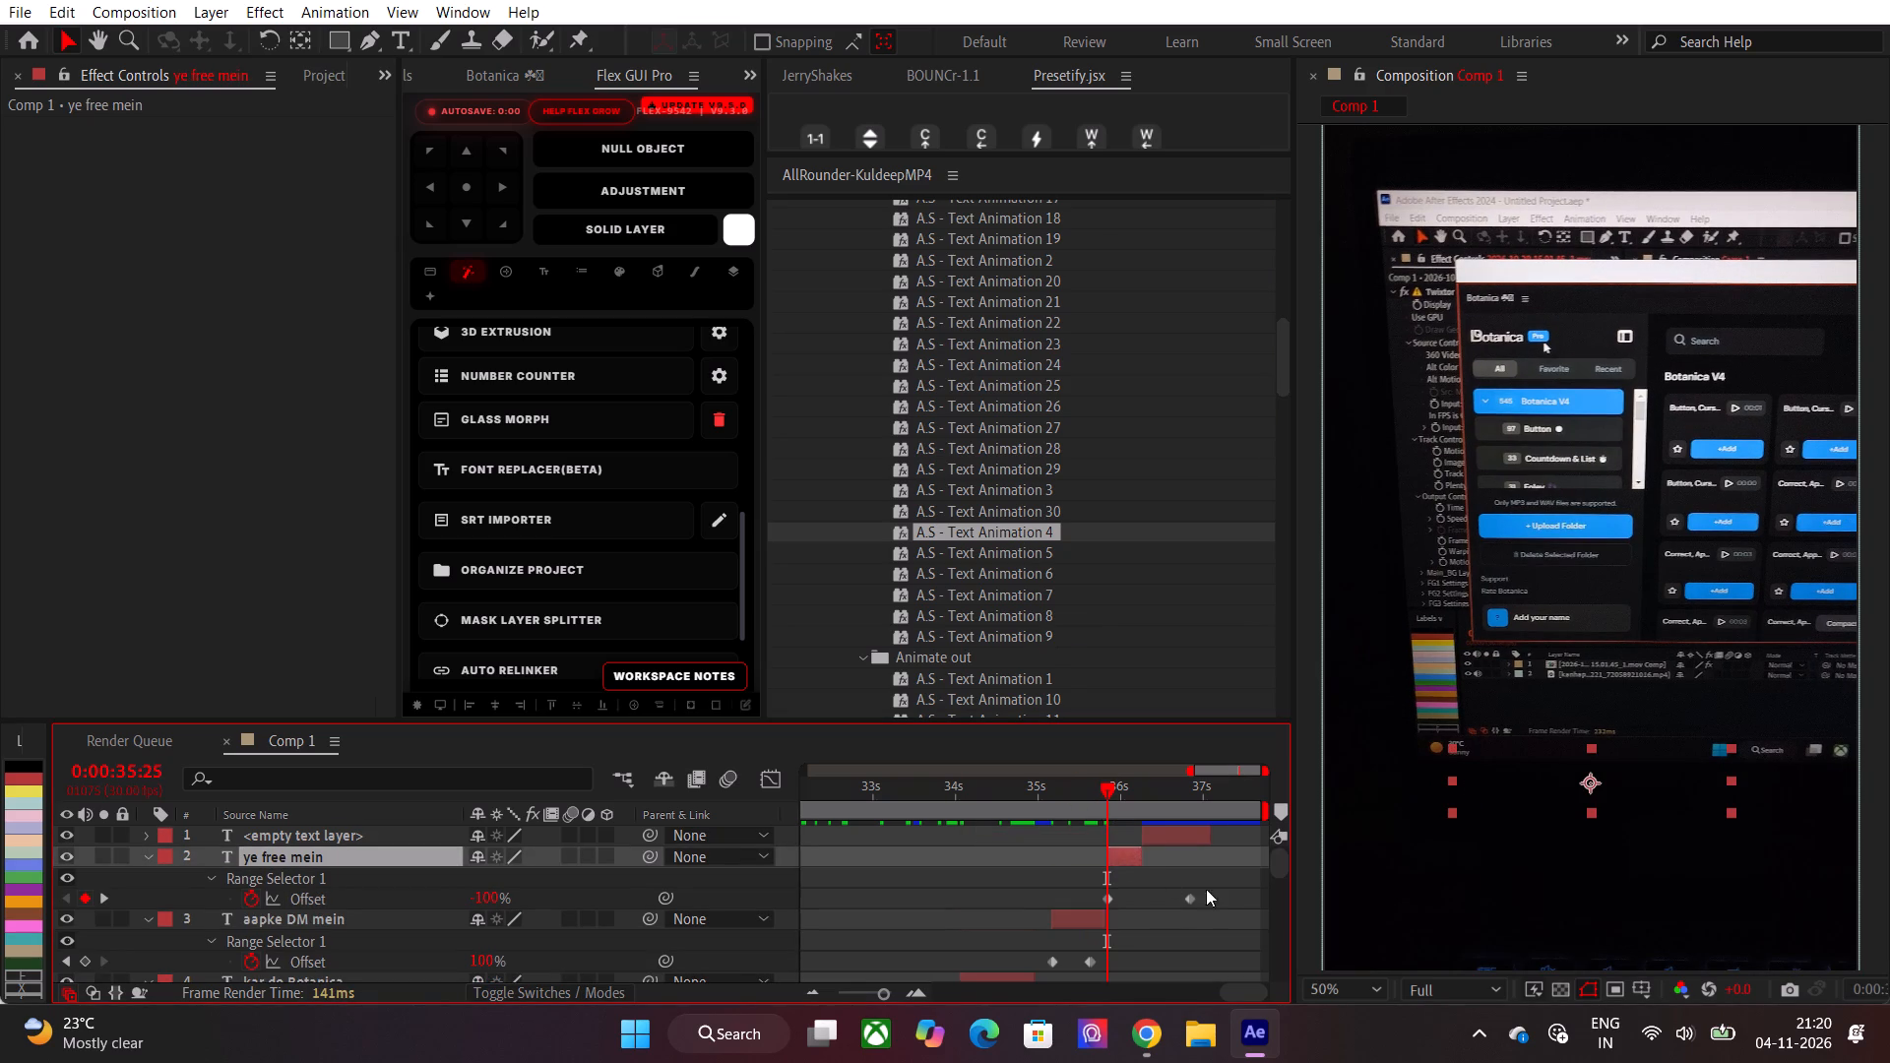
{"action": "left_click_drag", "start_coordinate": [1227, 890], "coordinate": [1098, 911]}
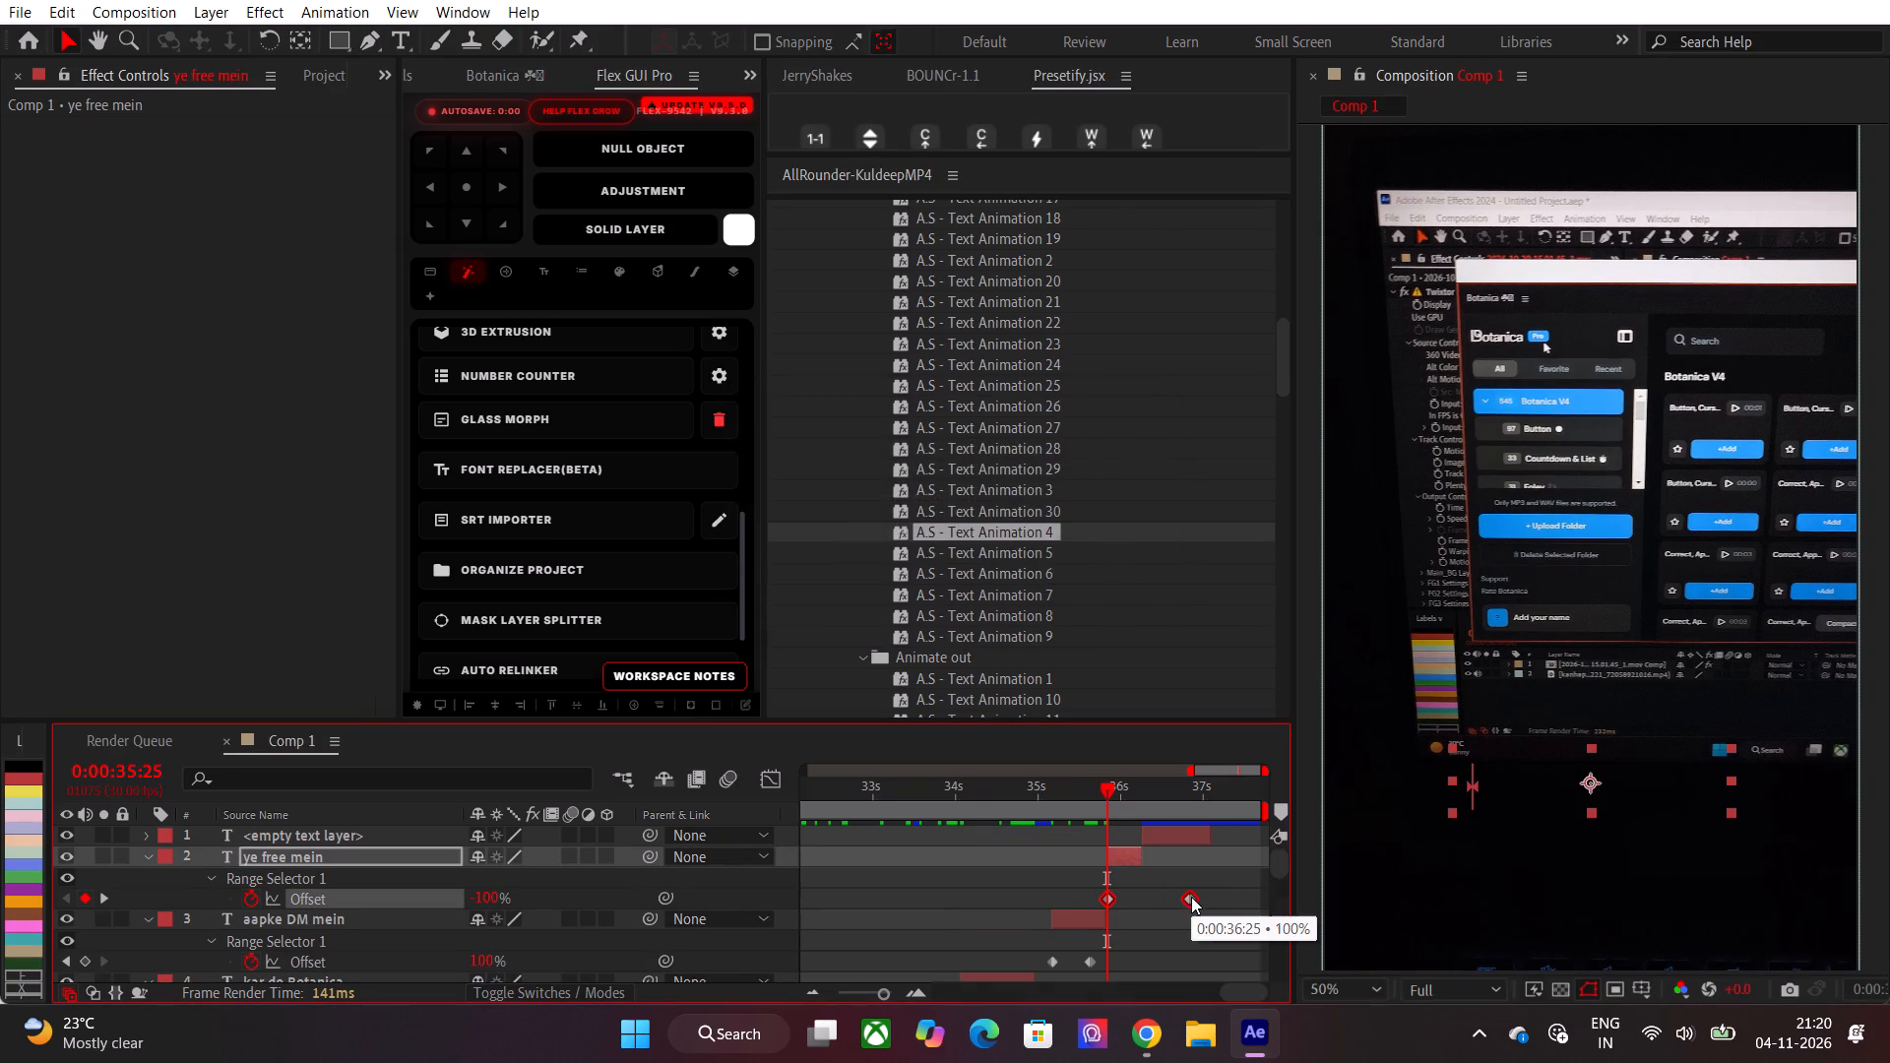
{"action": "left_click_drag", "start_coordinate": [1191, 896], "coordinate": [1134, 896], "text": "alt"}
Apply the A.S - Text Animation 4 preset to the empty text layer at 0:00:36:08 and move its last Offset keyframe earlier, to about 36.9 seconds.
{"action": "left_click_drag", "start_coordinate": [1117, 798], "coordinate": [1117, 799]}
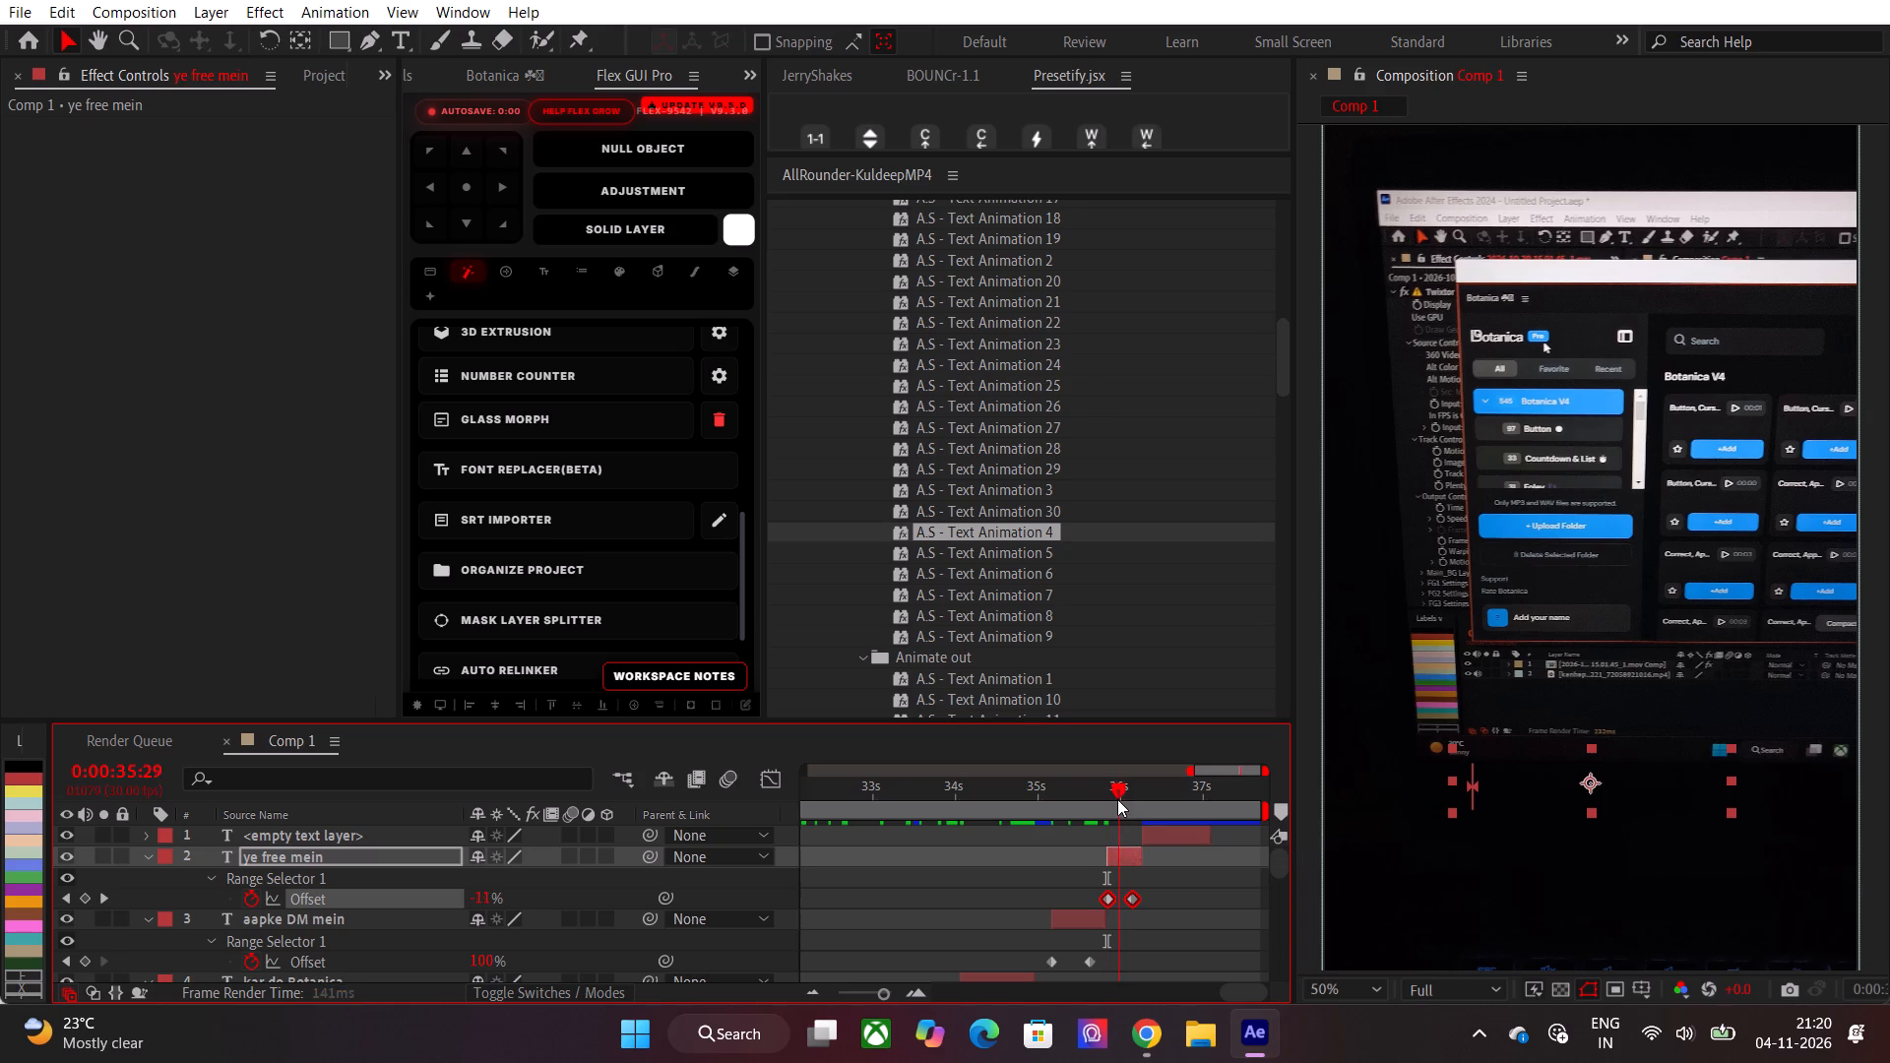
{"action": "left_click_drag", "start_coordinate": [1117, 799], "coordinate": [1146, 808]}
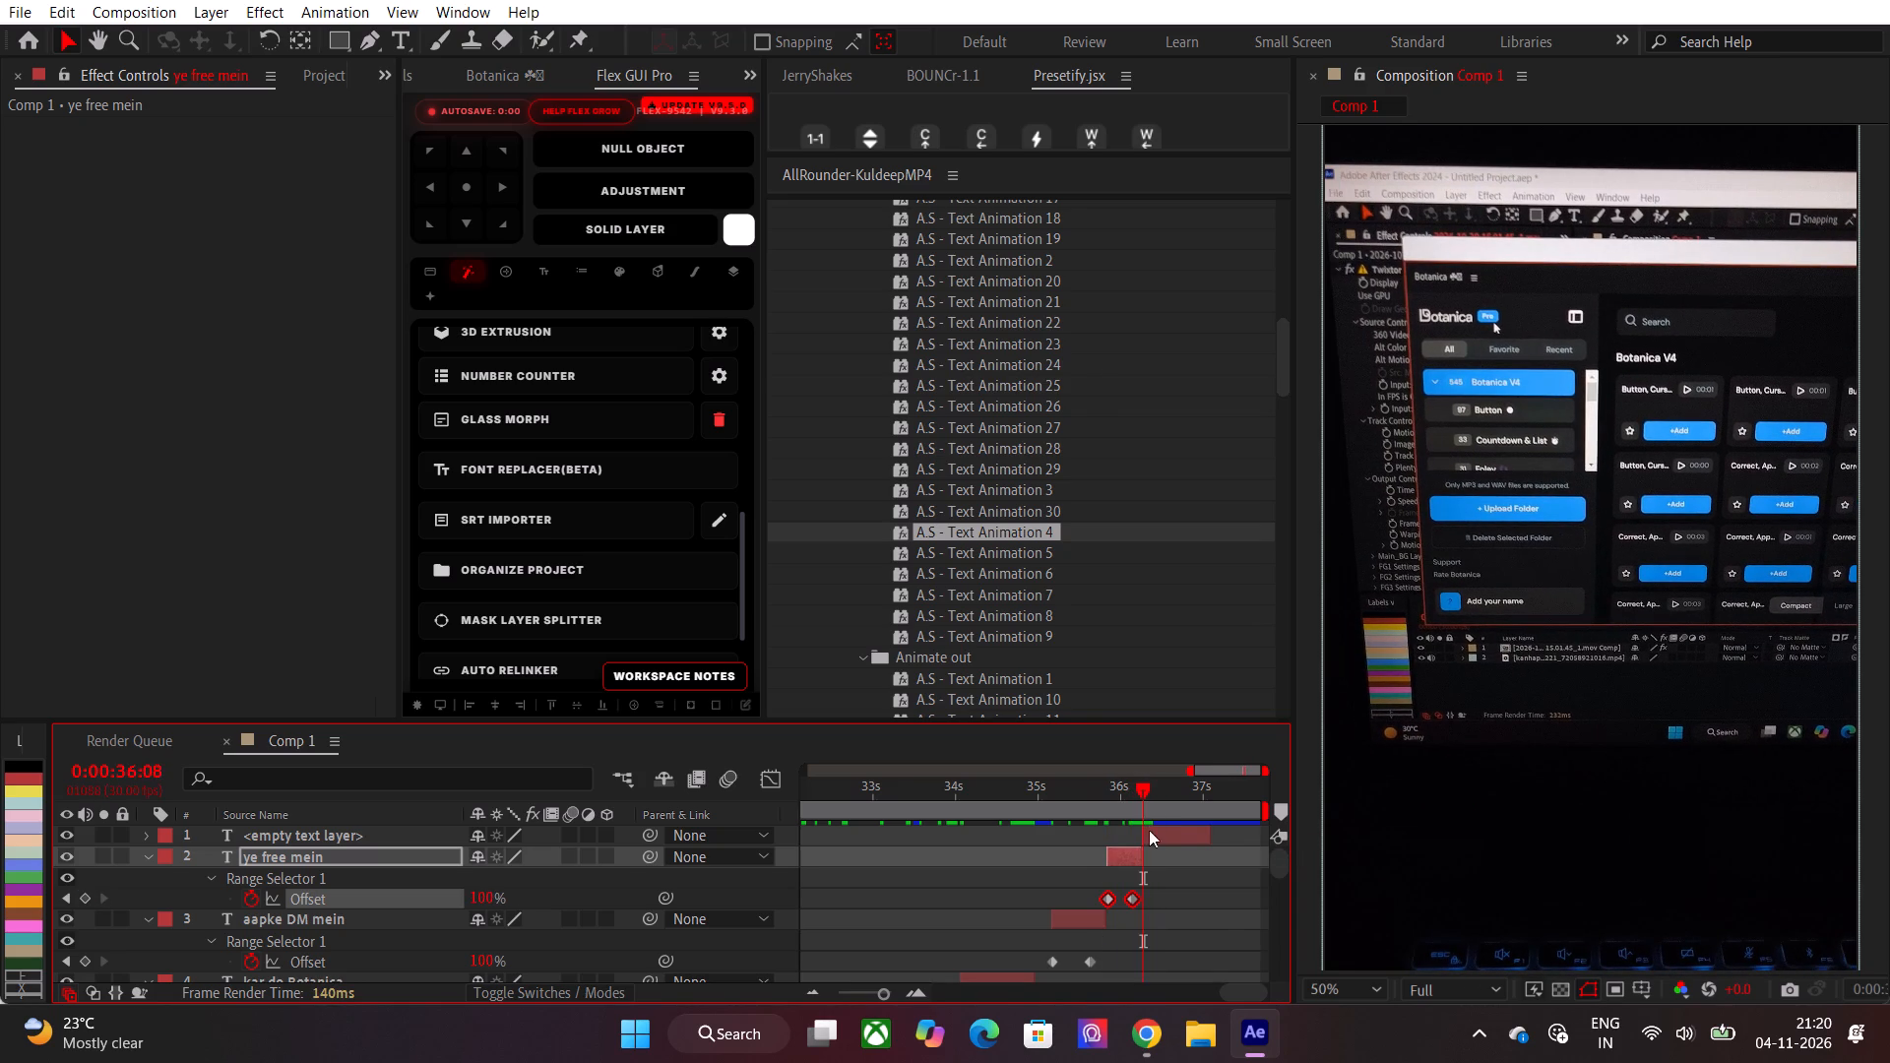
{"action": "left_click", "coordinate": [1152, 837]}
{"action": "left_click_drag", "start_coordinate": [1007, 533], "coordinate": [1138, 842]}
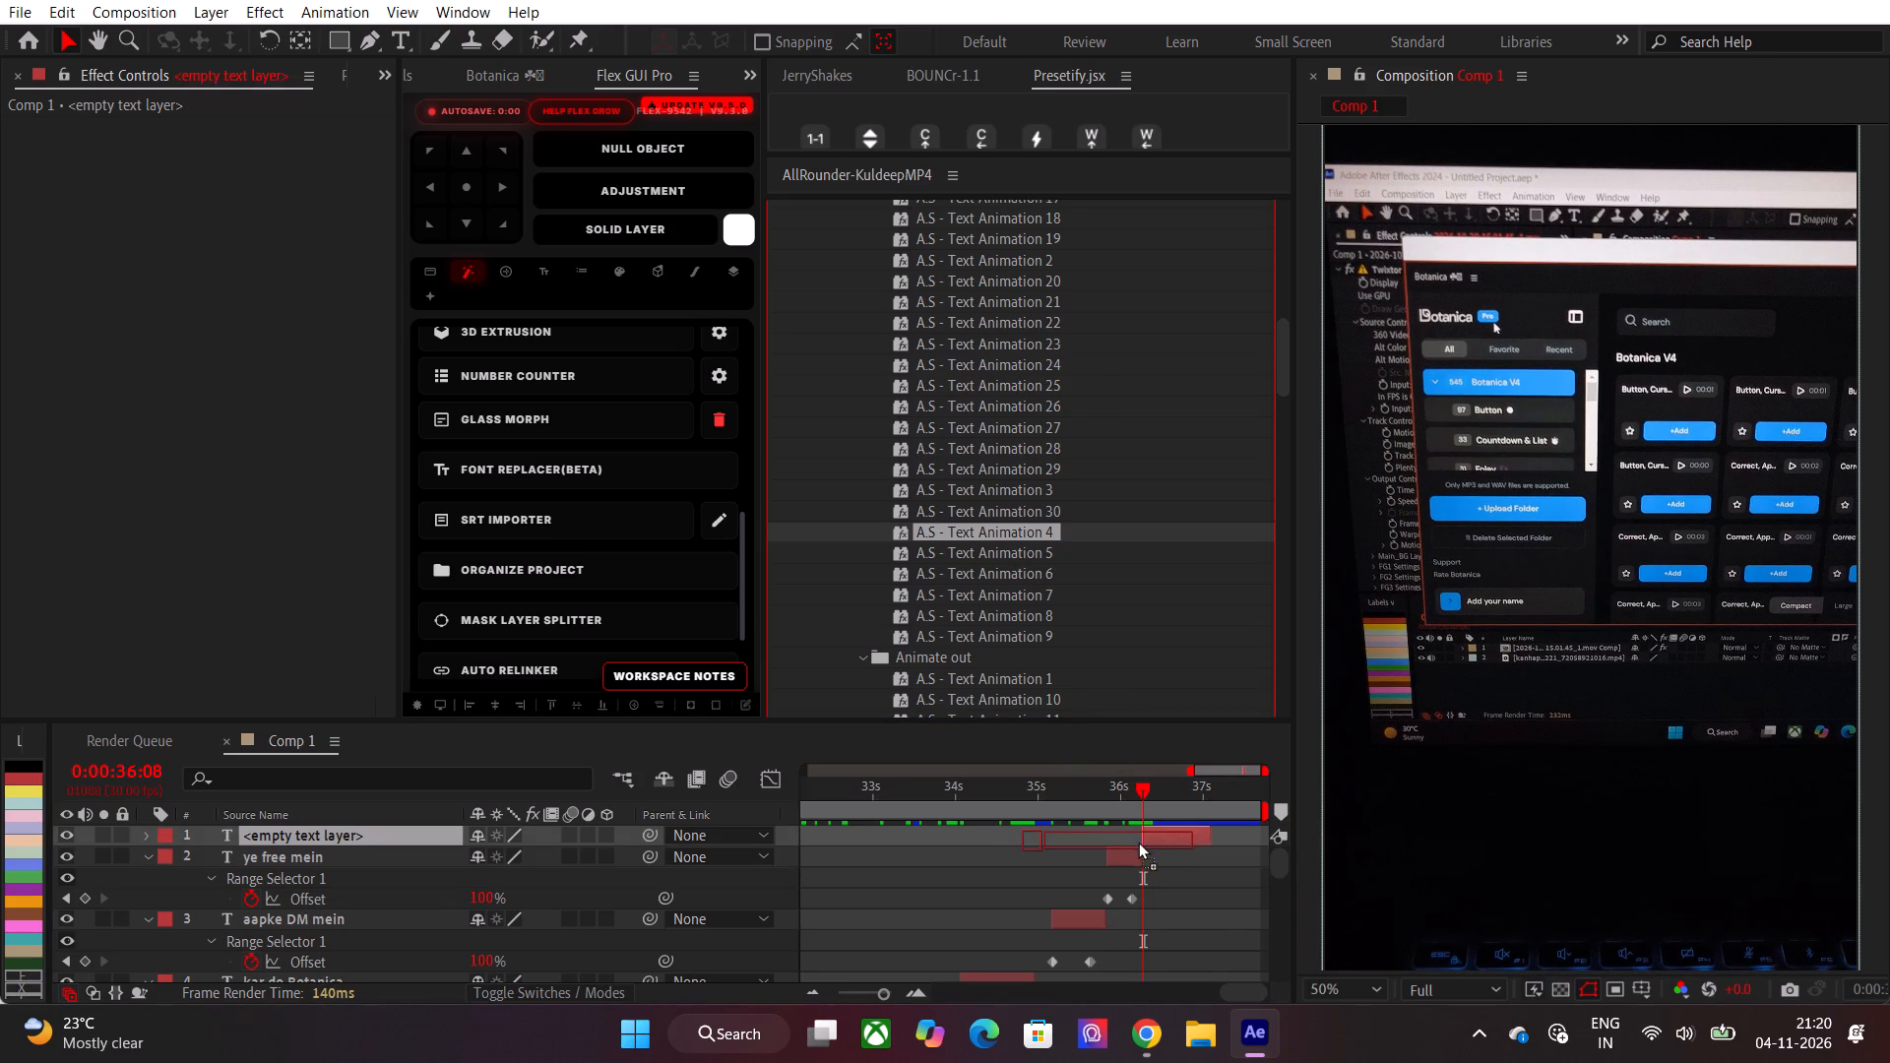
{"action": "left_click_drag", "start_coordinate": [1138, 842], "coordinate": [1151, 837]}
{"action": "key", "text": "u"}
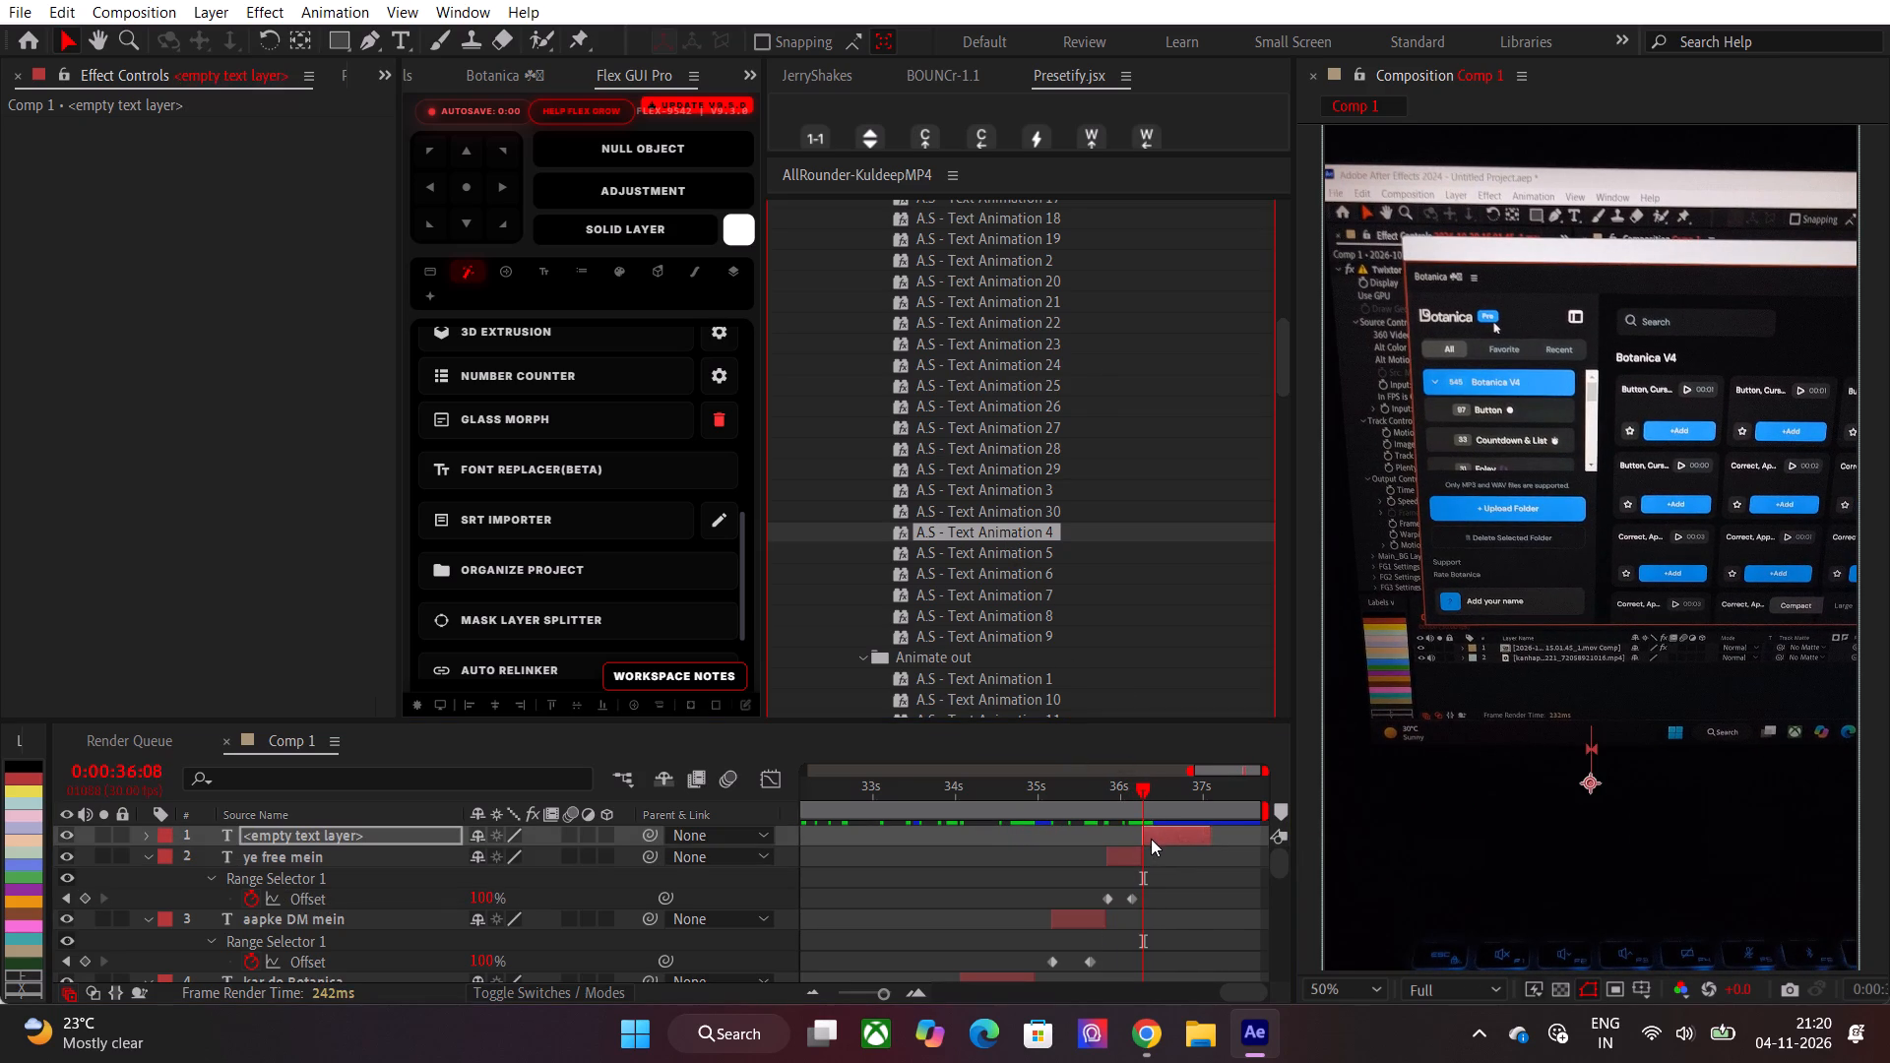
{"action": "left_click", "coordinate": [1151, 838]}
{"action": "key", "text": "u"}
{"action": "left_click_drag", "start_coordinate": [1243, 860], "coordinate": [1127, 886]}
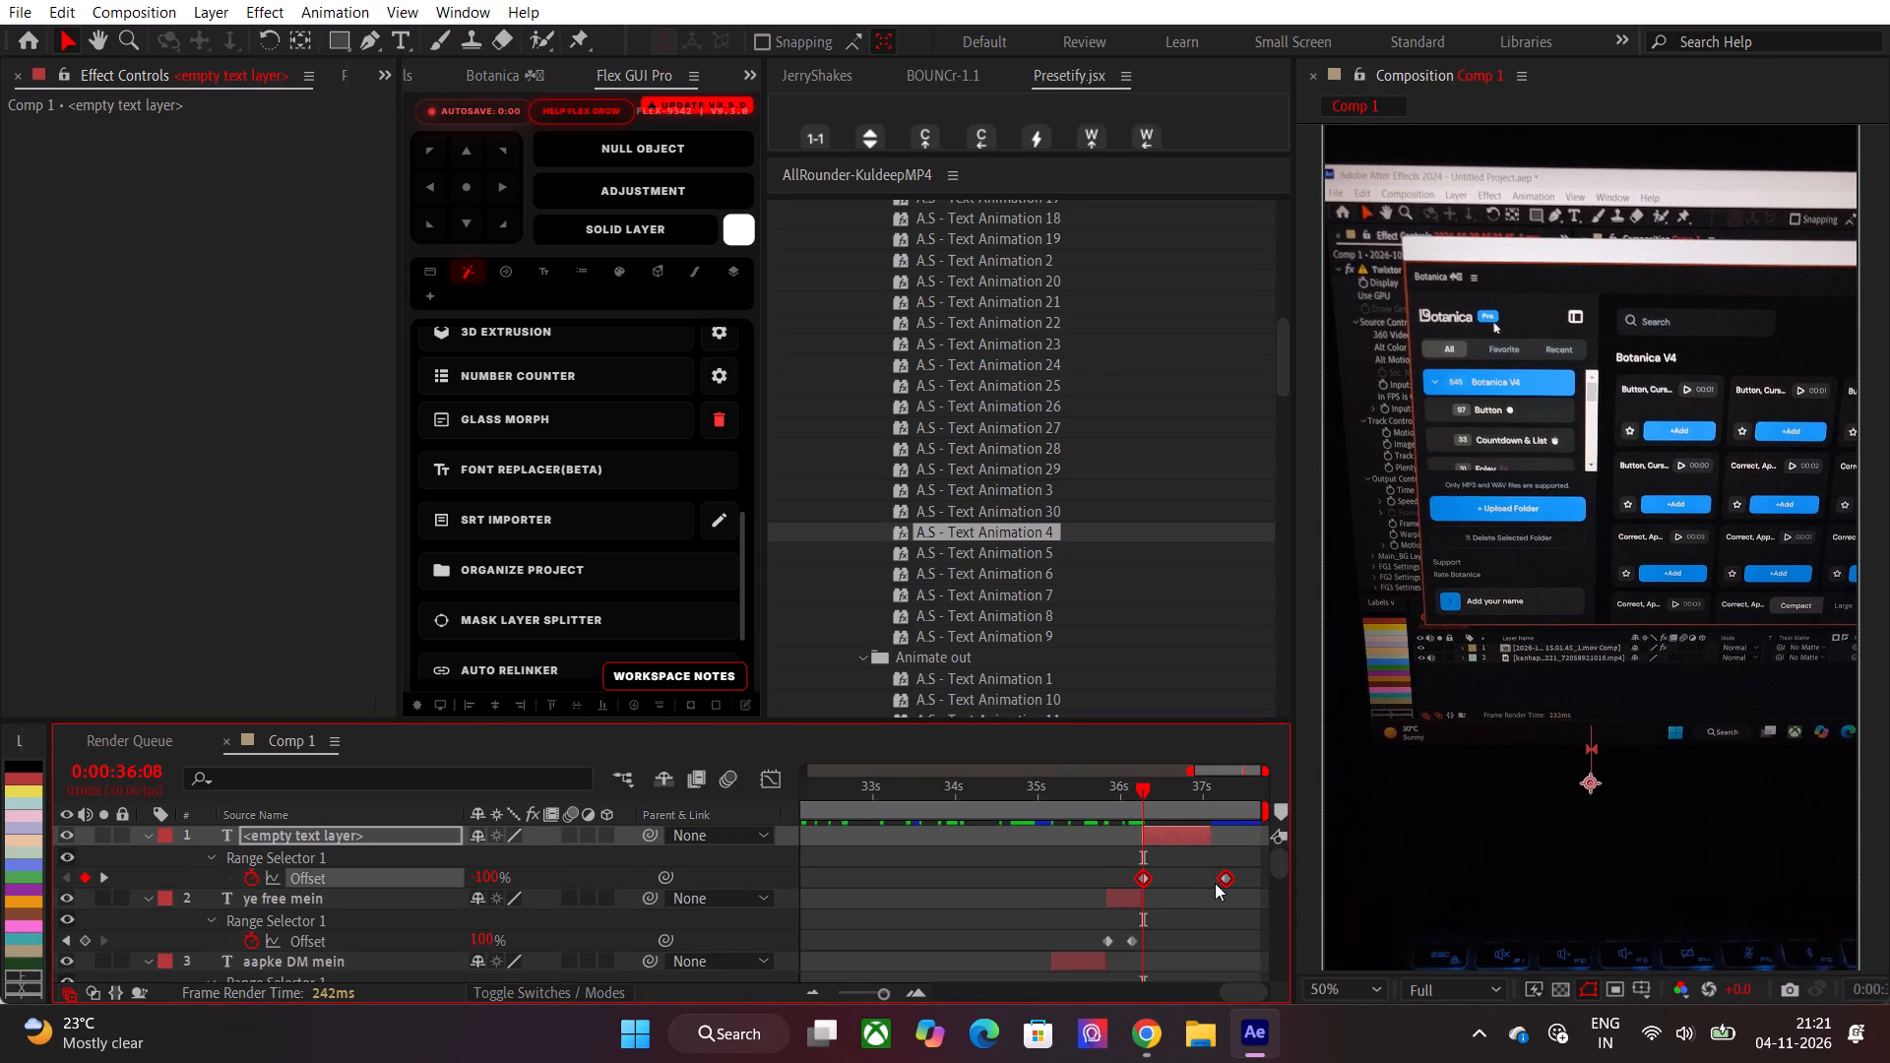
{"action": "left_click_drag", "start_coordinate": [1224, 874], "coordinate": [1193, 872], "text": "alt"}
Return to the start of Comp 1 at 0:00:00:00 and play a preview of the animated captions.
{"action": "left_click_drag", "start_coordinate": [1167, 800], "coordinate": [609, 863]}
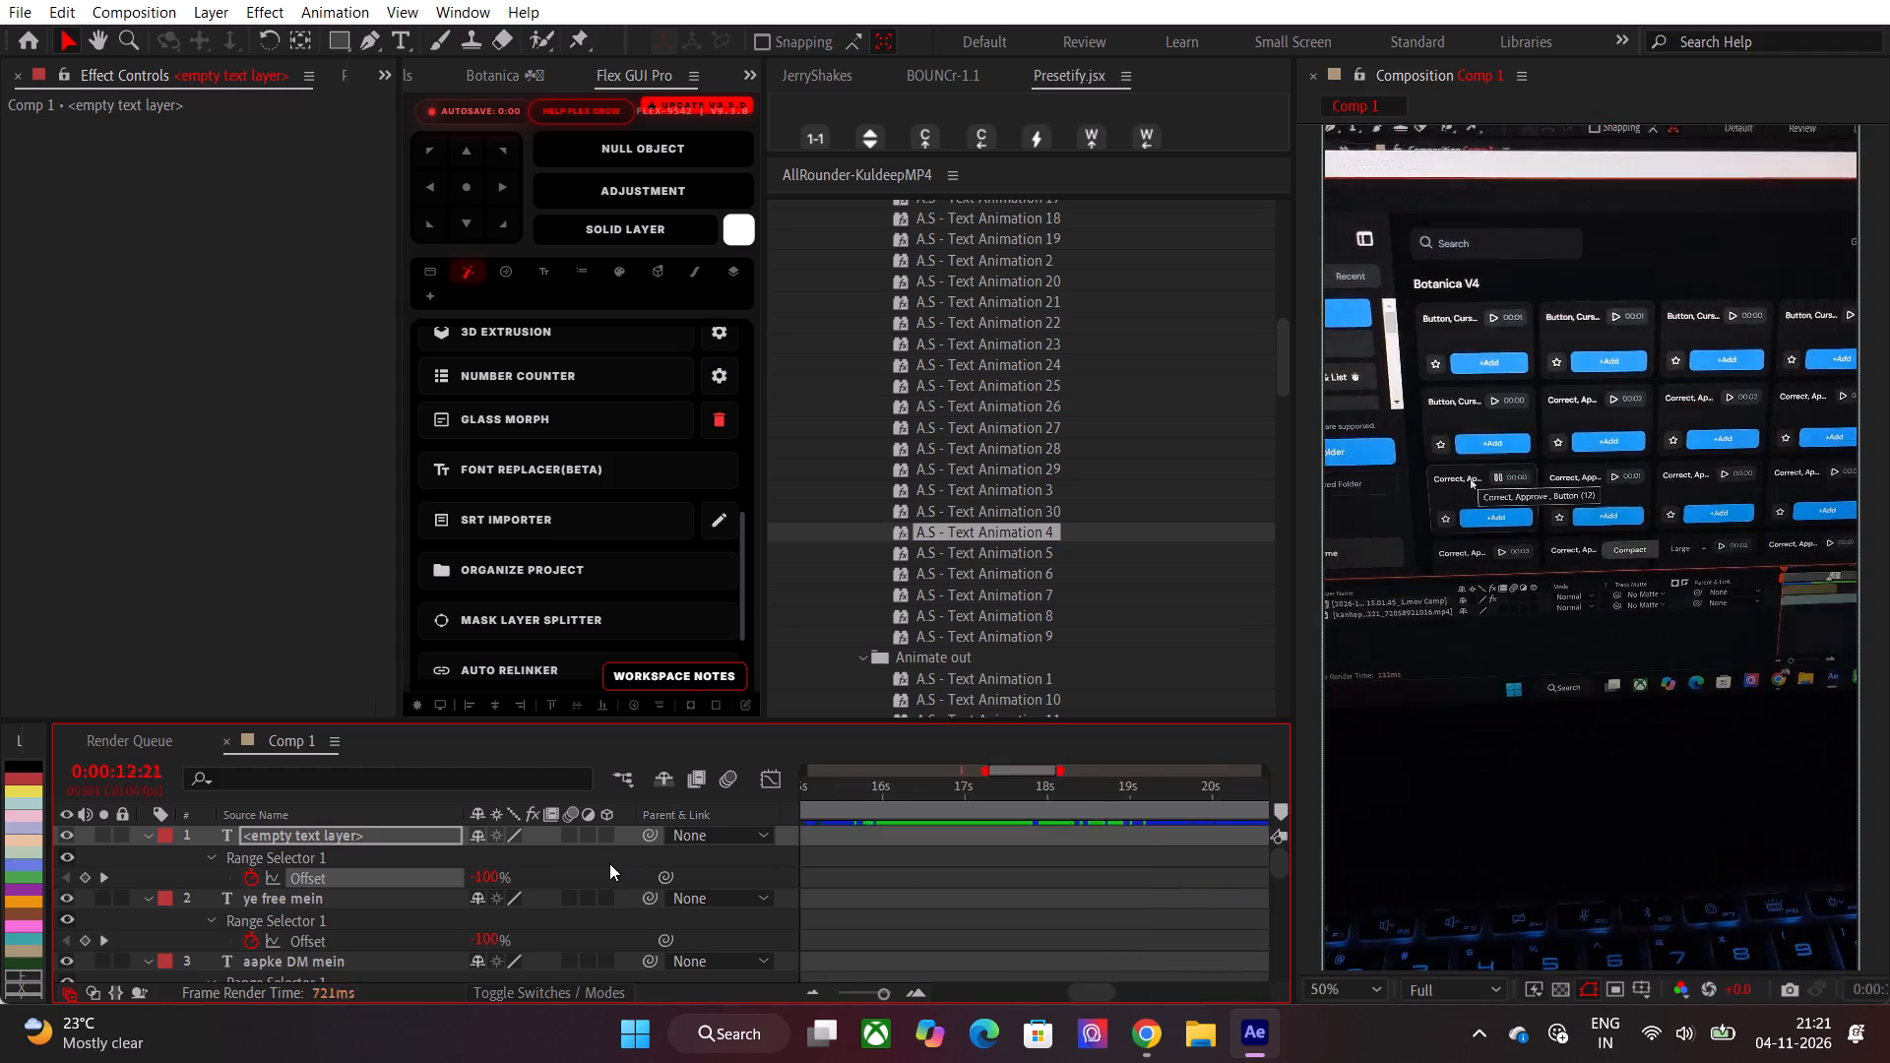
{"action": "left_click_drag", "start_coordinate": [609, 863], "coordinate": [563, 865]}
{"action": "scroll", "coordinate": [872, 882], "scroll_direction": "down", "scroll_amount": 16}
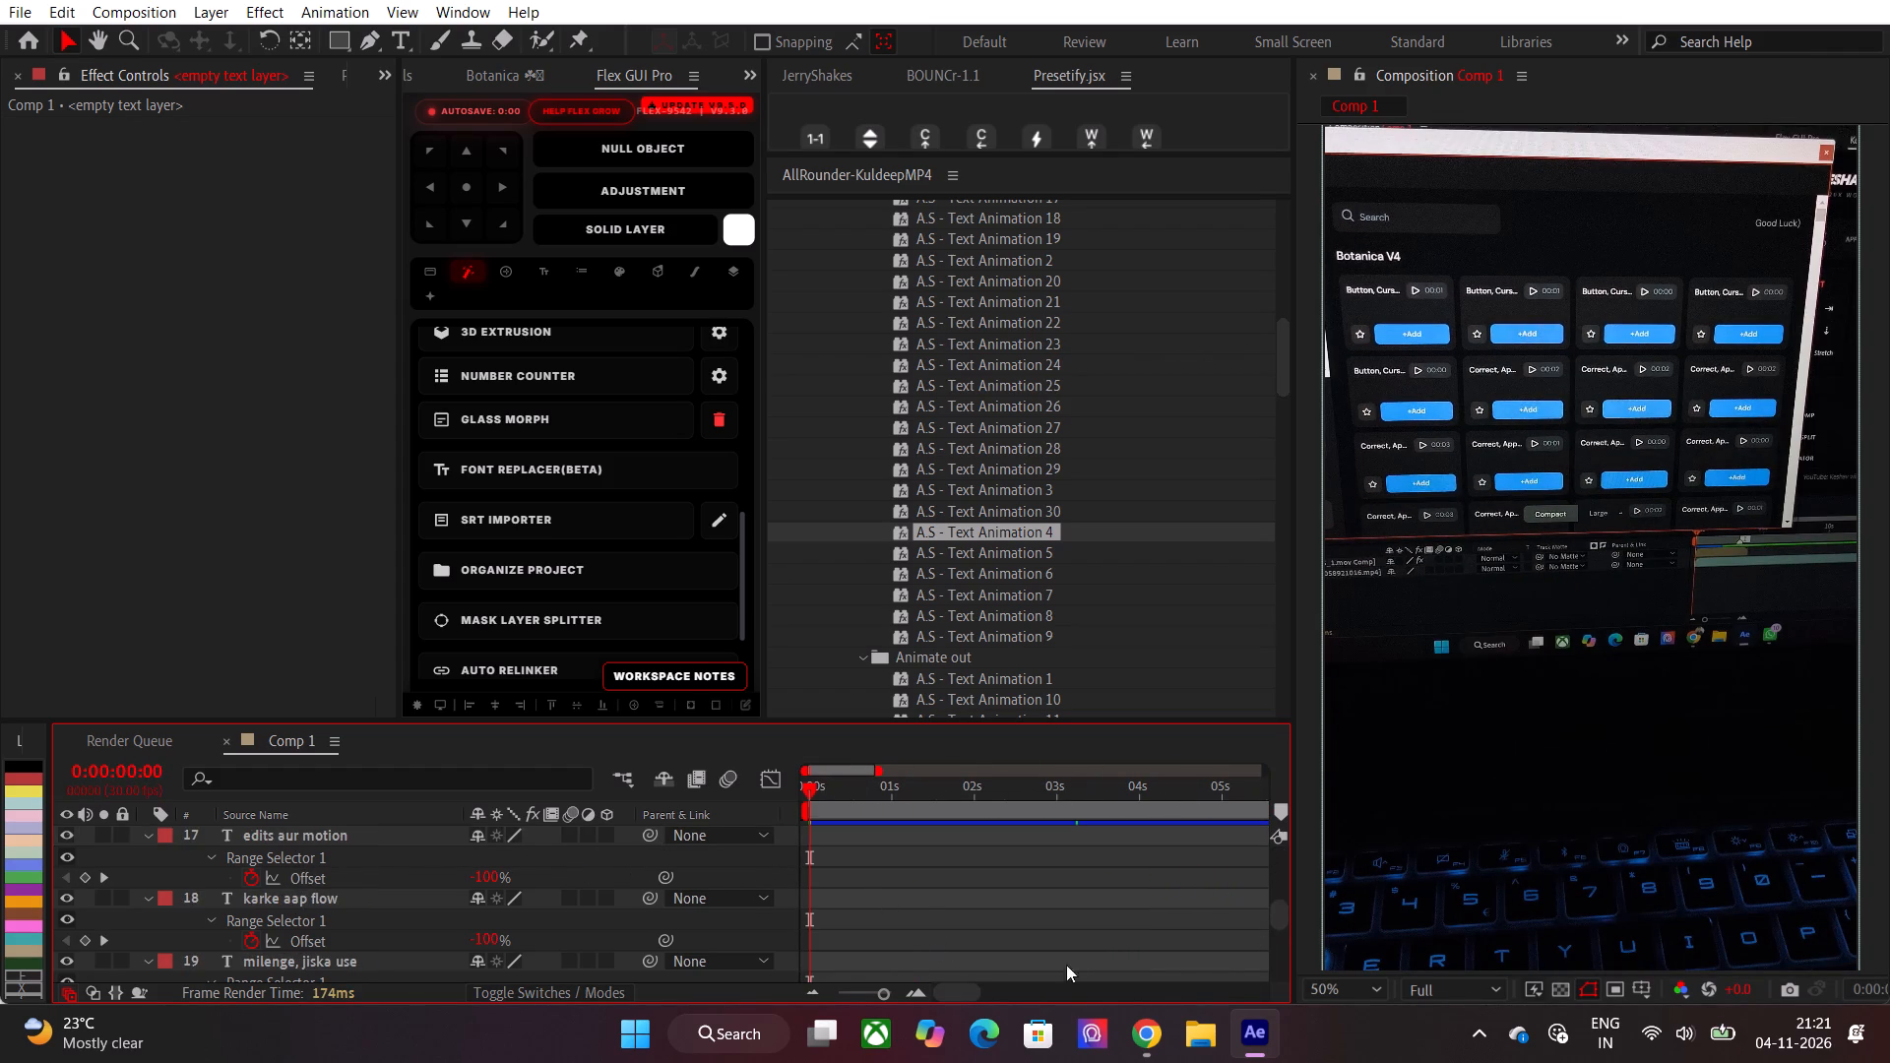
{"action": "scroll", "coordinate": [1059, 918], "scroll_direction": "down", "scroll_amount": 20}
{"action": "scroll", "coordinate": [1059, 918], "scroll_direction": "down", "scroll_amount": 3}
{"action": "key", "text": "space"}
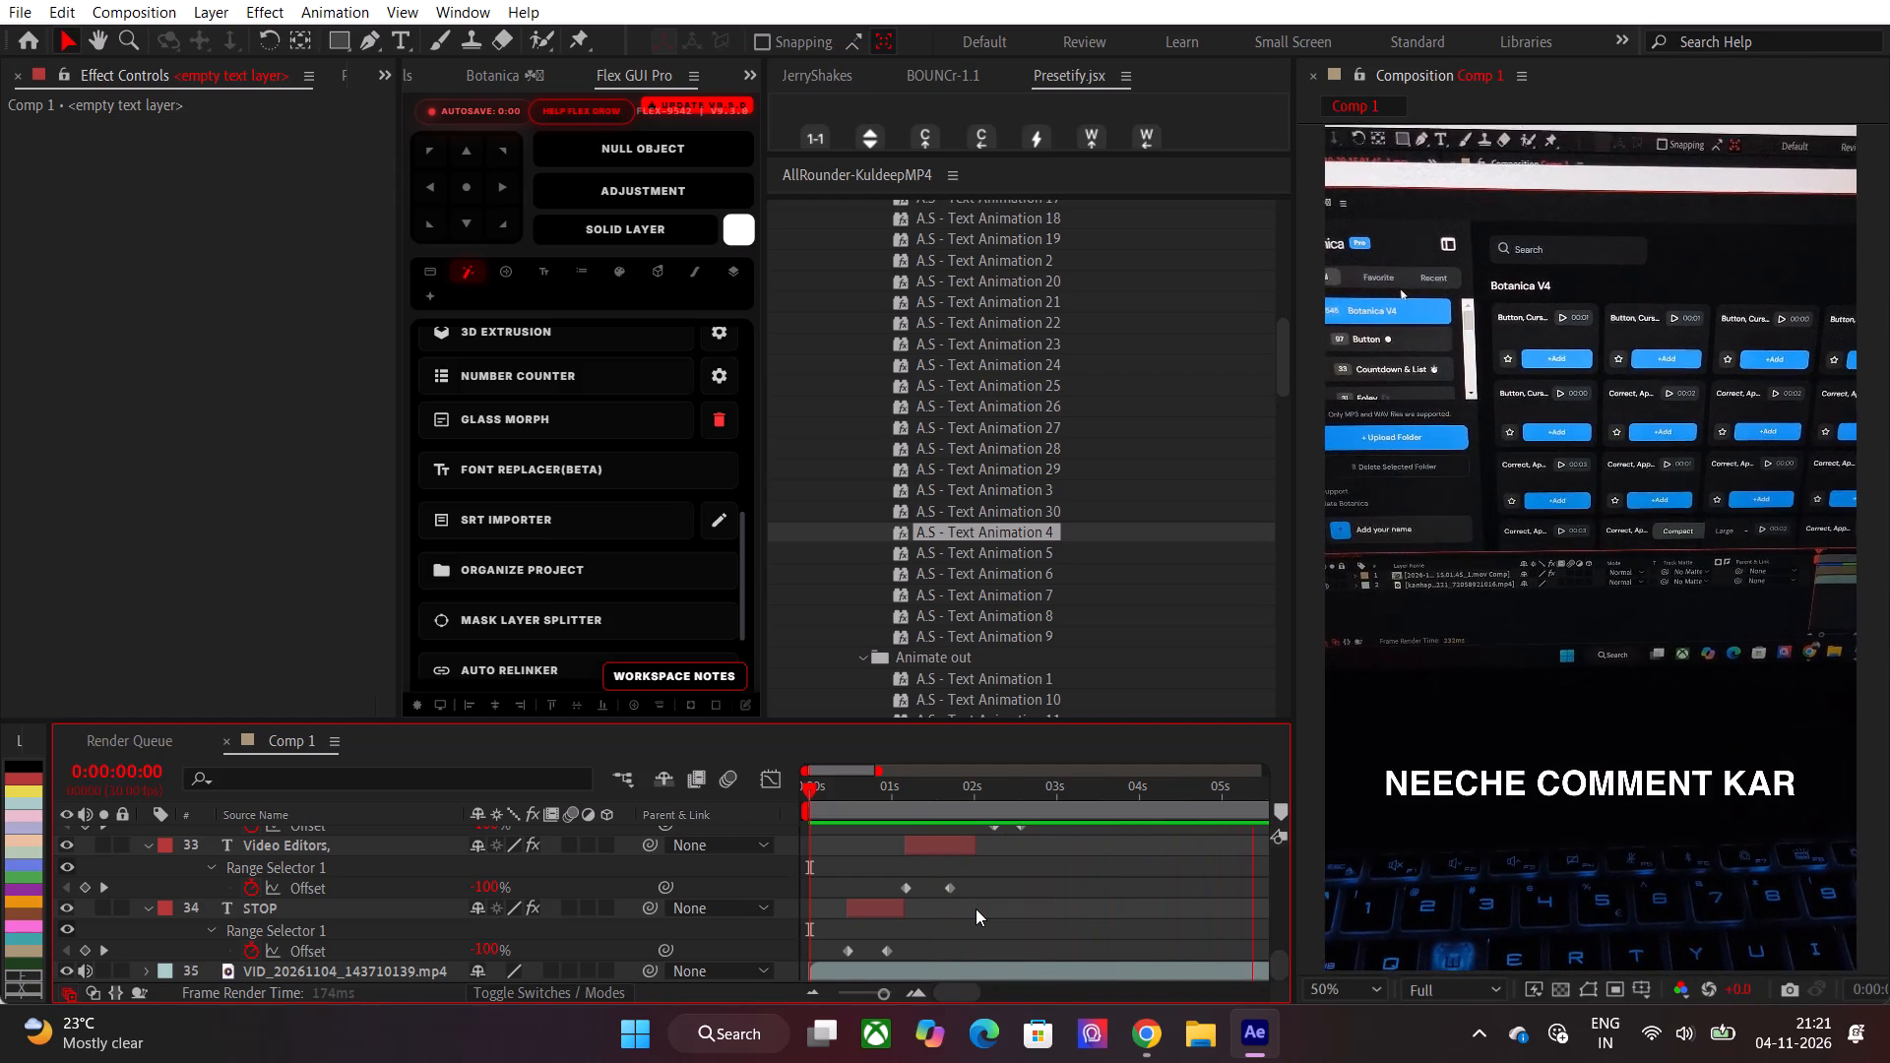
Raise the system volume to about 91 in the quick settings.
{"action": "left_click", "coordinate": [1686, 1038]}
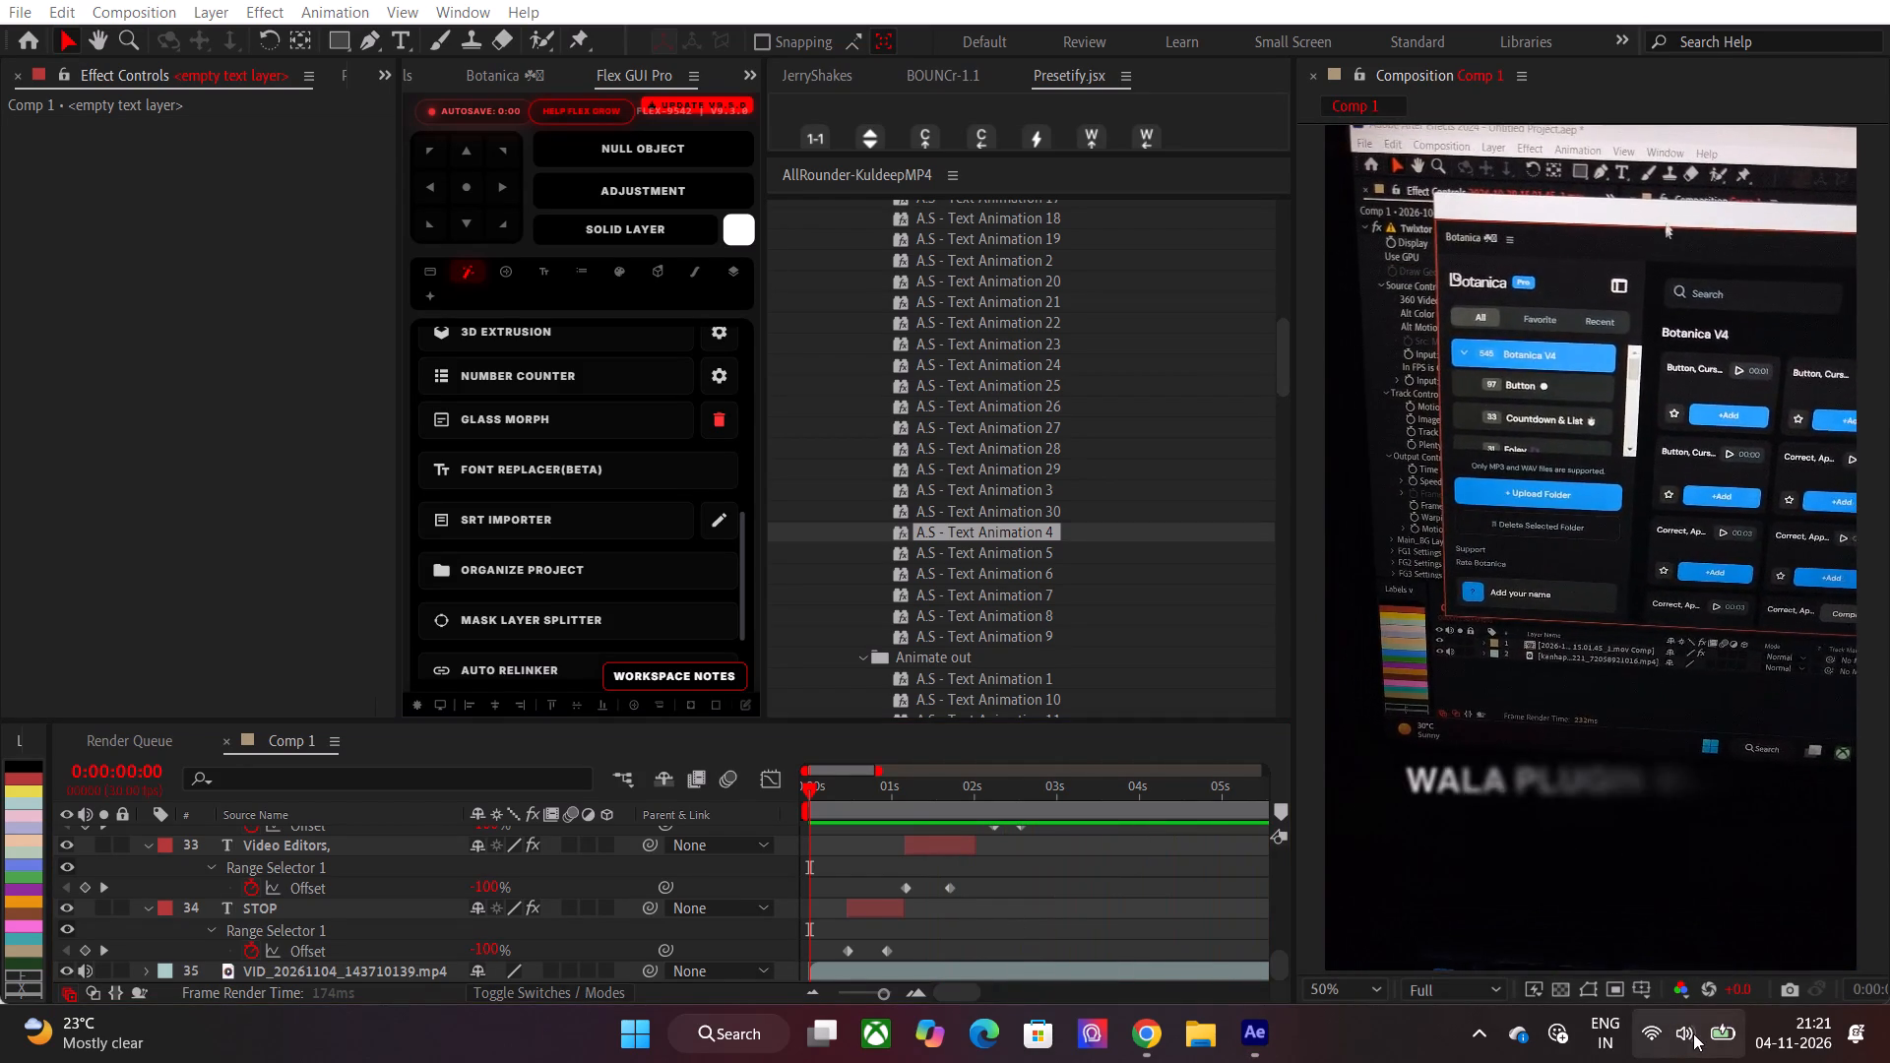
{"action": "left_click", "coordinate": [1693, 1032]}
{"action": "left_click", "coordinate": [1685, 1034]}
{"action": "left_click_drag", "start_coordinate": [1696, 890], "coordinate": [1775, 890]}
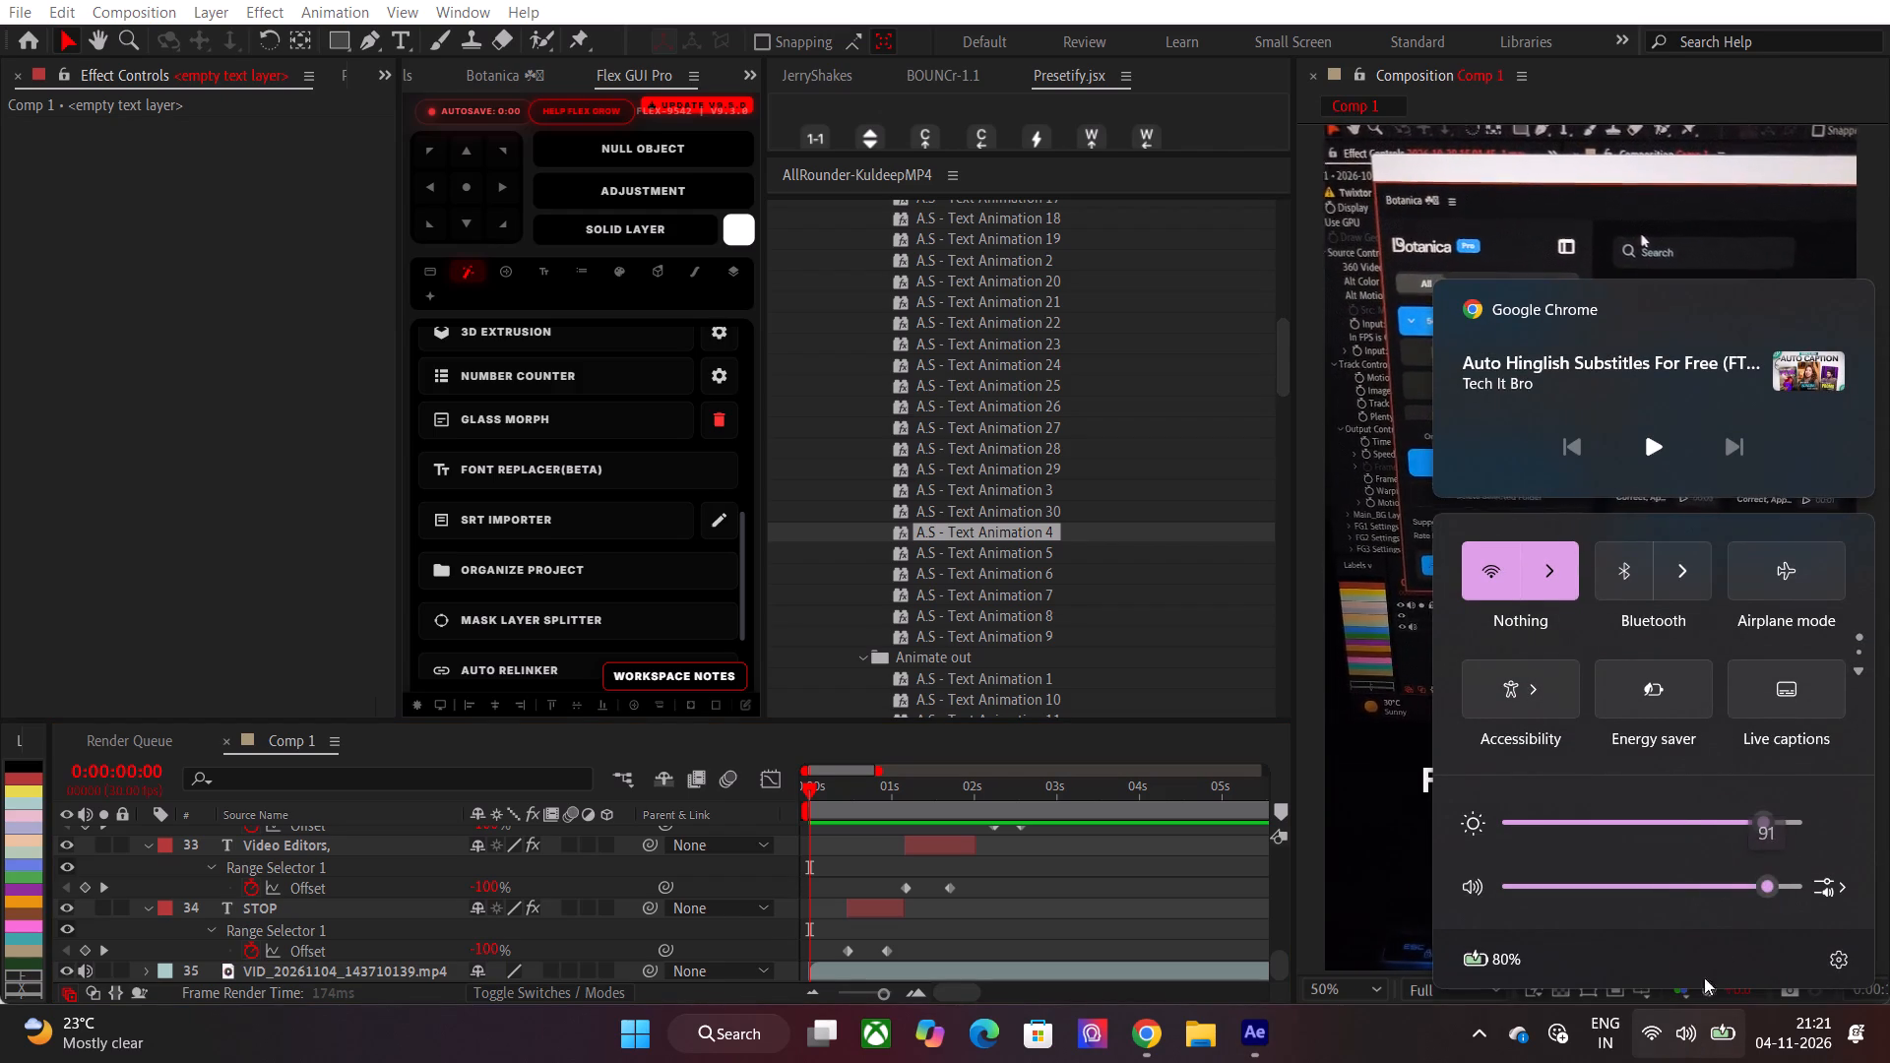
{"action": "left_click", "coordinate": [1686, 1049]}
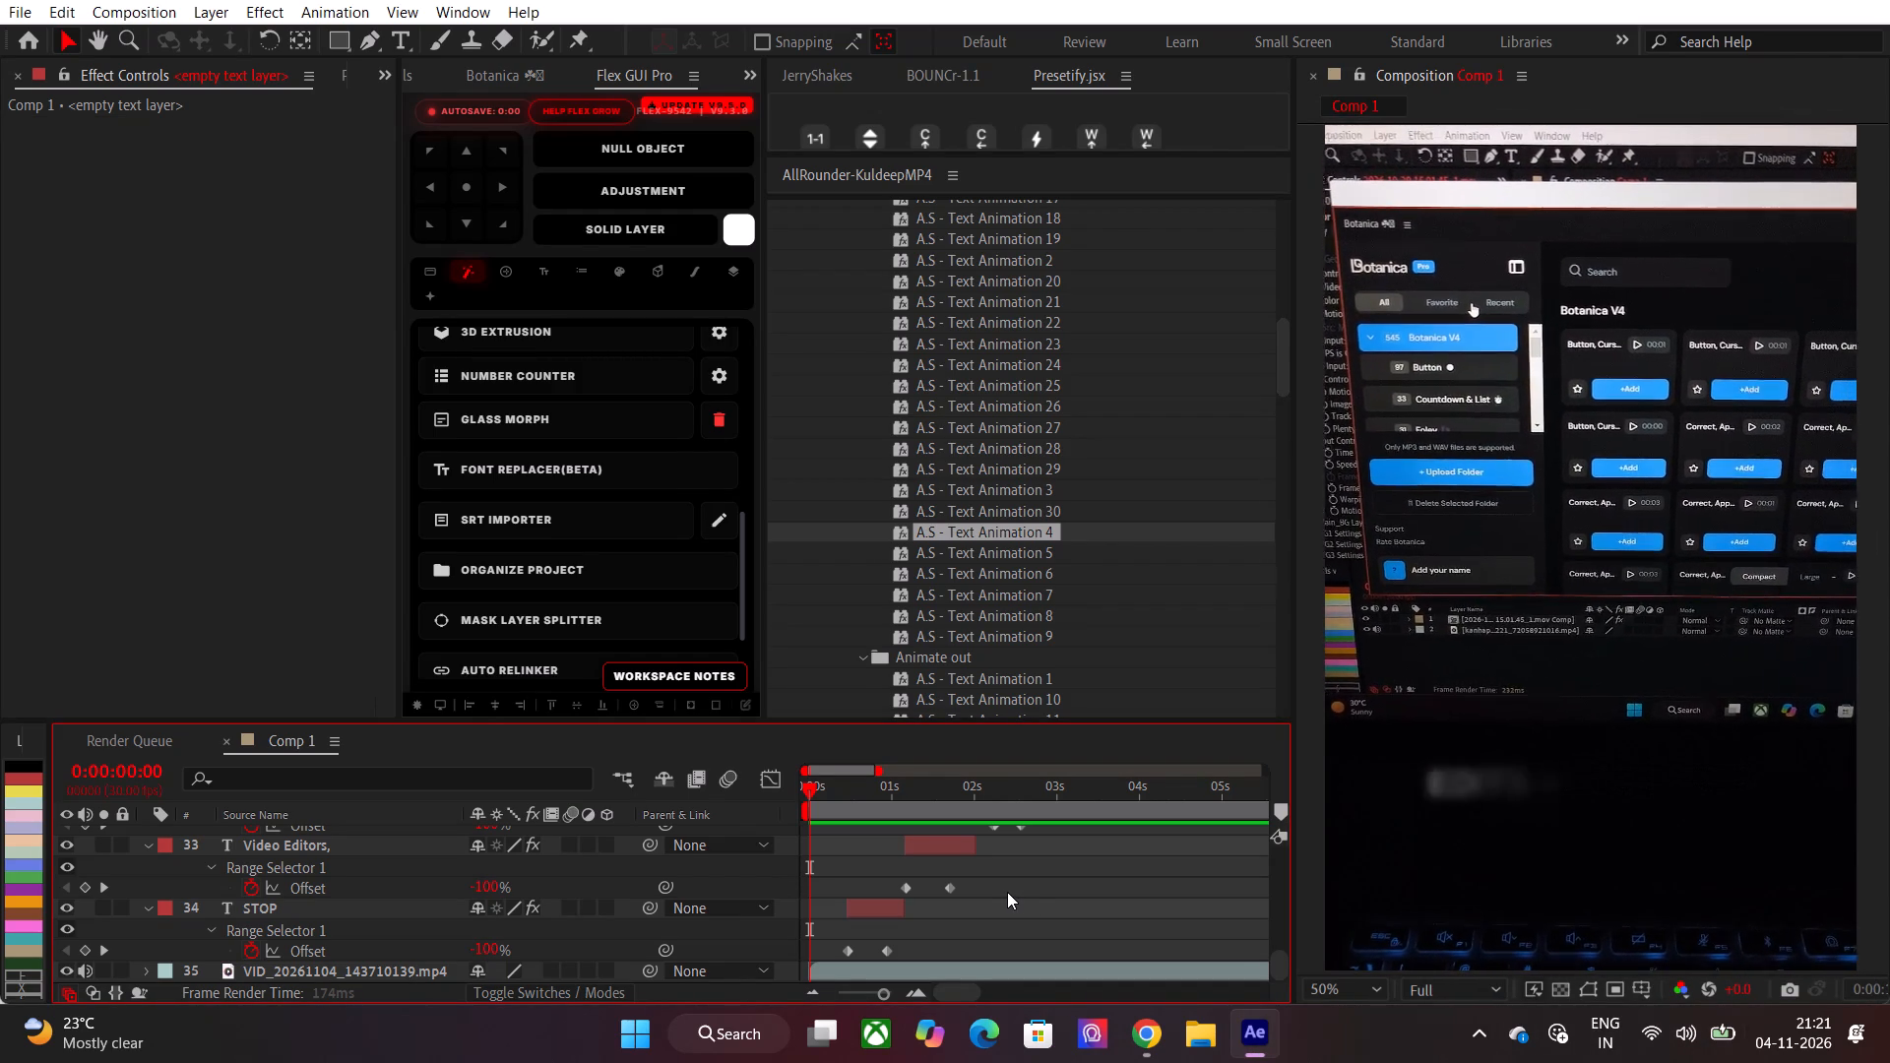
Play a preview of Comp 1 from 0:00:01:03 to check the caption animations.
{"action": "left_click_drag", "start_coordinate": [1007, 808], "coordinate": [937, 831]}
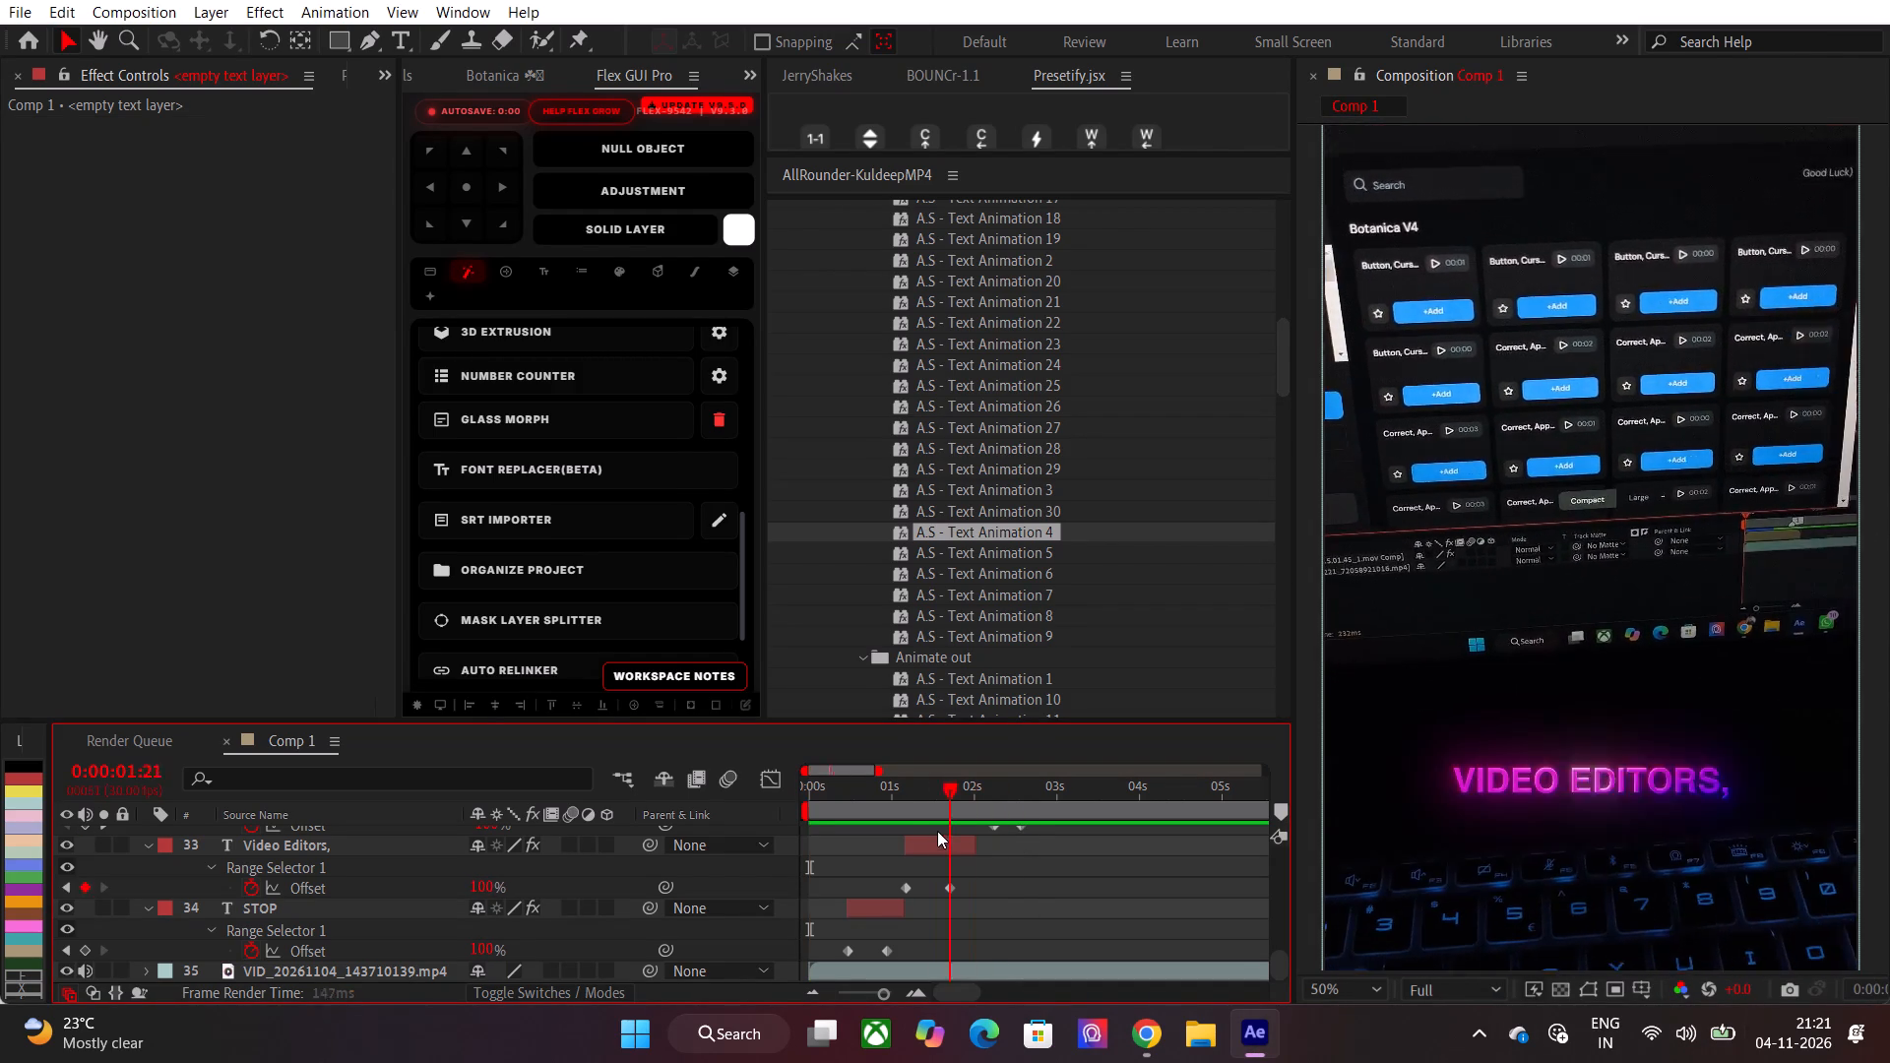
{"action": "left_click_drag", "start_coordinate": [937, 831], "coordinate": [899, 844]}
{"action": "key", "text": "space"}
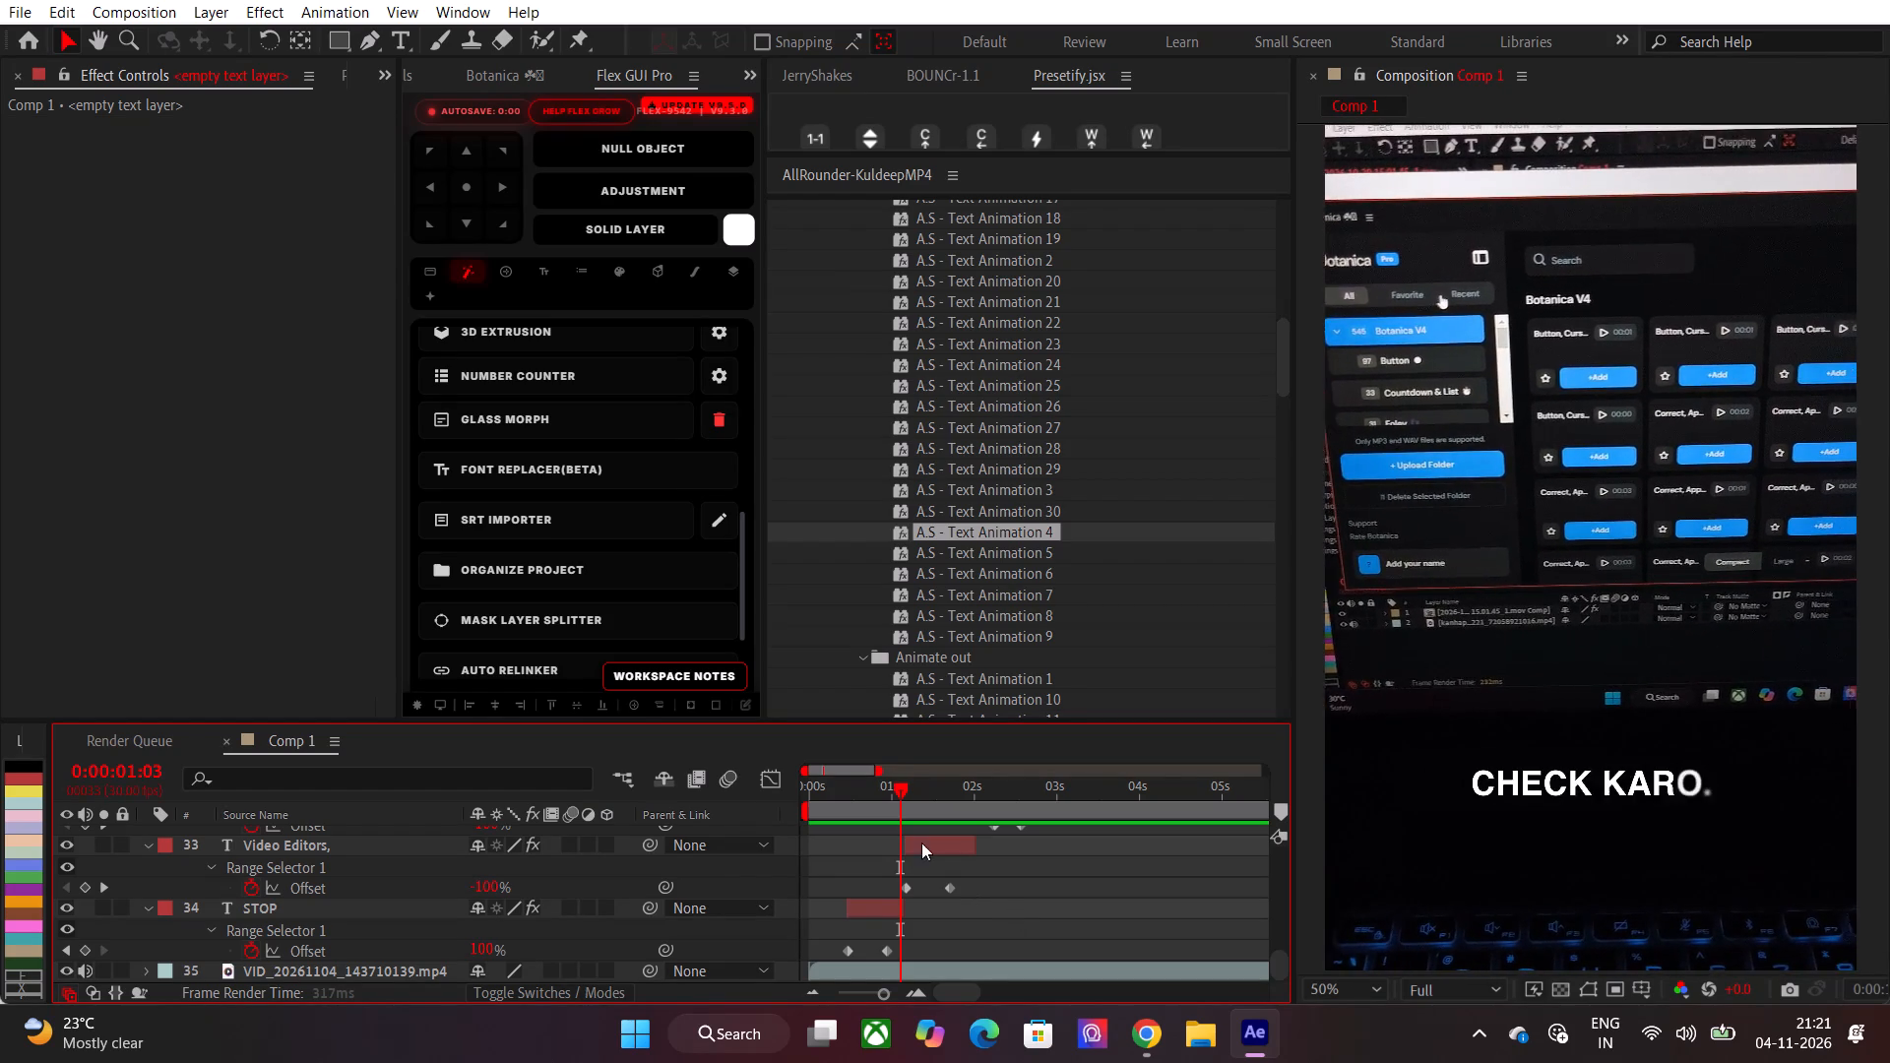
Select the STOP text layer and collapse its 4-Color Gradient, CC Light Sweep and Deep Glow 2 effects.
{"action": "left_click_drag", "start_coordinate": [890, 793], "coordinate": [901, 825]}
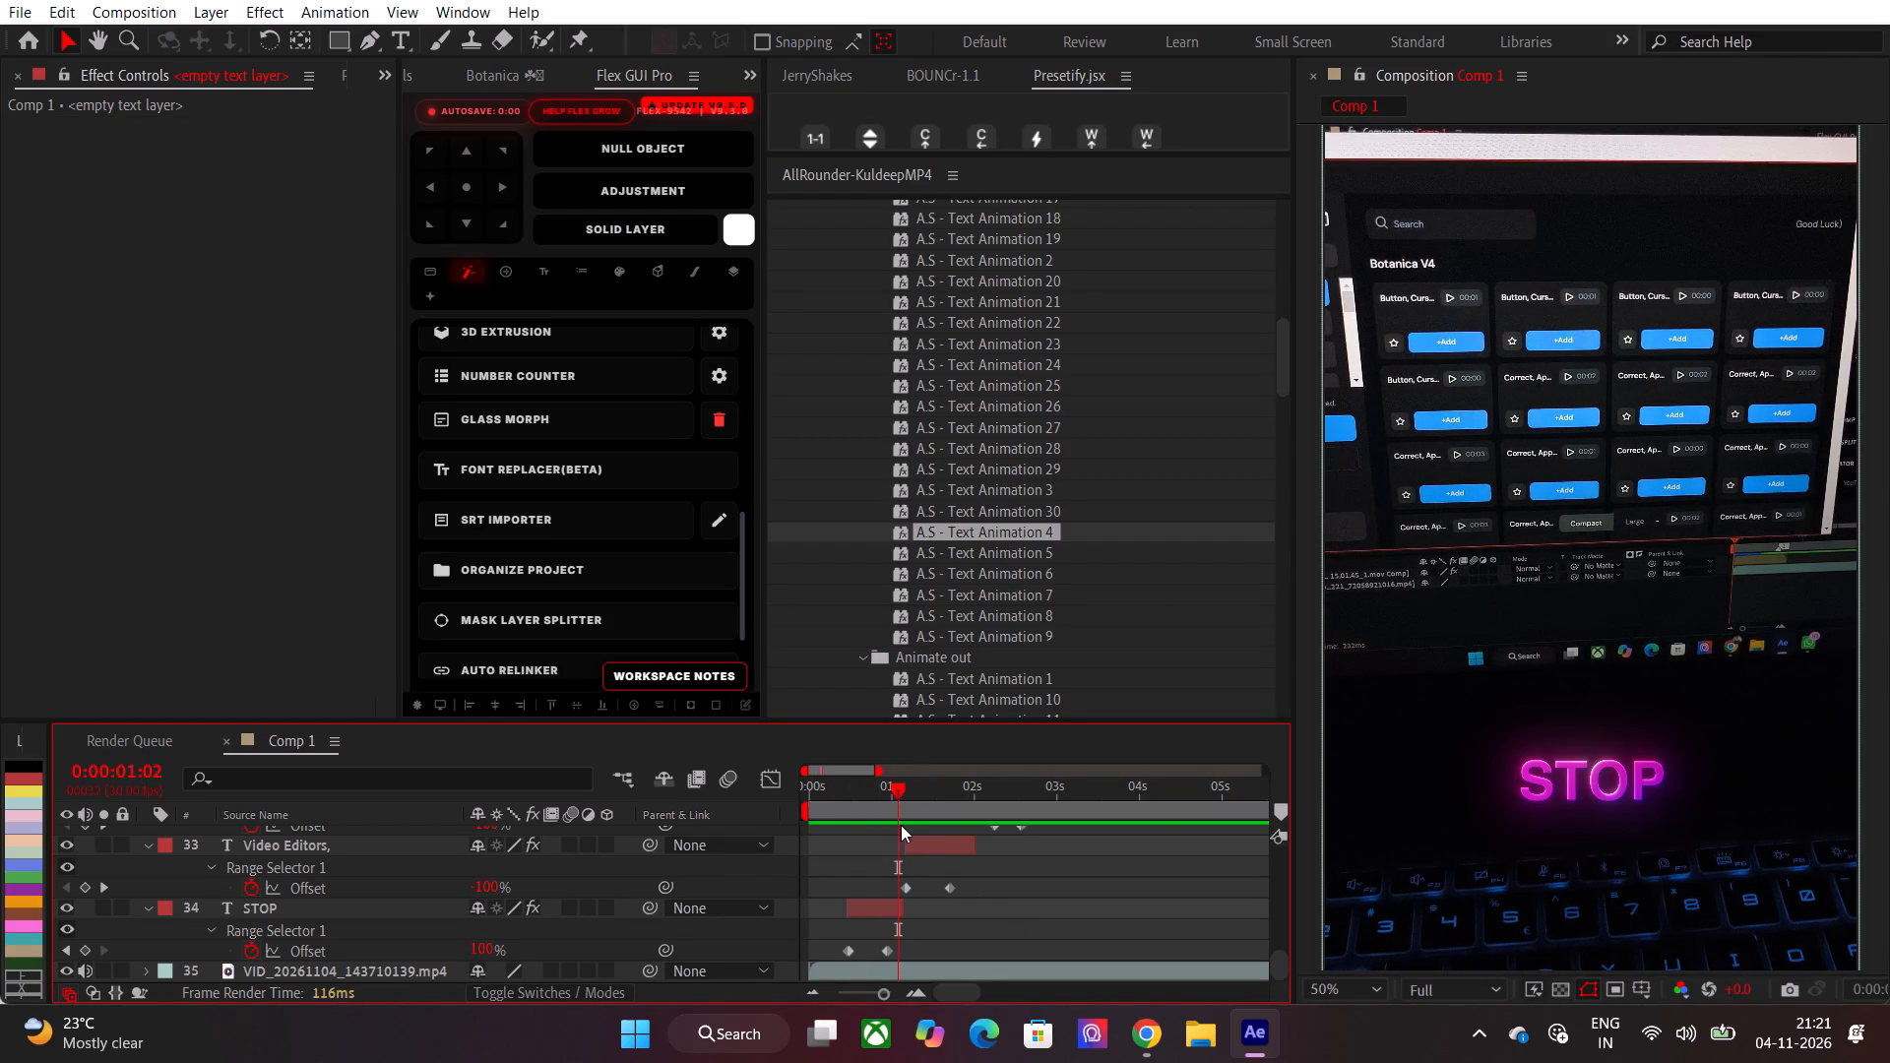
{"action": "left_click", "coordinate": [856, 906]}
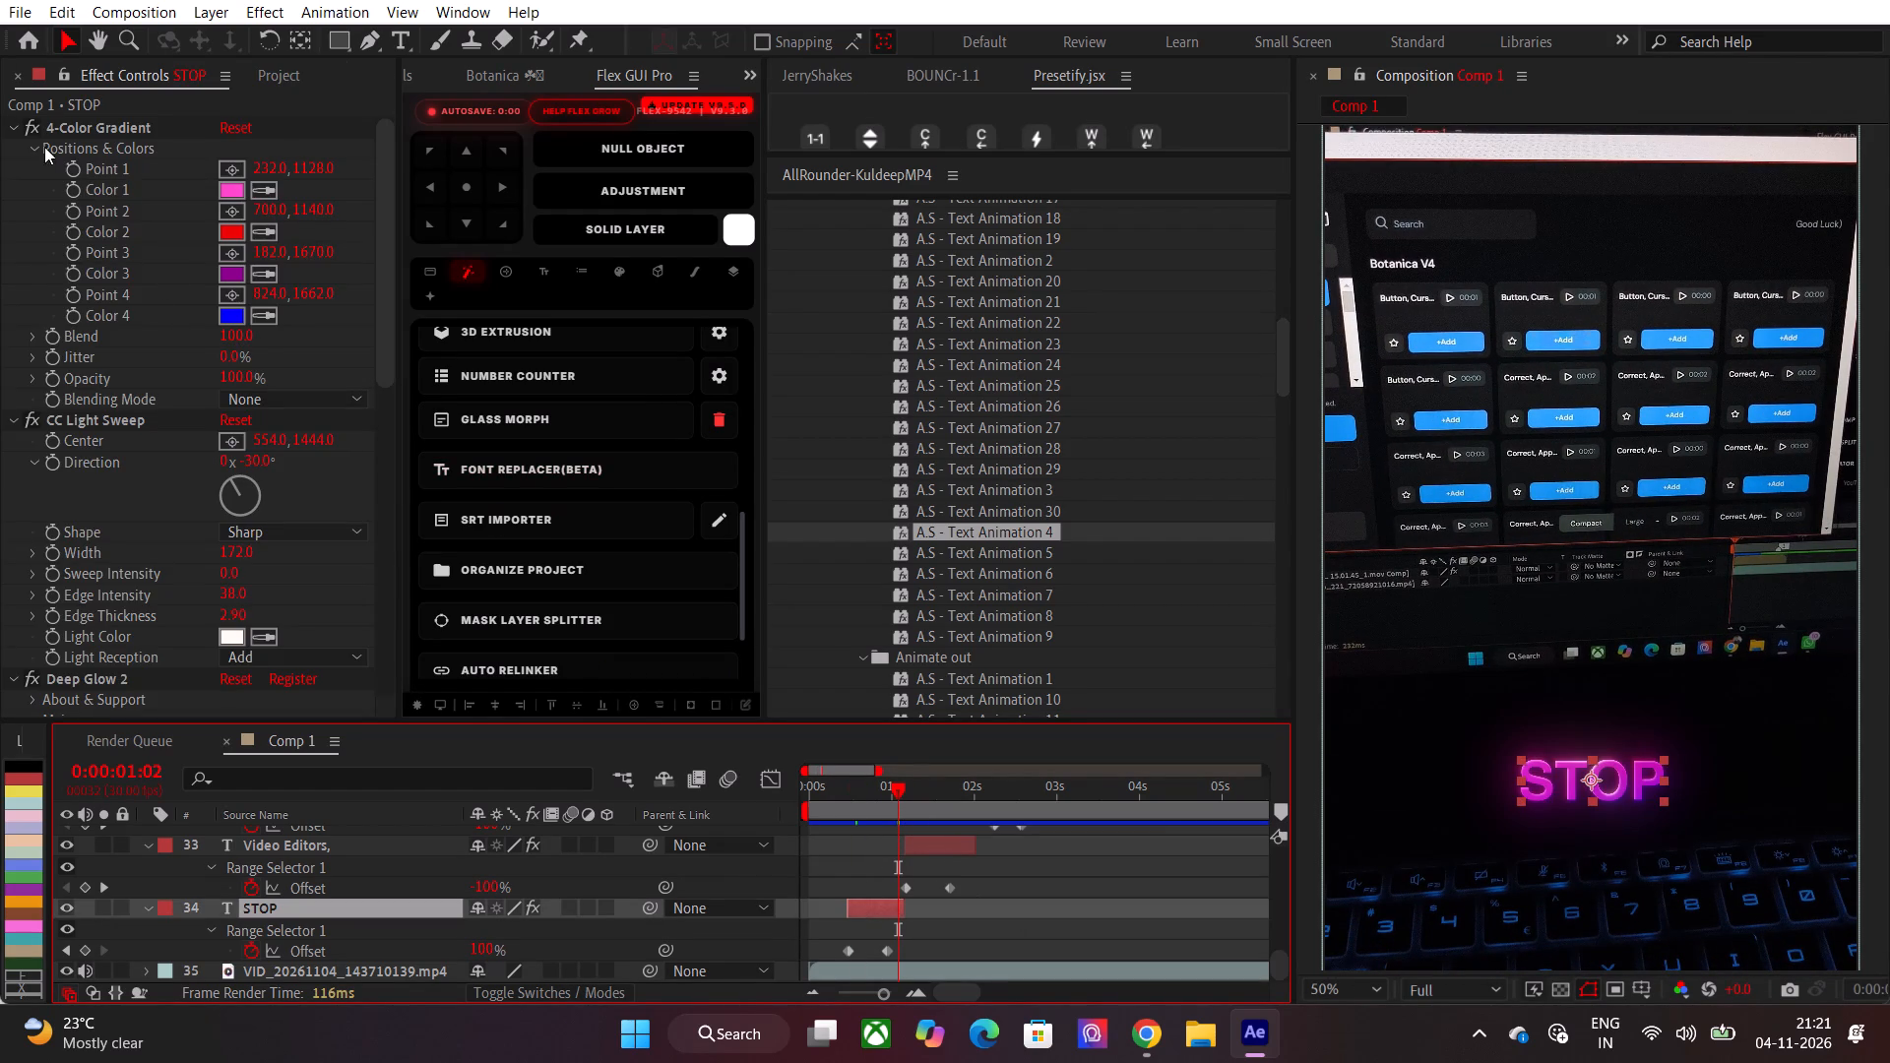
{"action": "left_click", "coordinate": [10, 131]}
{"action": "left_click", "coordinate": [2, 150]}
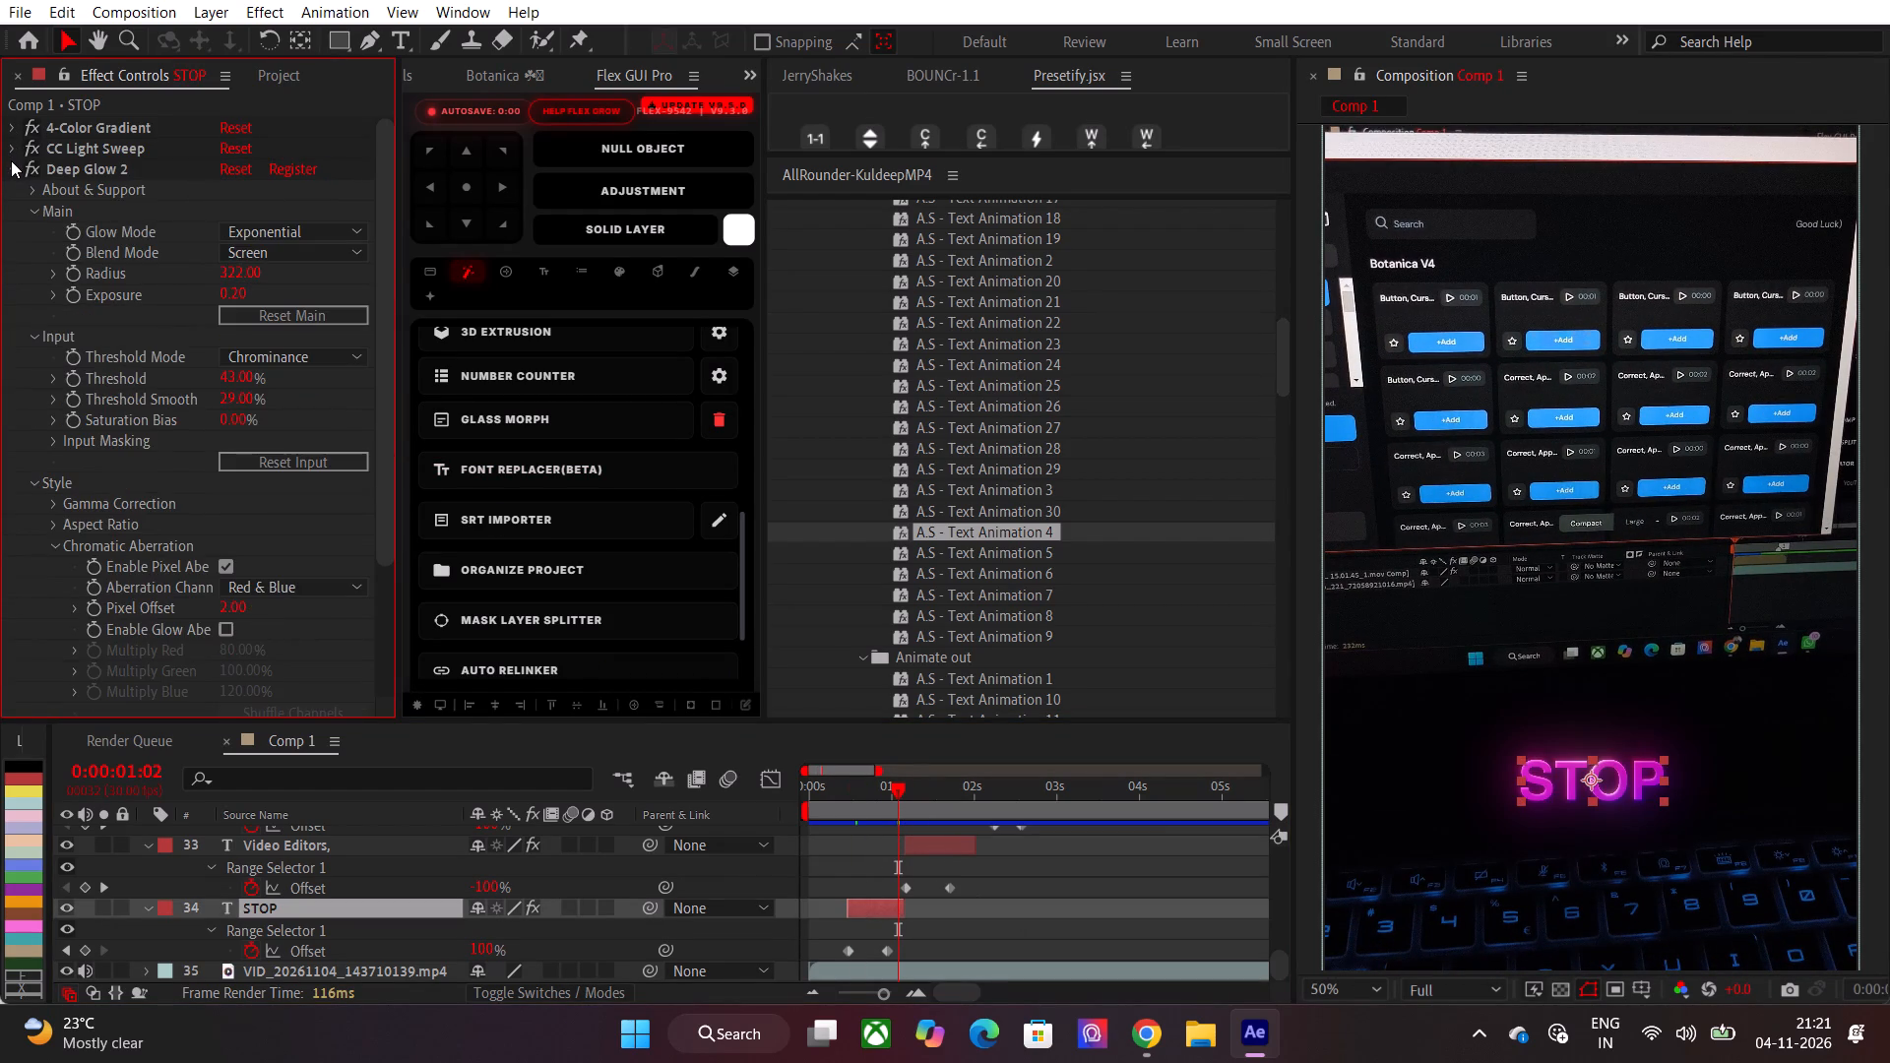
{"action": "left_click", "coordinate": [11, 160]}
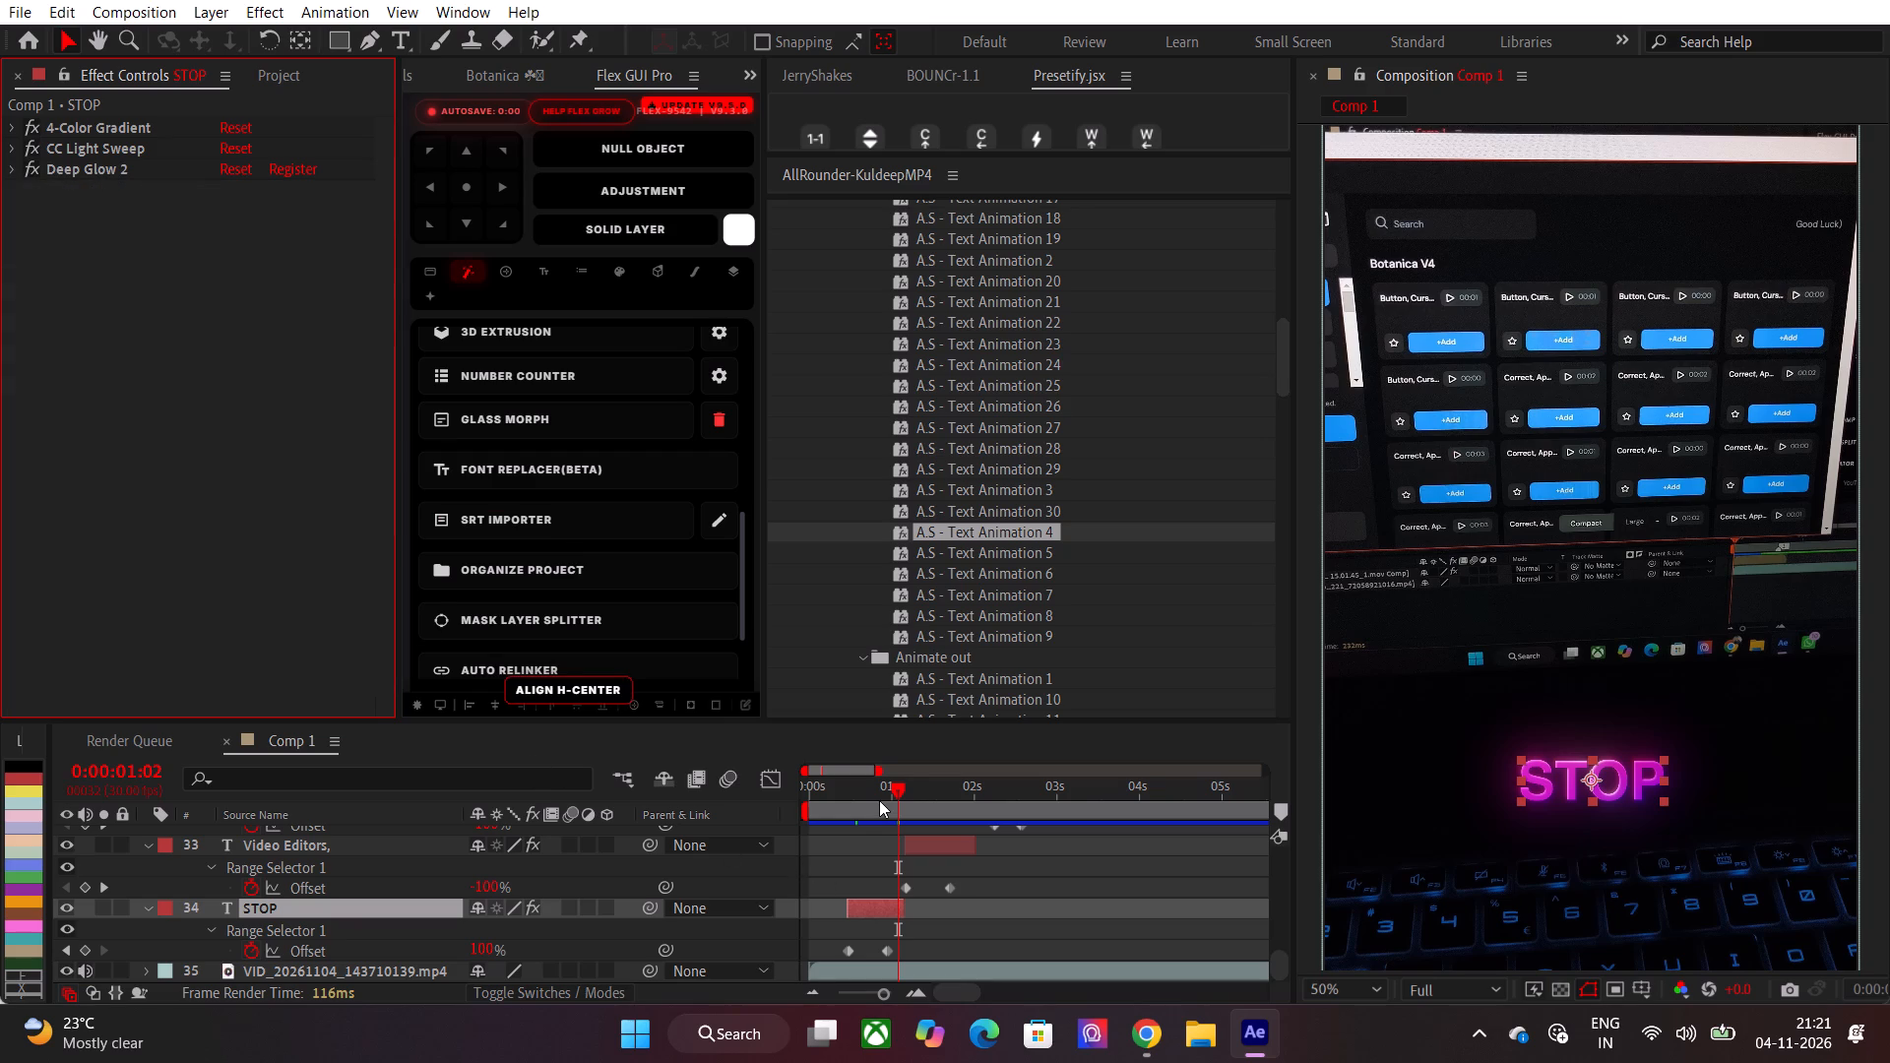
Change the font of the STOP caption text to Shadows Into Light, Regular.
{"action": "left_click", "coordinate": [879, 800]}
{"action": "double_click", "coordinate": [864, 910]}
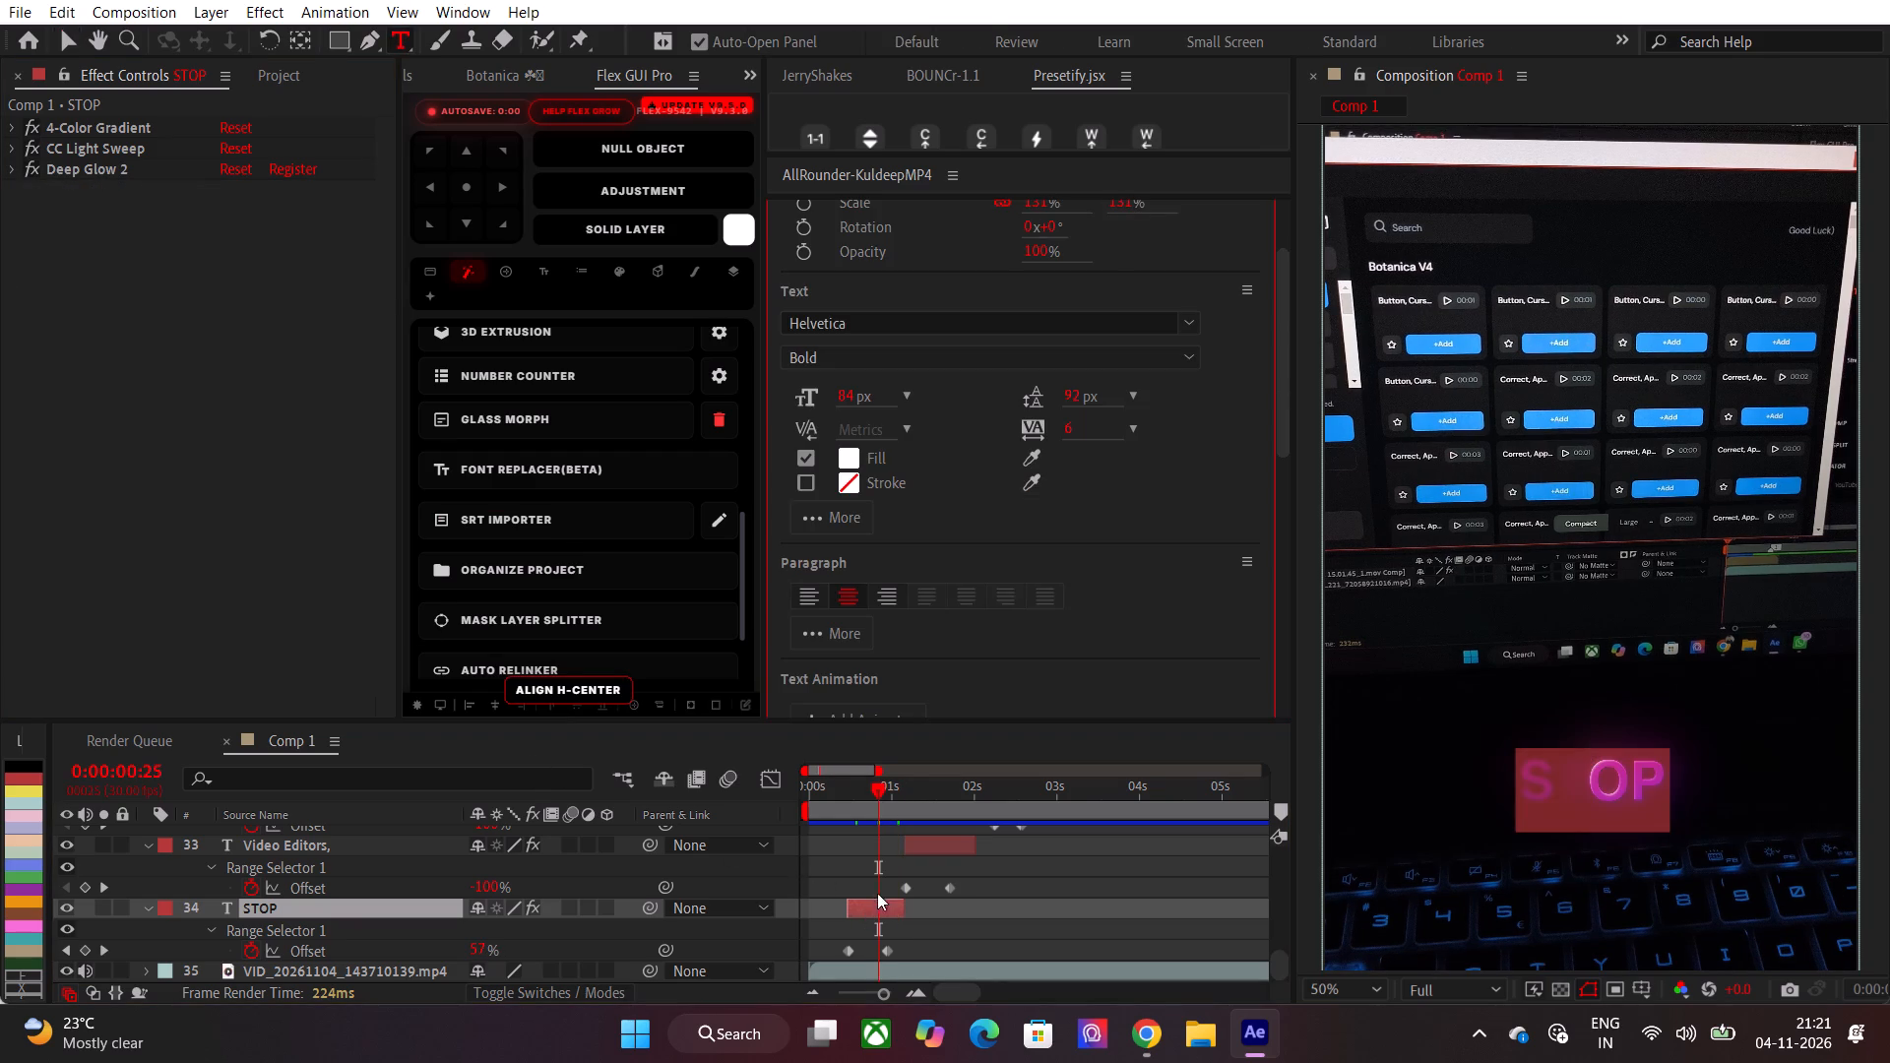
{"action": "left_click", "coordinate": [882, 801]}
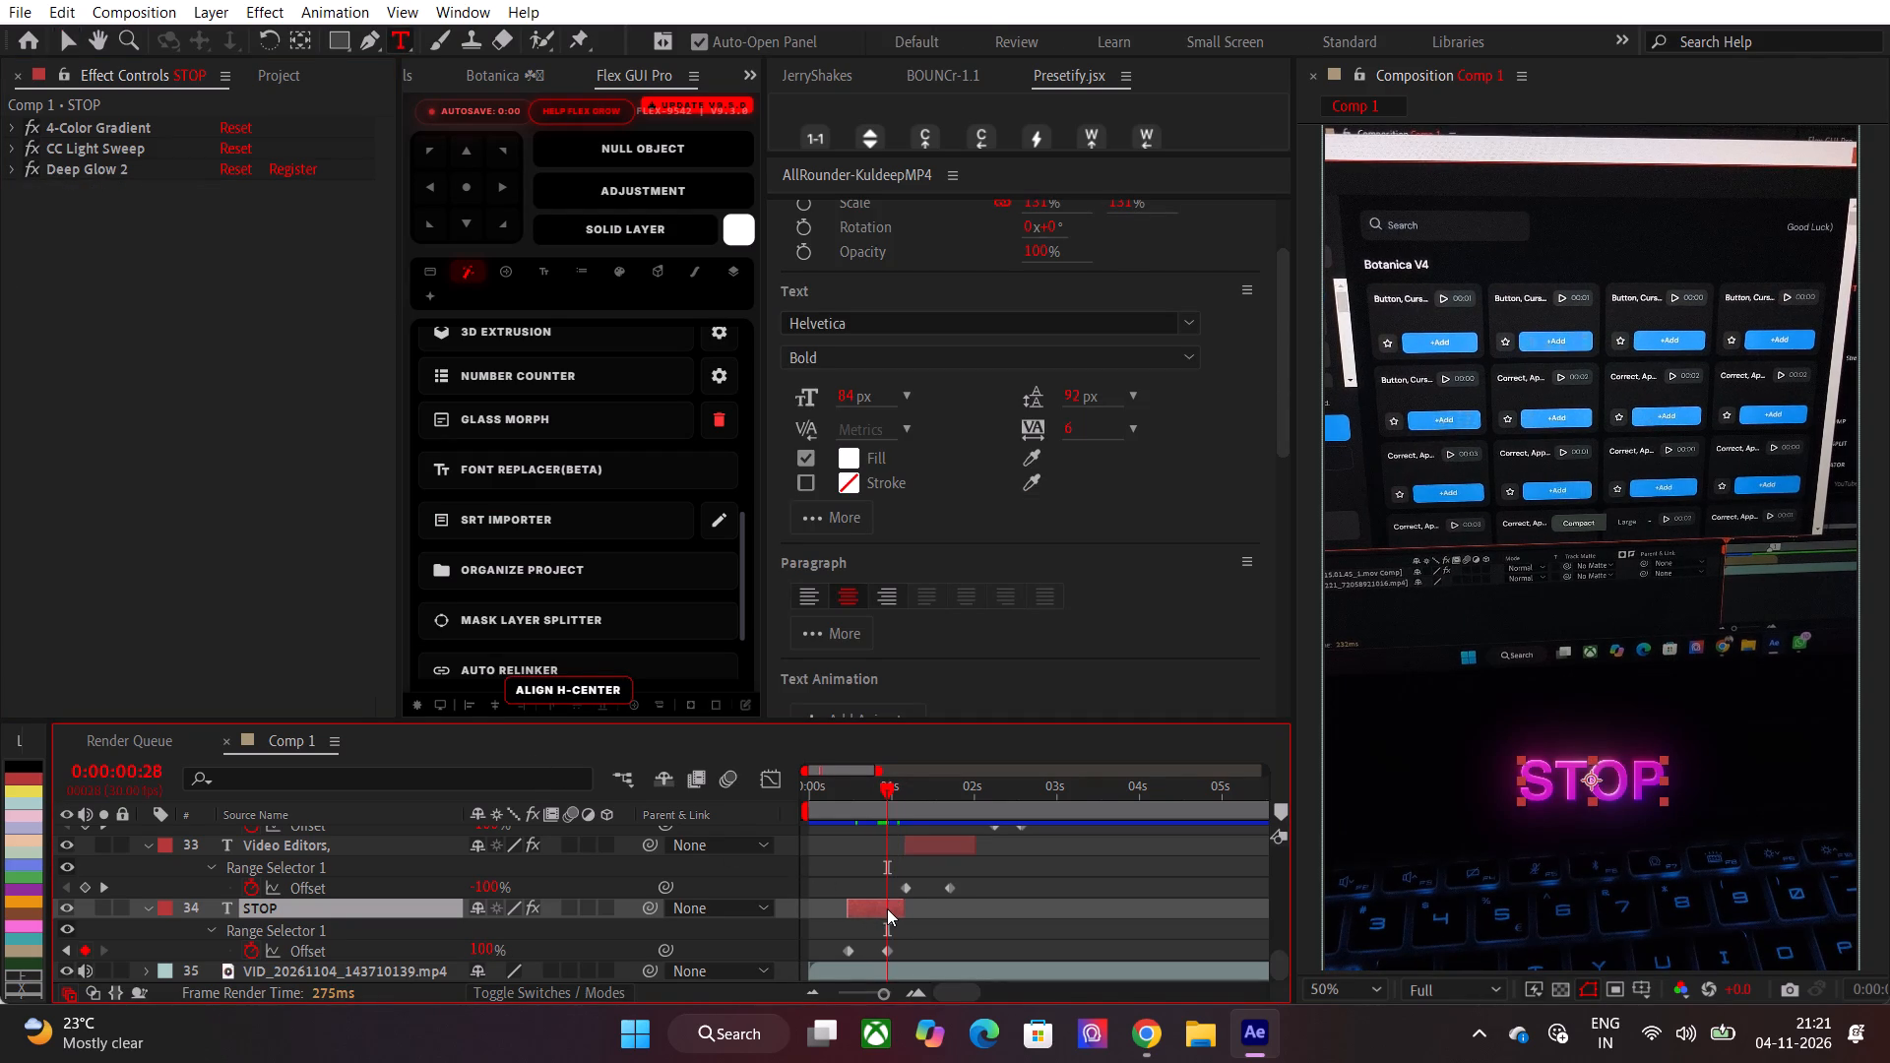
{"action": "double_click", "coordinate": [887, 908]}
{"action": "left_click", "coordinate": [1196, 317]}
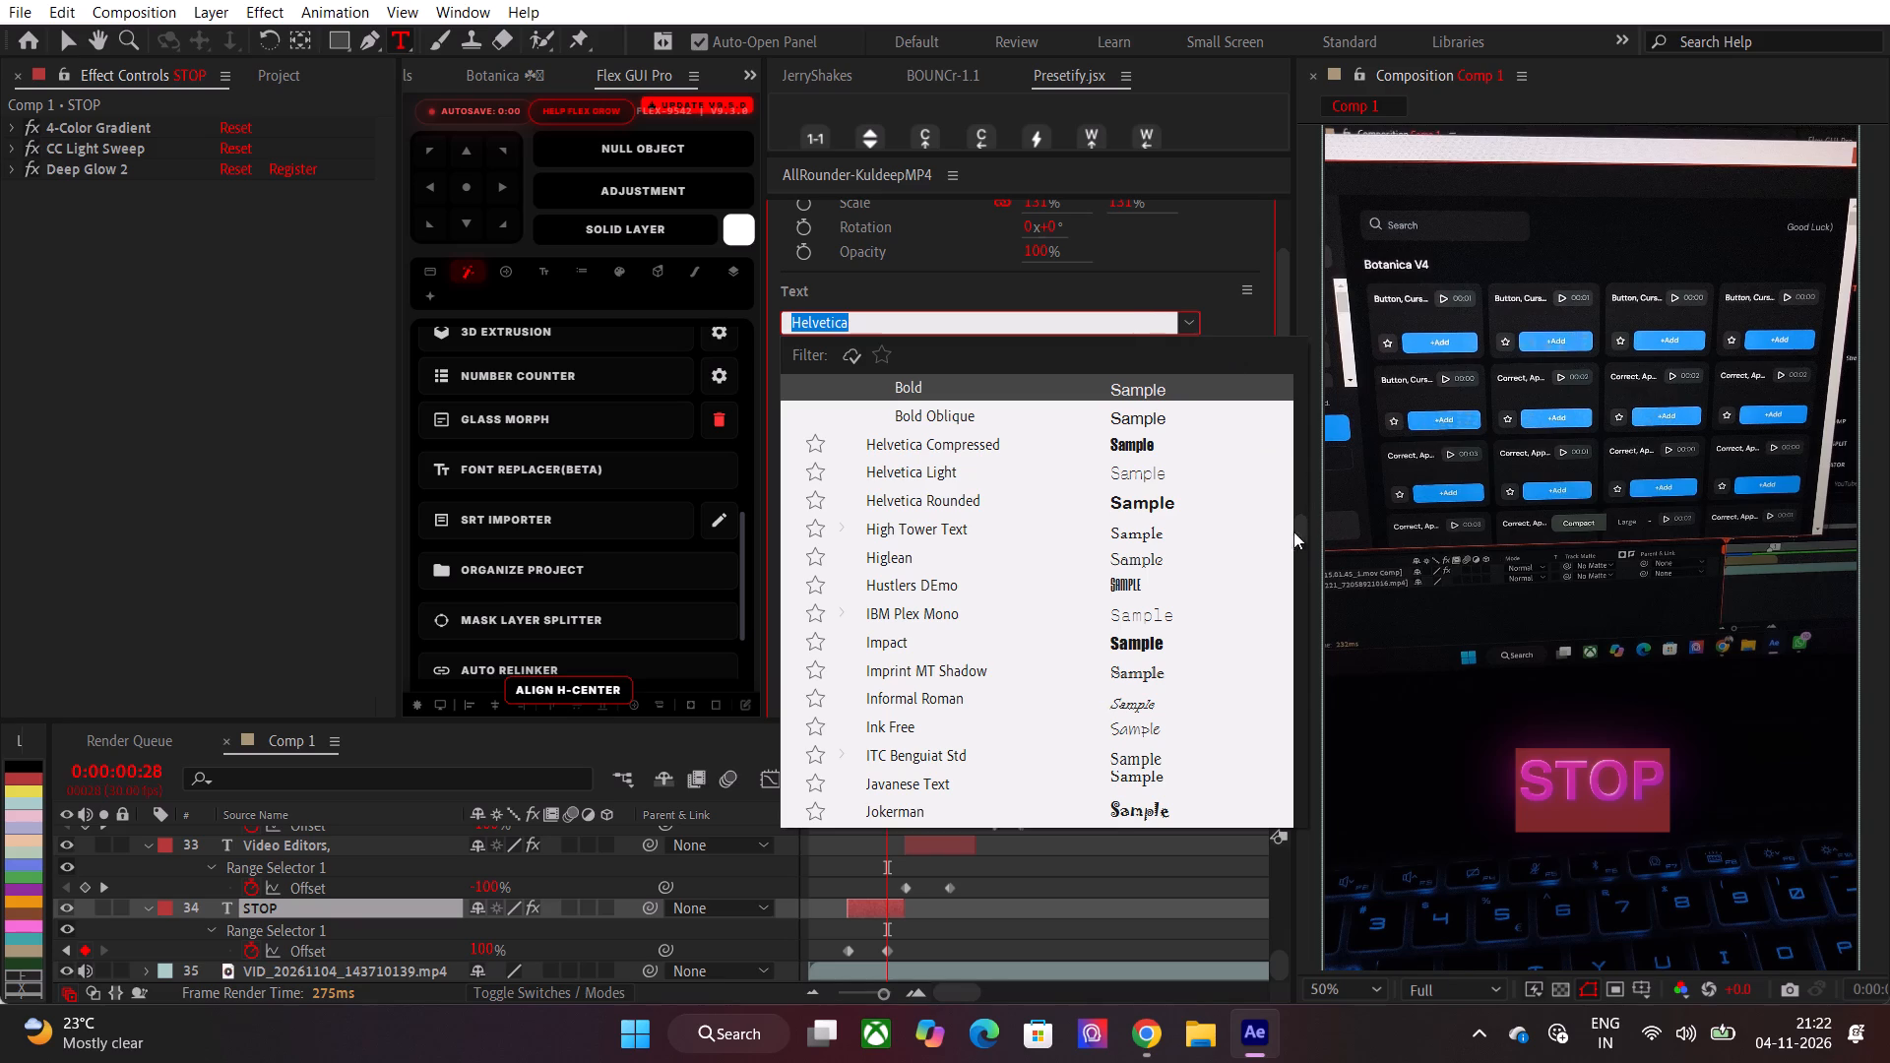
{"action": "left_click_drag", "start_coordinate": [1304, 531], "coordinate": [1313, 453]}
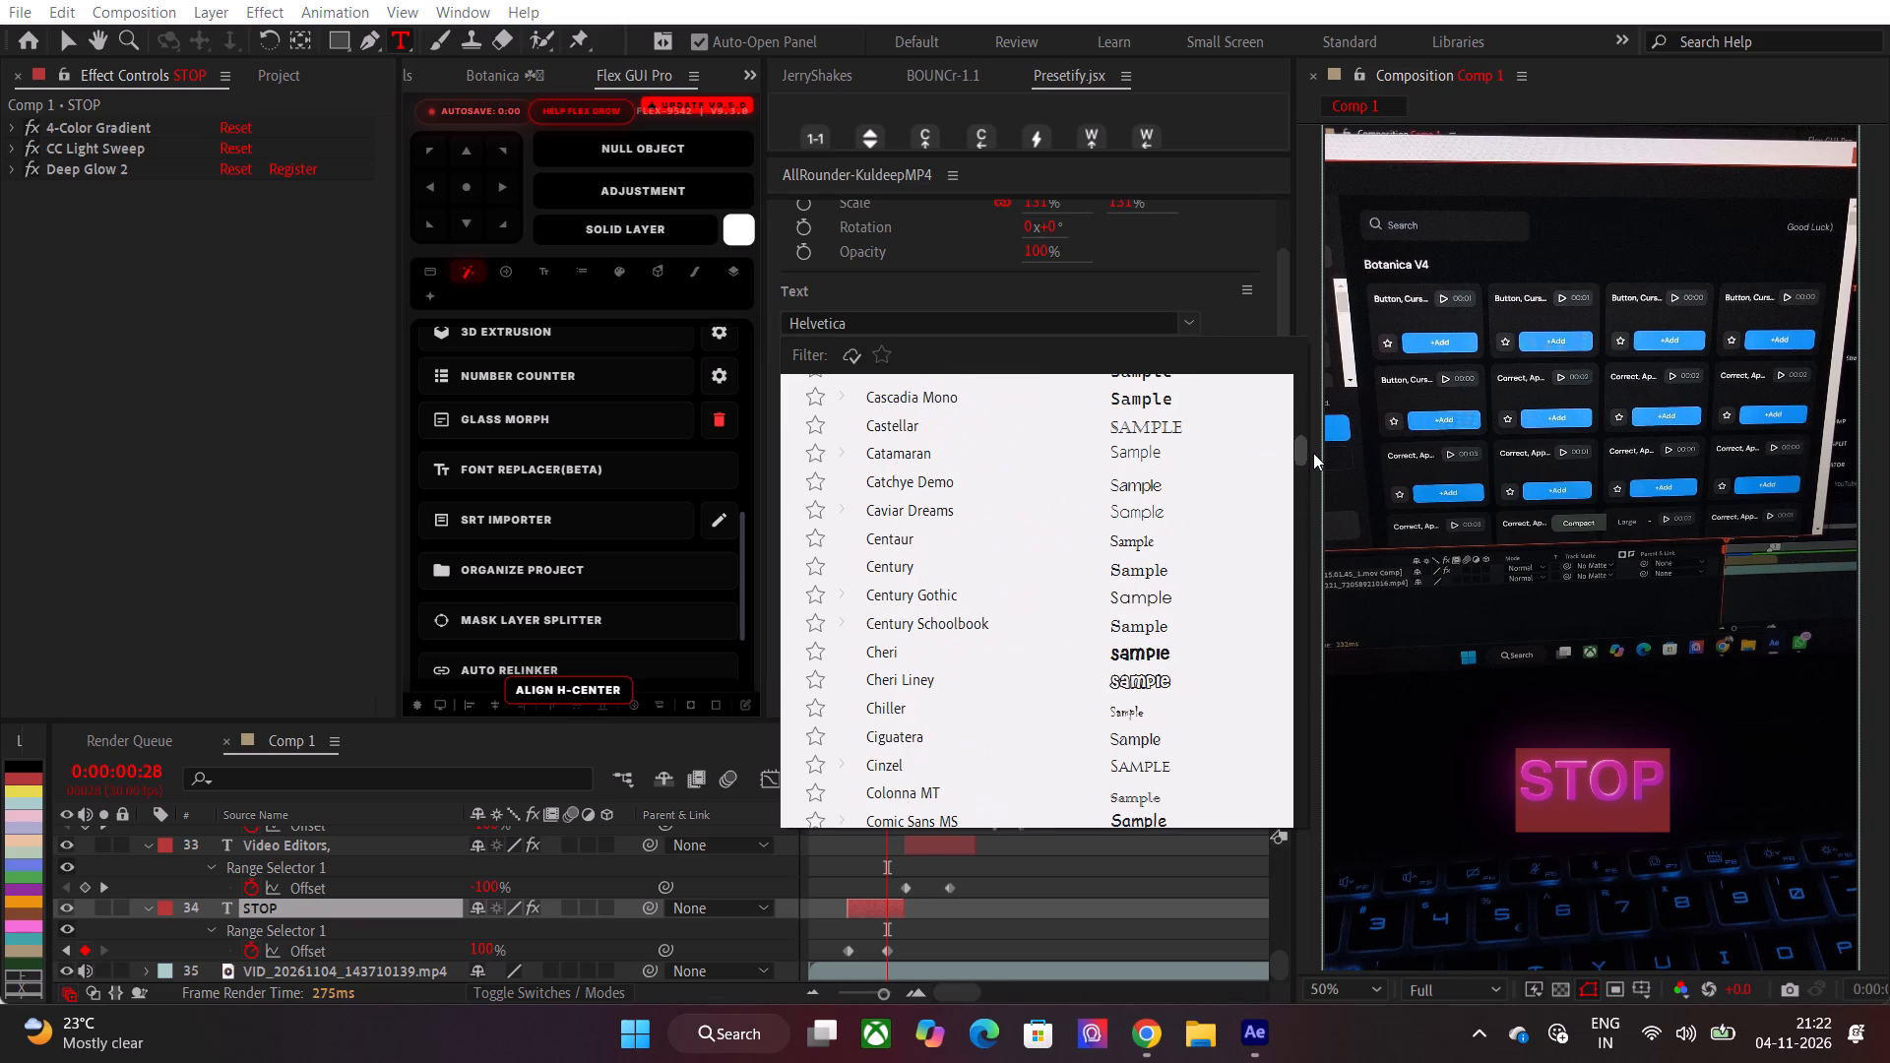
{"action": "left_click_drag", "start_coordinate": [1313, 453], "coordinate": [1313, 428]}
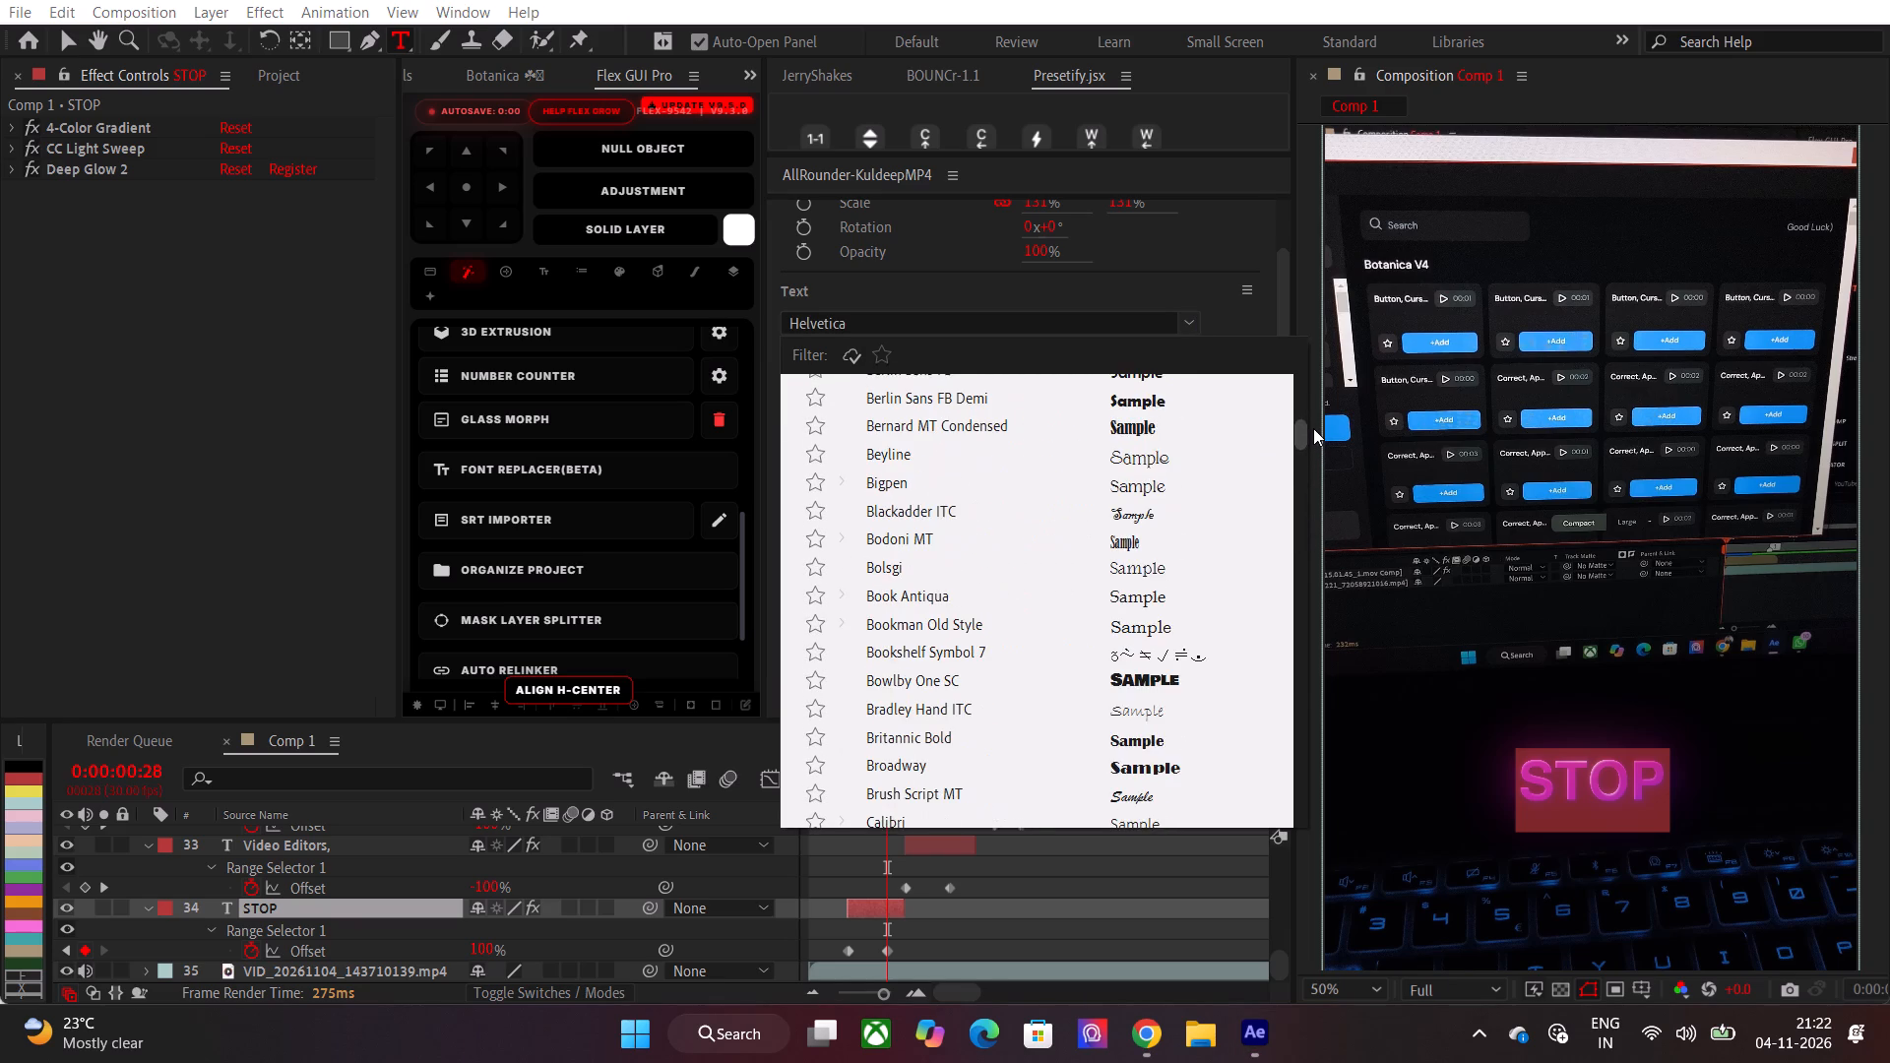
{"action": "left_click_drag", "start_coordinate": [1313, 428], "coordinate": [1313, 386]}
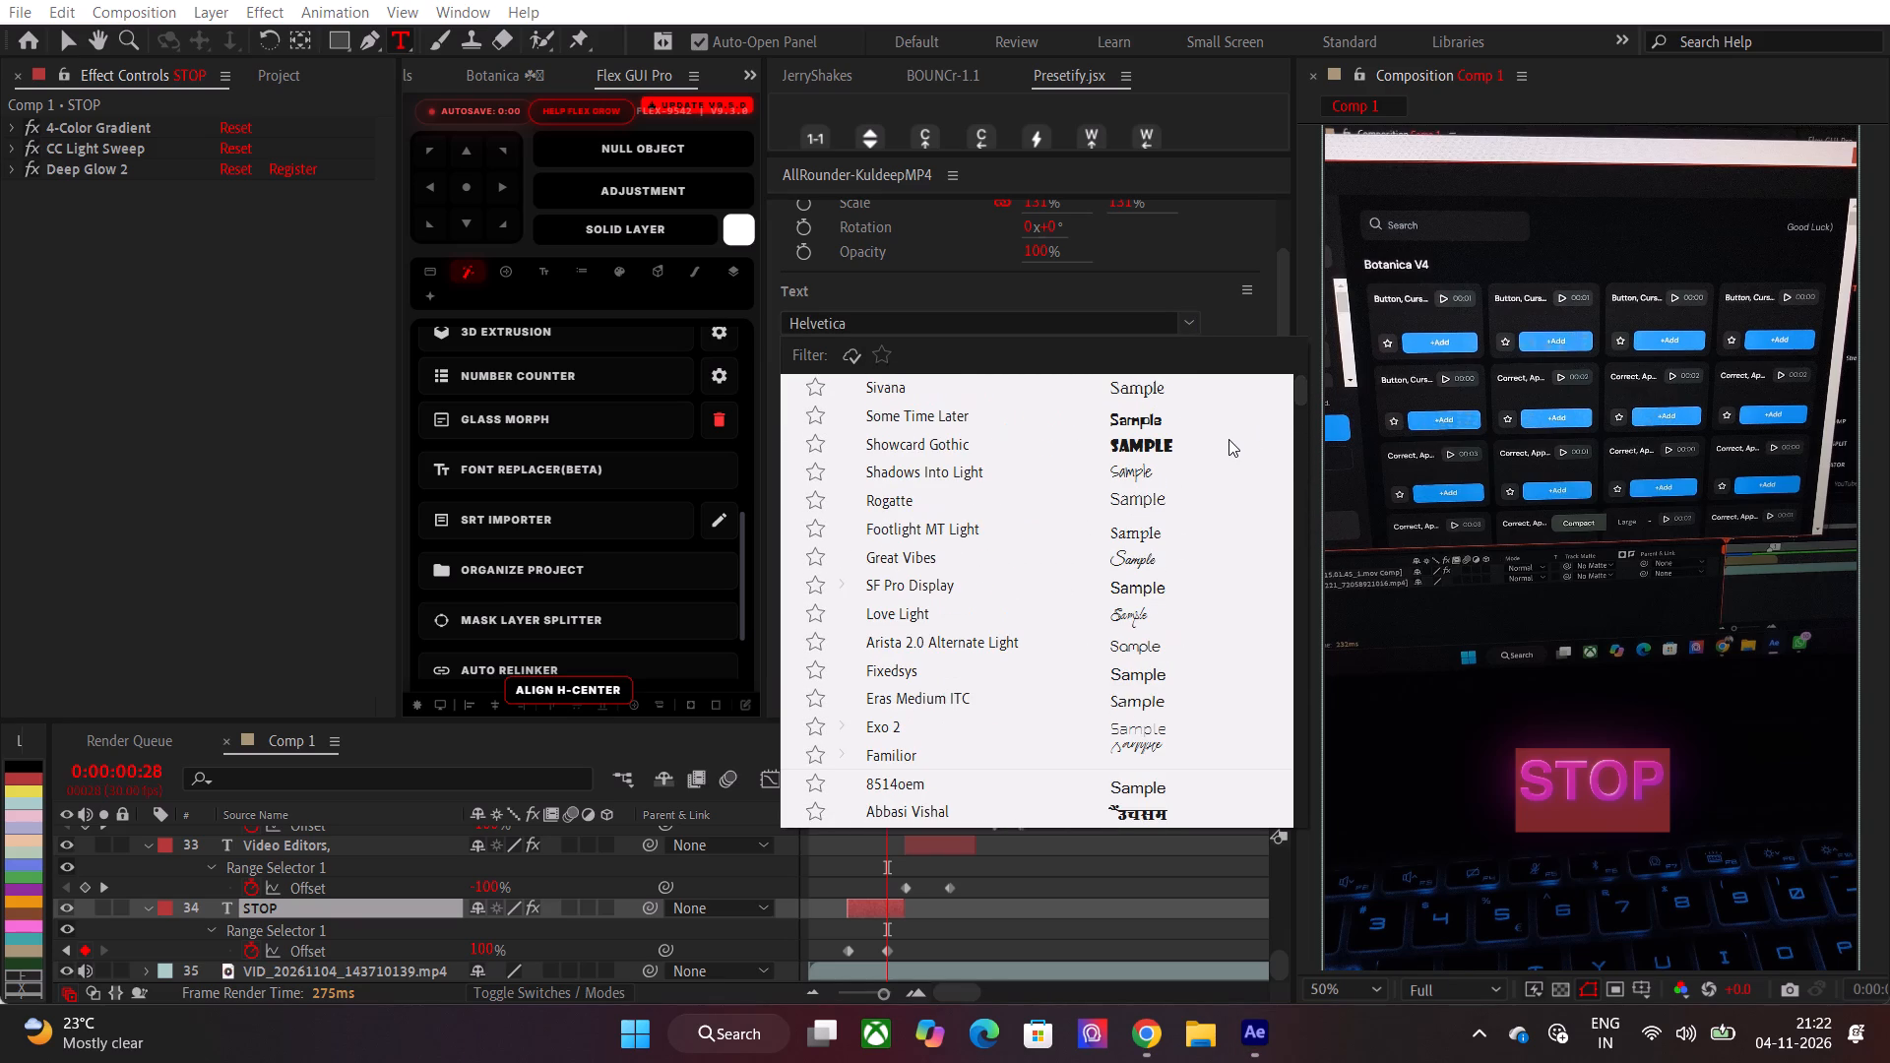
{"action": "scroll", "coordinate": [1228, 439], "scroll_direction": "up", "scroll_amount": 1}
{"action": "left_click", "coordinate": [1134, 471]}
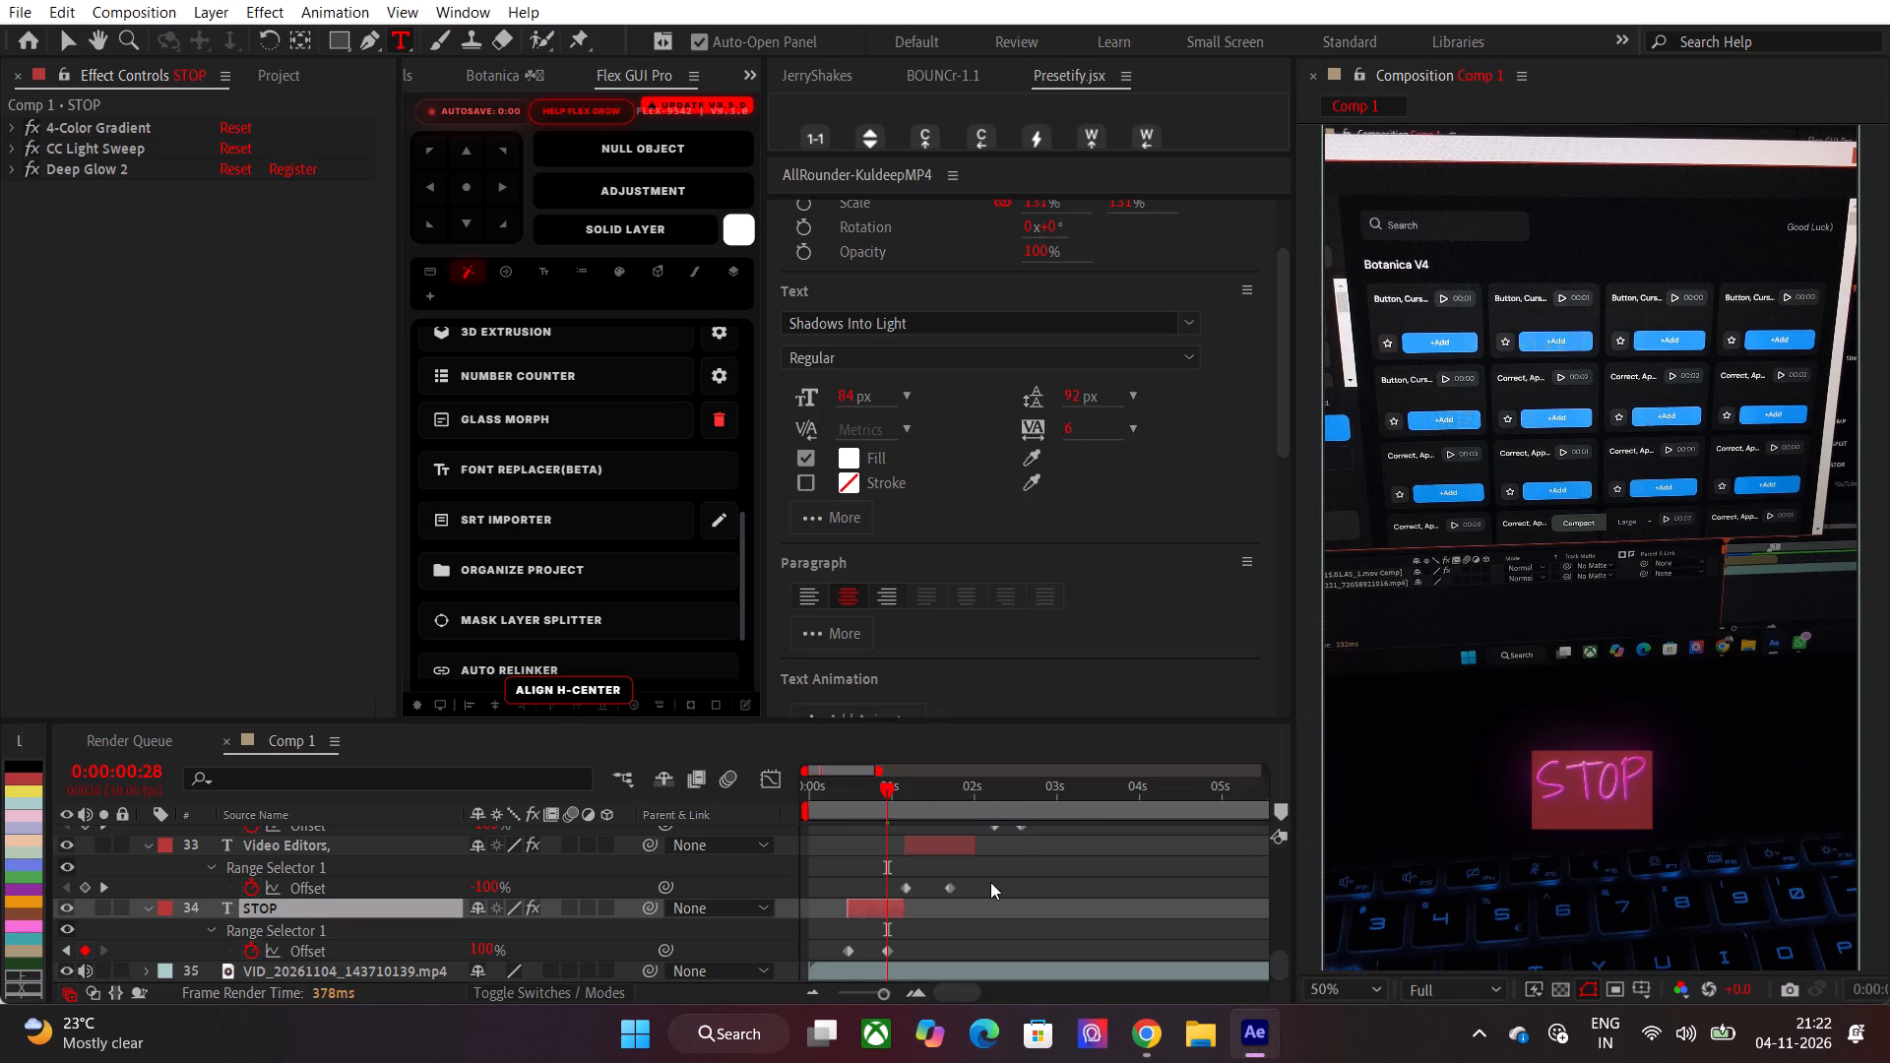
{"action": "left_click", "coordinate": [986, 919]}
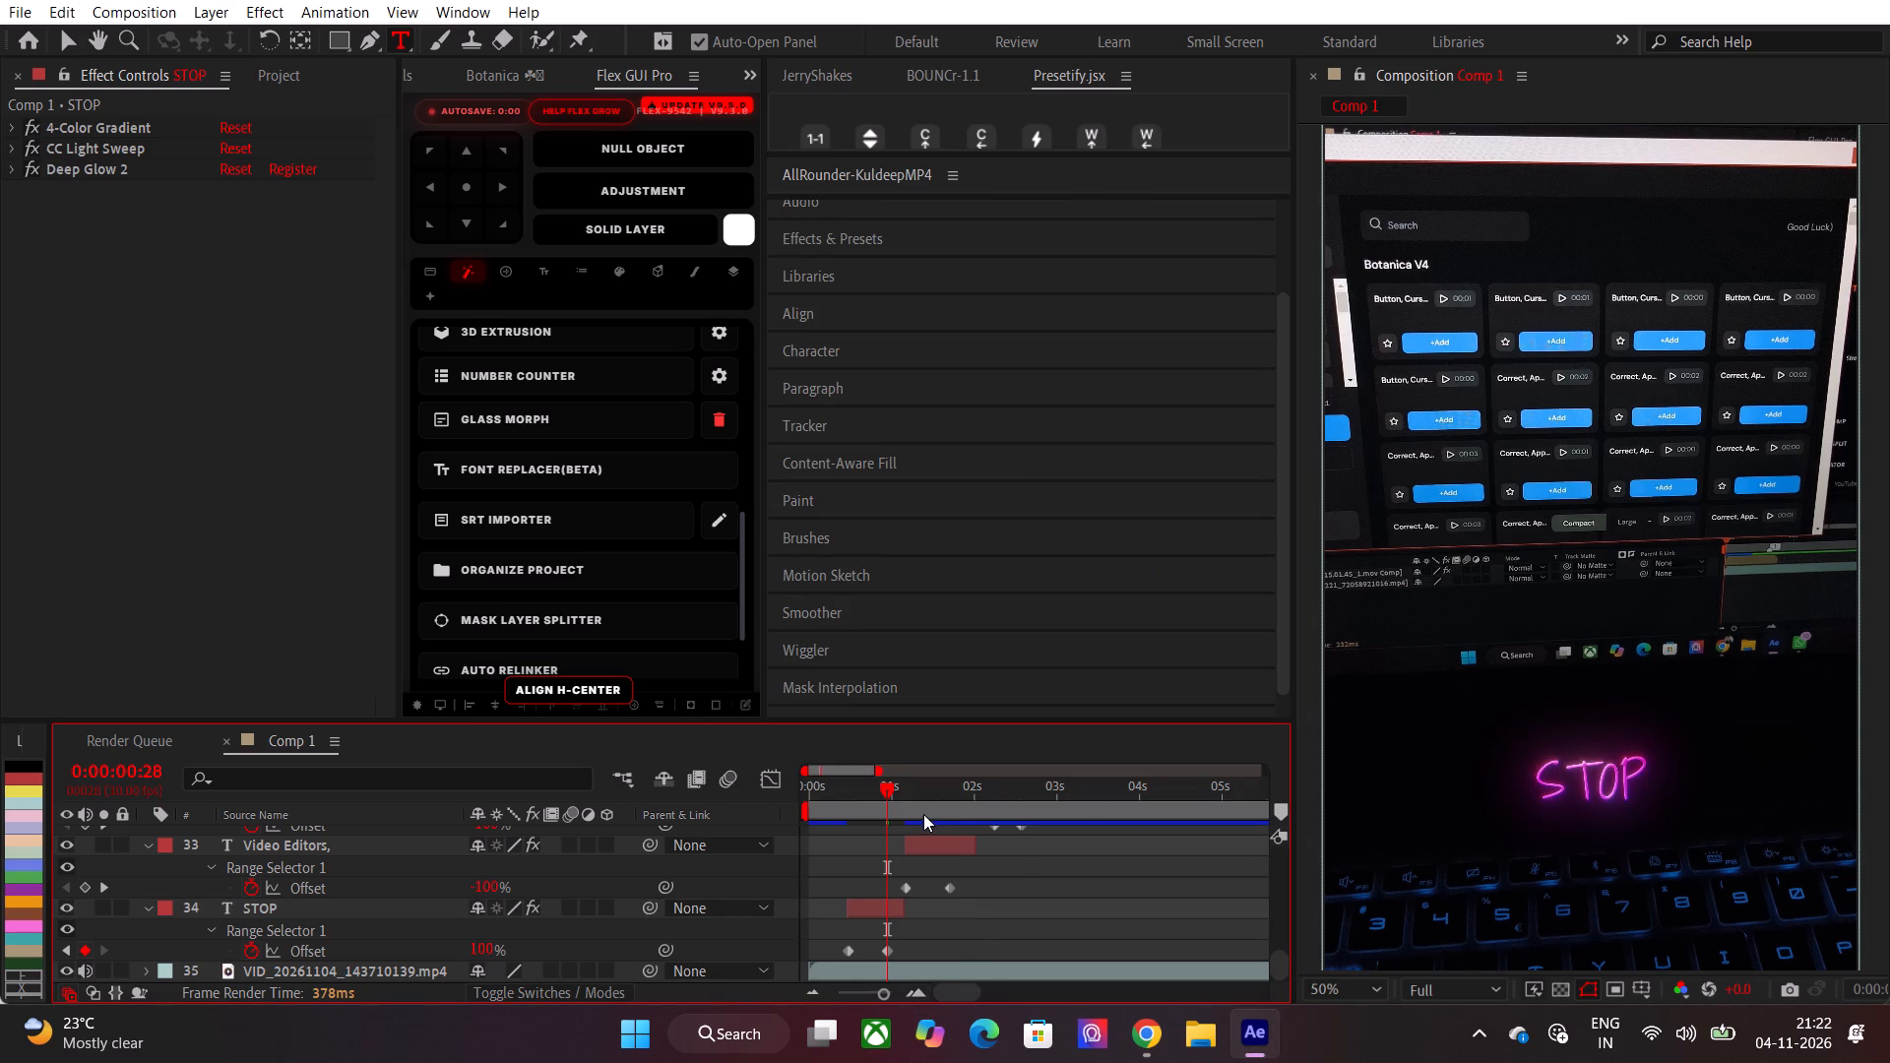
Check the STOP caption's new font against the following captions and copy its 4-Color Gradient, CC Light Sweep and Deep Glow 2 effects.
{"action": "left_click_drag", "start_coordinate": [923, 811], "coordinate": [947, 811]}
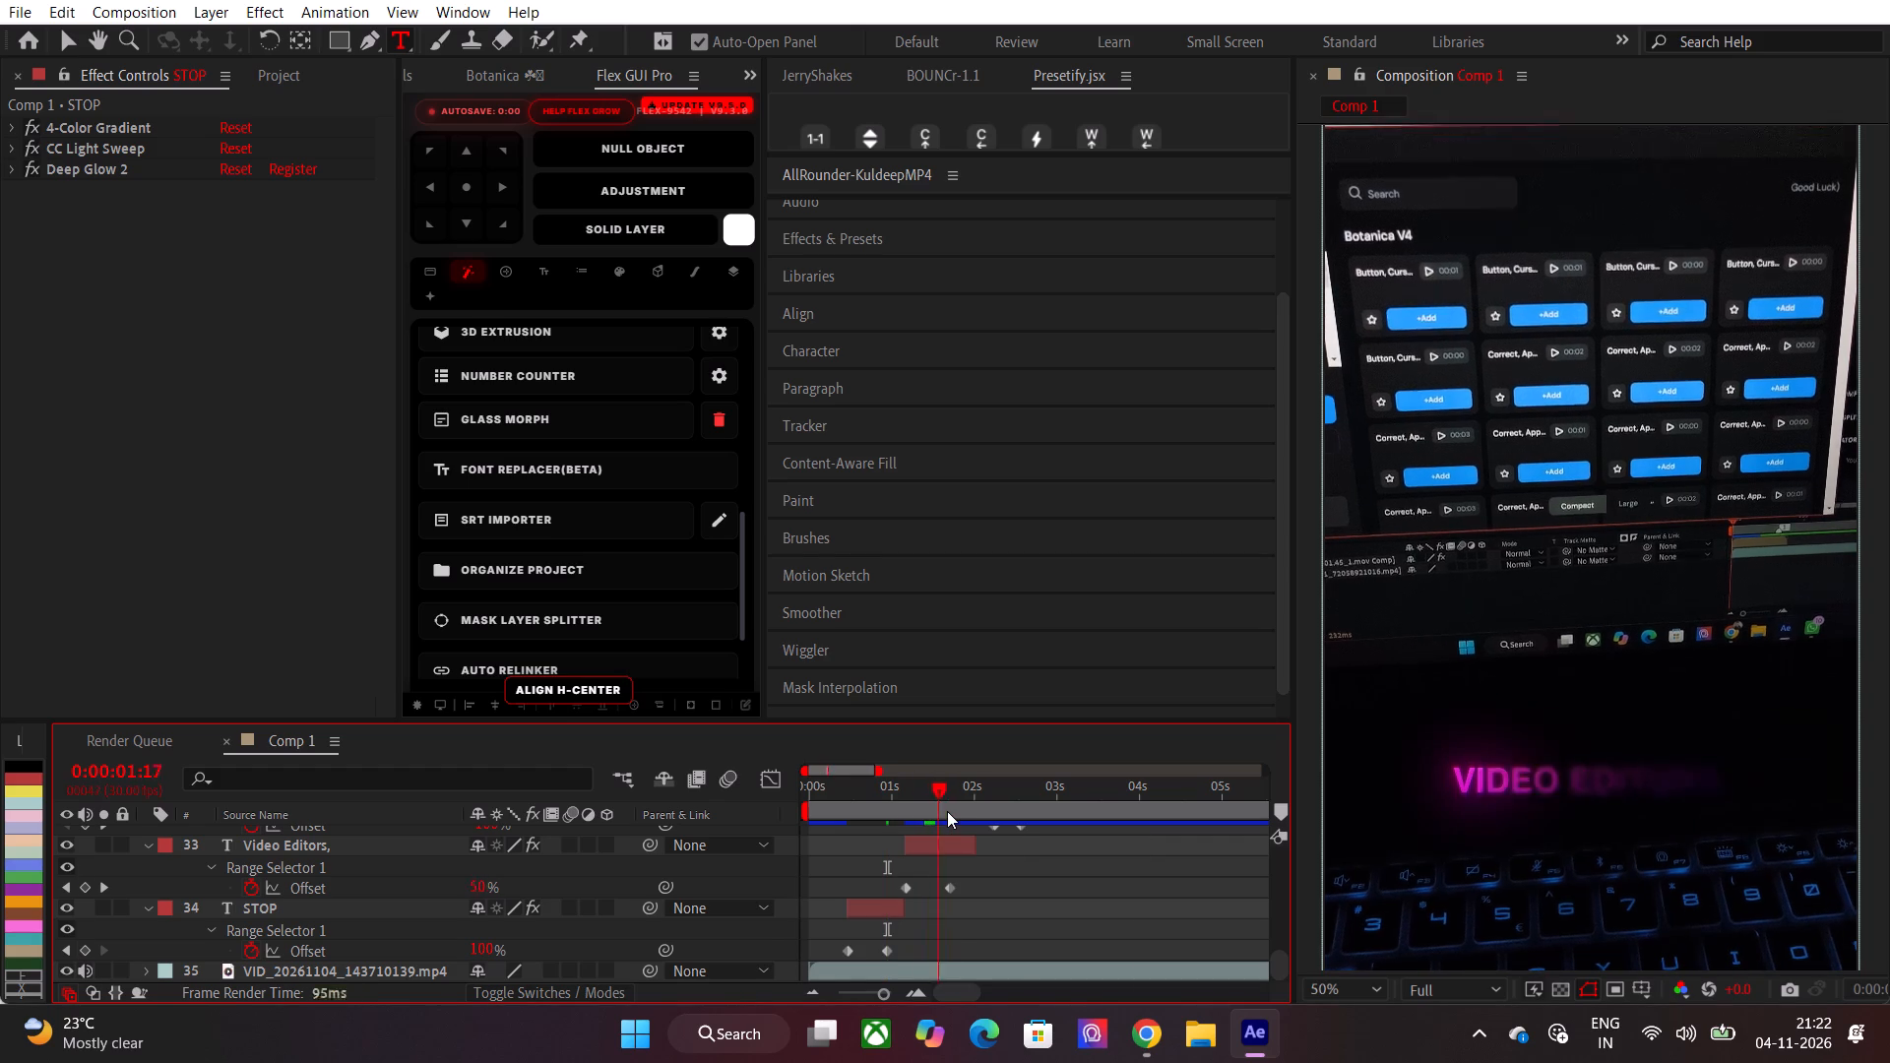
{"action": "left_click_drag", "start_coordinate": [947, 811], "coordinate": [1035, 815]}
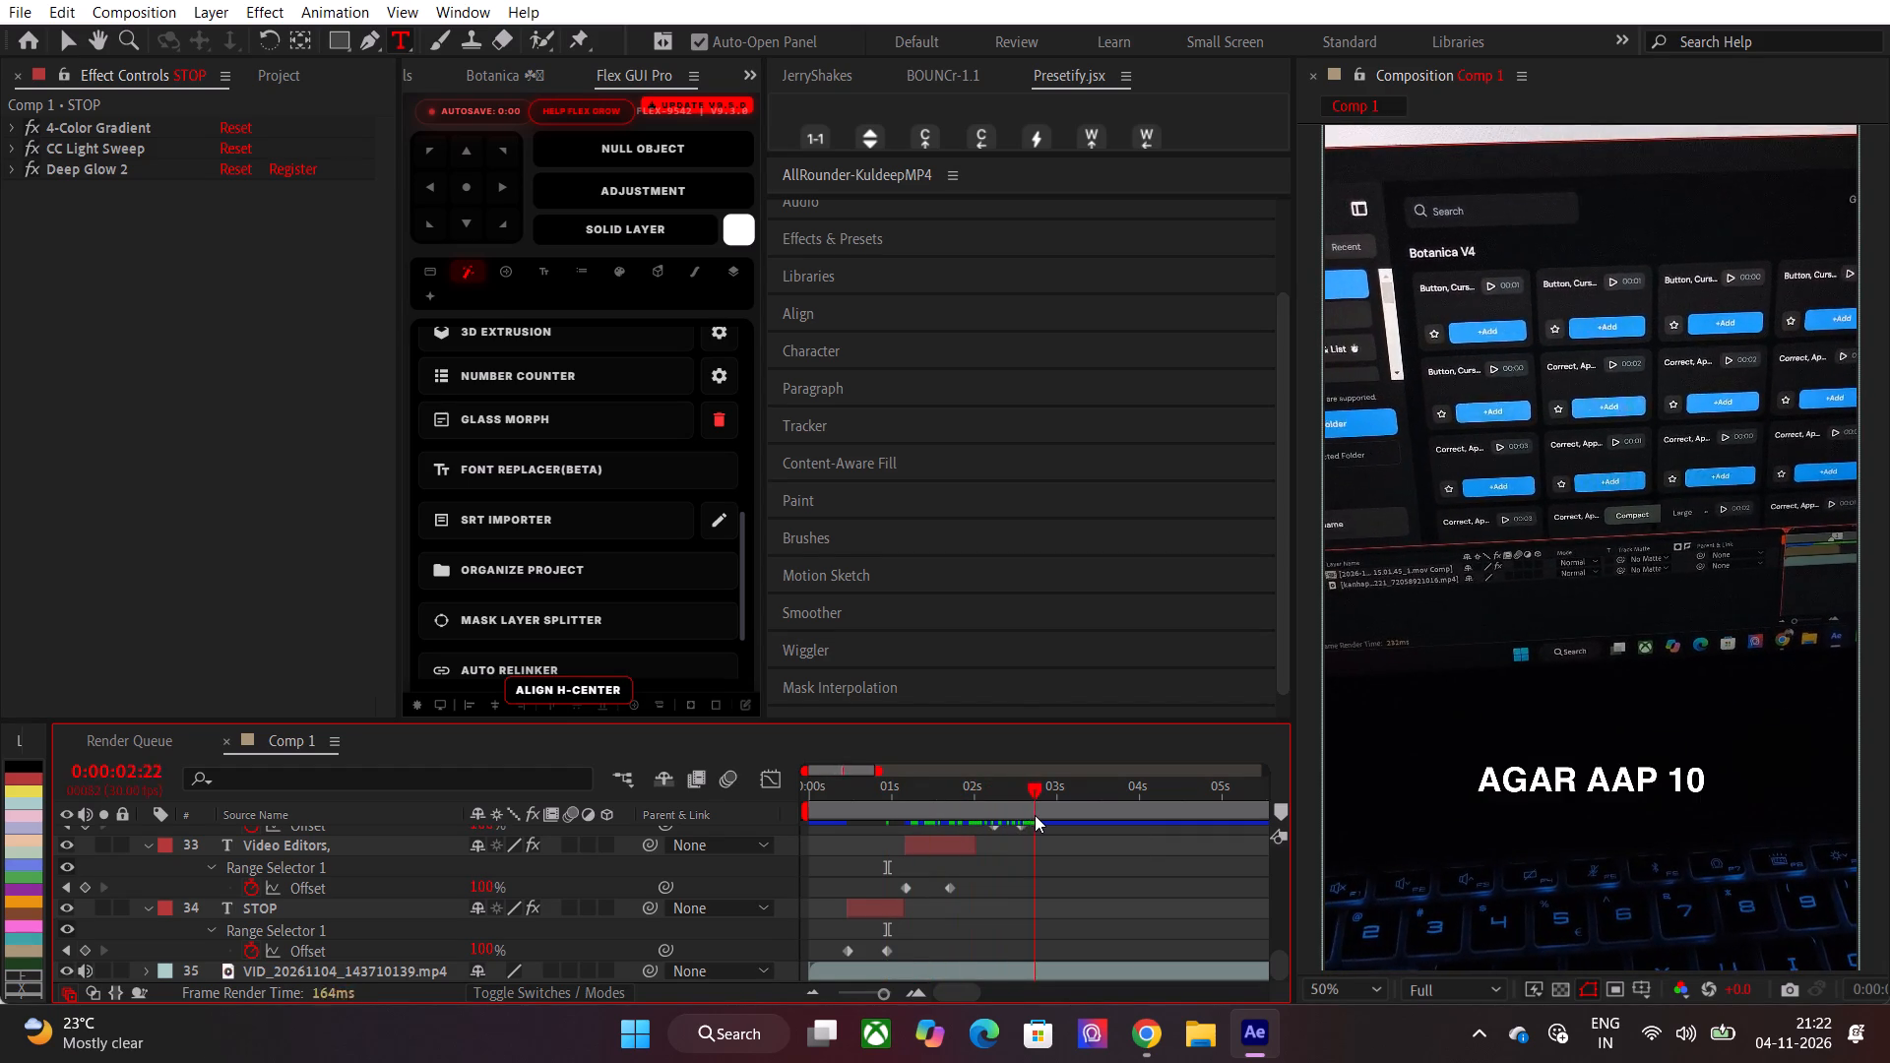
{"action": "left_click_drag", "start_coordinate": [1035, 815], "coordinate": [866, 842]}
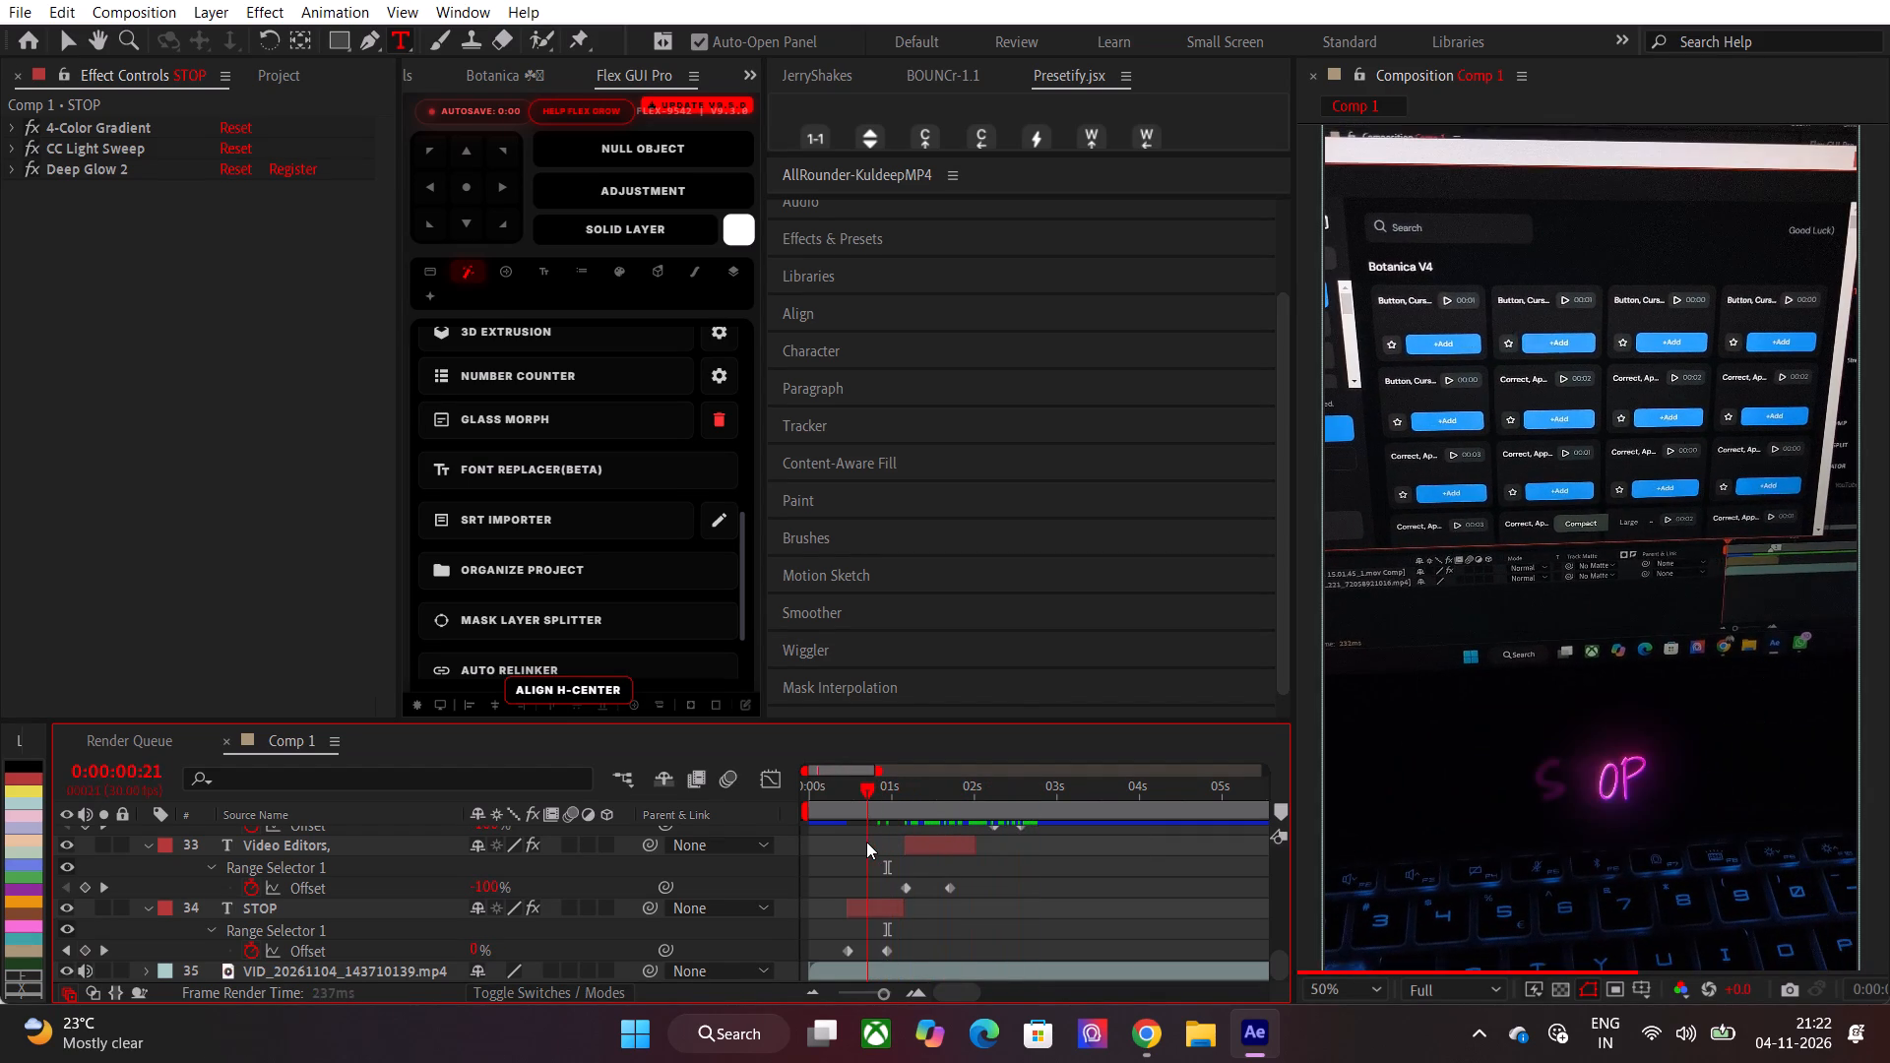
{"action": "left_click_drag", "start_coordinate": [866, 842], "coordinate": [886, 842]}
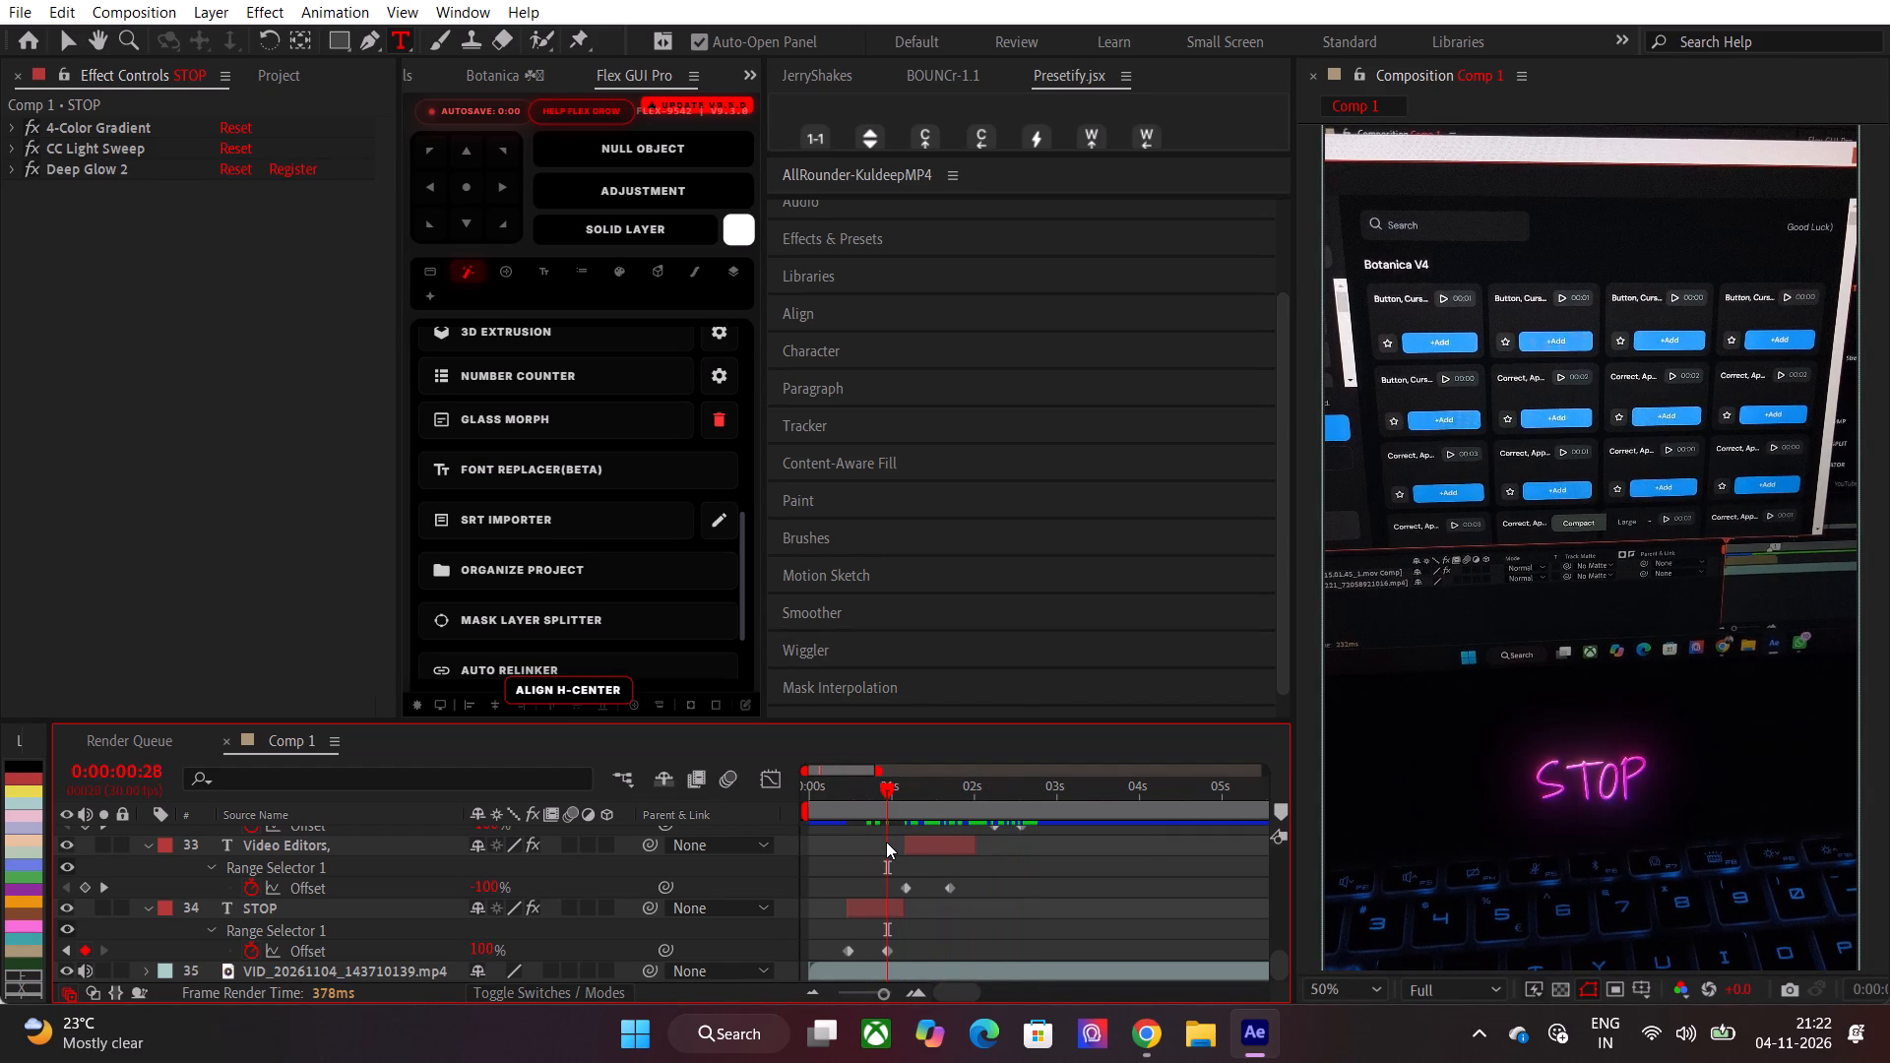
{"action": "left_click", "coordinate": [878, 911]}
{"action": "left_click", "coordinate": [97, 119]}
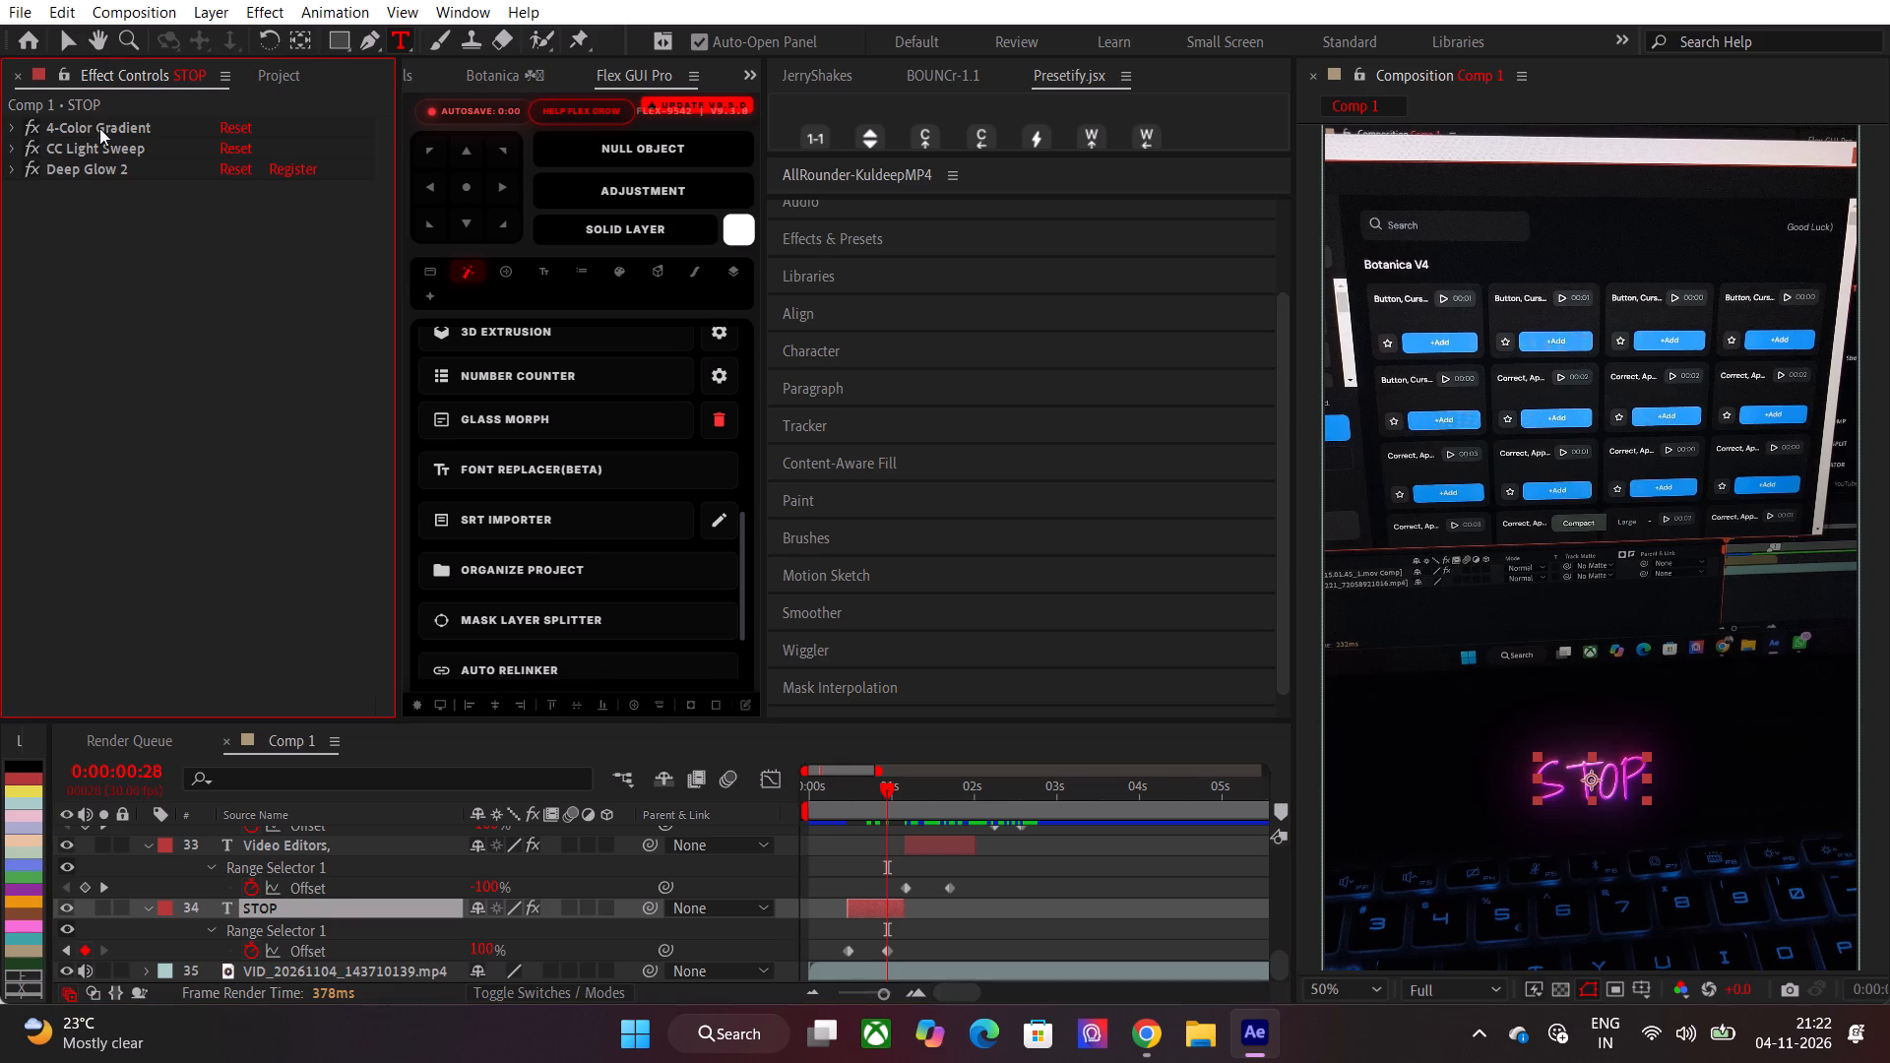
{"action": "left_click", "coordinate": [99, 129]}
{"action": "left_click", "coordinate": [110, 172], "text": "shift"}
{"action": "key", "text": "ctrl+c"}
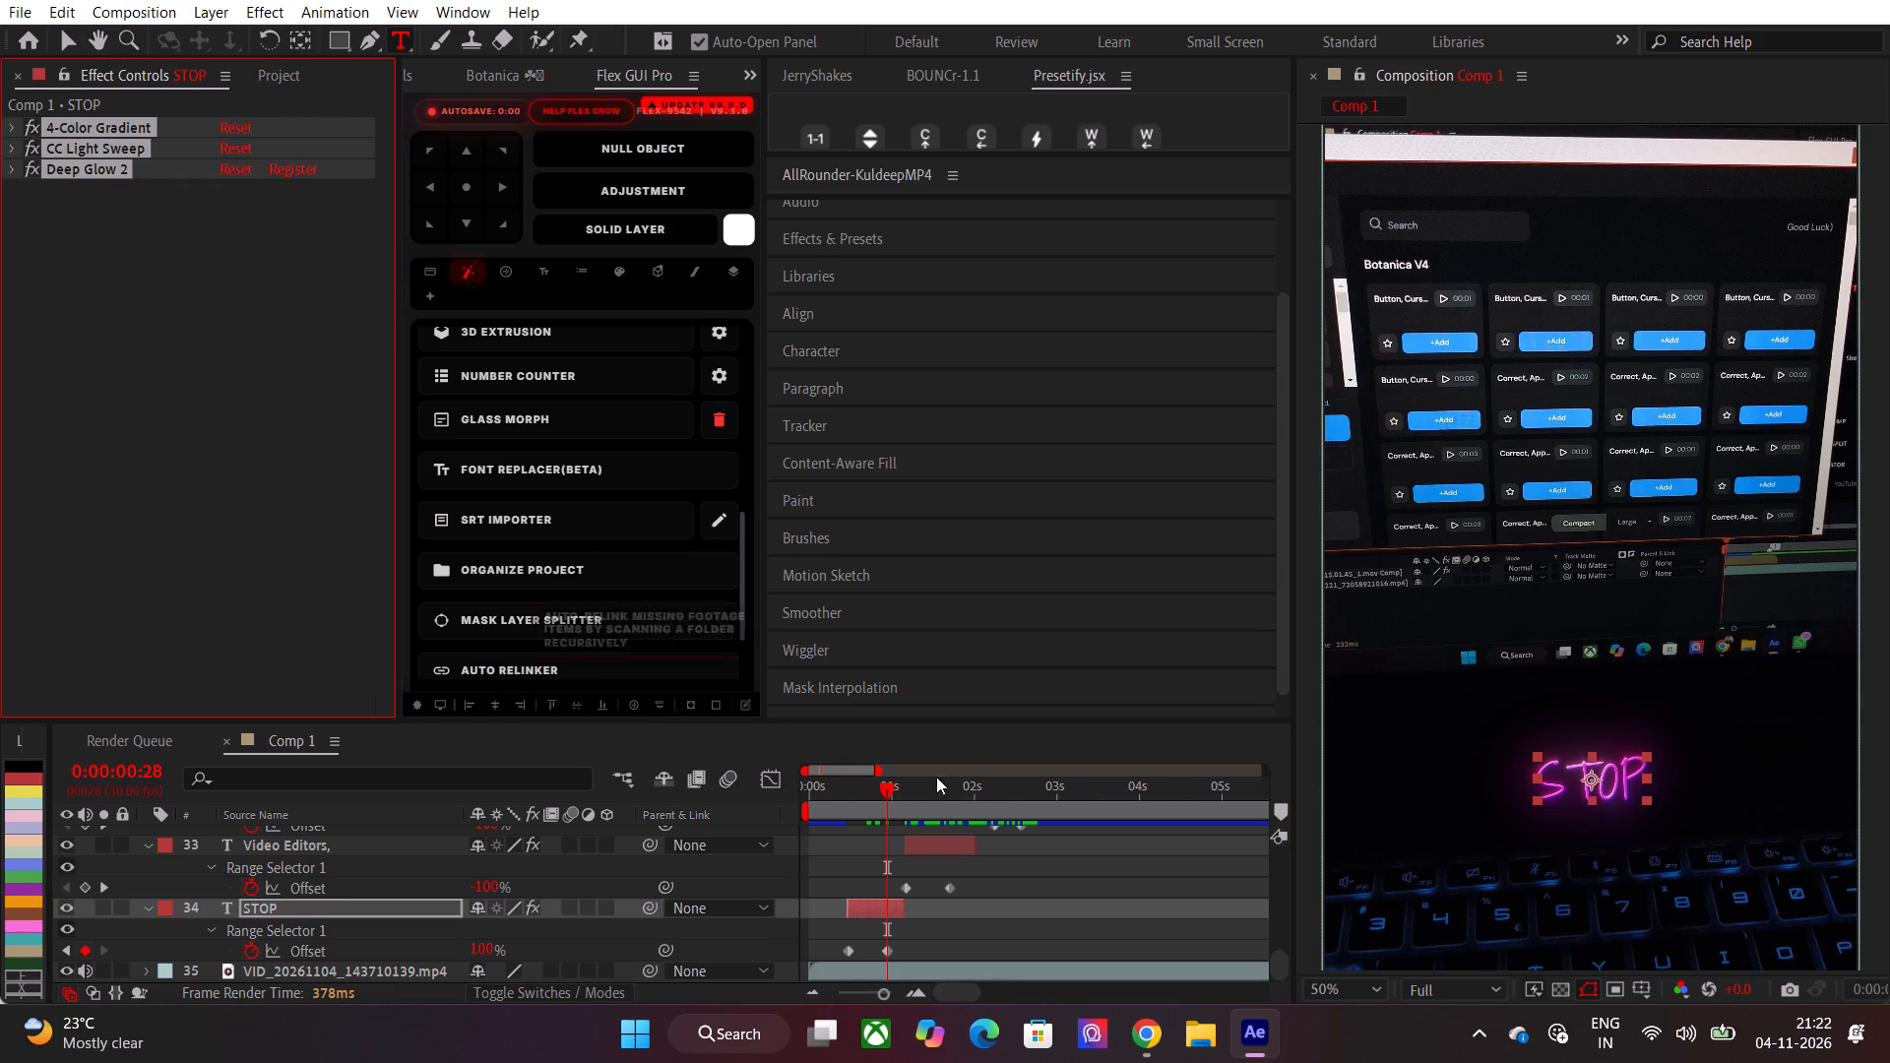
Paste the copied effects onto all caption layers from "agar aap 10" (layer 32) up to the empty text layer (layer 1).
{"action": "left_click", "coordinate": [1021, 913]}
{"action": "left_click", "coordinate": [979, 800]}
{"action": "left_click_drag", "start_coordinate": [990, 800], "coordinate": [1015, 800]}
{"action": "scroll", "coordinate": [1045, 863], "scroll_direction": "up", "scroll_amount": 2}
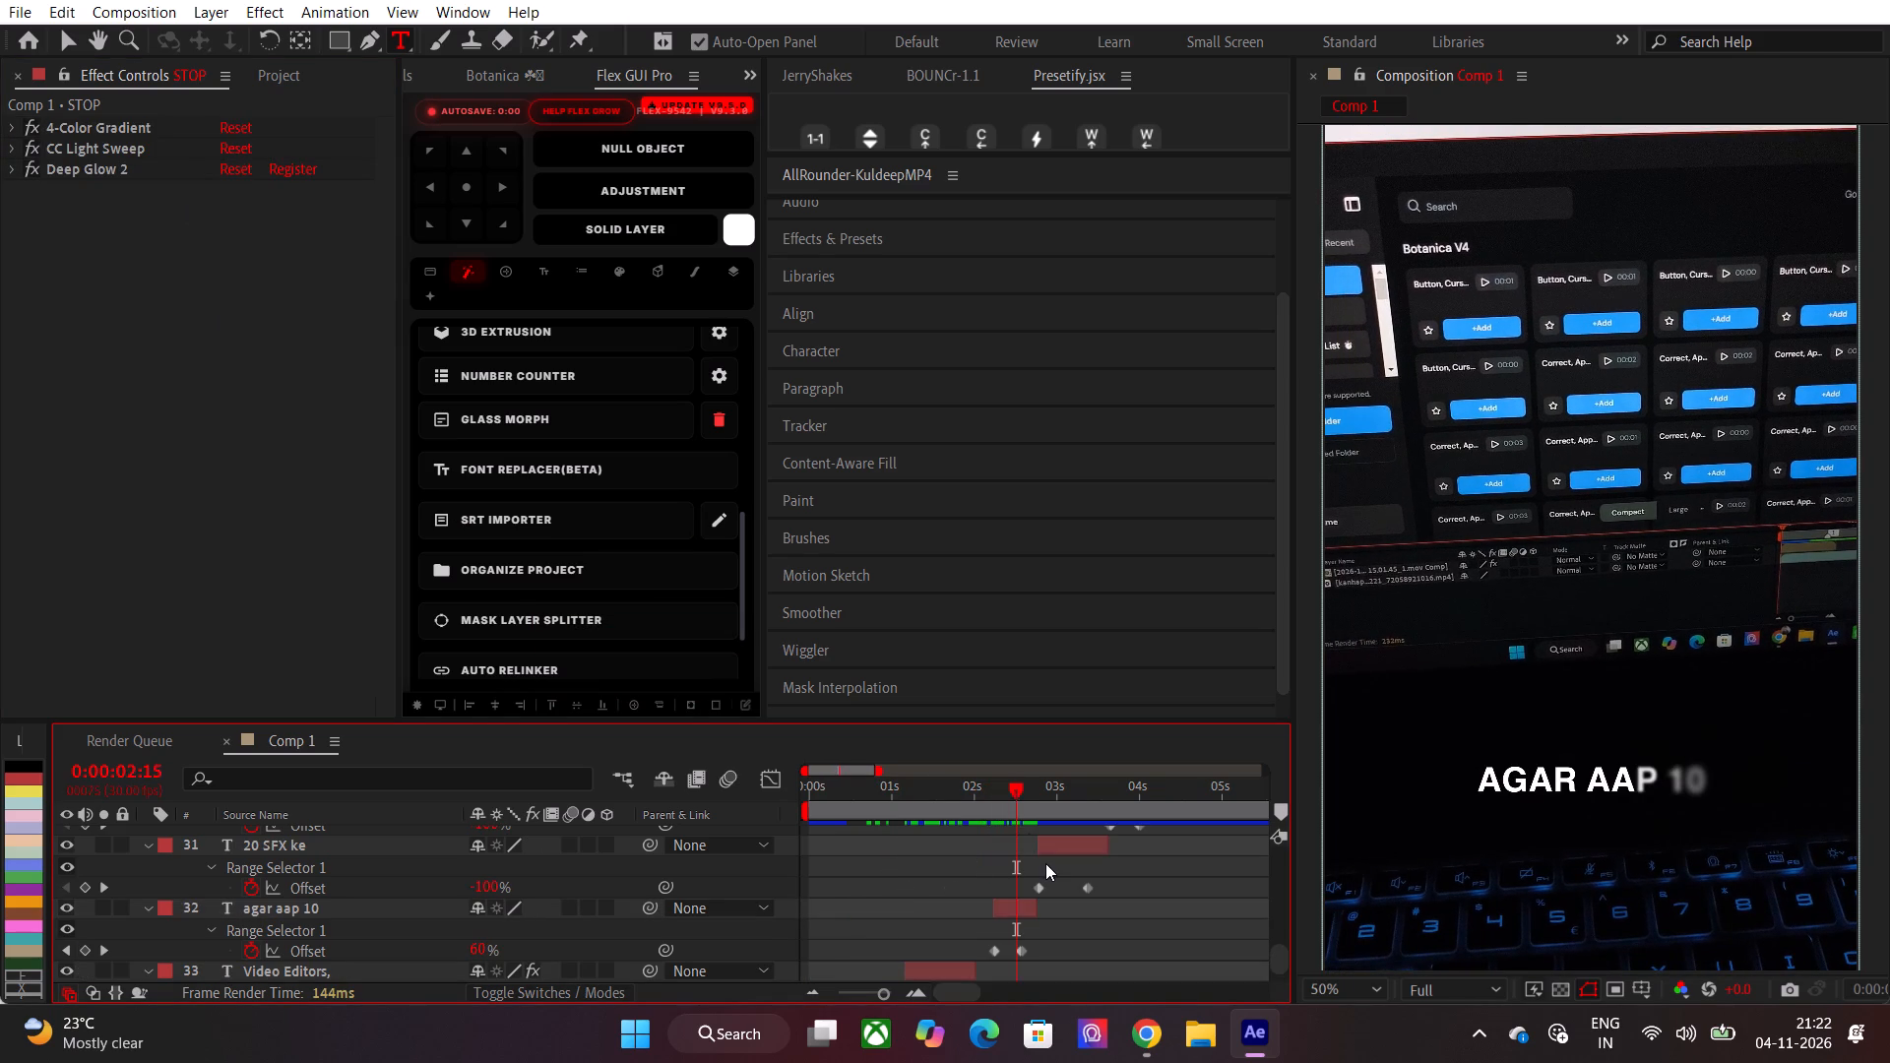
{"action": "left_click", "coordinate": [1002, 904]}
{"action": "scroll", "coordinate": [1002, 904], "scroll_direction": "up", "scroll_amount": 10}
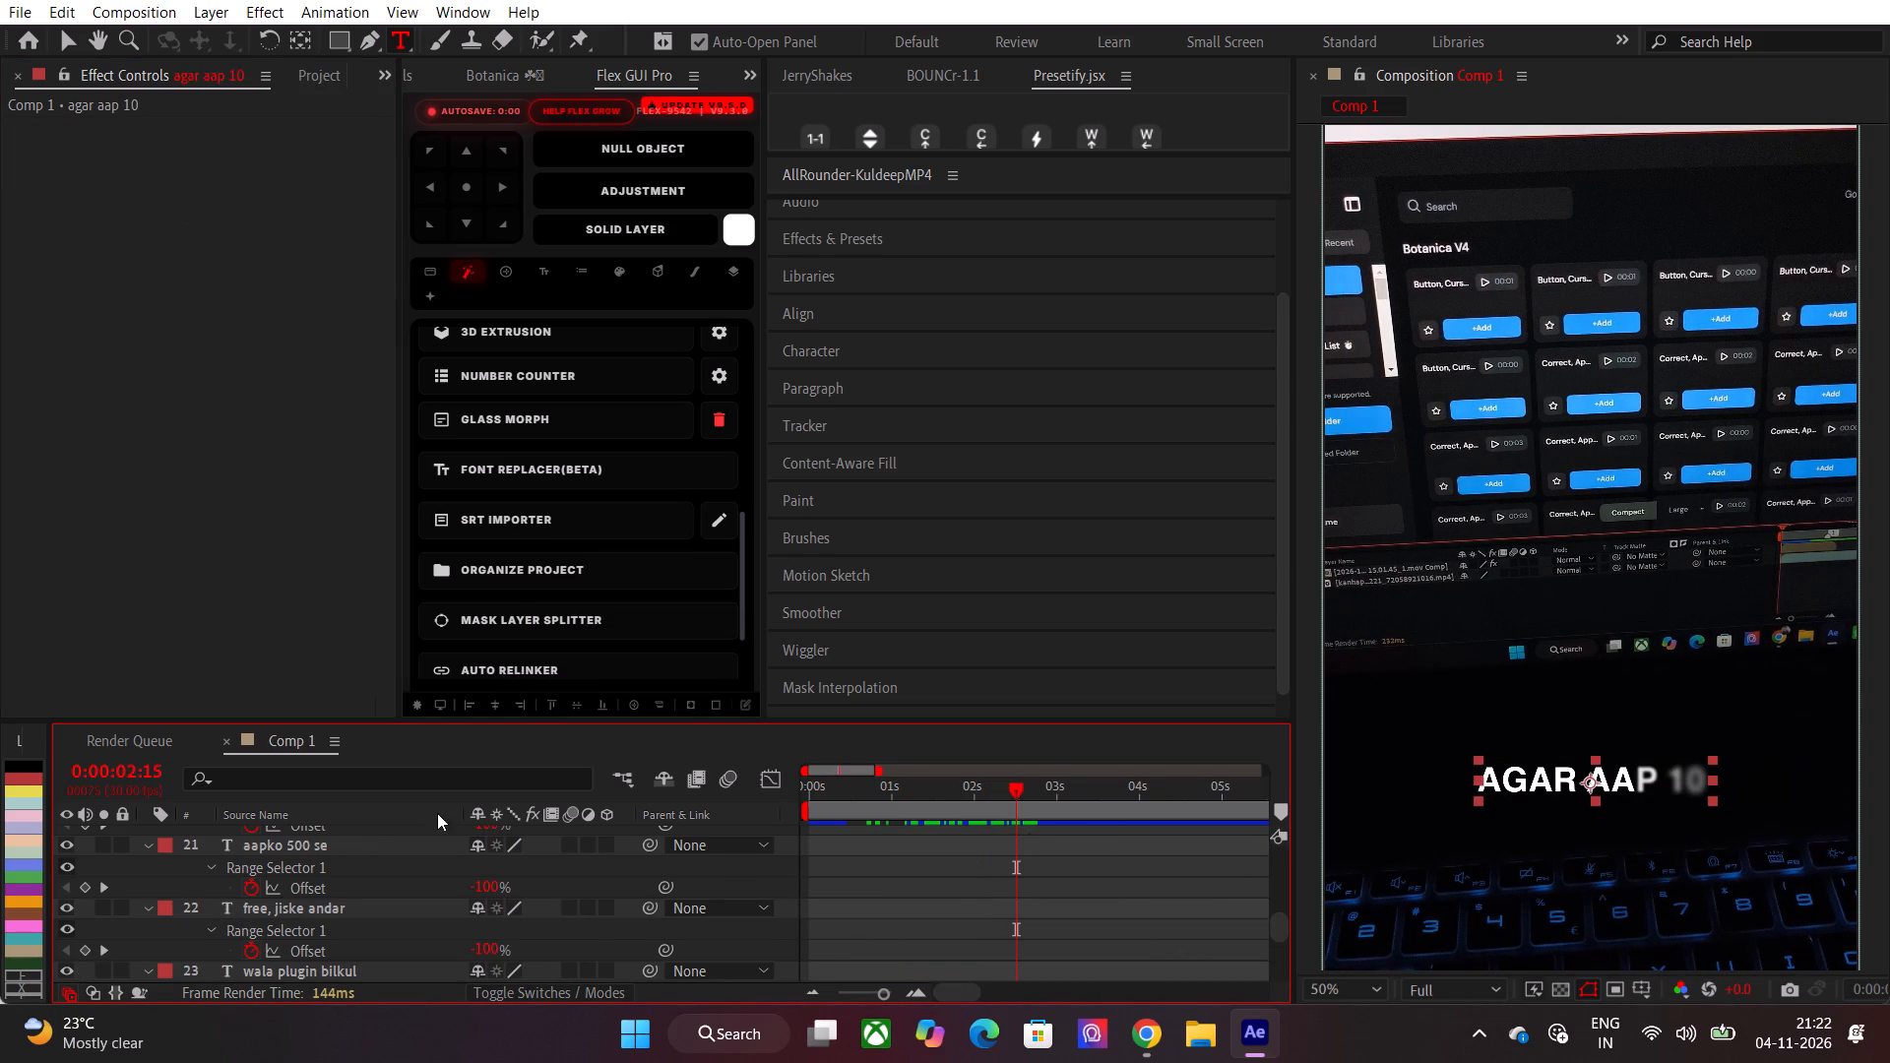
{"action": "scroll", "coordinate": [409, 825], "scroll_direction": "up", "scroll_amount": 20}
{"action": "scroll", "coordinate": [409, 825], "scroll_direction": "up", "scroll_amount": 6}
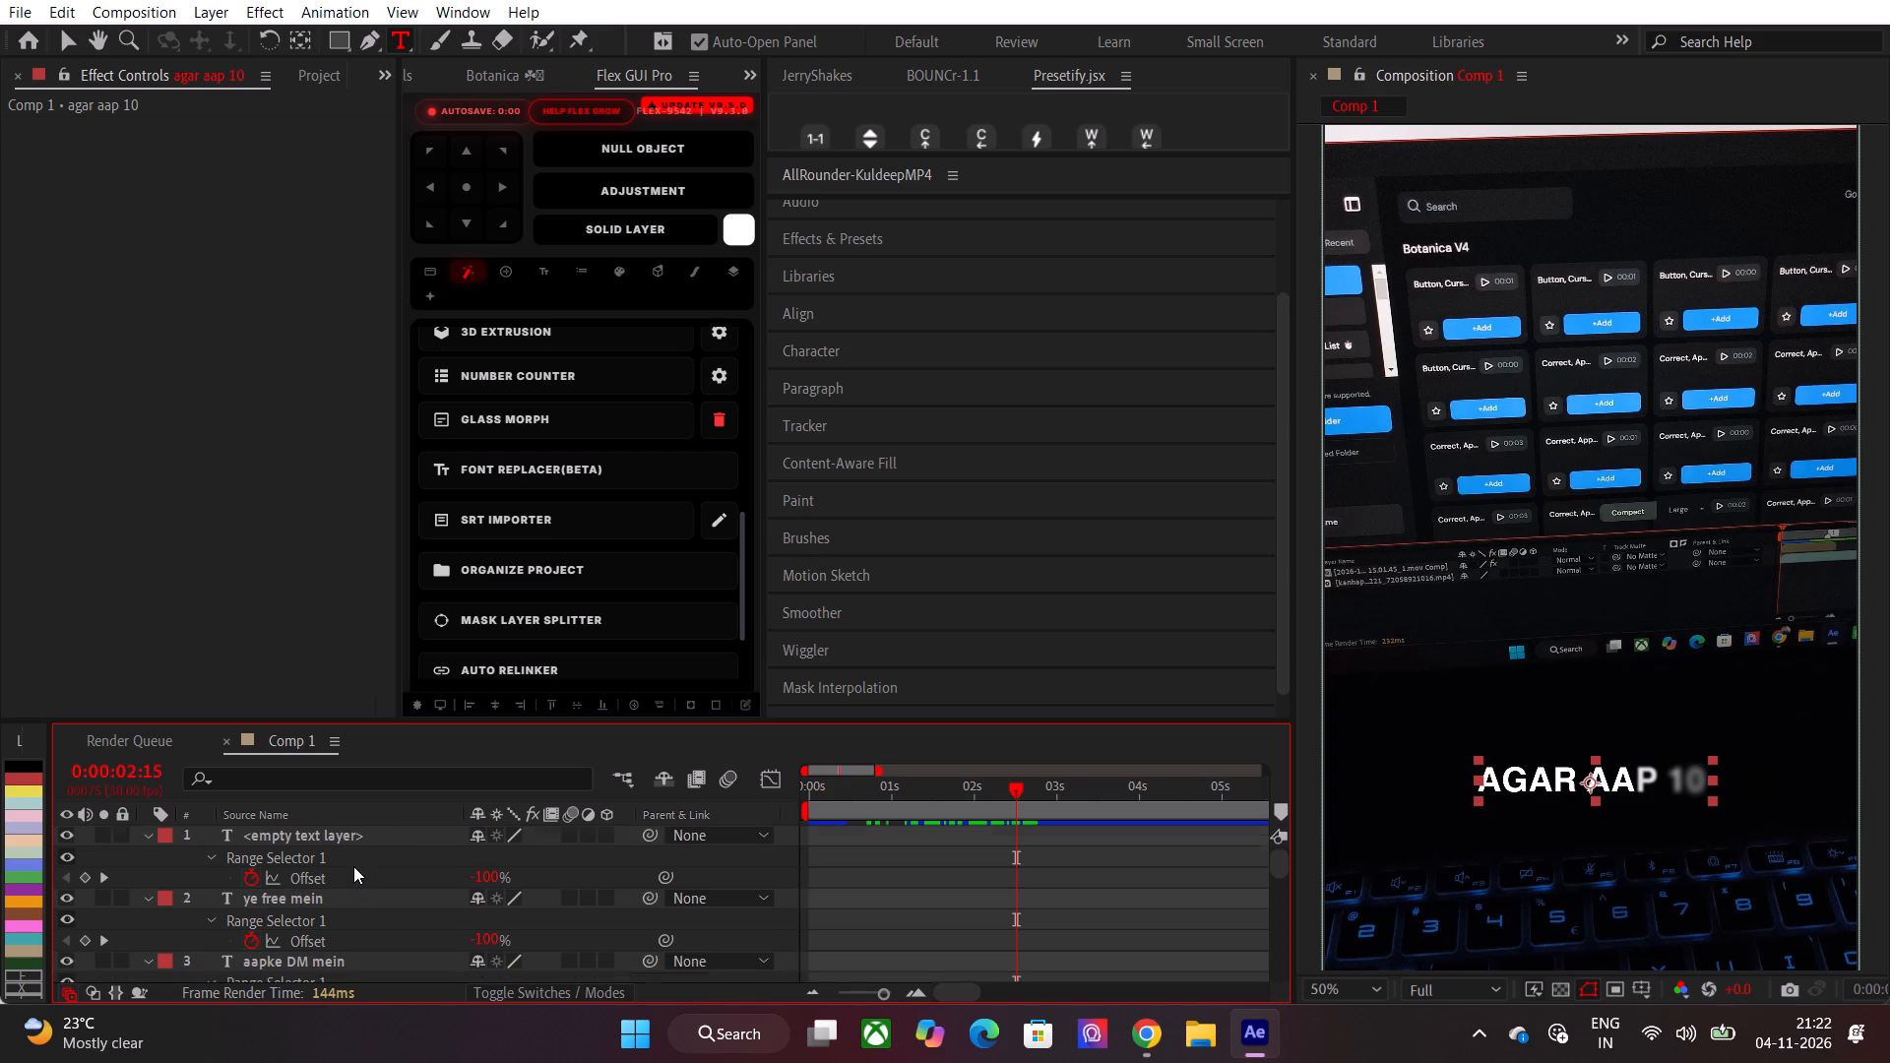
{"action": "left_click", "coordinate": [323, 838], "text": "shift"}
{"action": "key", "text": "ctrl+v"}
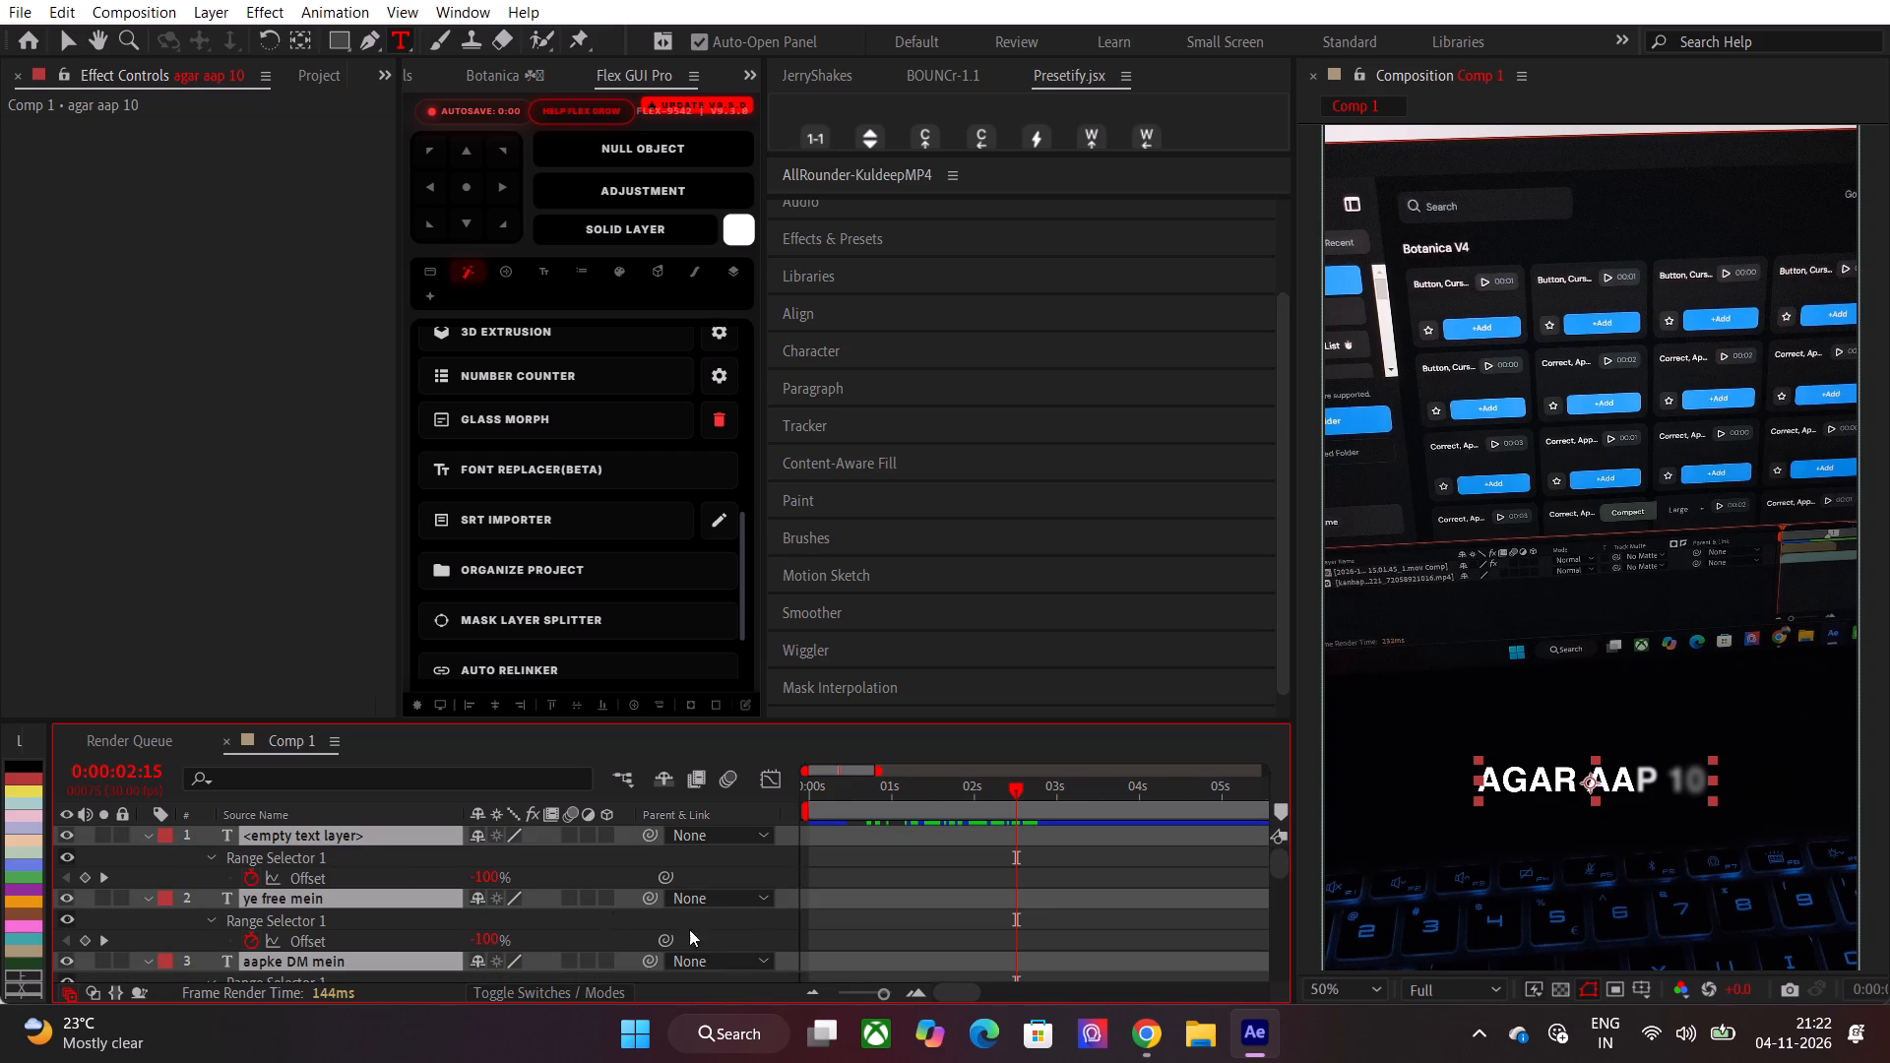
{"action": "scroll", "coordinate": [1005, 933], "scroll_direction": "down", "scroll_amount": 15}
{"action": "scroll", "coordinate": [996, 939], "scroll_direction": "down", "scroll_amount": 8}
{"action": "scroll", "coordinate": [1011, 855], "scroll_direction": "down", "scroll_amount": 12}
{"action": "scroll", "coordinate": [1017, 863], "scroll_direction": "up", "scroll_amount": 3}
{"action": "scroll", "coordinate": [1017, 863], "scroll_direction": "down", "scroll_amount": 6}
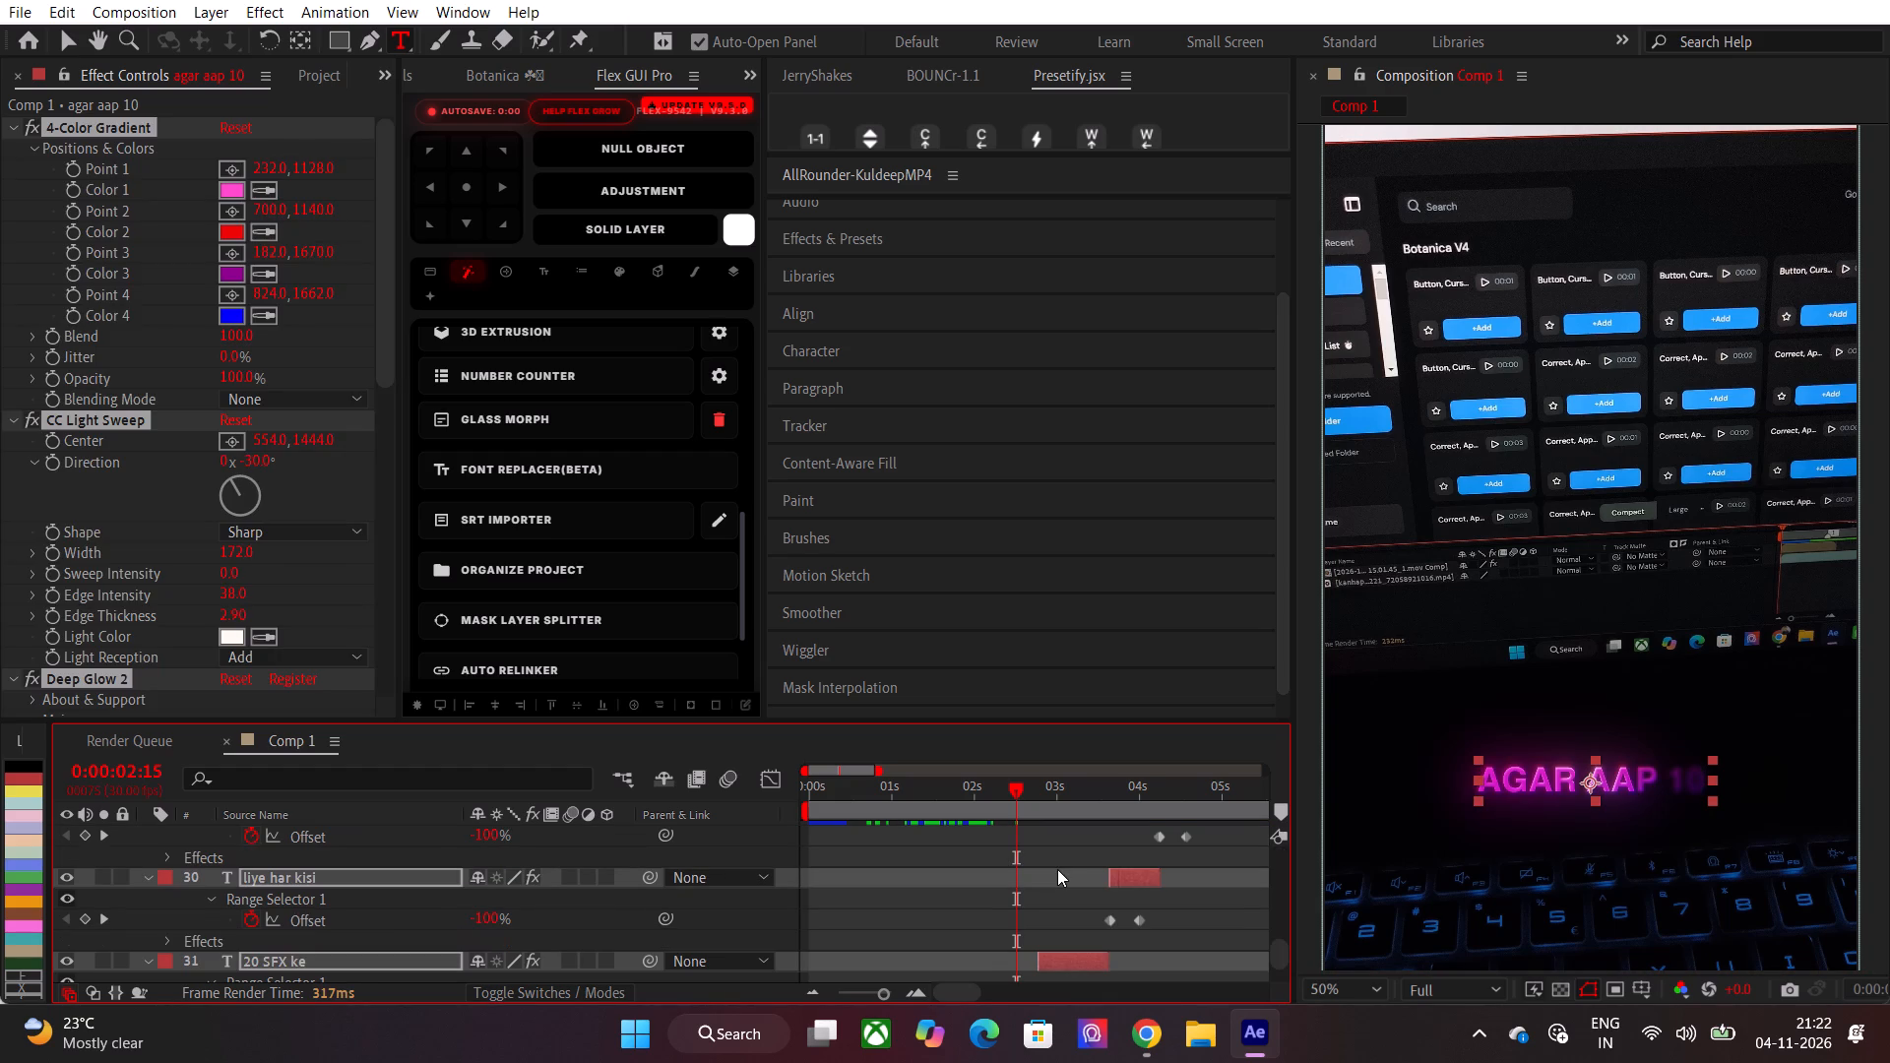
Return the current time of Comp 1 to 0:00:00:00.
{"action": "scroll", "coordinate": [1057, 870], "scroll_direction": "down", "scroll_amount": 12}
{"action": "left_click_drag", "start_coordinate": [915, 813], "coordinate": [795, 813]}
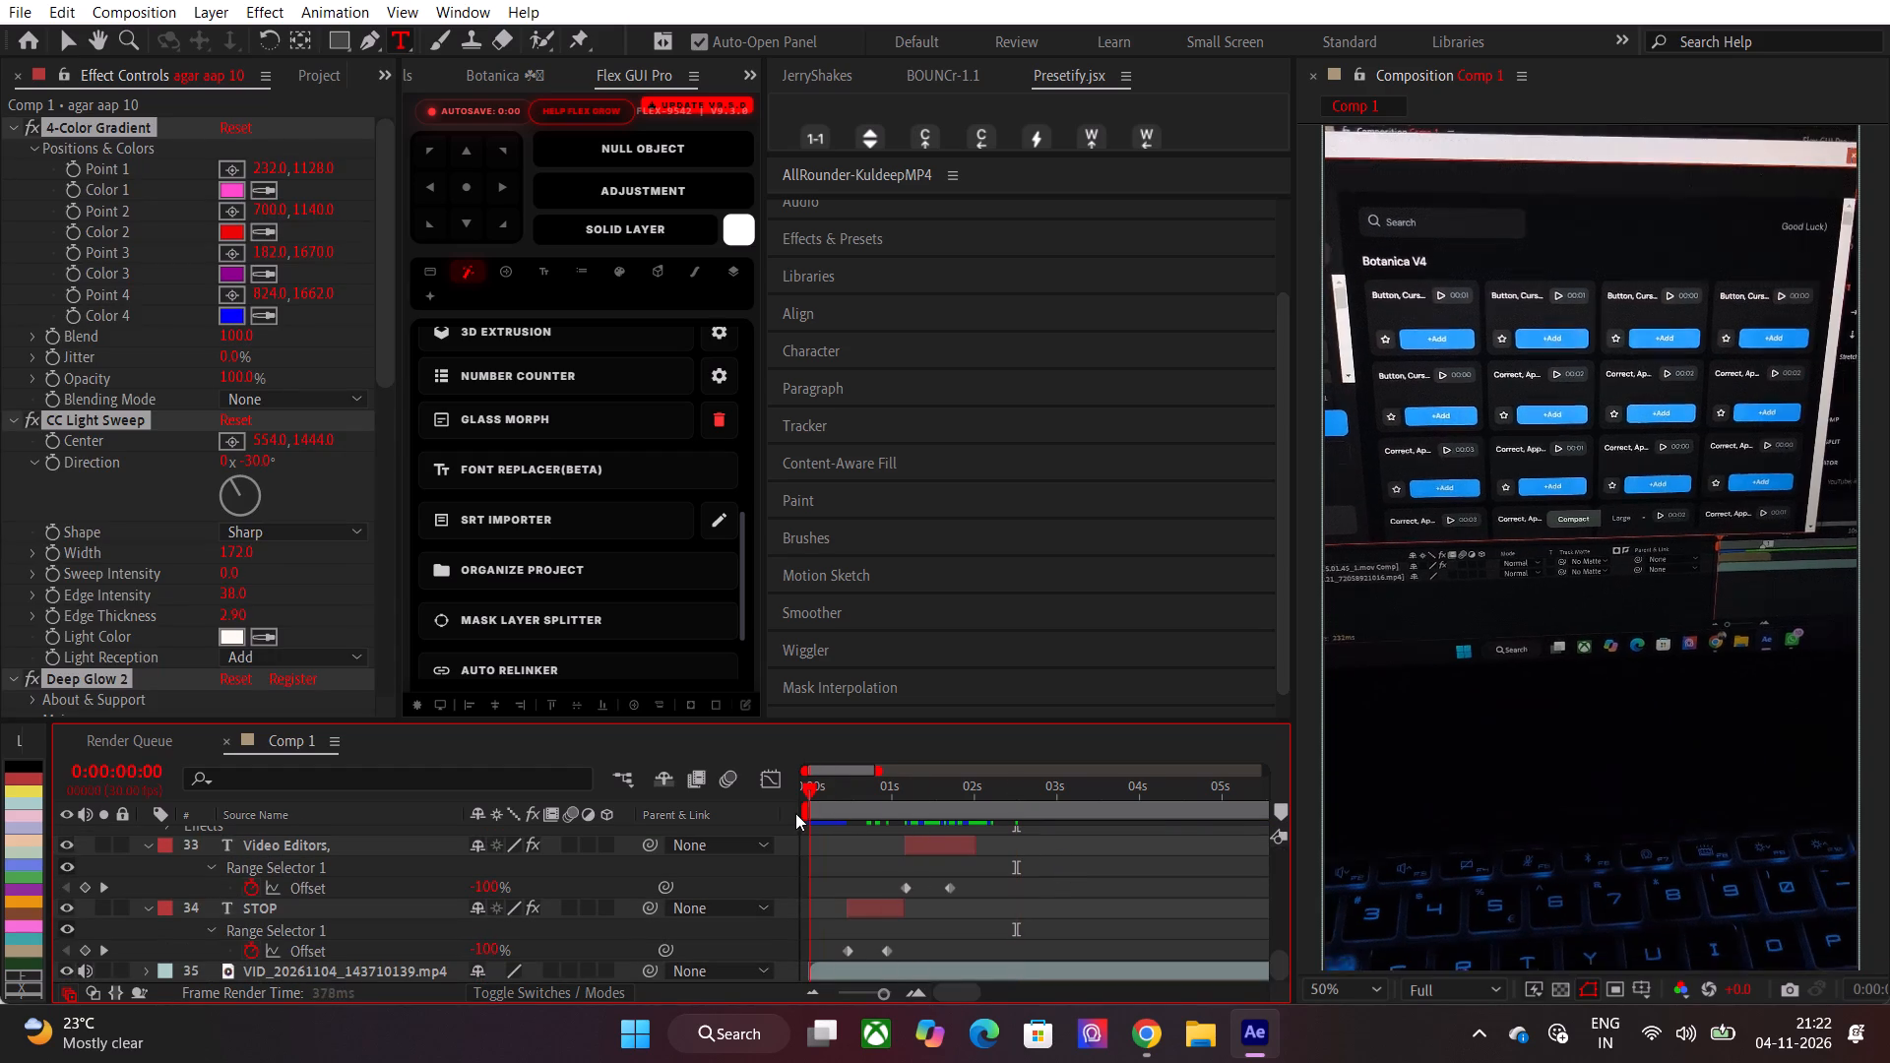
{"action": "left_click_drag", "start_coordinate": [795, 813], "coordinate": [780, 813]}
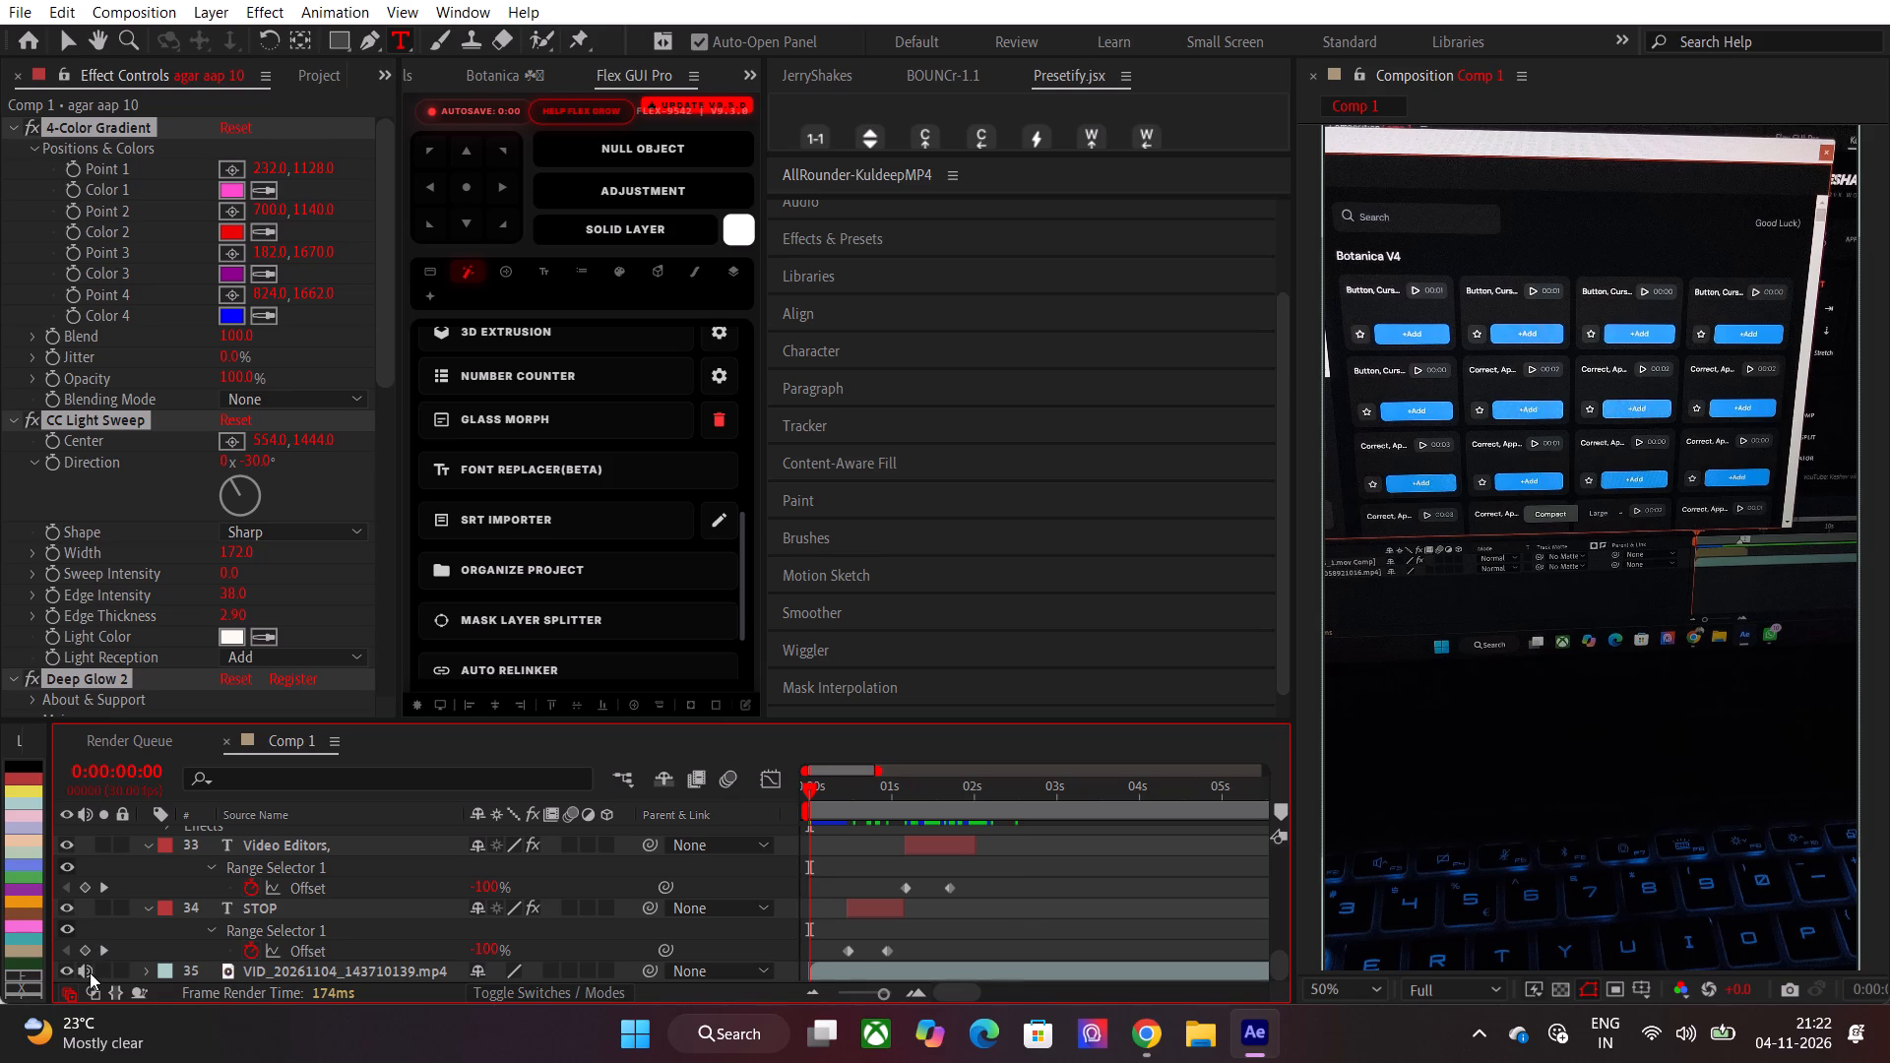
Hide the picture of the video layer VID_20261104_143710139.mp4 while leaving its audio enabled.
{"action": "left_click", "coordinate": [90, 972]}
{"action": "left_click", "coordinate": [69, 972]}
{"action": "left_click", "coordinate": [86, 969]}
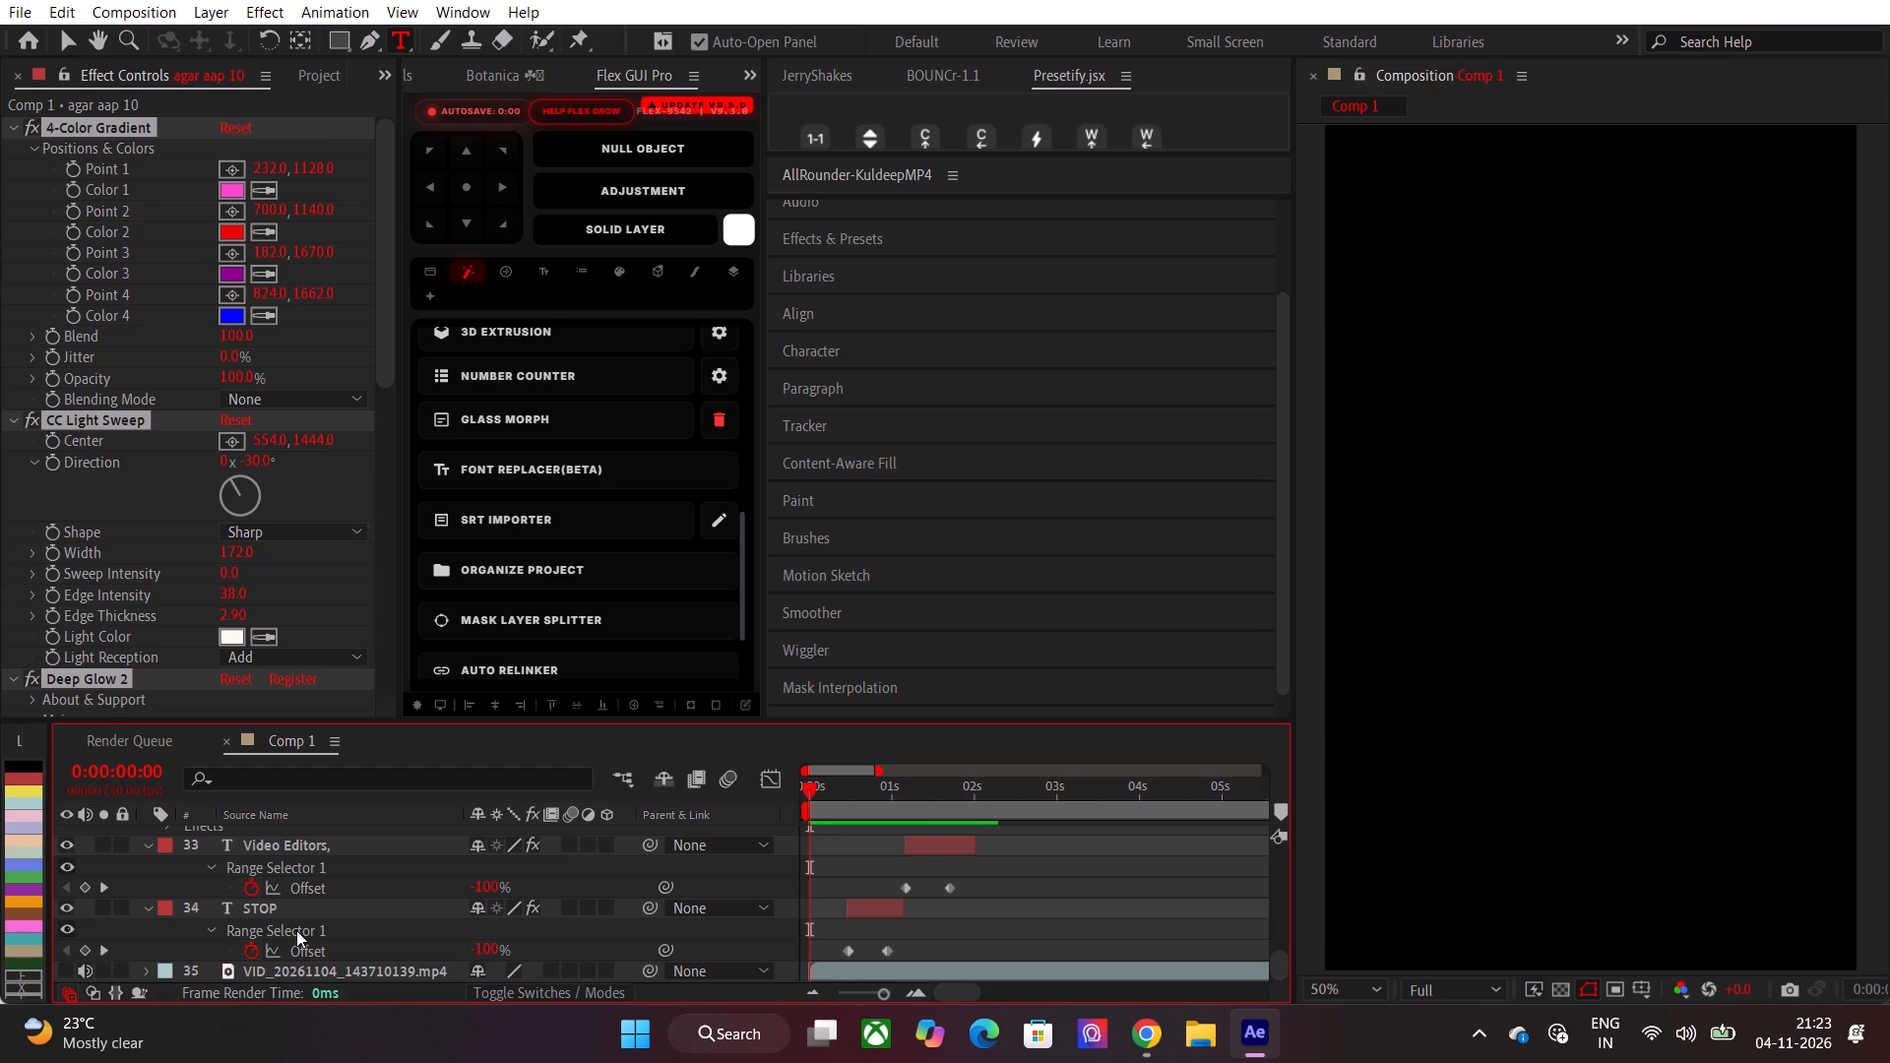
Preview the captions with their copied effects from the start of Comp 1, then return the current time to 0:00:00:00.
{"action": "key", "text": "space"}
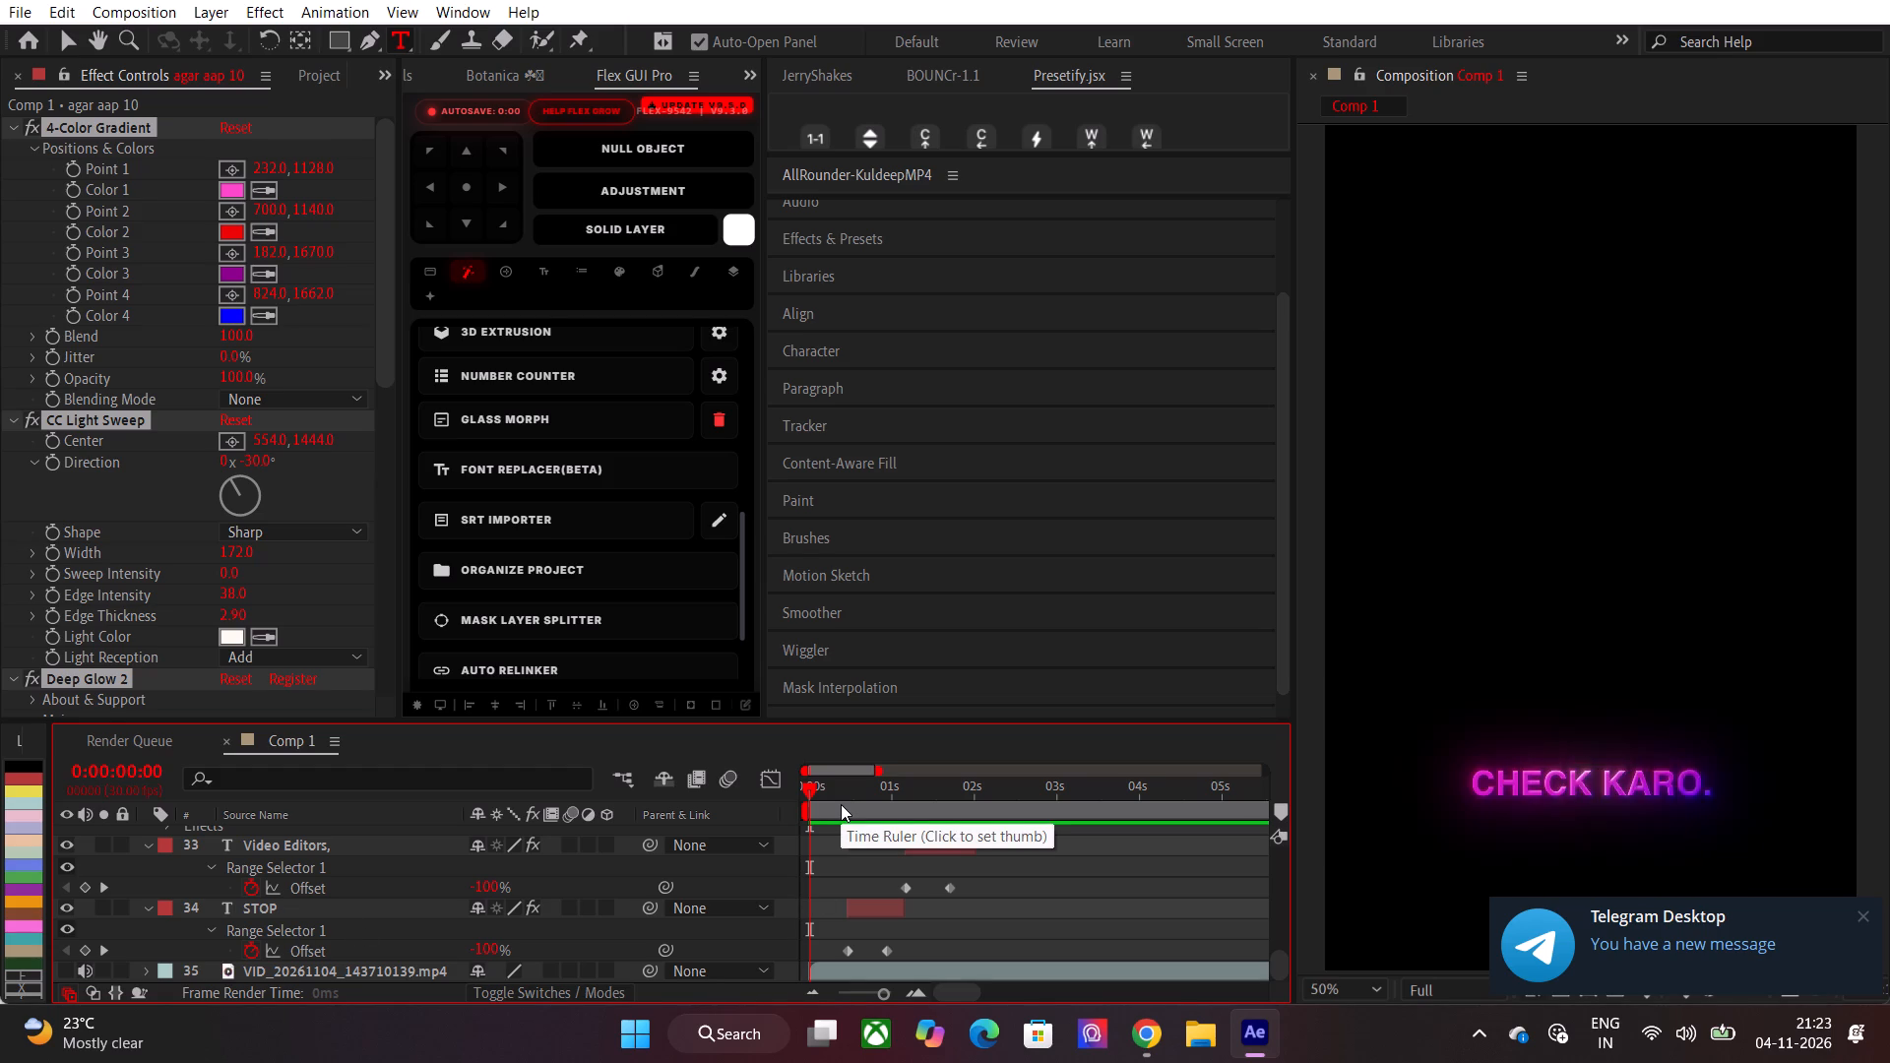
{"action": "left_click_drag", "start_coordinate": [841, 804], "coordinate": [787, 811]}
{"action": "scroll", "coordinate": [943, 893], "scroll_direction": "down", "scroll_amount": 2}
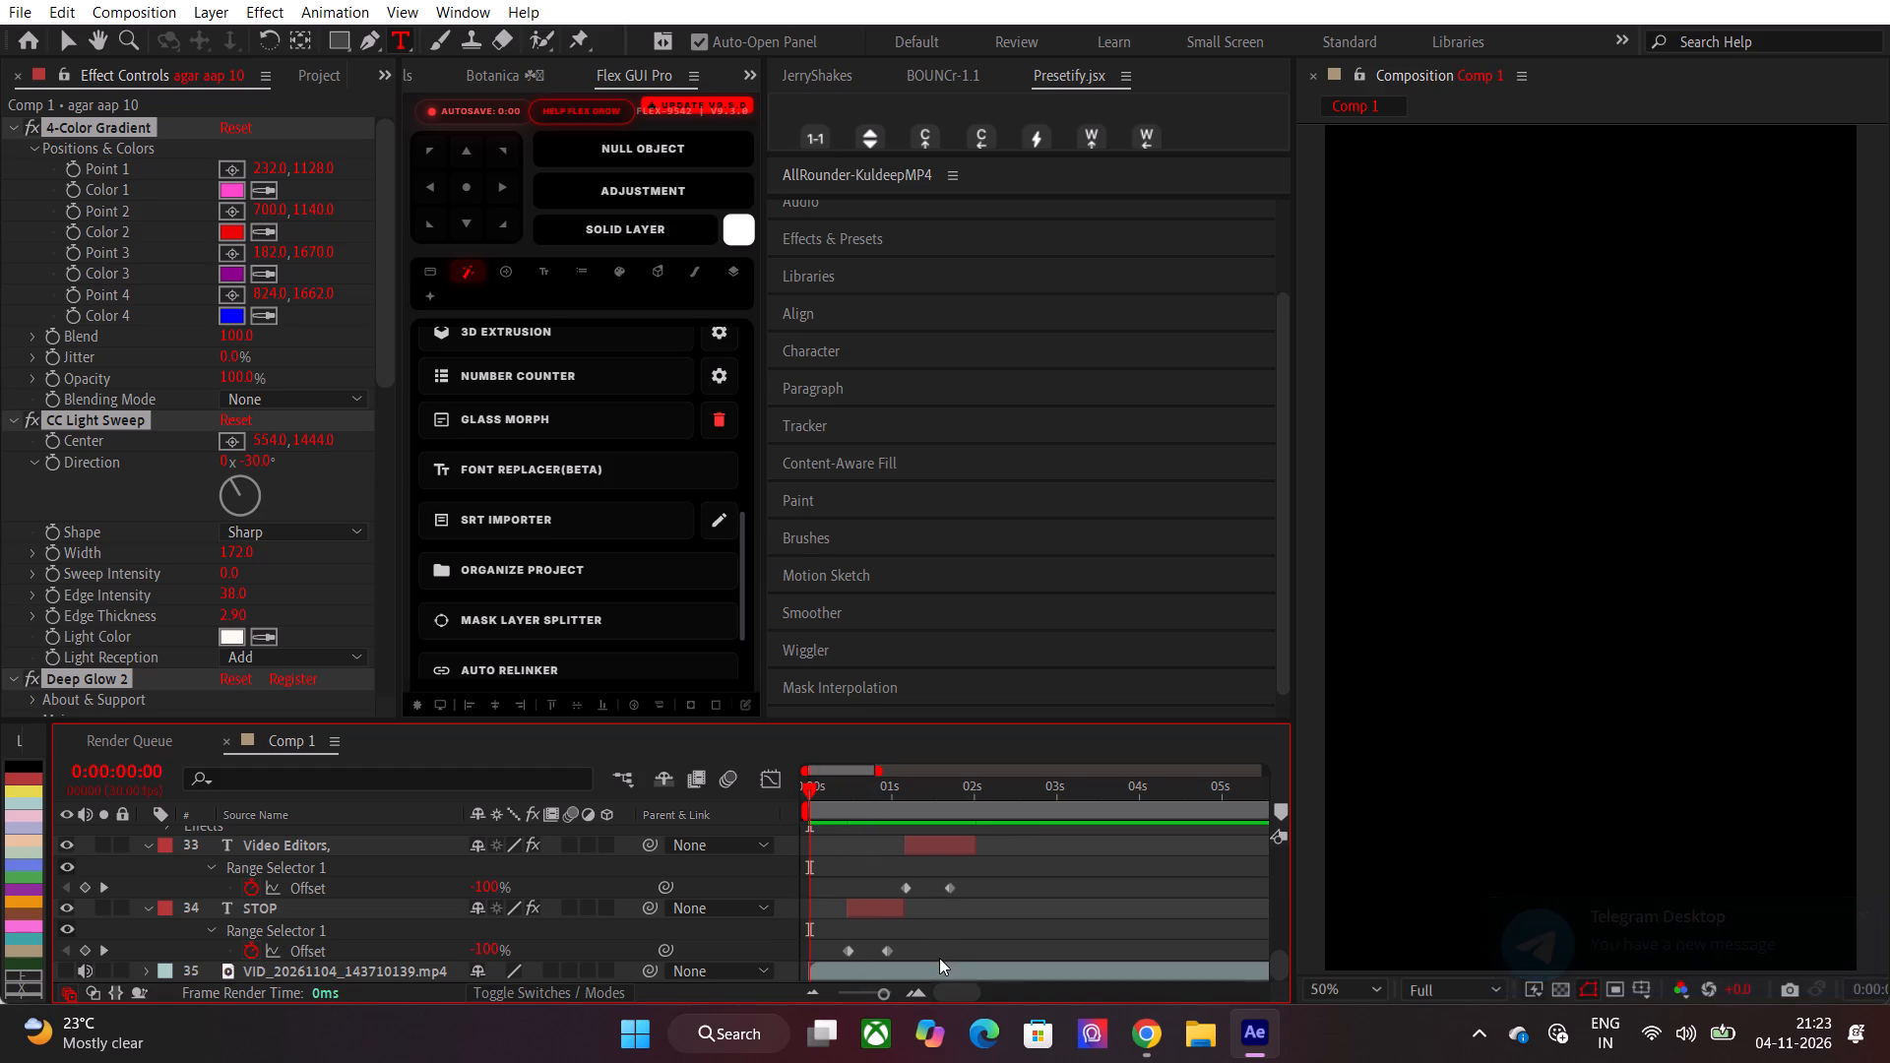
Set the Audio Levels of the video layer VID_20261104_143710139.mp4 to +12 dB.
{"action": "left_click", "coordinate": [929, 968]}
{"action": "key", "text": "l"}
{"action": "scroll", "coordinate": [1018, 934], "scroll_direction": "down", "scroll_amount": 3}
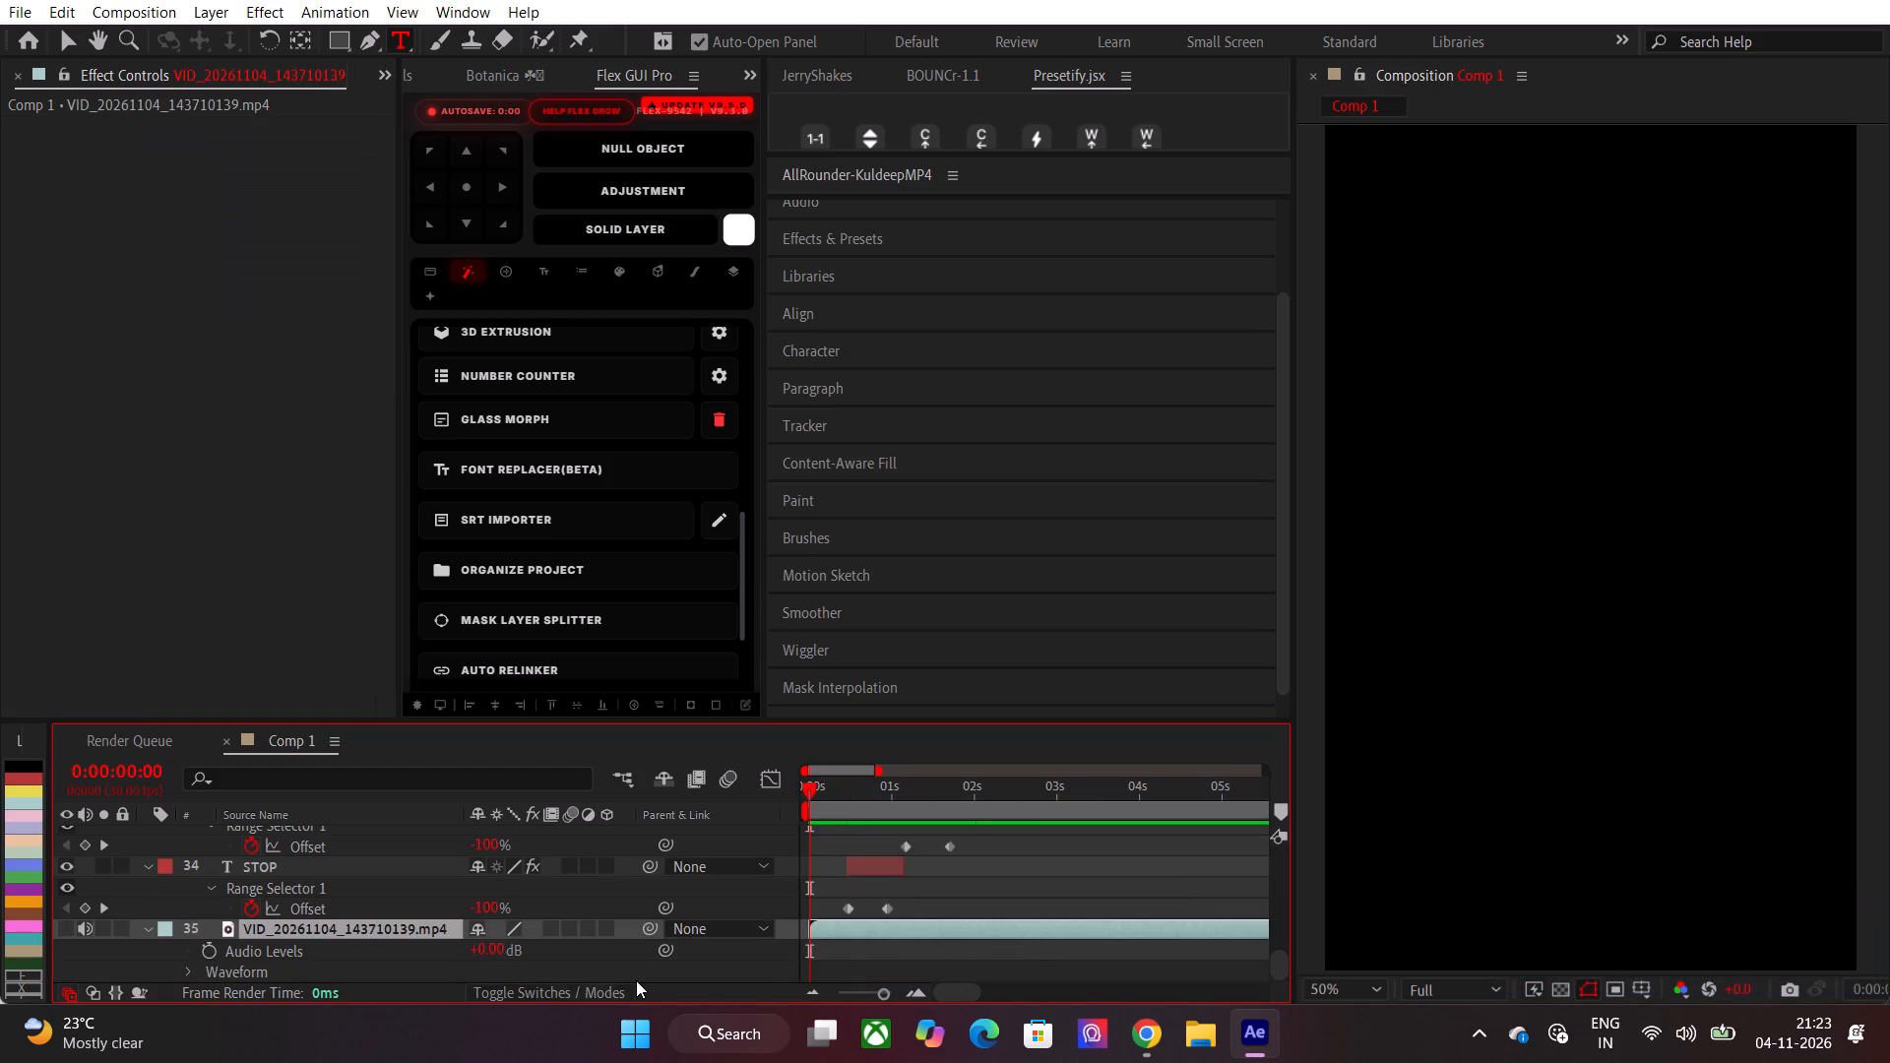
{"action": "left_click", "coordinate": [497, 950]}
{"action": "type", "text": "12"}
{"action": "left_click", "coordinate": [941, 911]}
Preview Comp 1 and scrub to the AGAR AAP 10 caption at 0:00:02:18.
{"action": "key", "text": "space"}
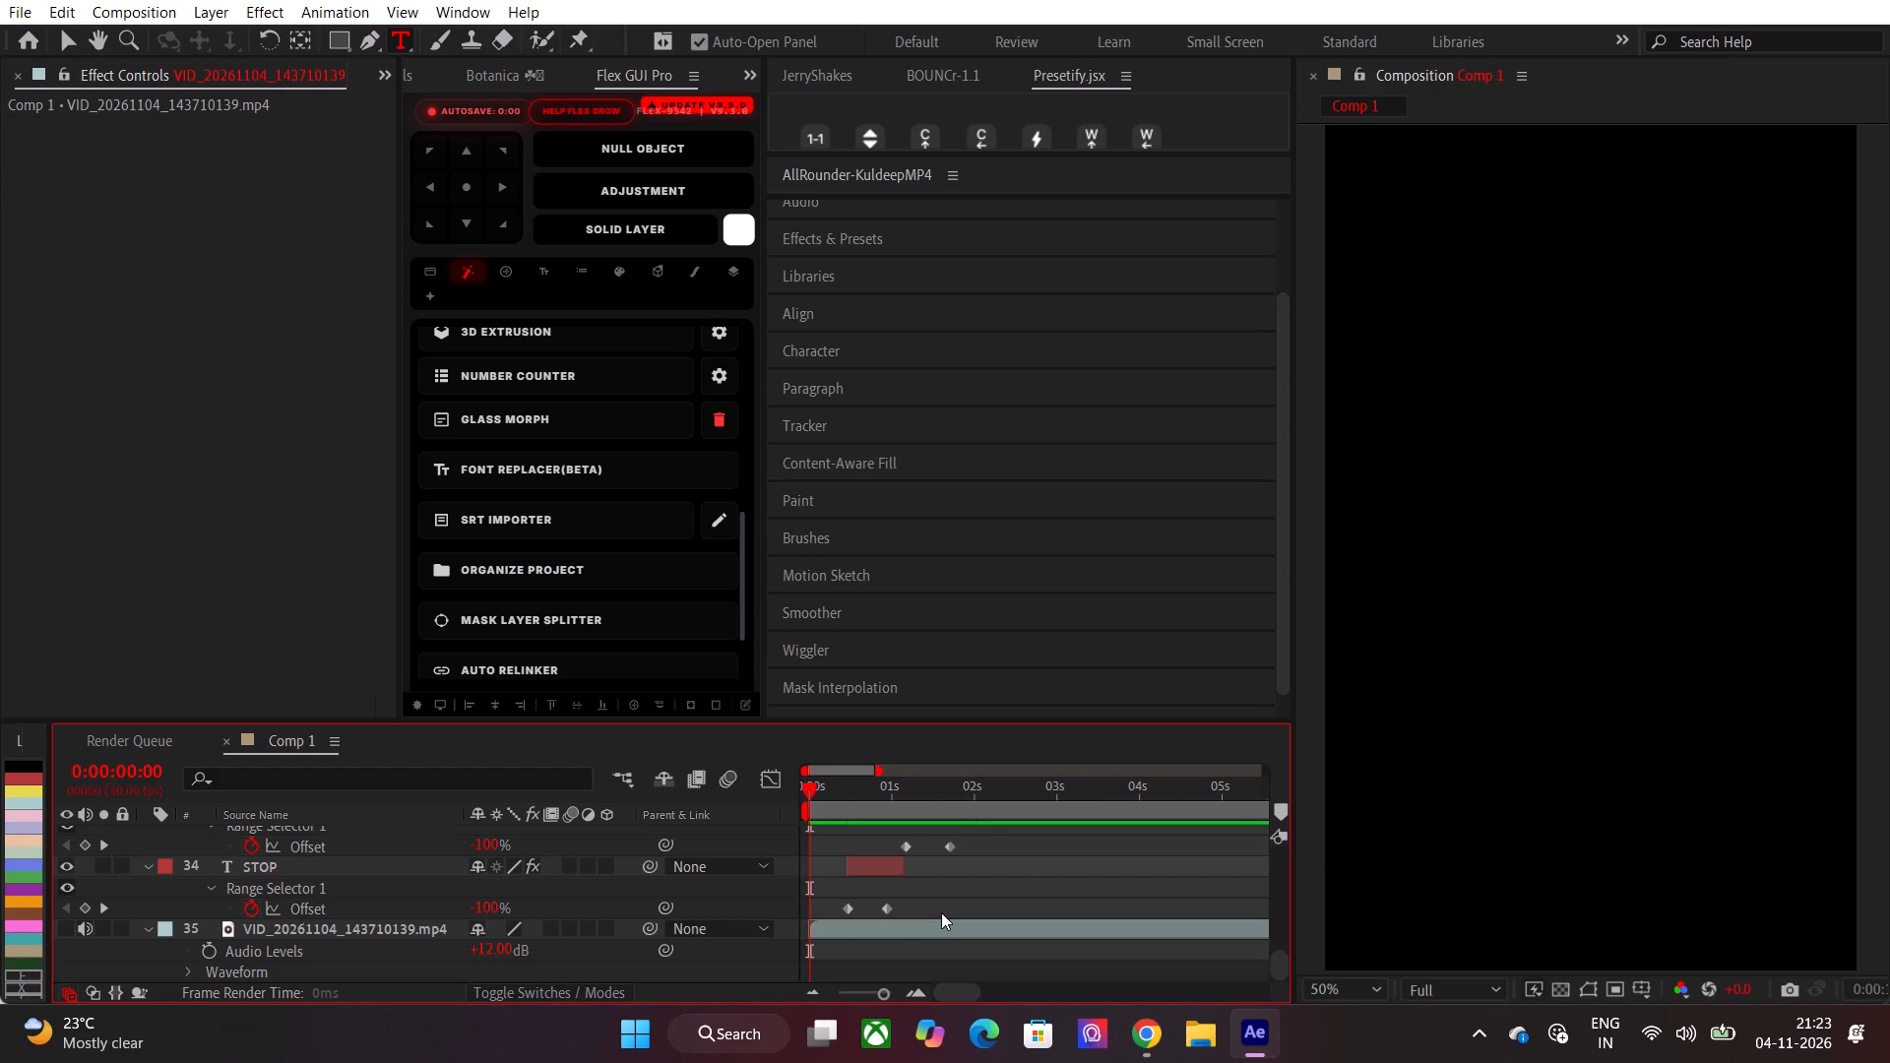
{"action": "left_click_drag", "start_coordinate": [973, 813], "coordinate": [933, 813]}
{"action": "left_click_drag", "start_coordinate": [933, 813], "coordinate": [1038, 811]}
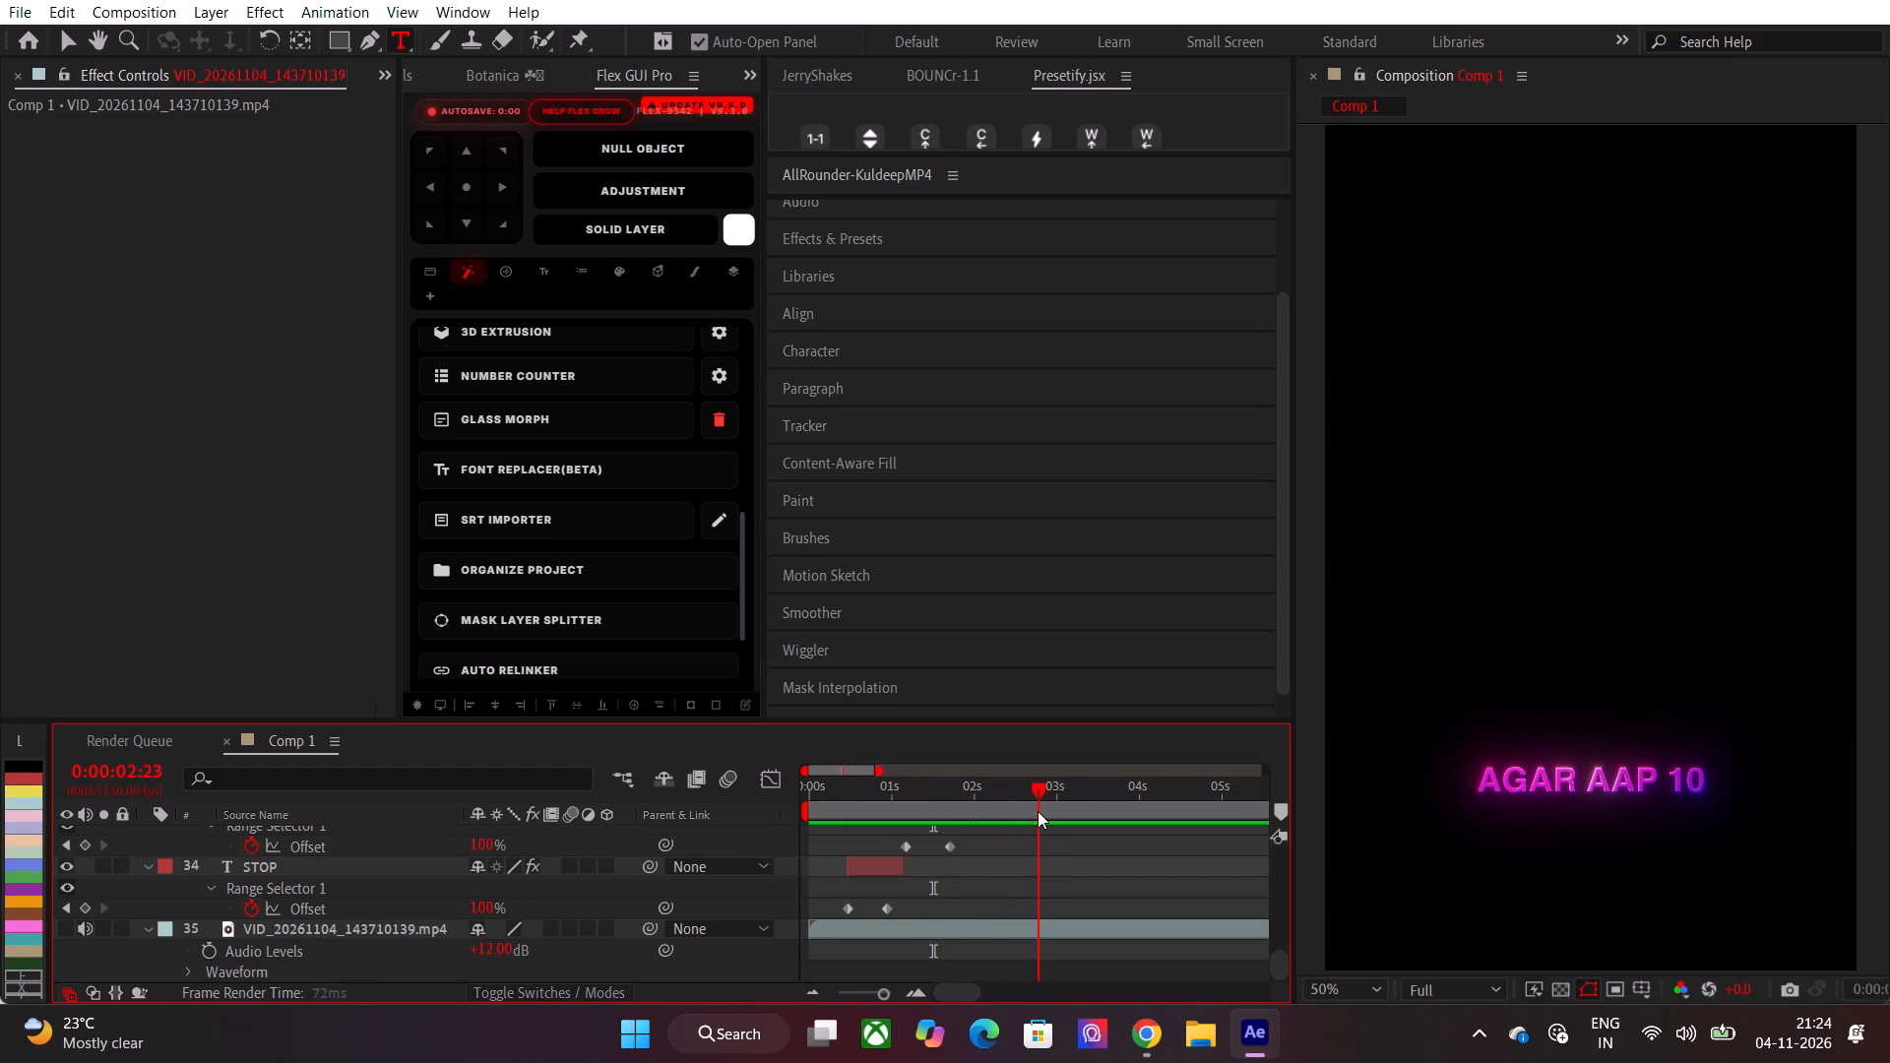
{"action": "left_click_drag", "start_coordinate": [1038, 811], "coordinate": [1024, 811]}
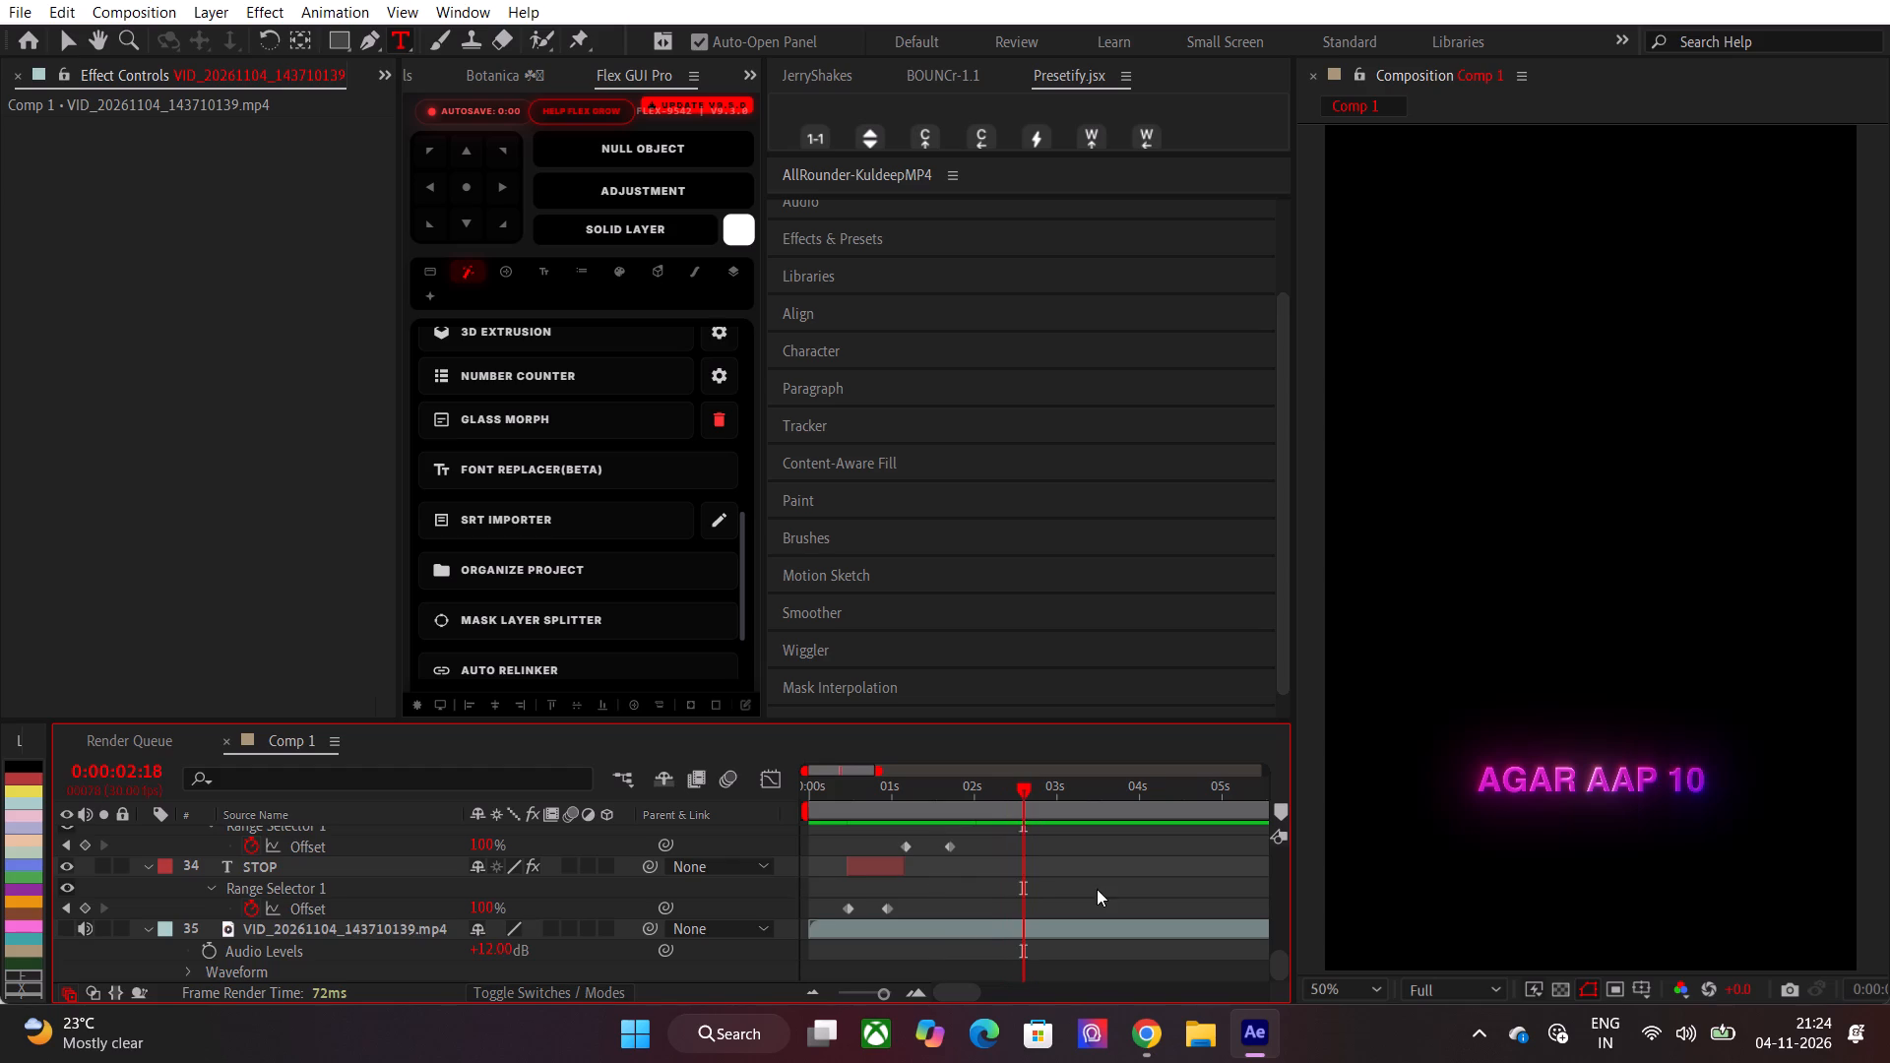
Change the font of the "agar aap 10" caption text to Shadows Into Light, Regular.
{"action": "scroll", "coordinate": [1097, 889], "scroll_direction": "up", "scroll_amount": 3}
{"action": "double_click", "coordinate": [1009, 902]}
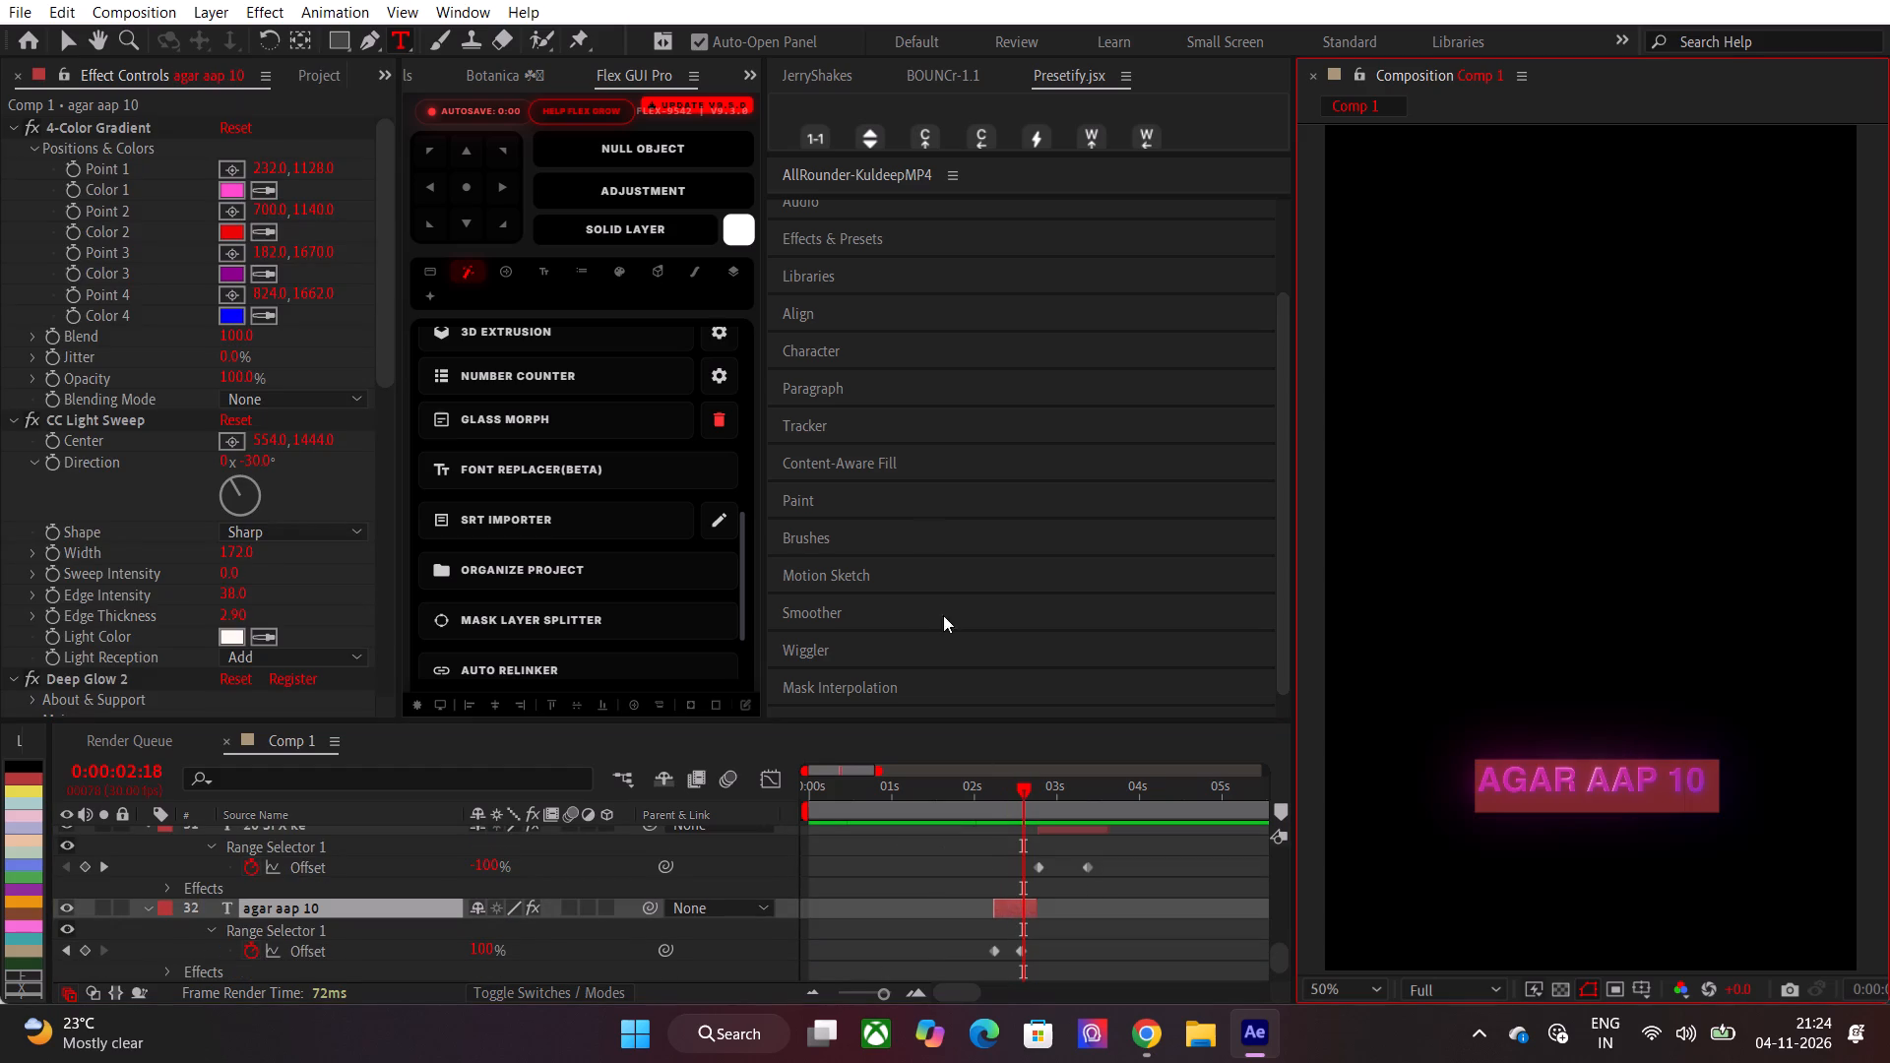
{"action": "left_click", "coordinate": [914, 361]}
{"action": "left_click", "coordinate": [916, 365]}
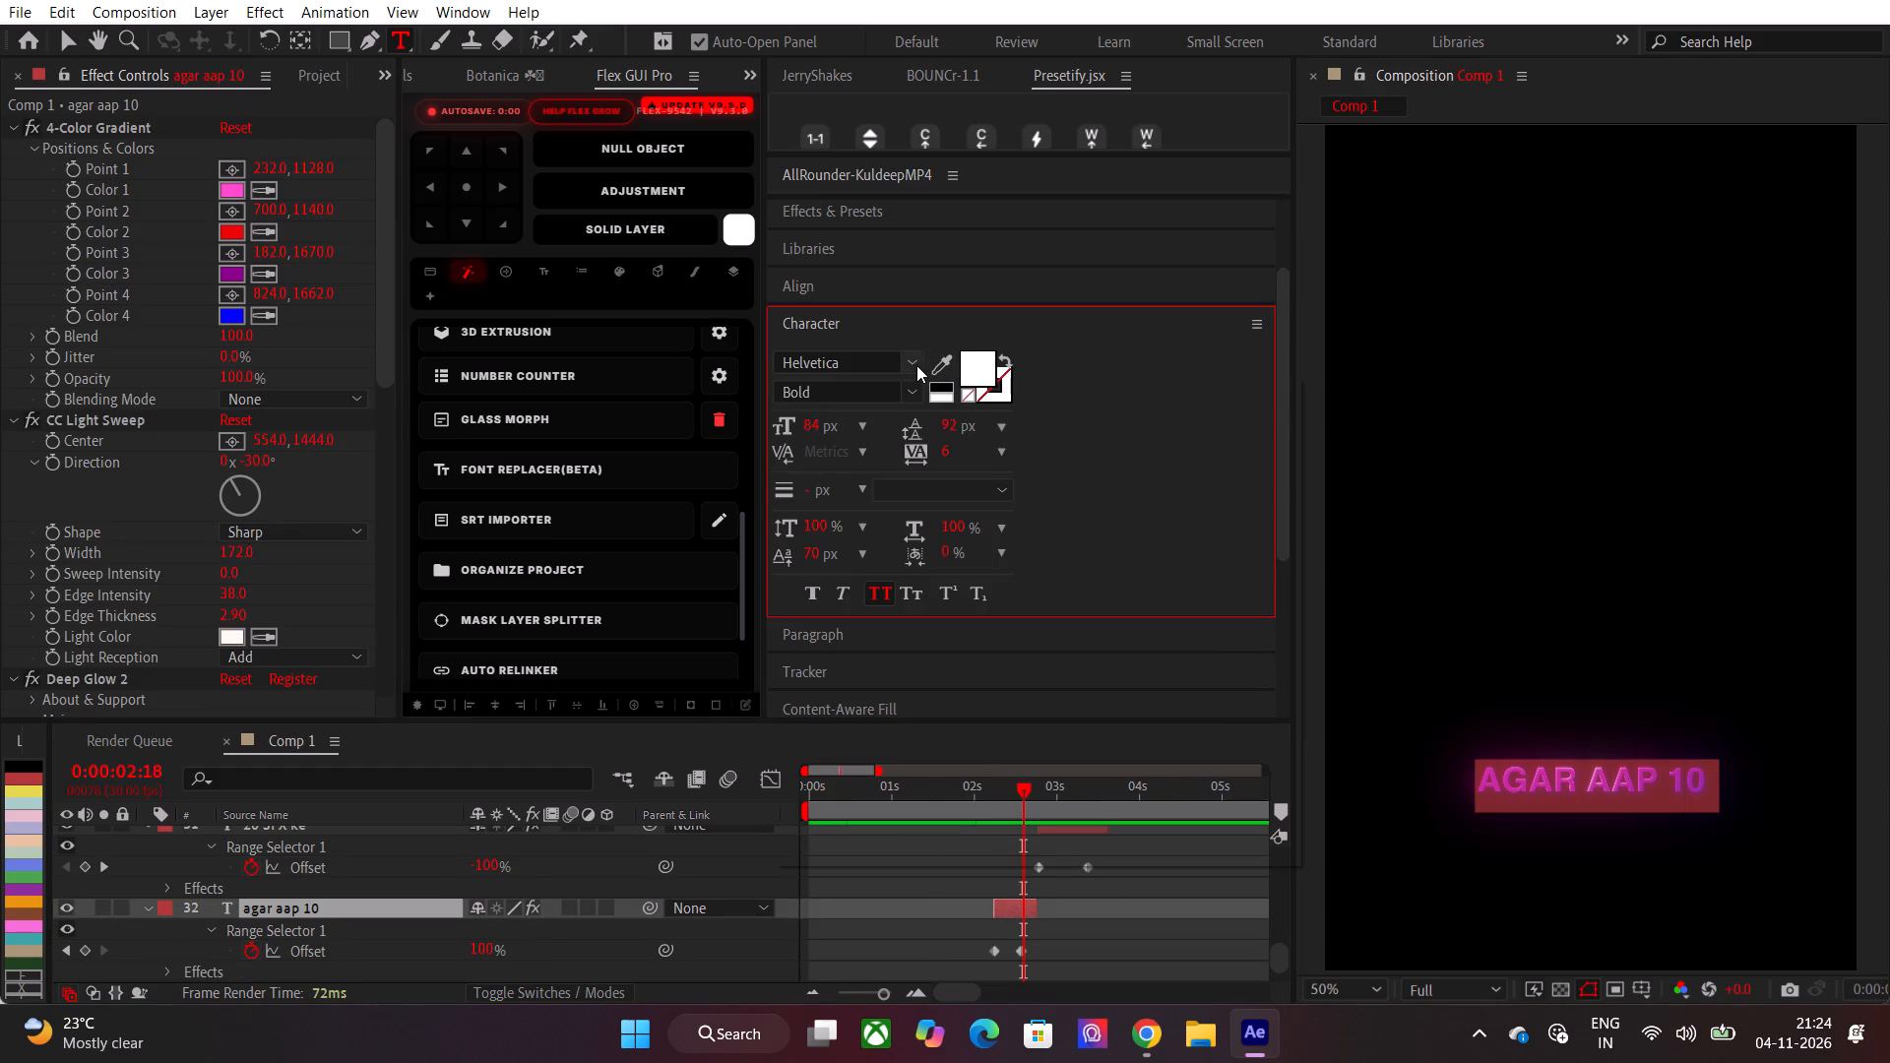
{"action": "left_click_drag", "start_coordinate": [1300, 567], "coordinate": [1302, 434]}
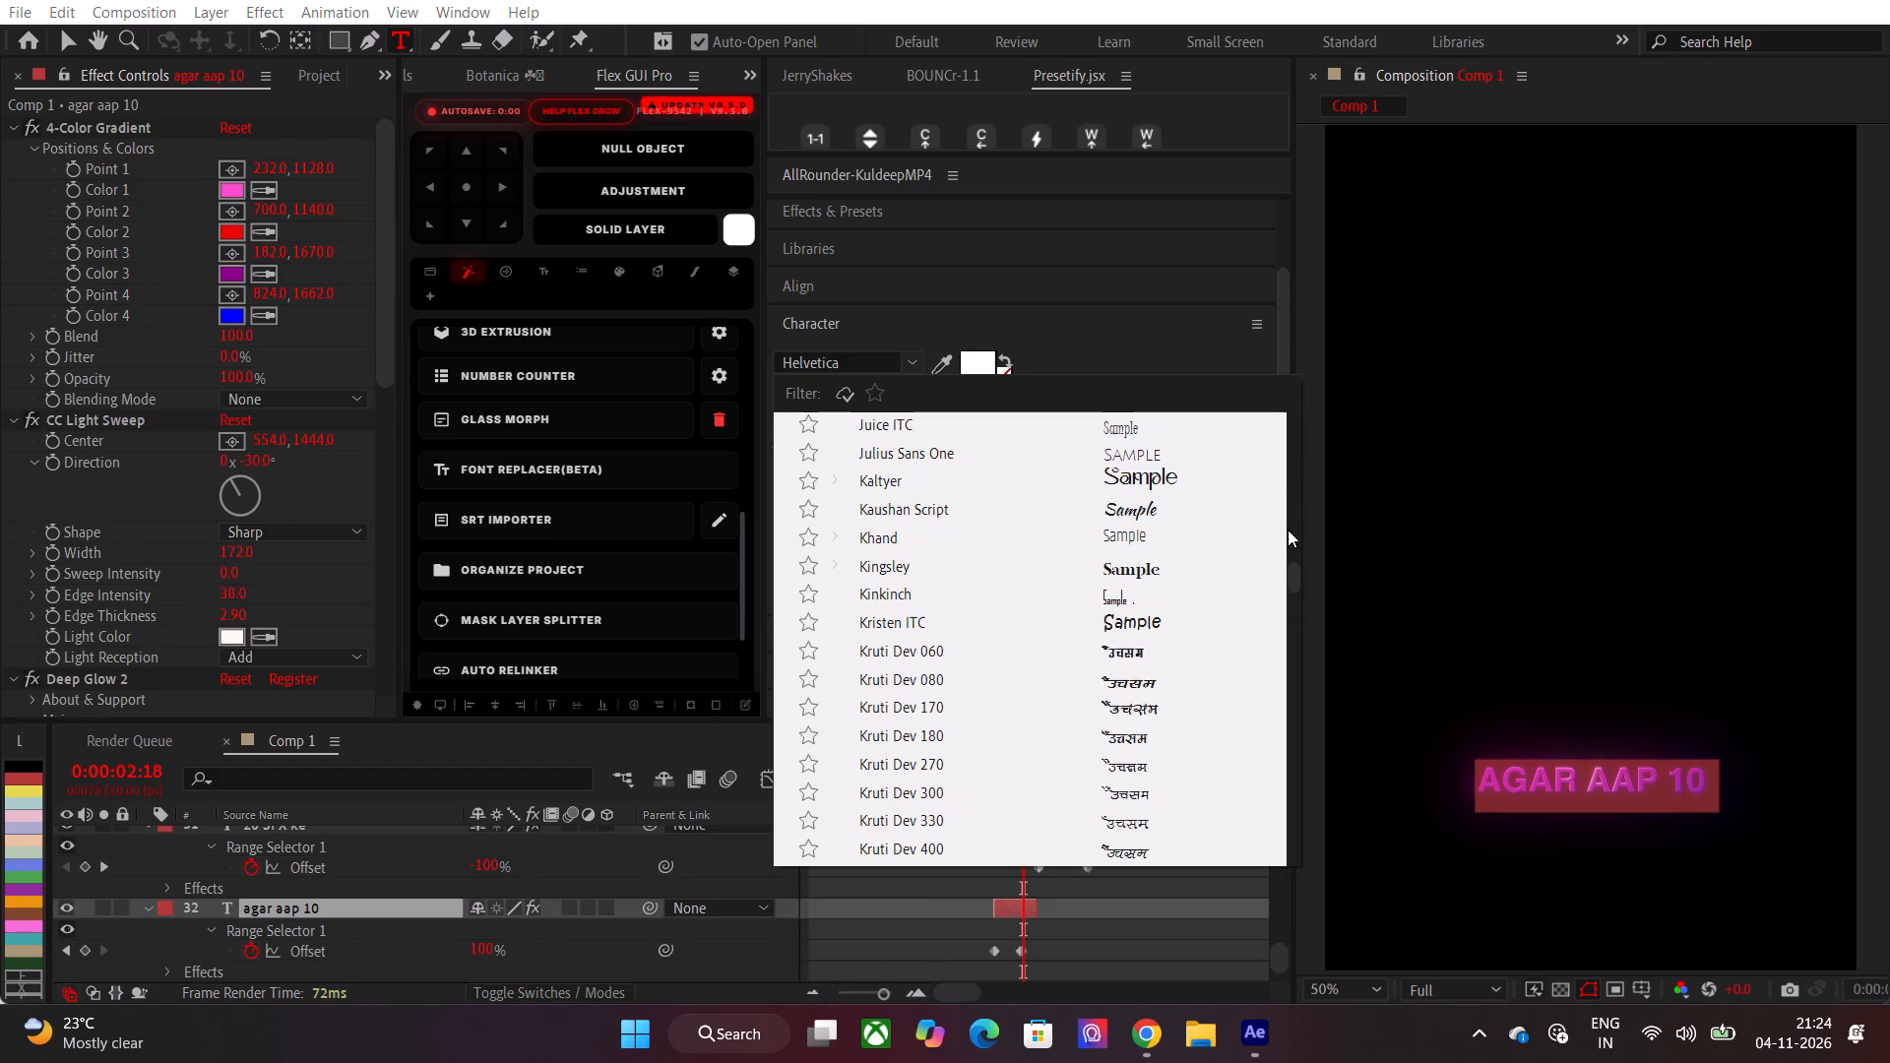
{"action": "left_click_drag", "start_coordinate": [1294, 573], "coordinate": [1287, 393]}
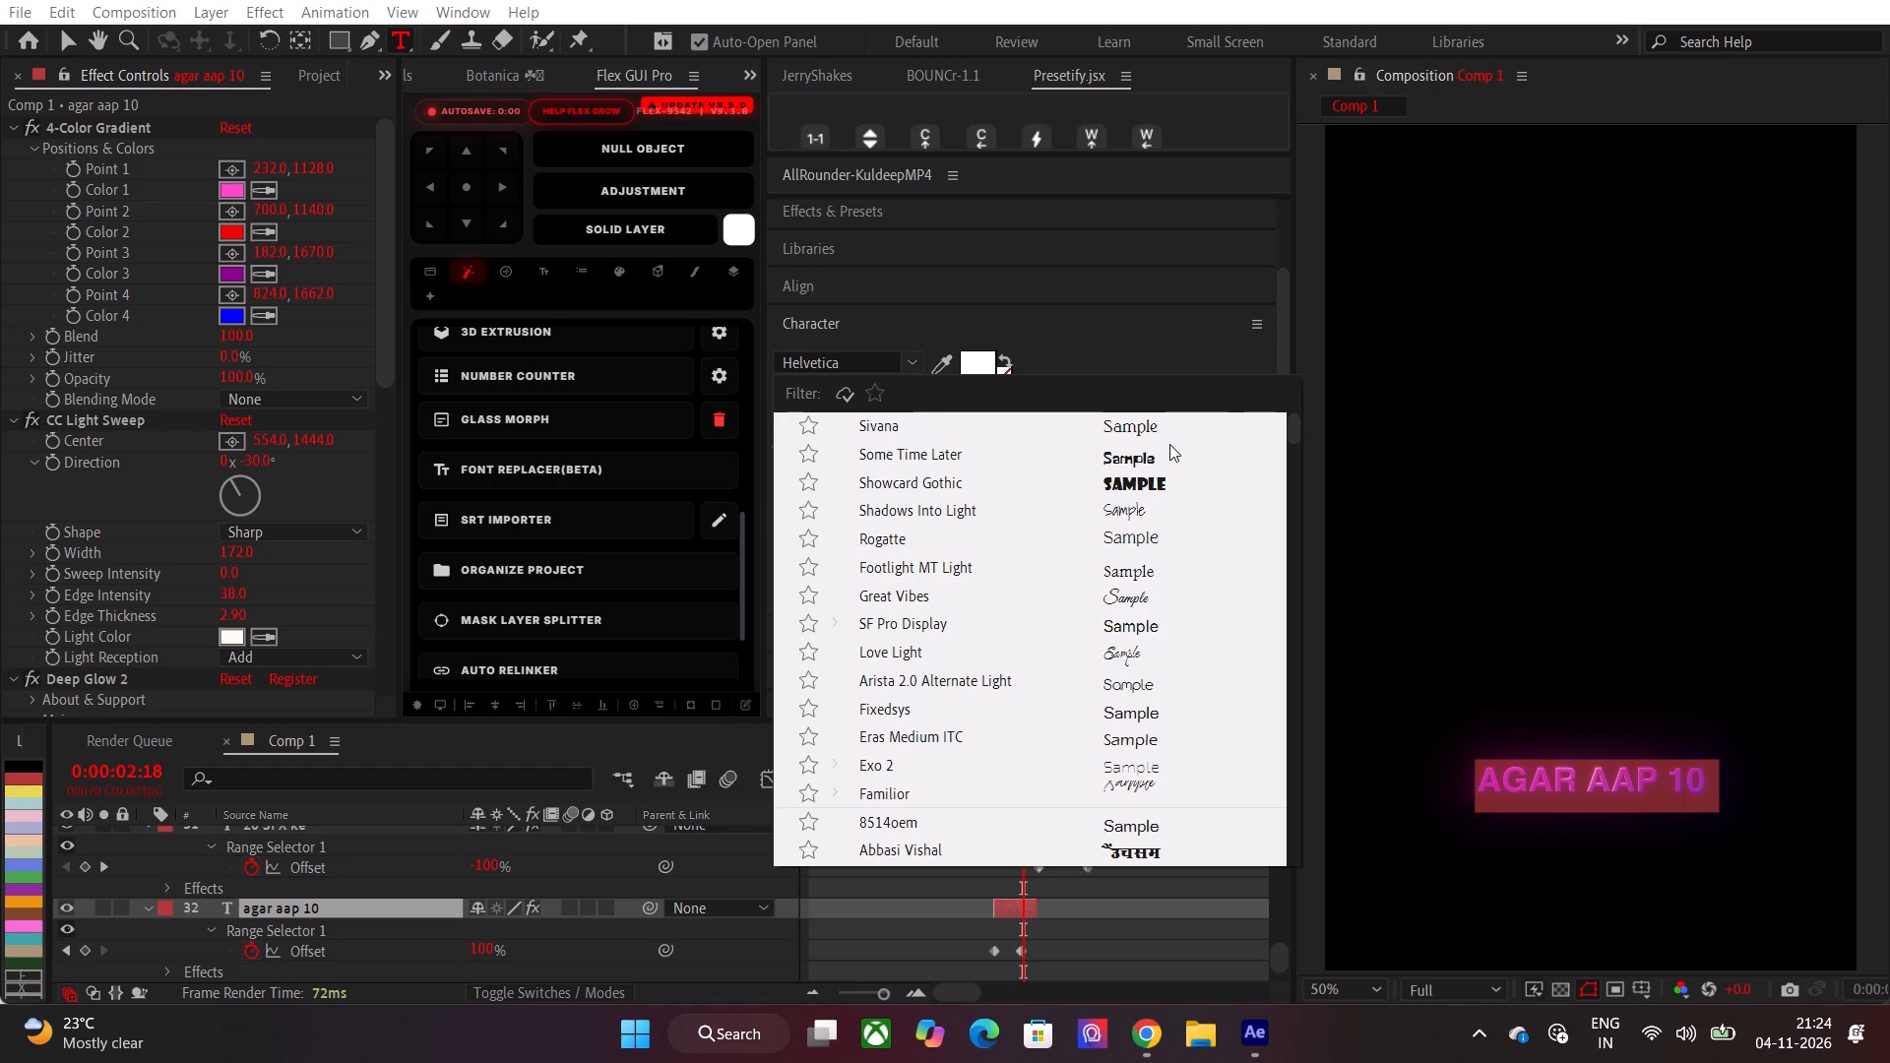
{"action": "scroll", "coordinate": [1172, 464], "scroll_direction": "up", "scroll_amount": 3}
{"action": "left_click", "coordinate": [1120, 506]}
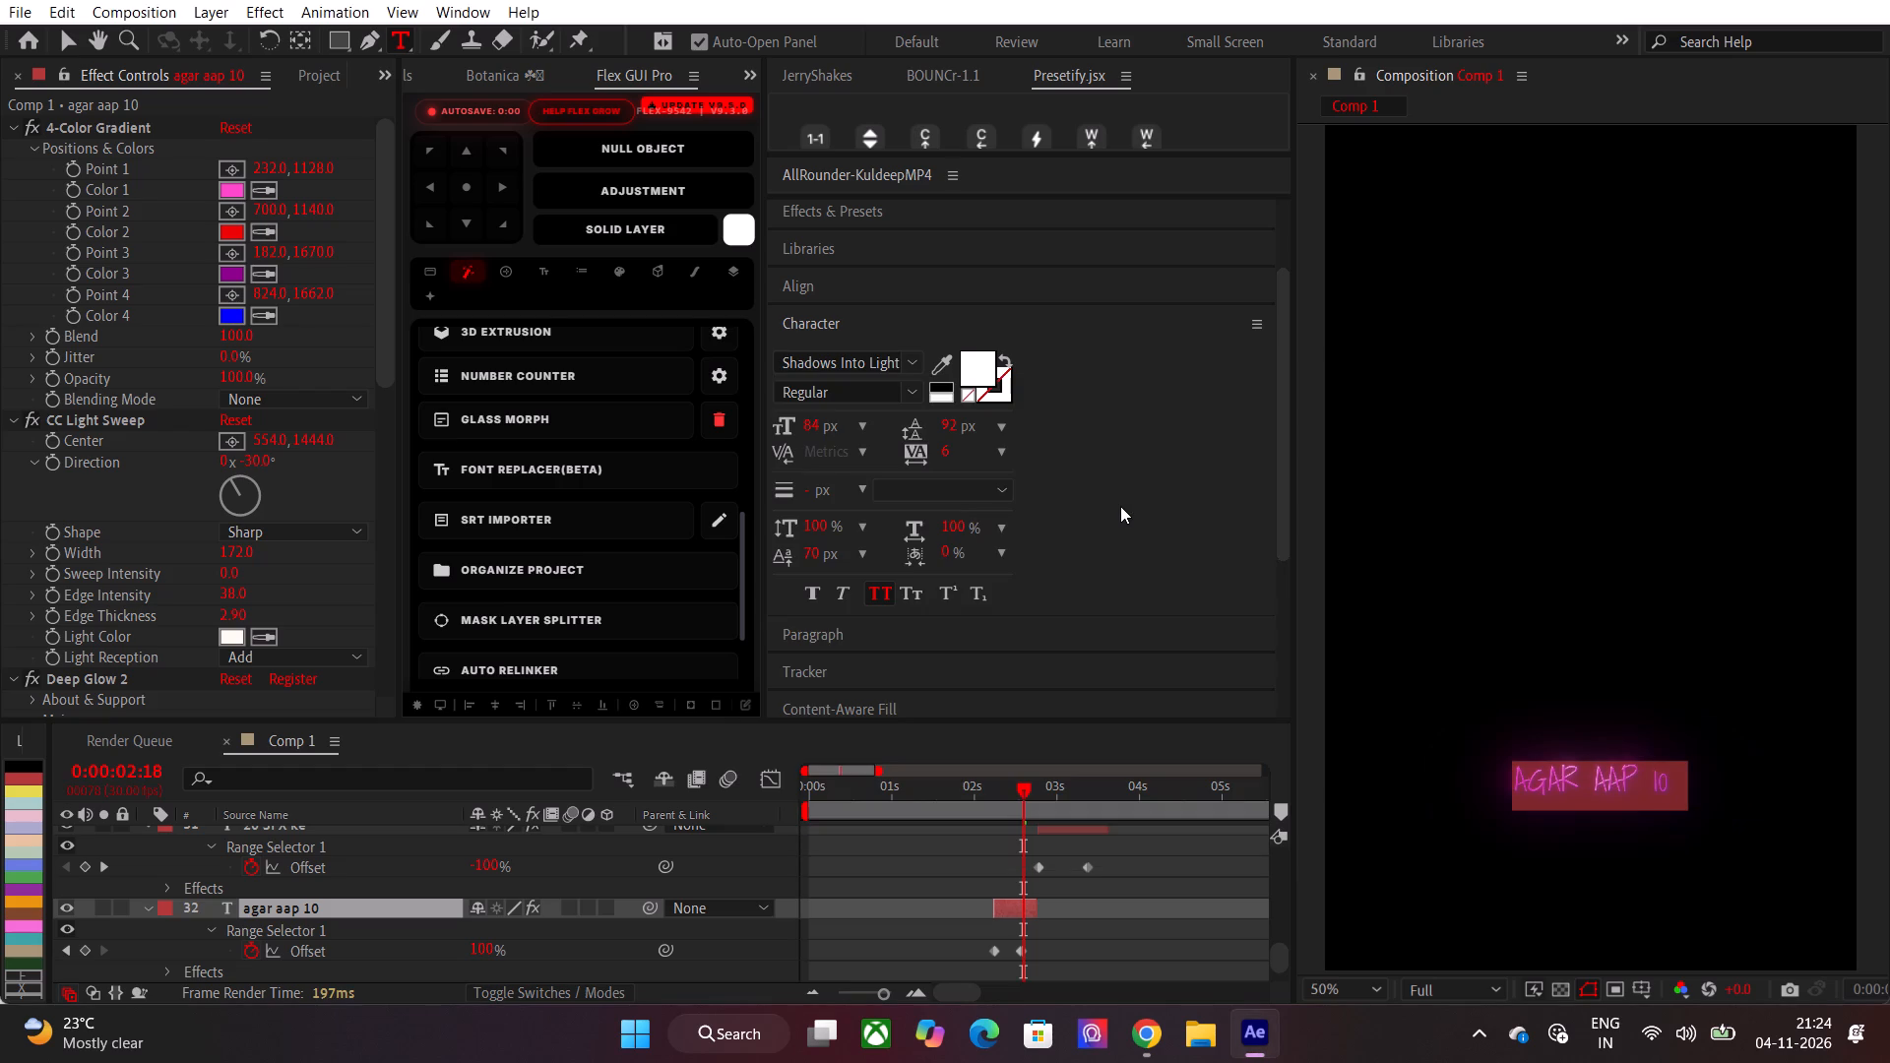
{"action": "left_click", "coordinate": [1081, 922]}
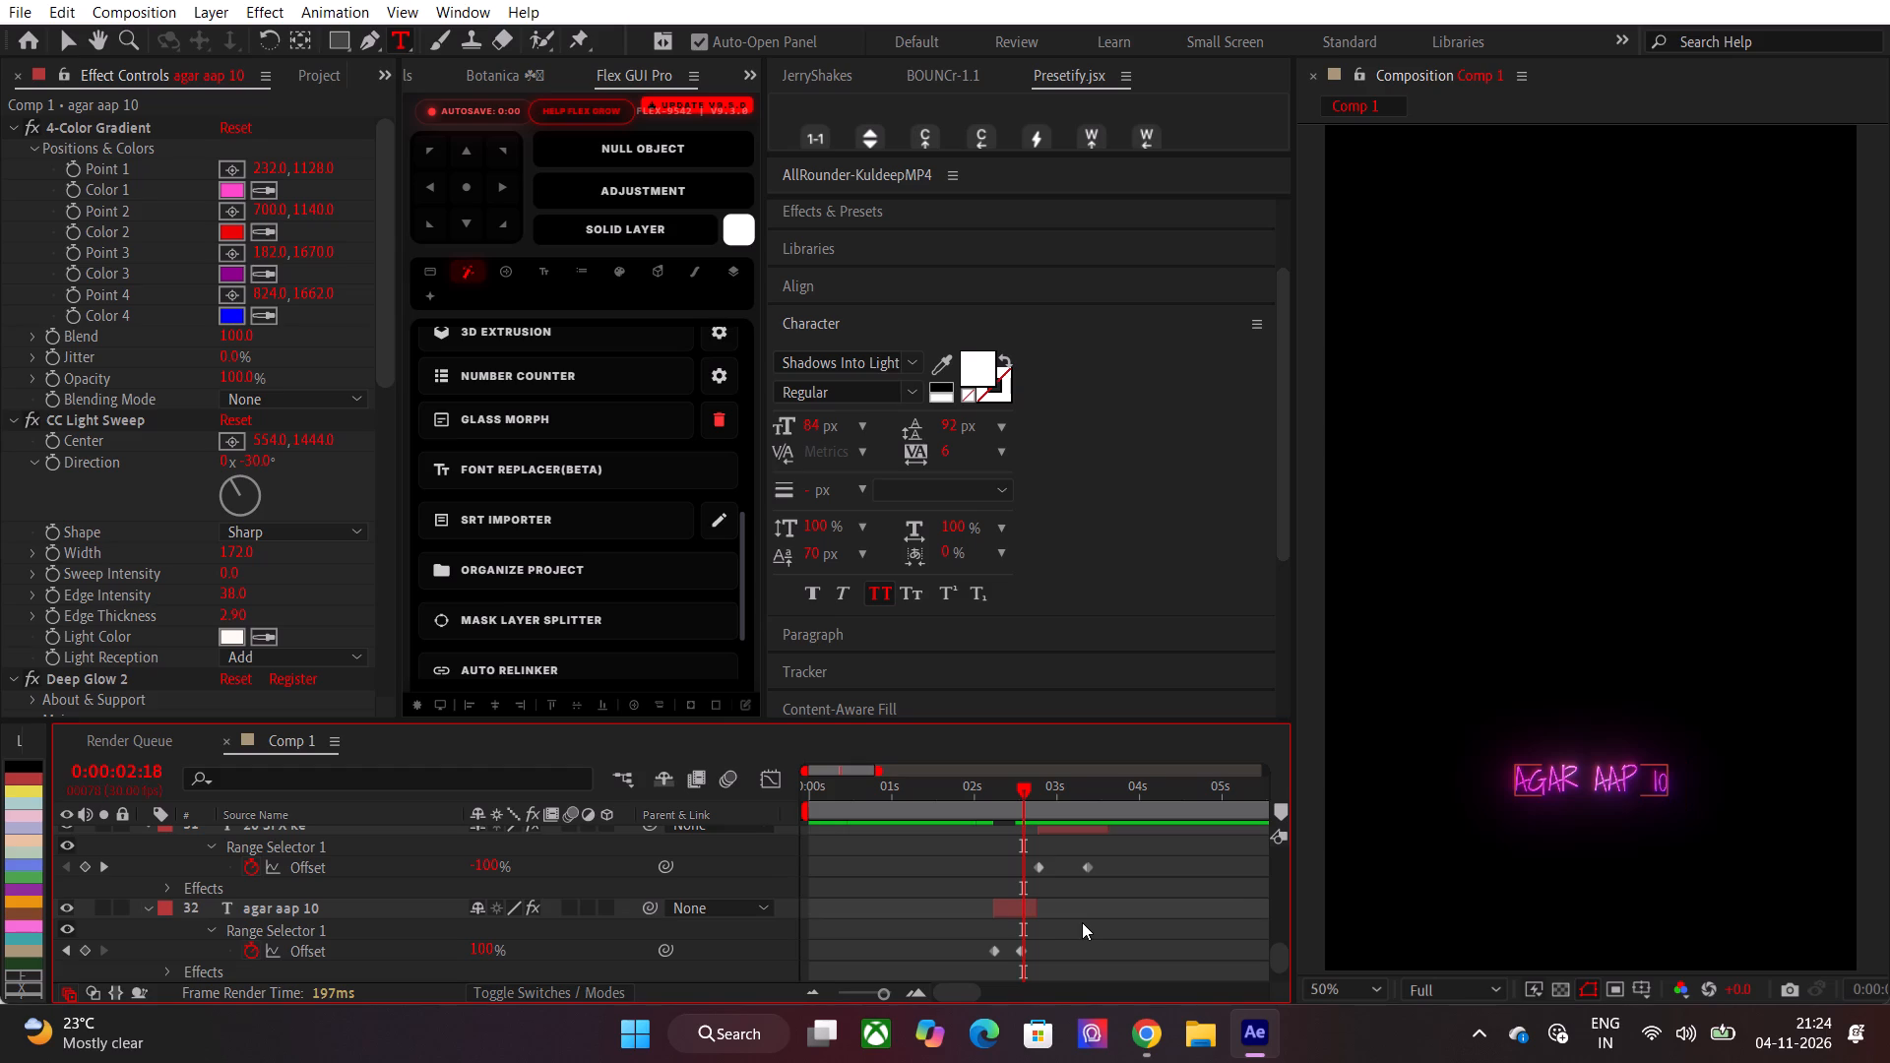
Use Flex GUI Pro's Font Replacer to replace Helvetica-Bold with ShadowsIntoLight in all caption layers, with precomps included.
{"action": "left_click", "coordinate": [615, 469]}
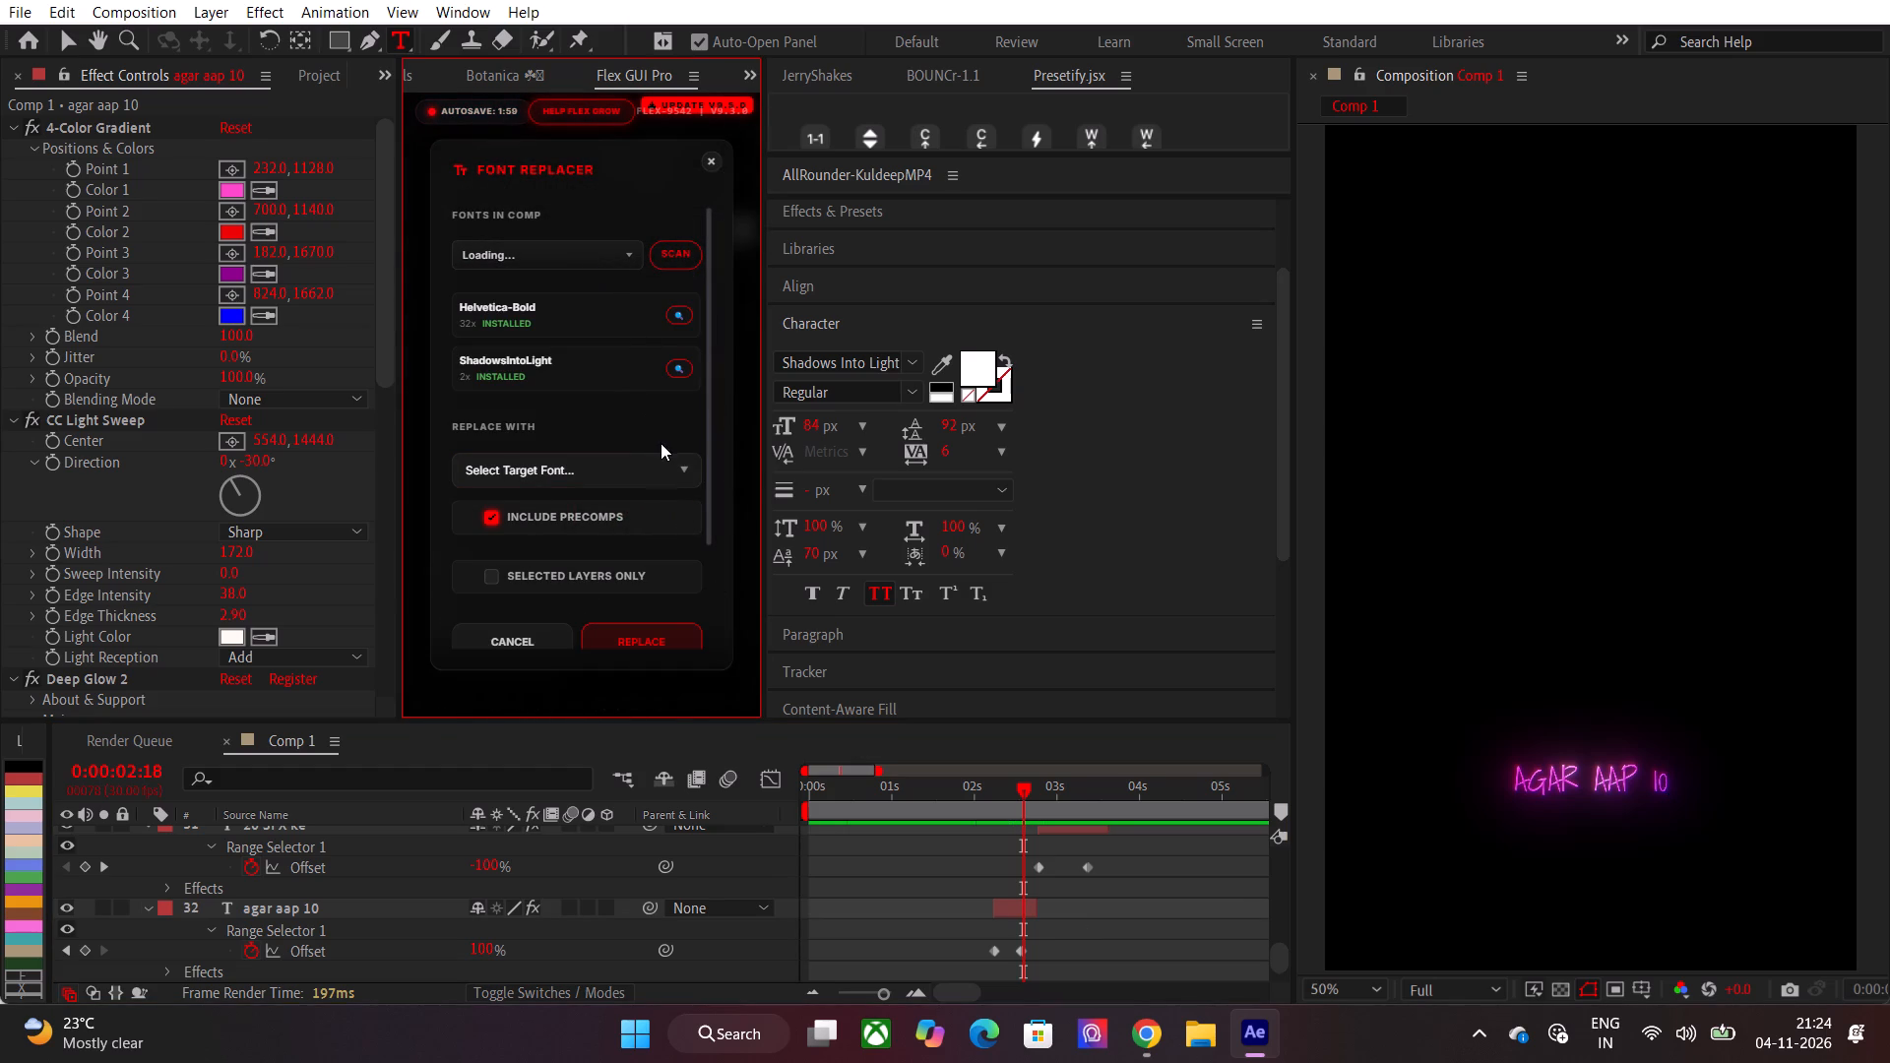
{"action": "left_click", "coordinate": [614, 261]}
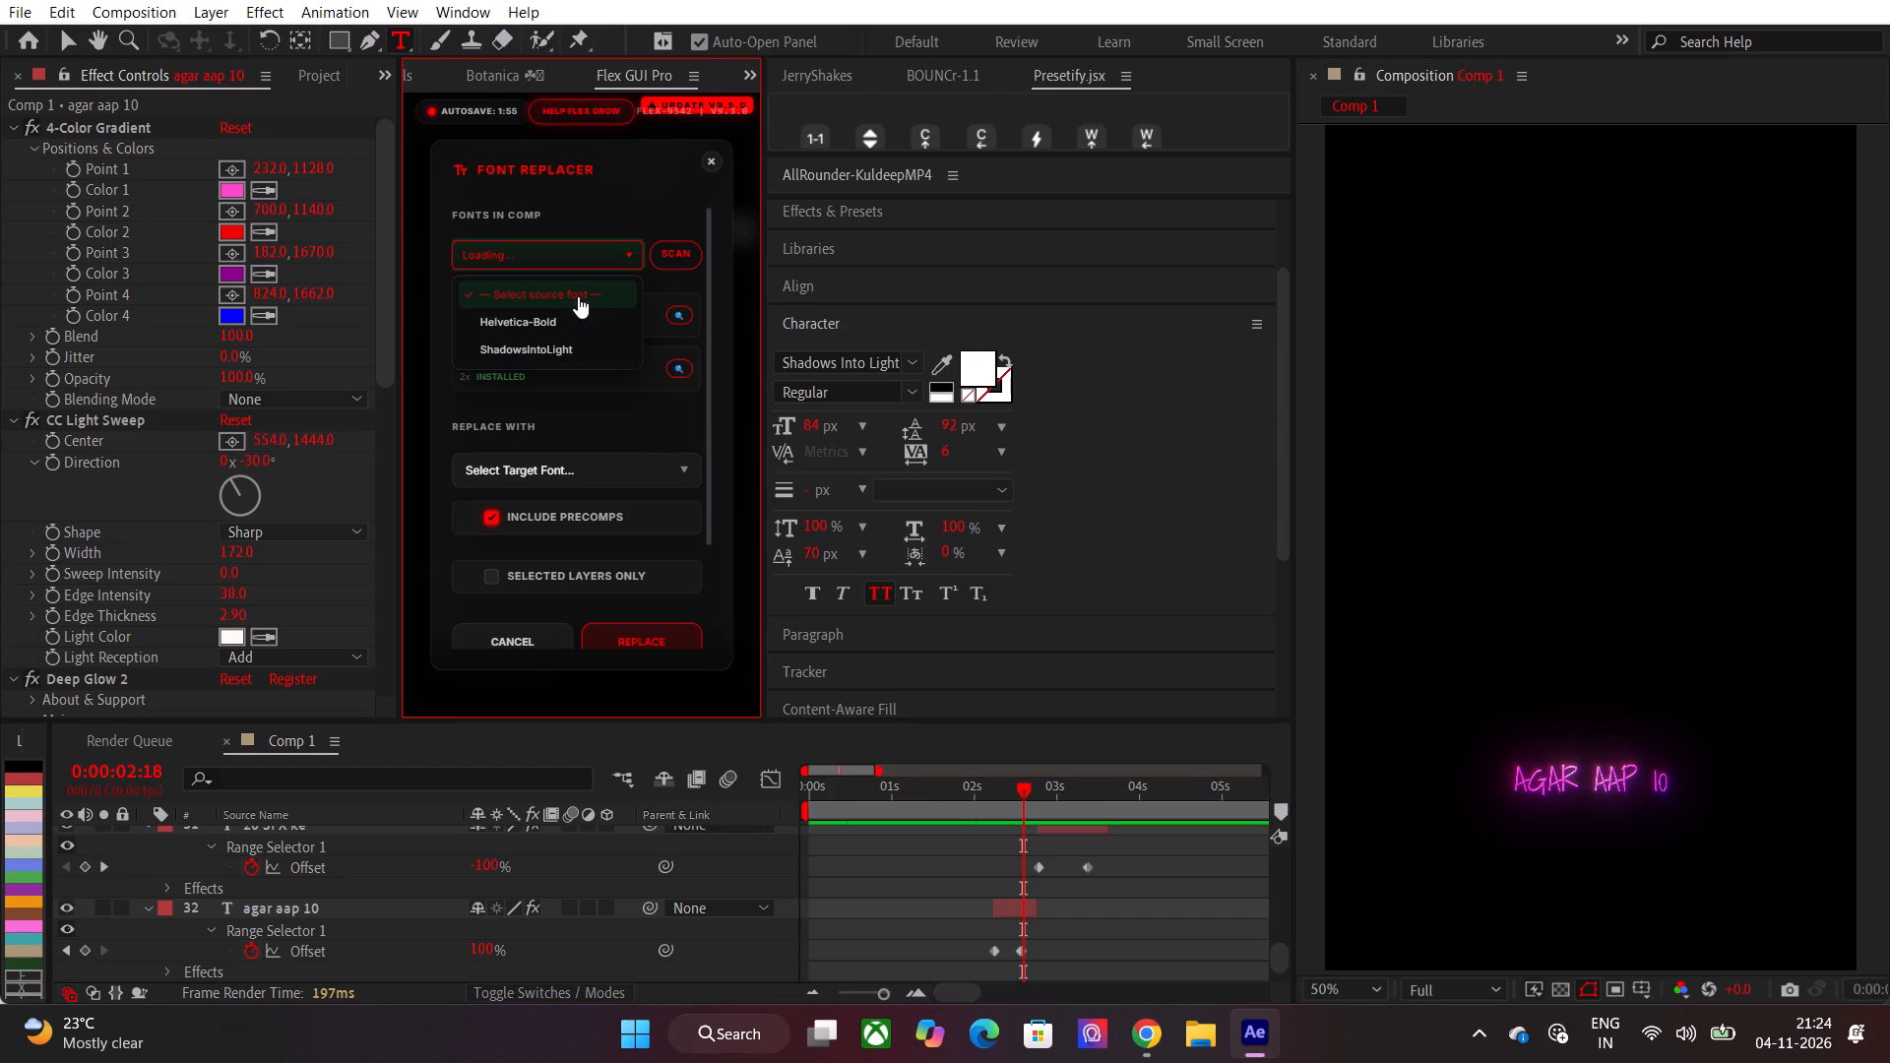
{"action": "left_click", "coordinate": [551, 321]}
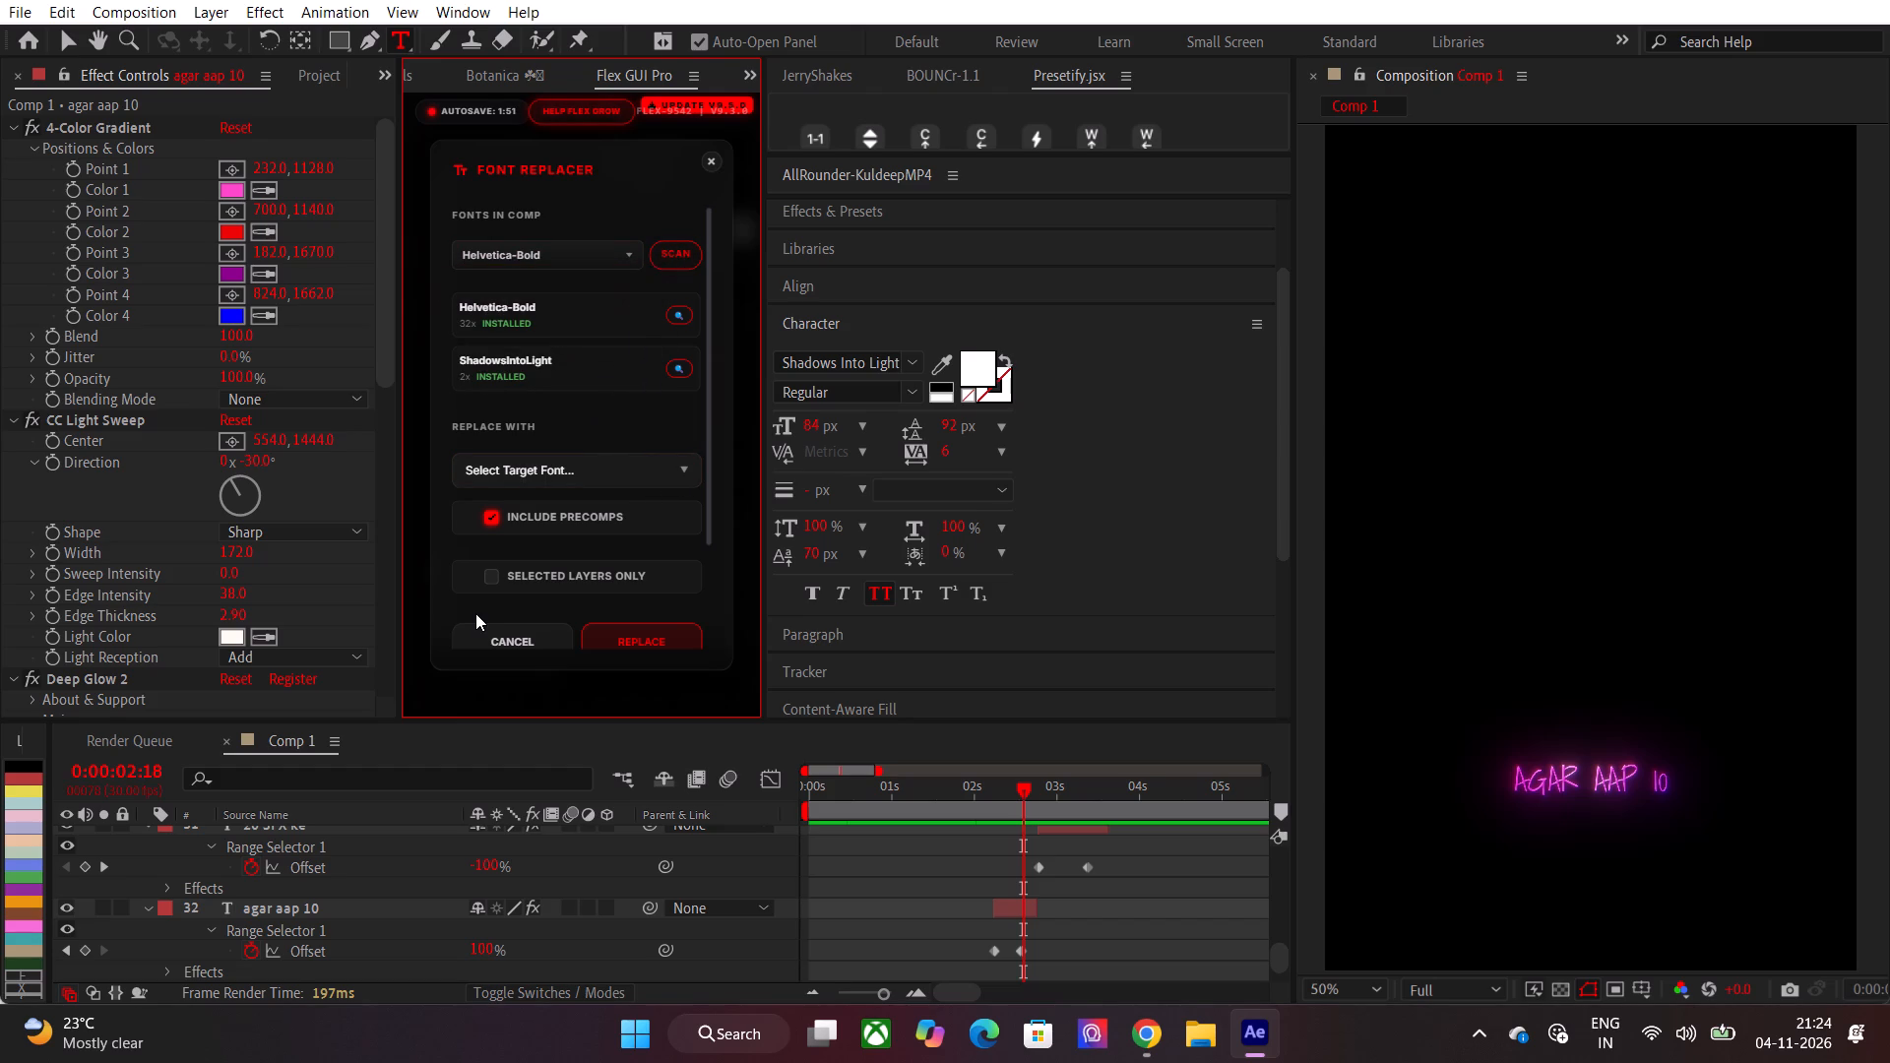
{"action": "scroll", "coordinate": [937, 878], "scroll_direction": "down", "scroll_amount": 8}
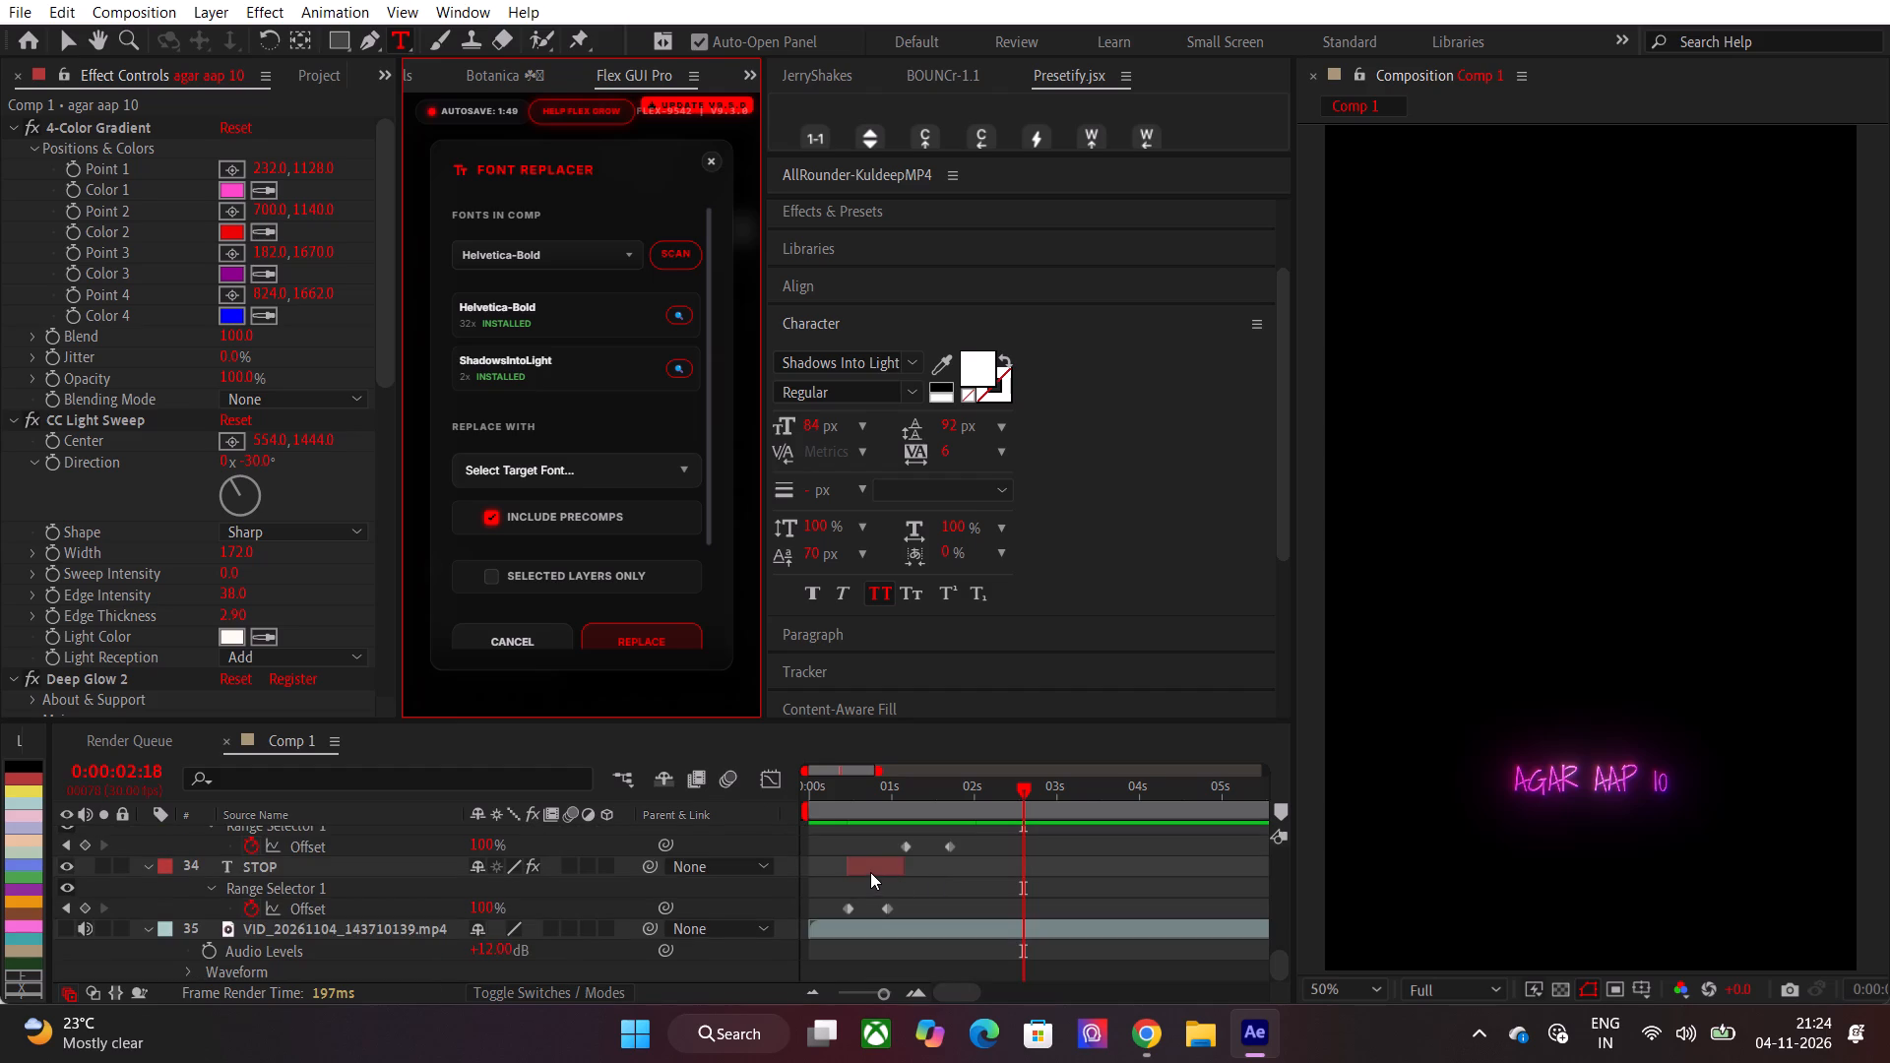
{"action": "scroll", "coordinate": [984, 856], "scroll_direction": "up", "scroll_amount": 1}
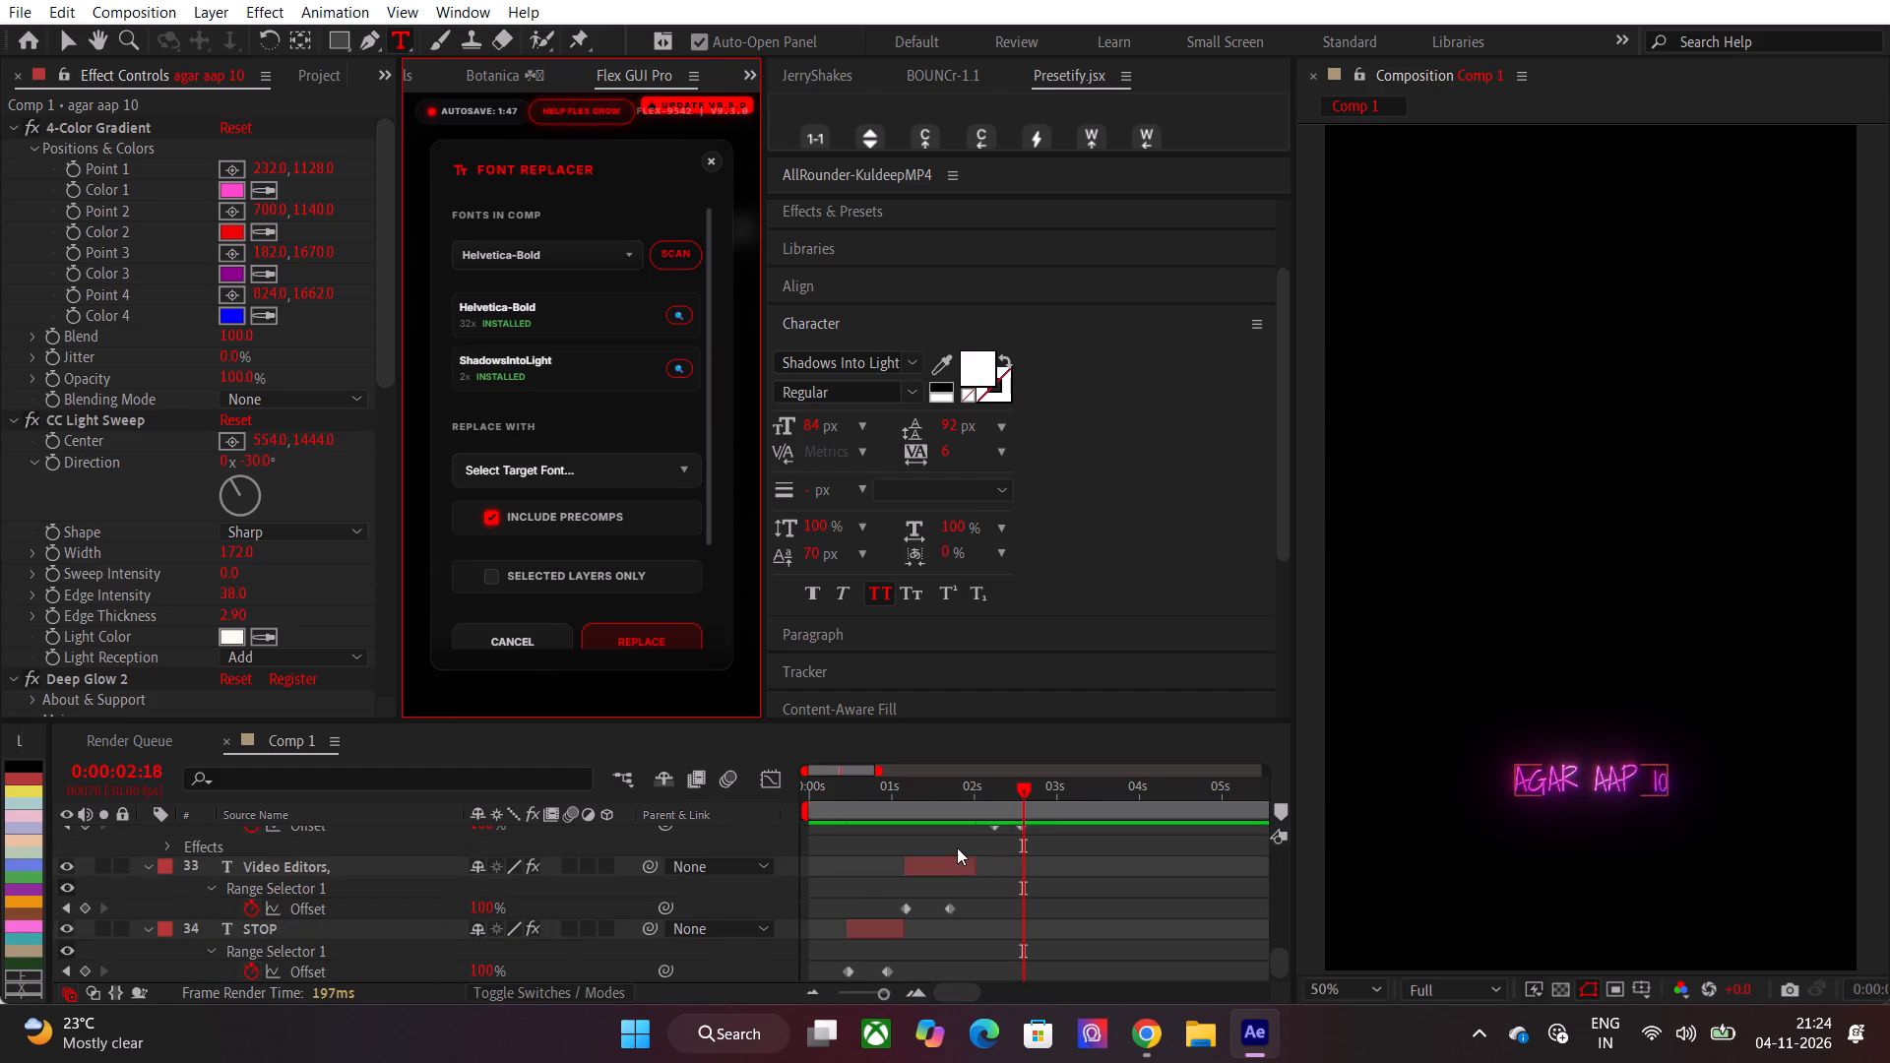
{"action": "left_click", "coordinate": [941, 866]}
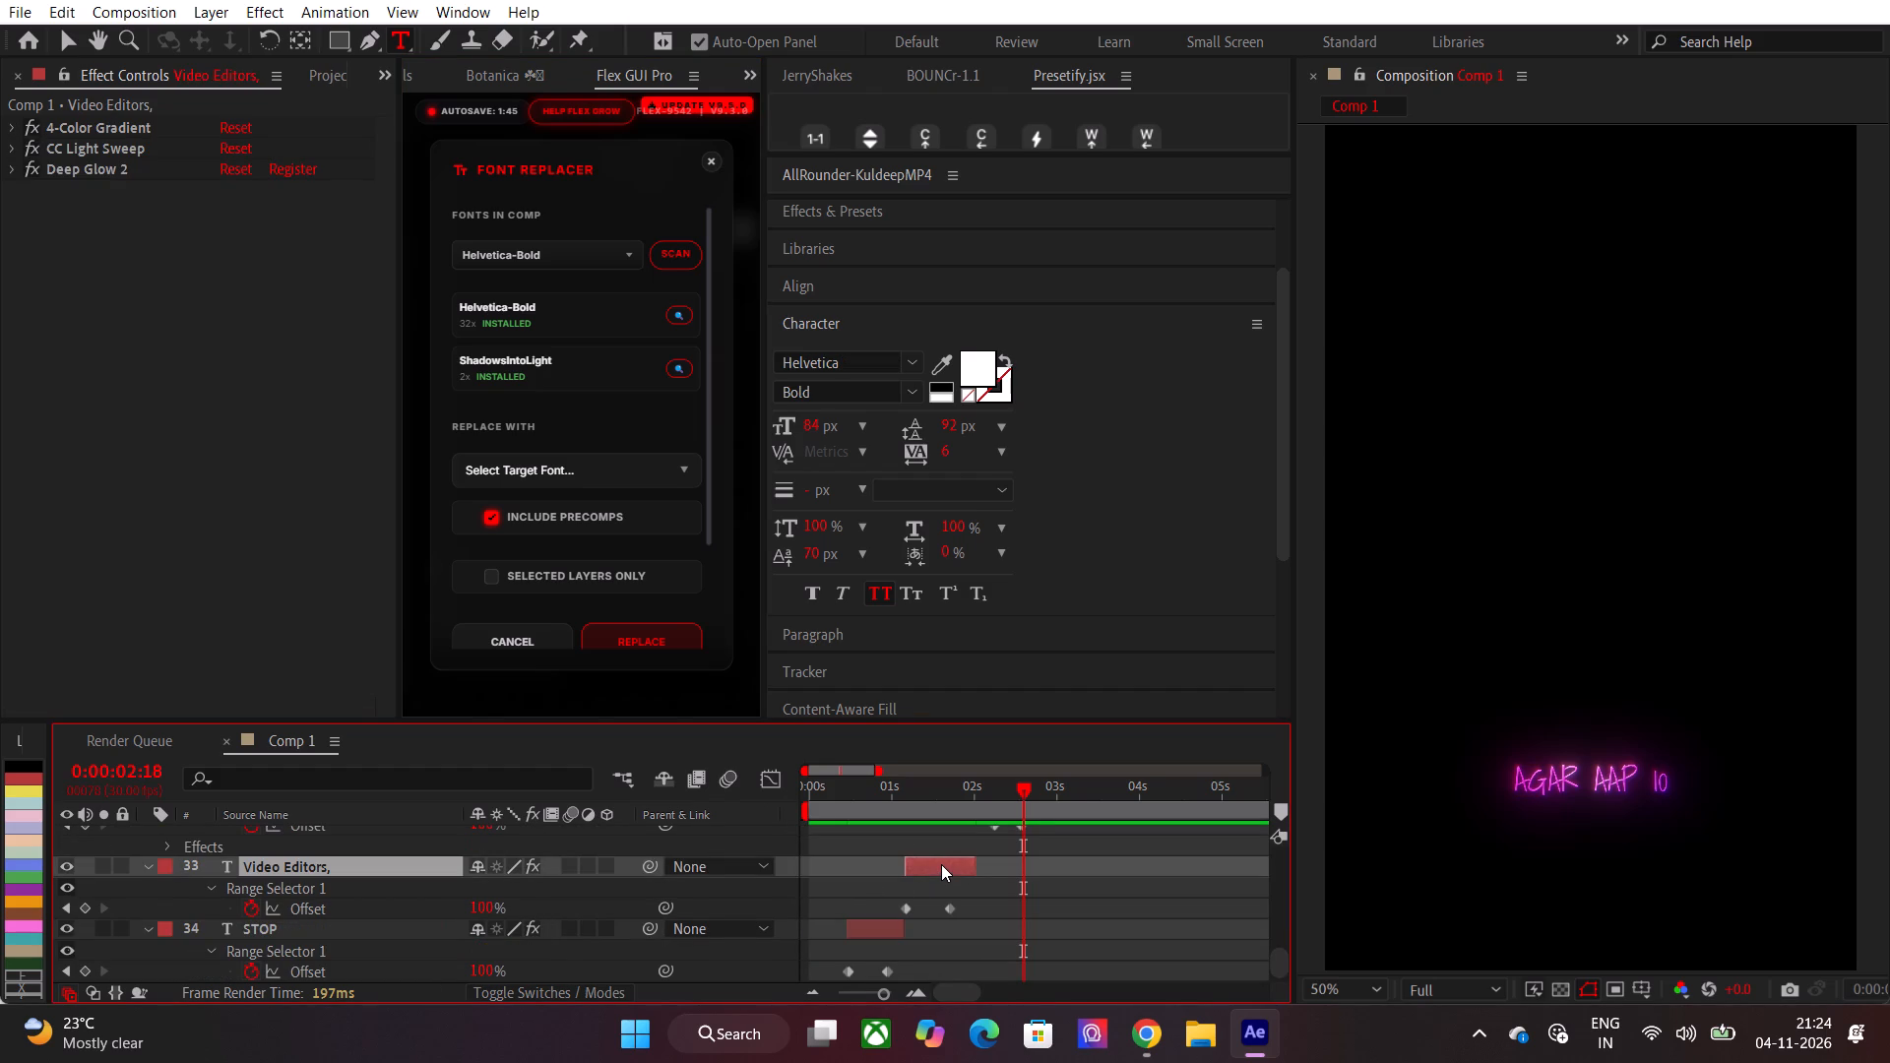
{"action": "left_click", "coordinate": [860, 870]}
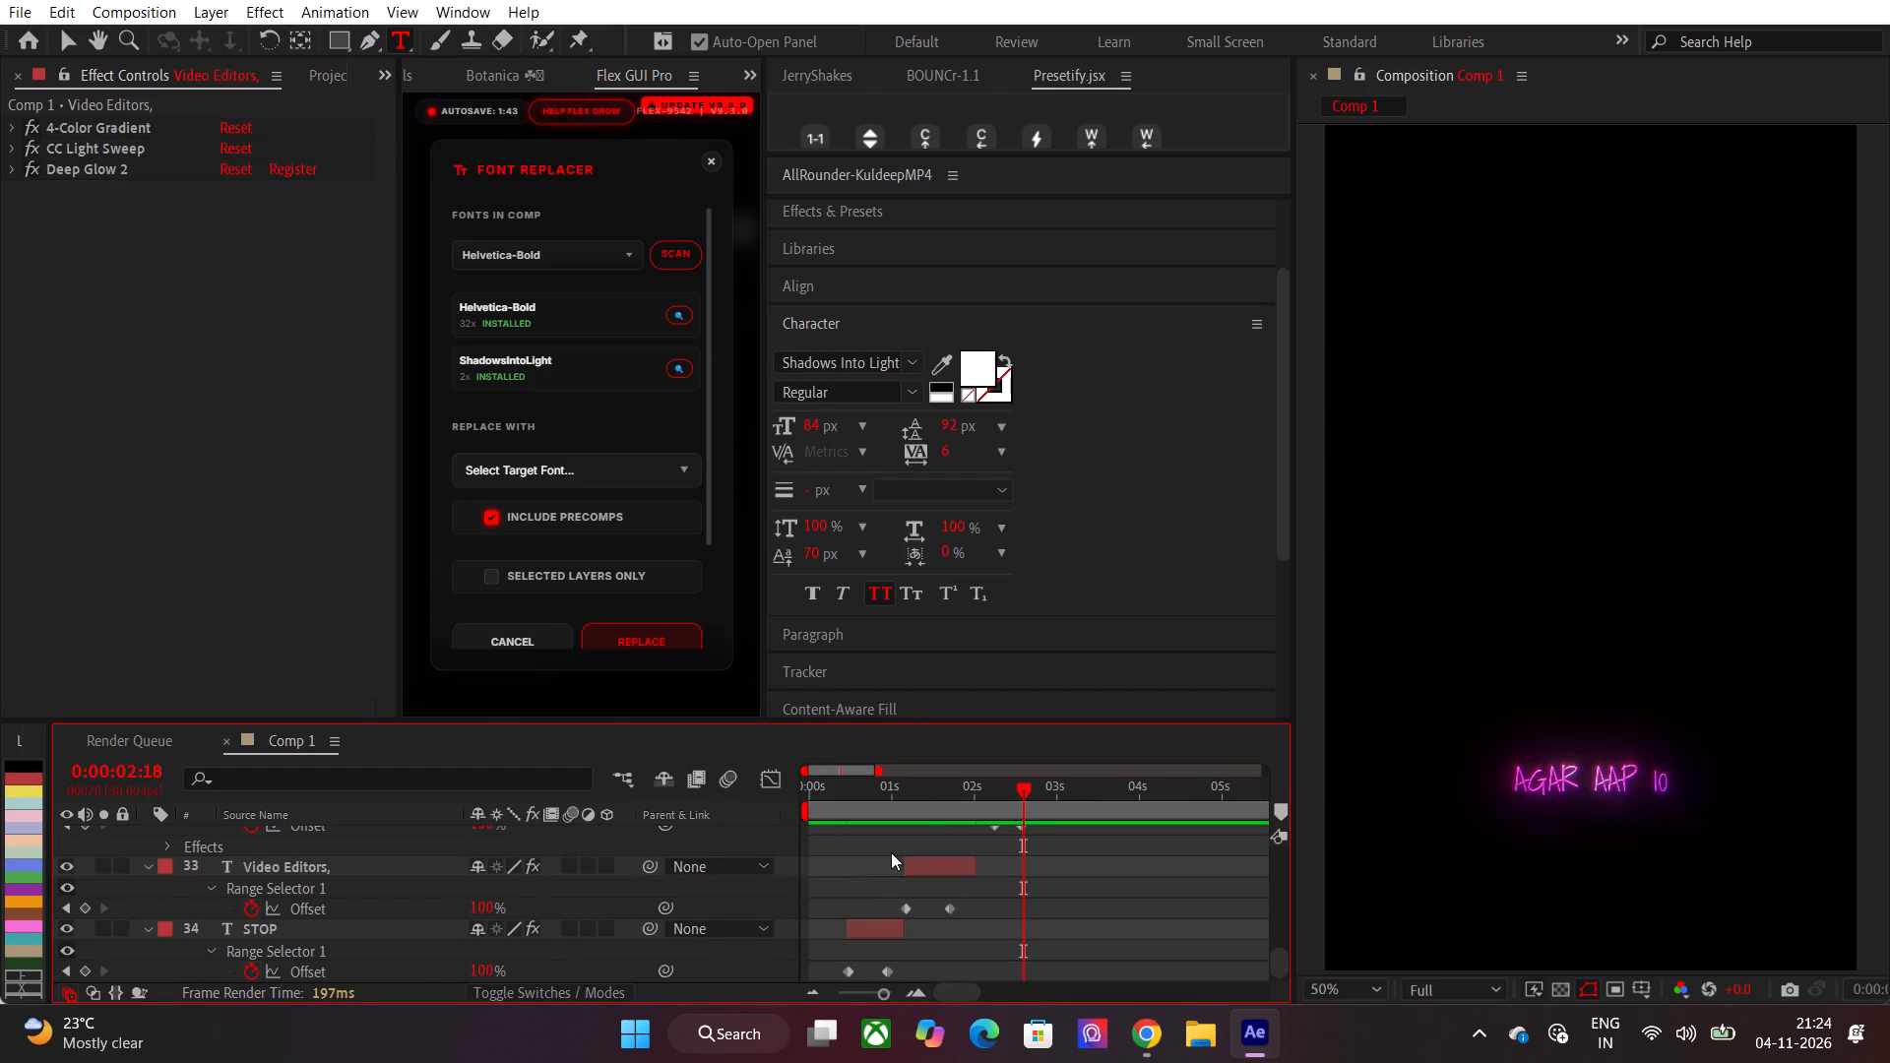
{"action": "left_click", "coordinate": [639, 472]}
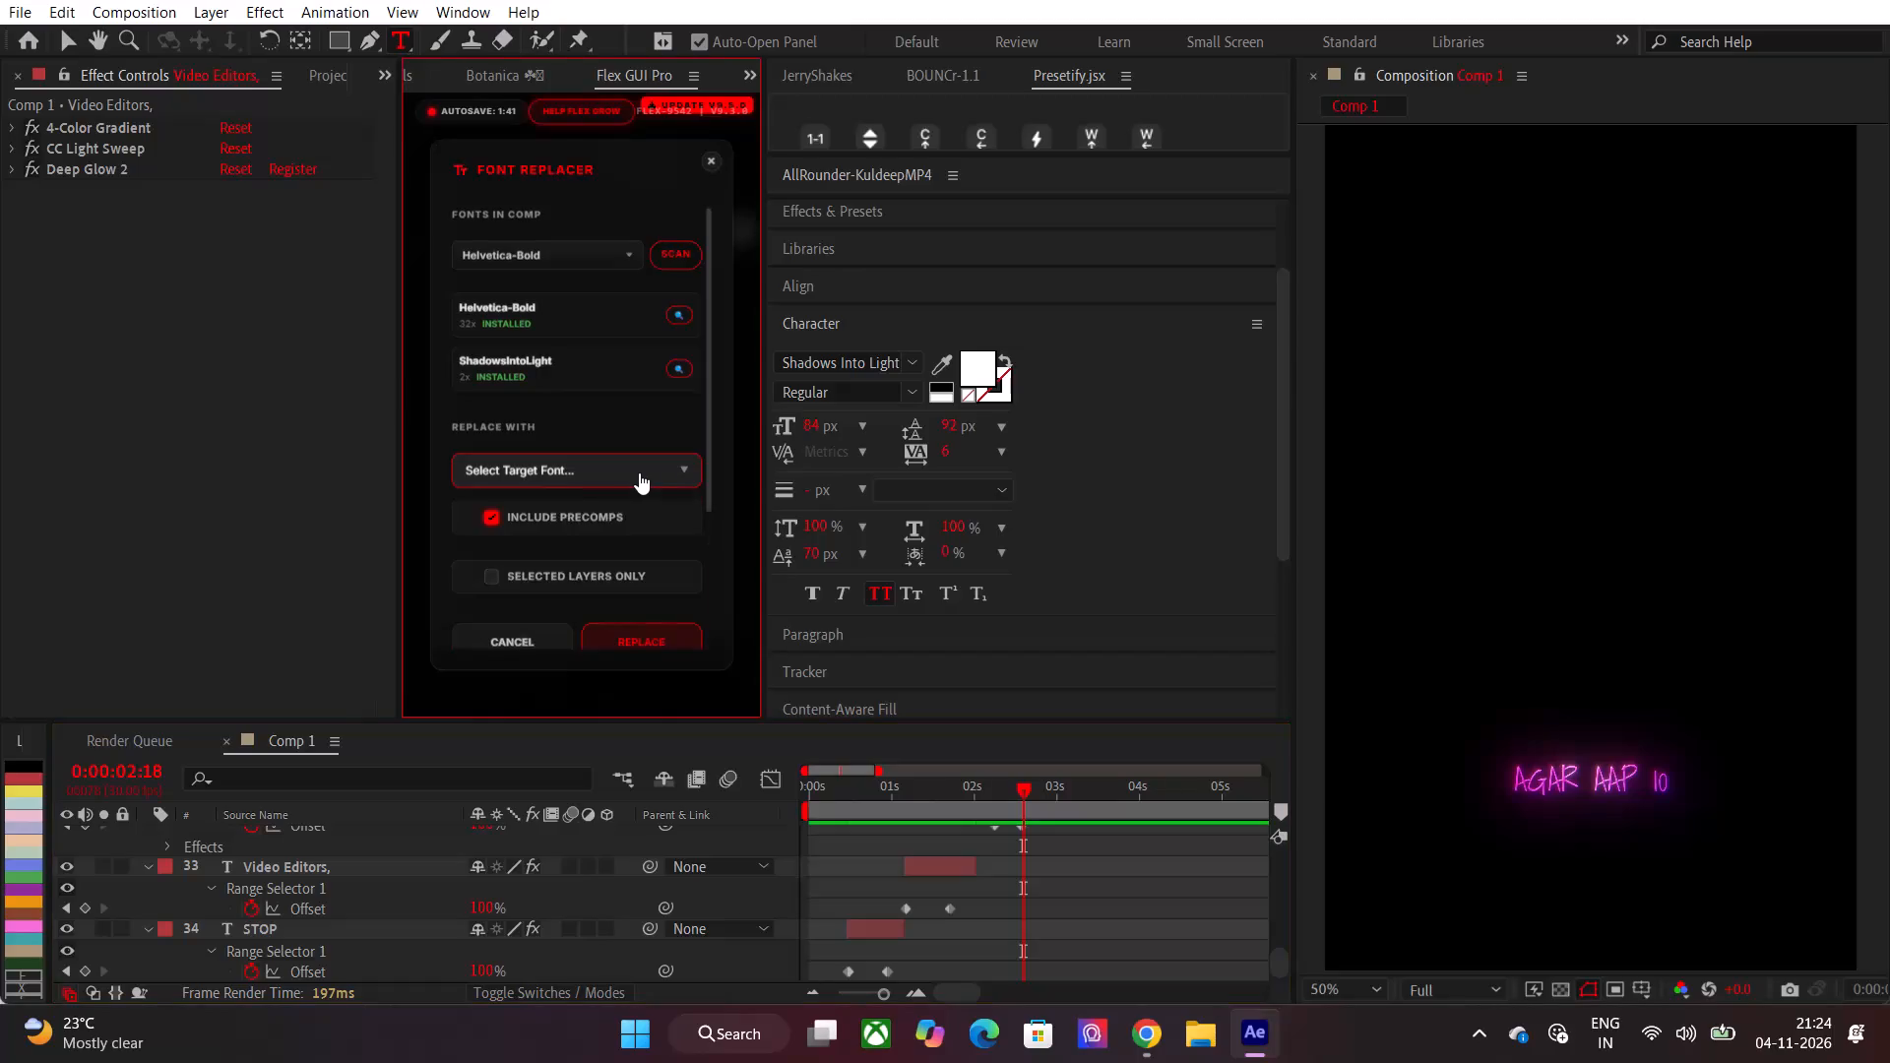
{"action": "left_click", "coordinate": [574, 591]}
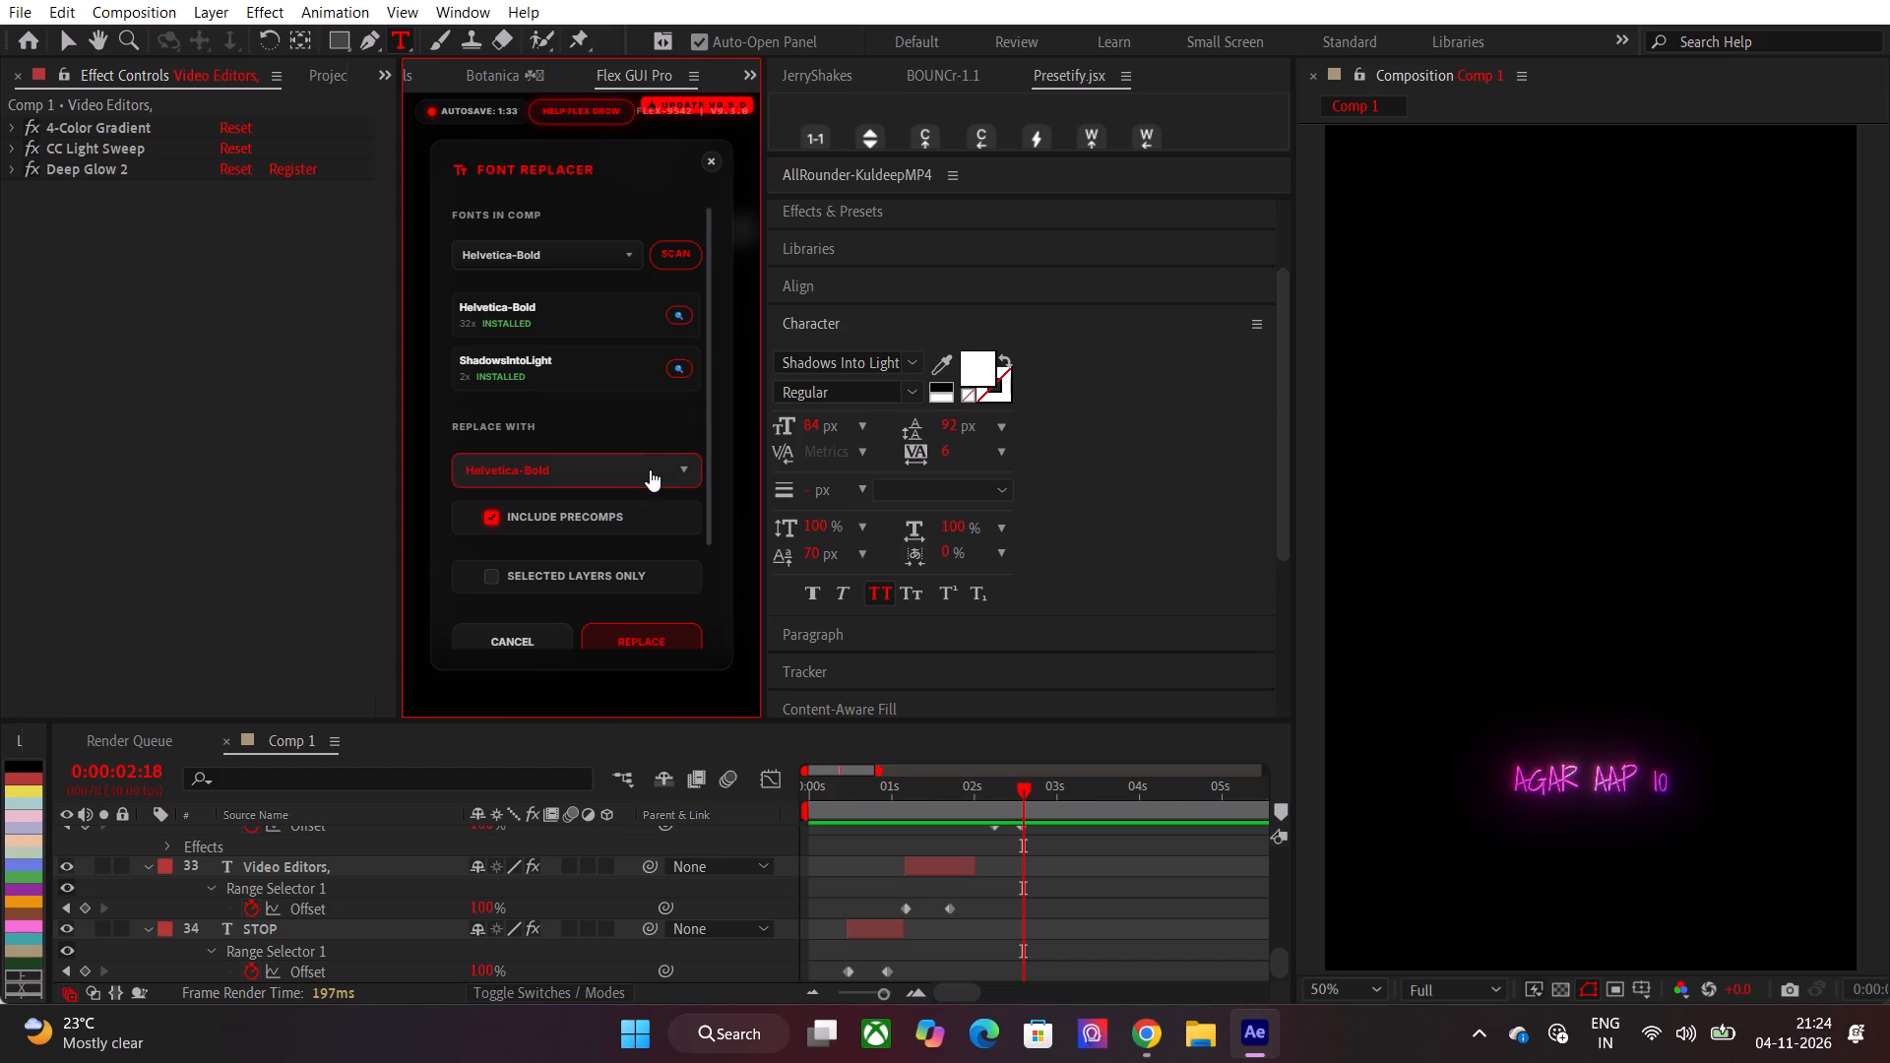
{"action": "left_click", "coordinate": [650, 469]}
{"action": "left_click", "coordinate": [554, 635]}
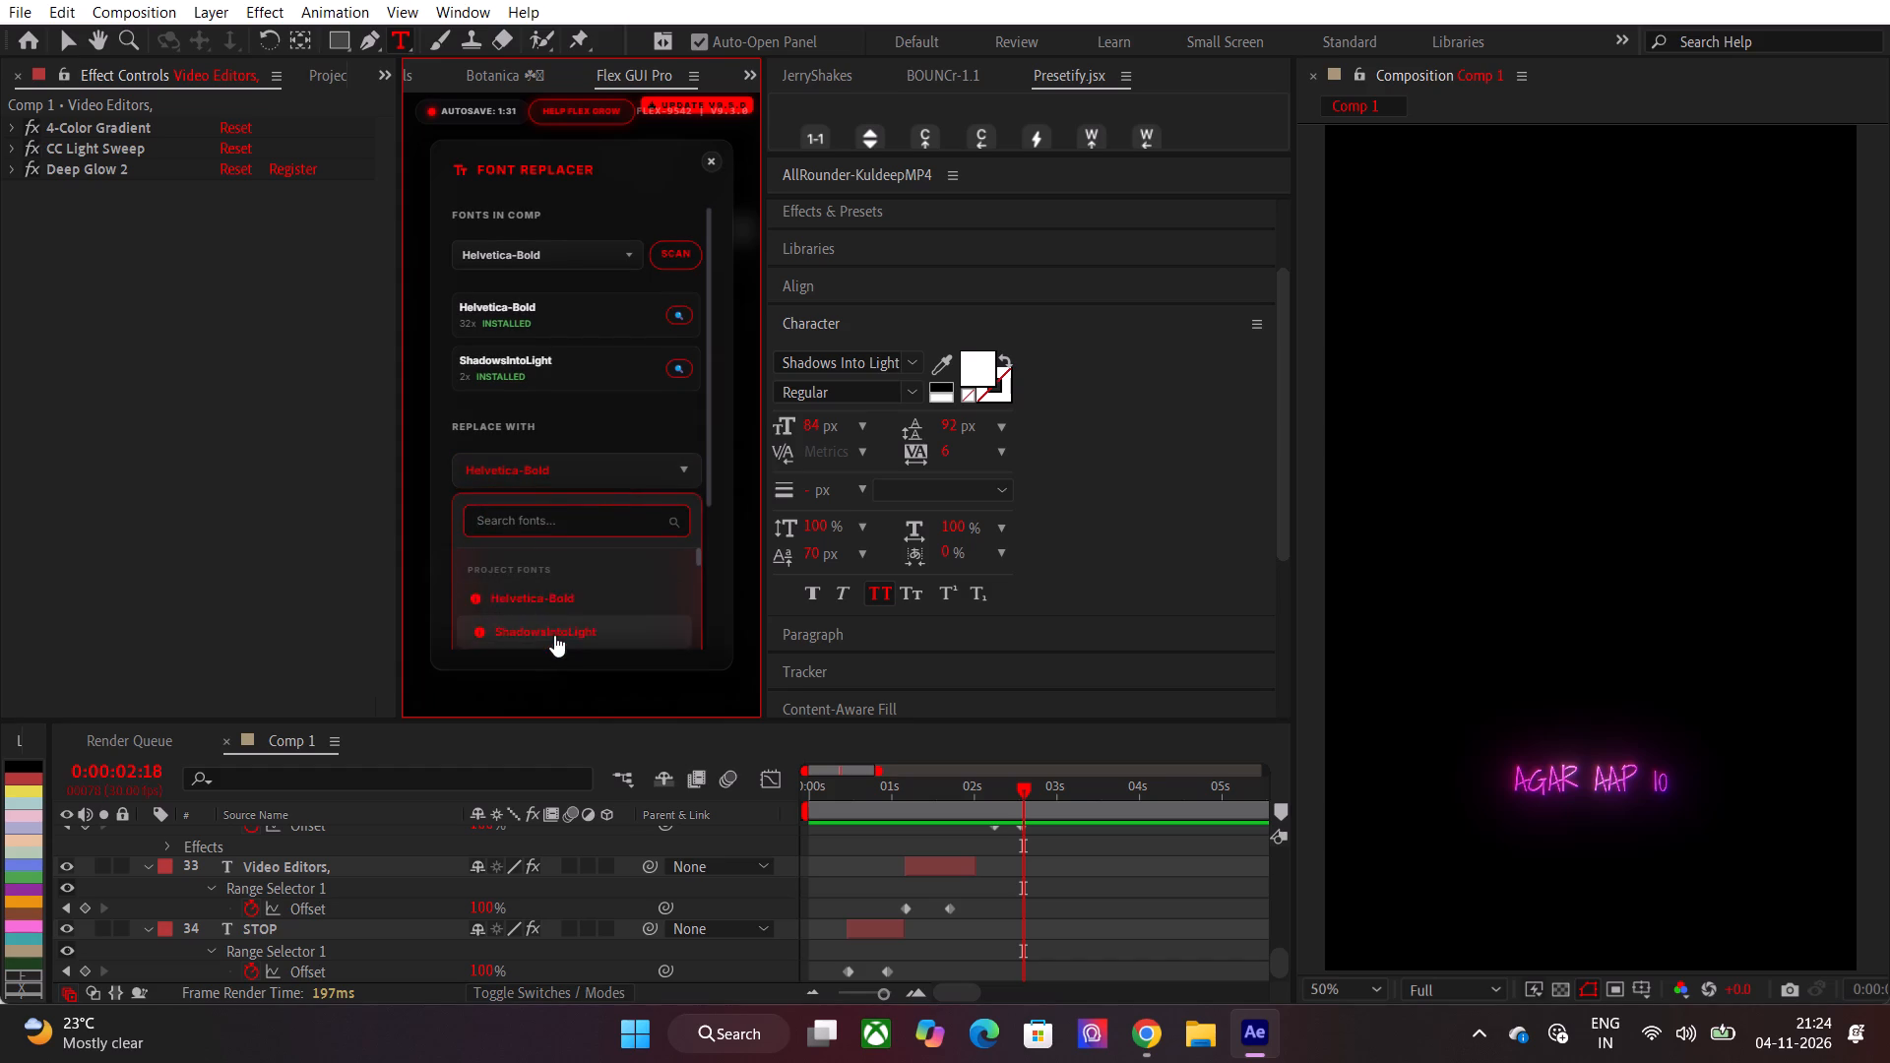
{"action": "left_click", "coordinate": [648, 629]}
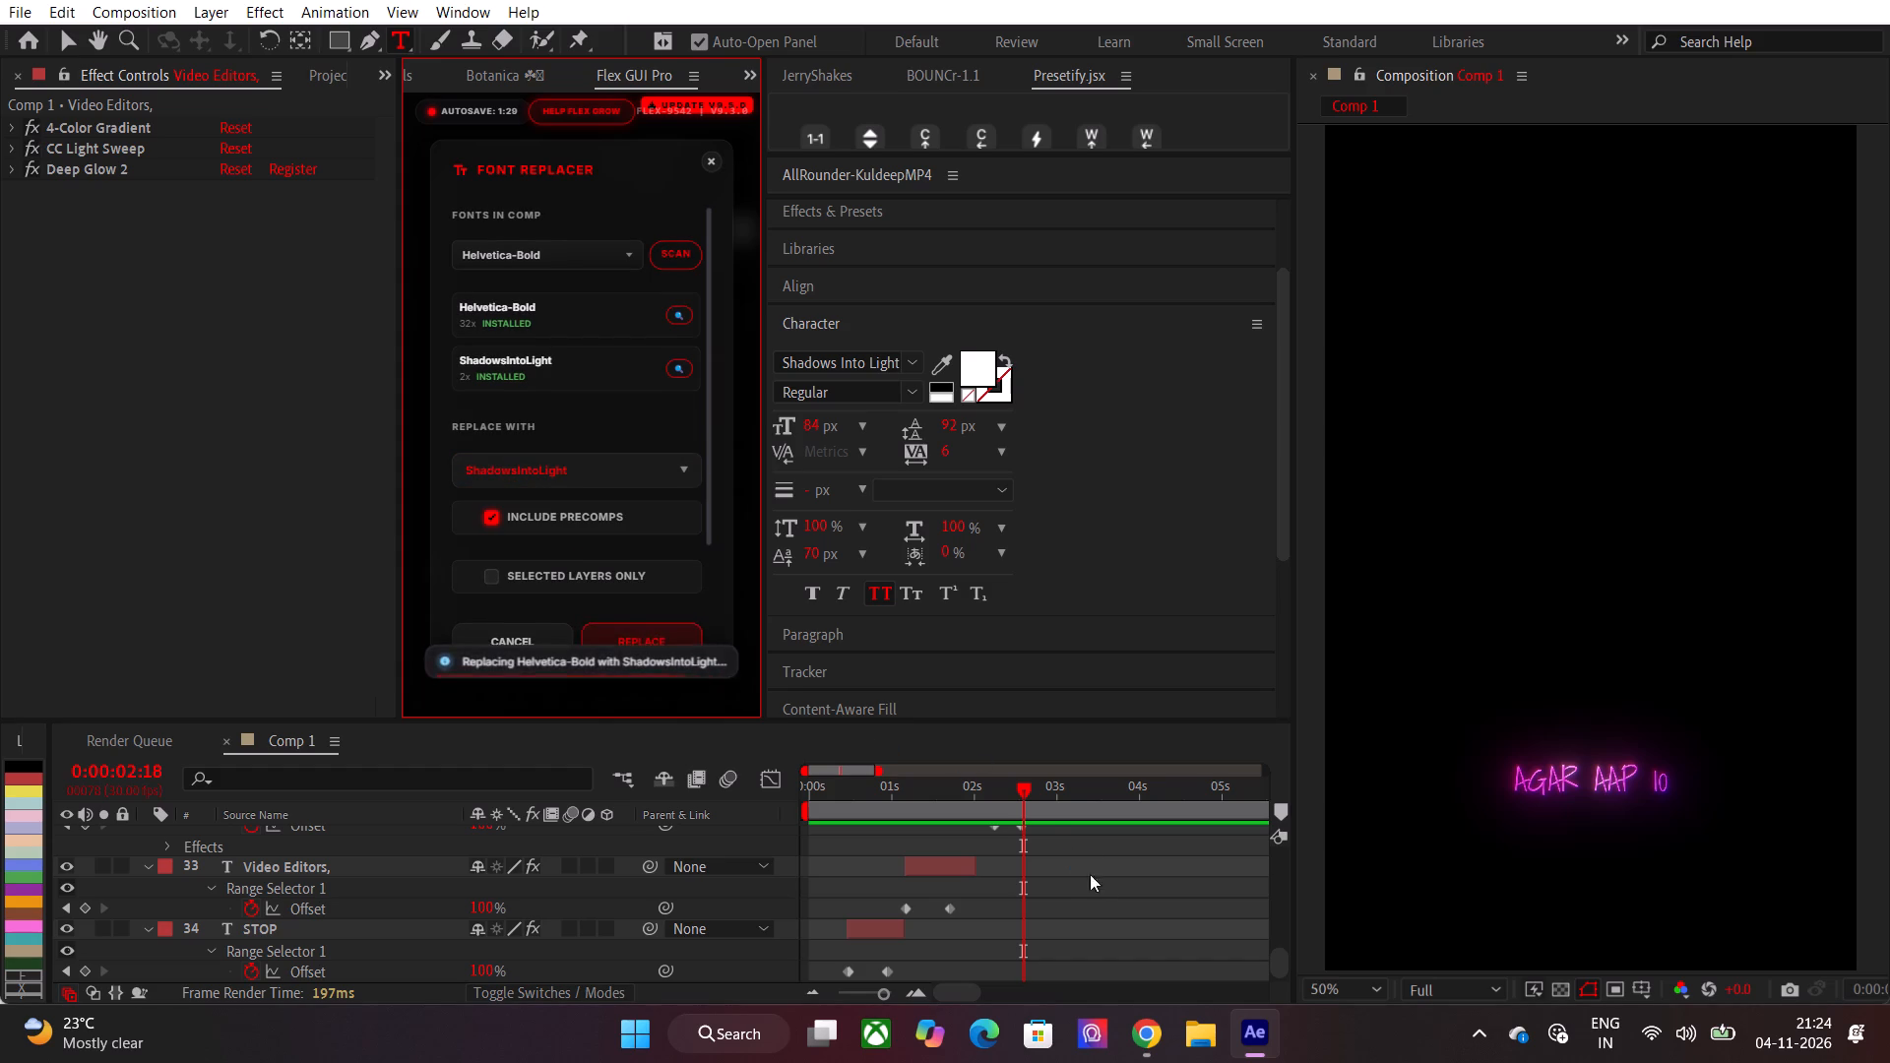
Scrub through Comp 1 to check the replaced caption font, ending at 0:00:01:02.
{"action": "left_click_drag", "start_coordinate": [1019, 791], "coordinate": [1061, 791]}
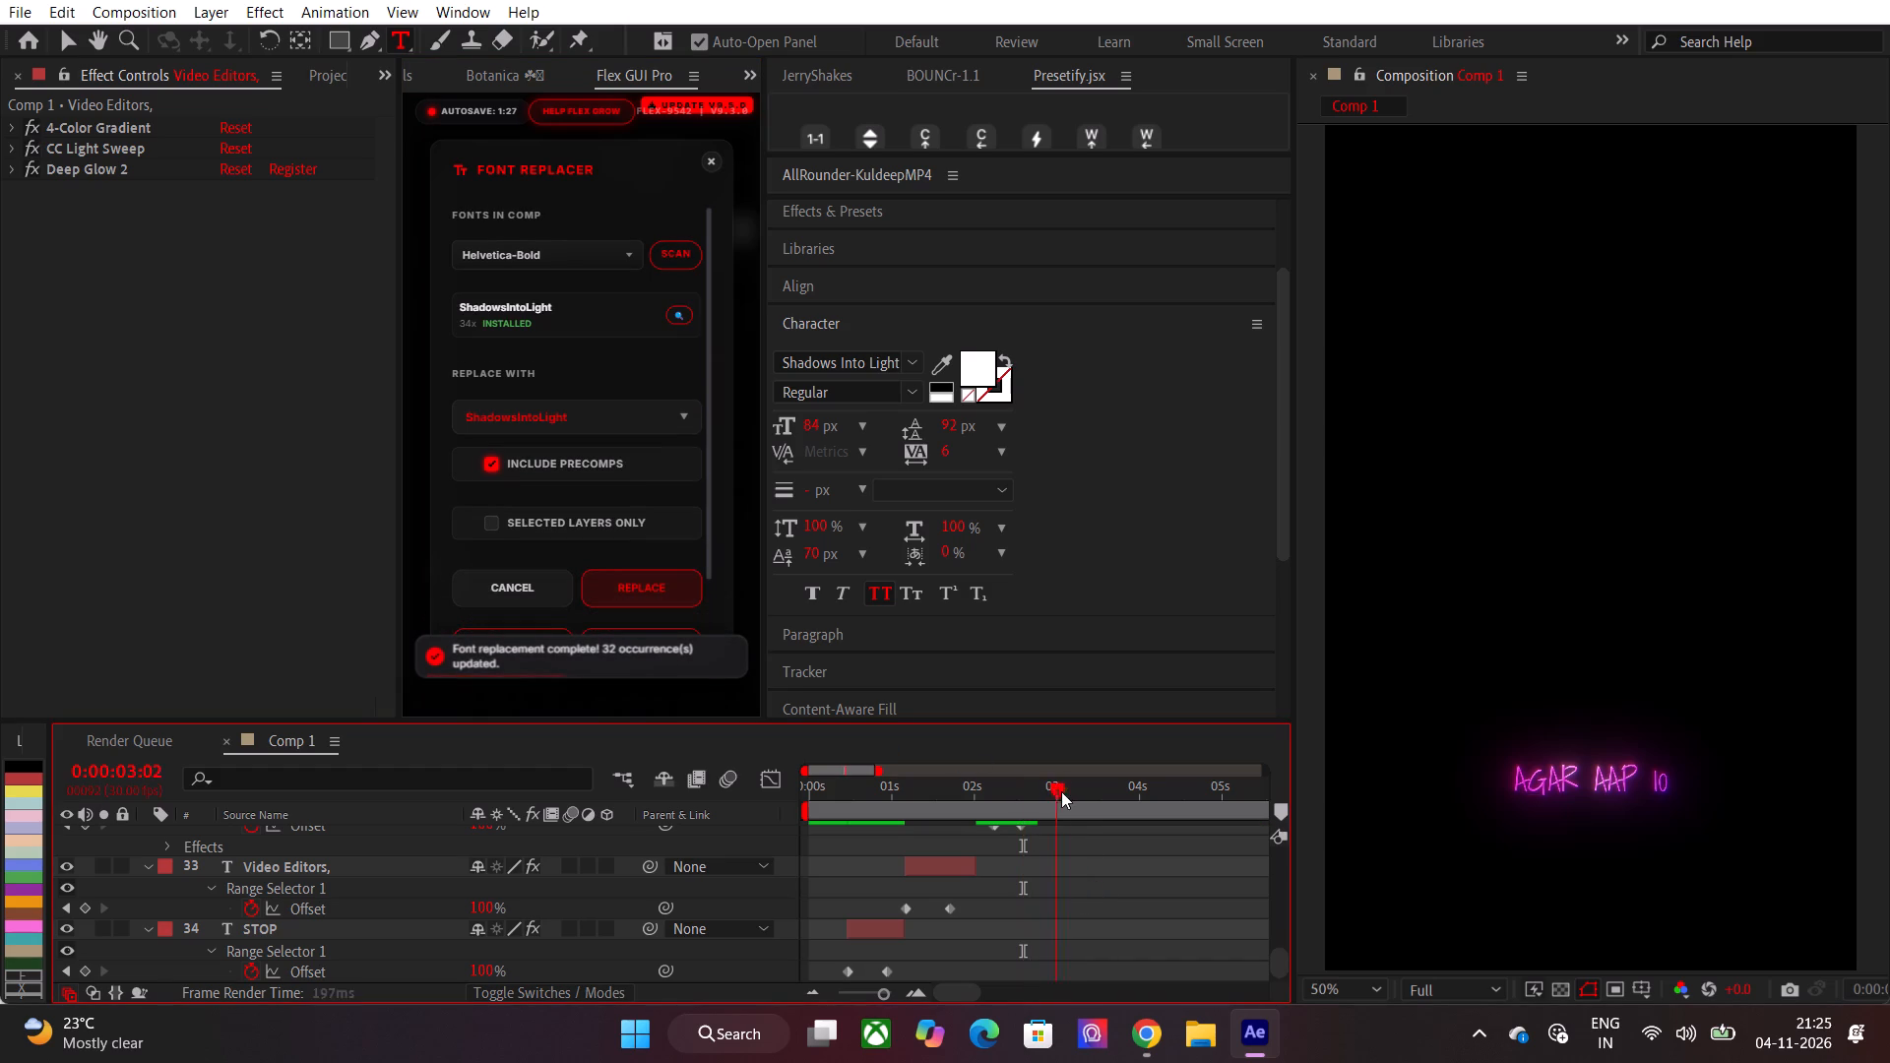
{"action": "left_click_drag", "start_coordinate": [1061, 791], "coordinate": [1226, 807]}
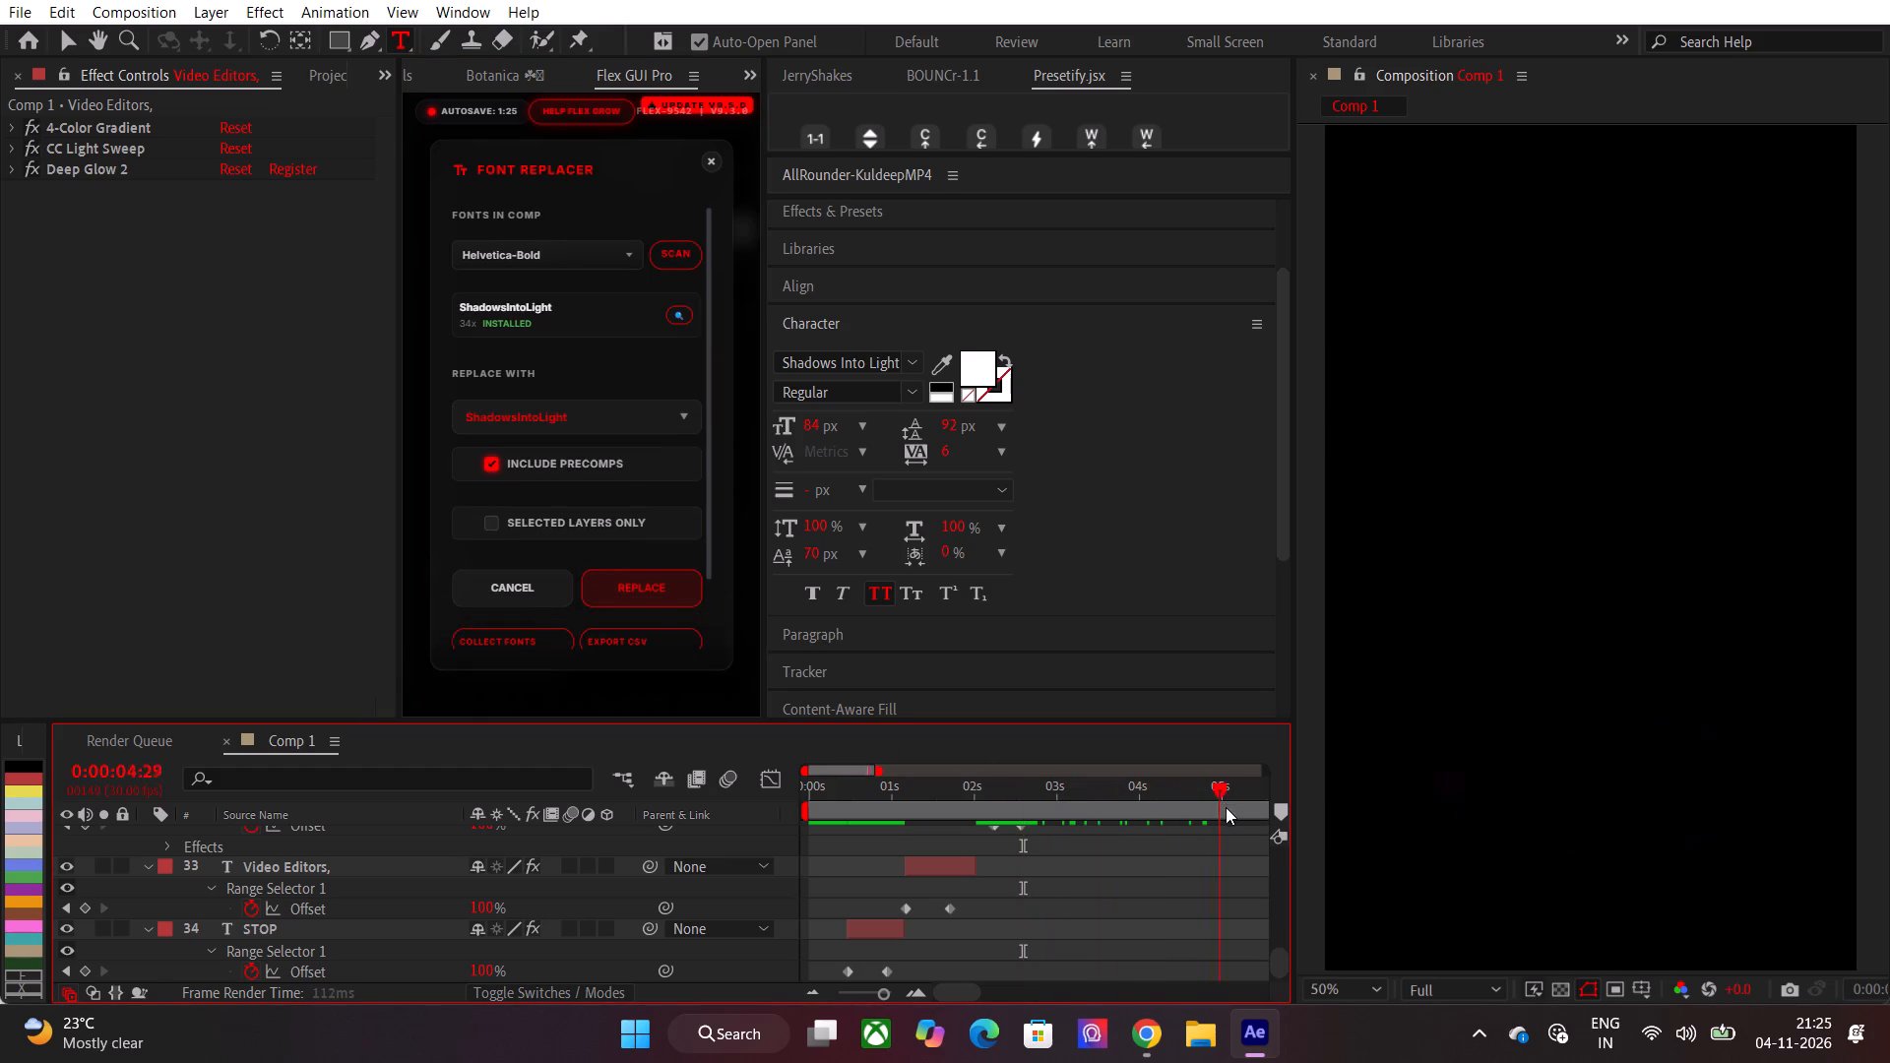
{"action": "left_click_drag", "start_coordinate": [1226, 807], "coordinate": [721, 891]}
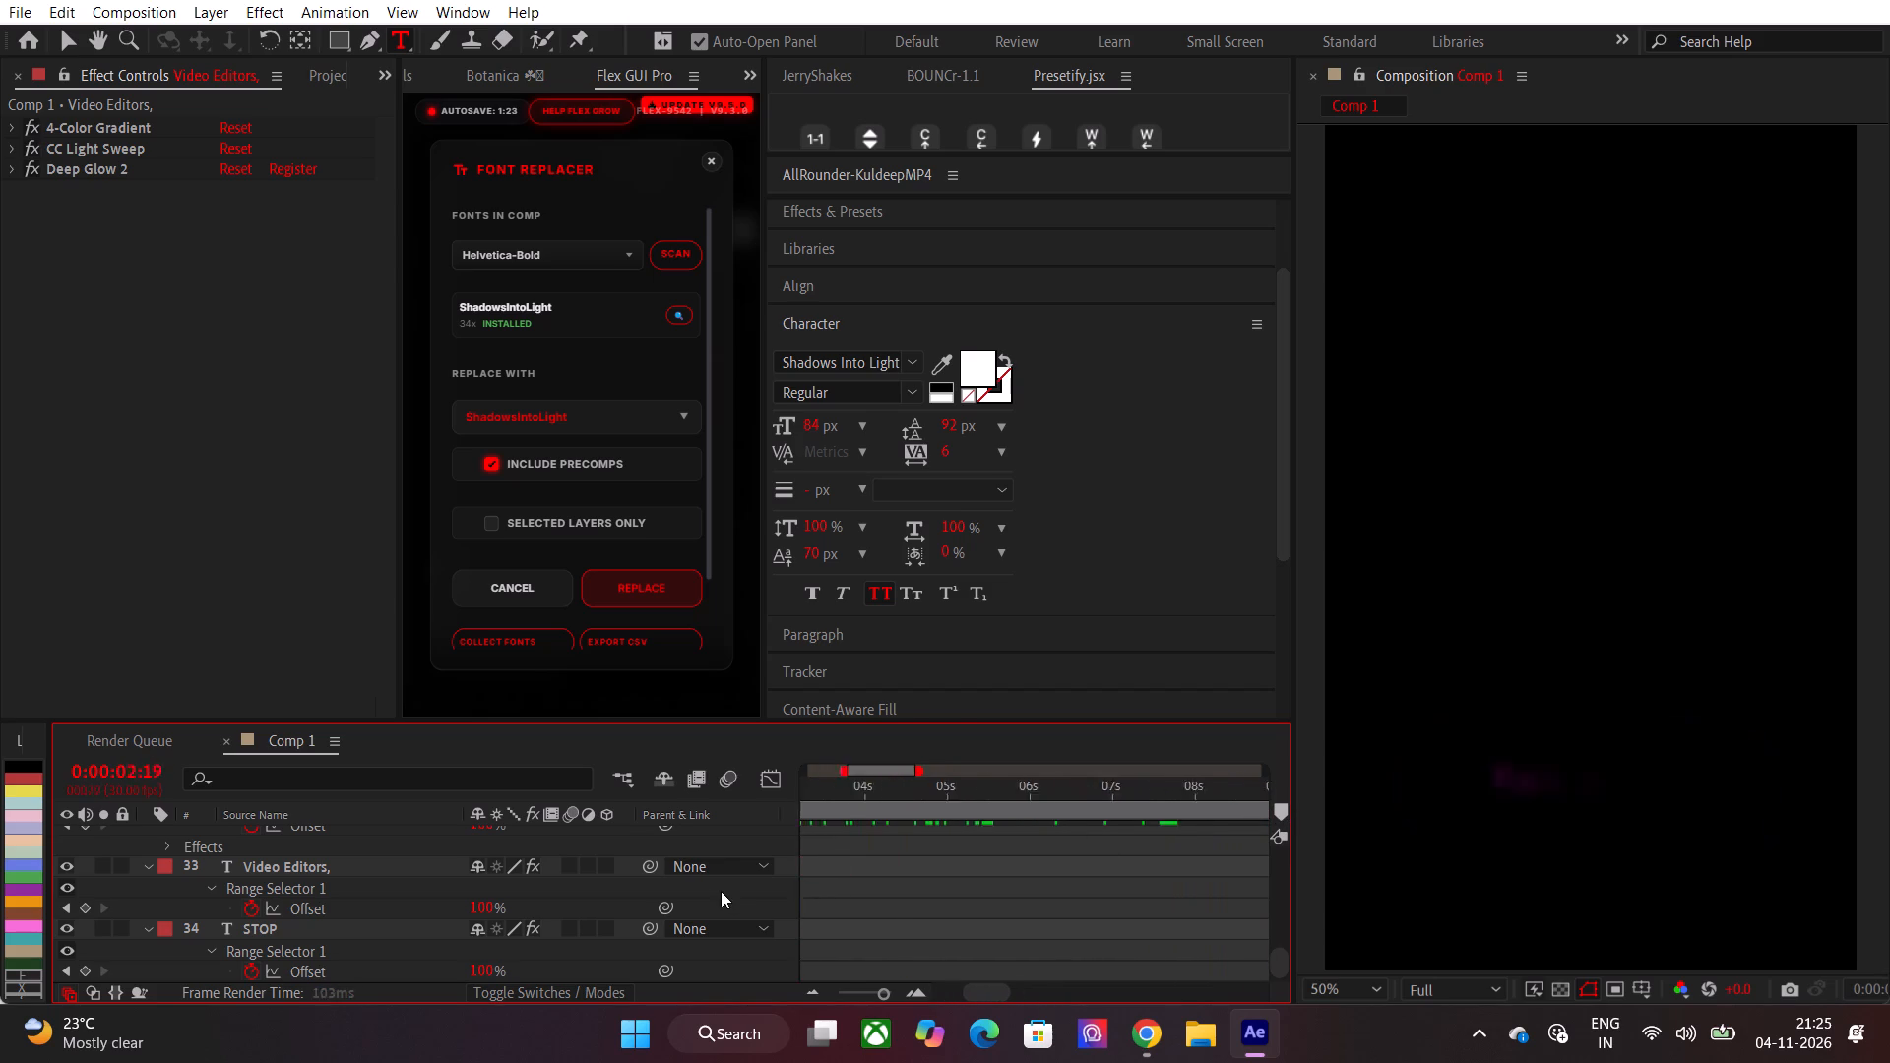
{"action": "left_click_drag", "start_coordinate": [721, 891], "coordinate": [893, 891]}
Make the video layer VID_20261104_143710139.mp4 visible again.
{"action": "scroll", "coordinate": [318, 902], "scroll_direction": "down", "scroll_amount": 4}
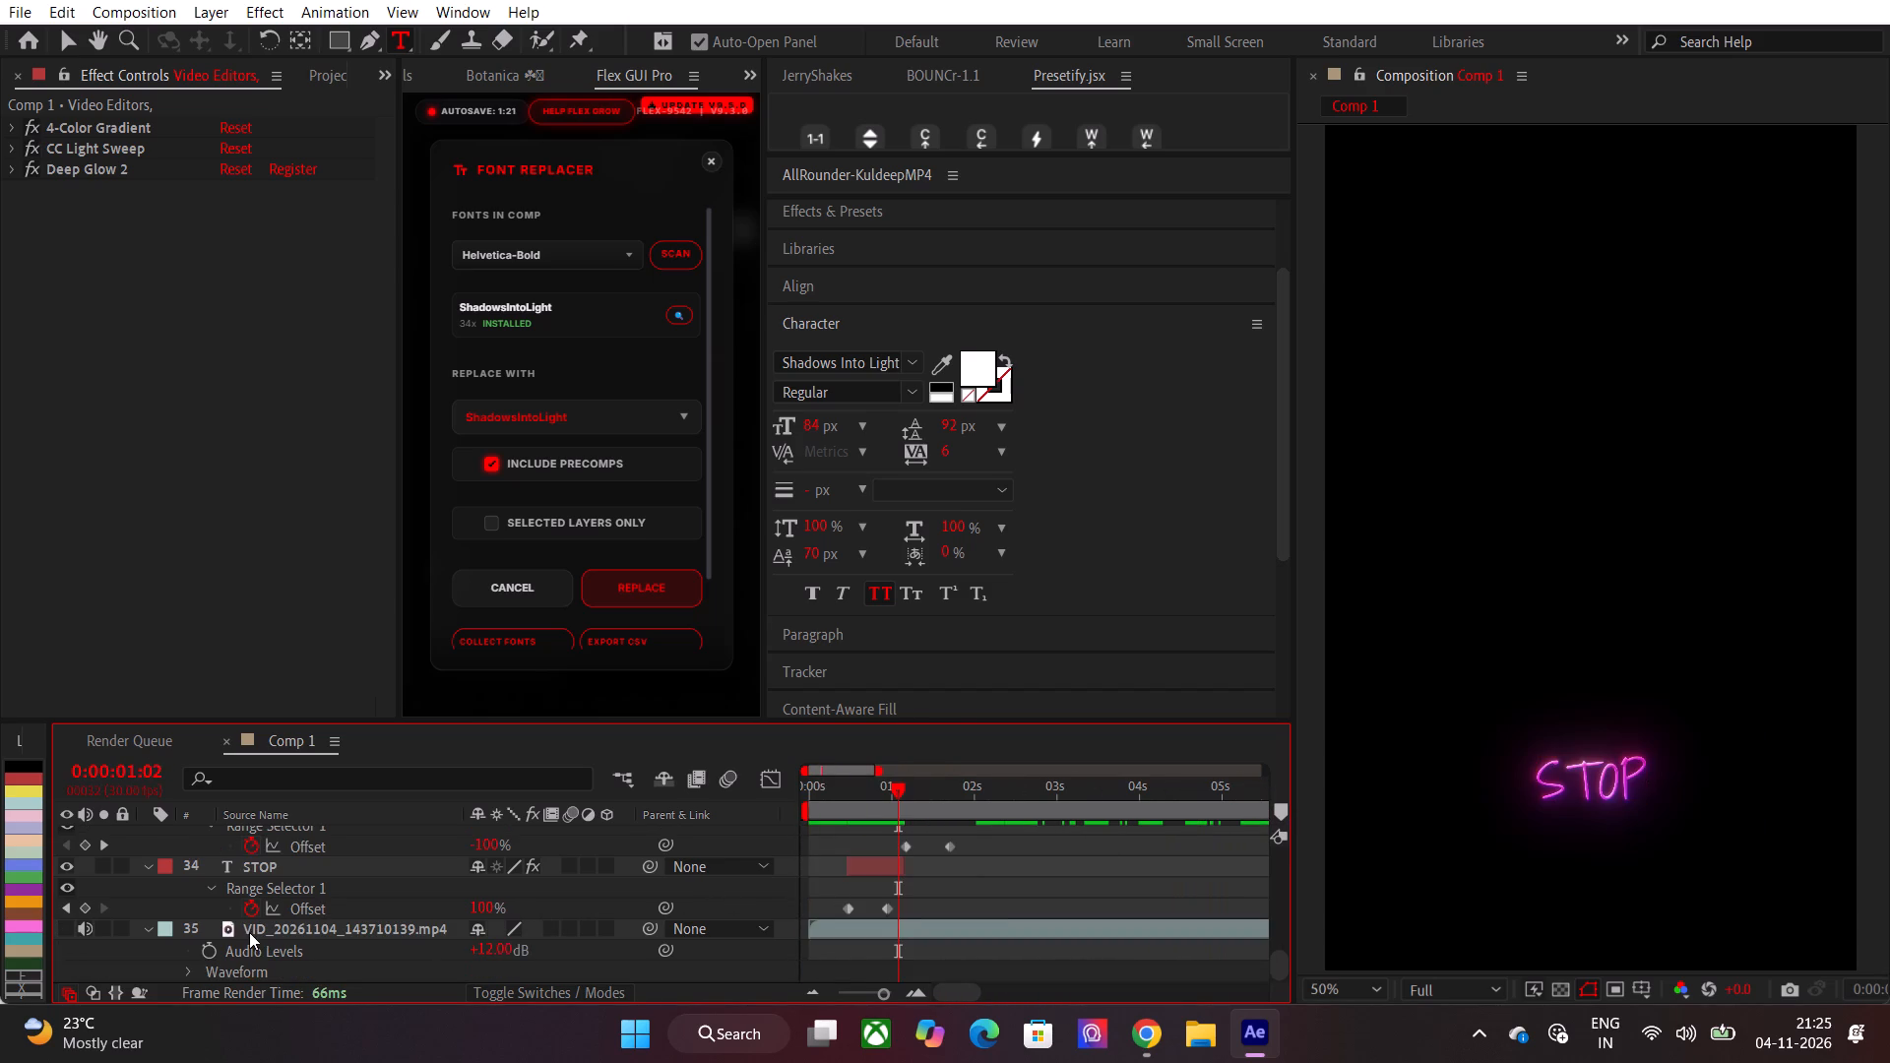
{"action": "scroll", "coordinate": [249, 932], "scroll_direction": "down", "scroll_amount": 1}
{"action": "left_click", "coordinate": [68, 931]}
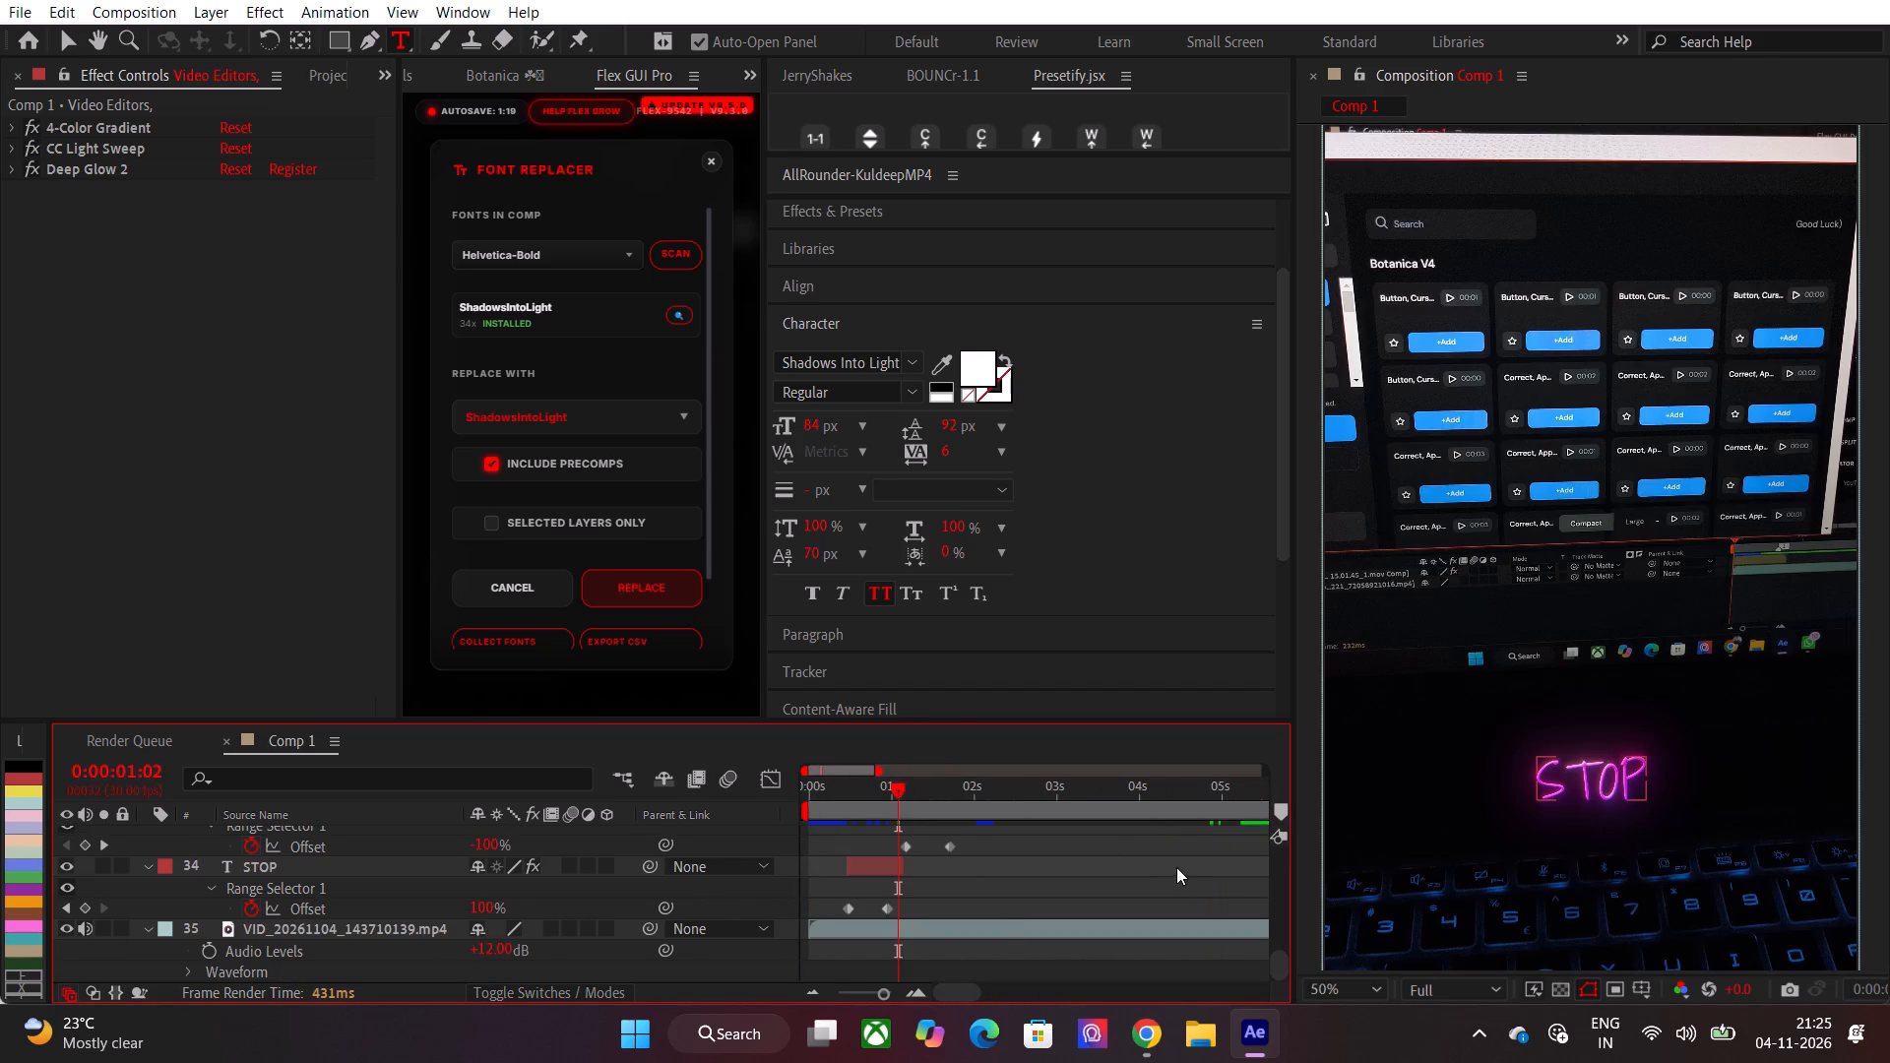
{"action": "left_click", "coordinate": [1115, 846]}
Close the Font Replacer and add an adjustment layer directly above the video layer.
{"action": "left_click", "coordinate": [994, 928]}
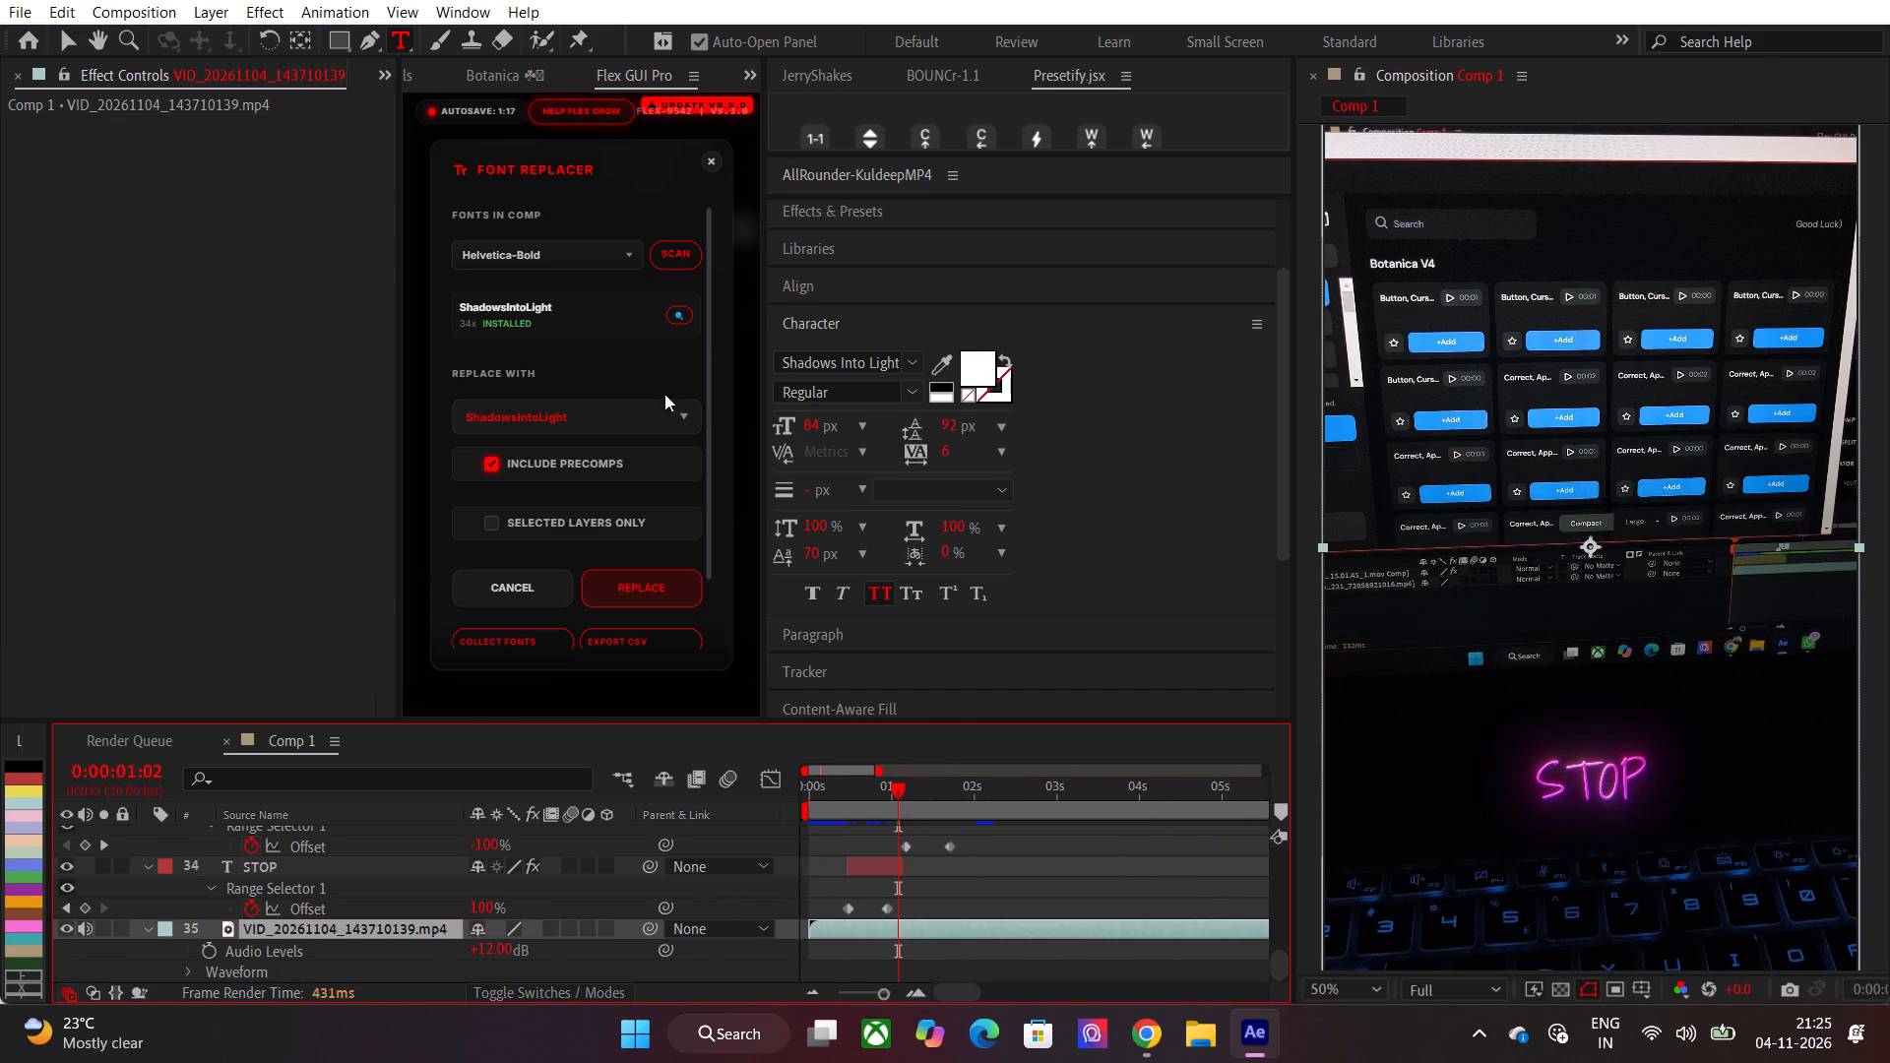
{"action": "scroll", "coordinate": [714, 243], "scroll_direction": "up", "scroll_amount": 1}
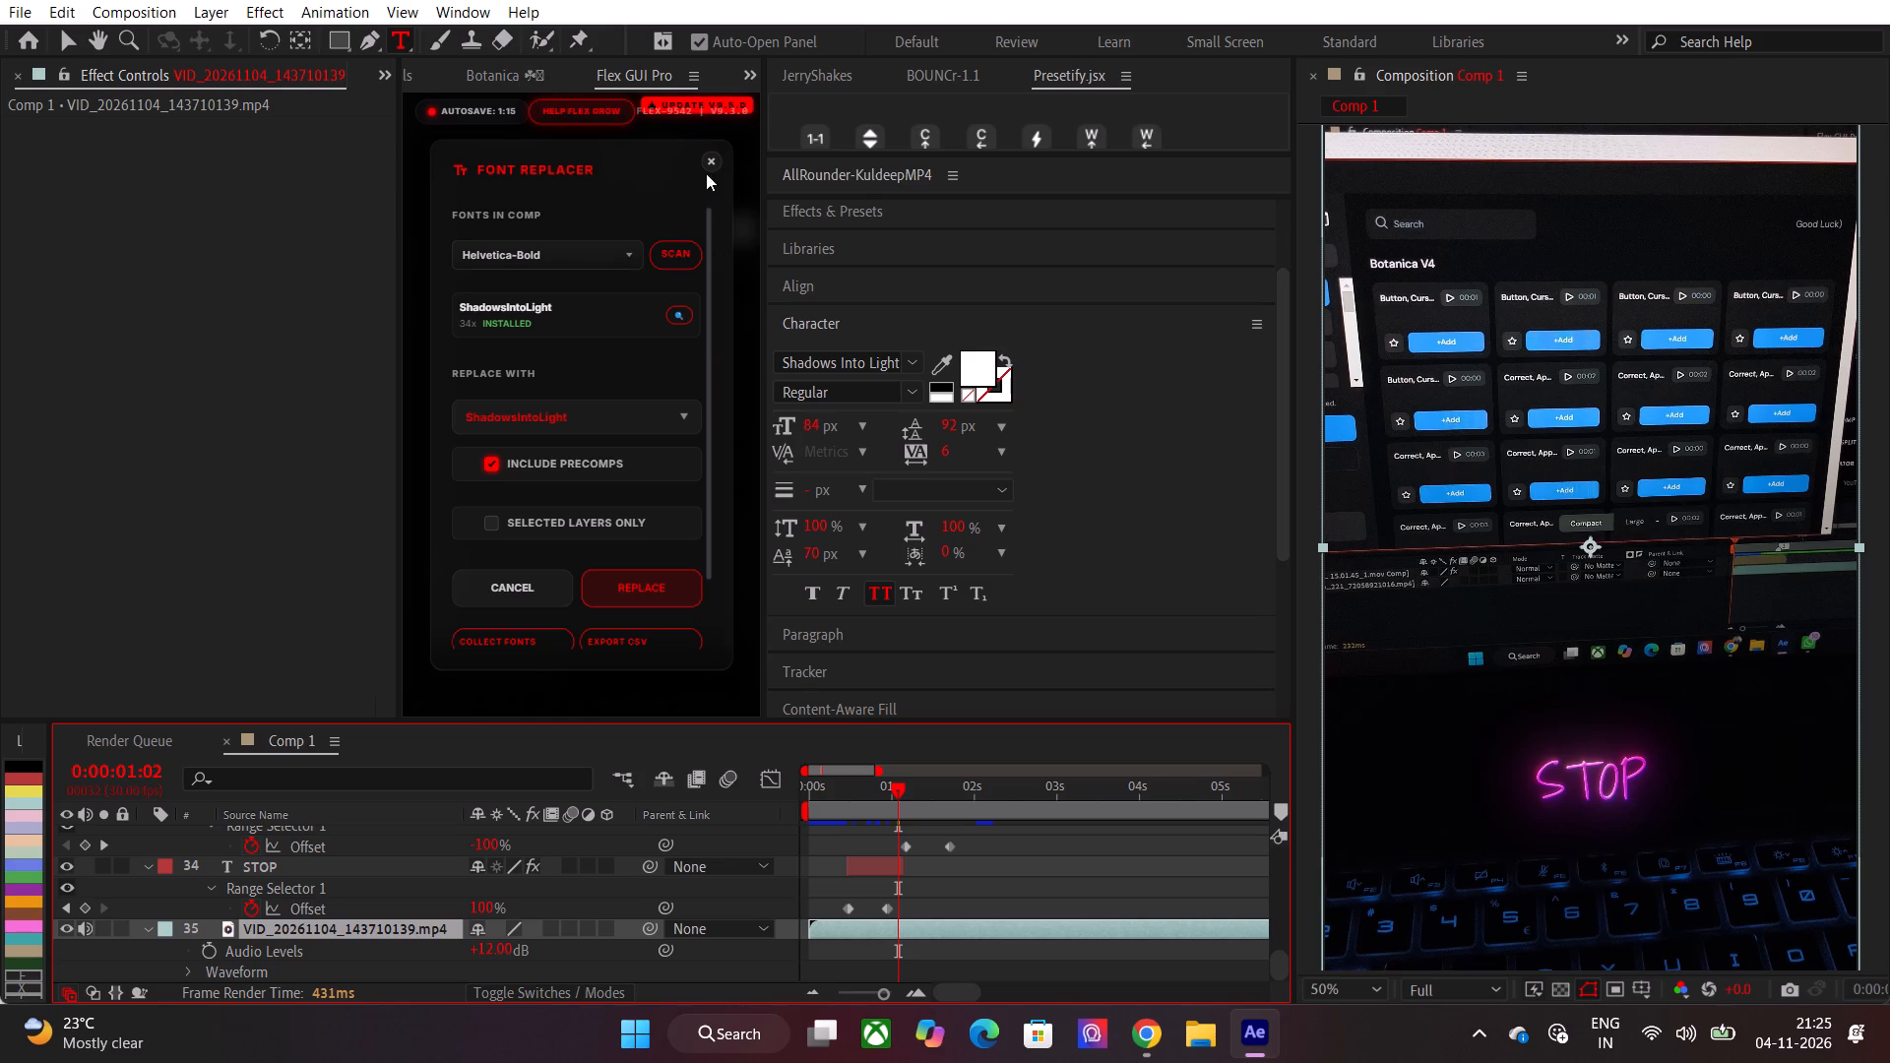
{"action": "left_click", "coordinate": [706, 166]}
{"action": "left_click", "coordinate": [660, 188]}
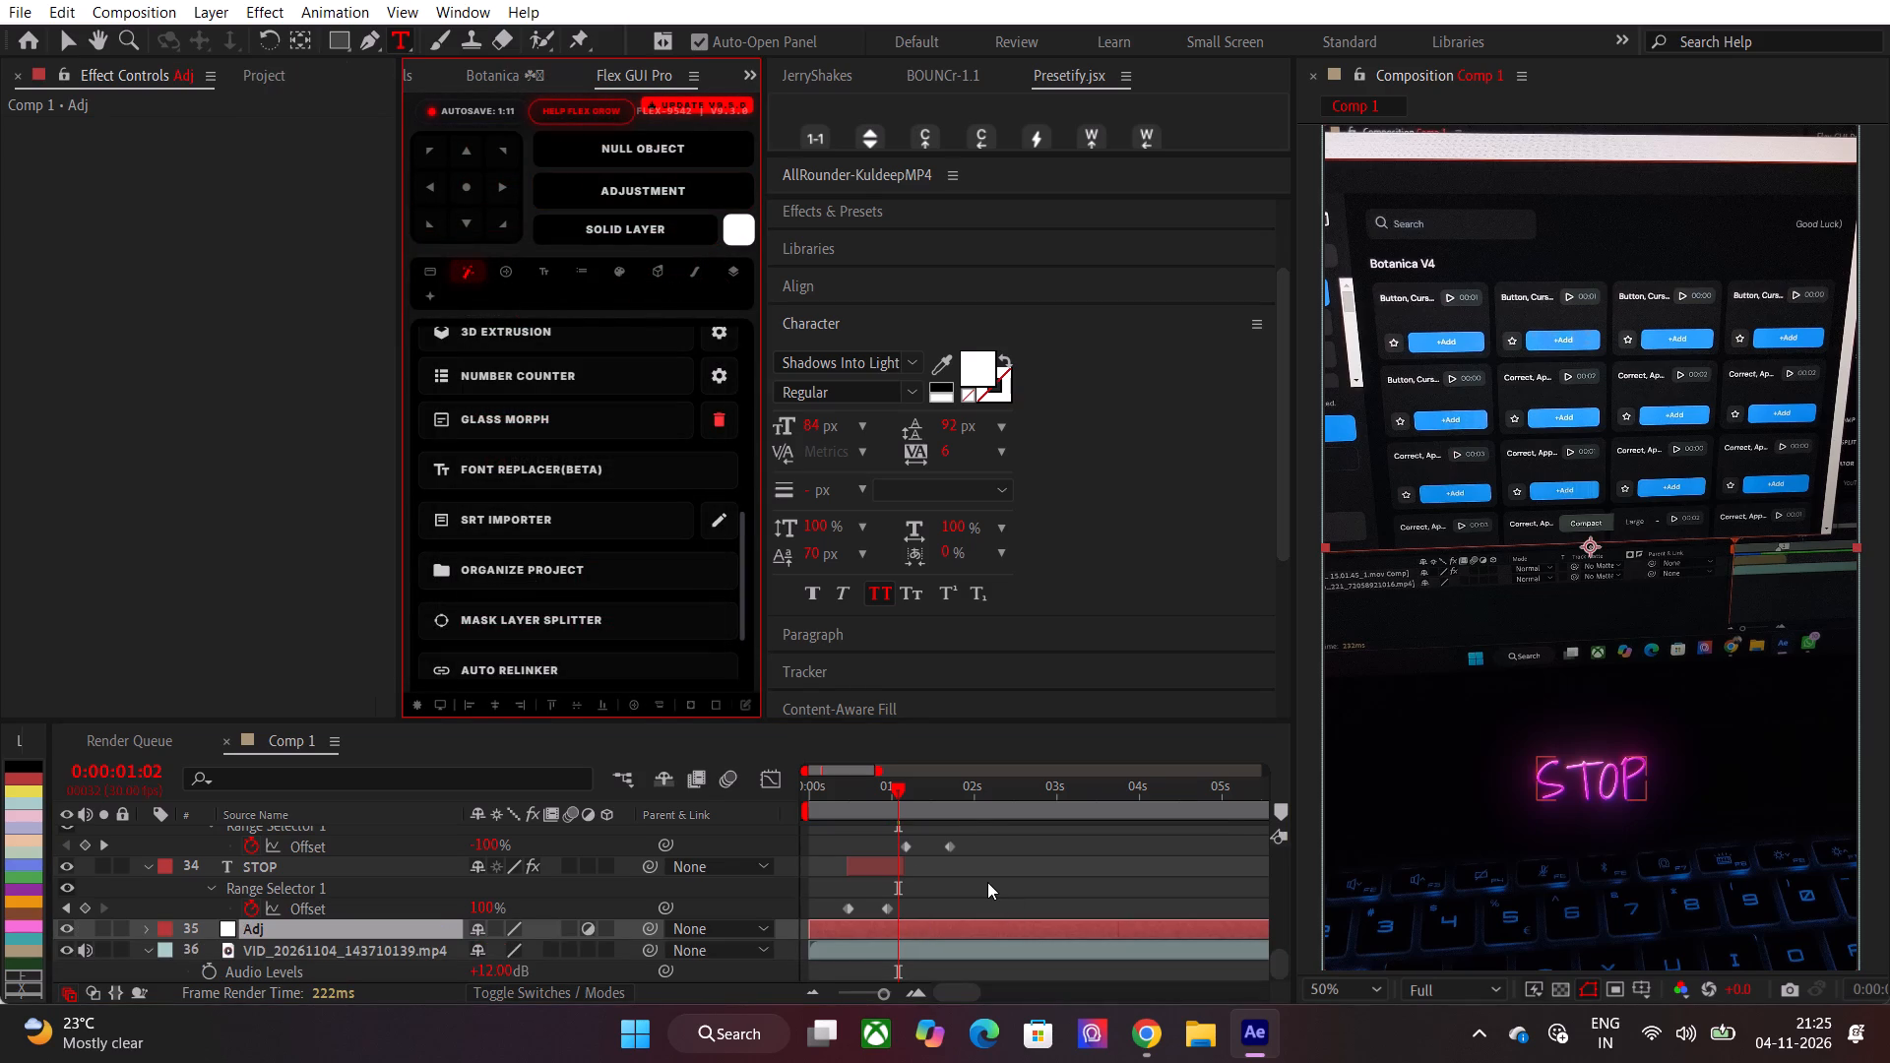
Search the effects and presets for "mas" and apply the "mast cc" preset to the Adj adjustment layer.
{"action": "key", "text": "ctrl+Tab"}
{"action": "type", "text": "mas"}
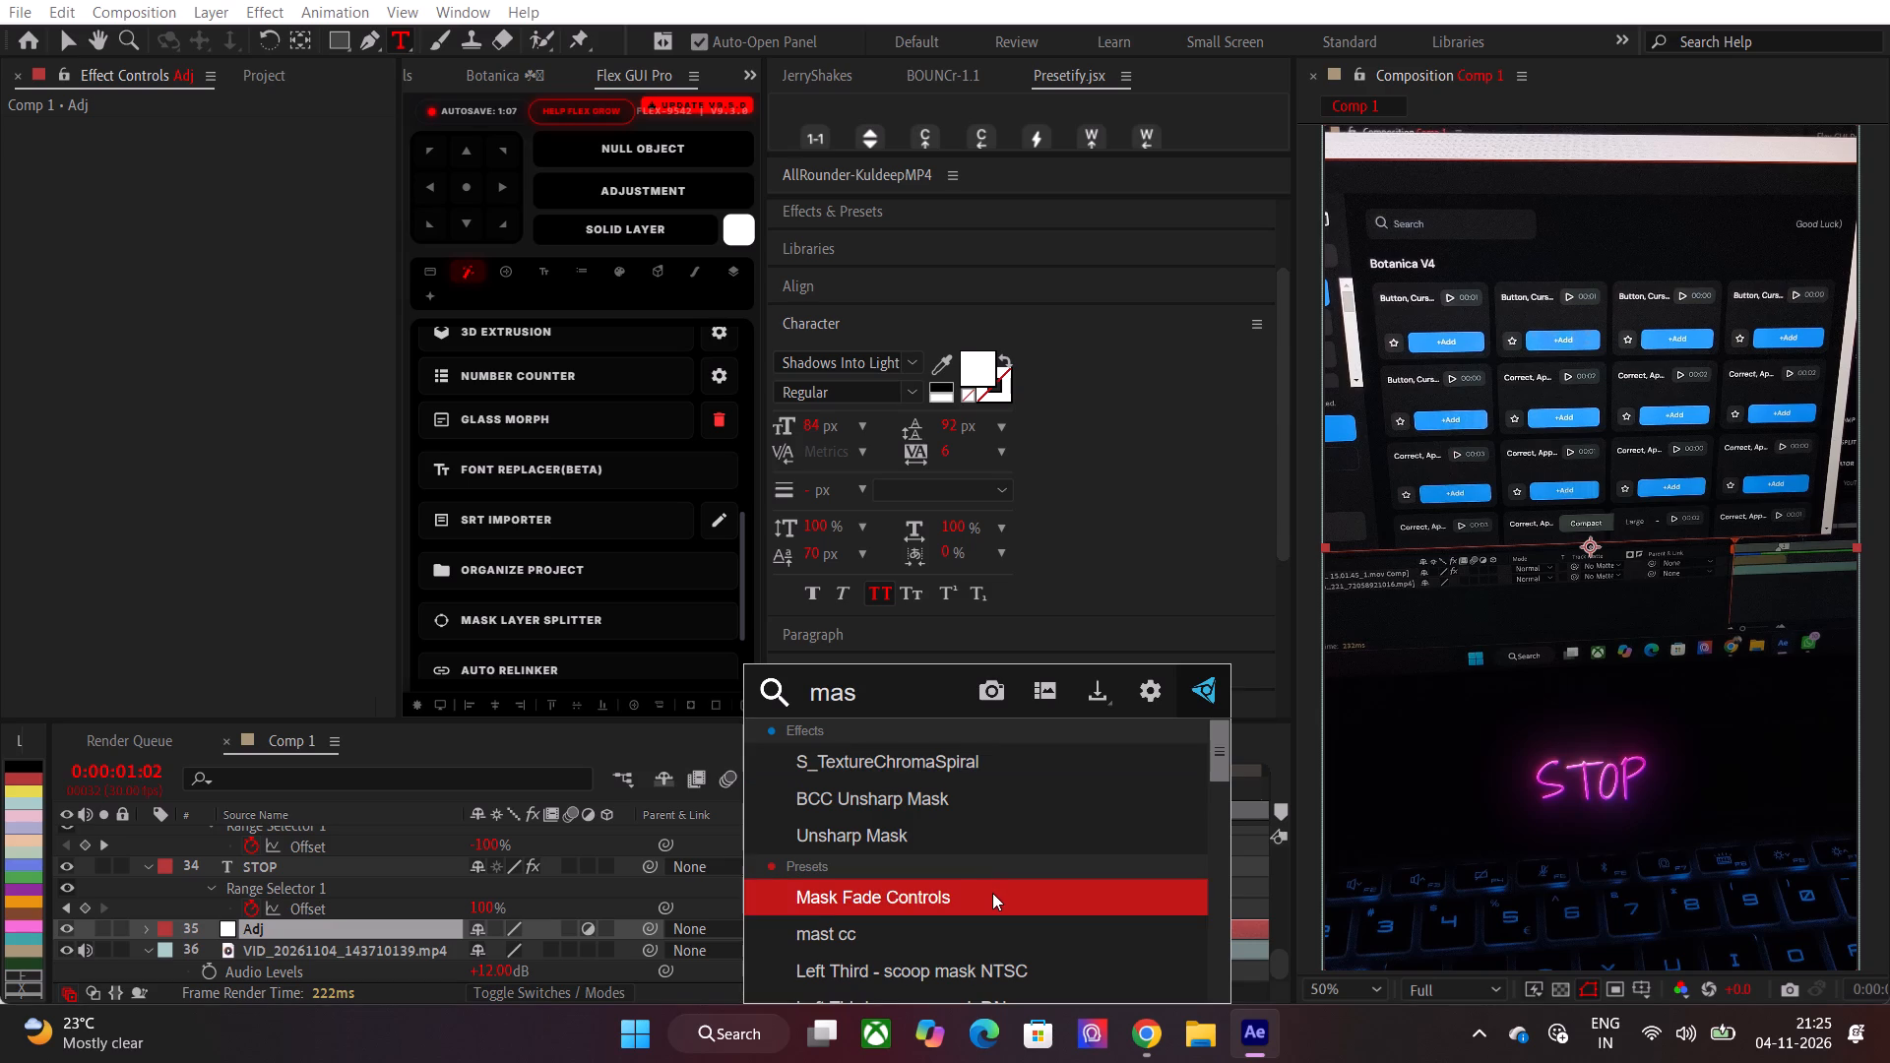
{"action": "left_click", "coordinate": [987, 929]}
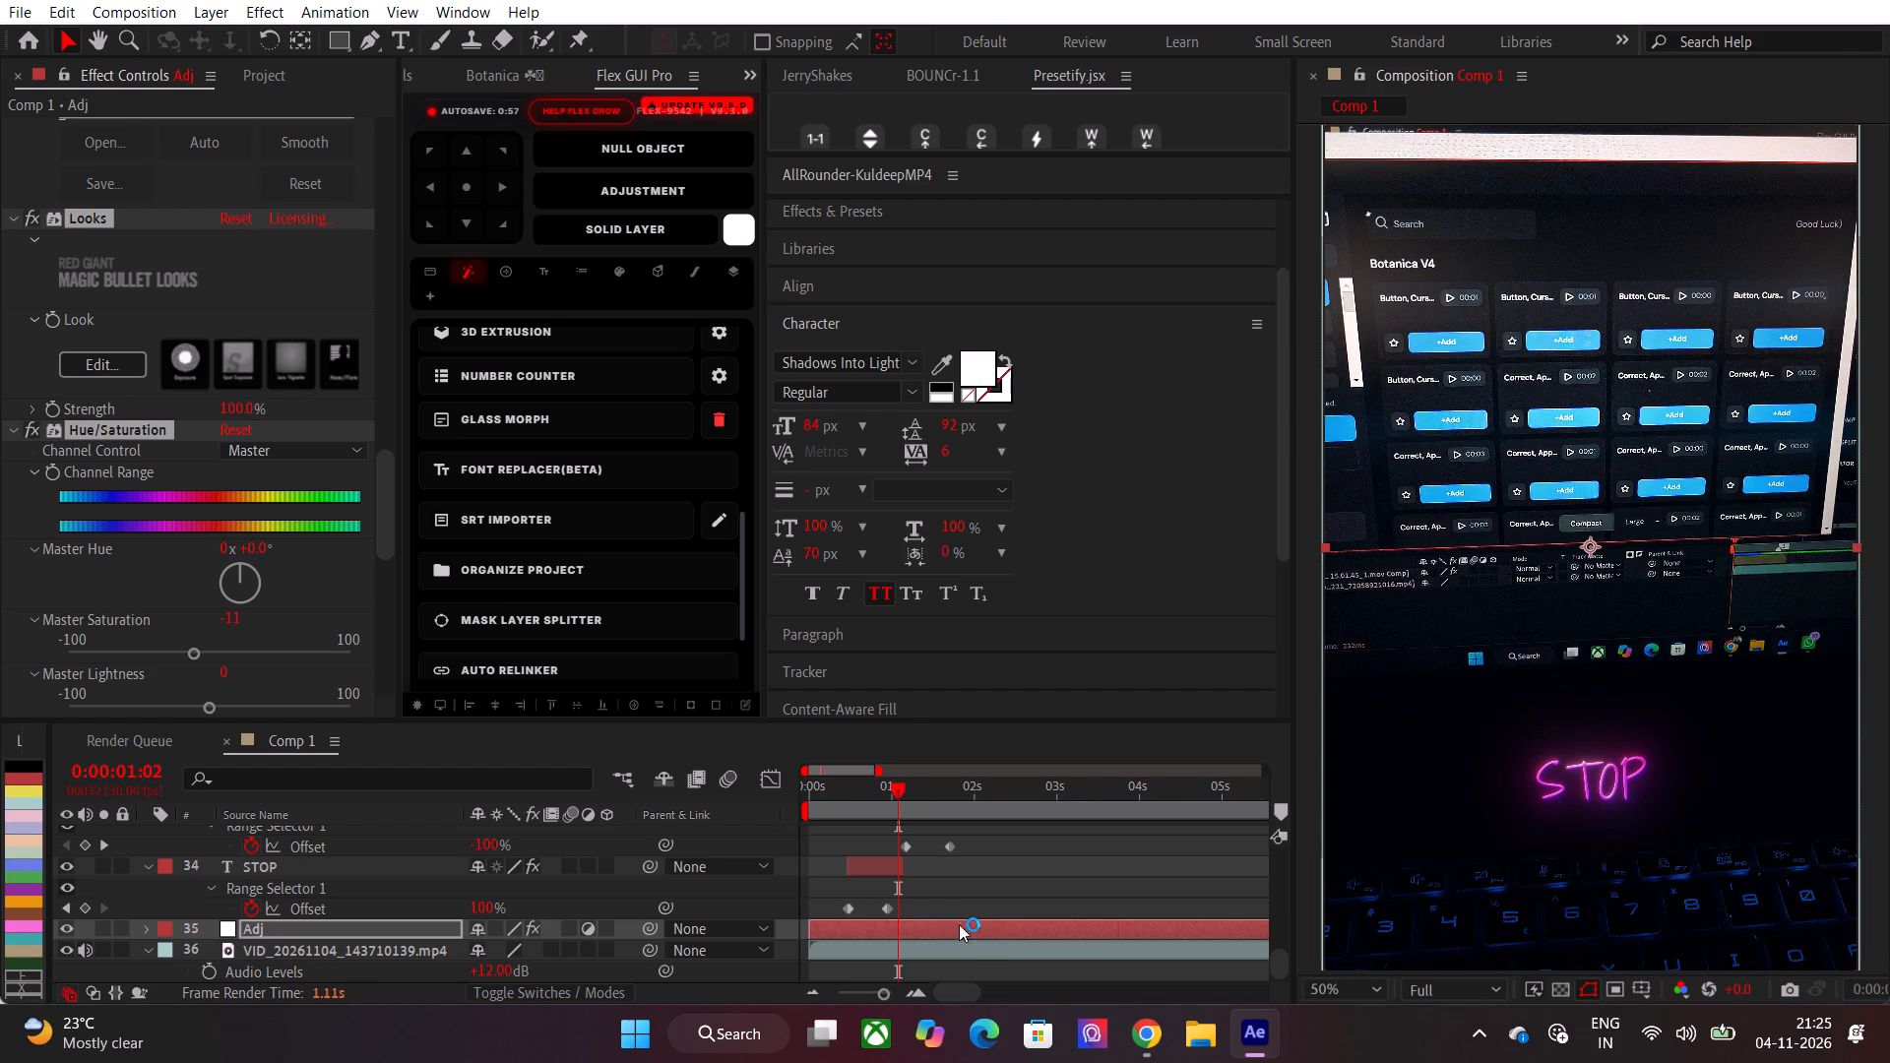
Scrub Comp 1 forward to 0:00:04:02 to check the color grade together with the captions.
{"action": "left_click_drag", "start_coordinate": [900, 783], "coordinate": [932, 783]}
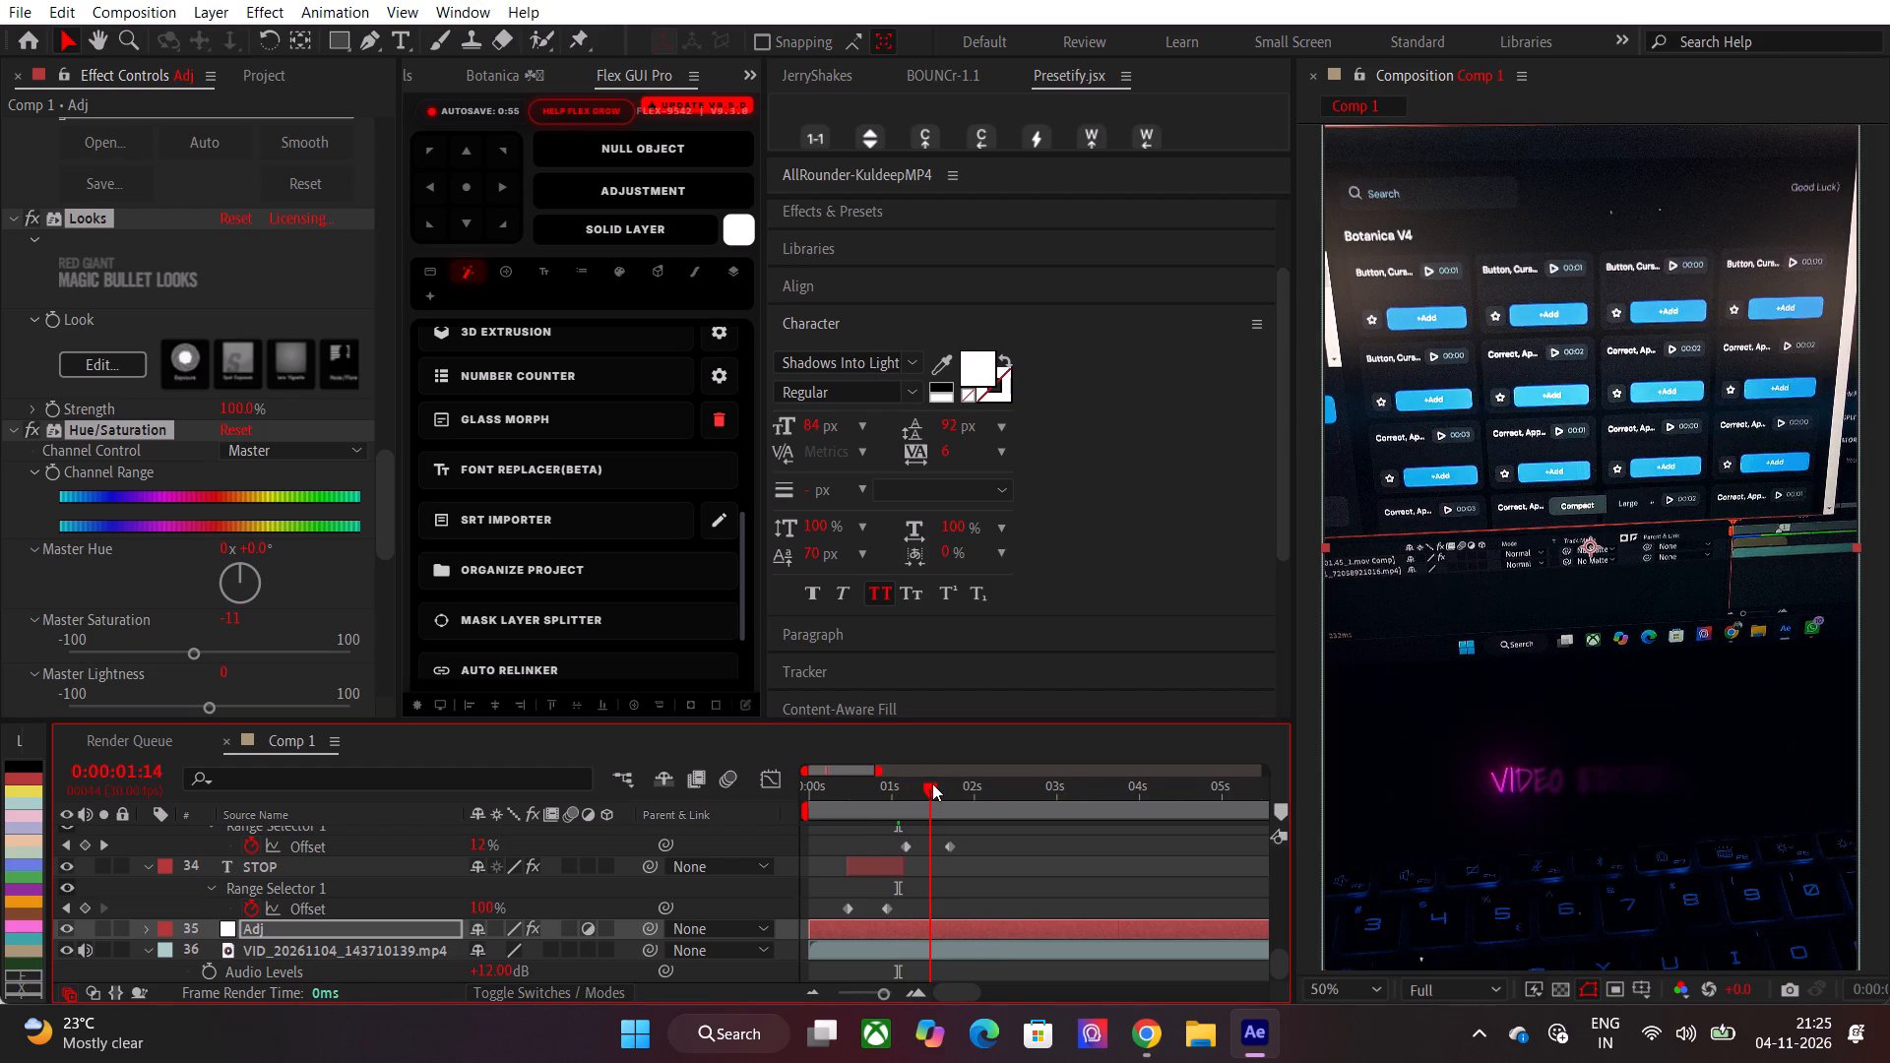
{"action": "left_click_drag", "start_coordinate": [932, 783], "coordinate": [1148, 783]}
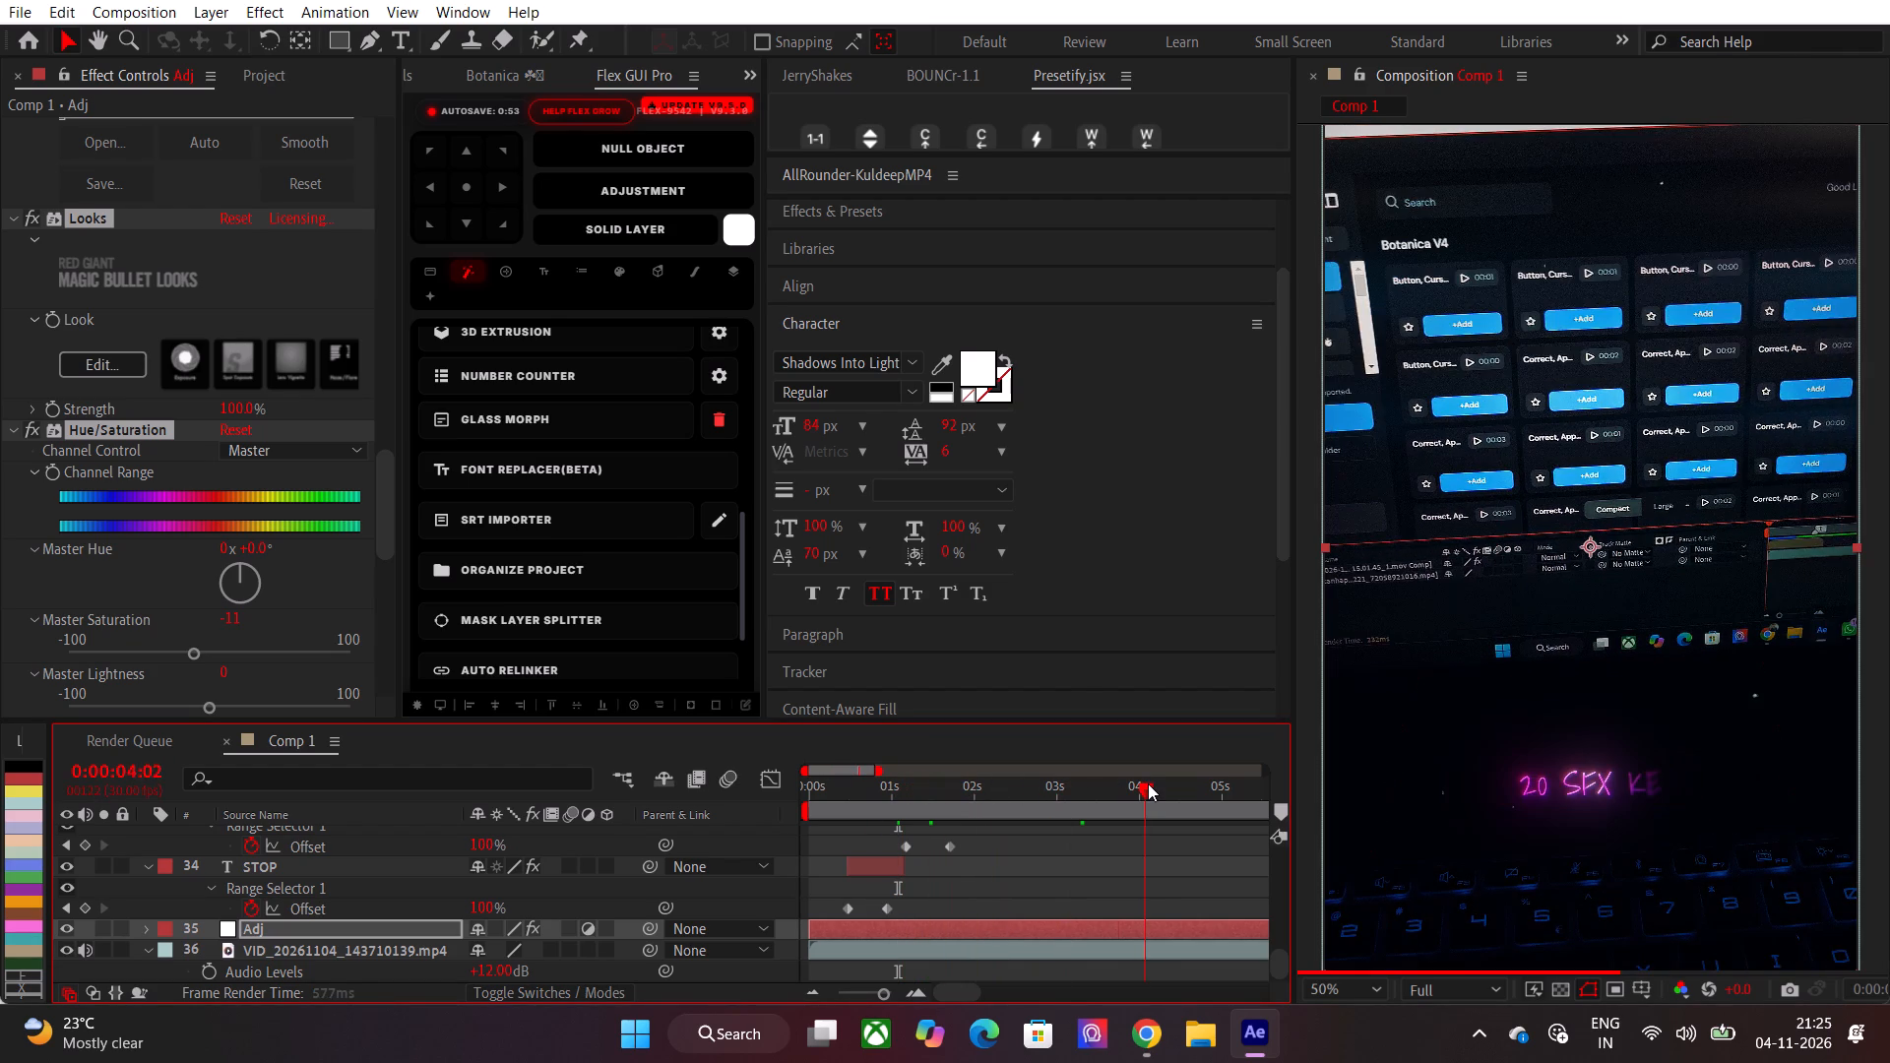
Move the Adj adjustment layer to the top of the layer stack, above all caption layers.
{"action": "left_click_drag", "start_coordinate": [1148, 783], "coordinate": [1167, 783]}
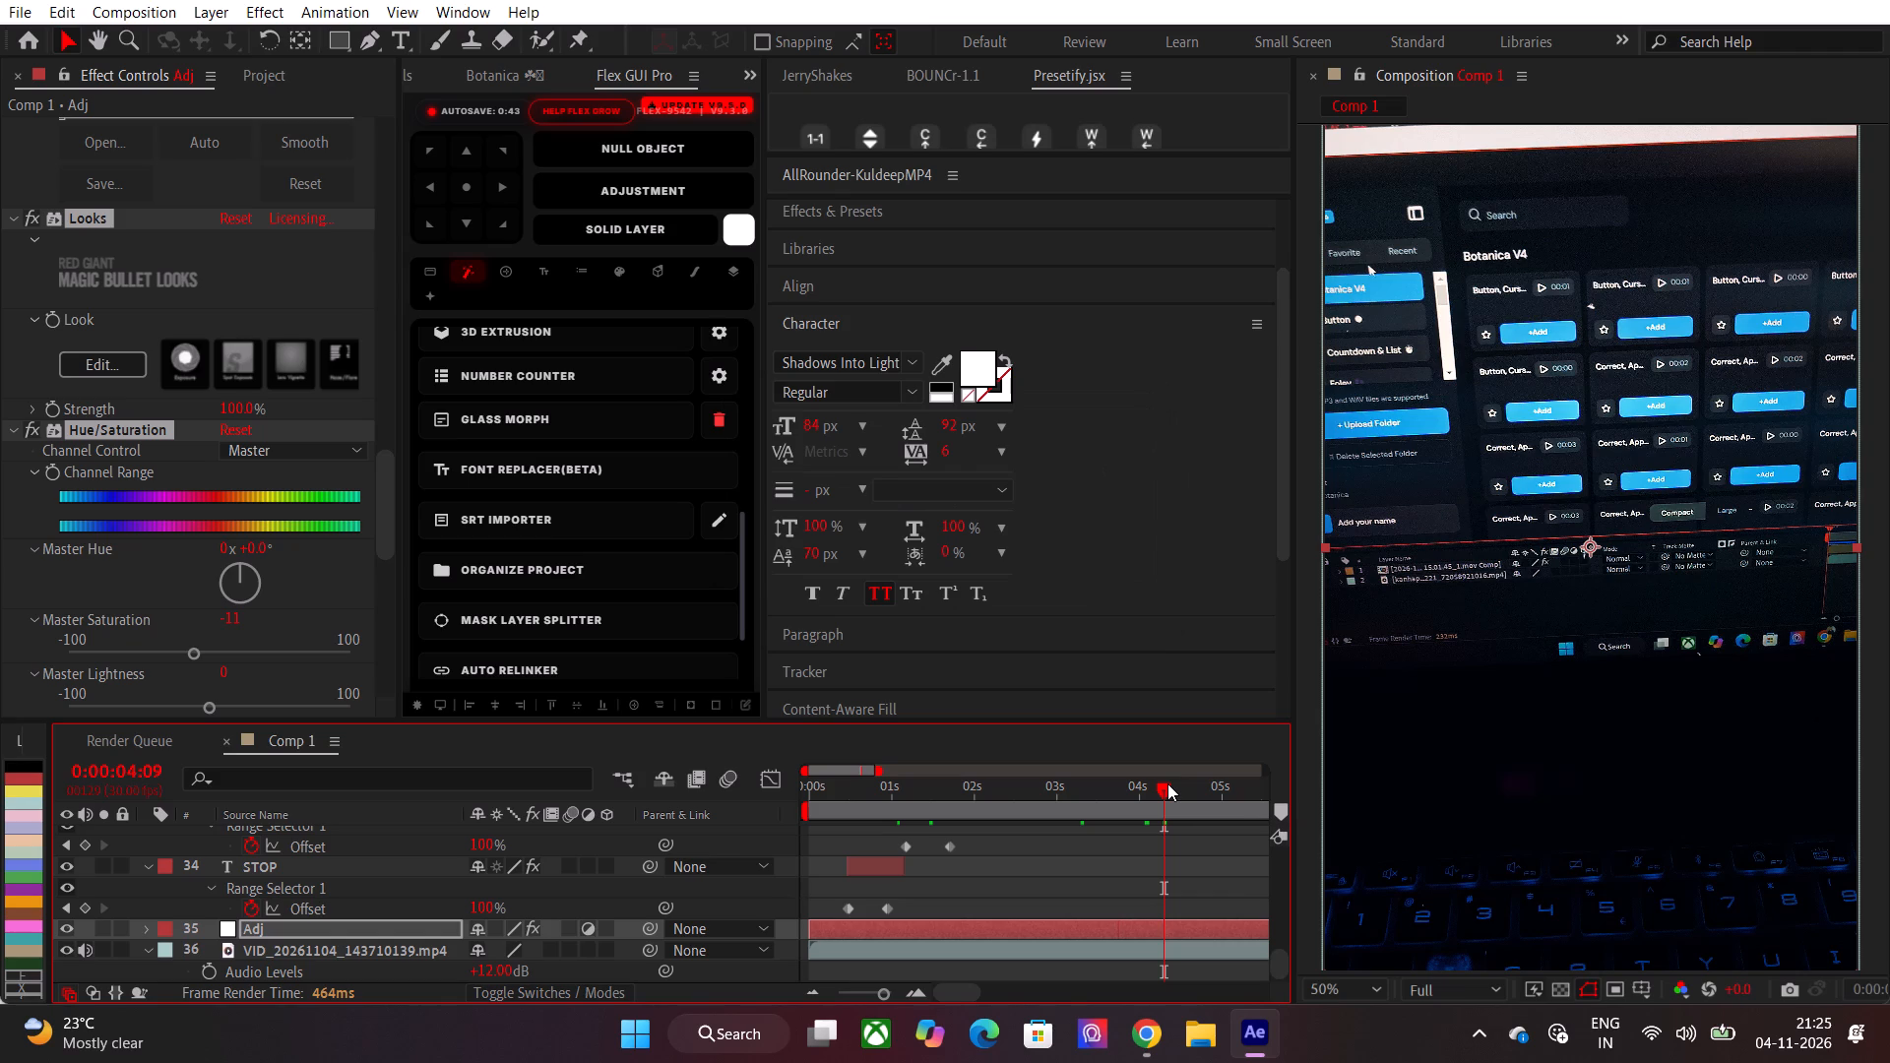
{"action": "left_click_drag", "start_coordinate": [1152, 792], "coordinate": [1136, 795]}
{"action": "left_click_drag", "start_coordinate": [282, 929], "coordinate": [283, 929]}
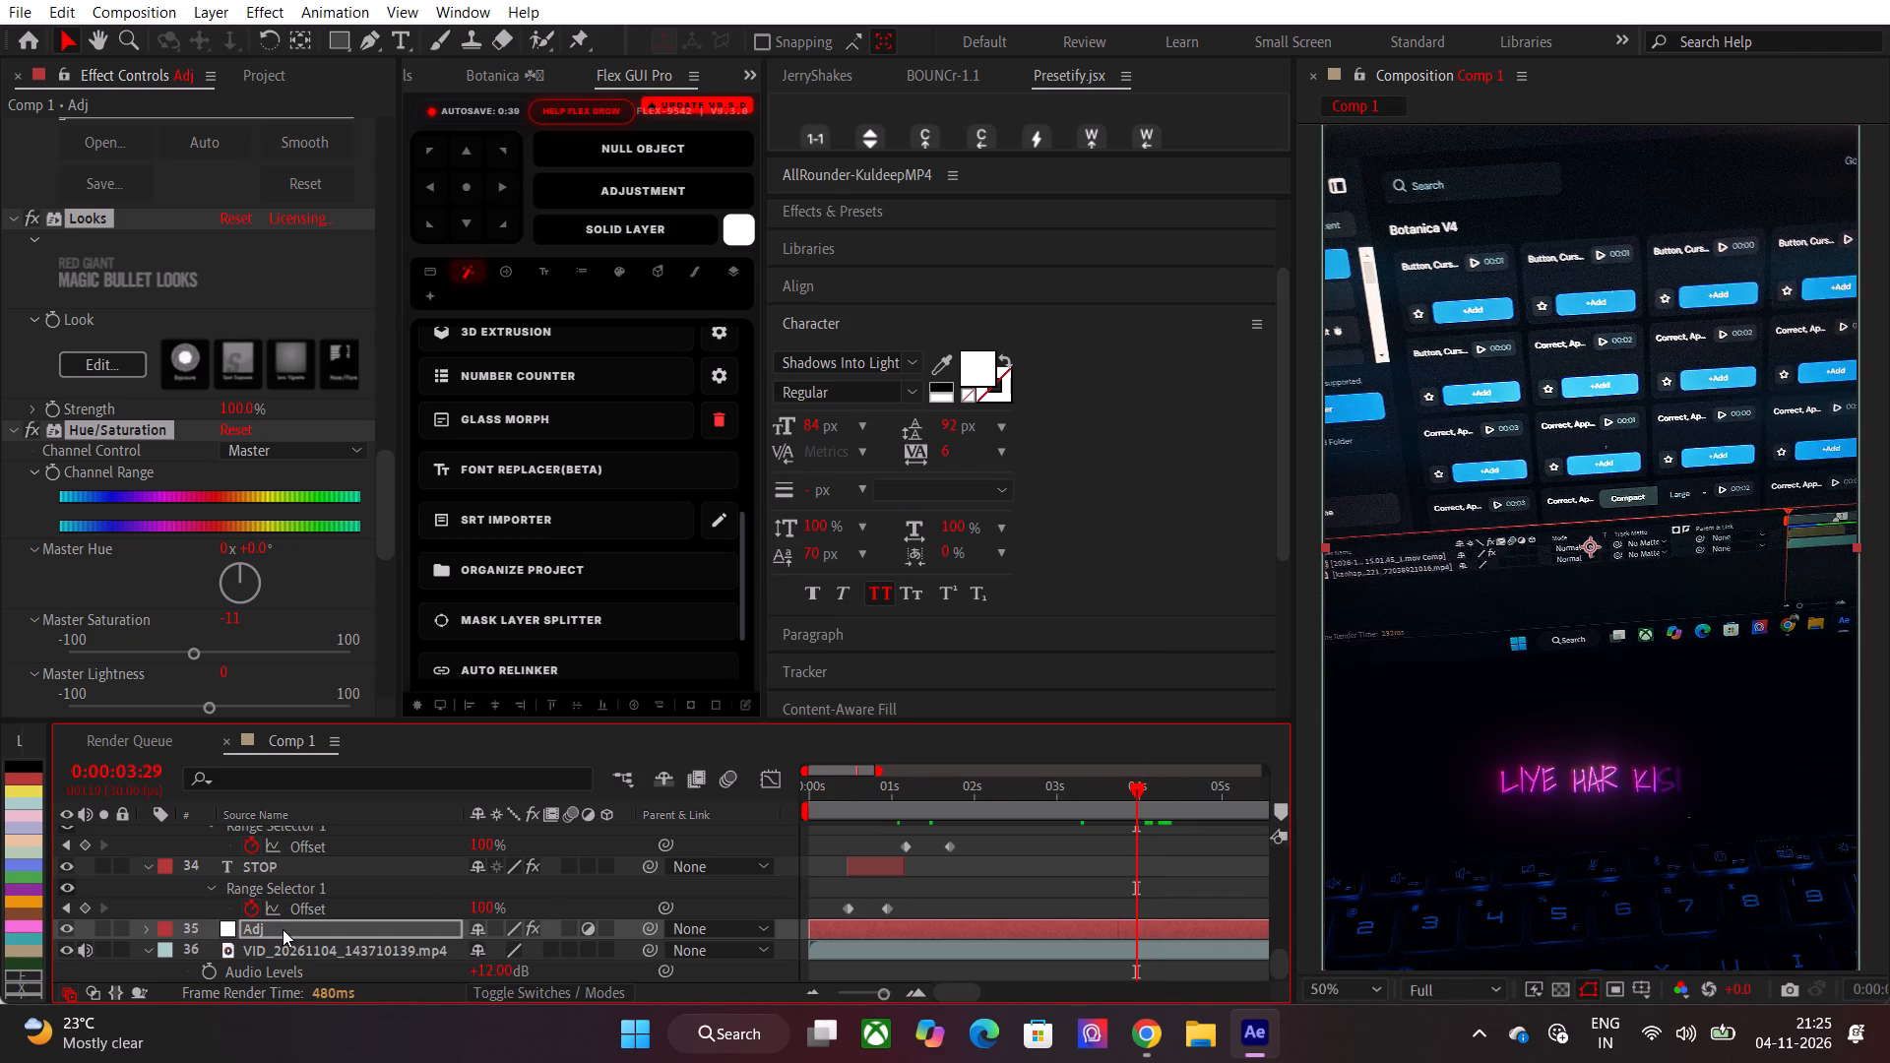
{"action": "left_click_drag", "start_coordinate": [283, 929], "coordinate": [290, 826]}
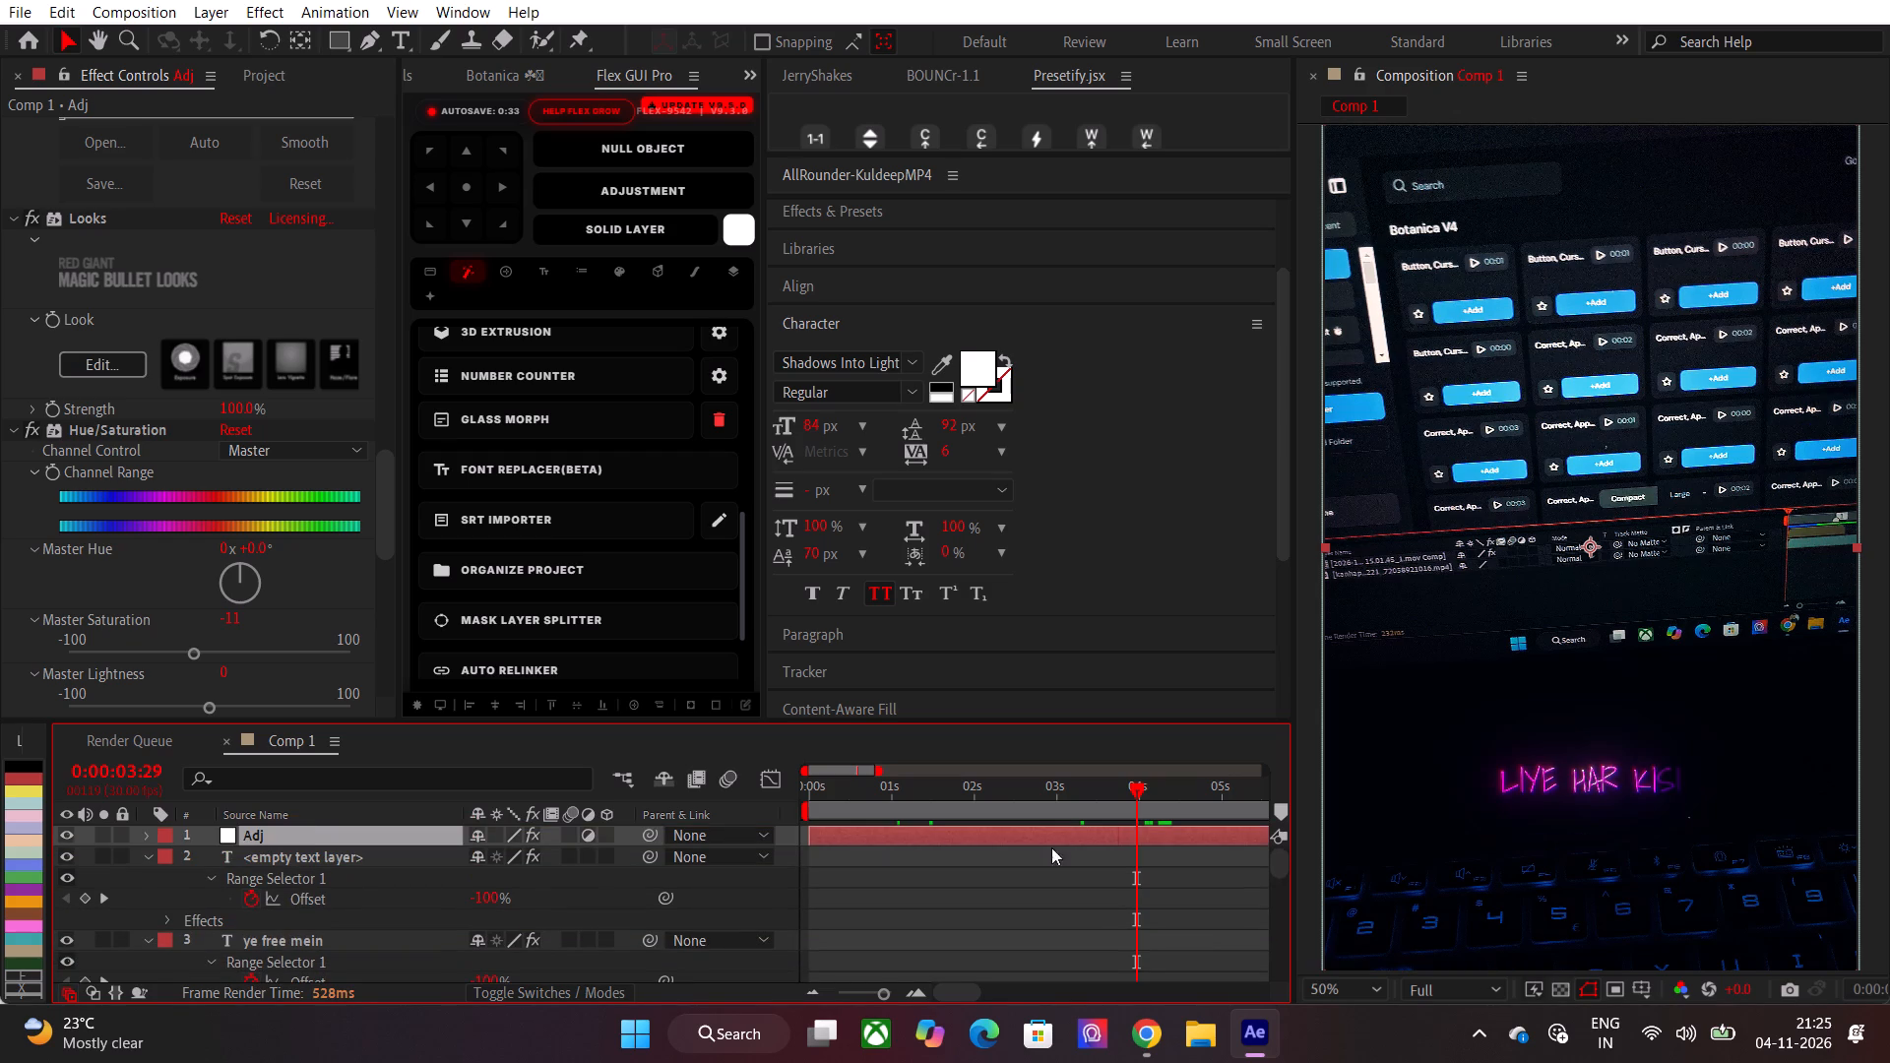
Scrub Comp 1 between 0:00:03:00 and 0:00:03:22 to check how the grade affects the captions.
{"action": "left_click_drag", "start_coordinate": [1157, 783], "coordinate": [1082, 801]}
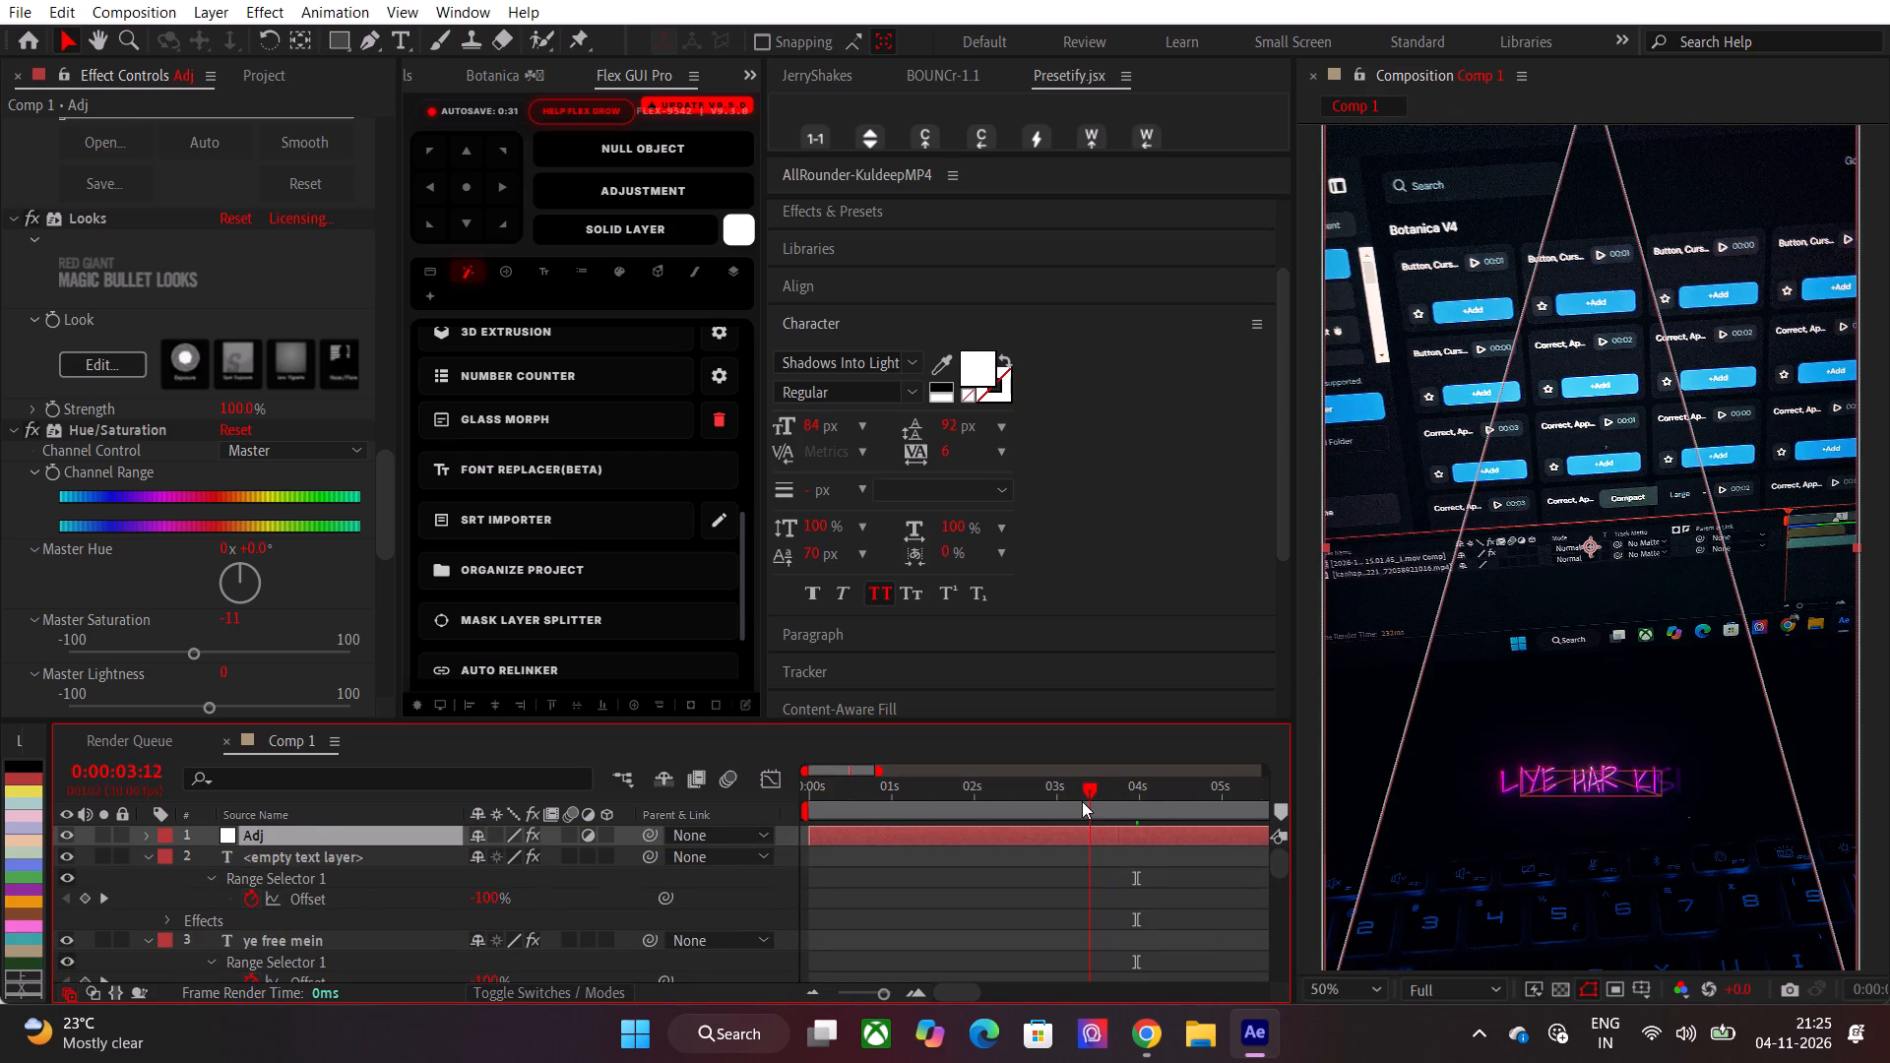
{"action": "left_click_drag", "start_coordinate": [1082, 801], "coordinate": [1056, 819]}
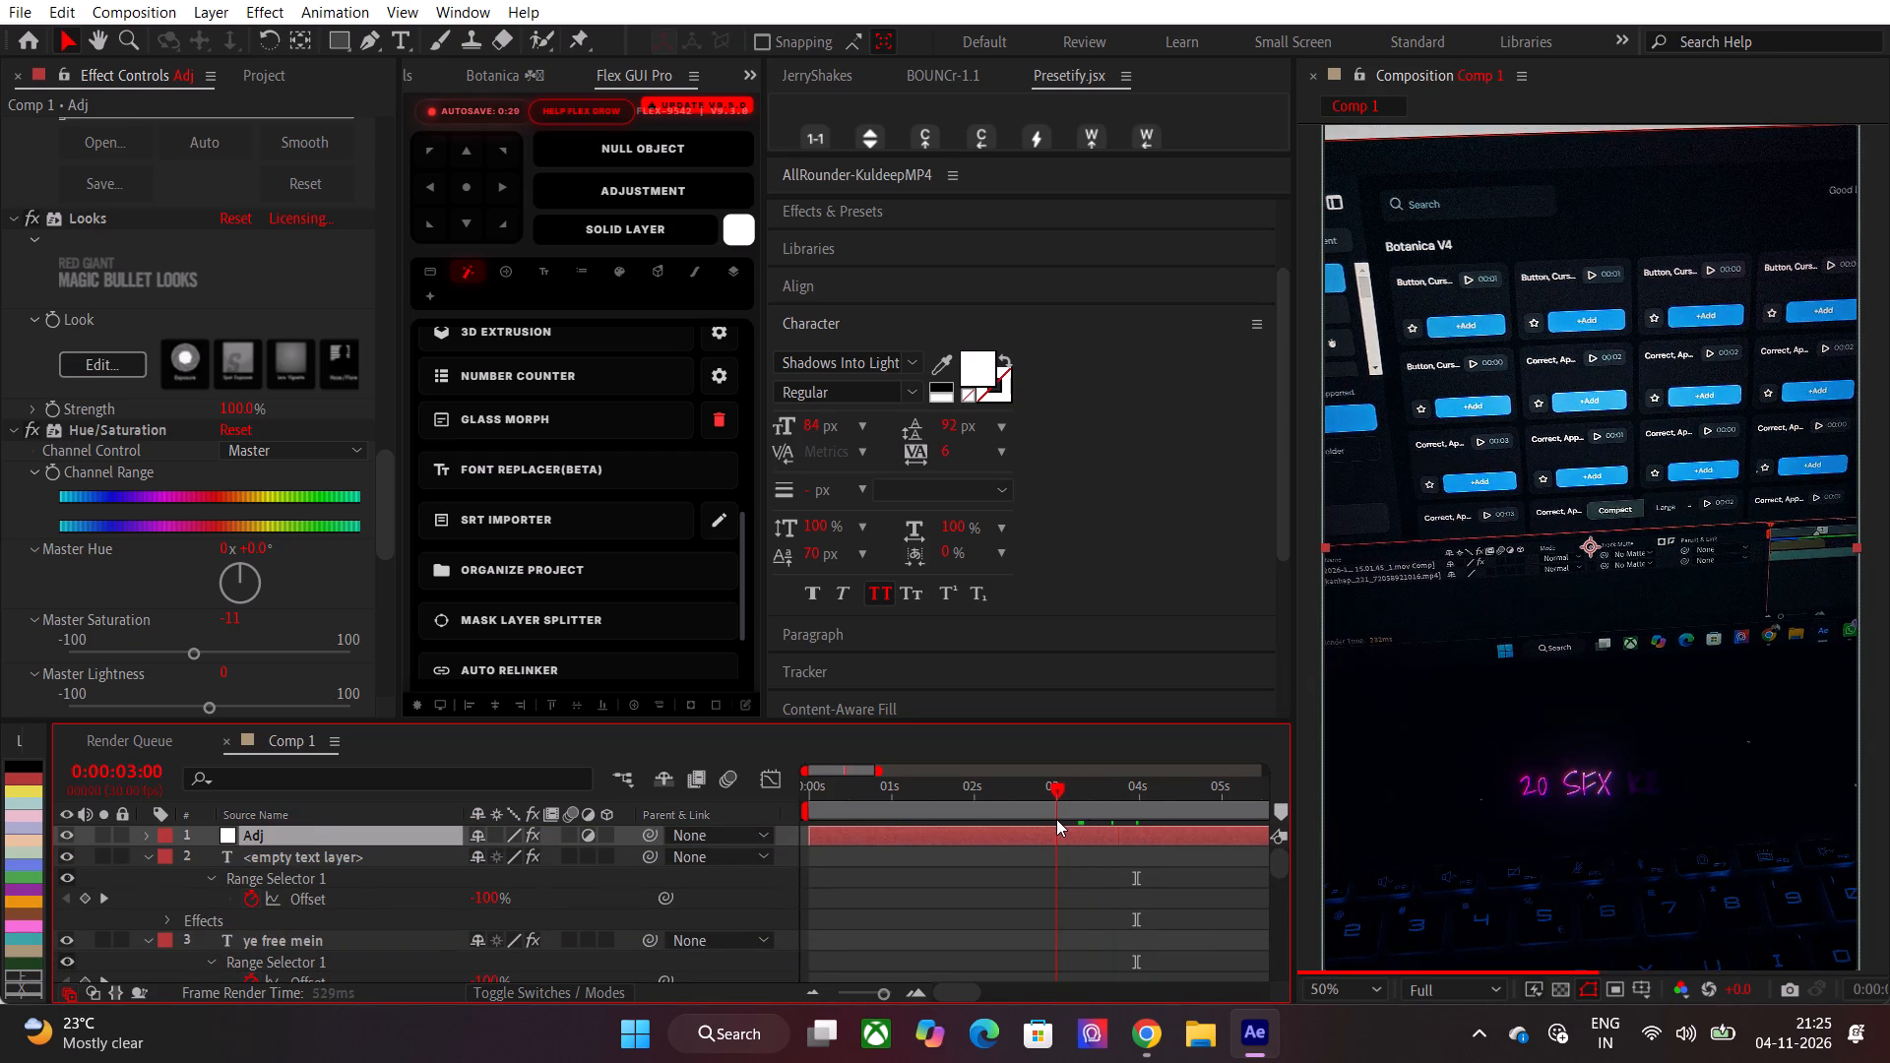
{"action": "left_click_drag", "start_coordinate": [1056, 819], "coordinate": [1118, 822]}
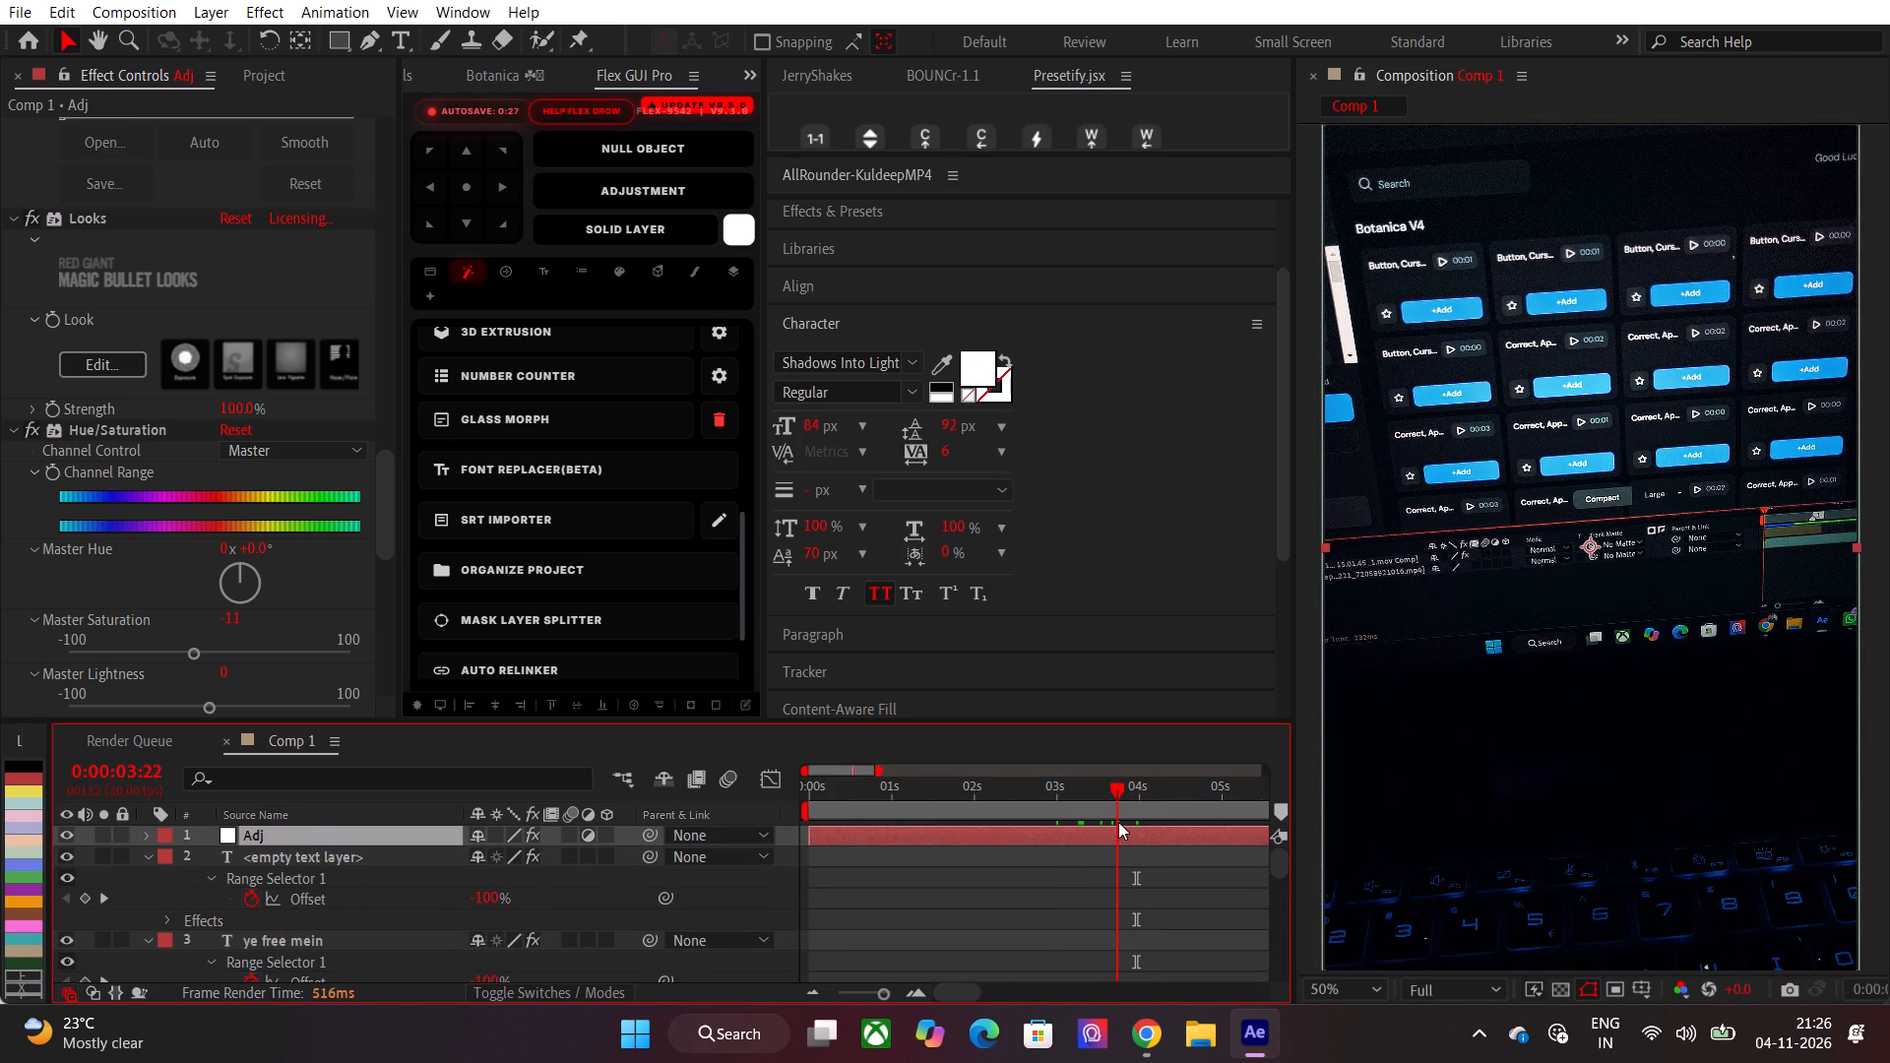
{"action": "left_click_drag", "start_coordinate": [1118, 822], "coordinate": [1098, 830]}
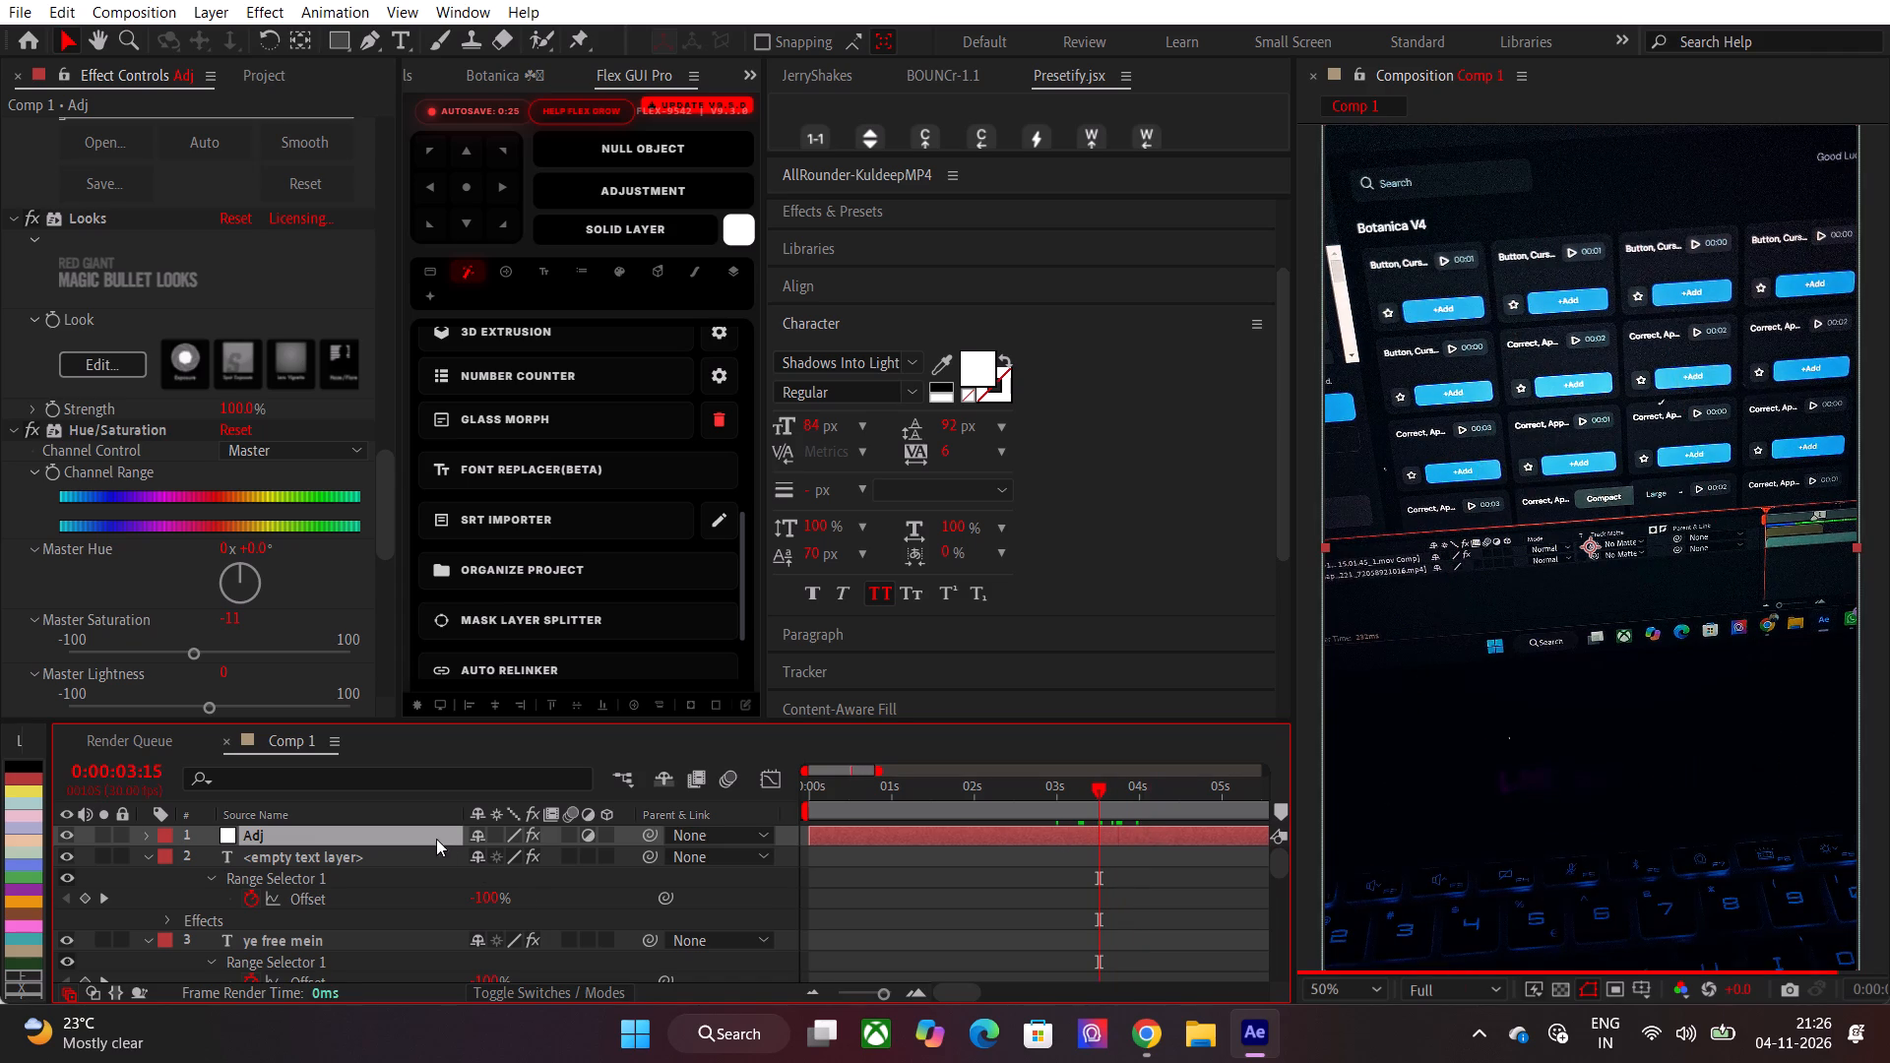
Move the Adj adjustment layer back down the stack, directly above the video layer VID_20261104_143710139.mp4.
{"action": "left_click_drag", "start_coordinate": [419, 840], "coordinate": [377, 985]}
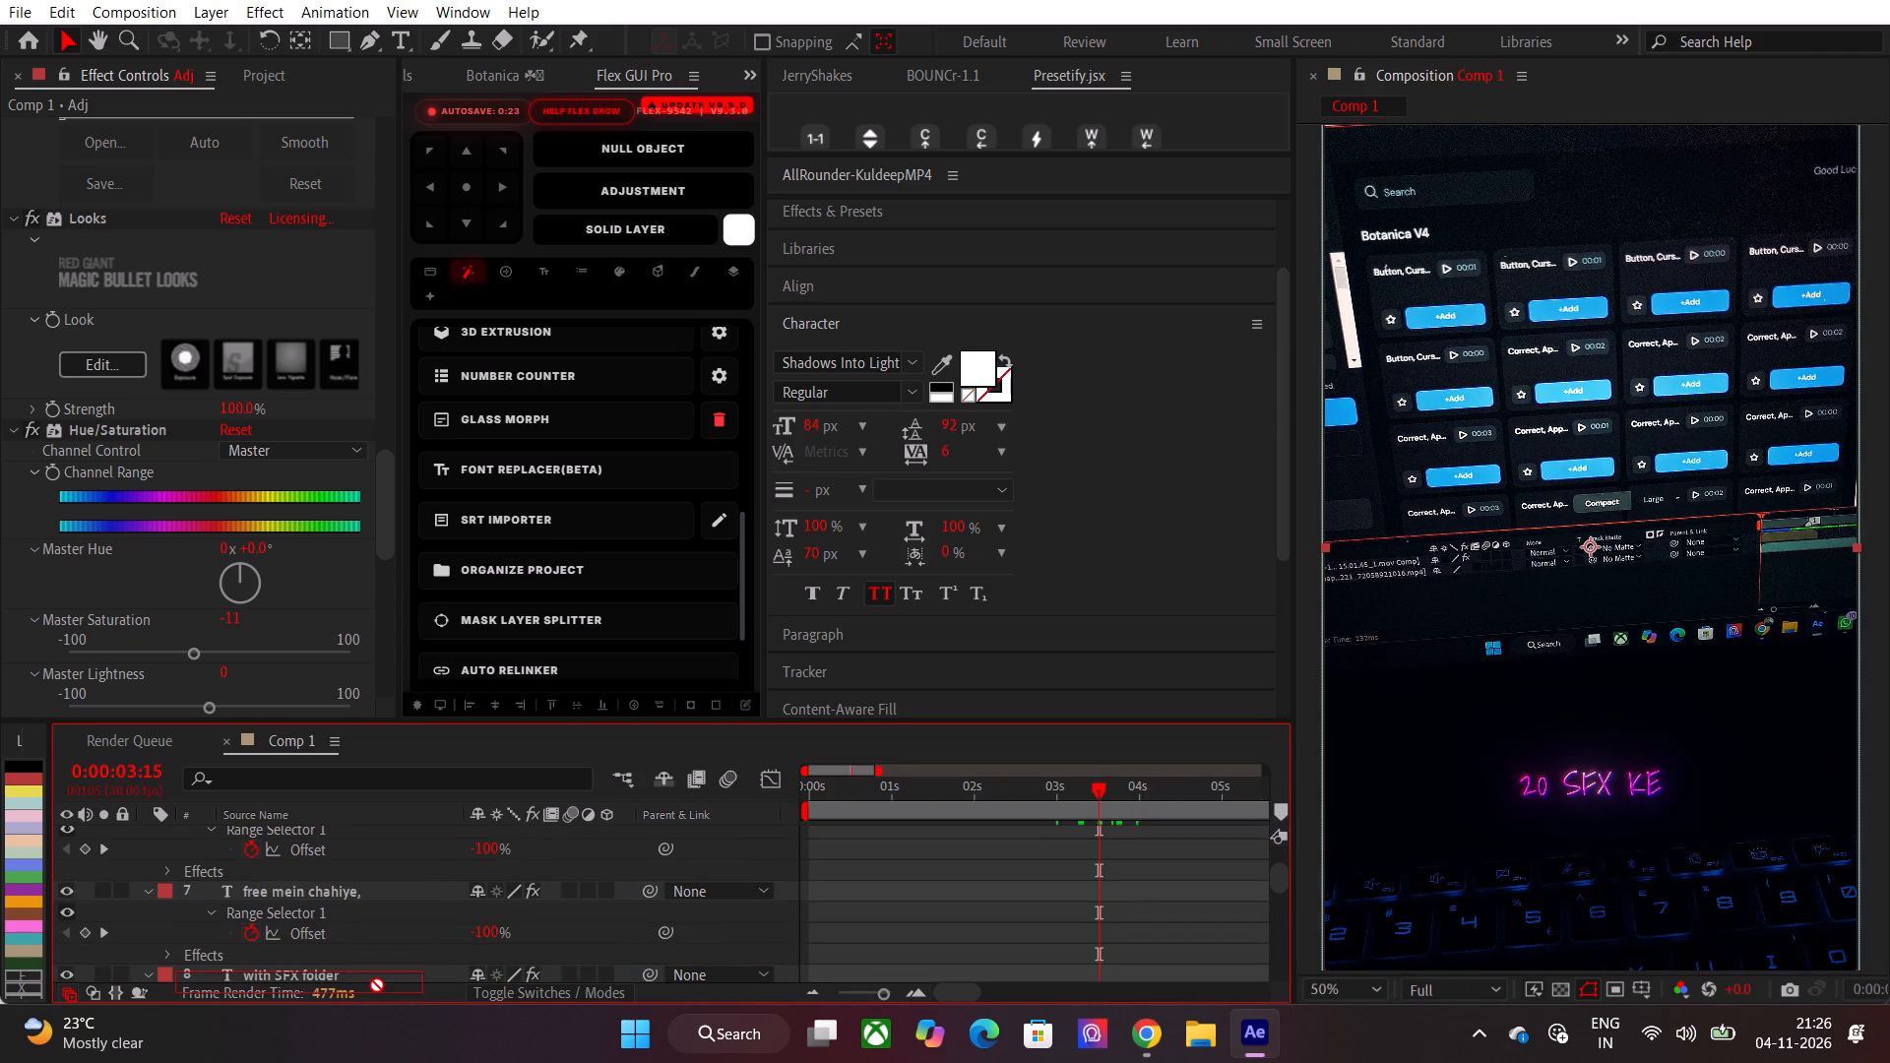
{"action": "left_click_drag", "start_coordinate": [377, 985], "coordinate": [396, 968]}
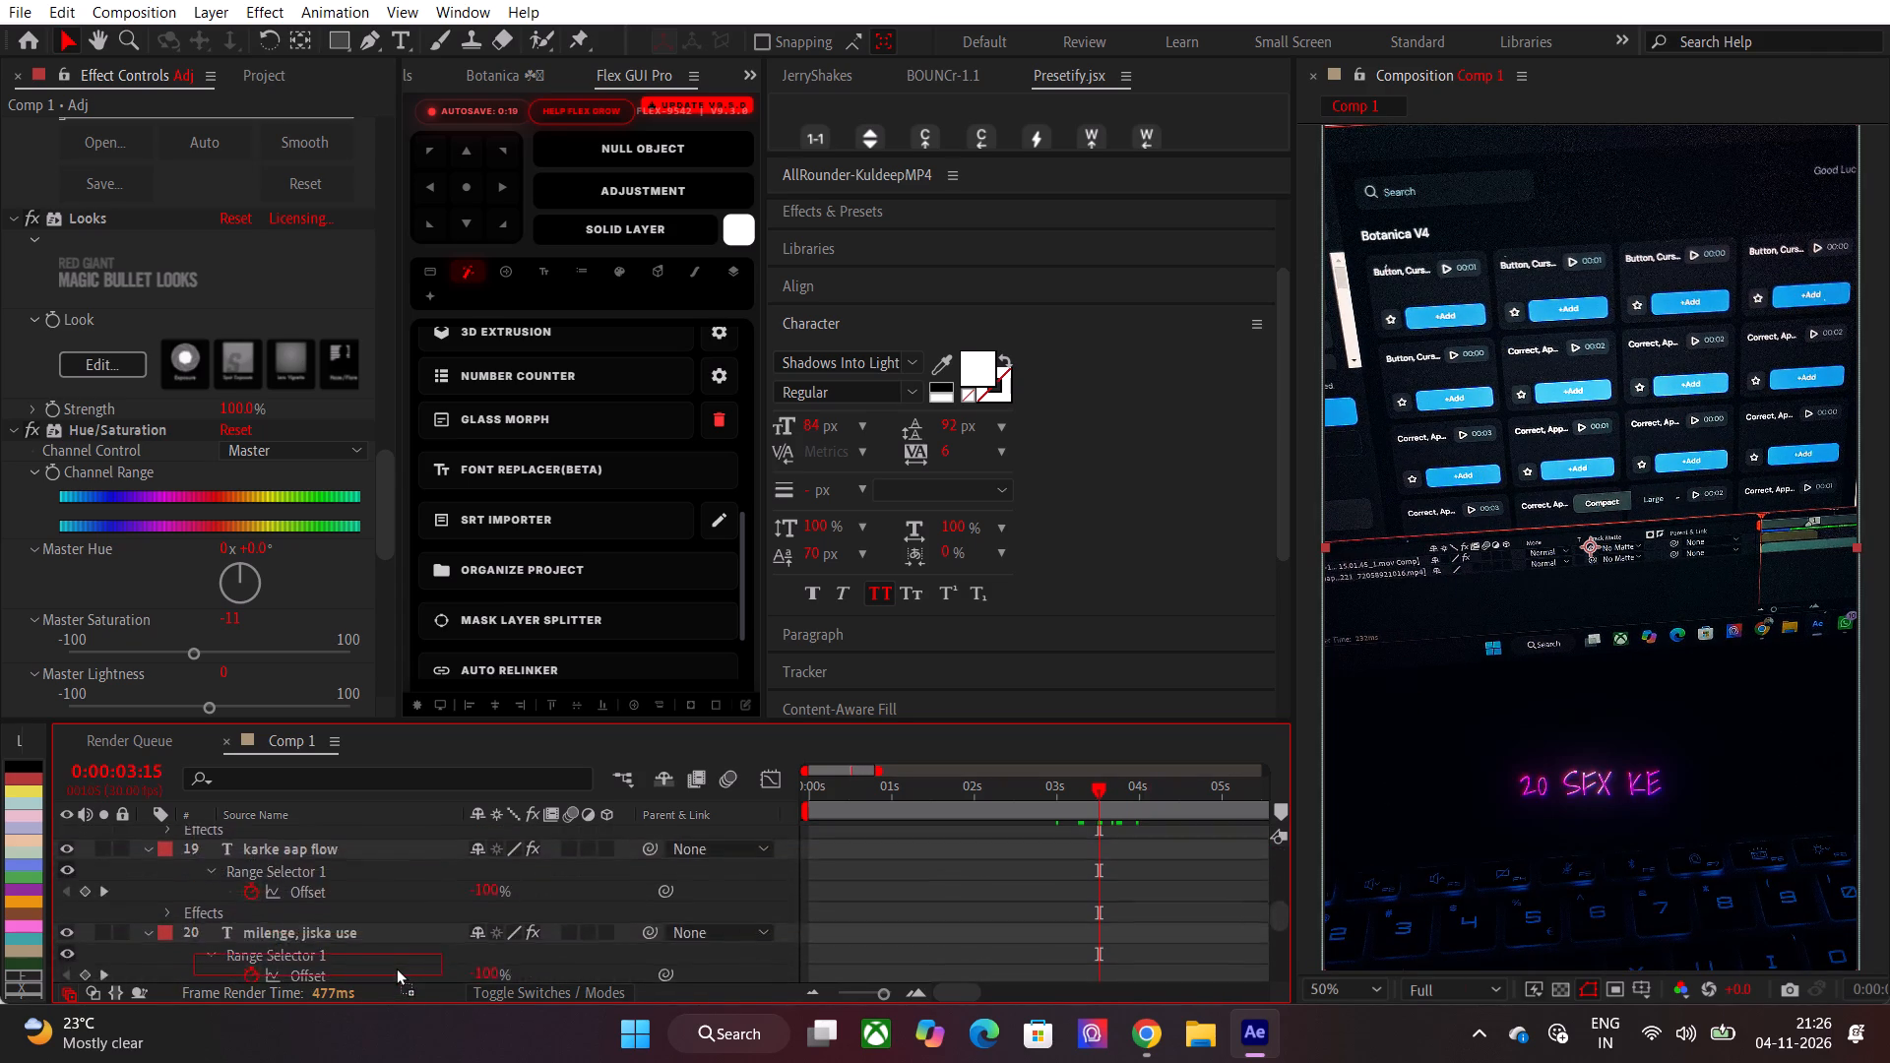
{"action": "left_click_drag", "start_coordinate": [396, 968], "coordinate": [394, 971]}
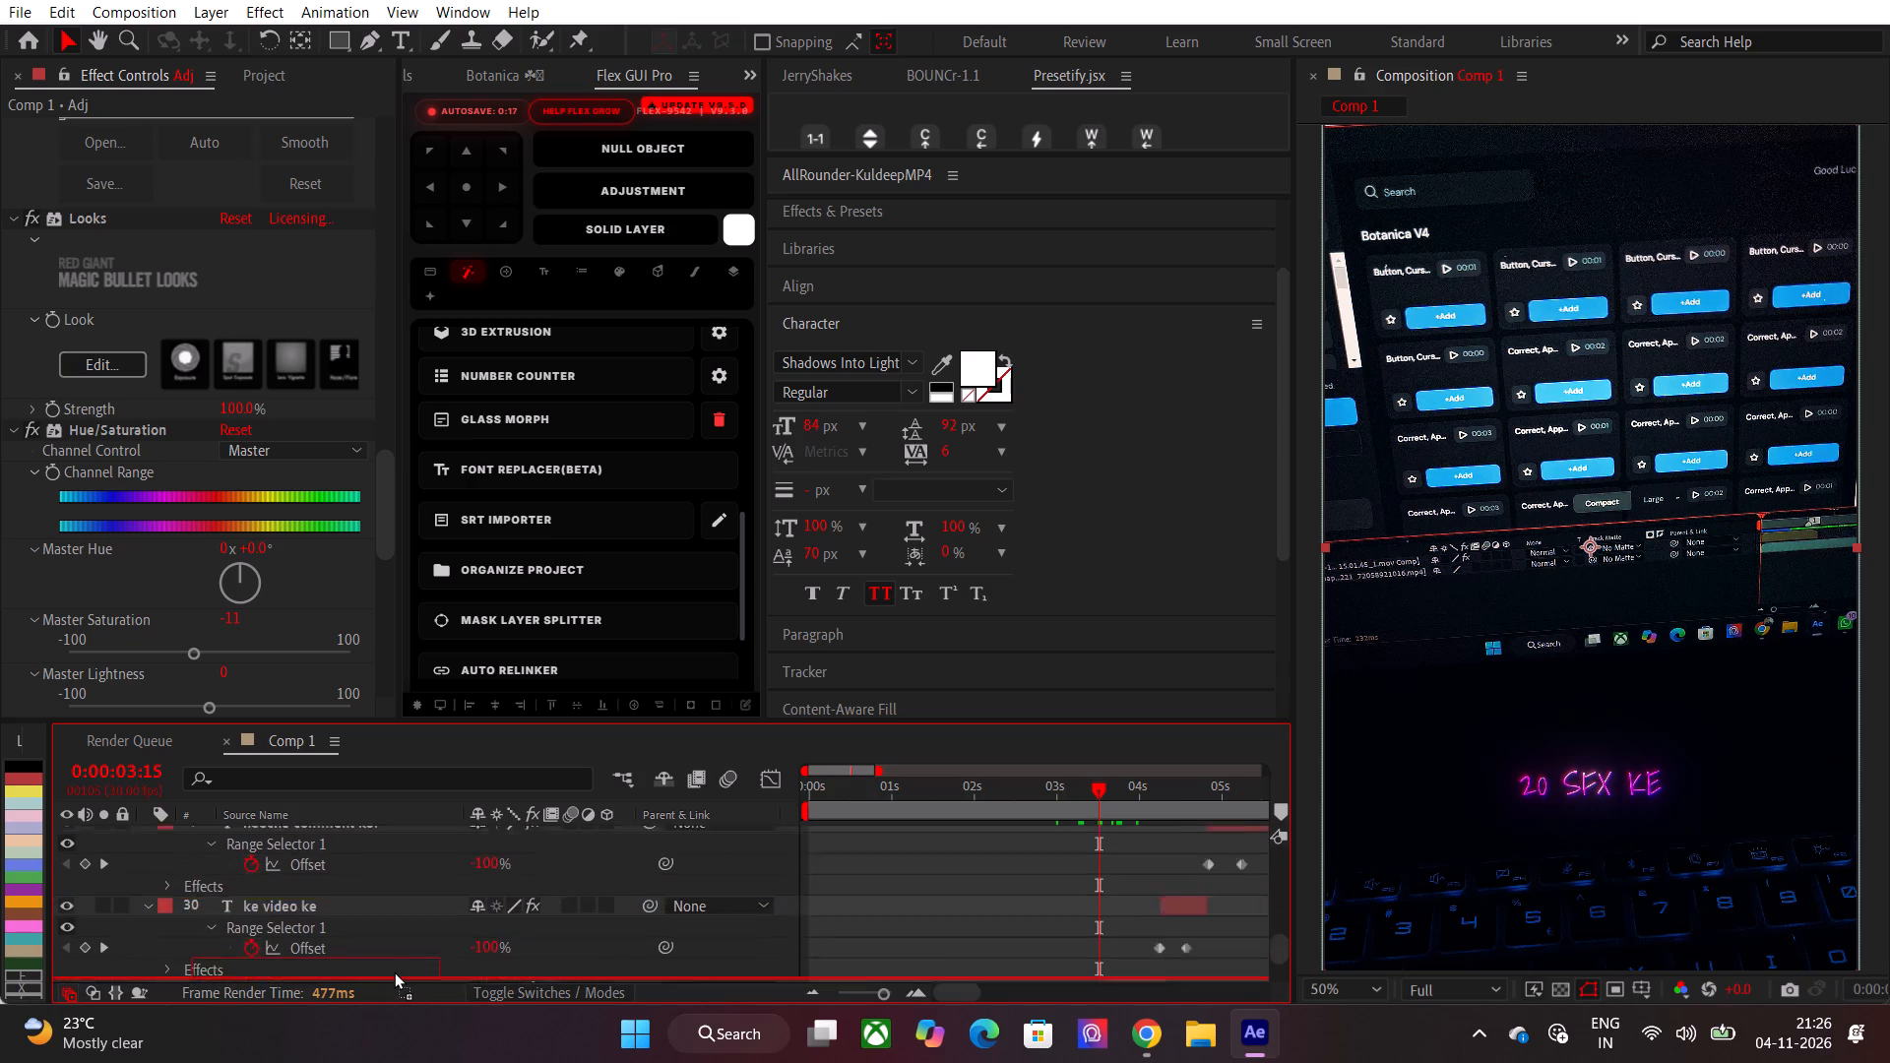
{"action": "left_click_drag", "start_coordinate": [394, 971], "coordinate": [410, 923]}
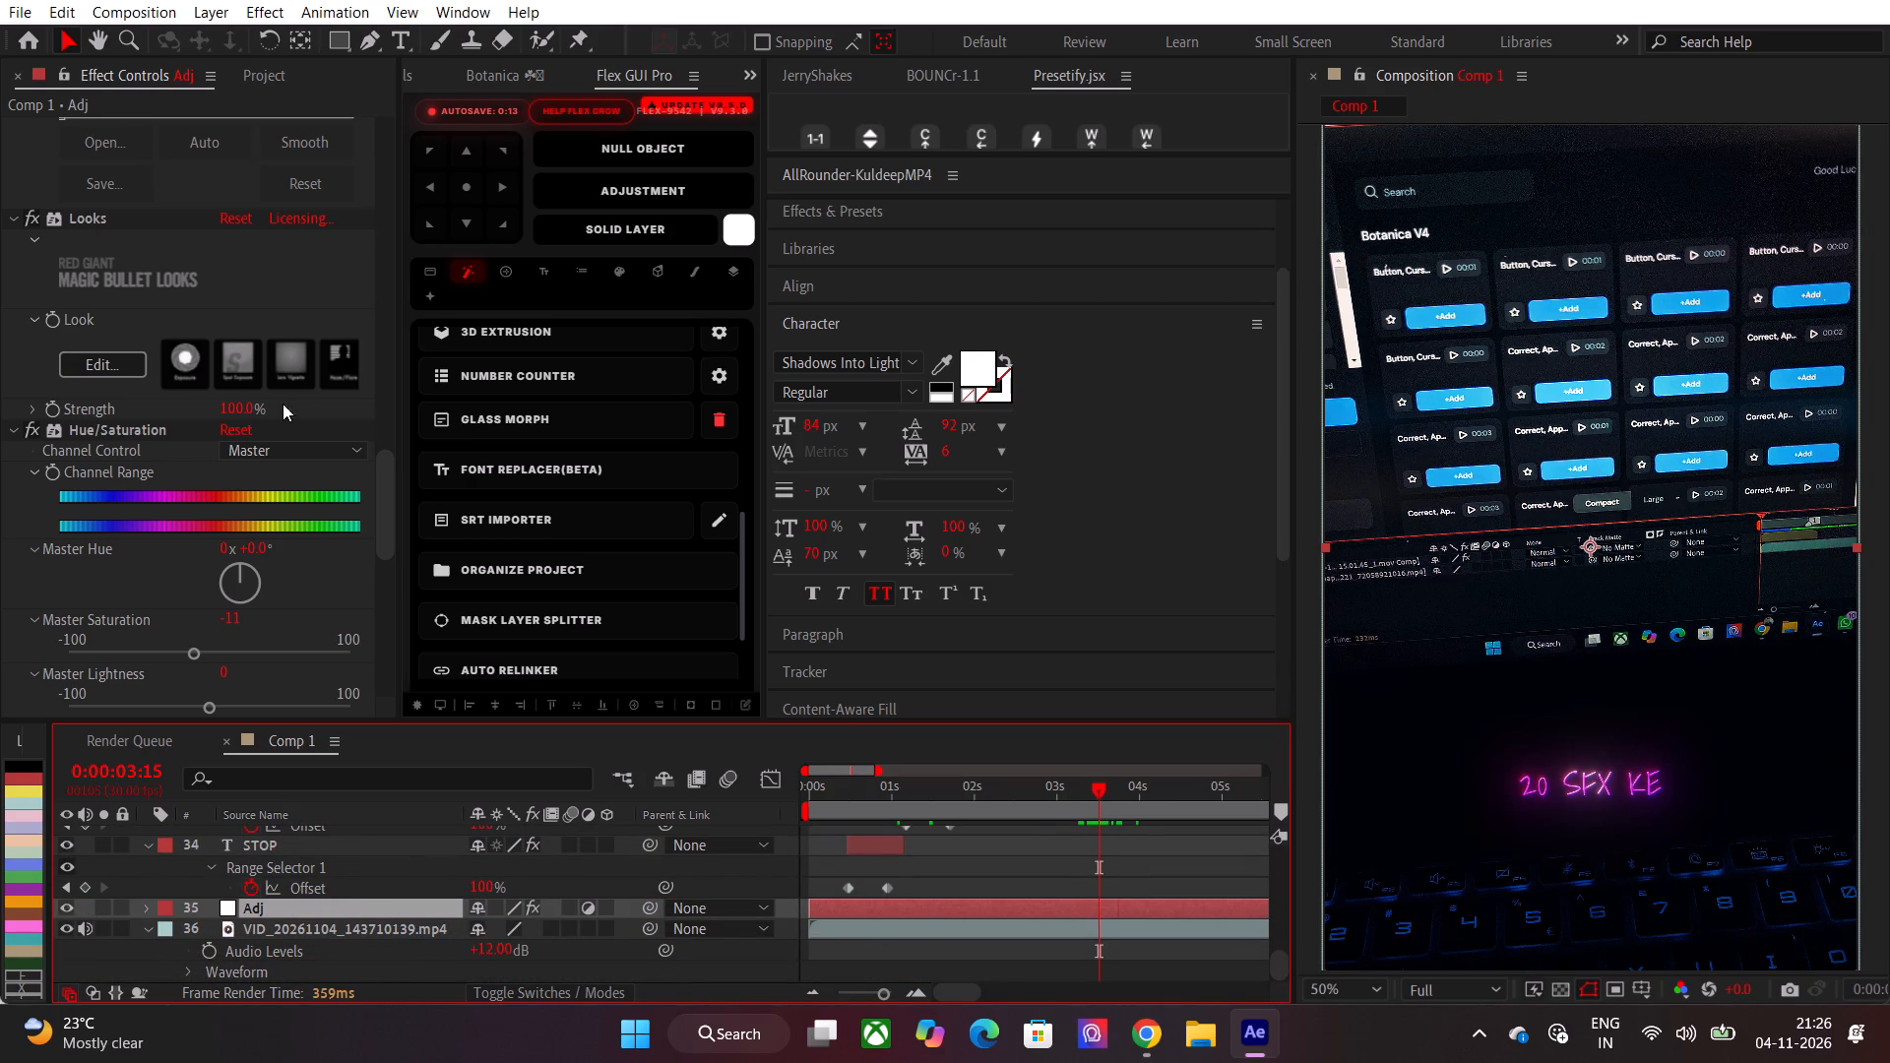
Collapse the settings of every effect on the Adj layer, from S_FilmDamage through Unsharp Mask.
{"action": "left_click", "coordinate": [9, 221]}
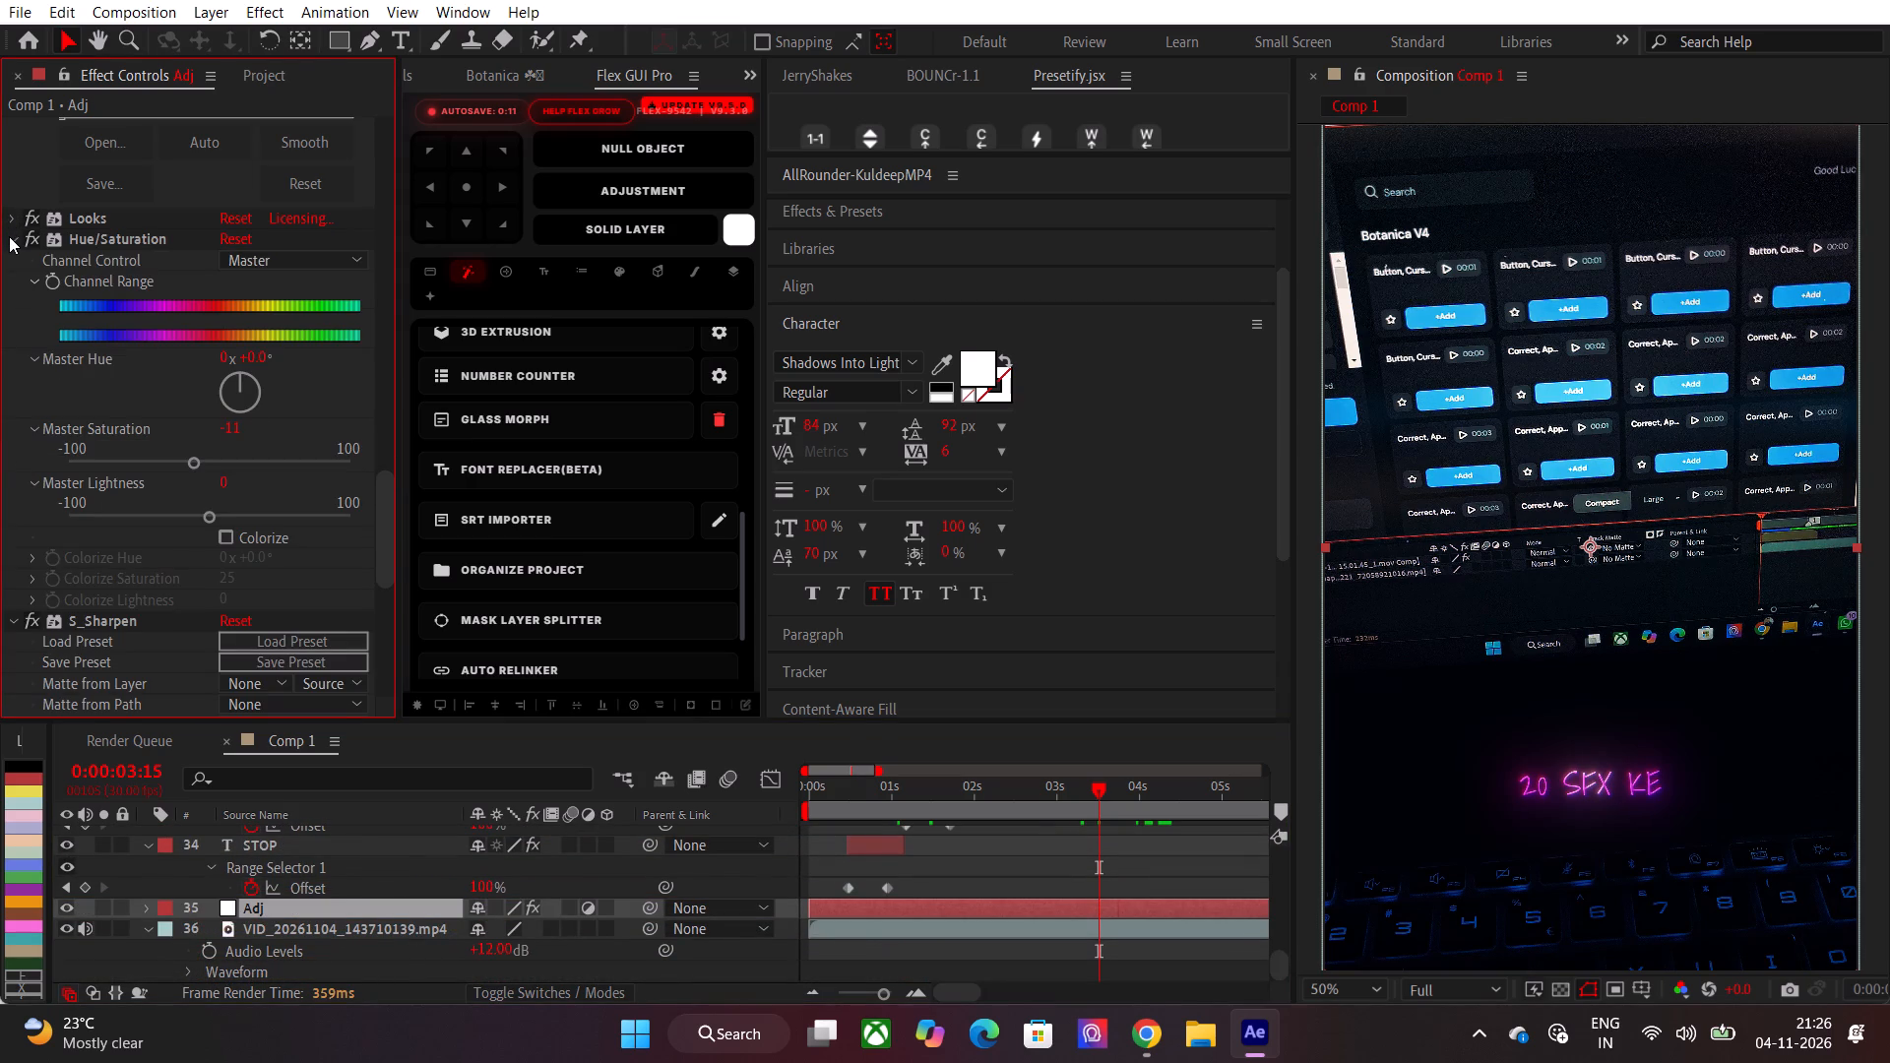
{"action": "left_click", "coordinate": [10, 236]}
{"action": "left_click", "coordinate": [10, 255]}
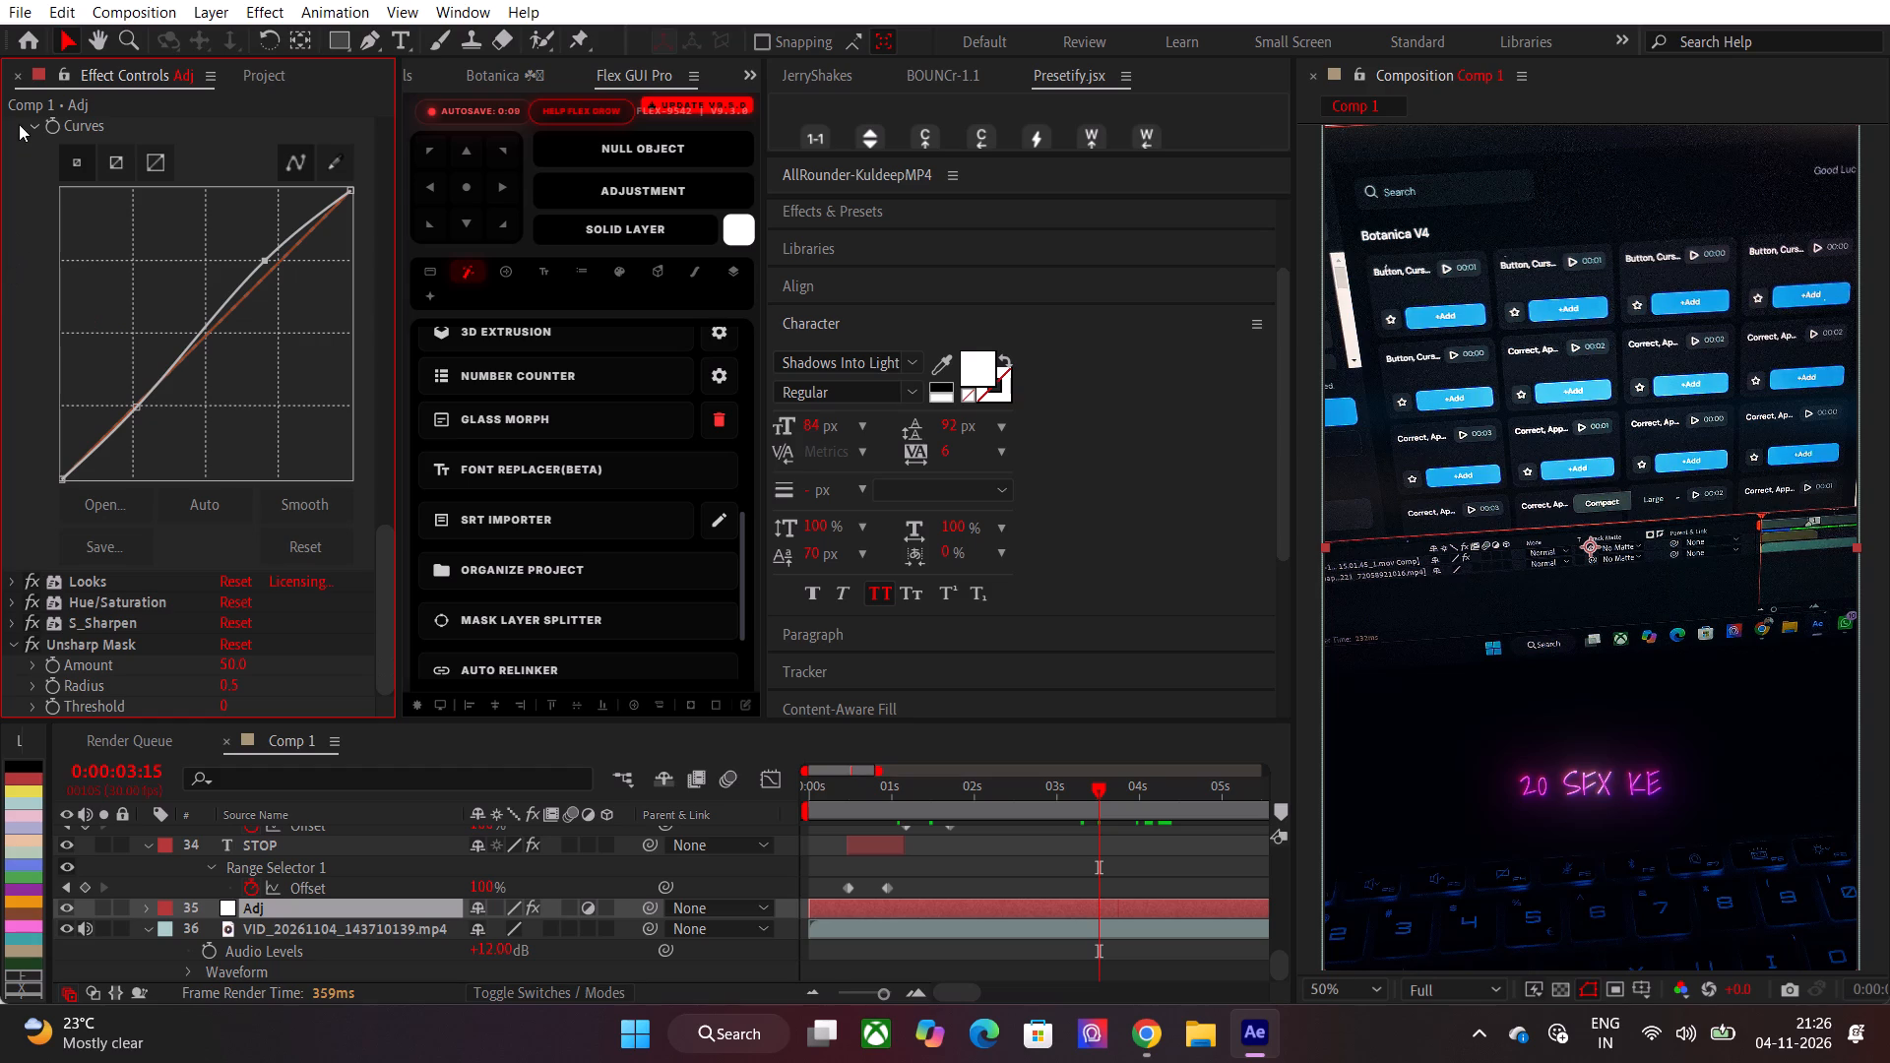
{"action": "scroll", "coordinate": [8, 235], "scroll_direction": "up", "scroll_amount": 3}
{"action": "left_click", "coordinate": [15, 248]}
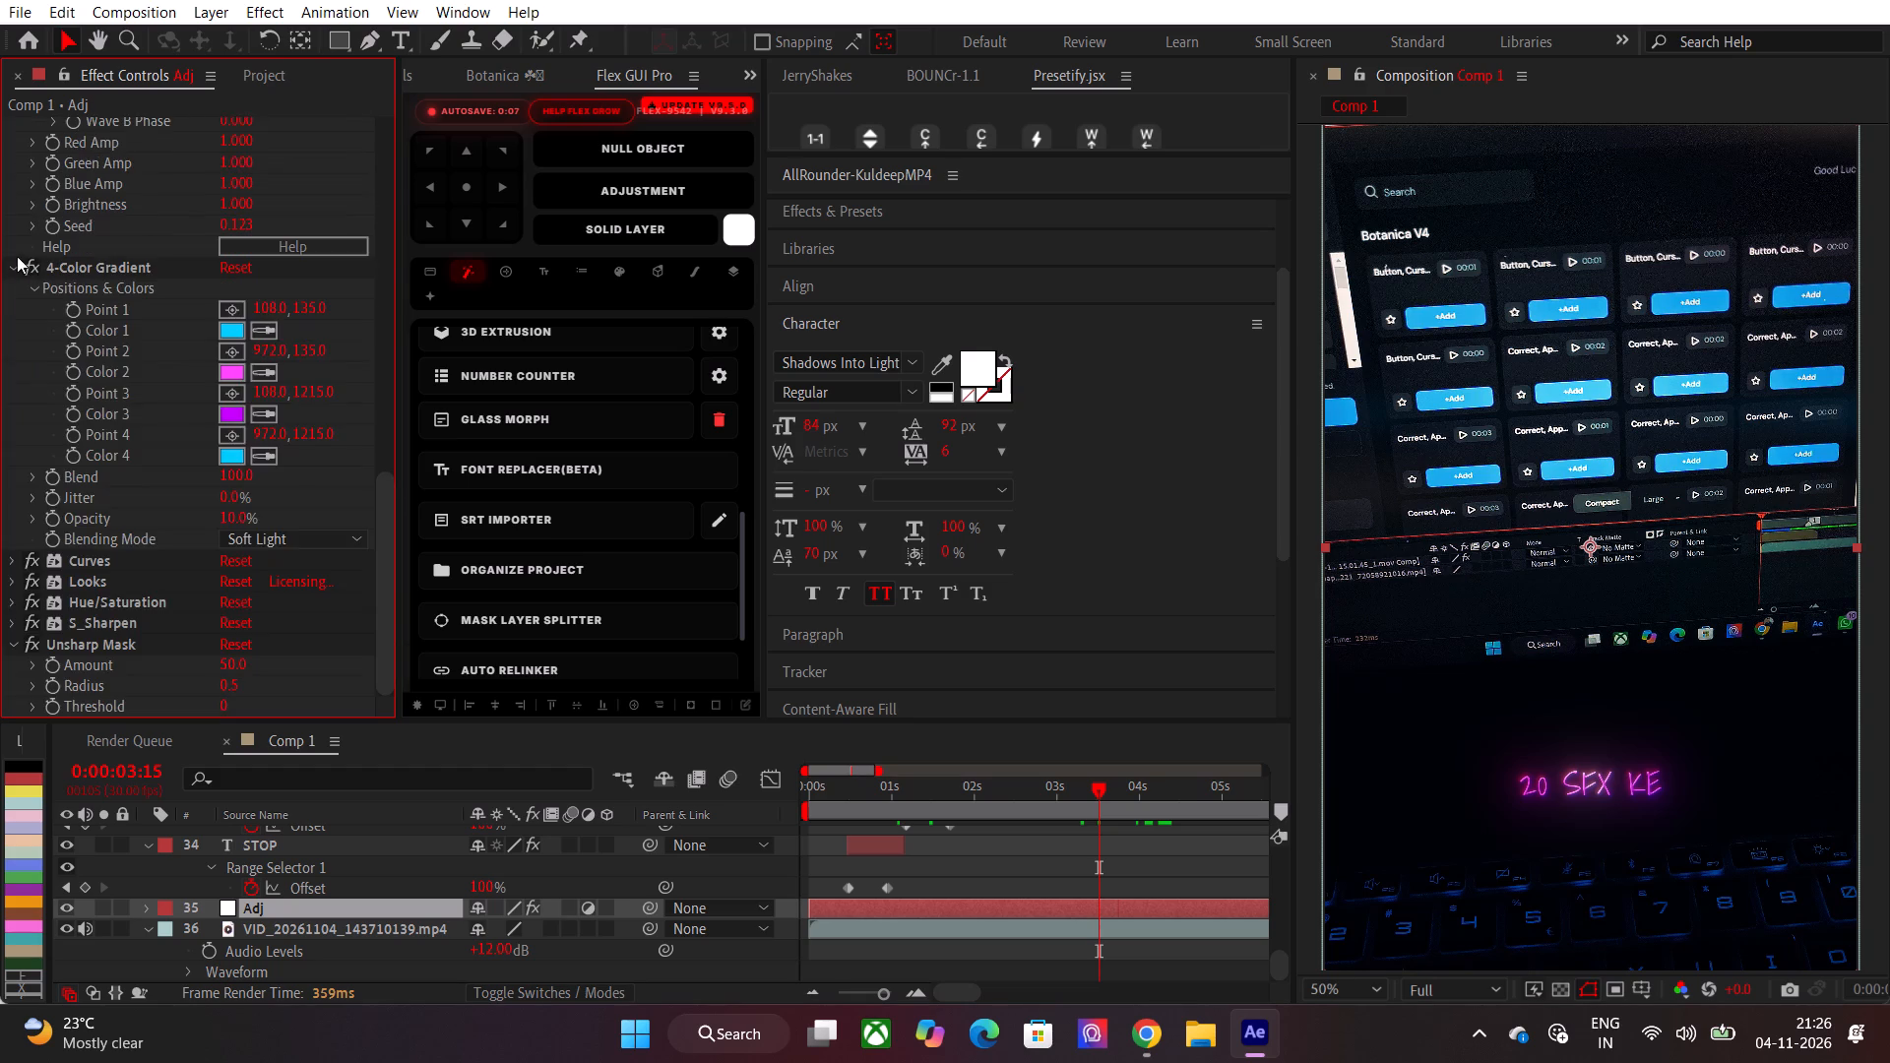
{"action": "left_click", "coordinate": [14, 267]}
{"action": "left_click", "coordinate": [15, 140]}
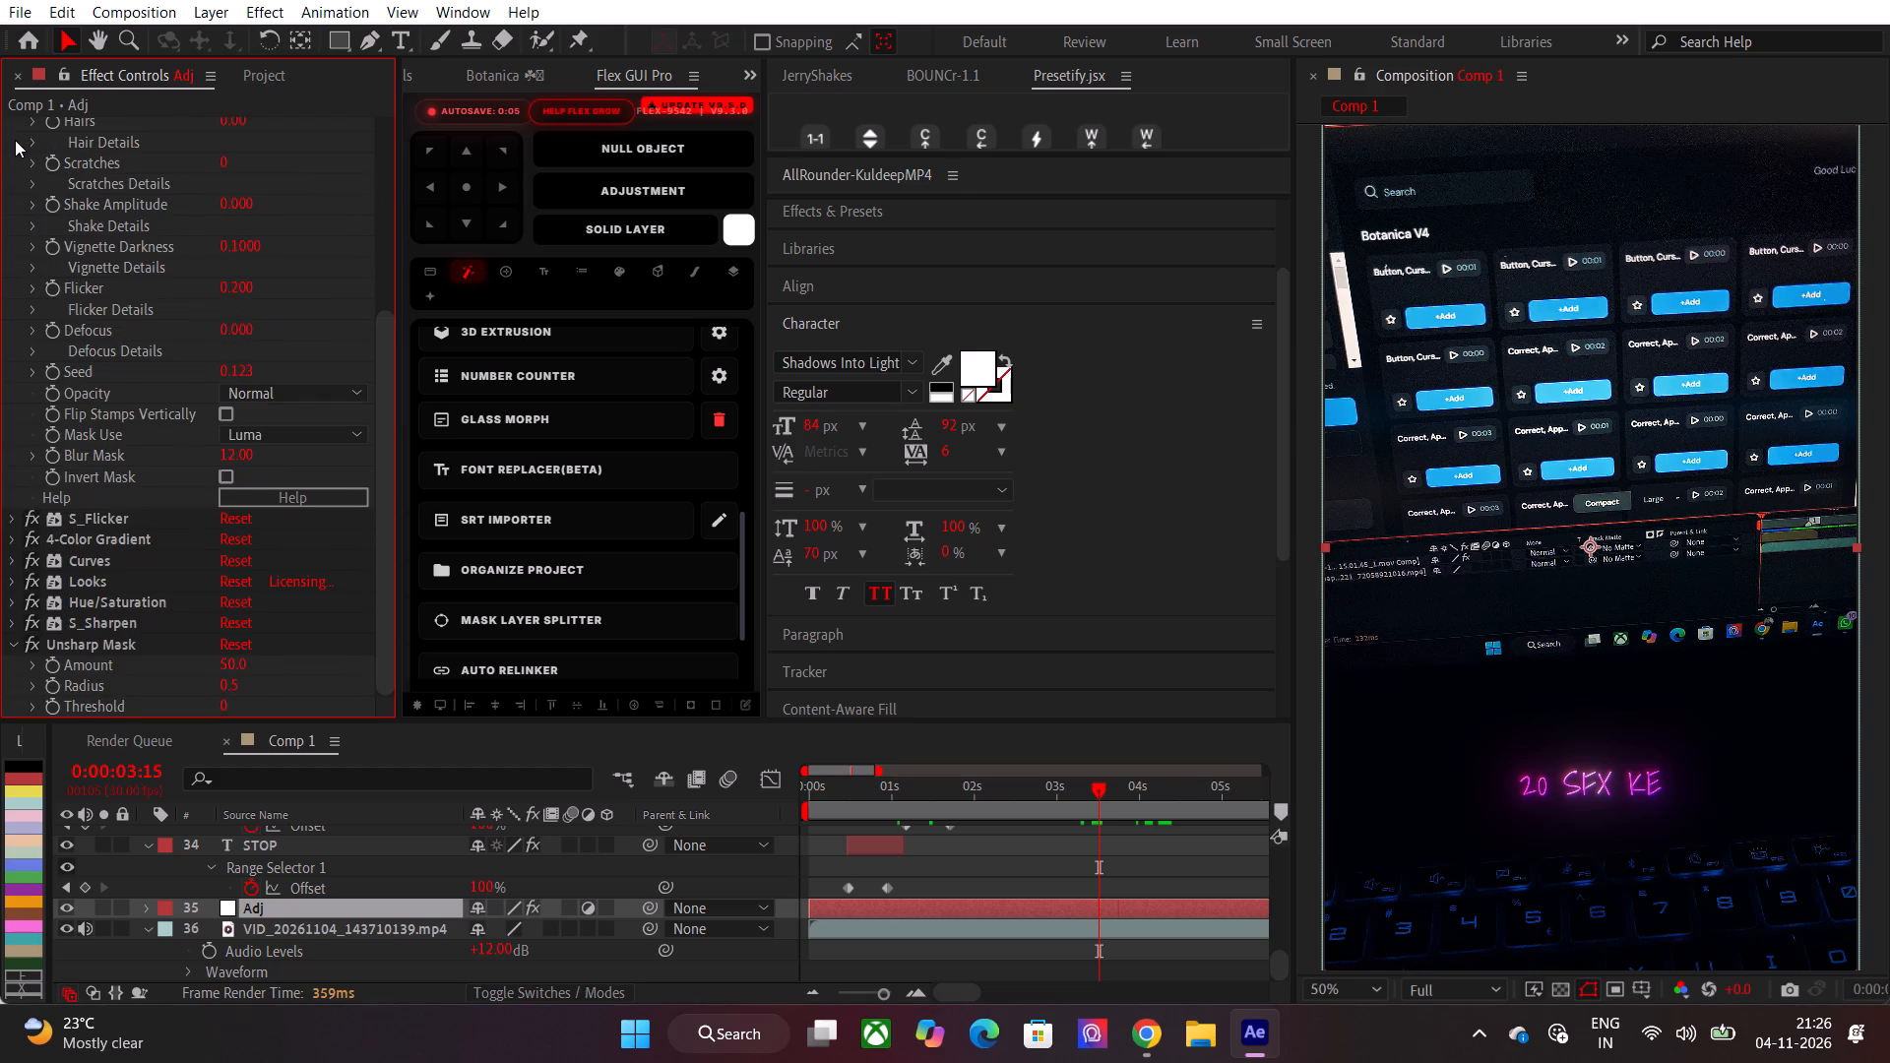
{"action": "scroll", "coordinate": [19, 153], "scroll_direction": "up", "scroll_amount": 12}
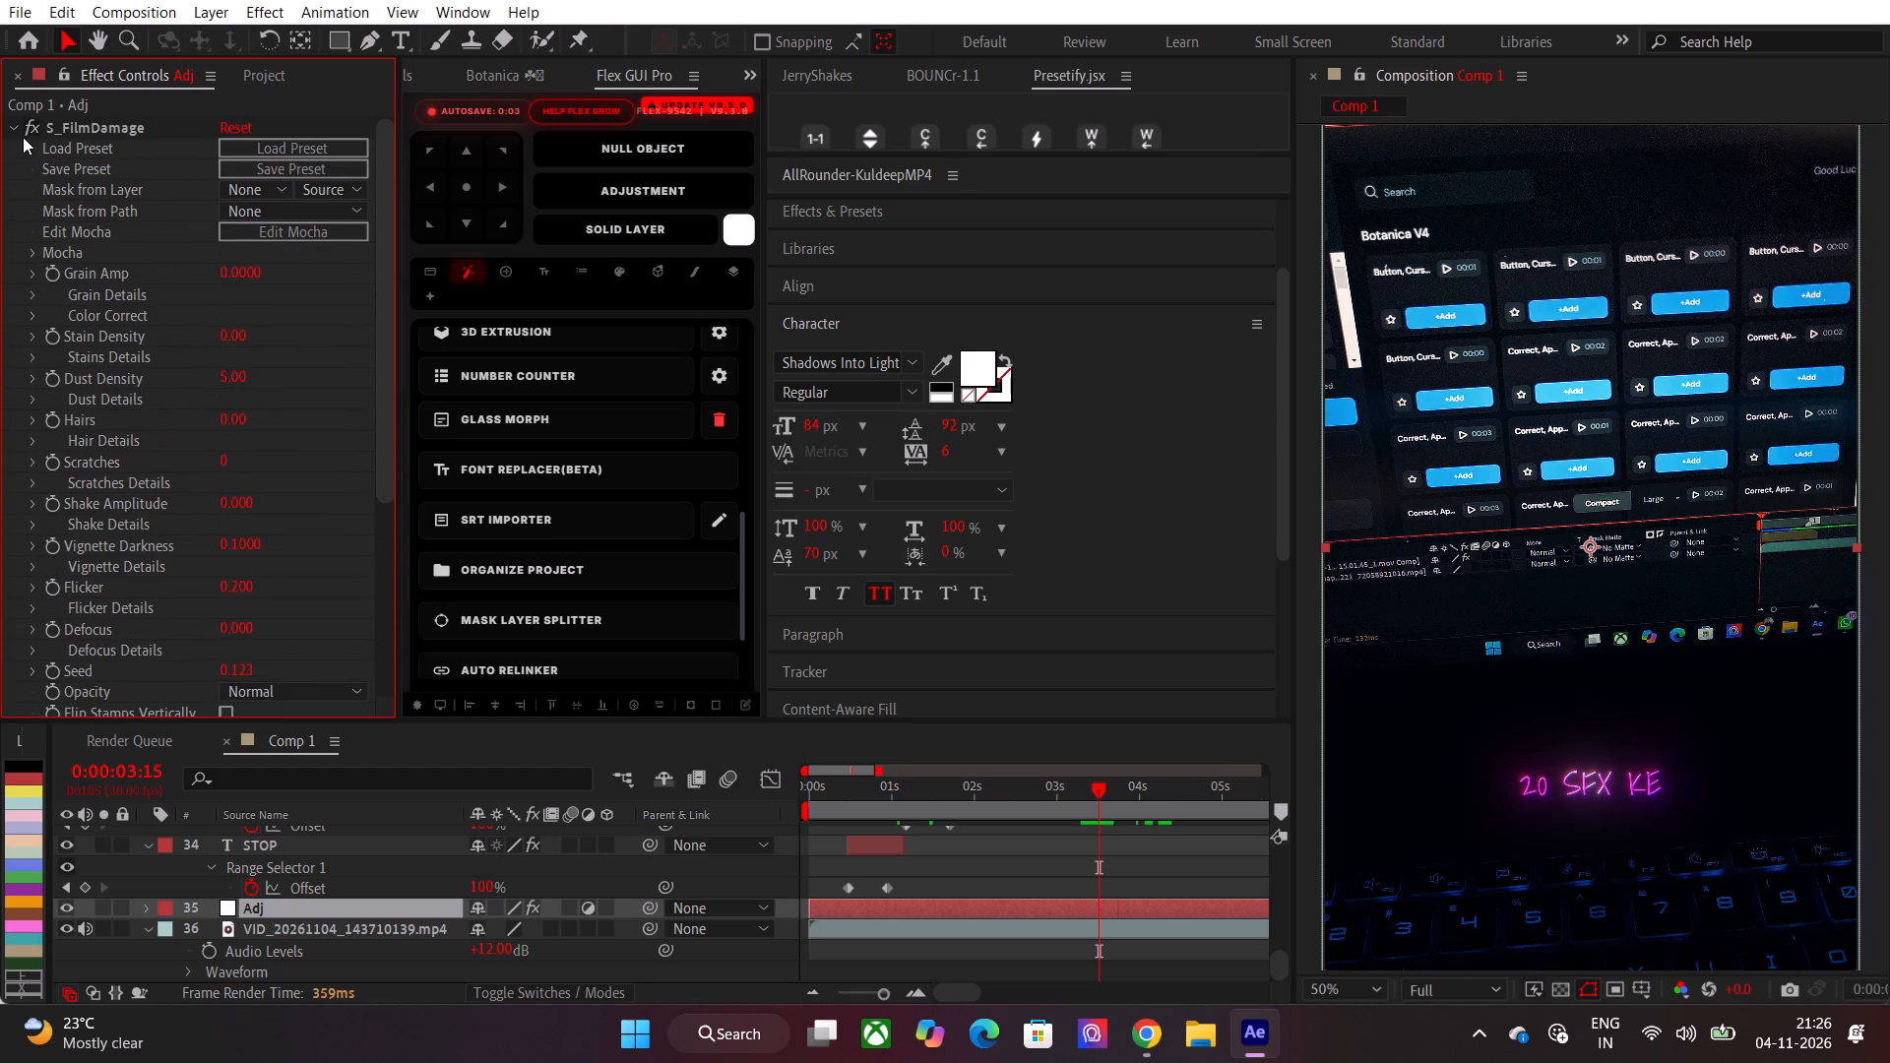
{"action": "left_click", "coordinate": [17, 126]}
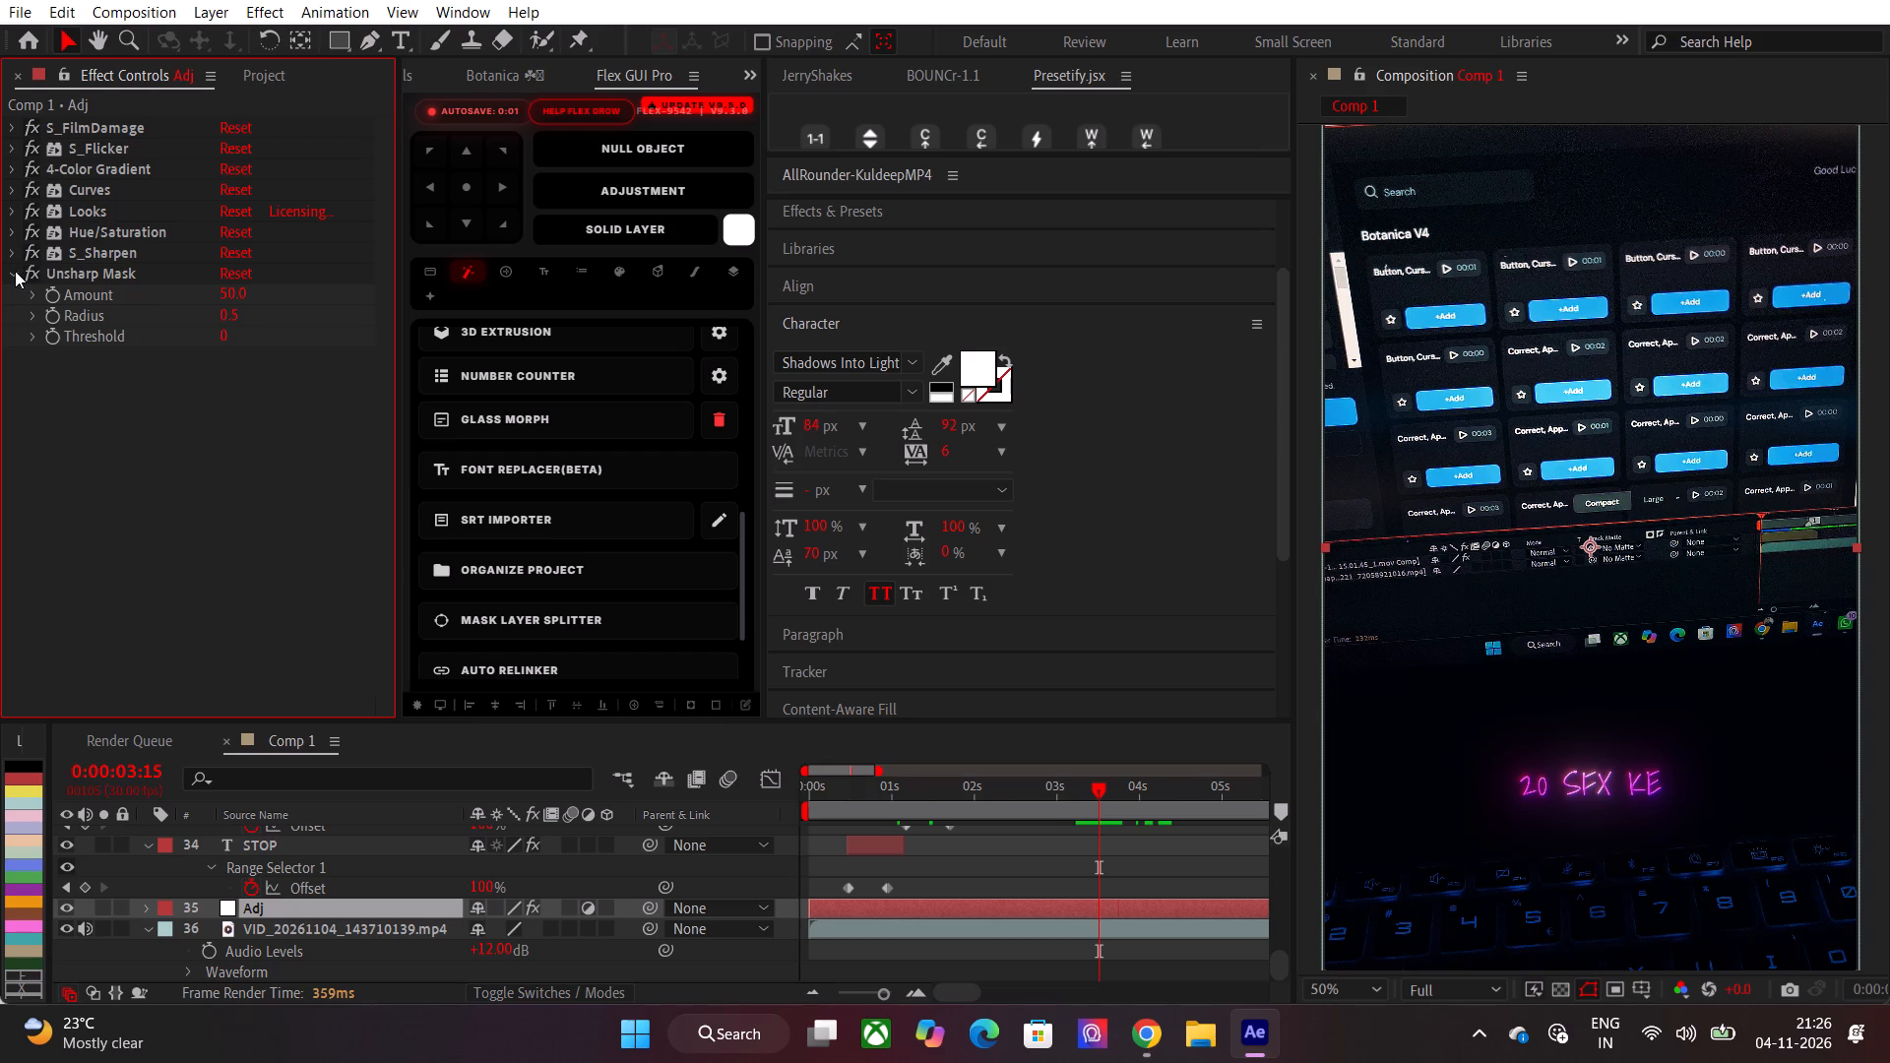
{"action": "left_click", "coordinate": [15, 271]}
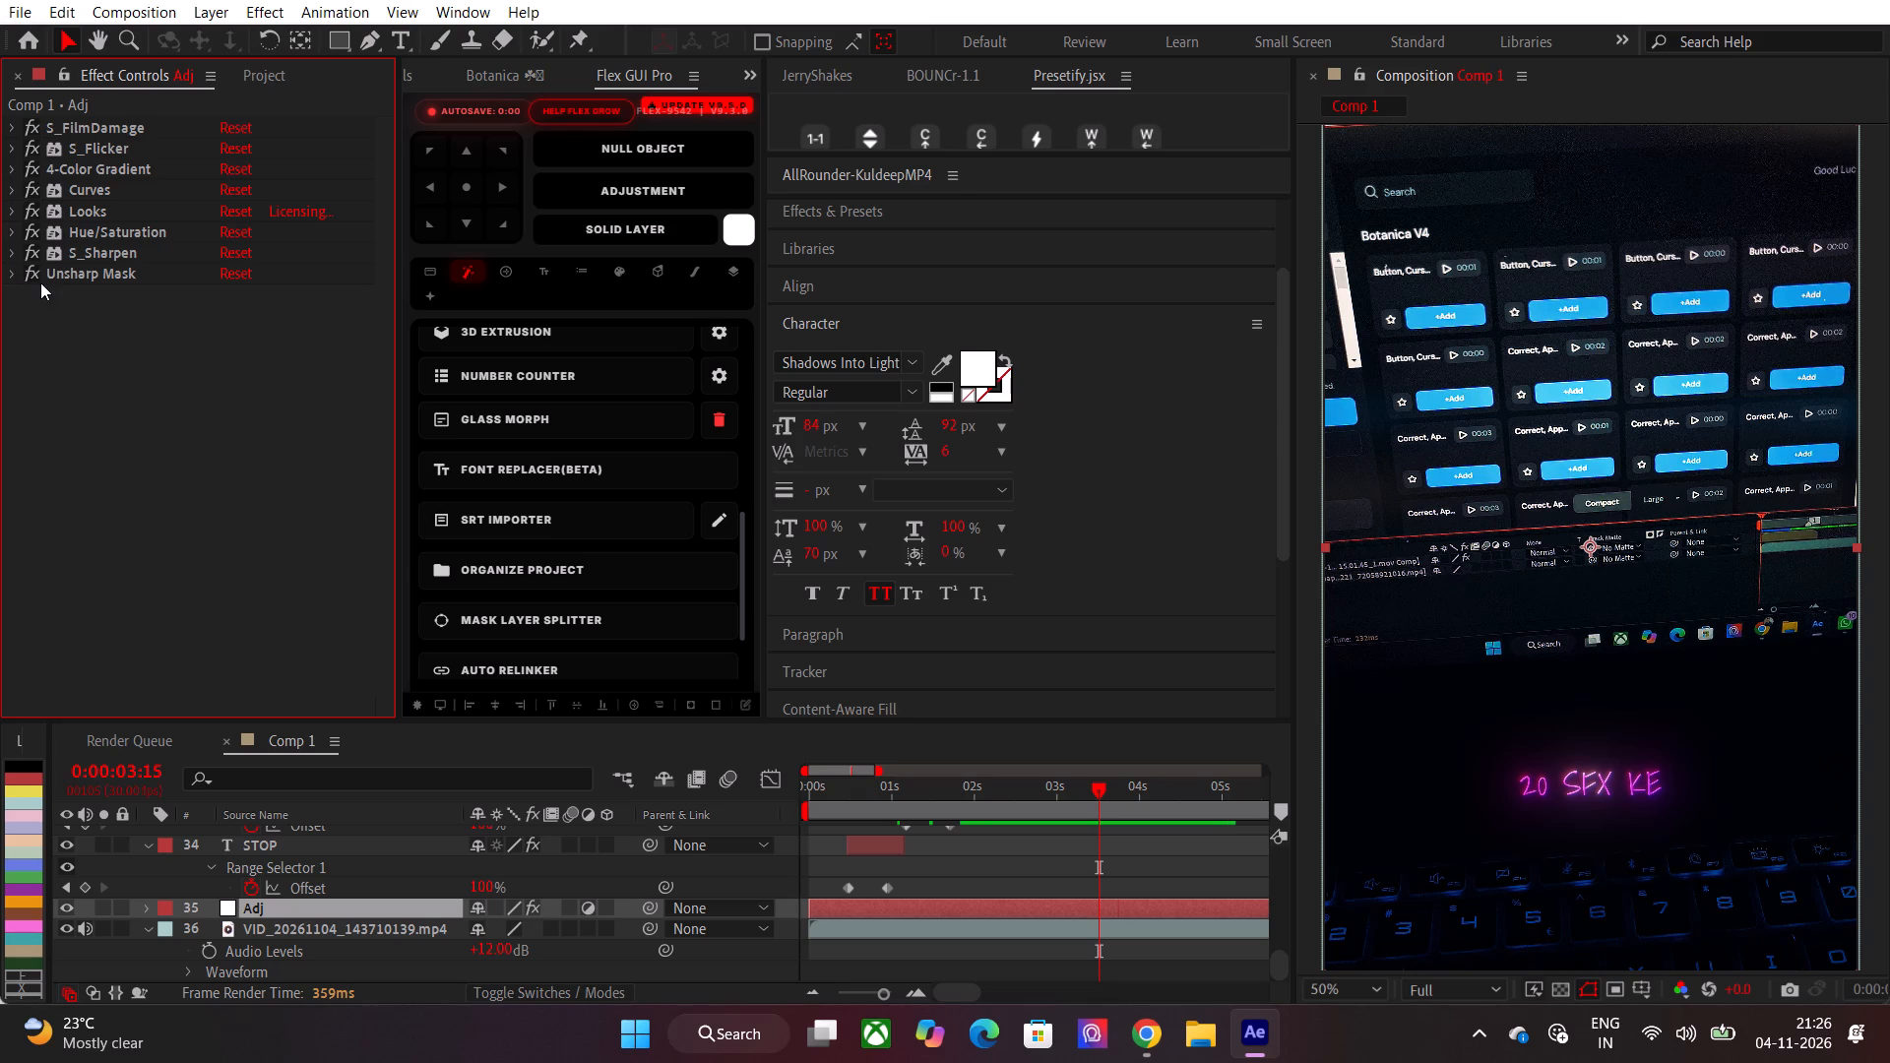
Turn off the Unsharp Mask and S_Sharpen effects on the Adj layer.
{"action": "left_click", "coordinate": [34, 274]}
{"action": "left_click", "coordinate": [34, 246]}
Scrub Comp 1 to 0:00:03:13 and inspect the frame and its caption up close with both sharpening effects off.
{"action": "left_click_drag", "start_coordinate": [1061, 796], "coordinate": [1121, 798]}
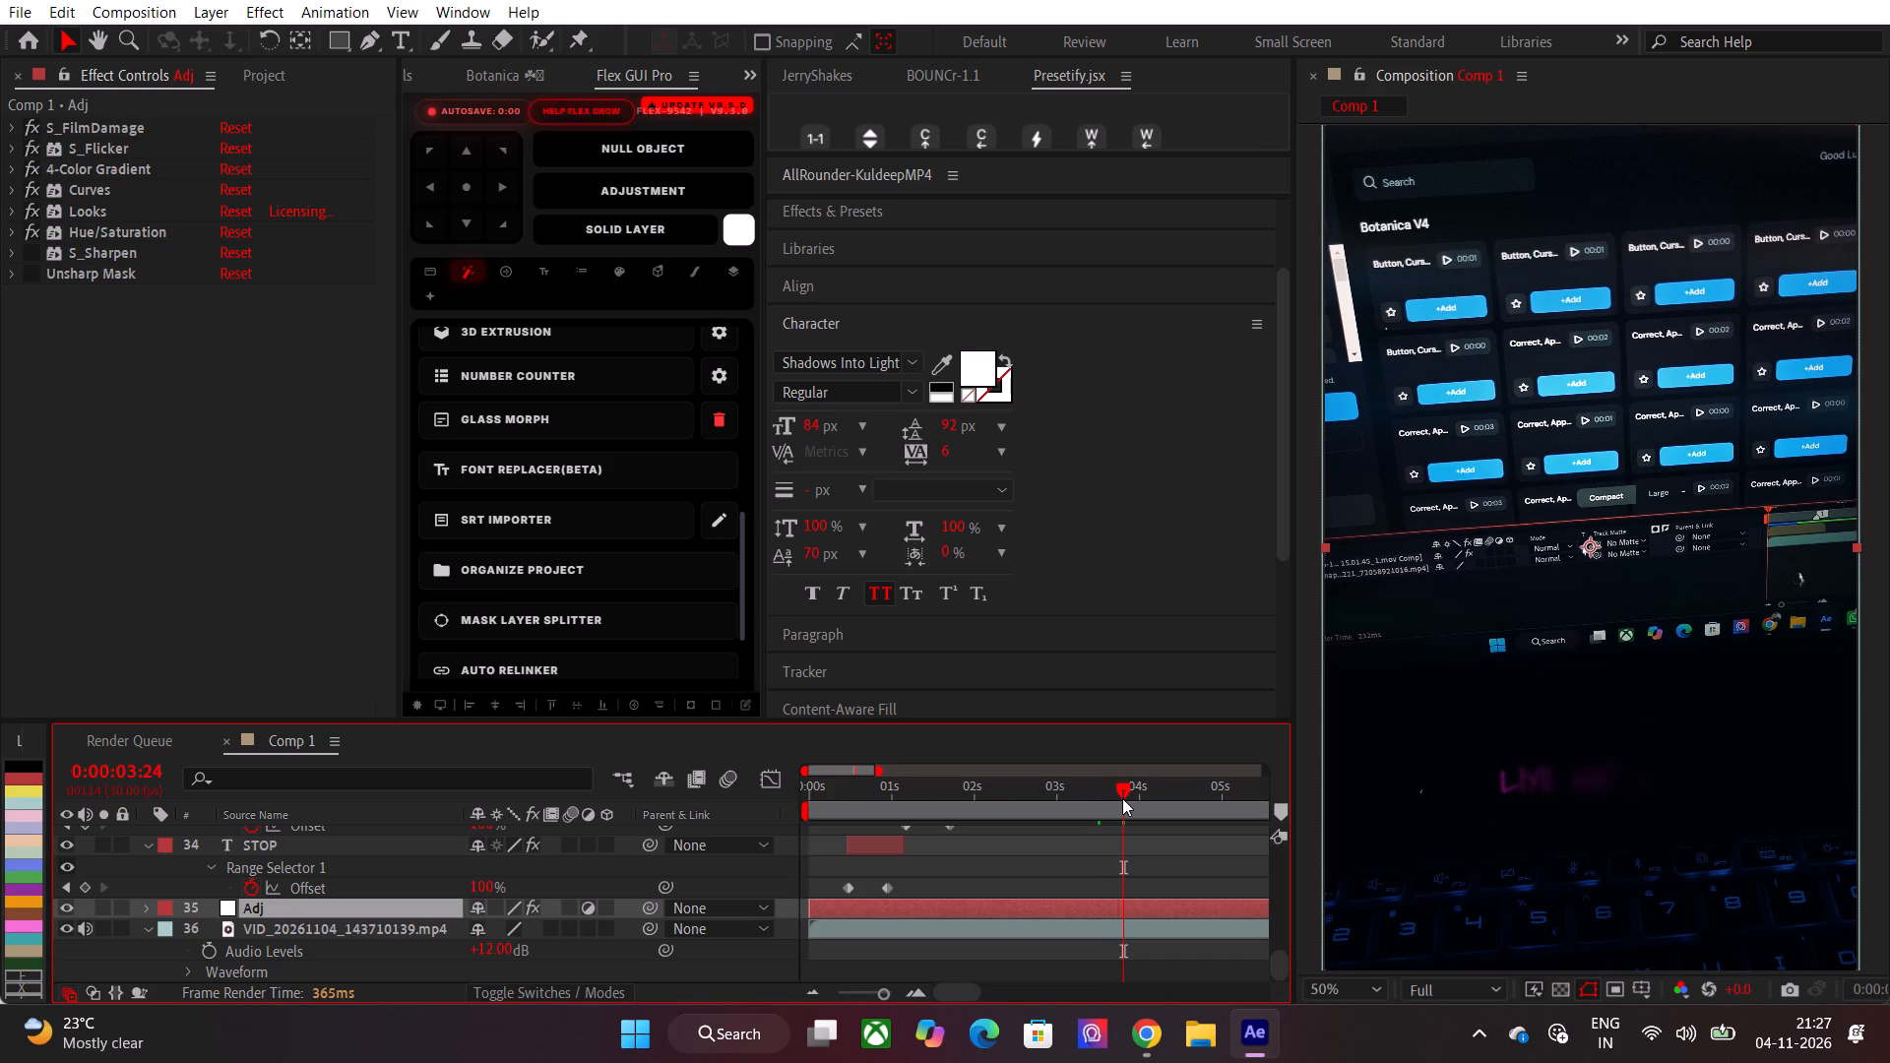
{"action": "left_click_drag", "start_coordinate": [1122, 798], "coordinate": [1069, 799]}
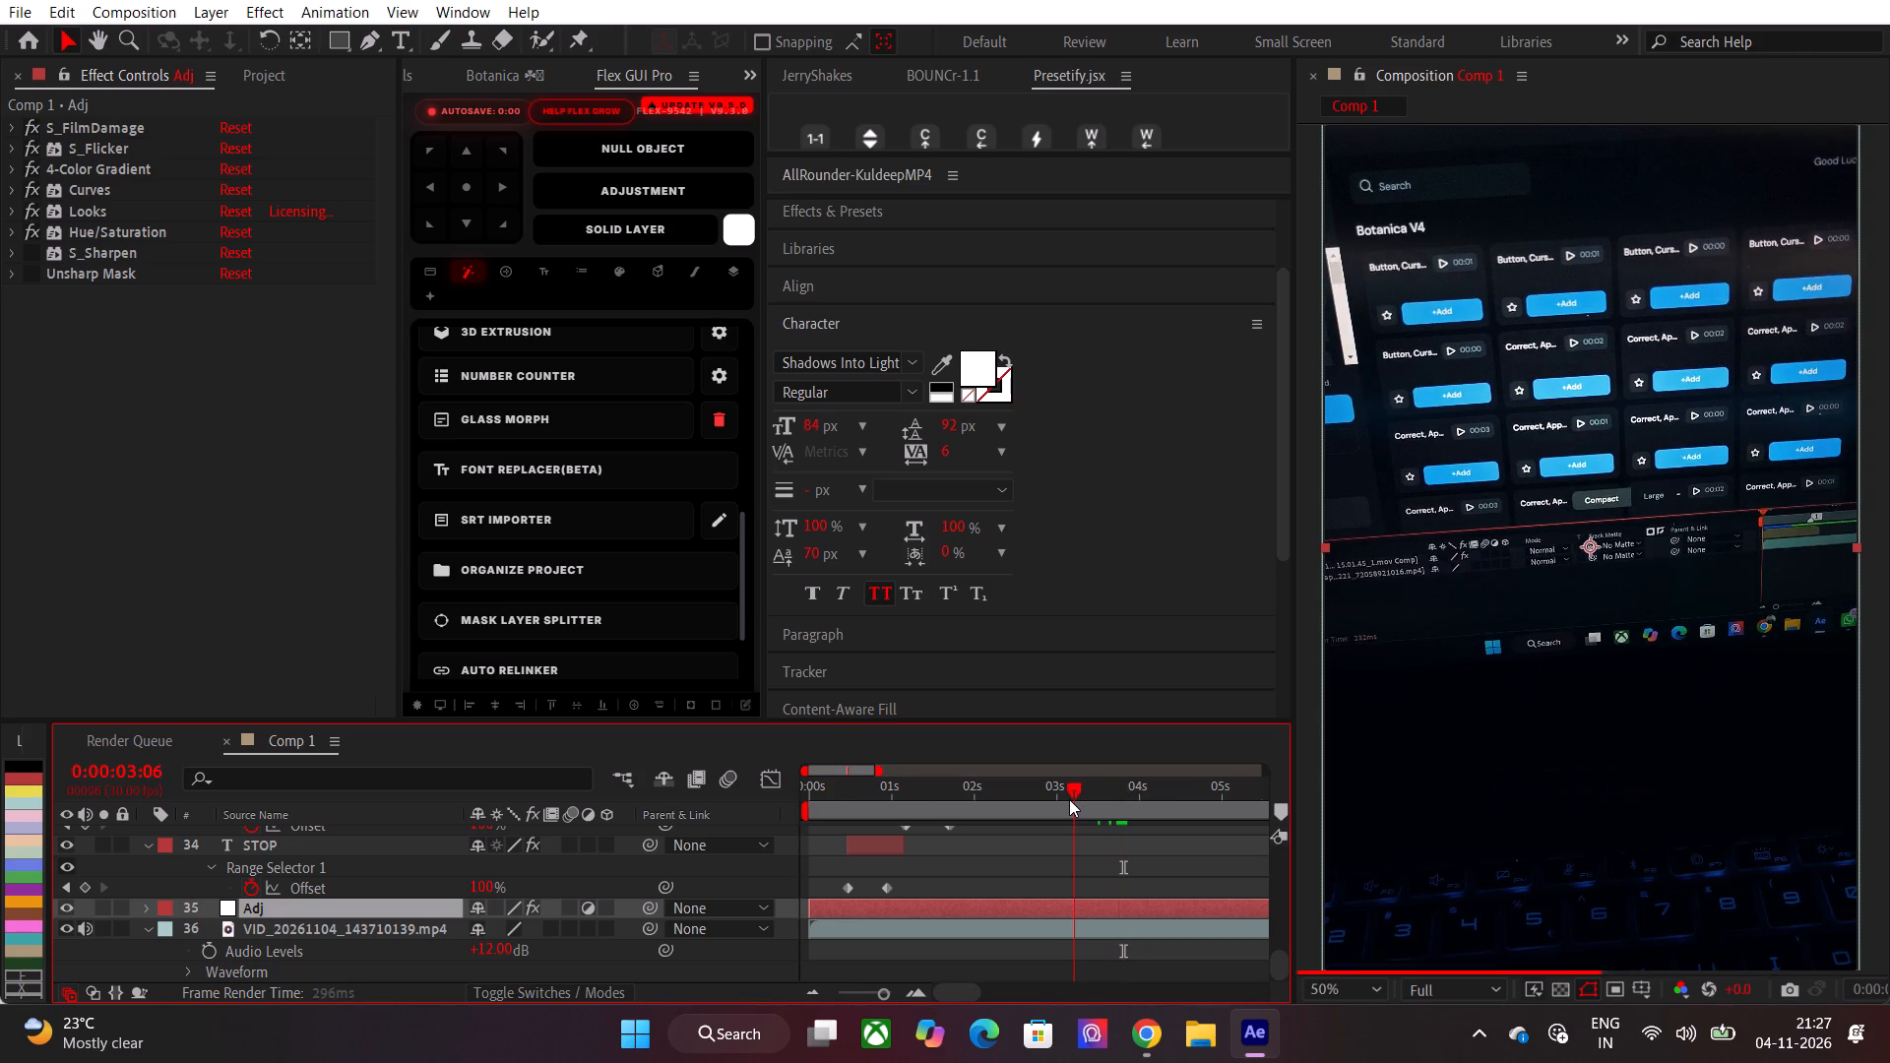
{"action": "left_click_drag", "start_coordinate": [1069, 799], "coordinate": [1093, 799]}
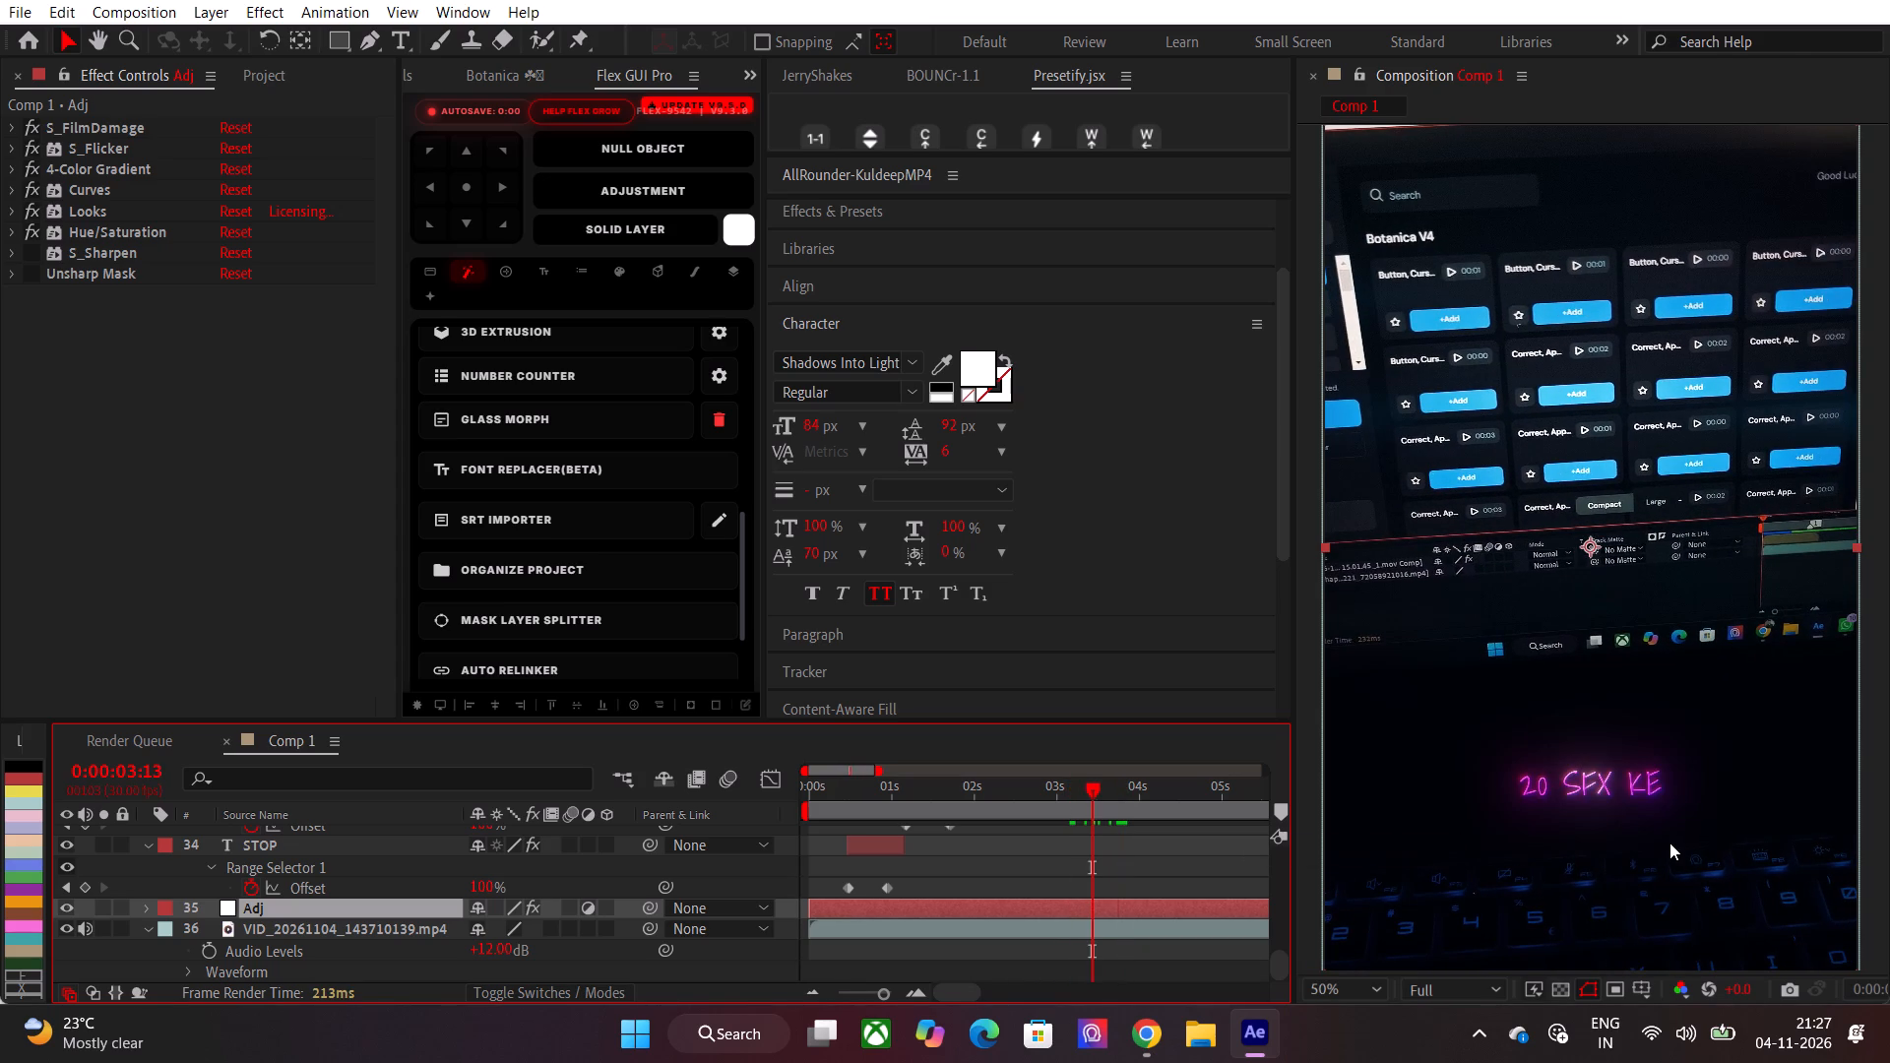
{"action": "scroll", "coordinate": [1669, 843], "scroll_direction": "up", "scroll_amount": 1}
{"action": "scroll", "coordinate": [1669, 843], "scroll_direction": "down", "scroll_amount": 1}
{"action": "scroll", "coordinate": [1614, 900], "scroll_direction": "up", "scroll_amount": 1}
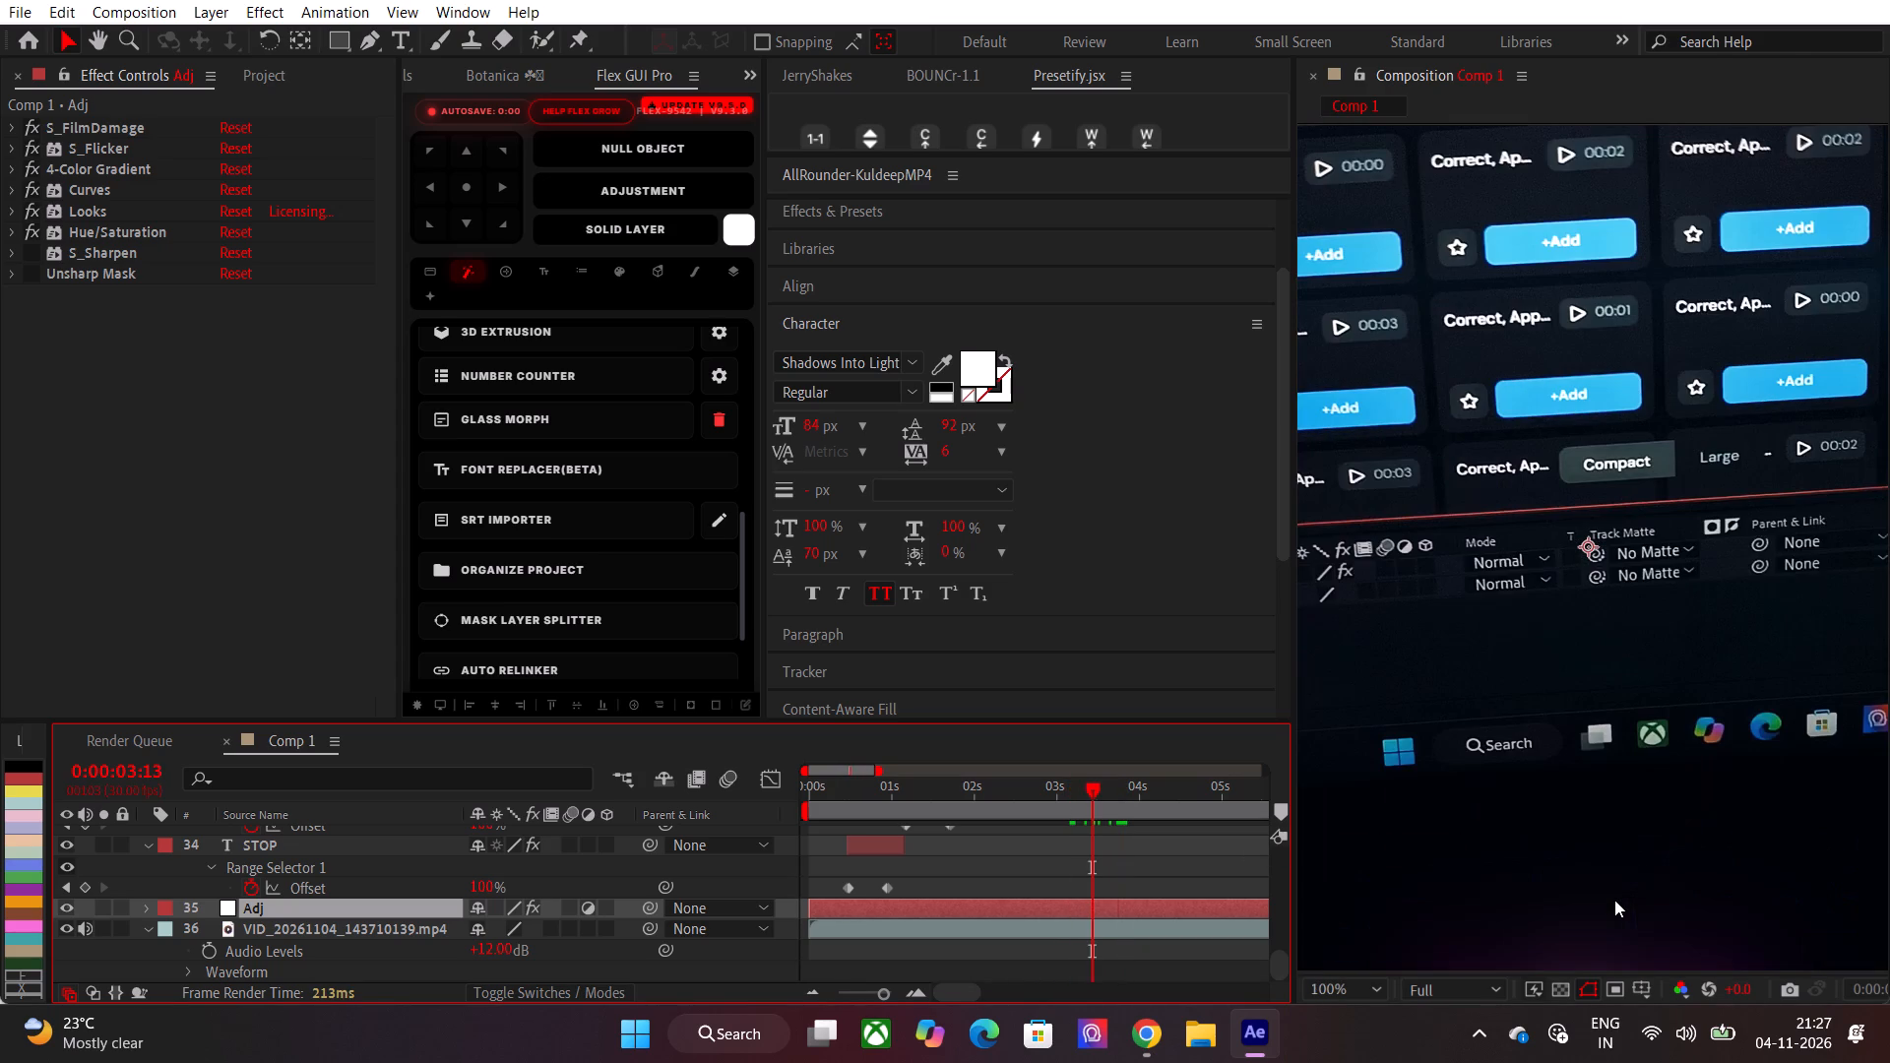
{"action": "key", "text": "h"}
{"action": "left_click_drag", "start_coordinate": [1614, 900], "coordinate": [1590, 700]}
{"action": "scroll", "coordinate": [1590, 700], "scroll_direction": "down", "scroll_amount": 1}
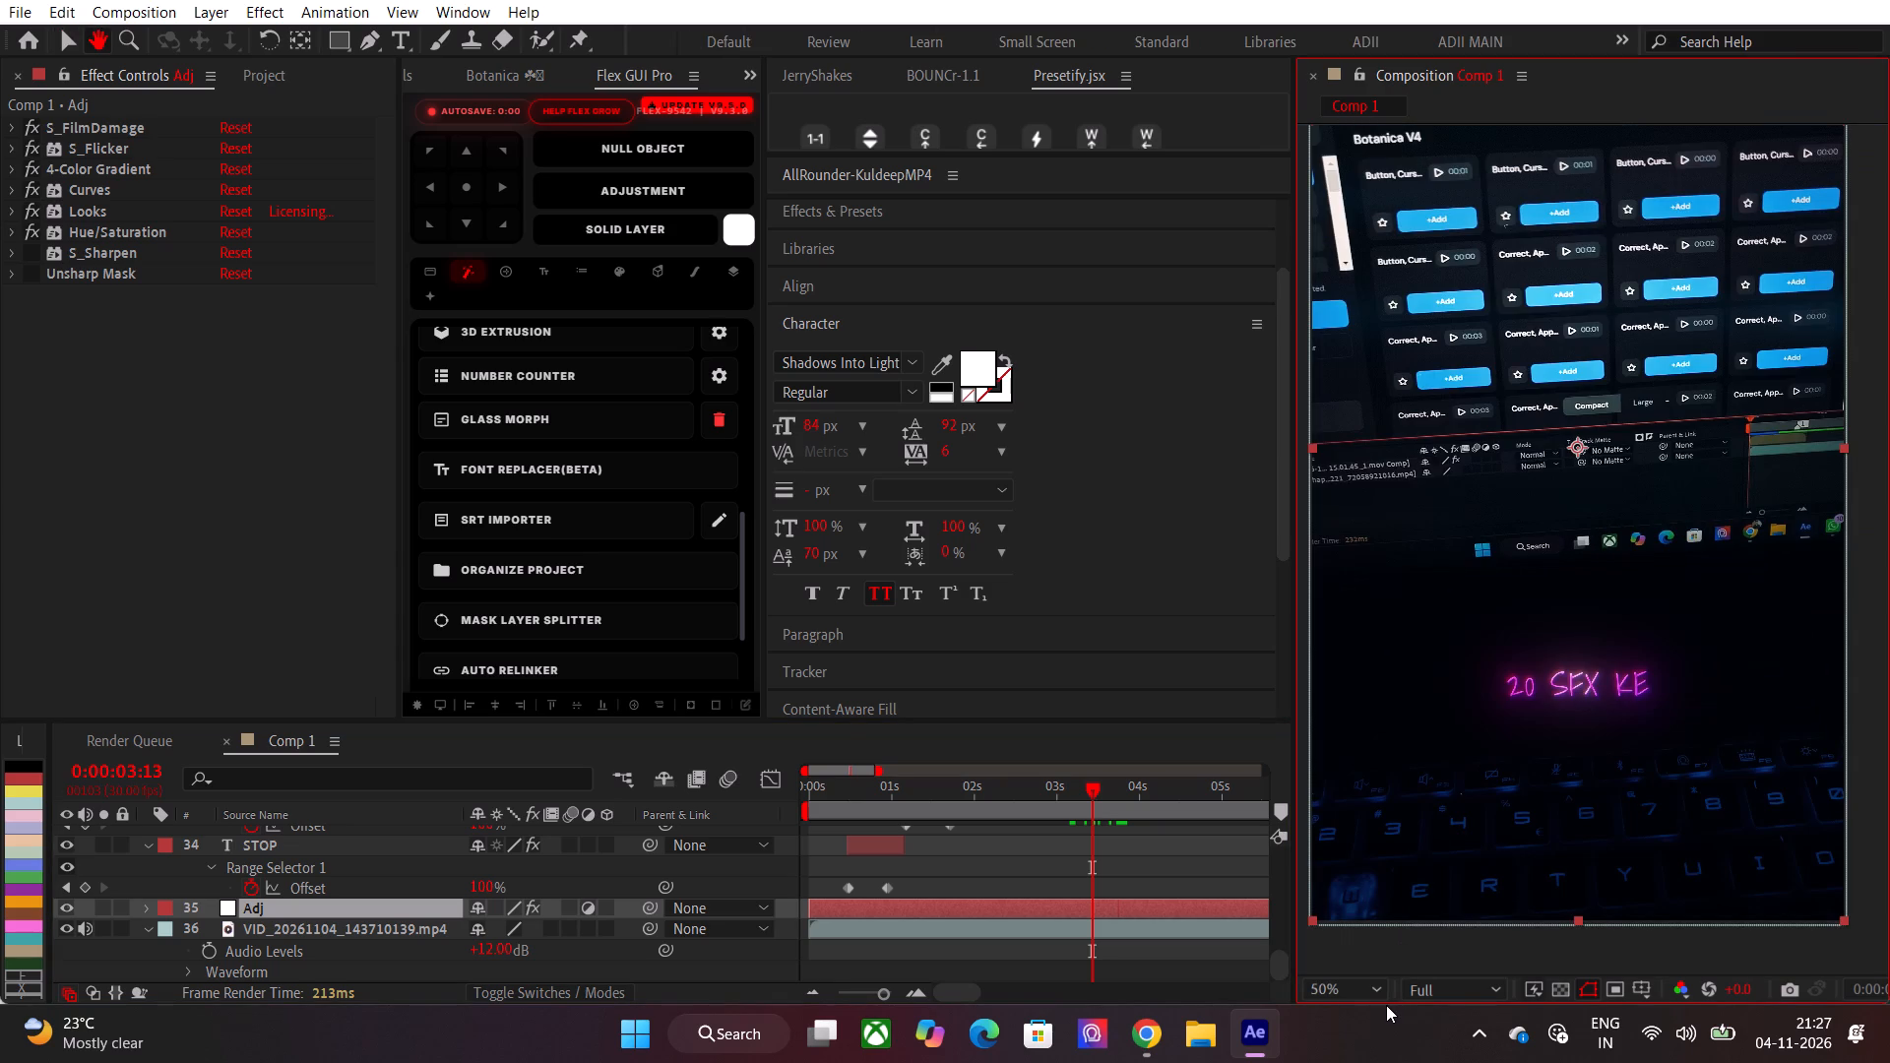
Set the composition view's magnification to fit the whole frame.
{"action": "left_click", "coordinate": [1386, 997]}
{"action": "left_click", "coordinate": [1391, 577]}
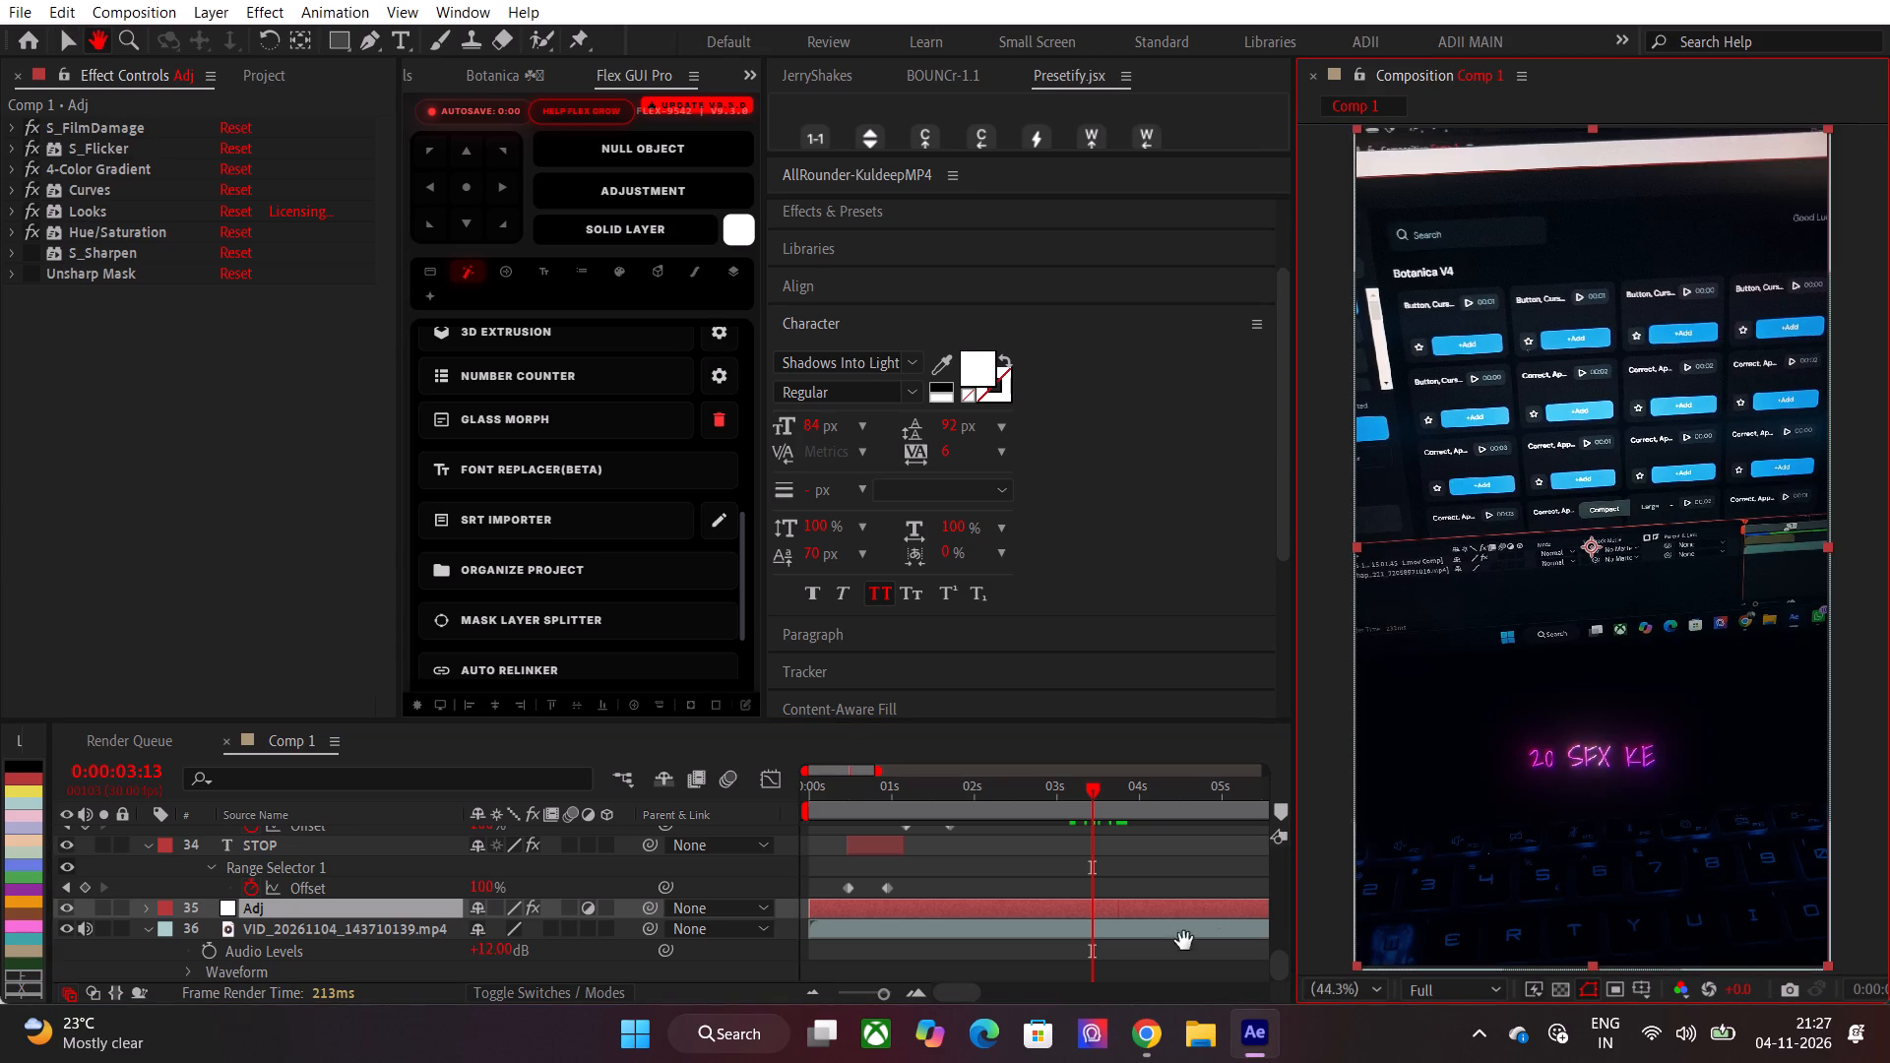
Scrub back and forth through the first four seconds of Comp 1, ending at 0:00:01:15, to check the grade and captions.
{"action": "left_click_drag", "start_coordinate": [1100, 789], "coordinate": [1011, 787]}
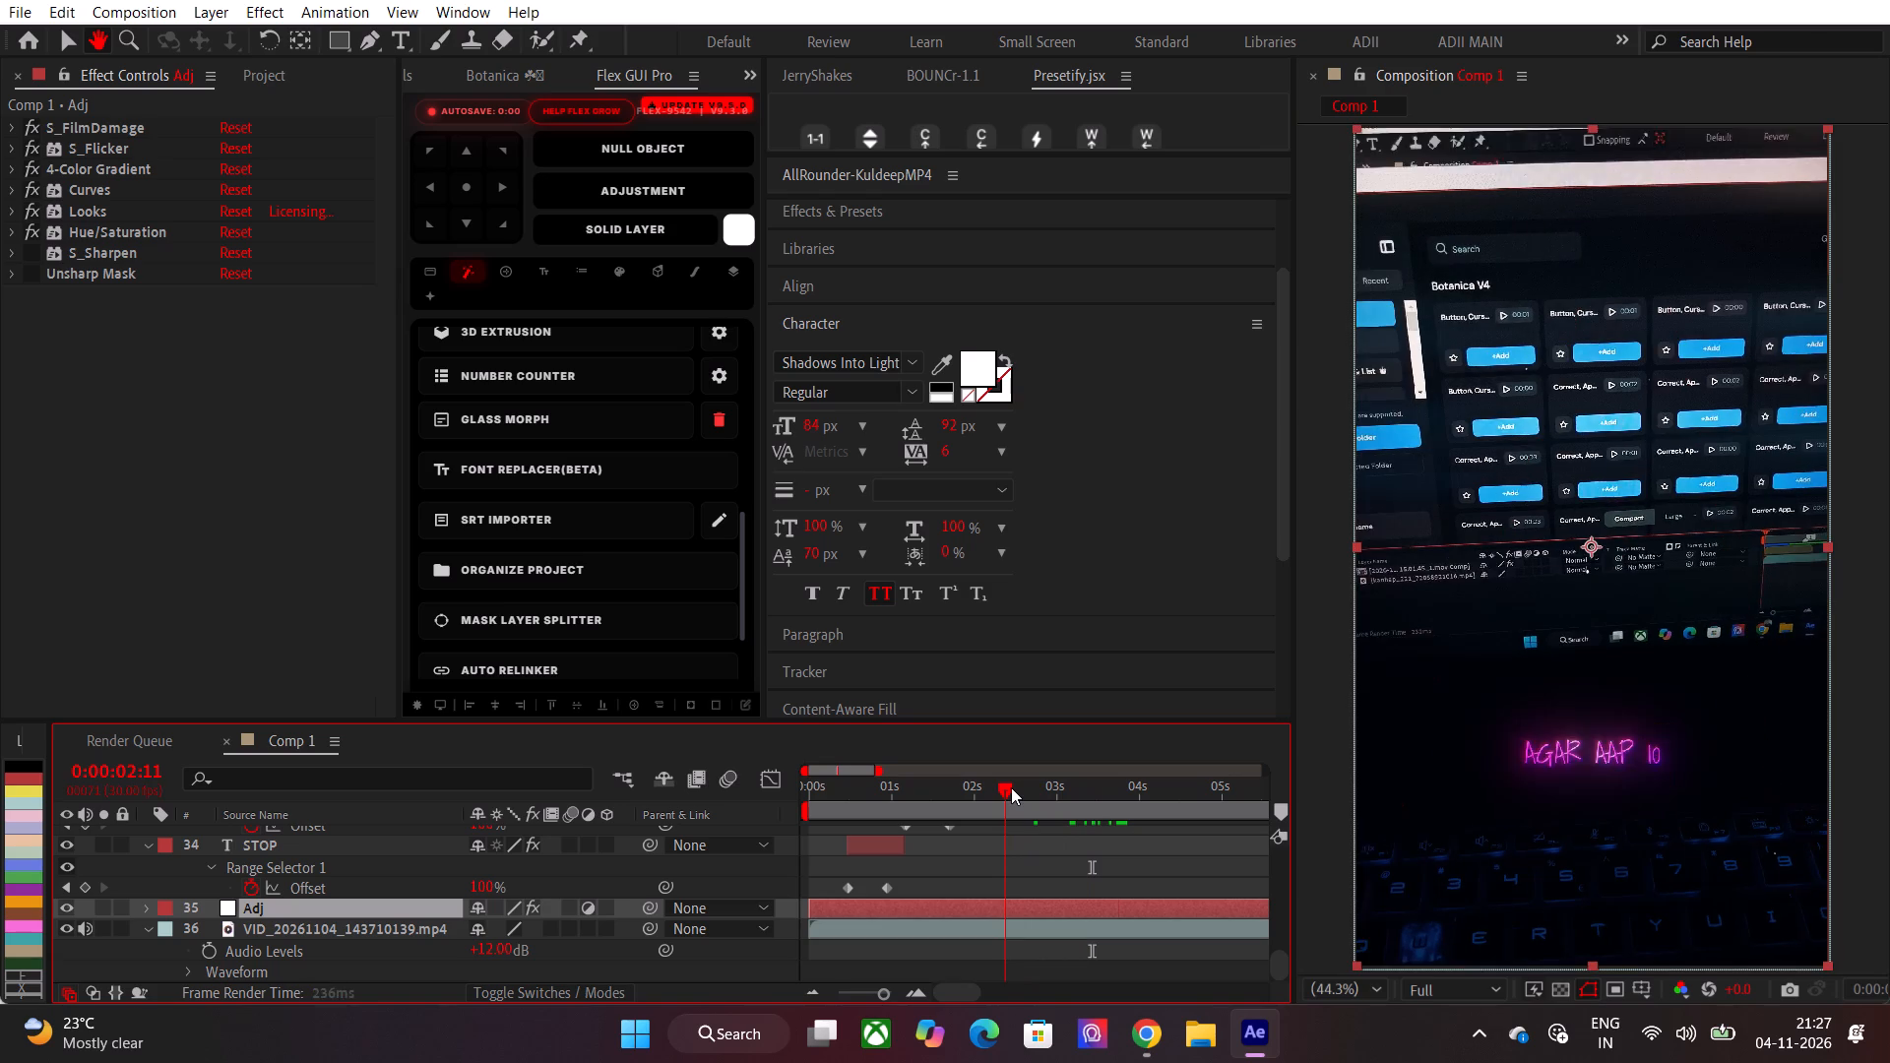
{"action": "left_click_drag", "start_coordinate": [1011, 787], "coordinate": [890, 787]}
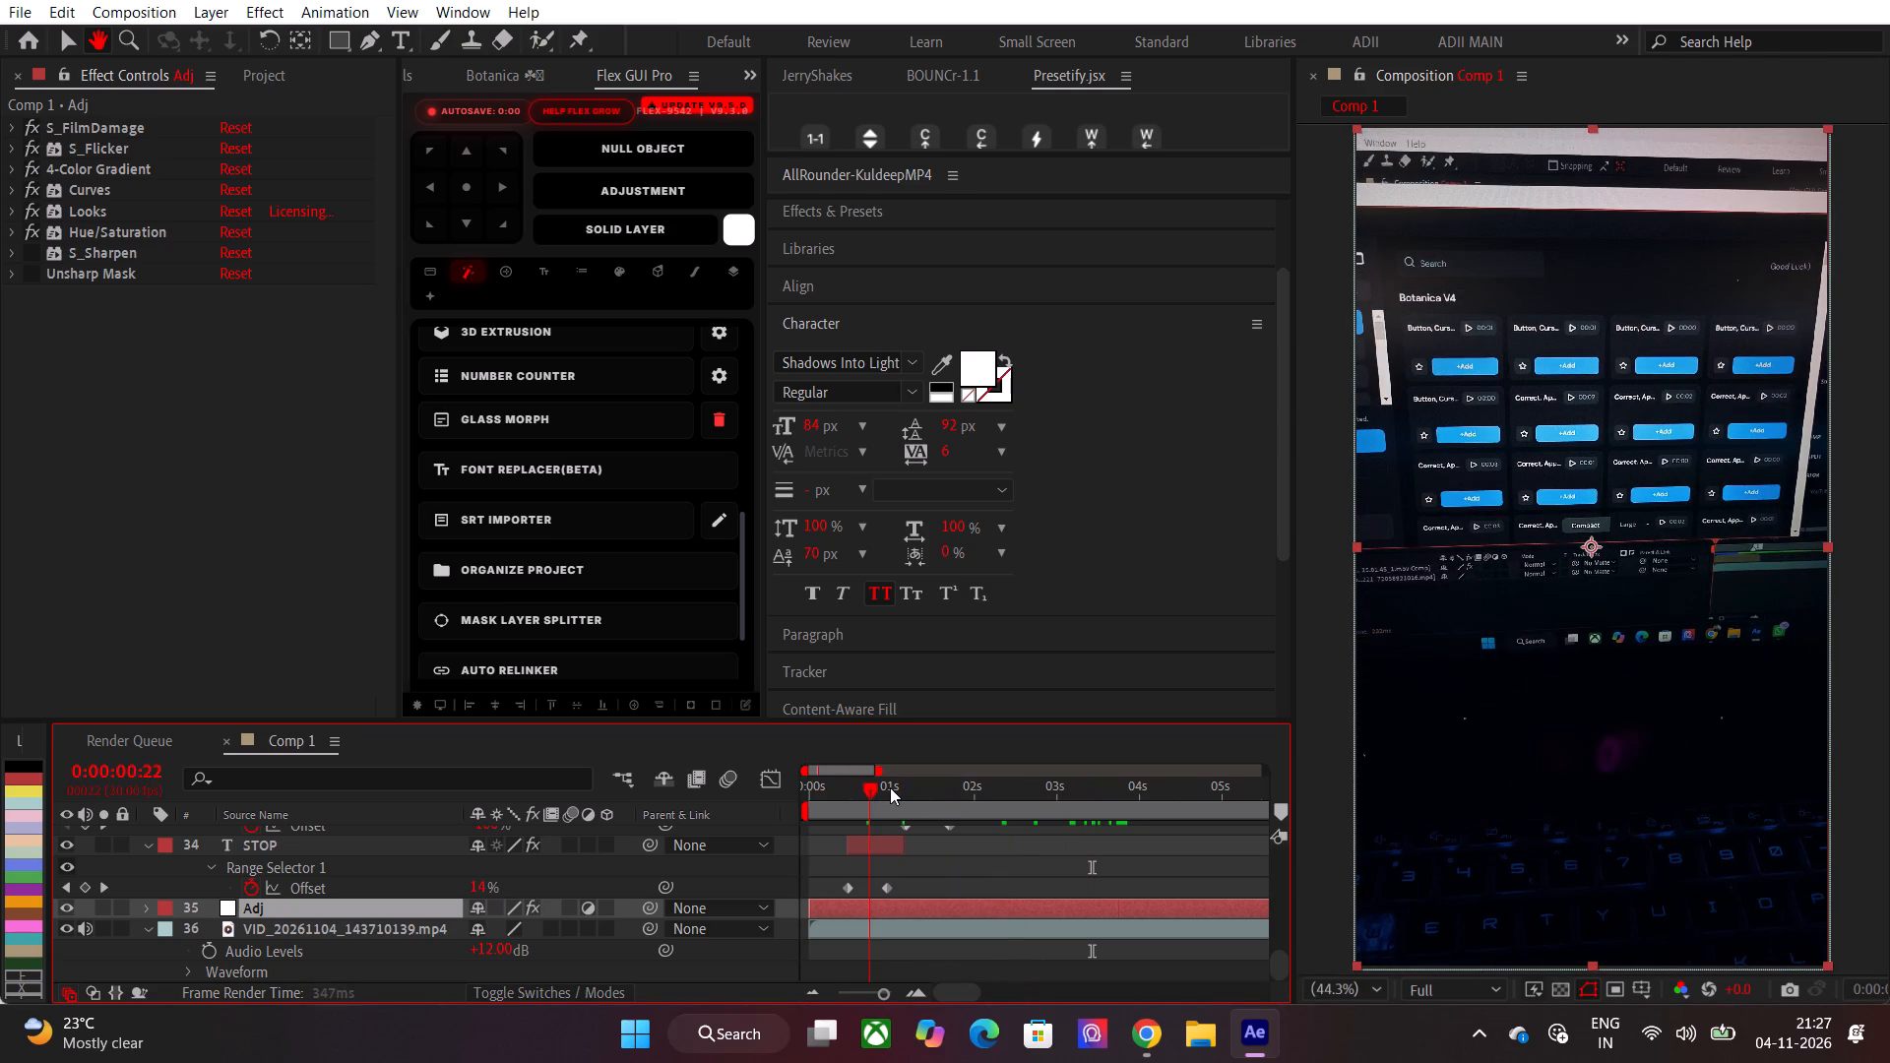
{"action": "left_click_drag", "start_coordinate": [890, 787], "coordinate": [922, 787]}
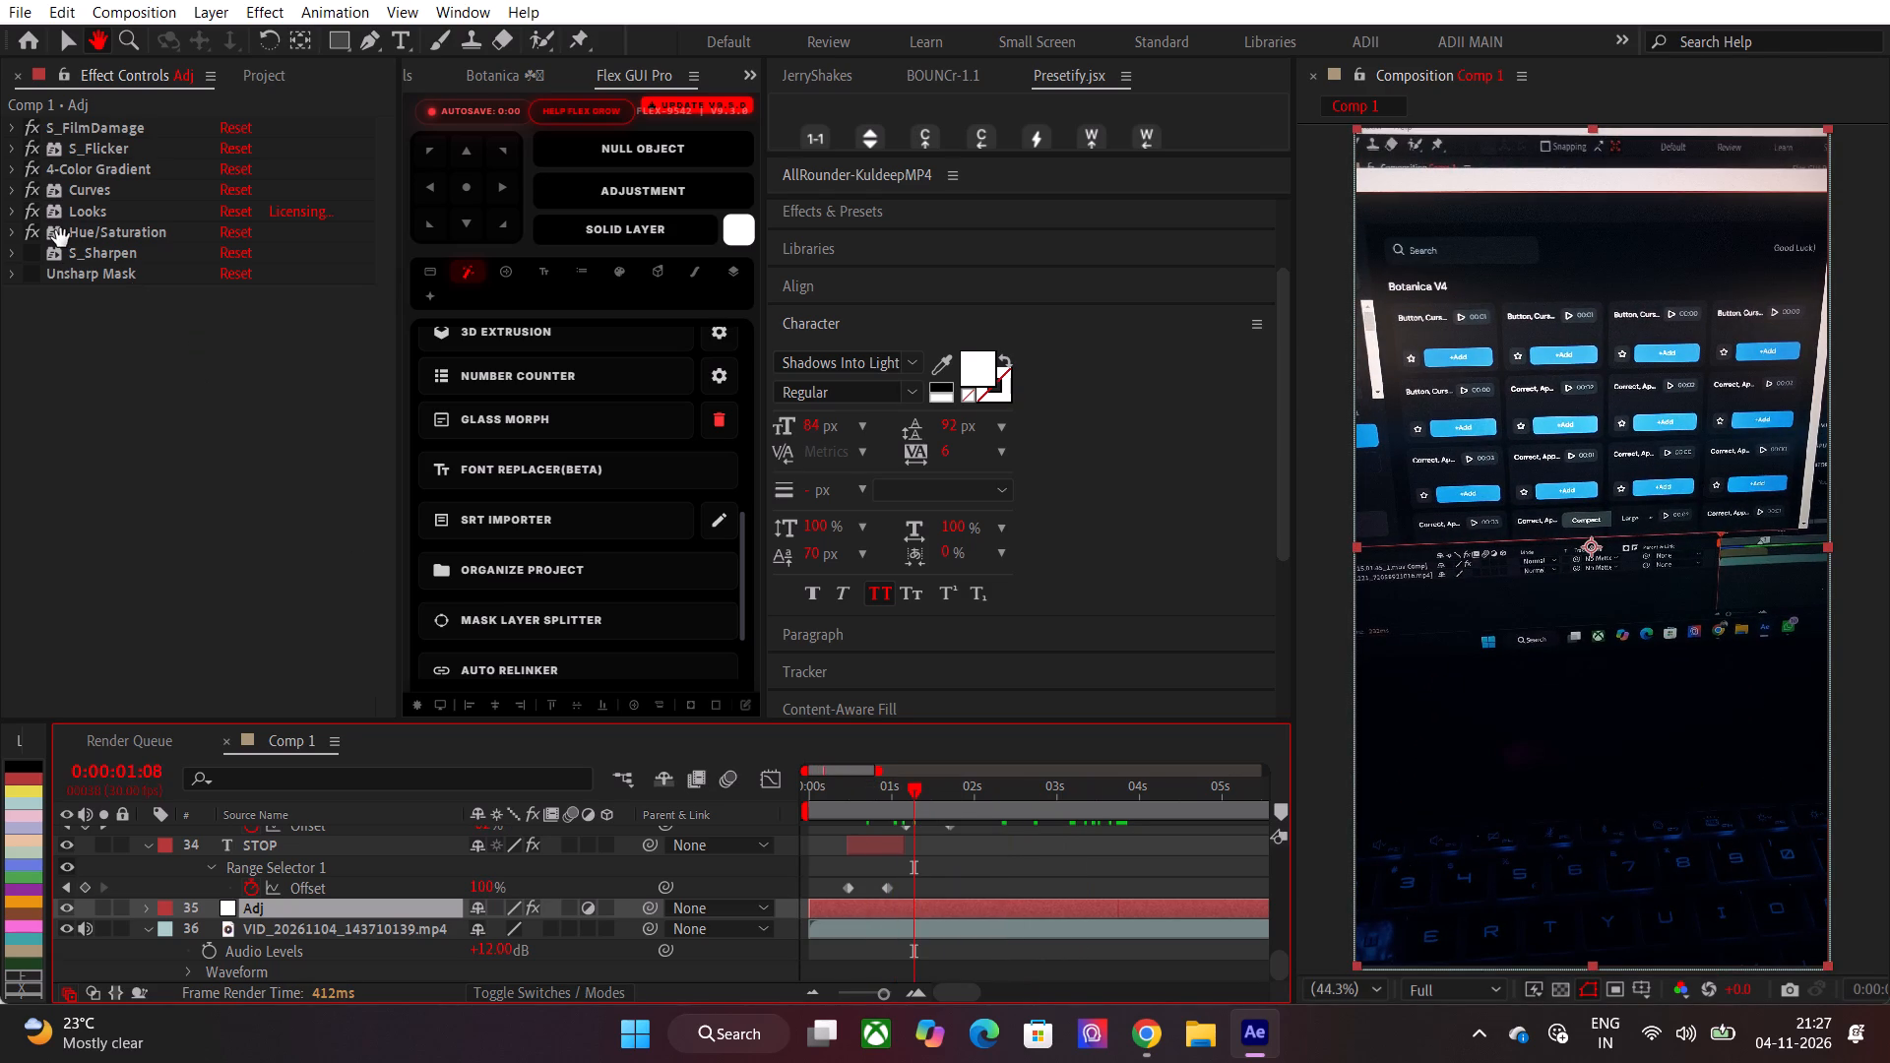
{"action": "key", "text": "v"}
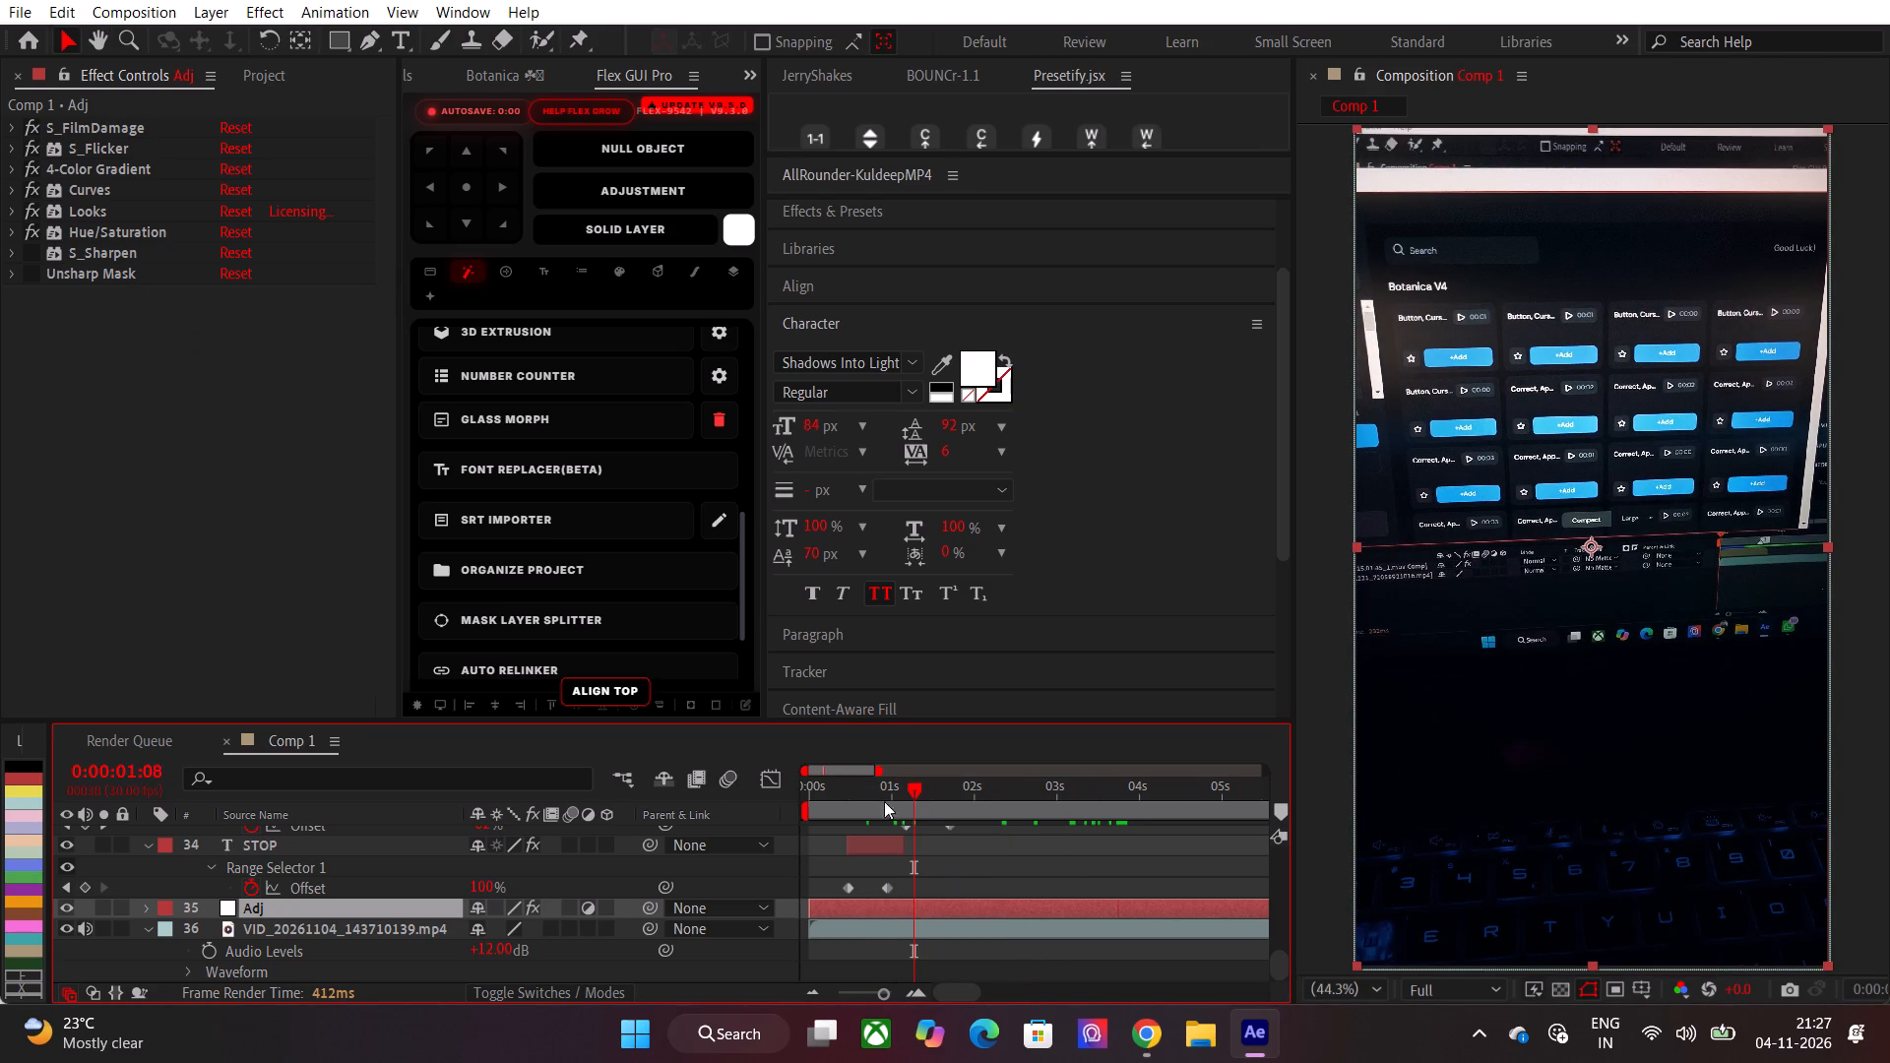
{"action": "left_click_drag", "start_coordinate": [885, 790], "coordinate": [1058, 790]}
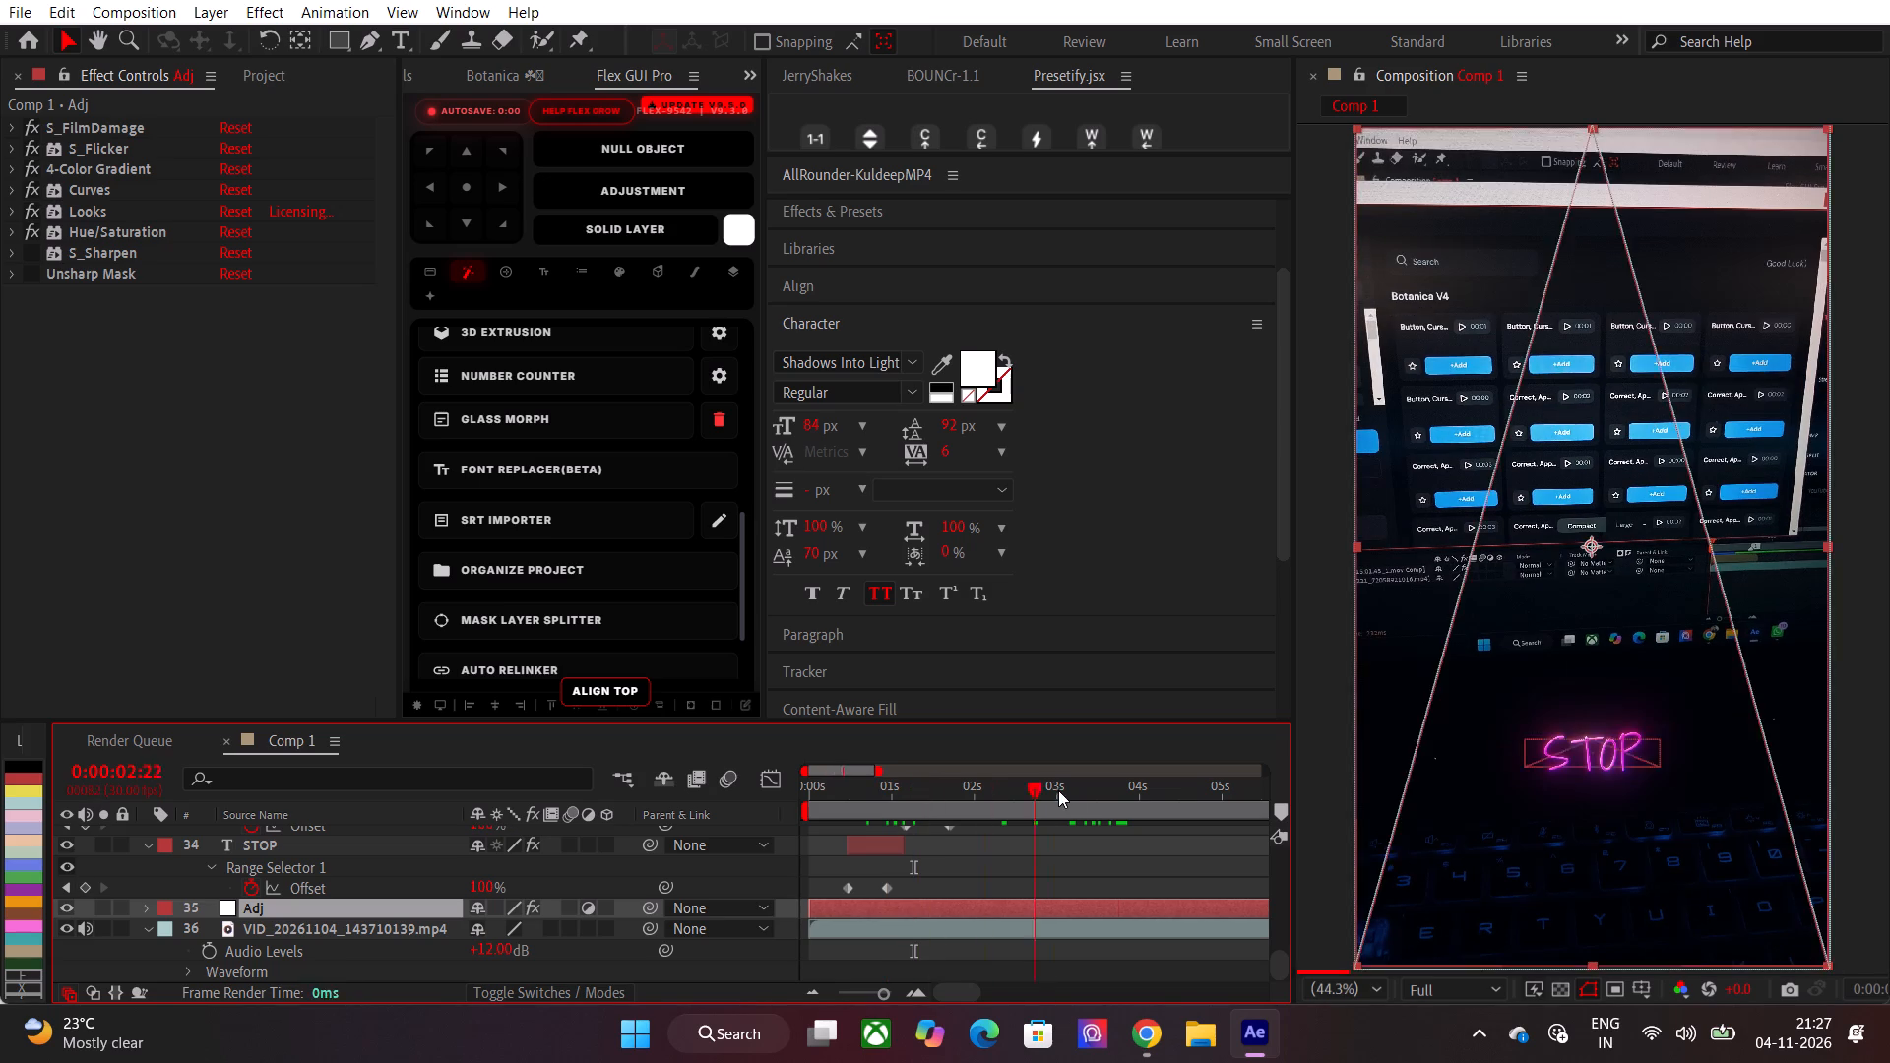
{"action": "left_click_drag", "start_coordinate": [1058, 790], "coordinate": [1125, 790]}
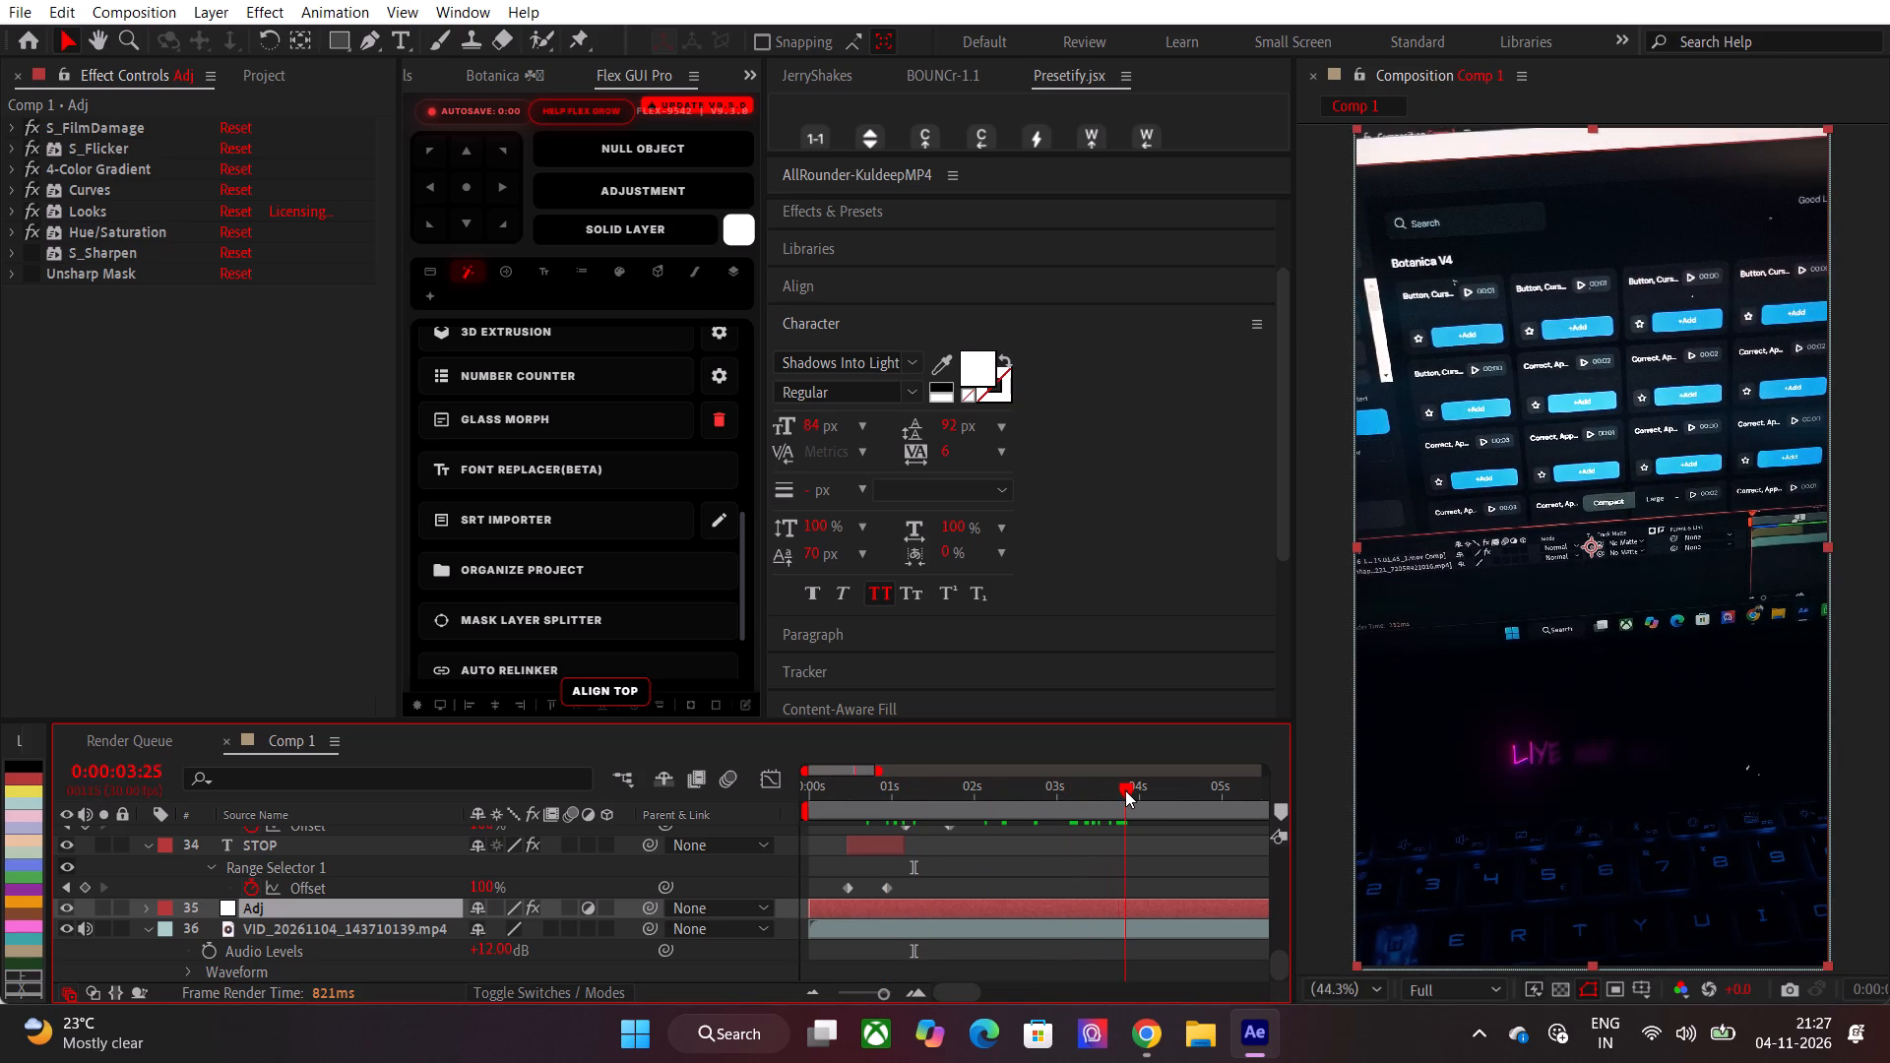
{"action": "left_click_drag", "start_coordinate": [1125, 790], "coordinate": [1171, 790]}
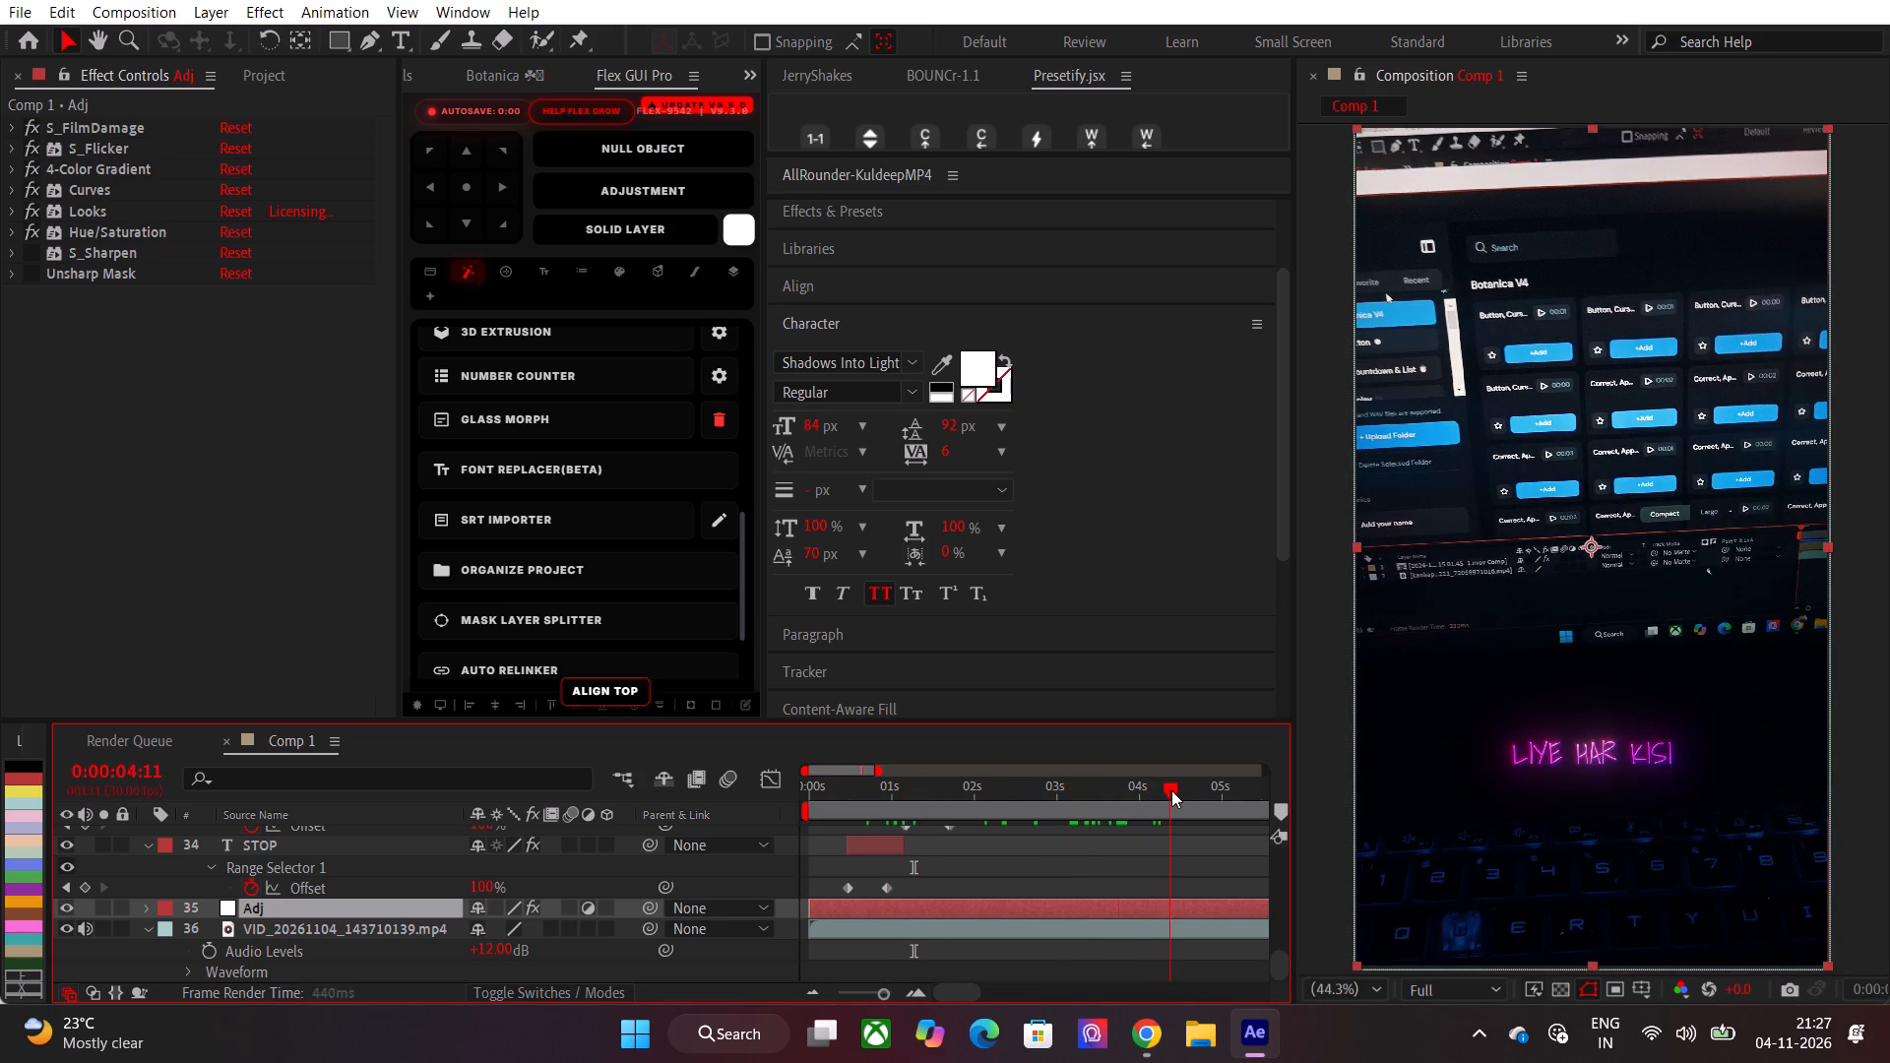
{"action": "left_click_drag", "start_coordinate": [1171, 790], "coordinate": [843, 790]}
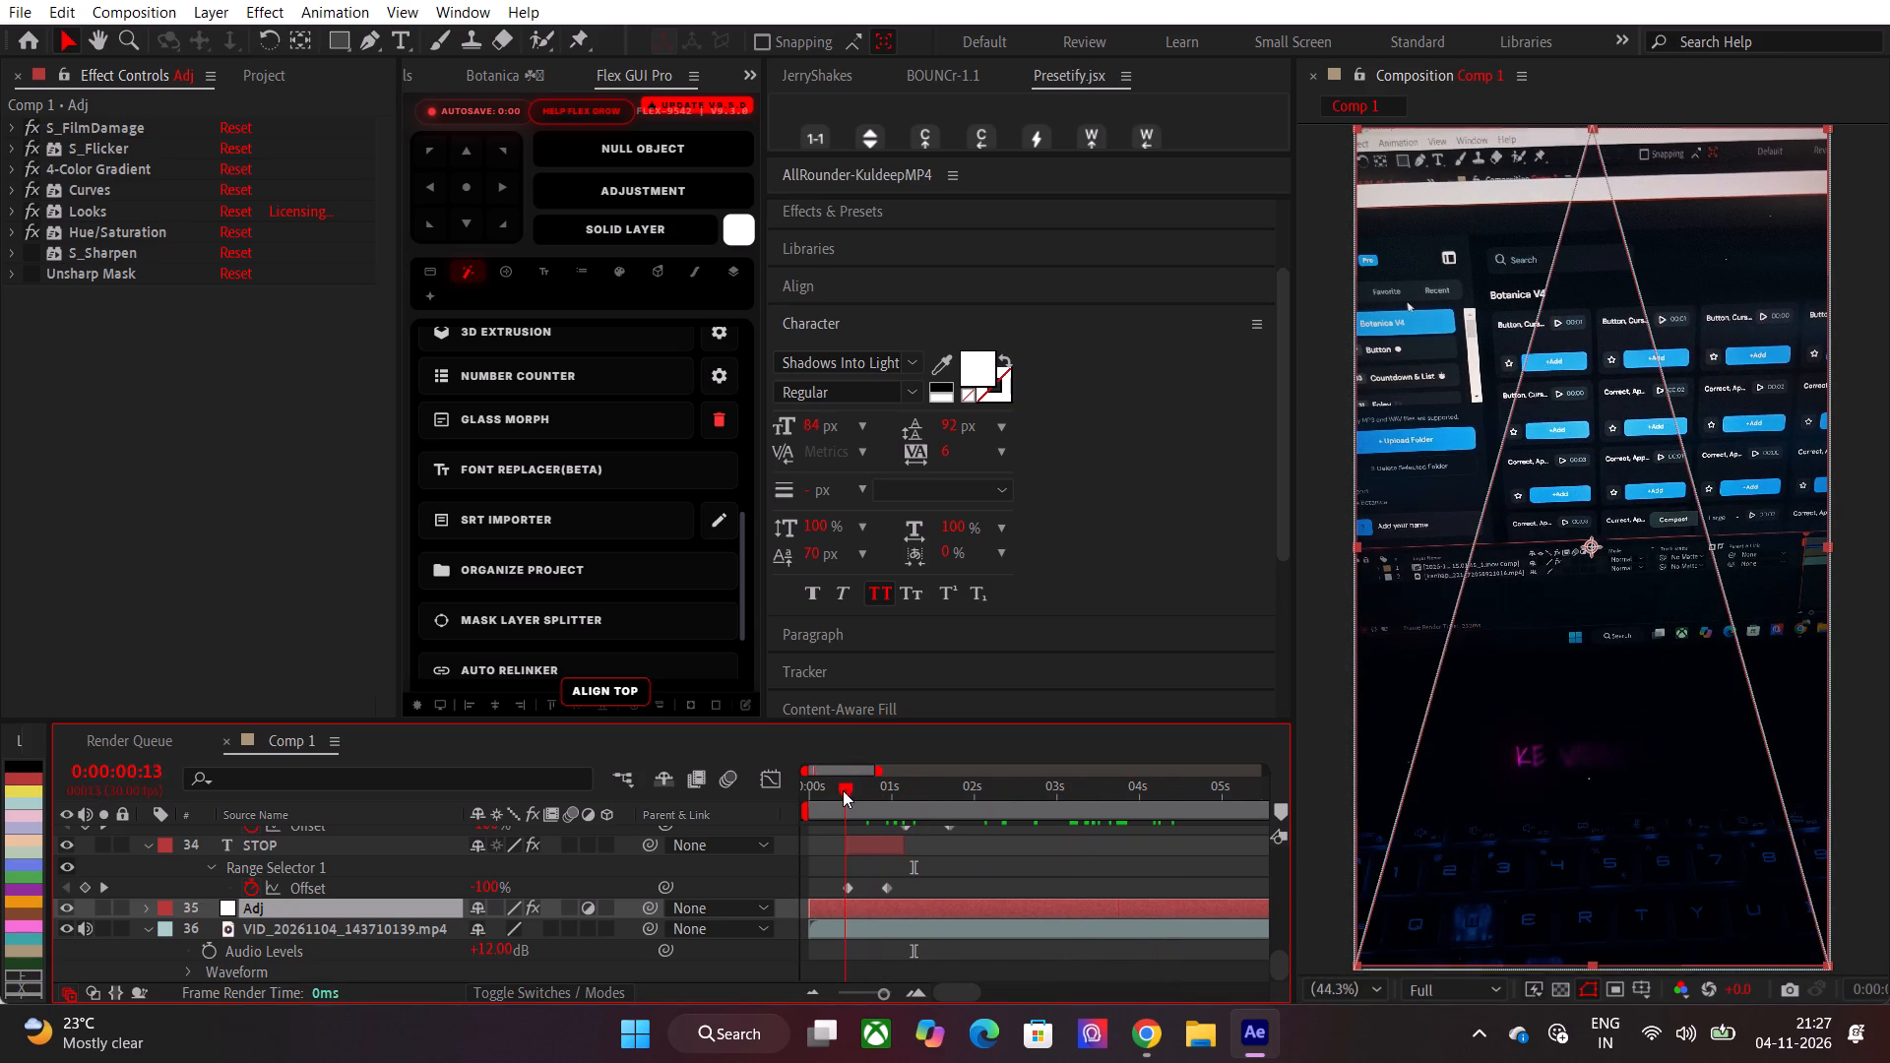
{"action": "left_click_drag", "start_coordinate": [843, 790], "coordinate": [933, 794]}
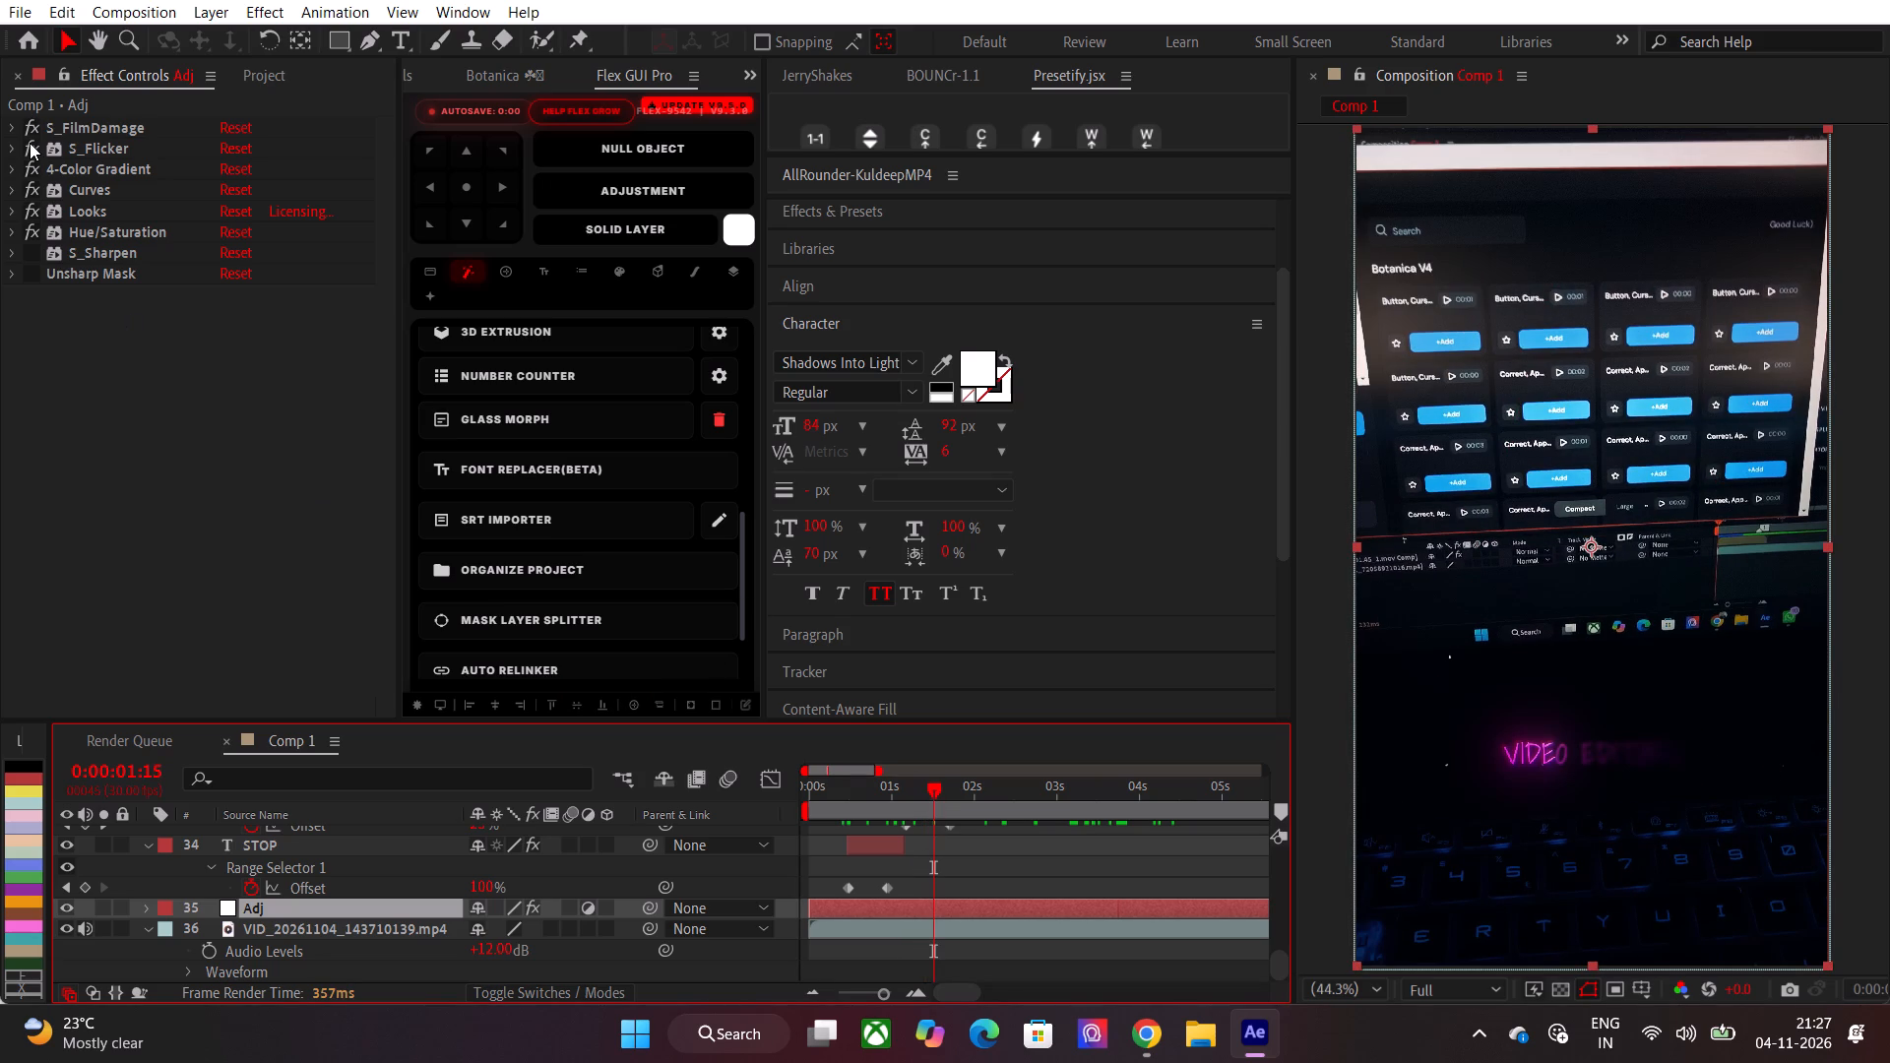
Turn off the S_FilmDamage and S_Flicker effects on the Adj layer.
{"action": "left_click", "coordinate": [30, 143]}
{"action": "left_click", "coordinate": [30, 143]}
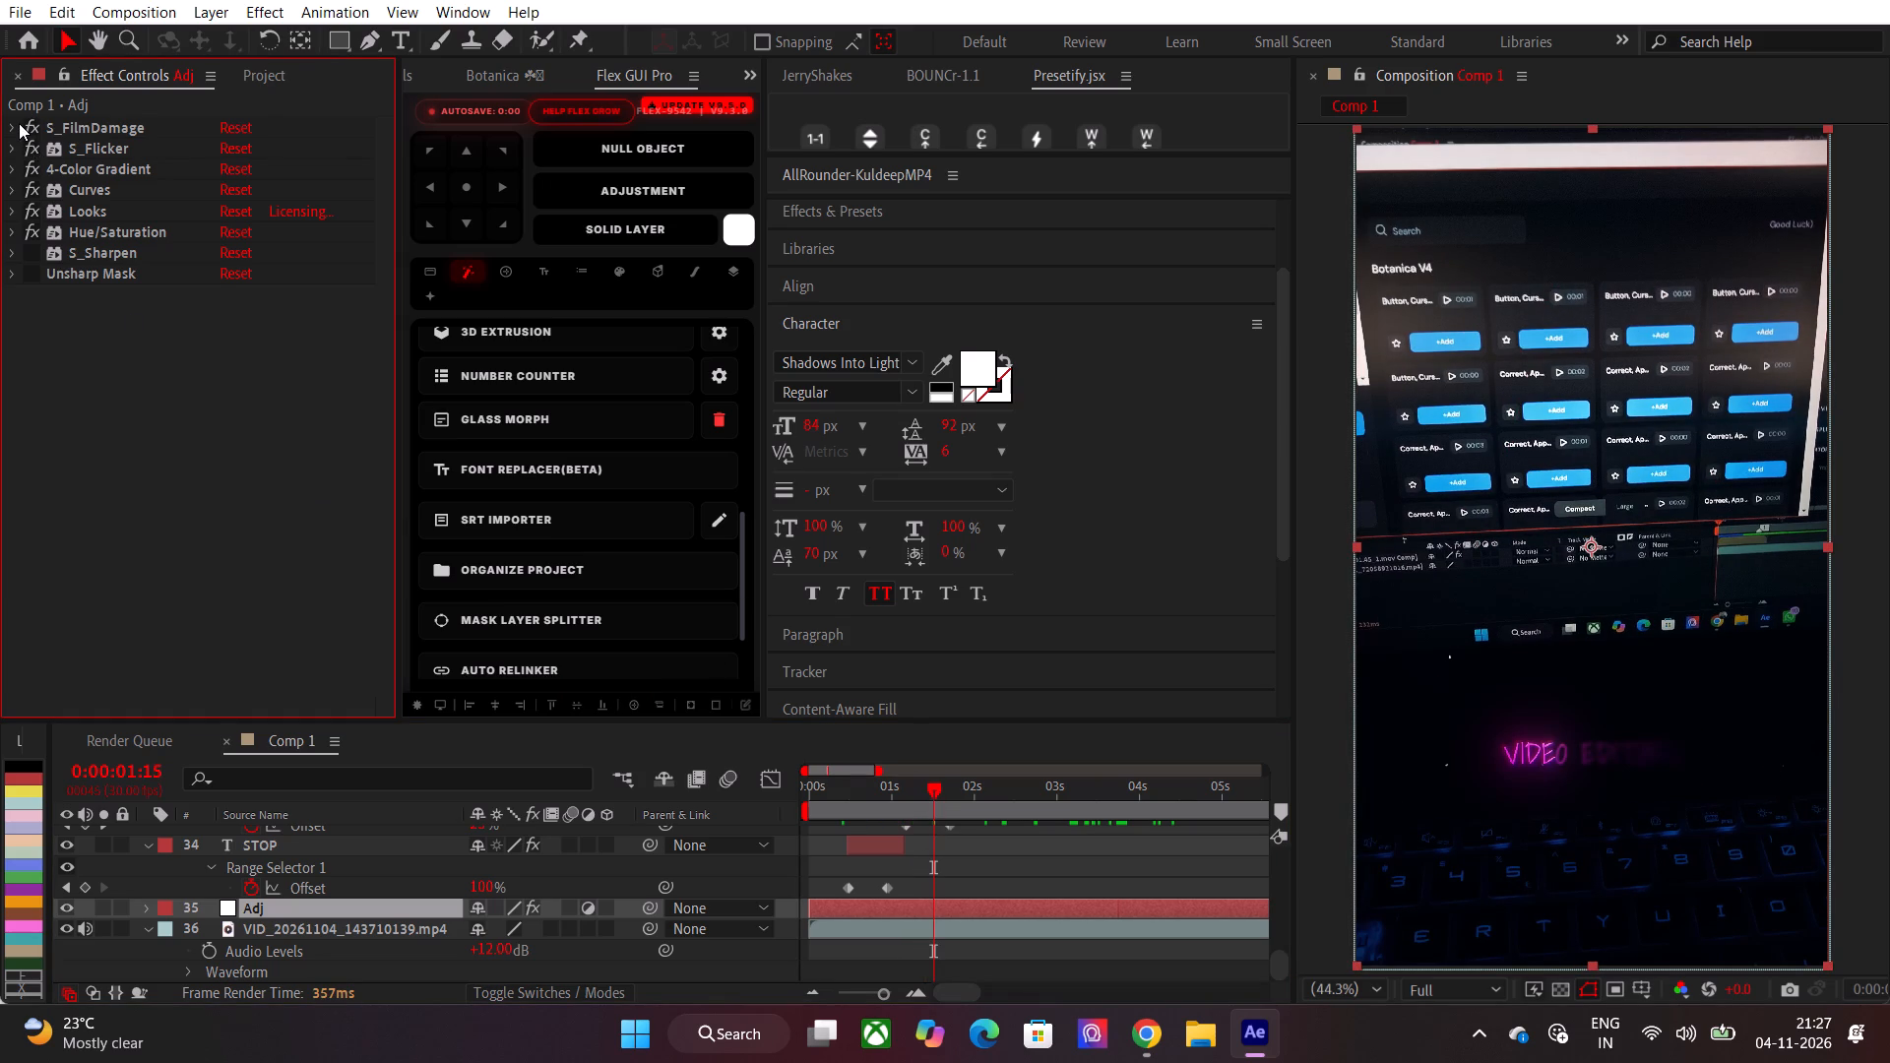
{"action": "left_click", "coordinate": [19, 123]}
{"action": "left_click", "coordinate": [34, 123]}
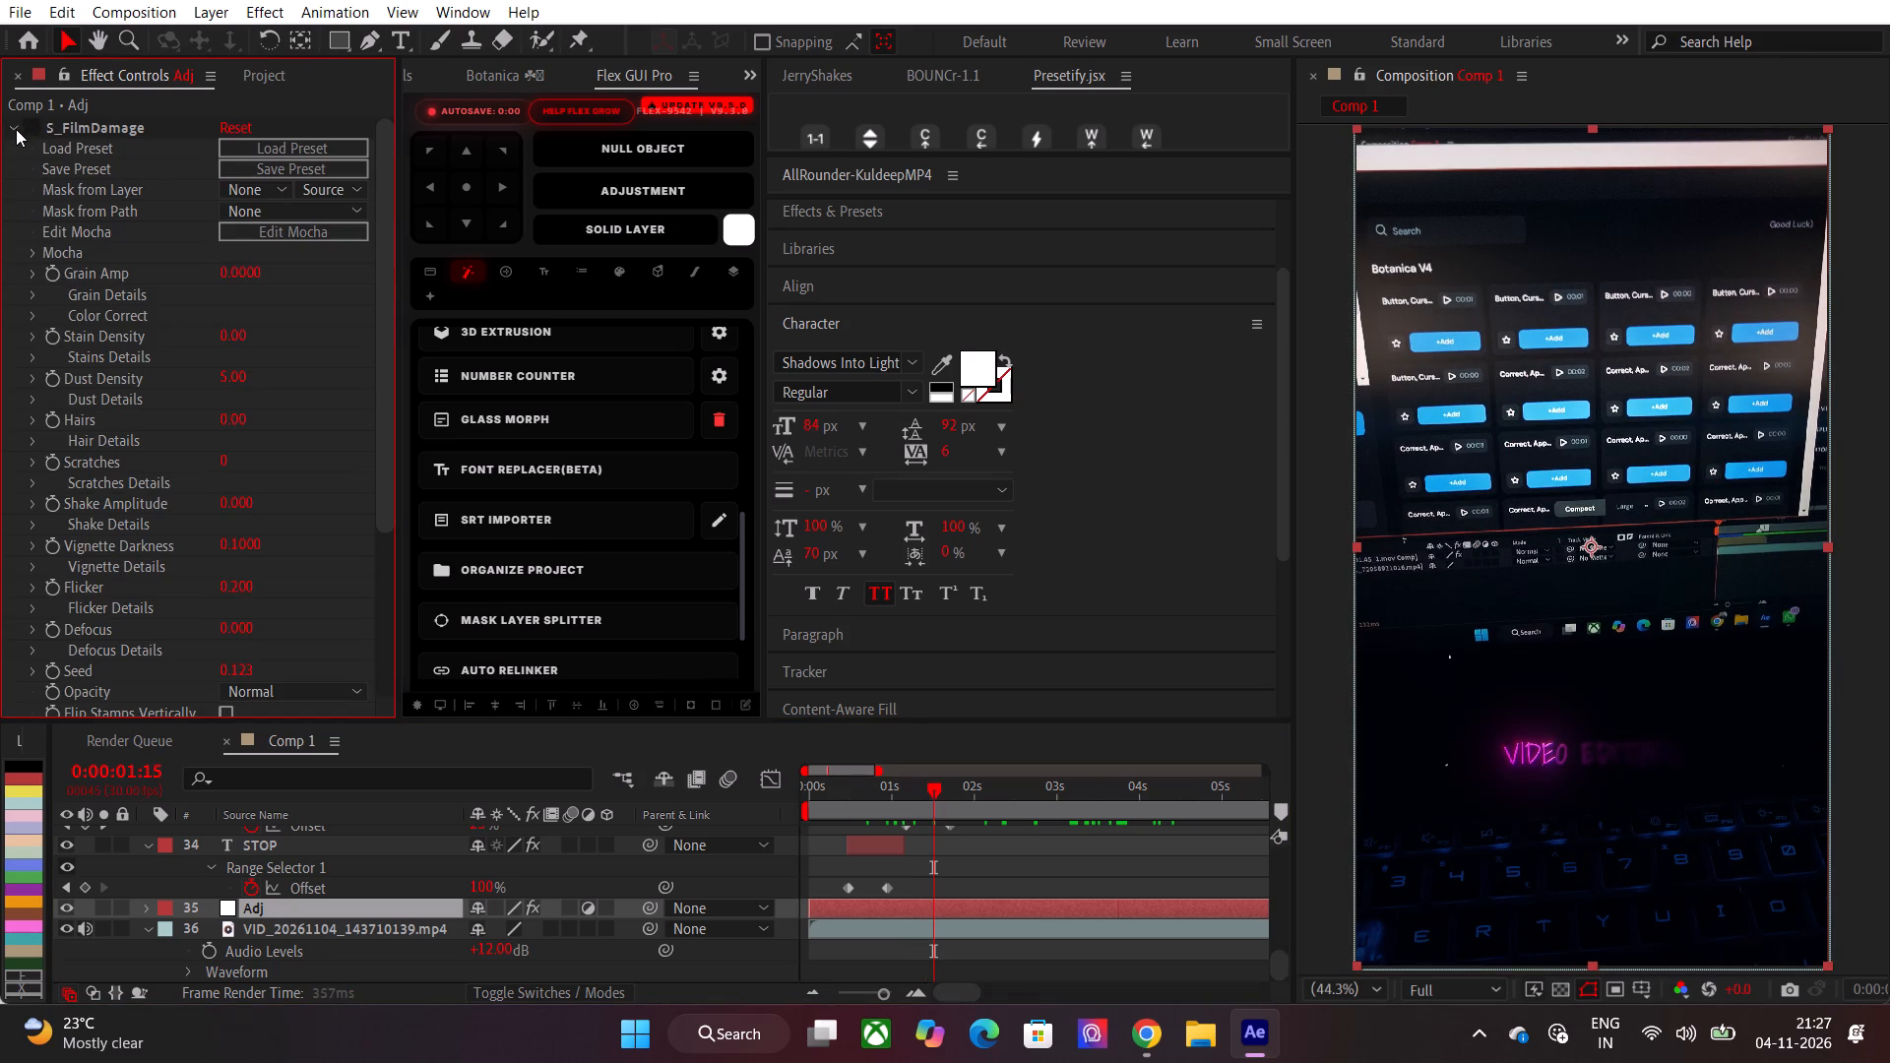
{"action": "left_click", "coordinate": [16, 129]}
{"action": "left_click", "coordinate": [38, 152]}
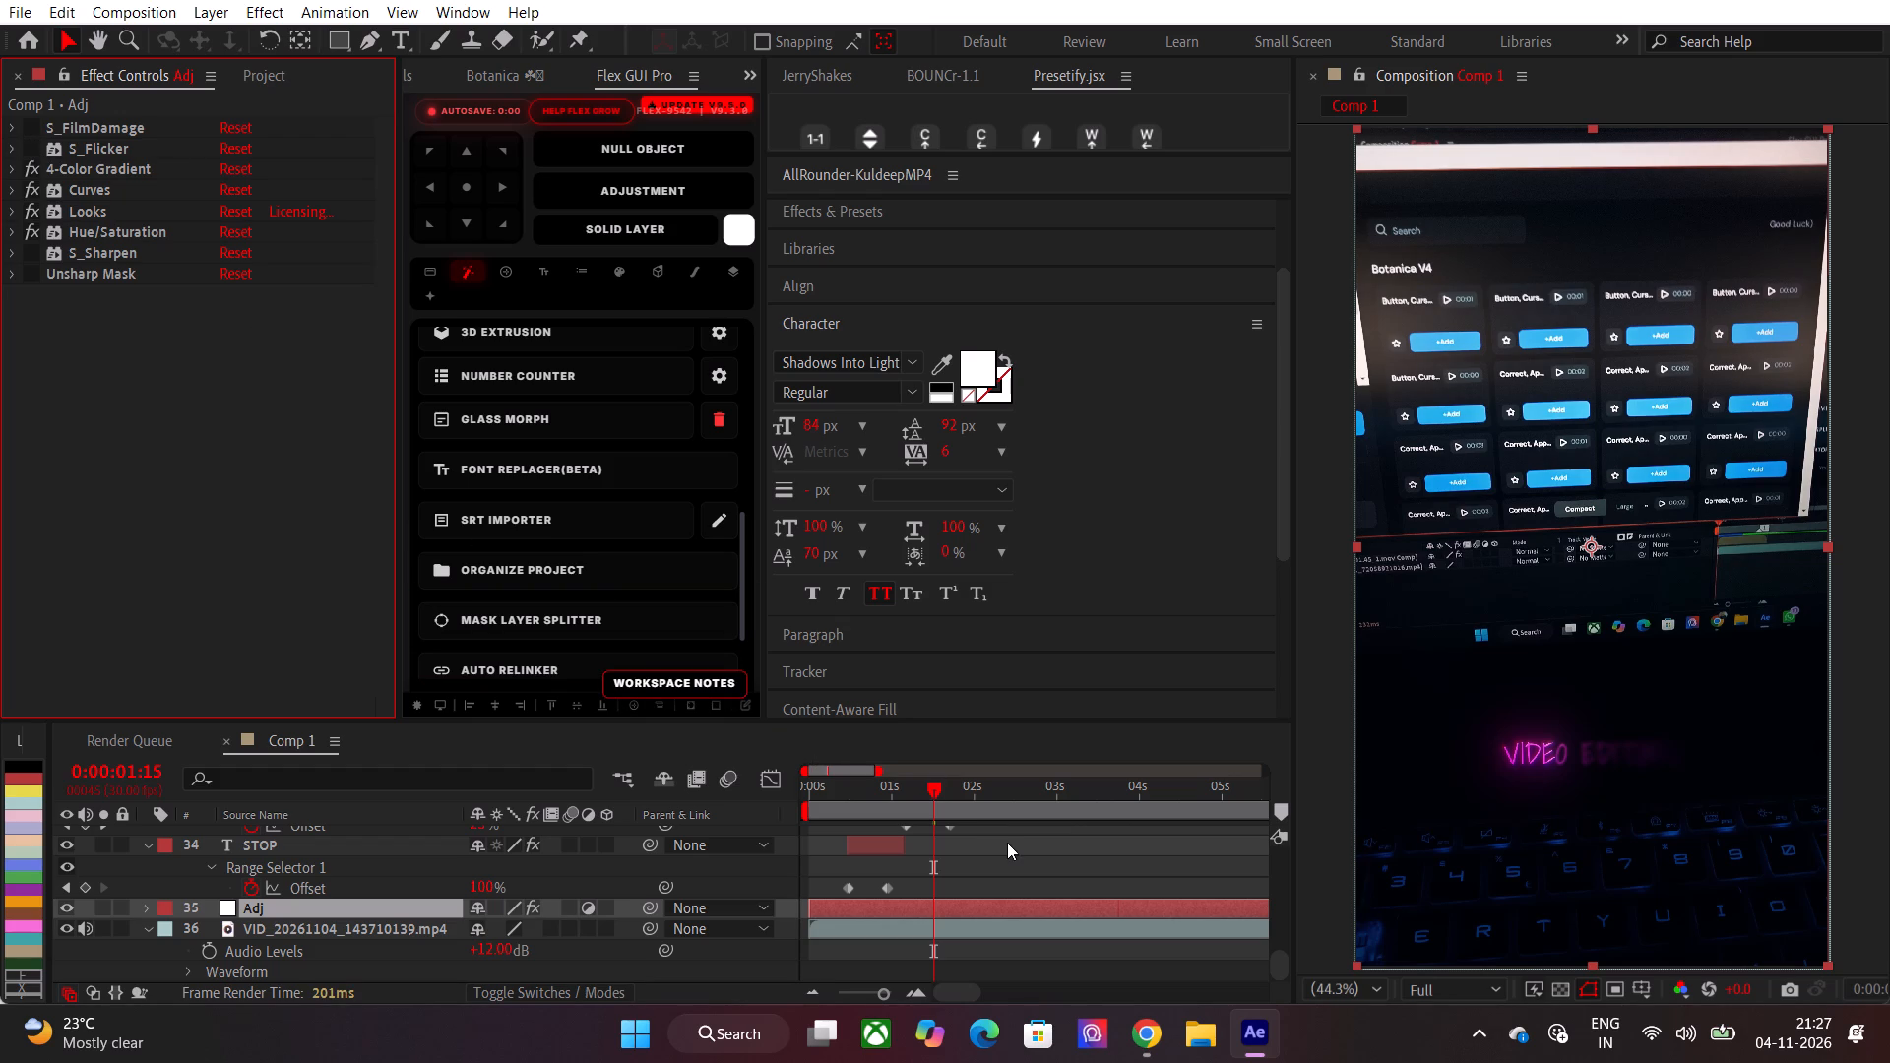
Scrub Comp 1 forward through 0:00:02:27 and 0:00:03:13 to check the image with film damage and flicker off.
{"action": "left_click_drag", "start_coordinate": [1000, 807], "coordinate": [1047, 807]}
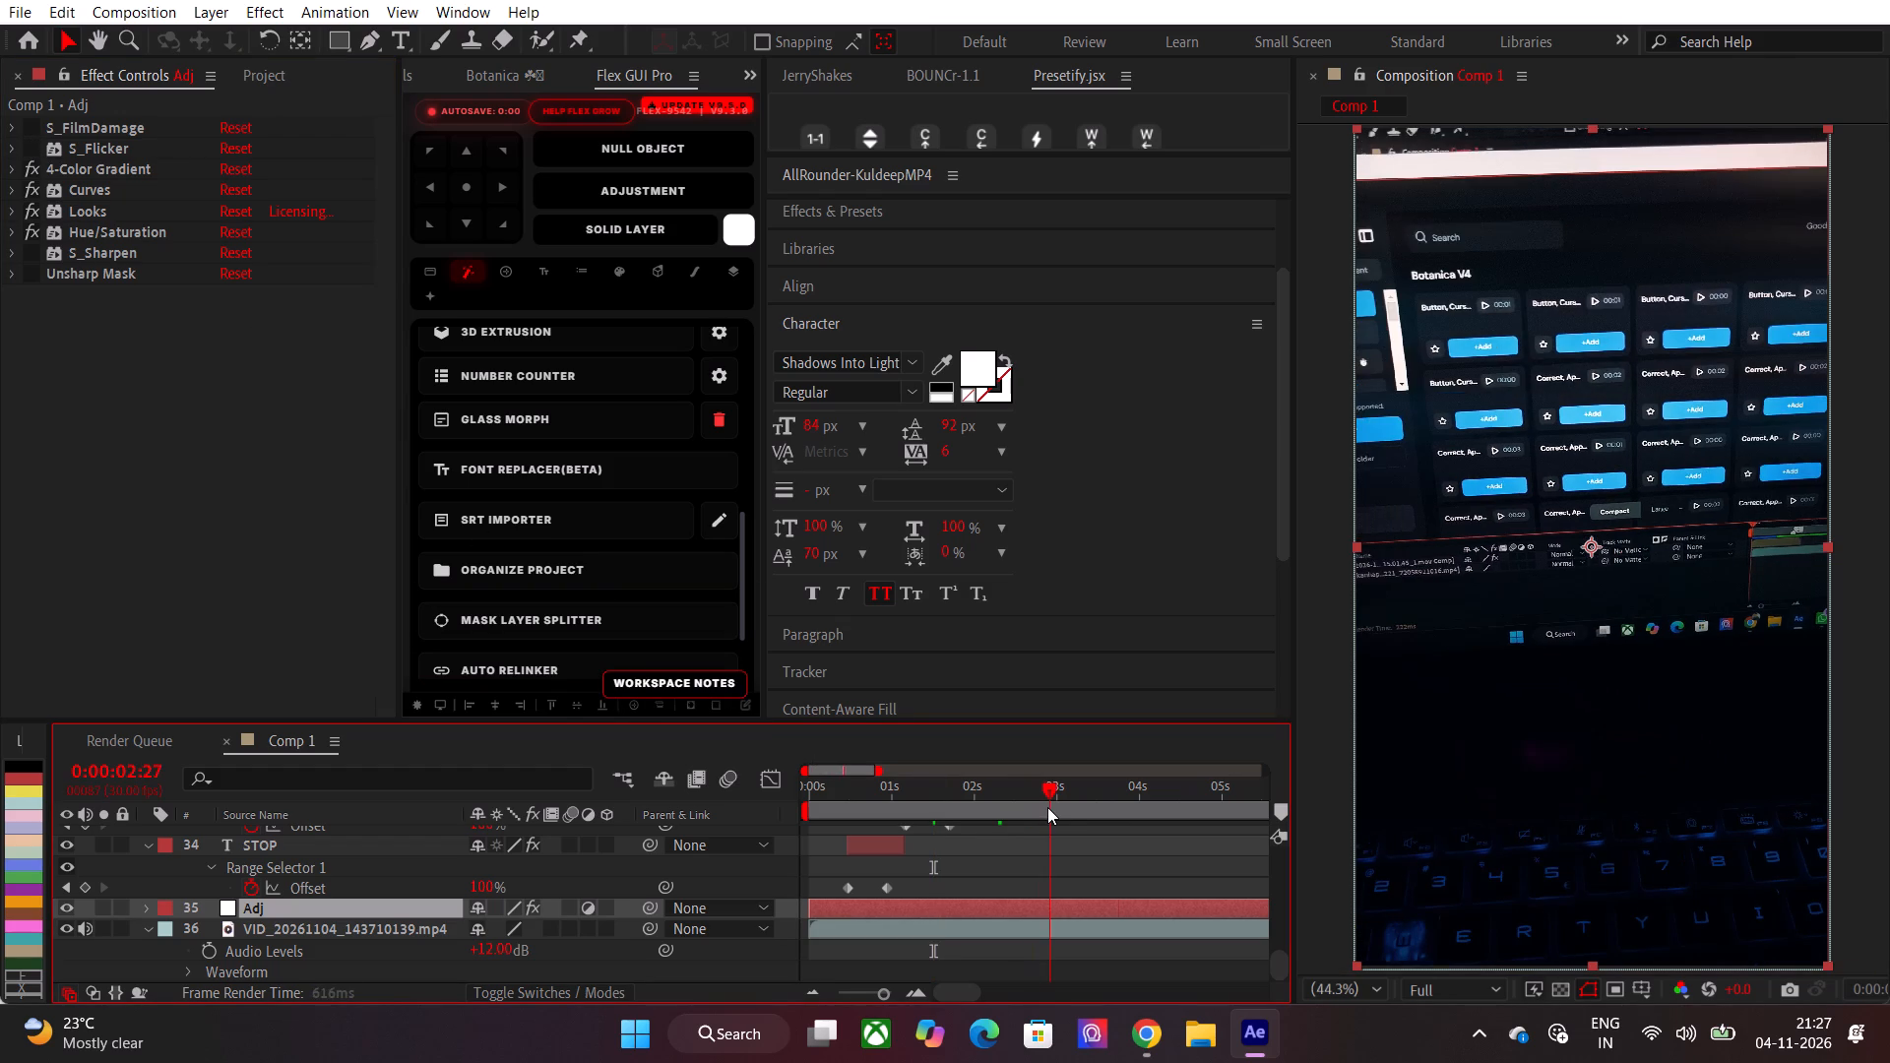
{"action": "left_click_drag", "start_coordinate": [1047, 807], "coordinate": [1094, 807]}
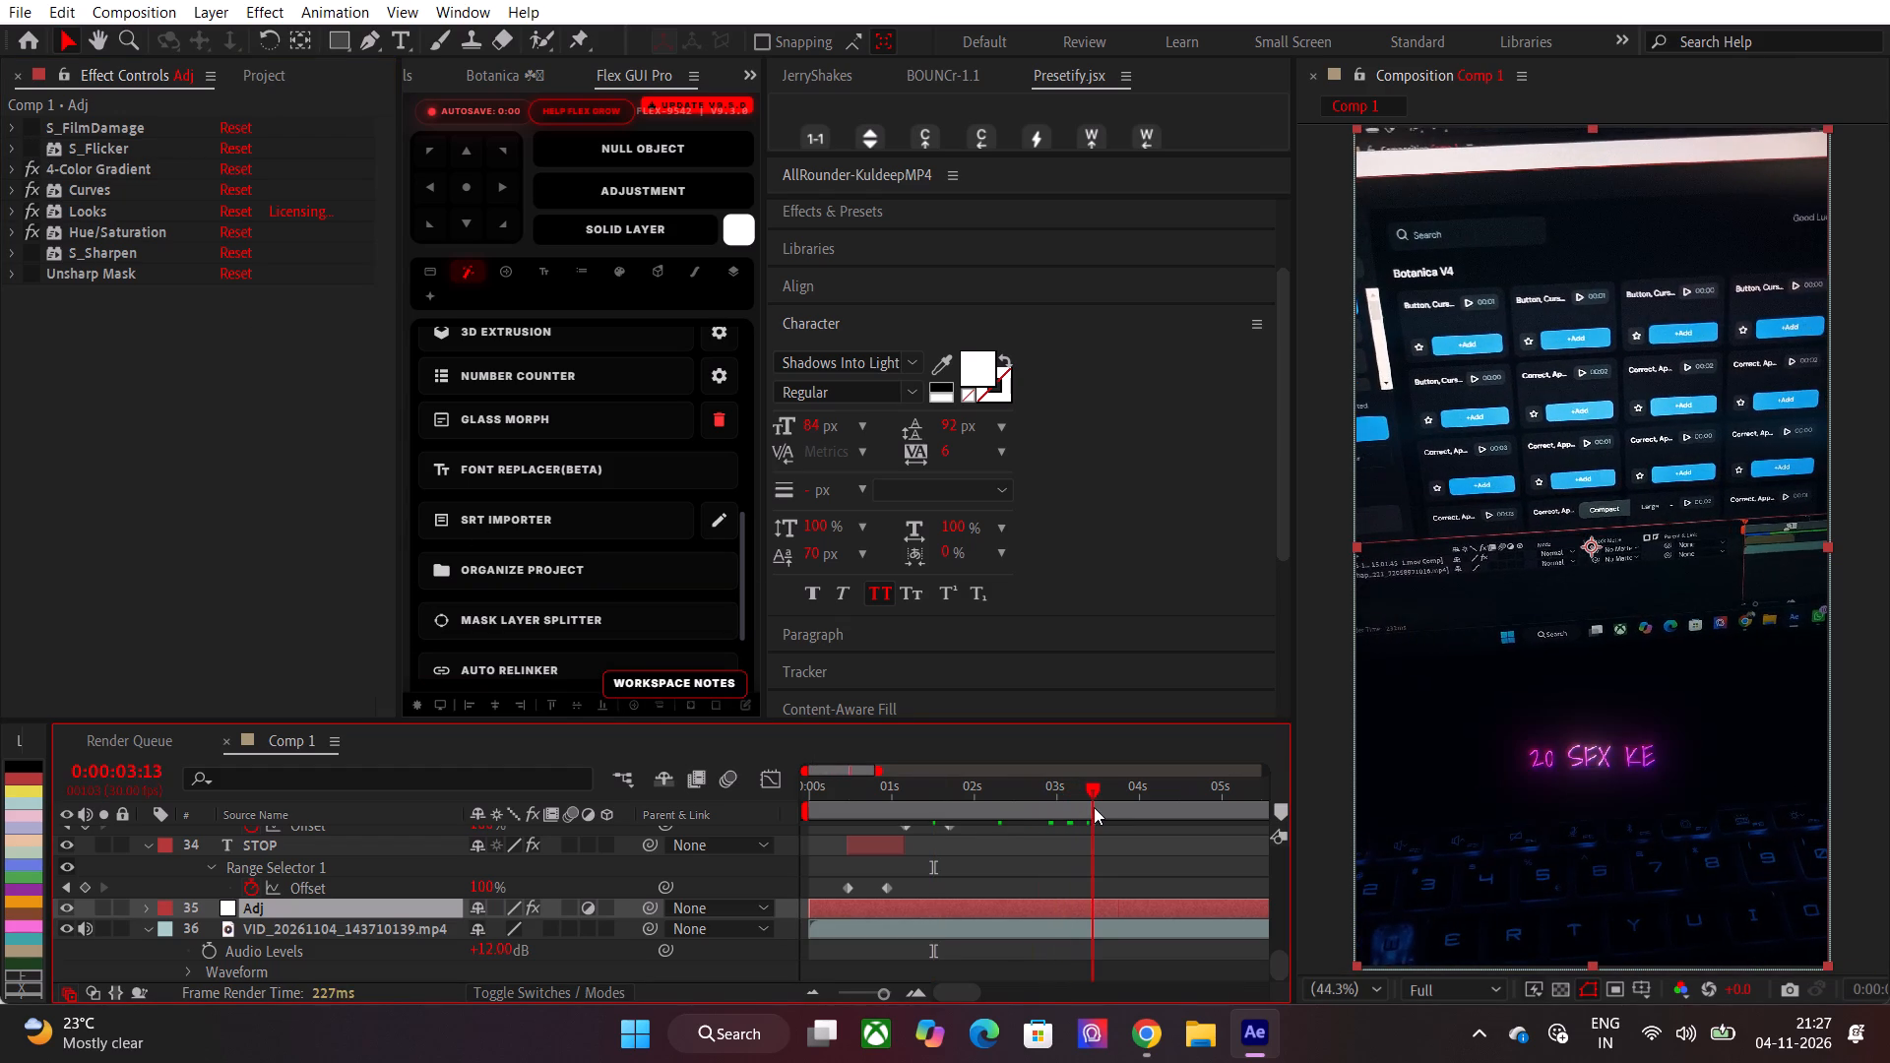
{"action": "left_click_drag", "start_coordinate": [1094, 807], "coordinate": [1150, 807]}
At 0:00:00:25, set the STOP caption's Deep Glow 2 radius to 380.
{"action": "left_click", "coordinate": [883, 851]}
{"action": "left_click", "coordinate": [878, 804]}
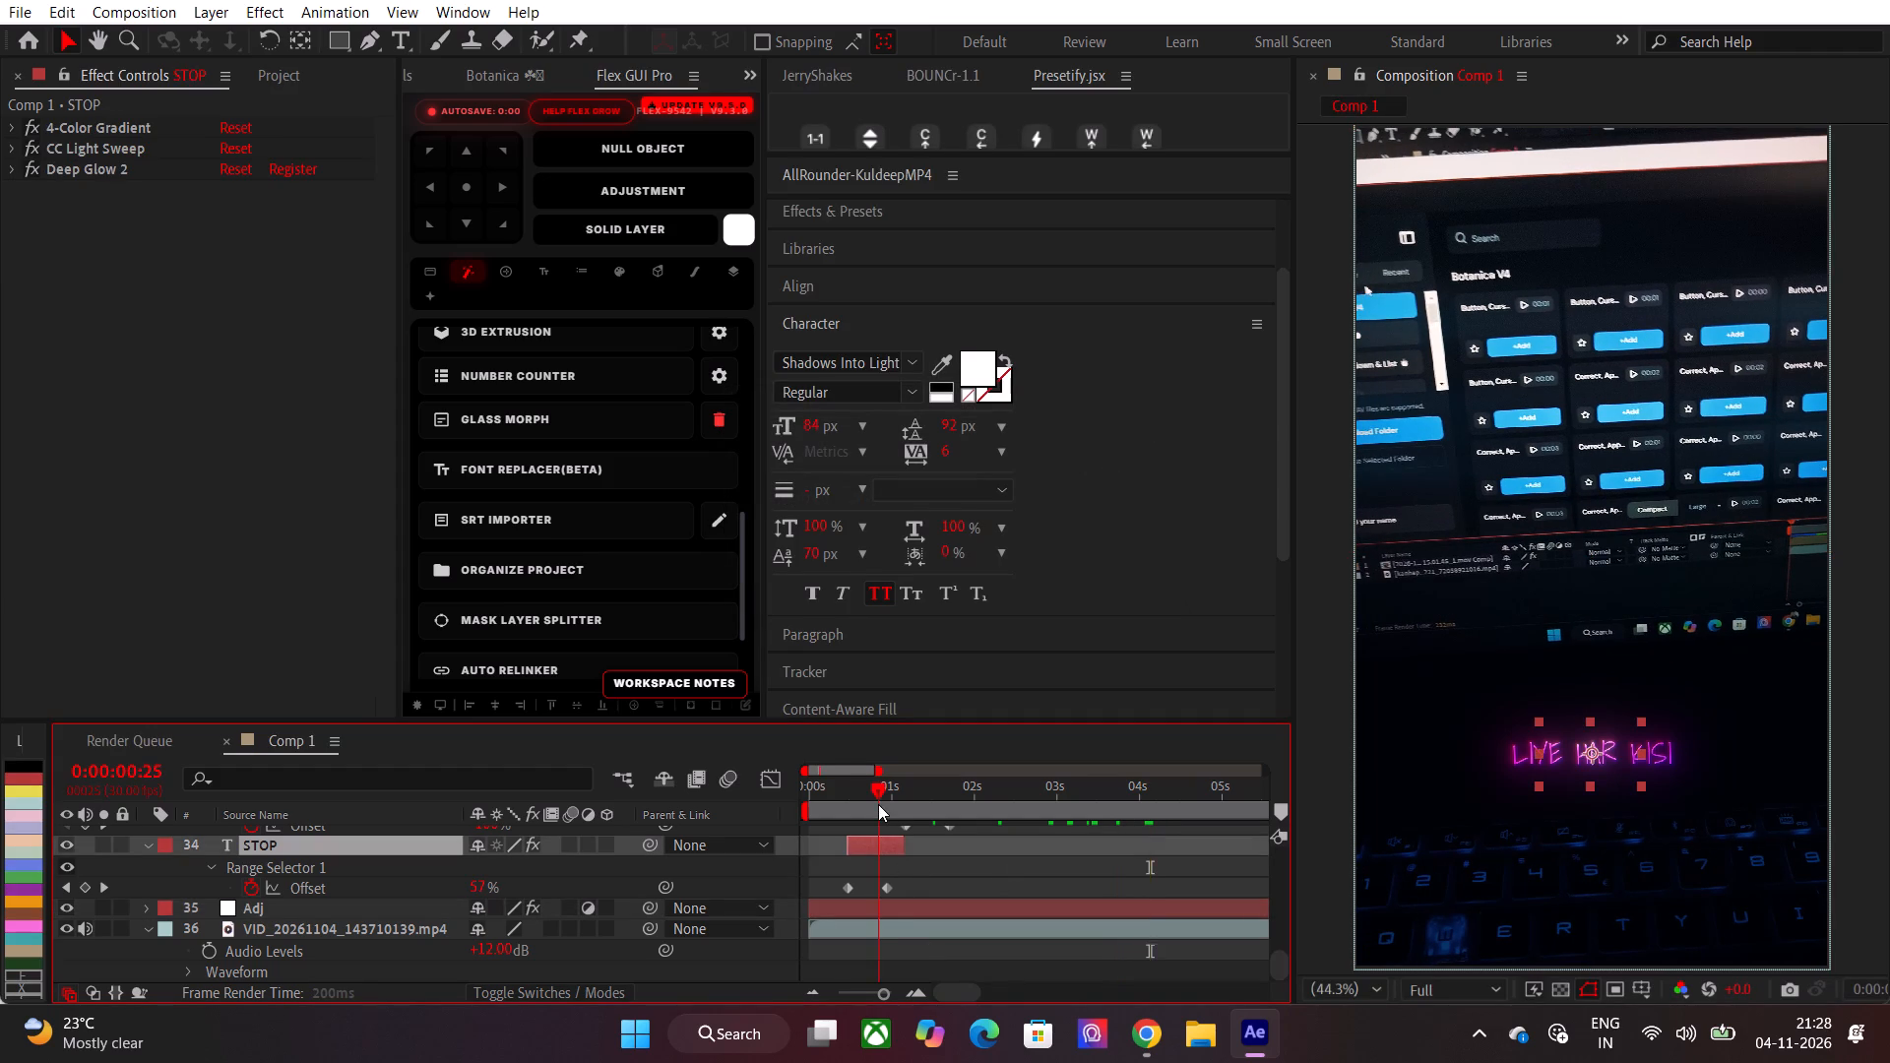
{"action": "left_click", "coordinate": [15, 161]}
{"action": "left_click_drag", "start_coordinate": [243, 228], "coordinate": [297, 228]}
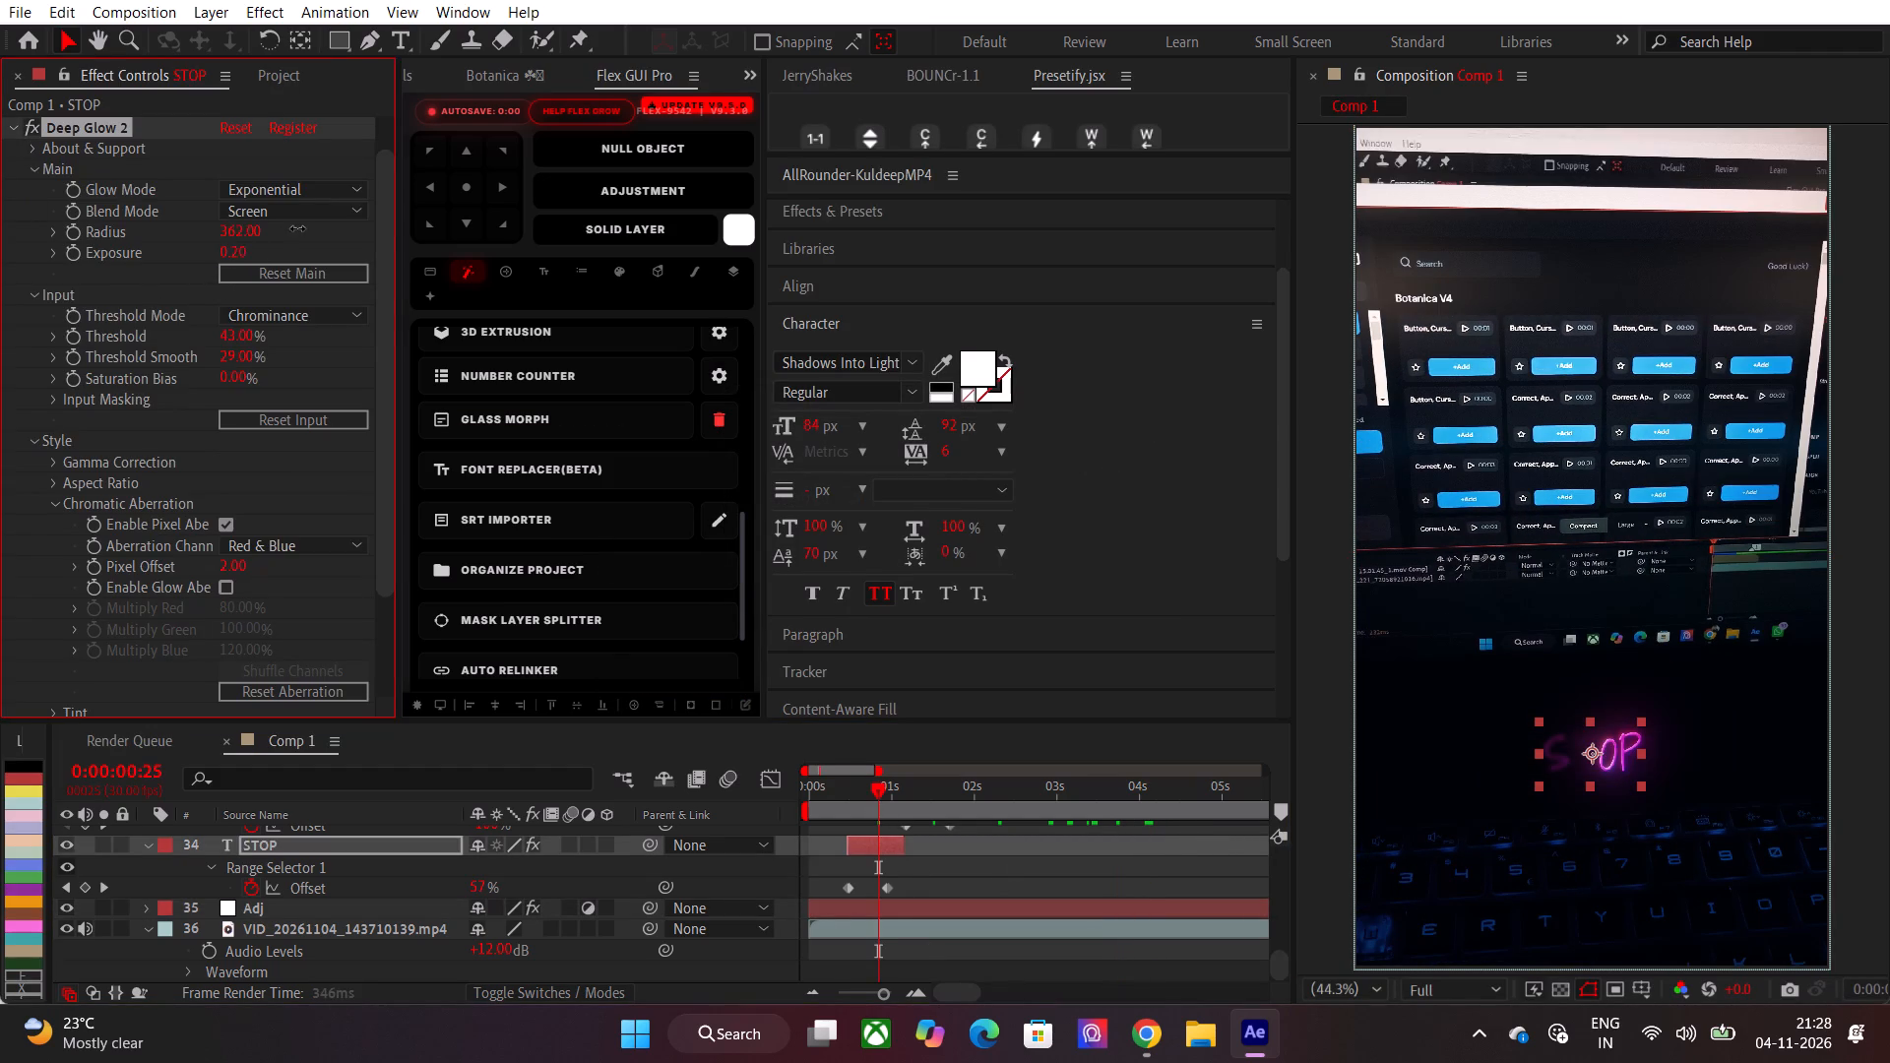
{"action": "left_click_drag", "start_coordinate": [297, 228], "coordinate": [315, 228]}
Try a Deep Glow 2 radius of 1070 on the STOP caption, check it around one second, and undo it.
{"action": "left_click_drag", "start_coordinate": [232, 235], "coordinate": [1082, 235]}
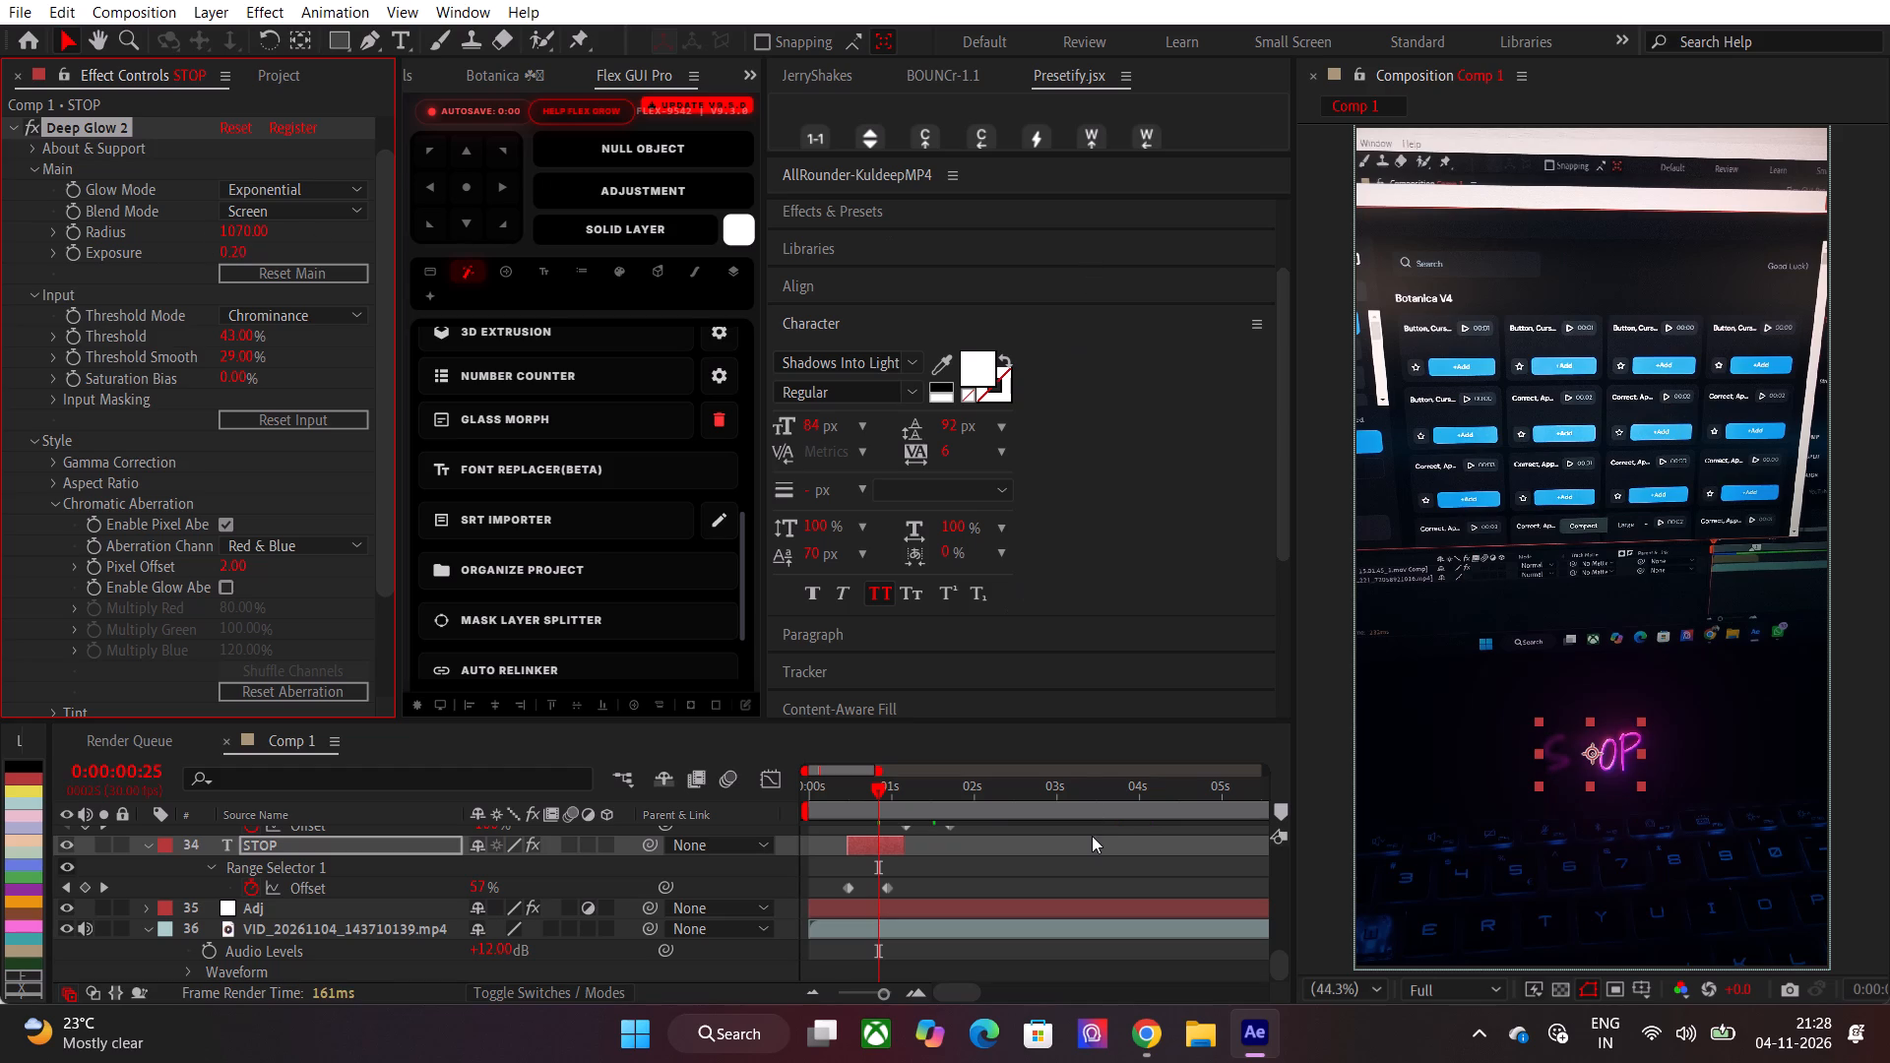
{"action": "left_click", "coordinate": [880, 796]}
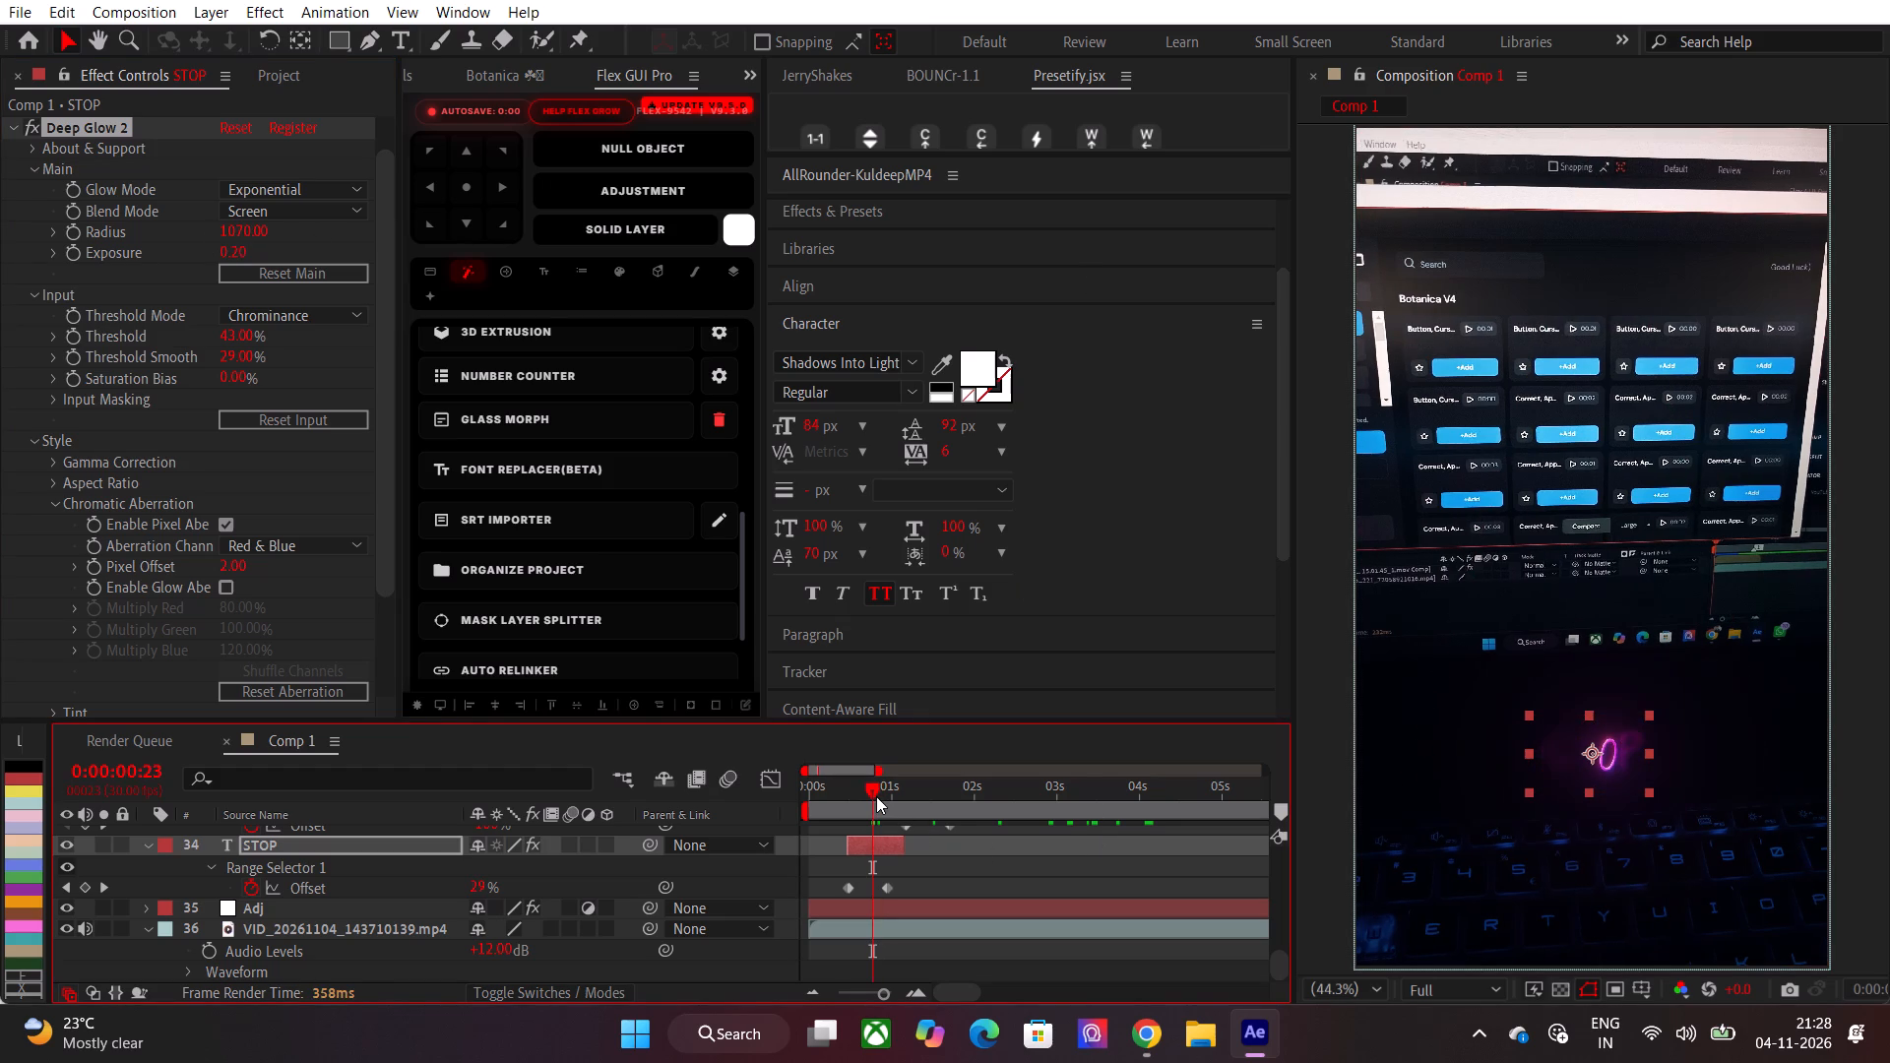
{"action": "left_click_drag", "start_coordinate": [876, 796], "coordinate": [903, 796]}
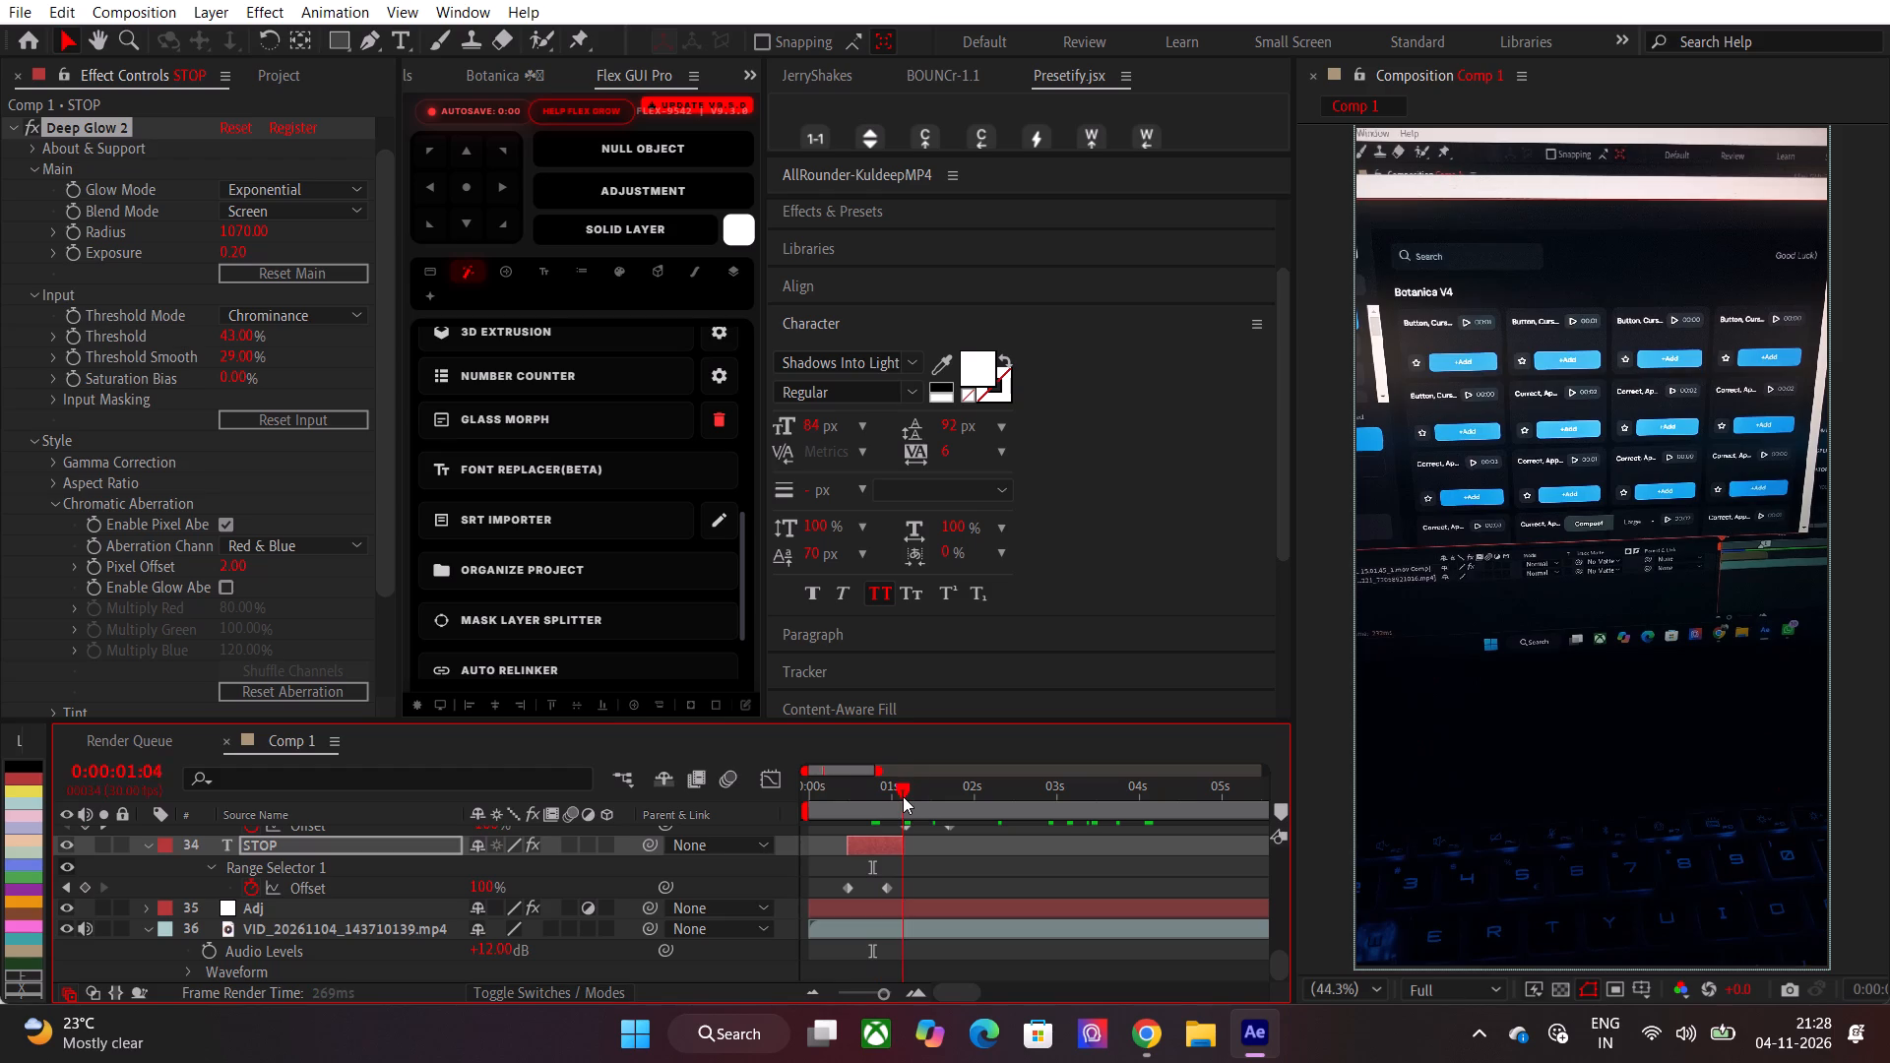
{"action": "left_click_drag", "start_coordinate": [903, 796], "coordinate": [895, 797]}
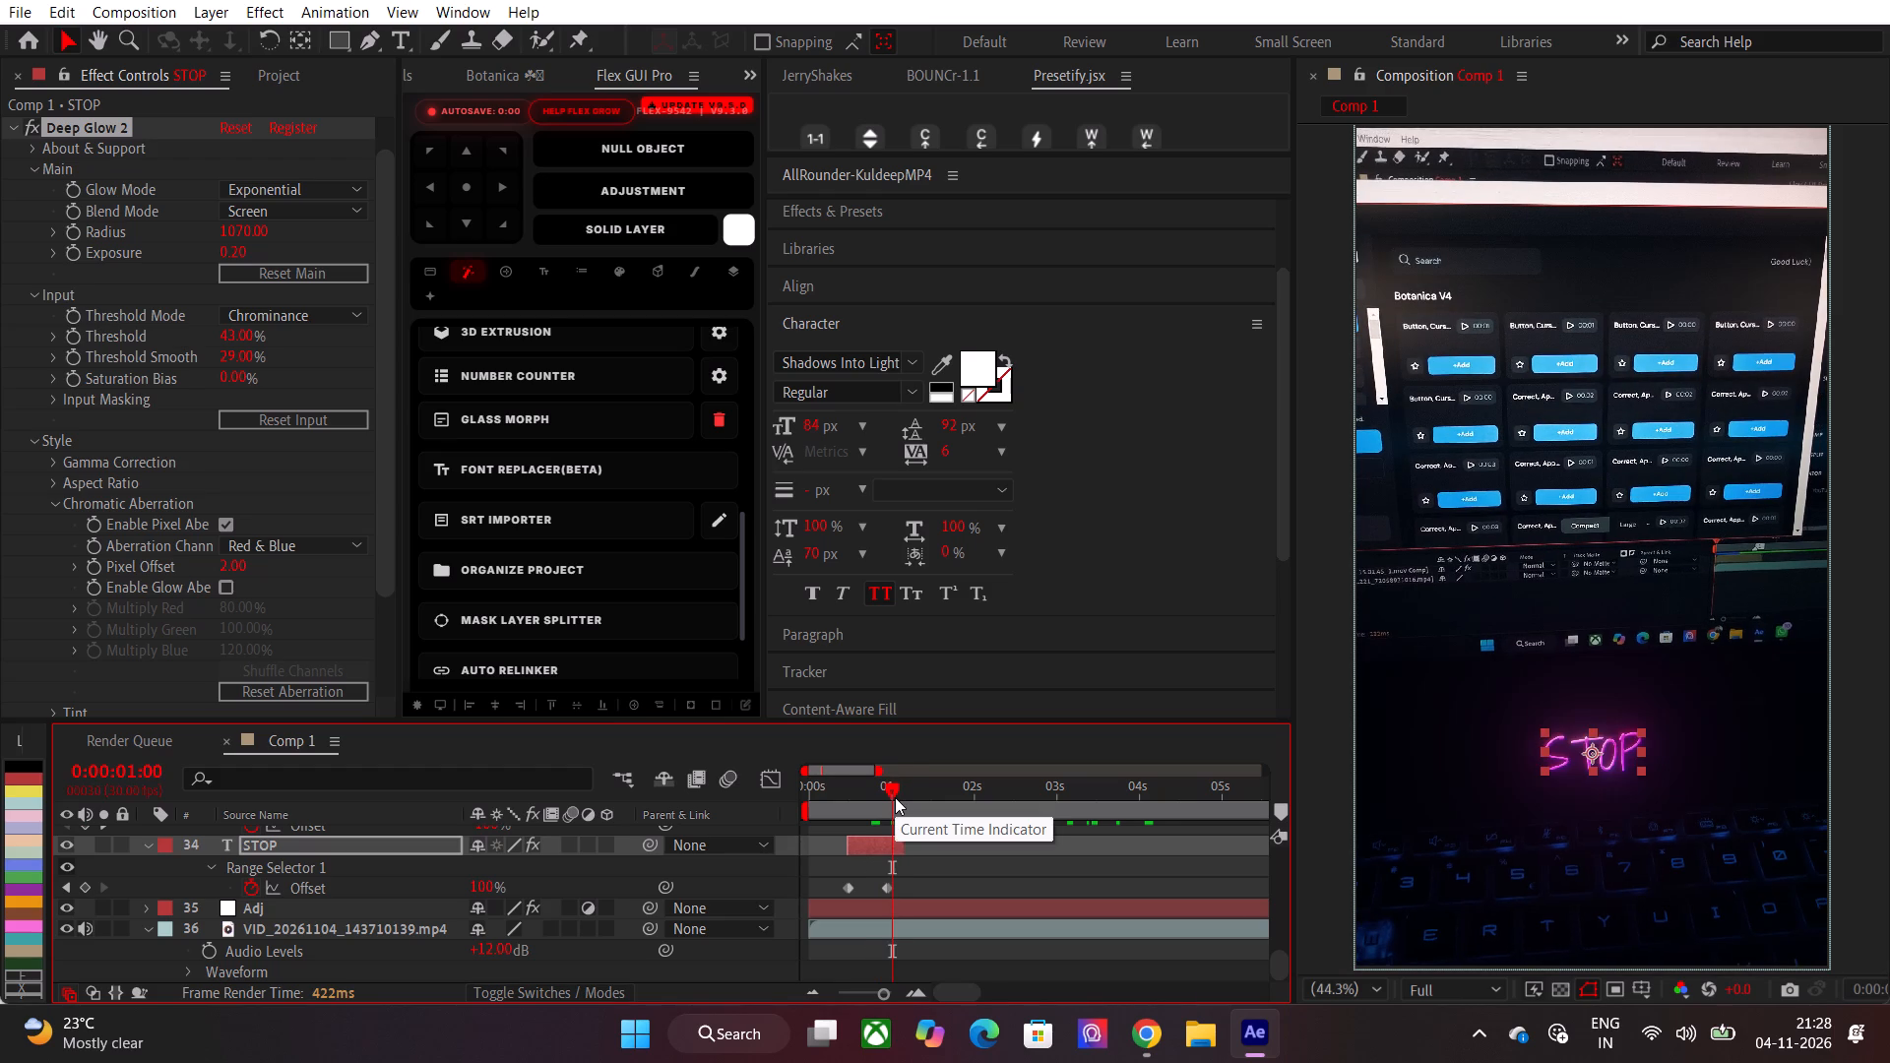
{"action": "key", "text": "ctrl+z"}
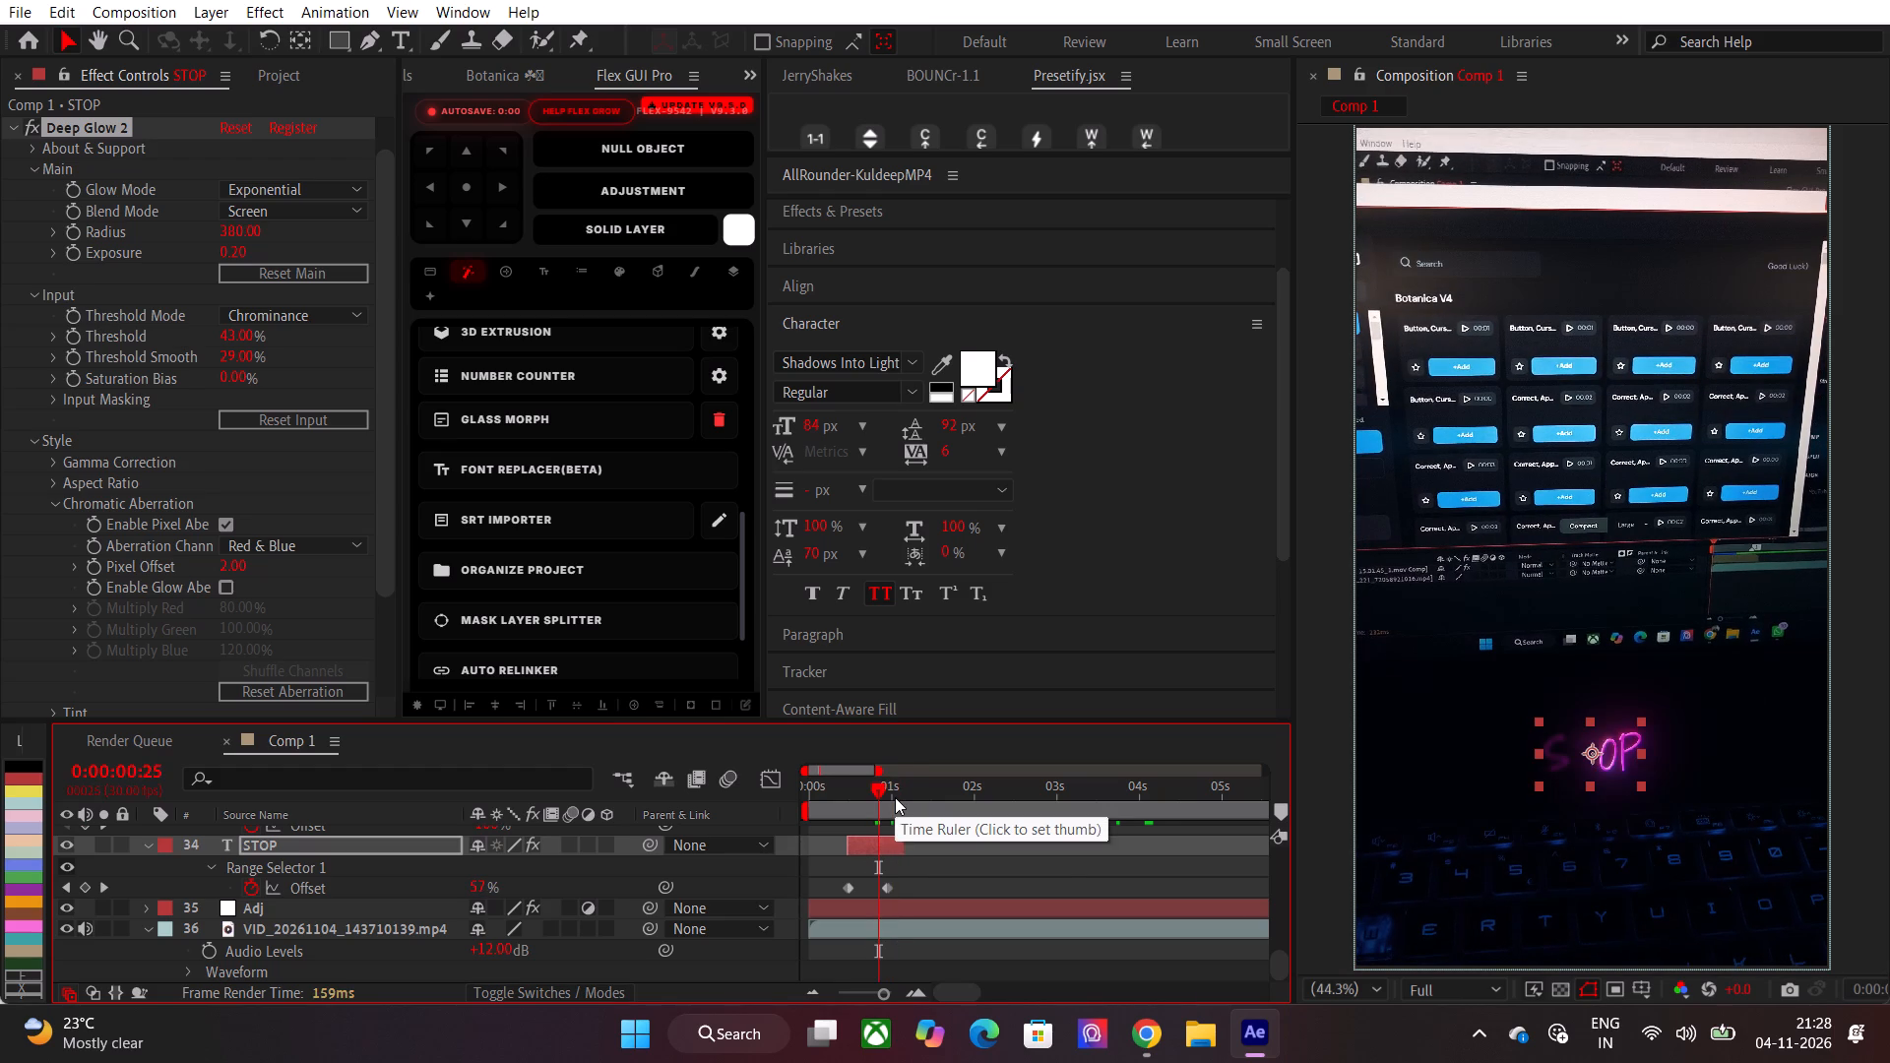
Scrub Comp 1 from 0:00:00:24 to past 0:00:04:10 and back to the start to check the captions' glow over the footage.
{"action": "left_click_drag", "start_coordinate": [895, 797], "coordinate": [874, 811]}
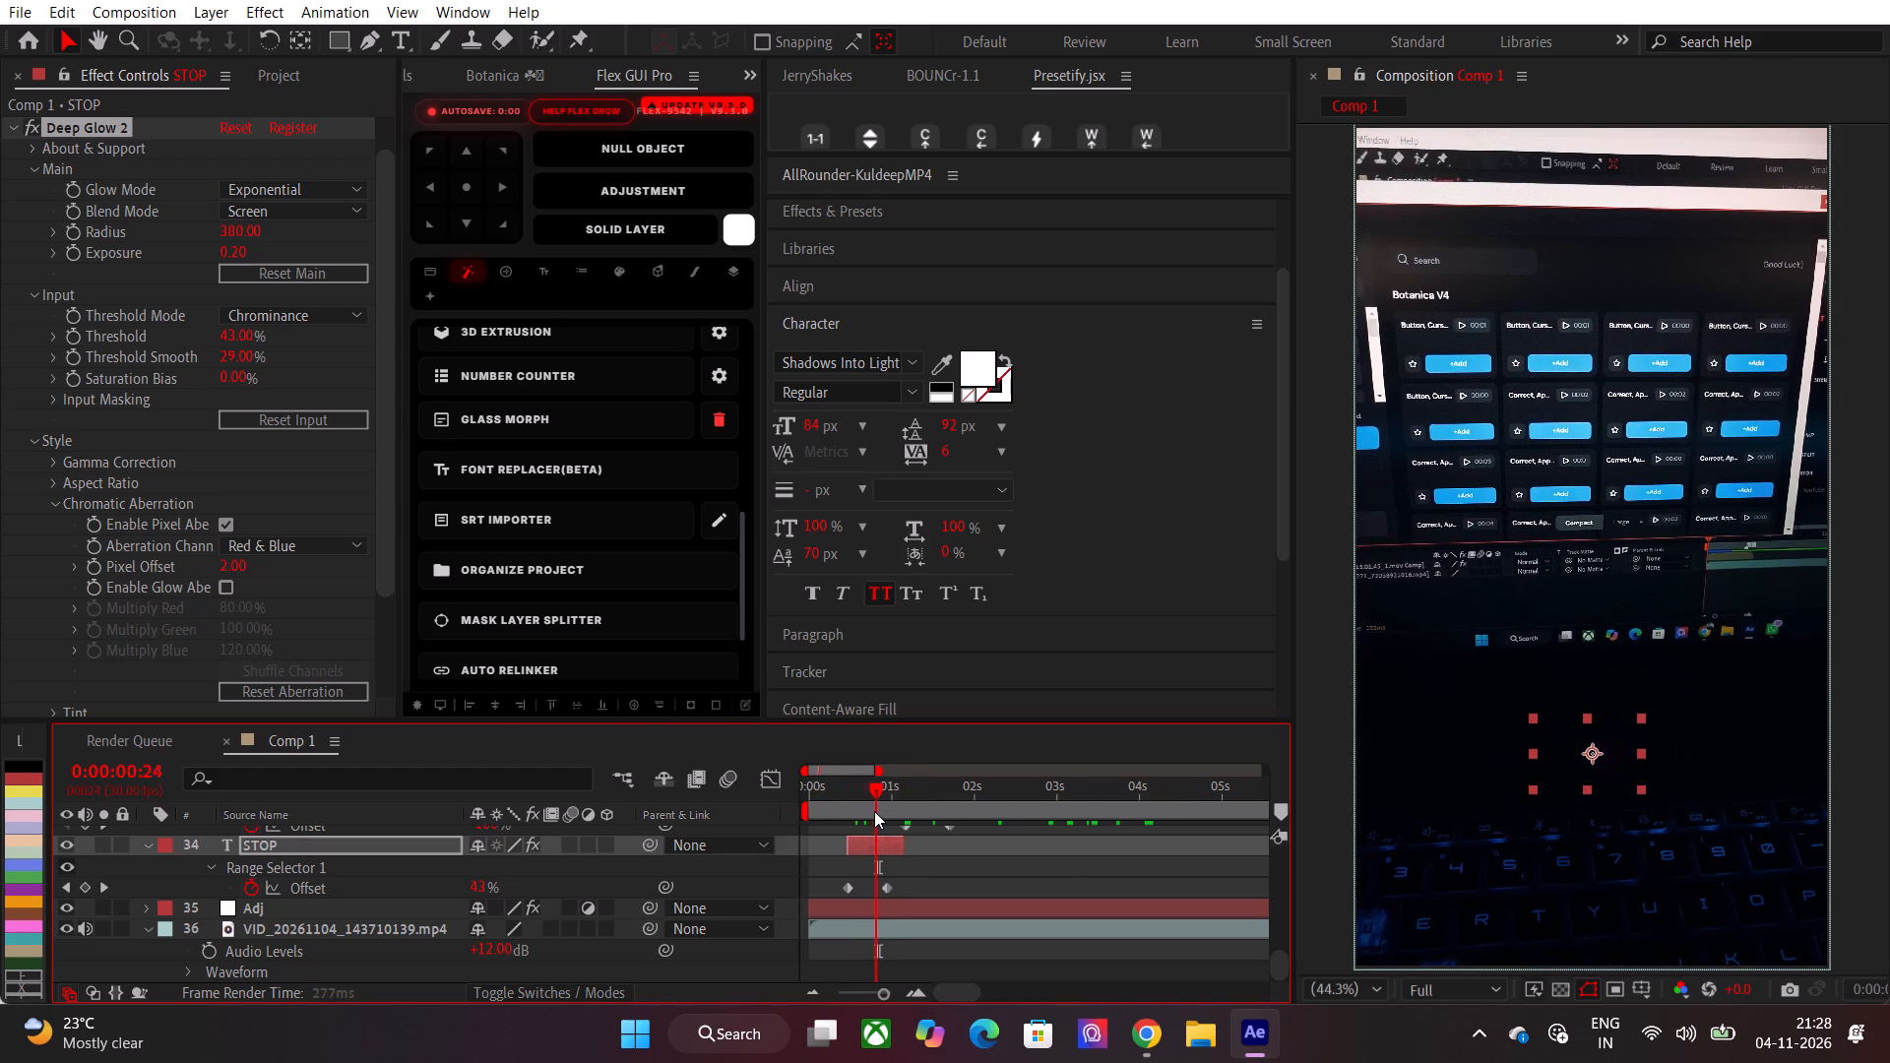
{"action": "left_click_drag", "start_coordinate": [874, 811], "coordinate": [887, 811]}
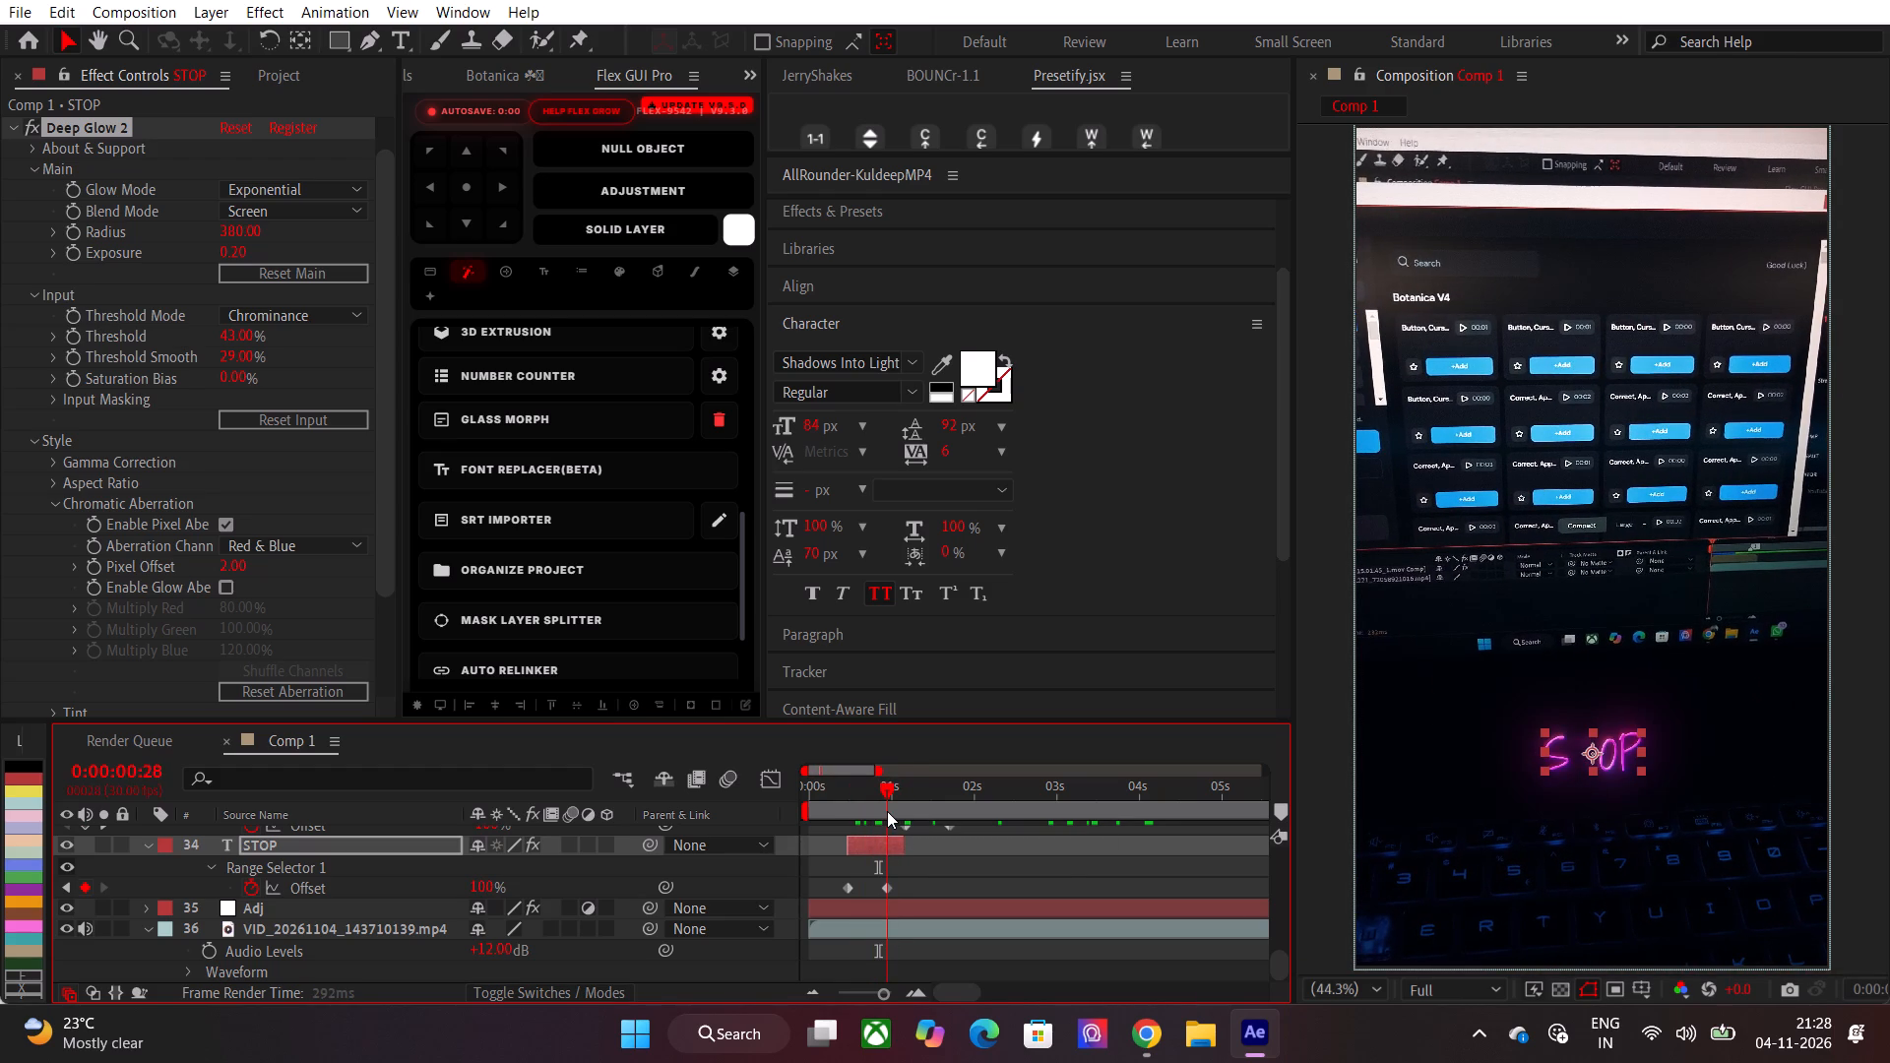
{"action": "left_click_drag", "start_coordinate": [887, 811], "coordinate": [958, 811]}
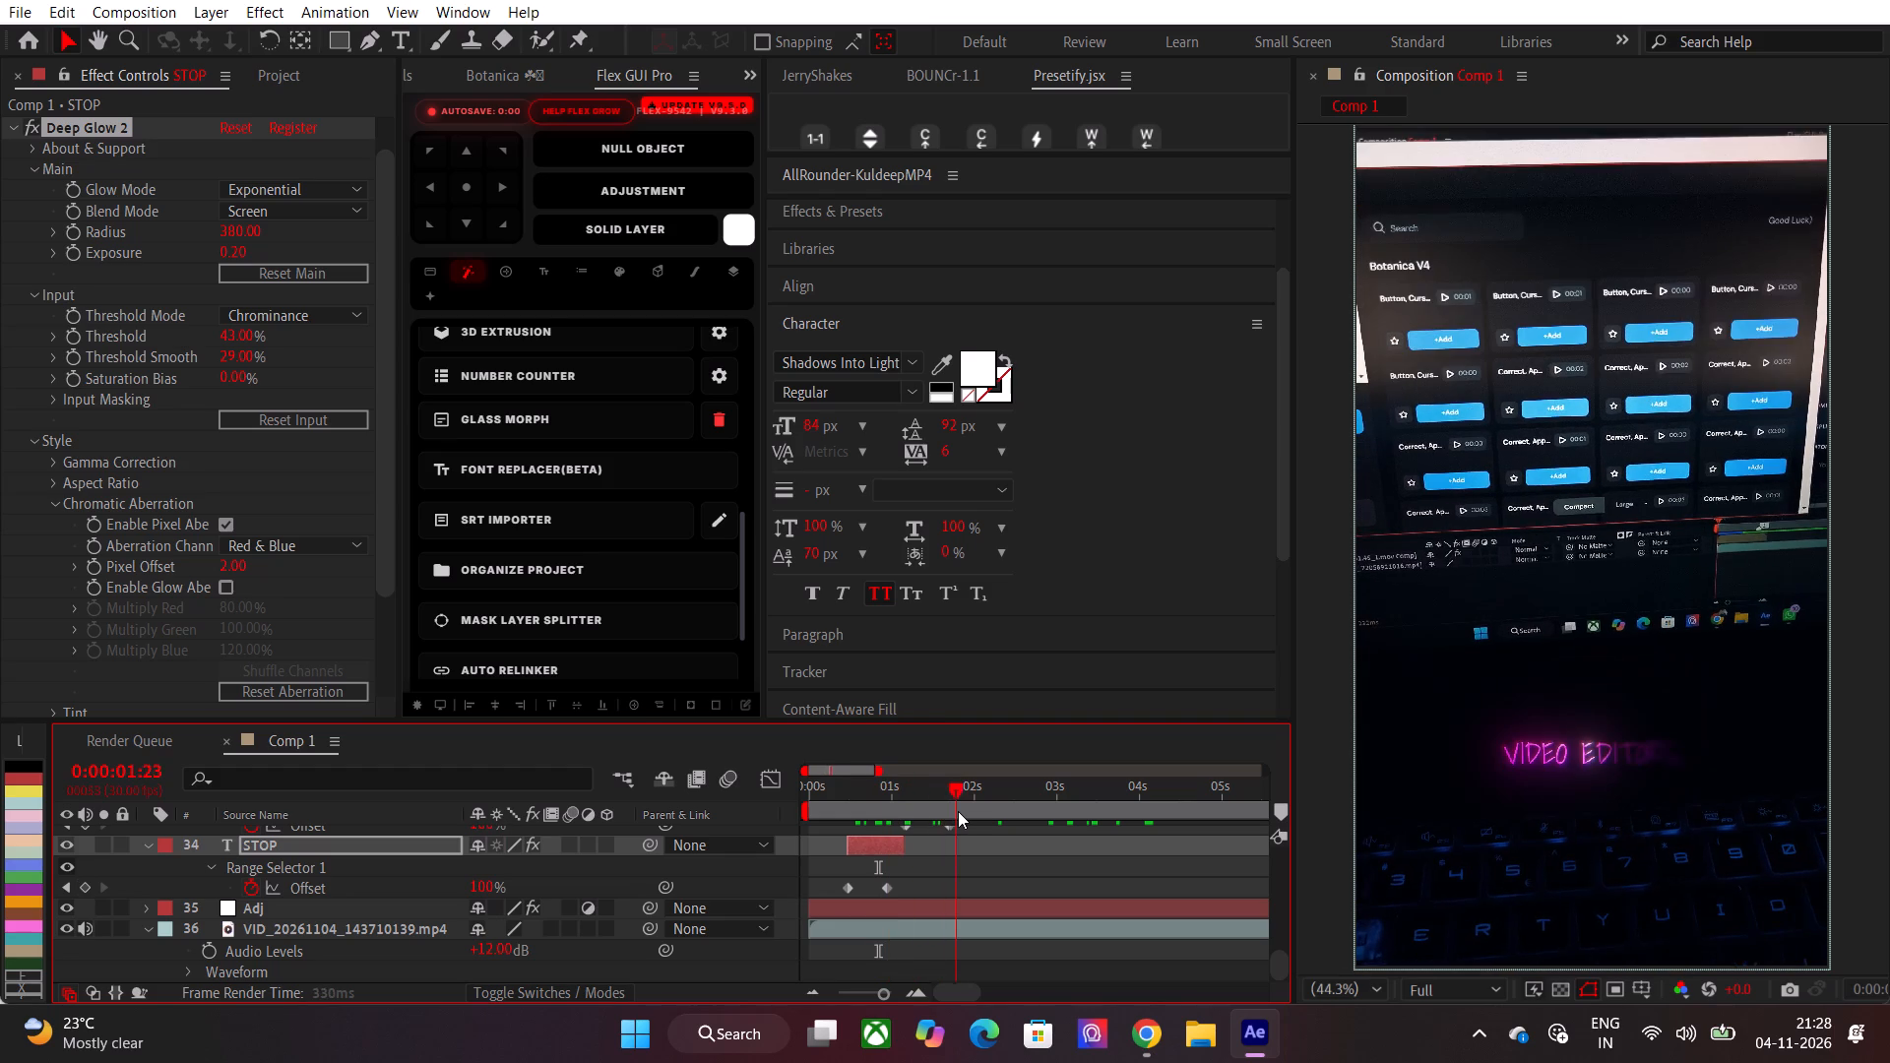
{"action": "left_click_drag", "start_coordinate": [958, 811], "coordinate": [995, 813]}
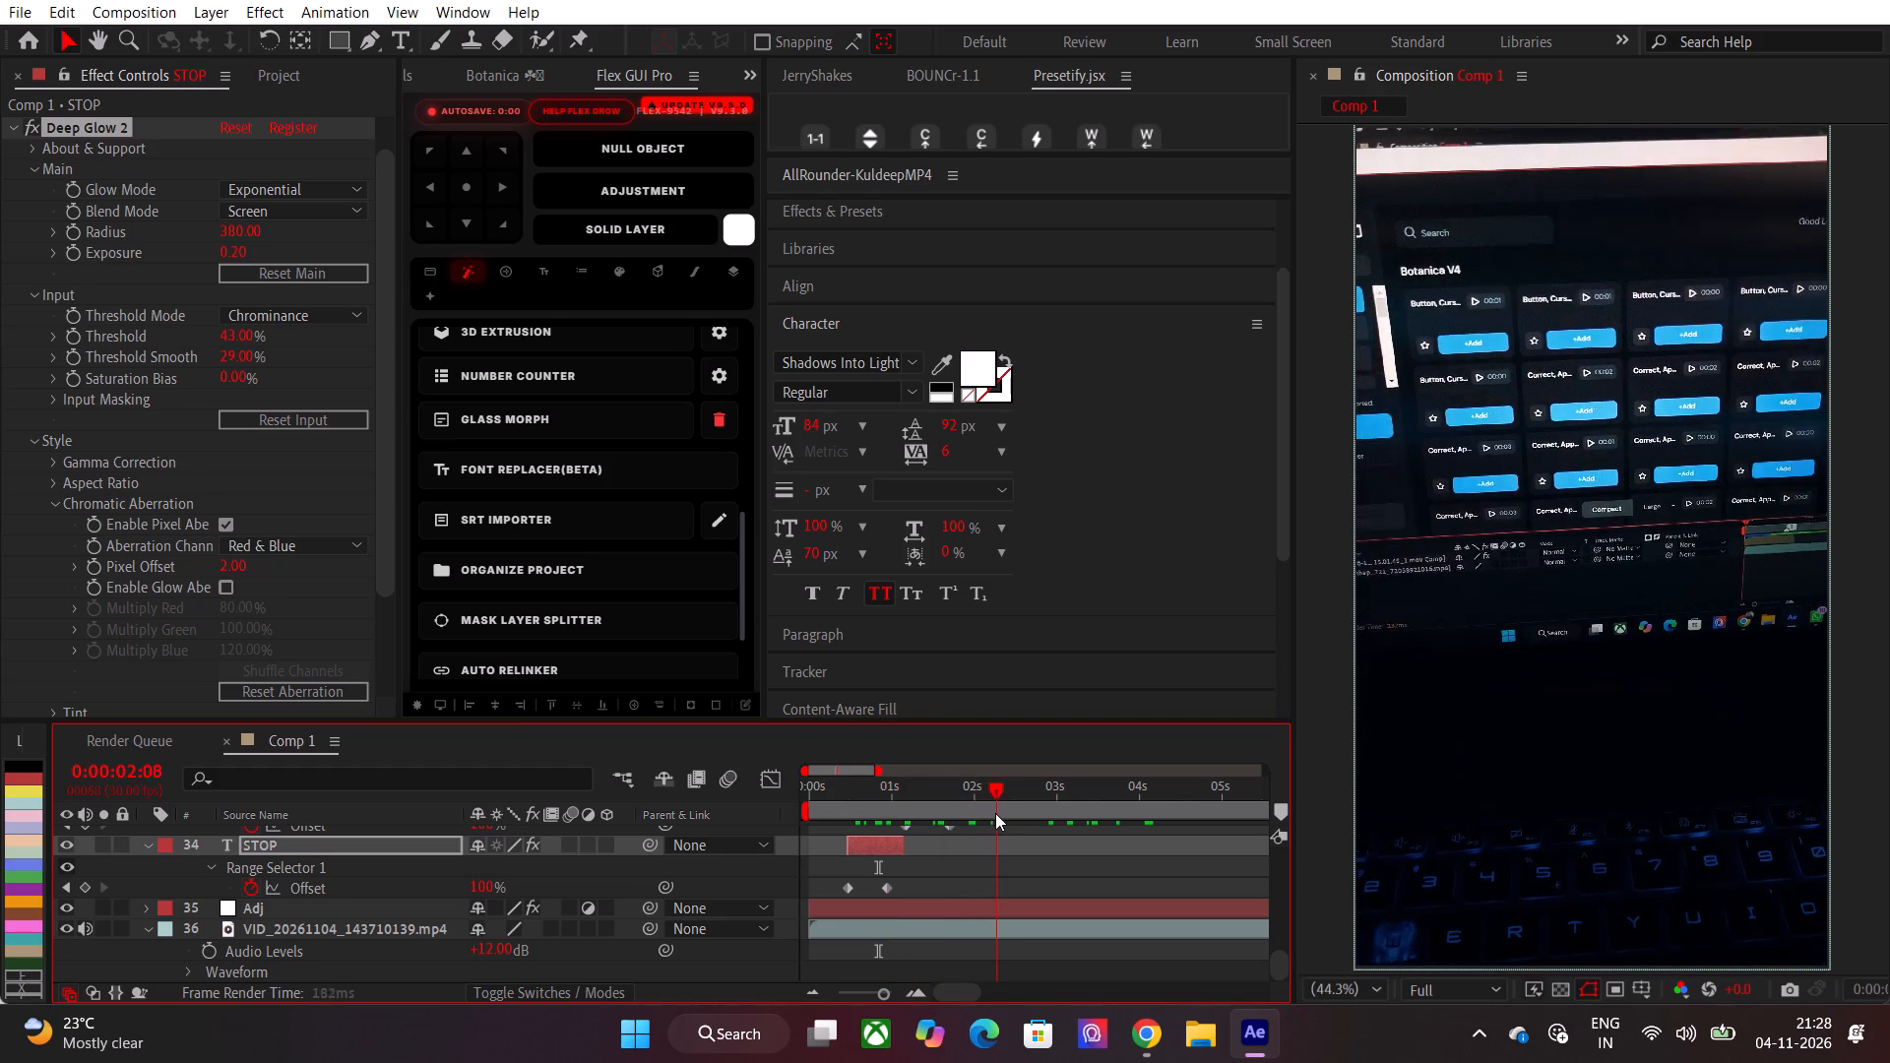
{"action": "left_click_drag", "start_coordinate": [995, 813], "coordinate": [1100, 843]}
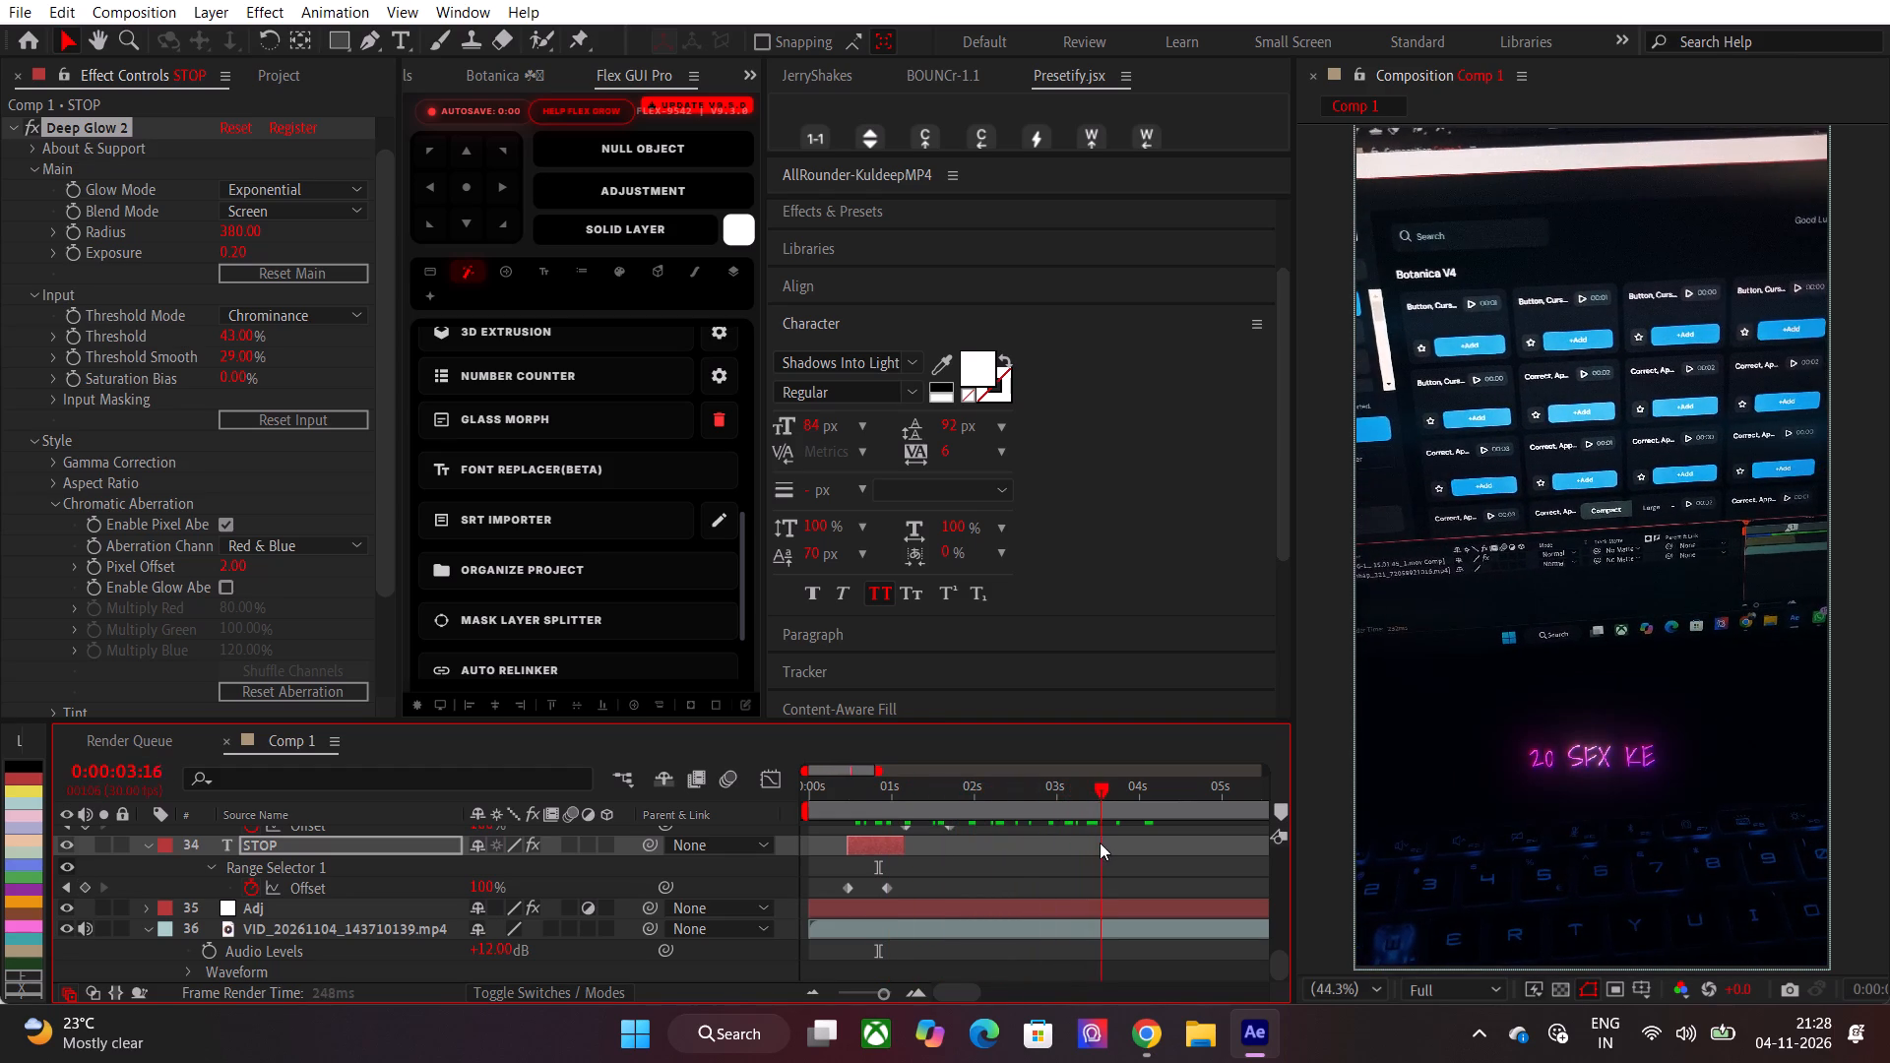
{"action": "left_click_drag", "start_coordinate": [1100, 843], "coordinate": [1166, 843]}
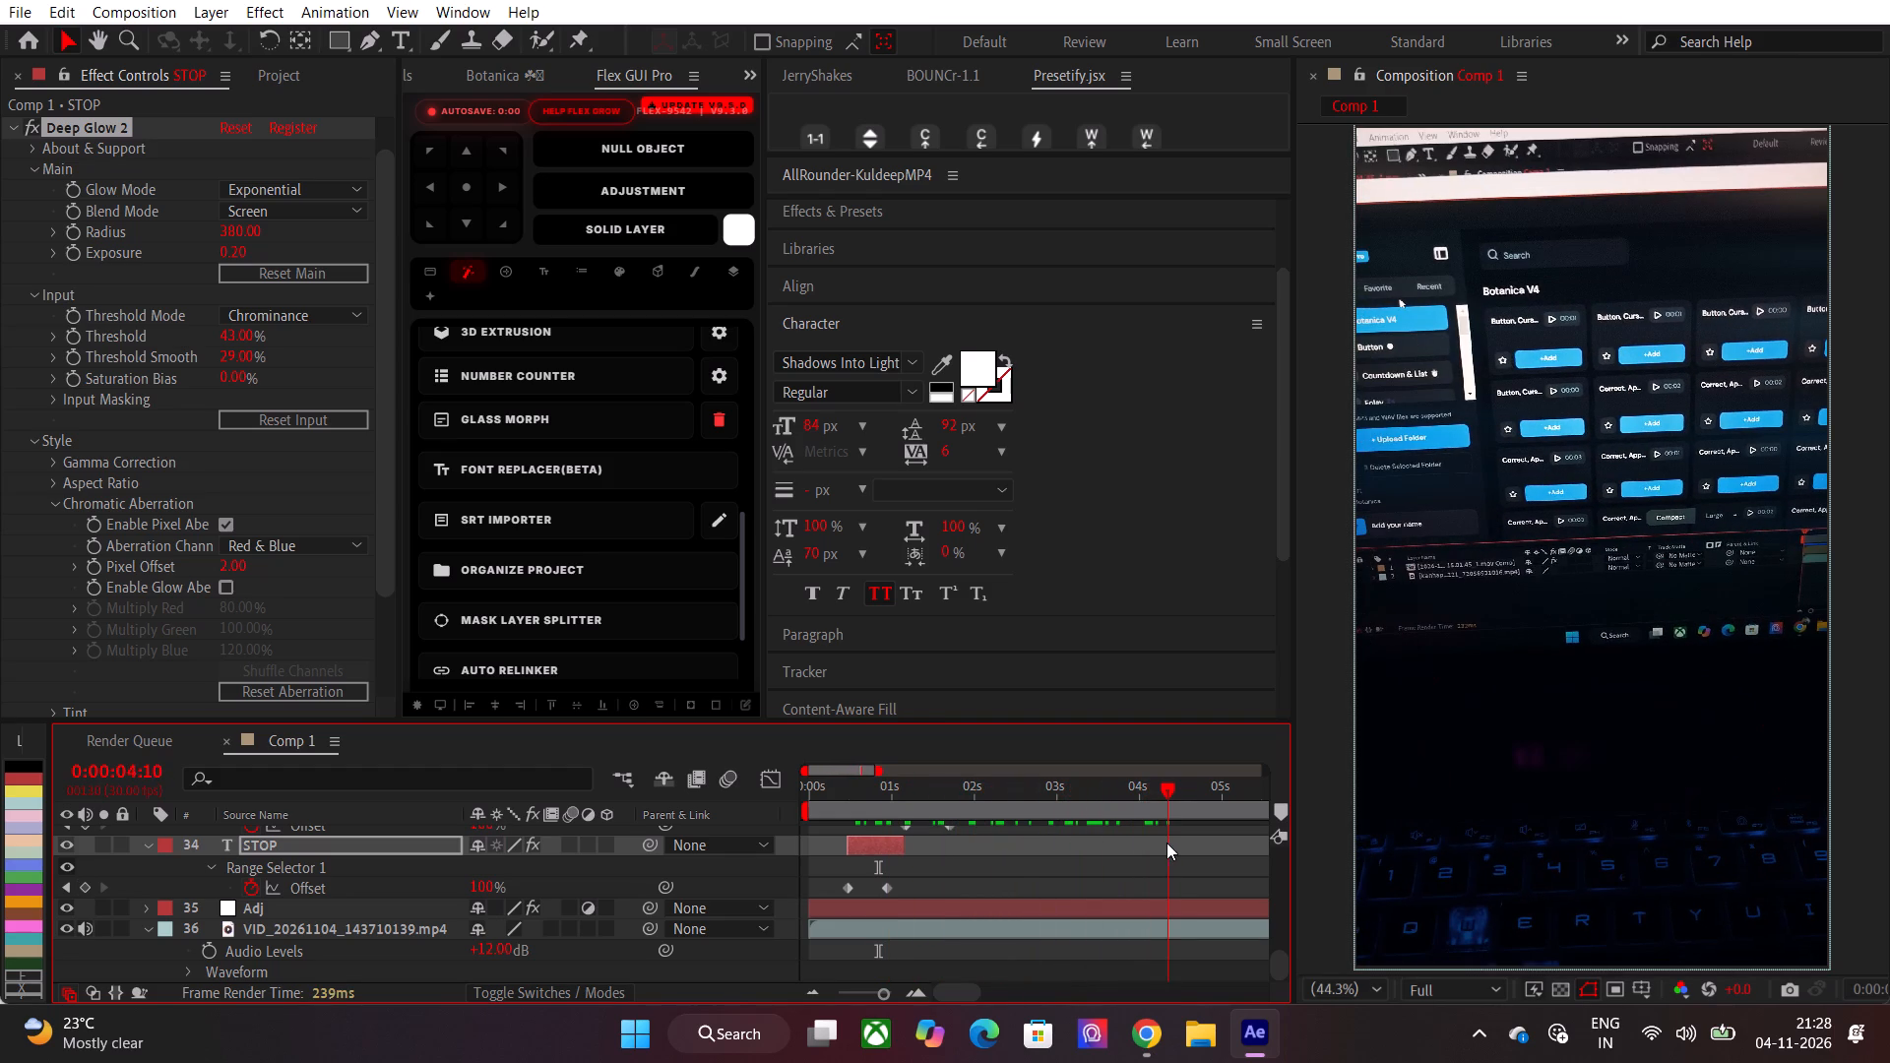
{"action": "left_click_drag", "start_coordinate": [1166, 843], "coordinate": [762, 856]}
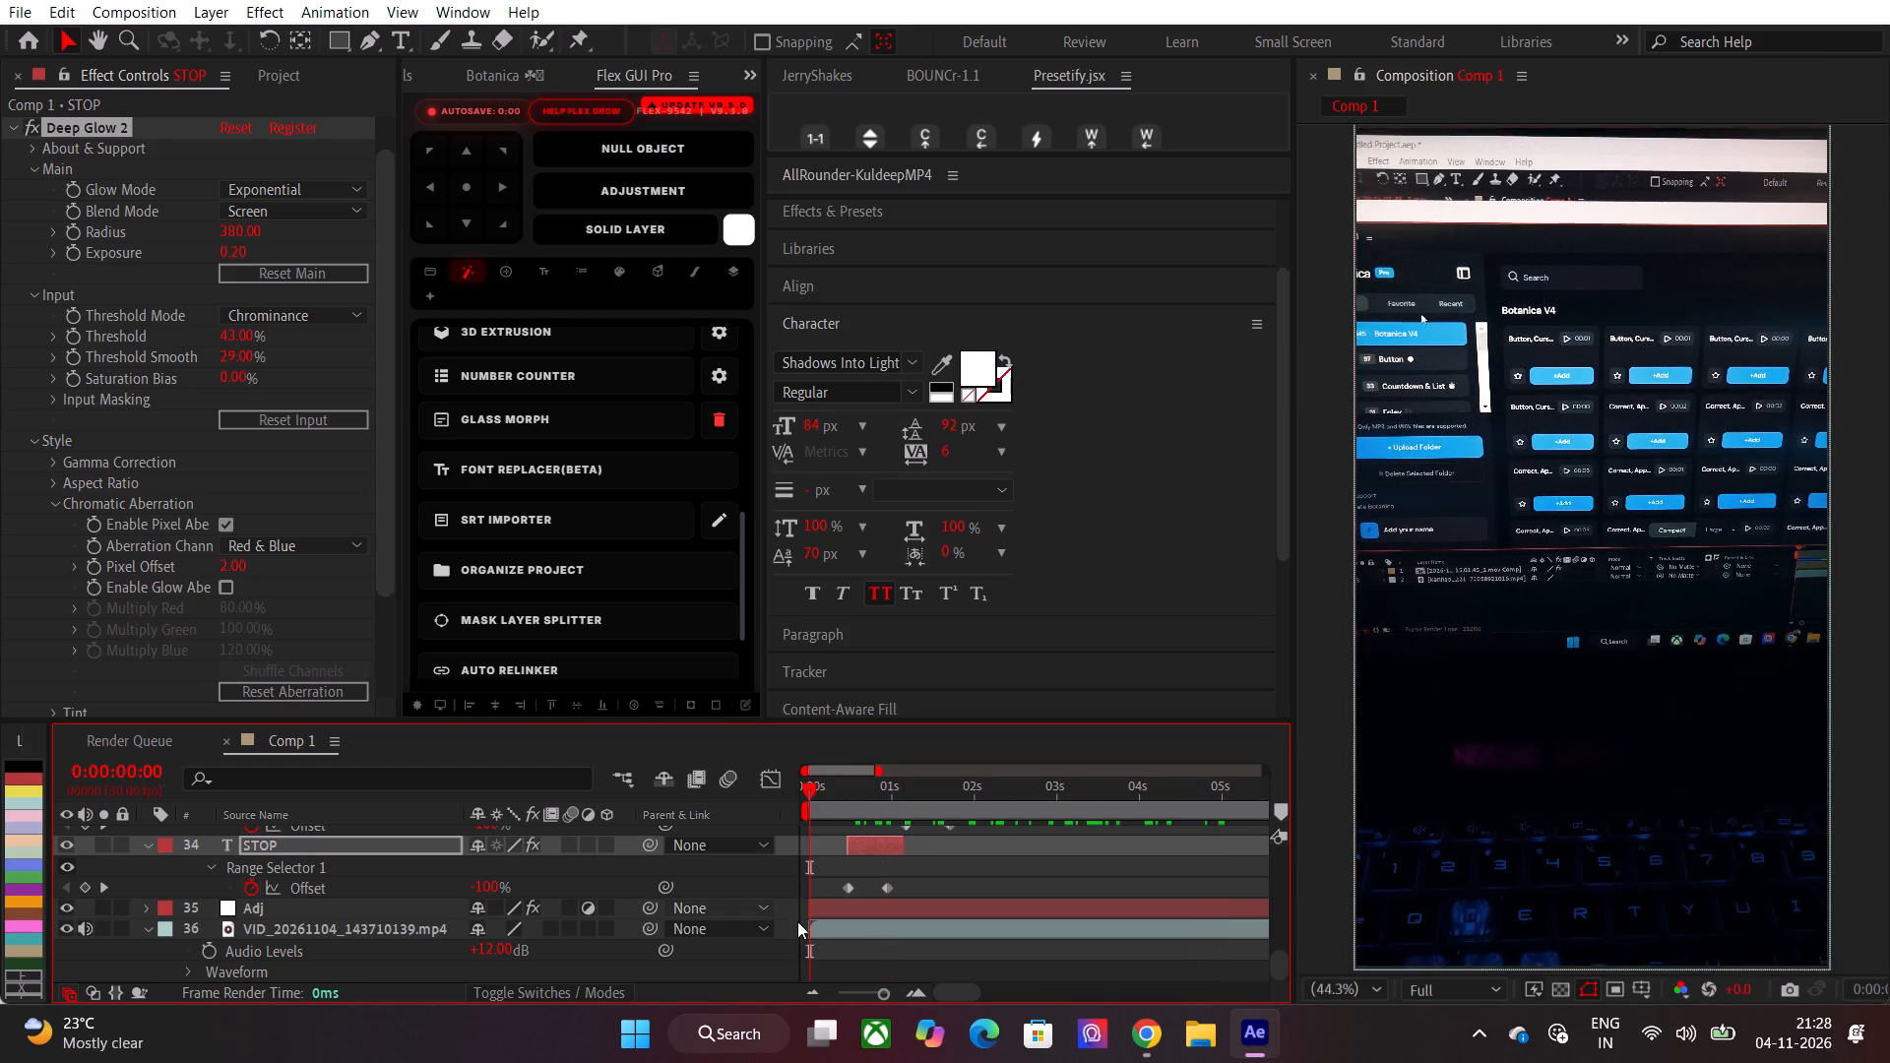
Show the whole composition duration in the timeline and play the preview from 0:00:00:00, stopping at 0:00:03:18.
{"action": "left_click_drag", "start_coordinate": [875, 994], "coordinate": [833, 994]}
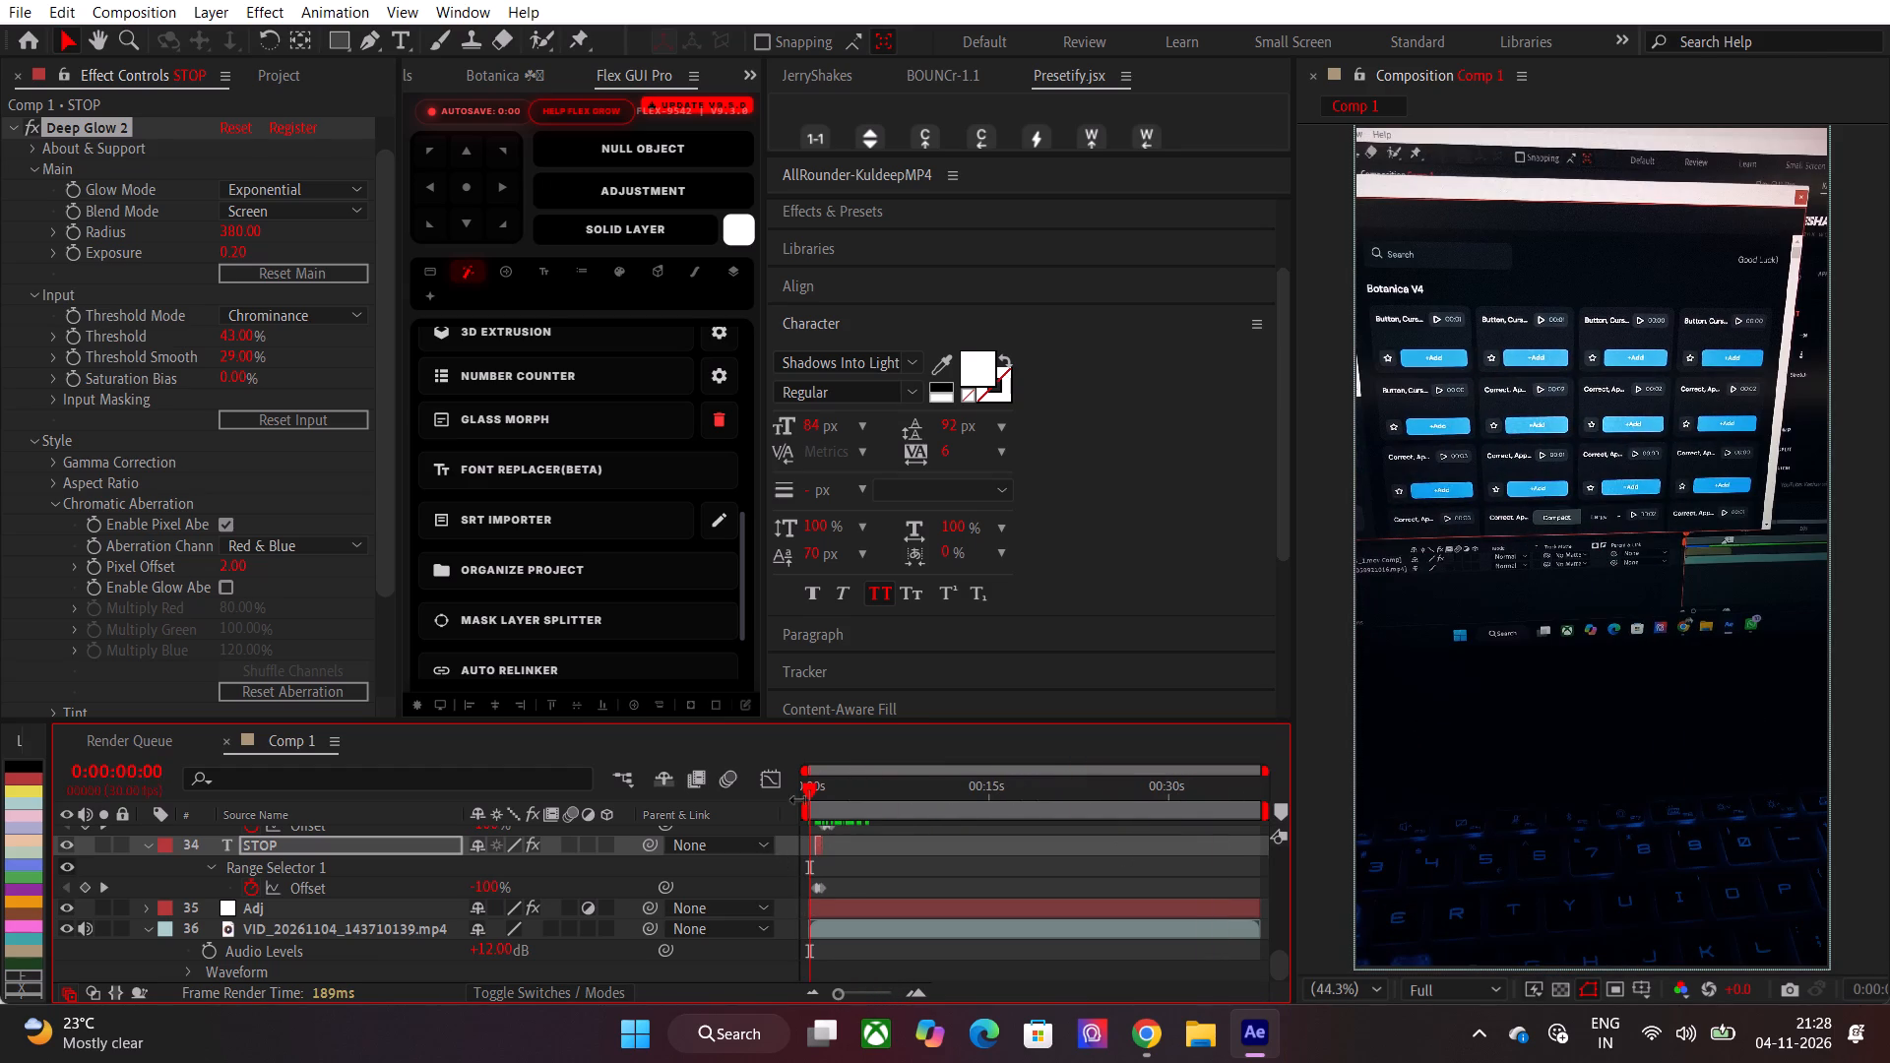
{"action": "left_click_drag", "start_coordinate": [813, 794], "coordinate": [880, 794]}
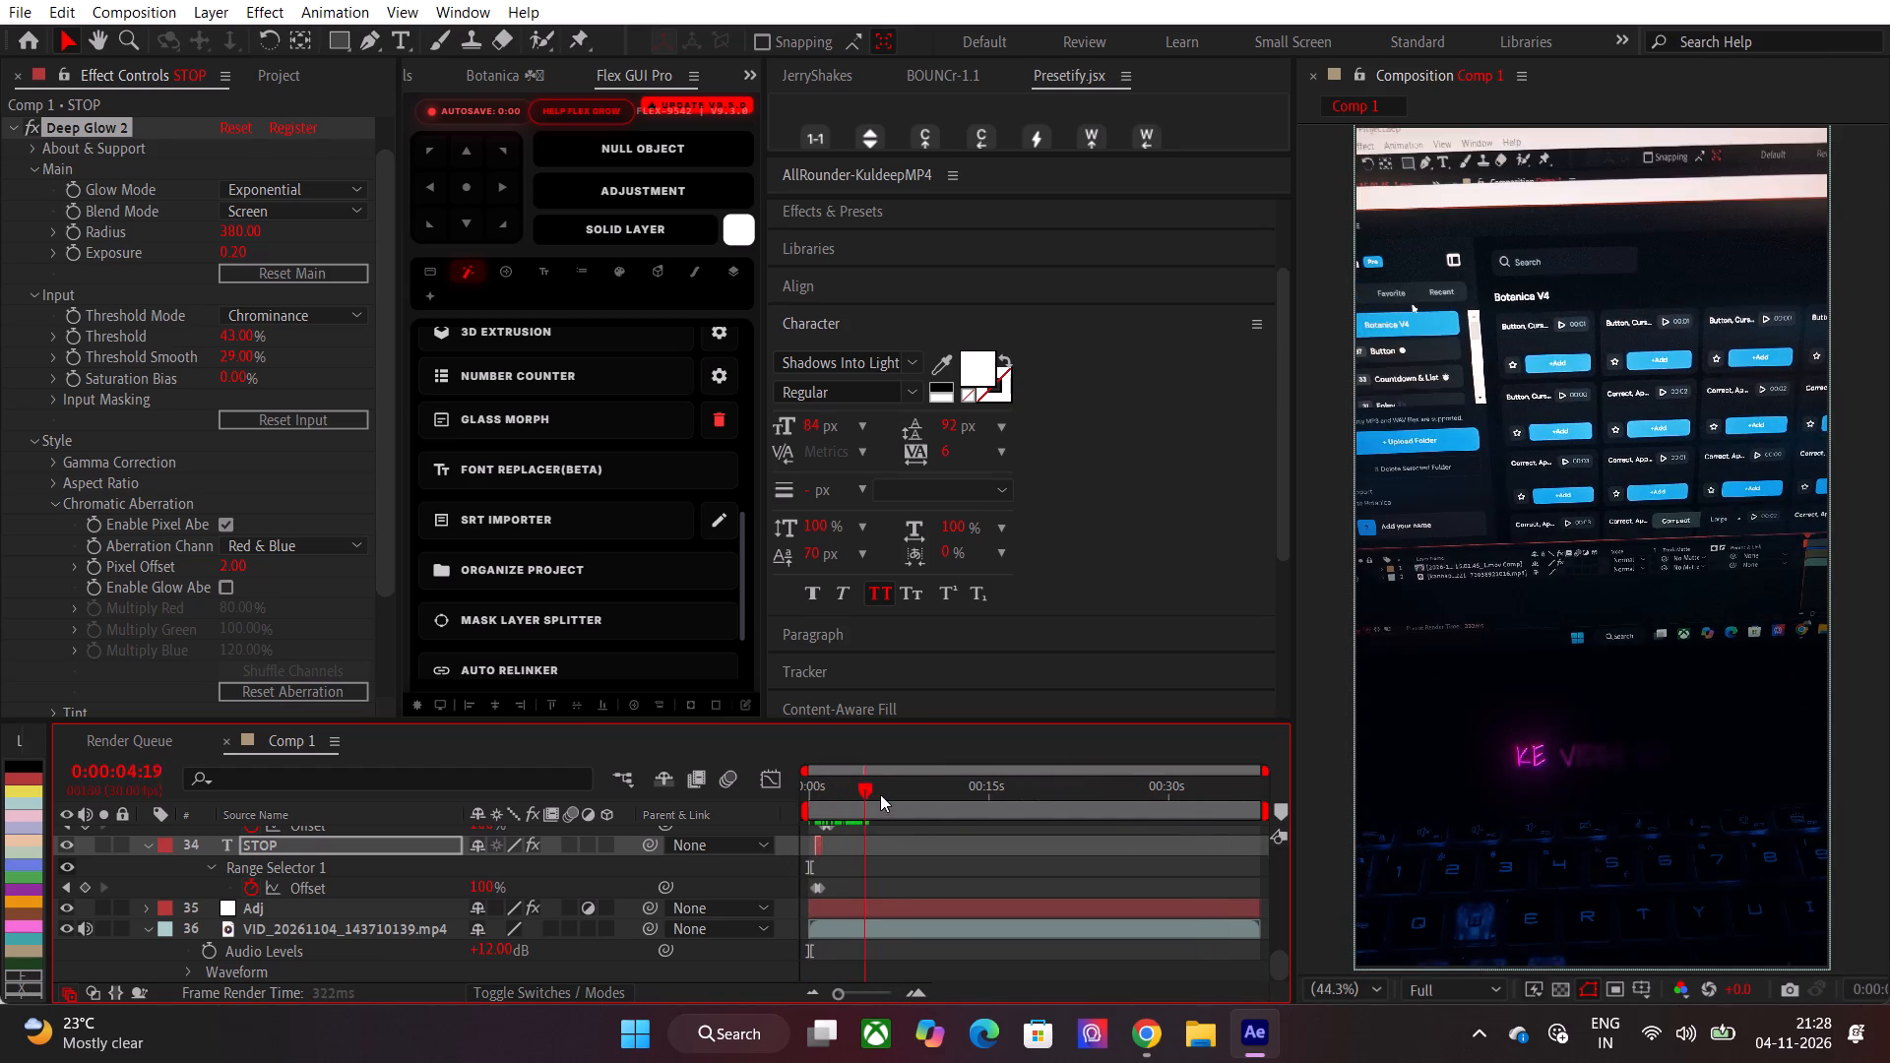
{"action": "left_click_drag", "start_coordinate": [880, 794], "coordinate": [828, 801]}
{"action": "left_click_drag", "start_coordinate": [828, 802], "coordinate": [648, 834]}
{"action": "key", "text": "space"}
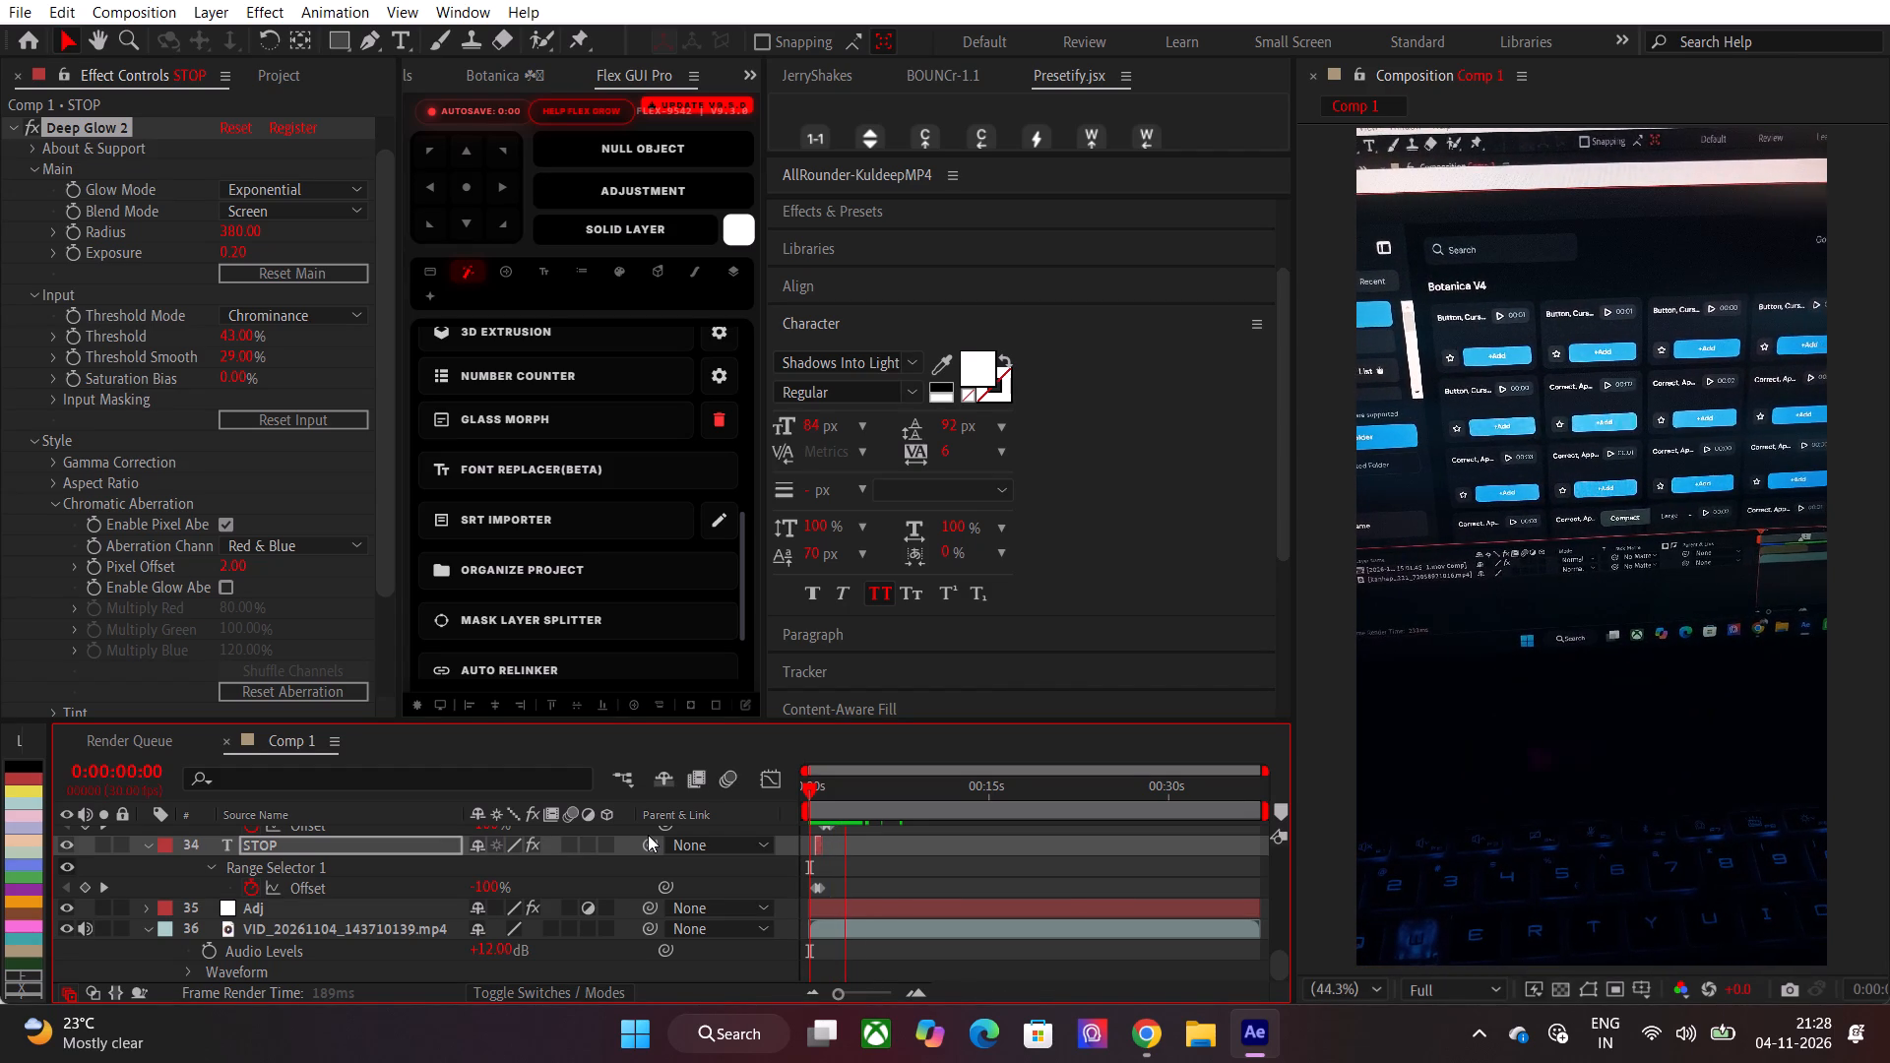
{"action": "left_click", "coordinate": [852, 787]}
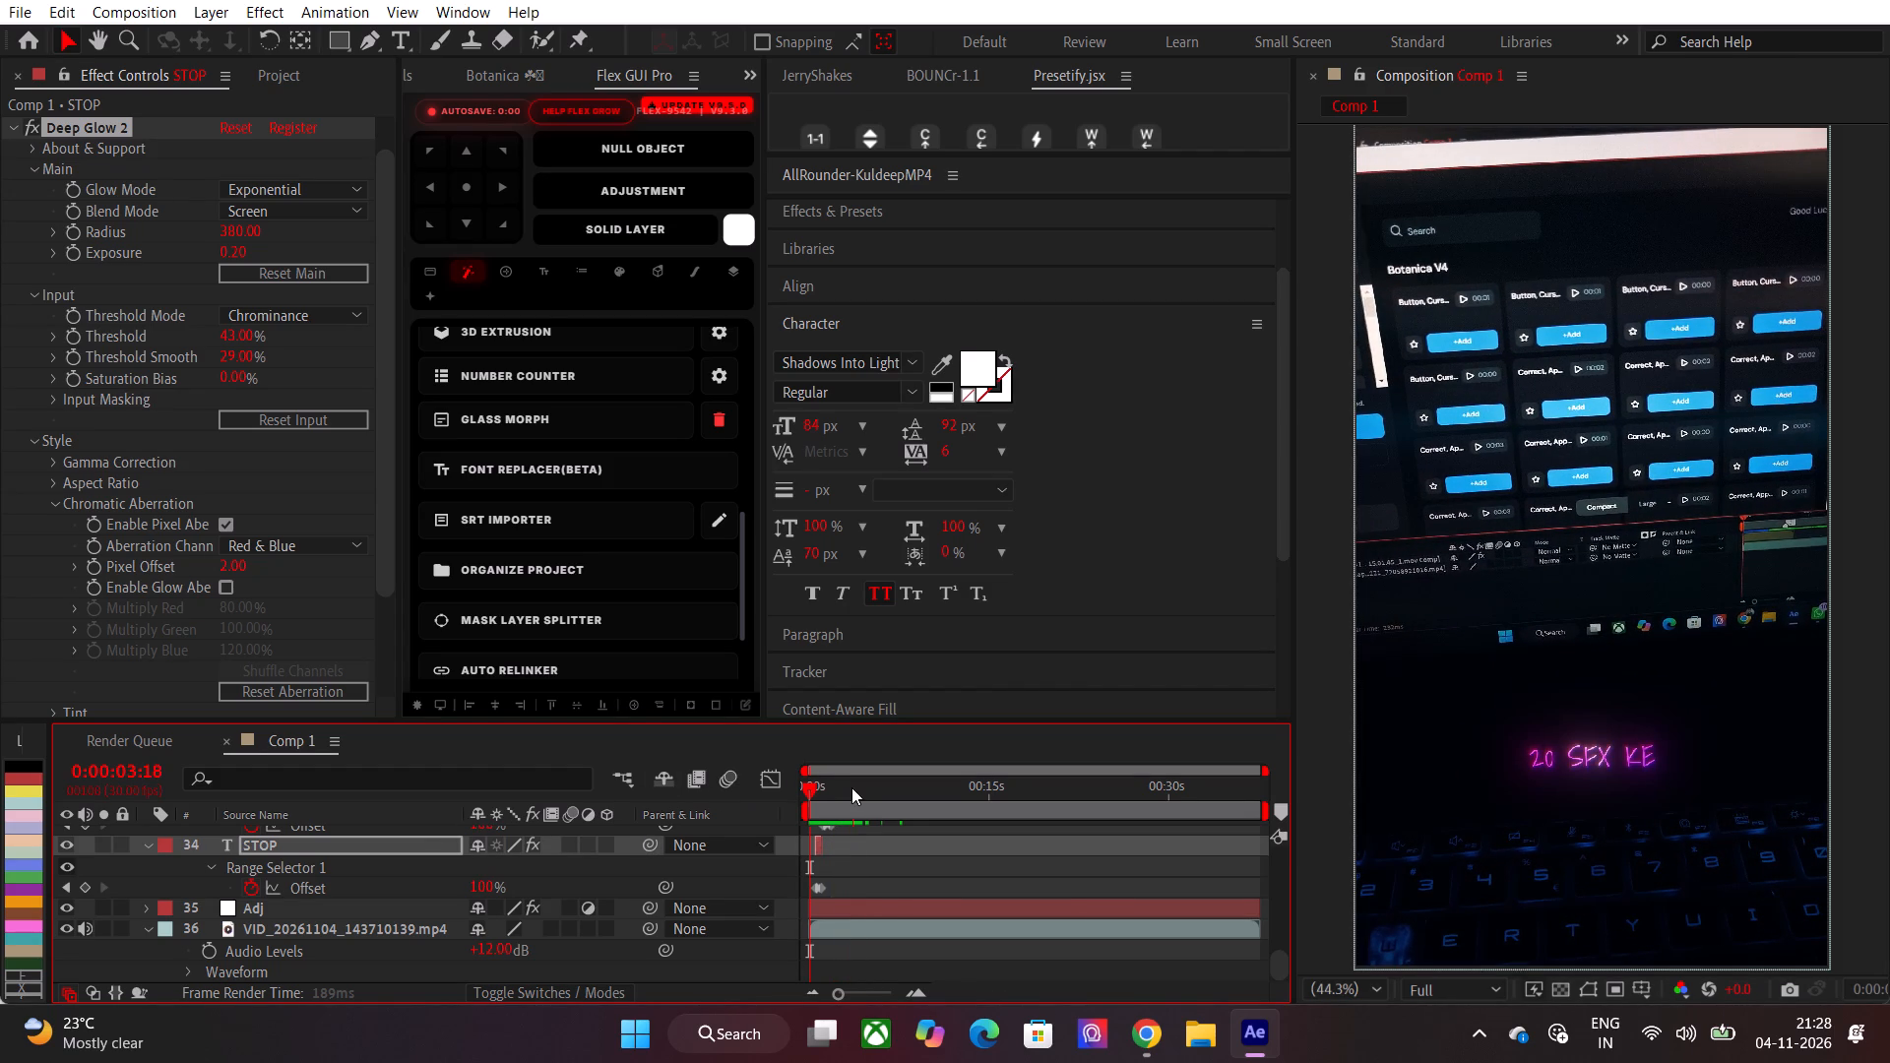
Launch Telegram Desktop from the recent Windows searches.
{"action": "left_click", "coordinate": [714, 1046]}
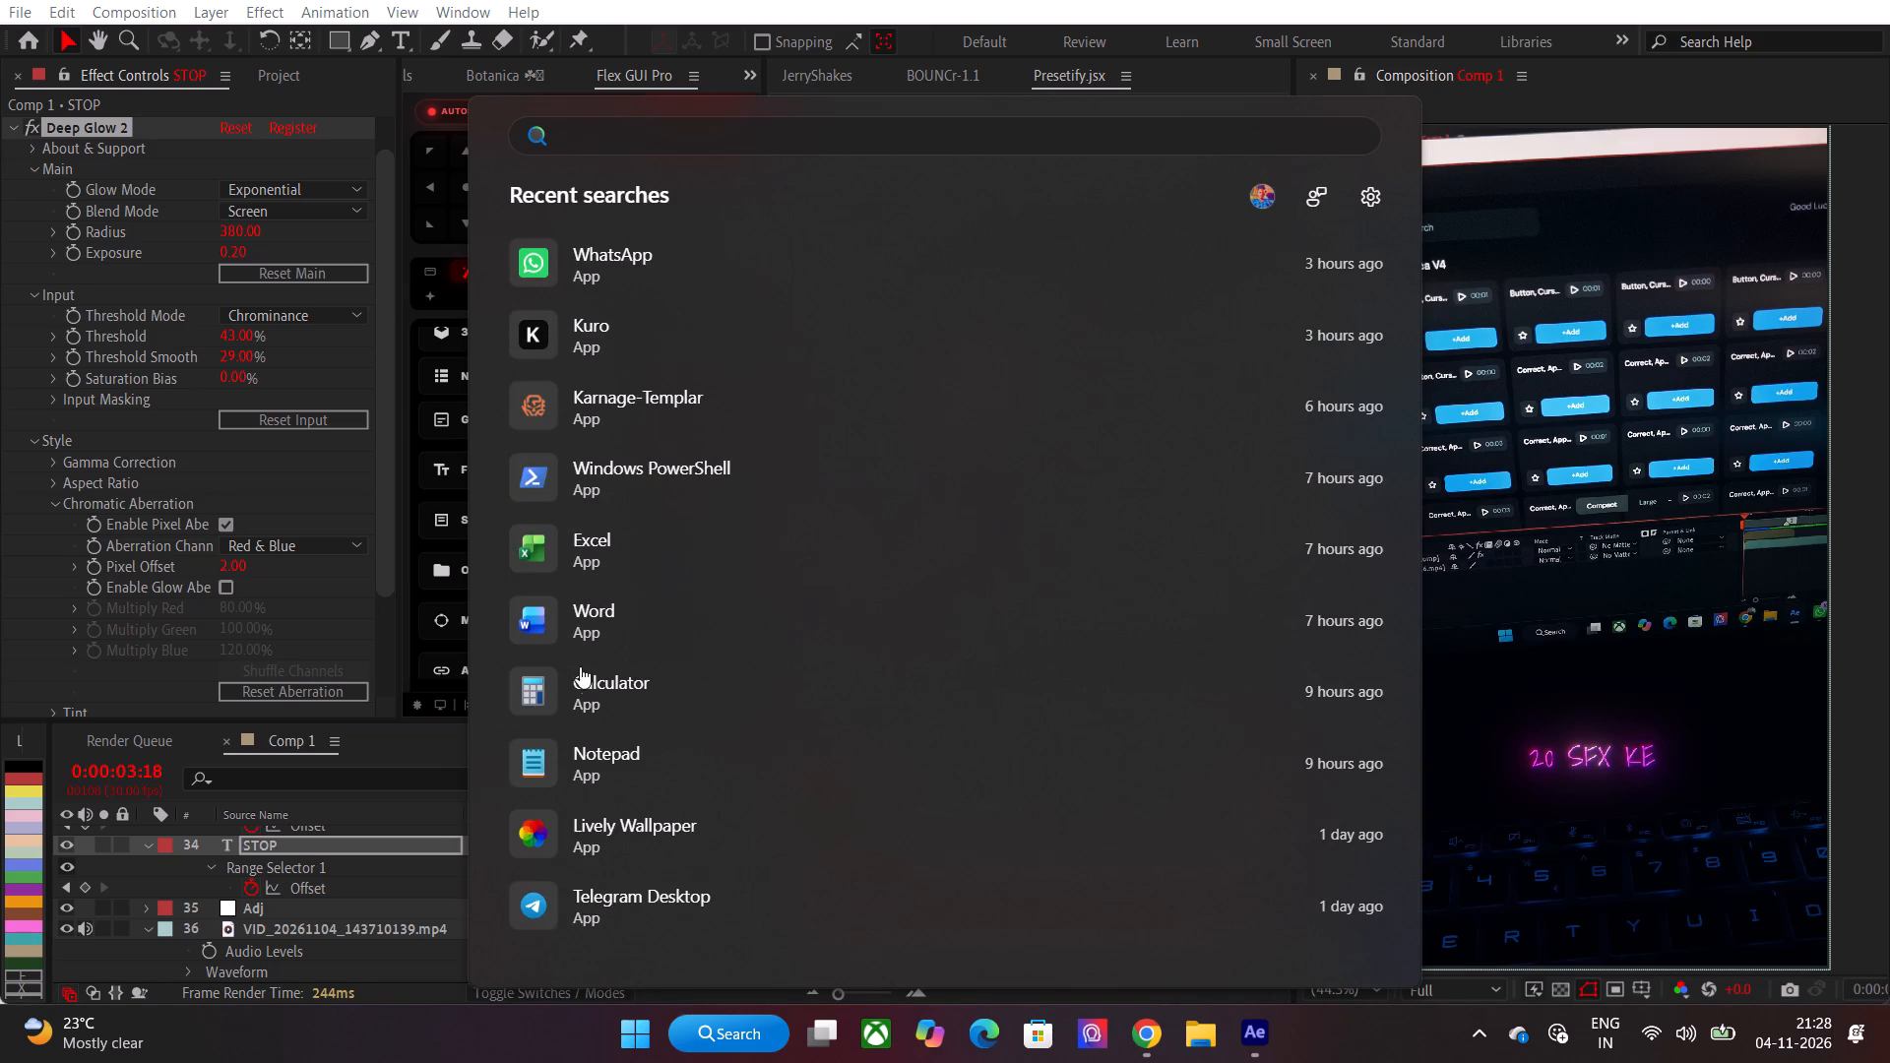
{"action": "left_click", "coordinate": [565, 914]}
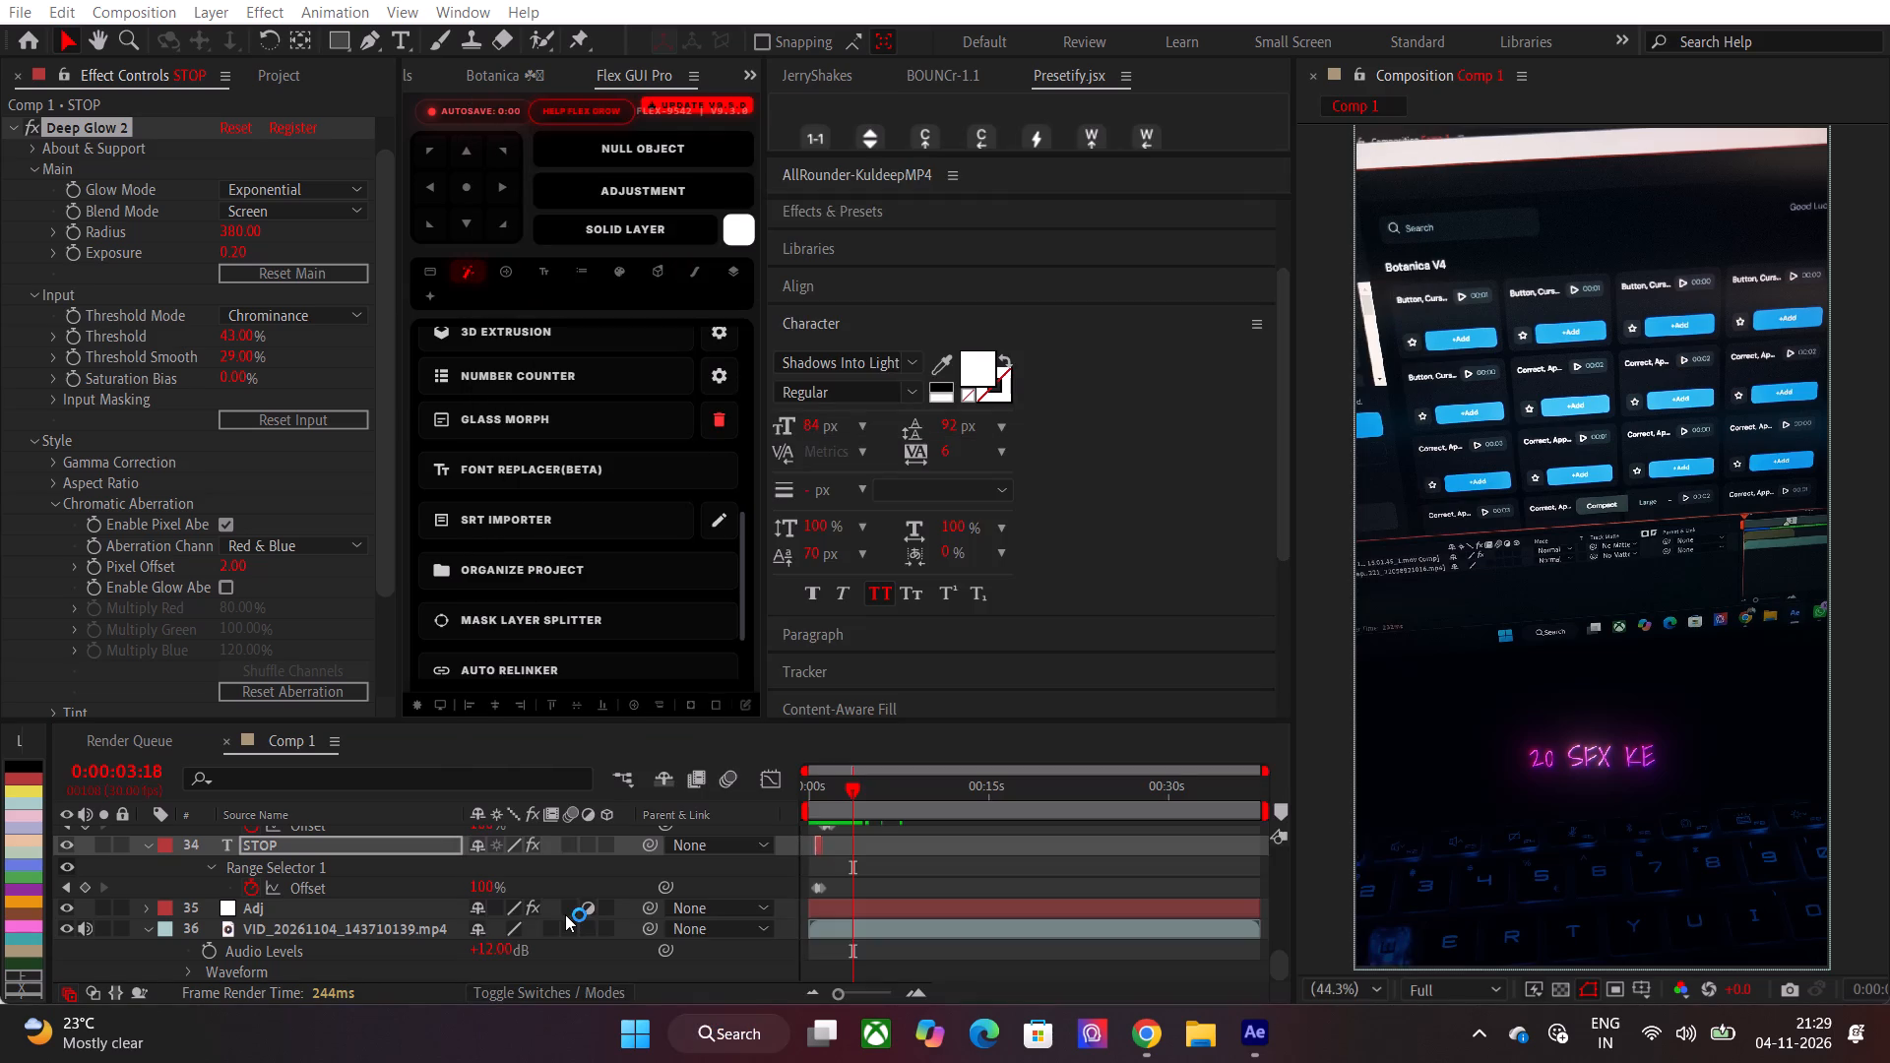
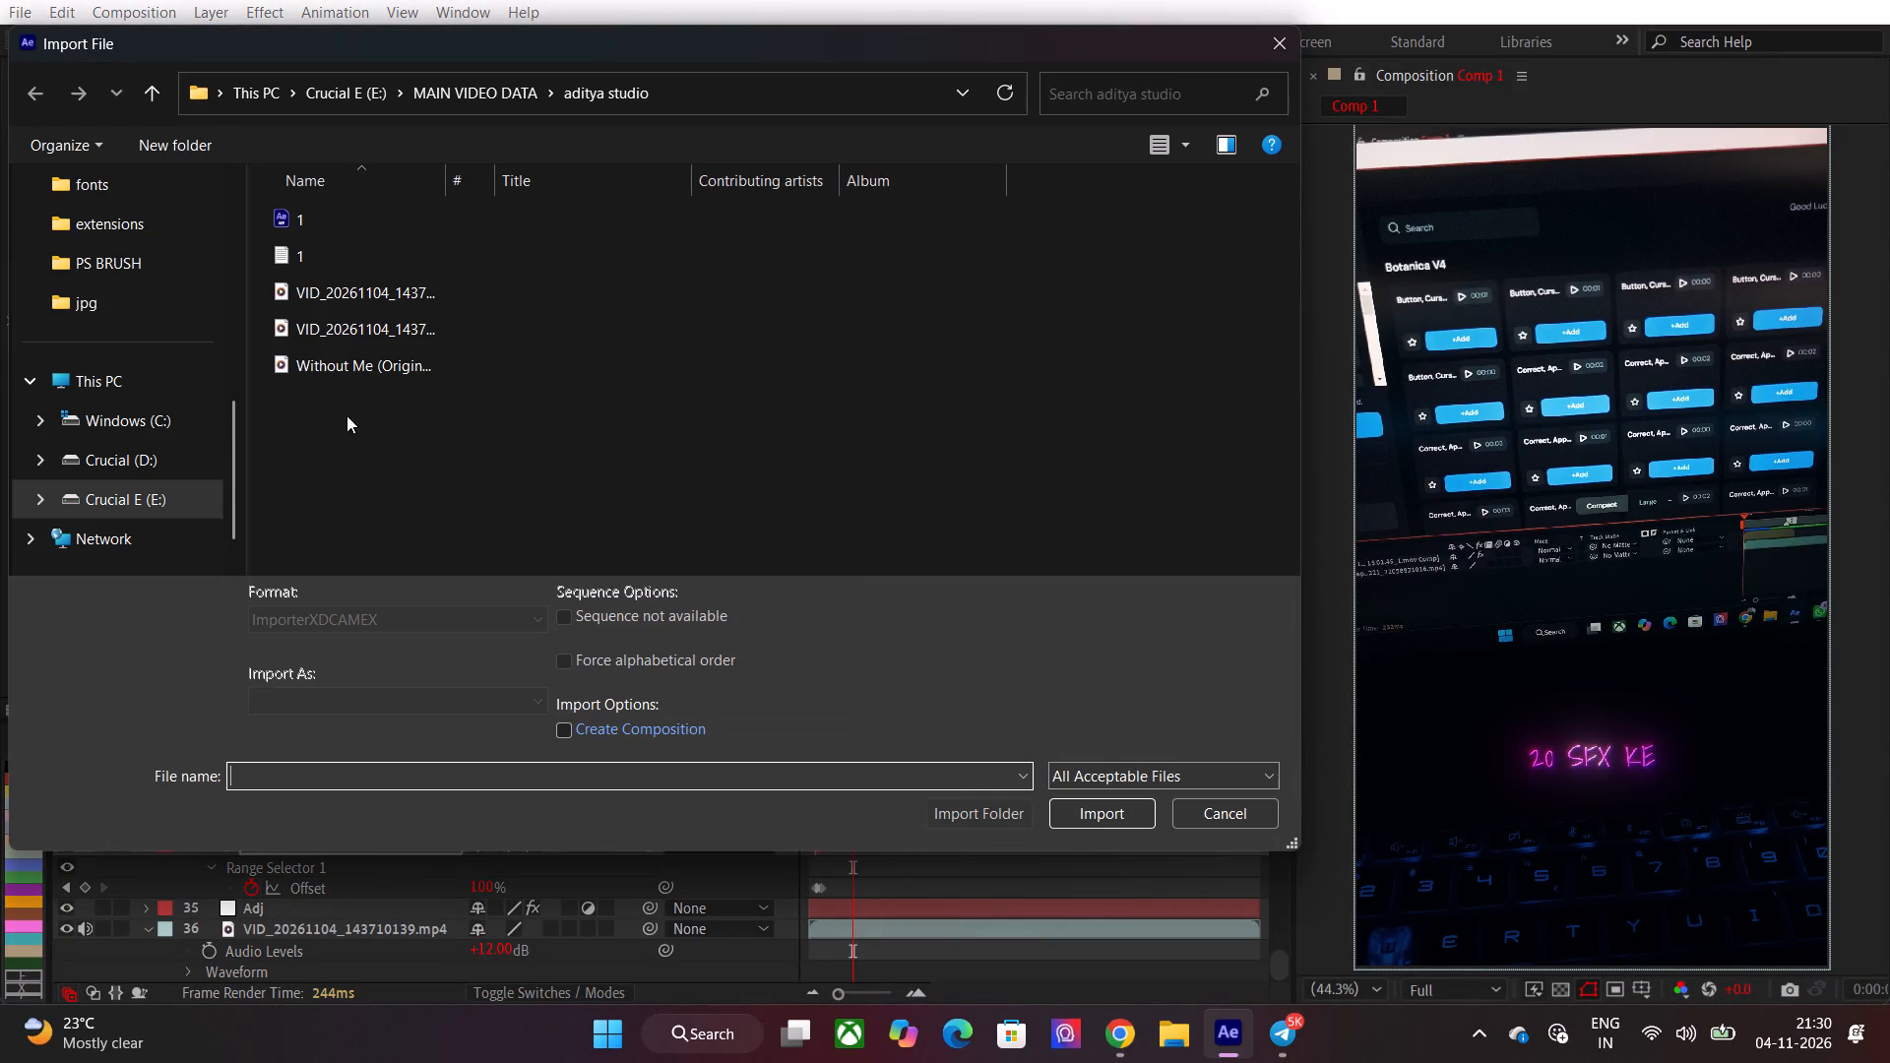
Import the Without Me MP3 from the aditya studio folder and place it as Comp 1's bottom layer, below the video.
{"action": "double_click", "coordinate": [333, 354]}
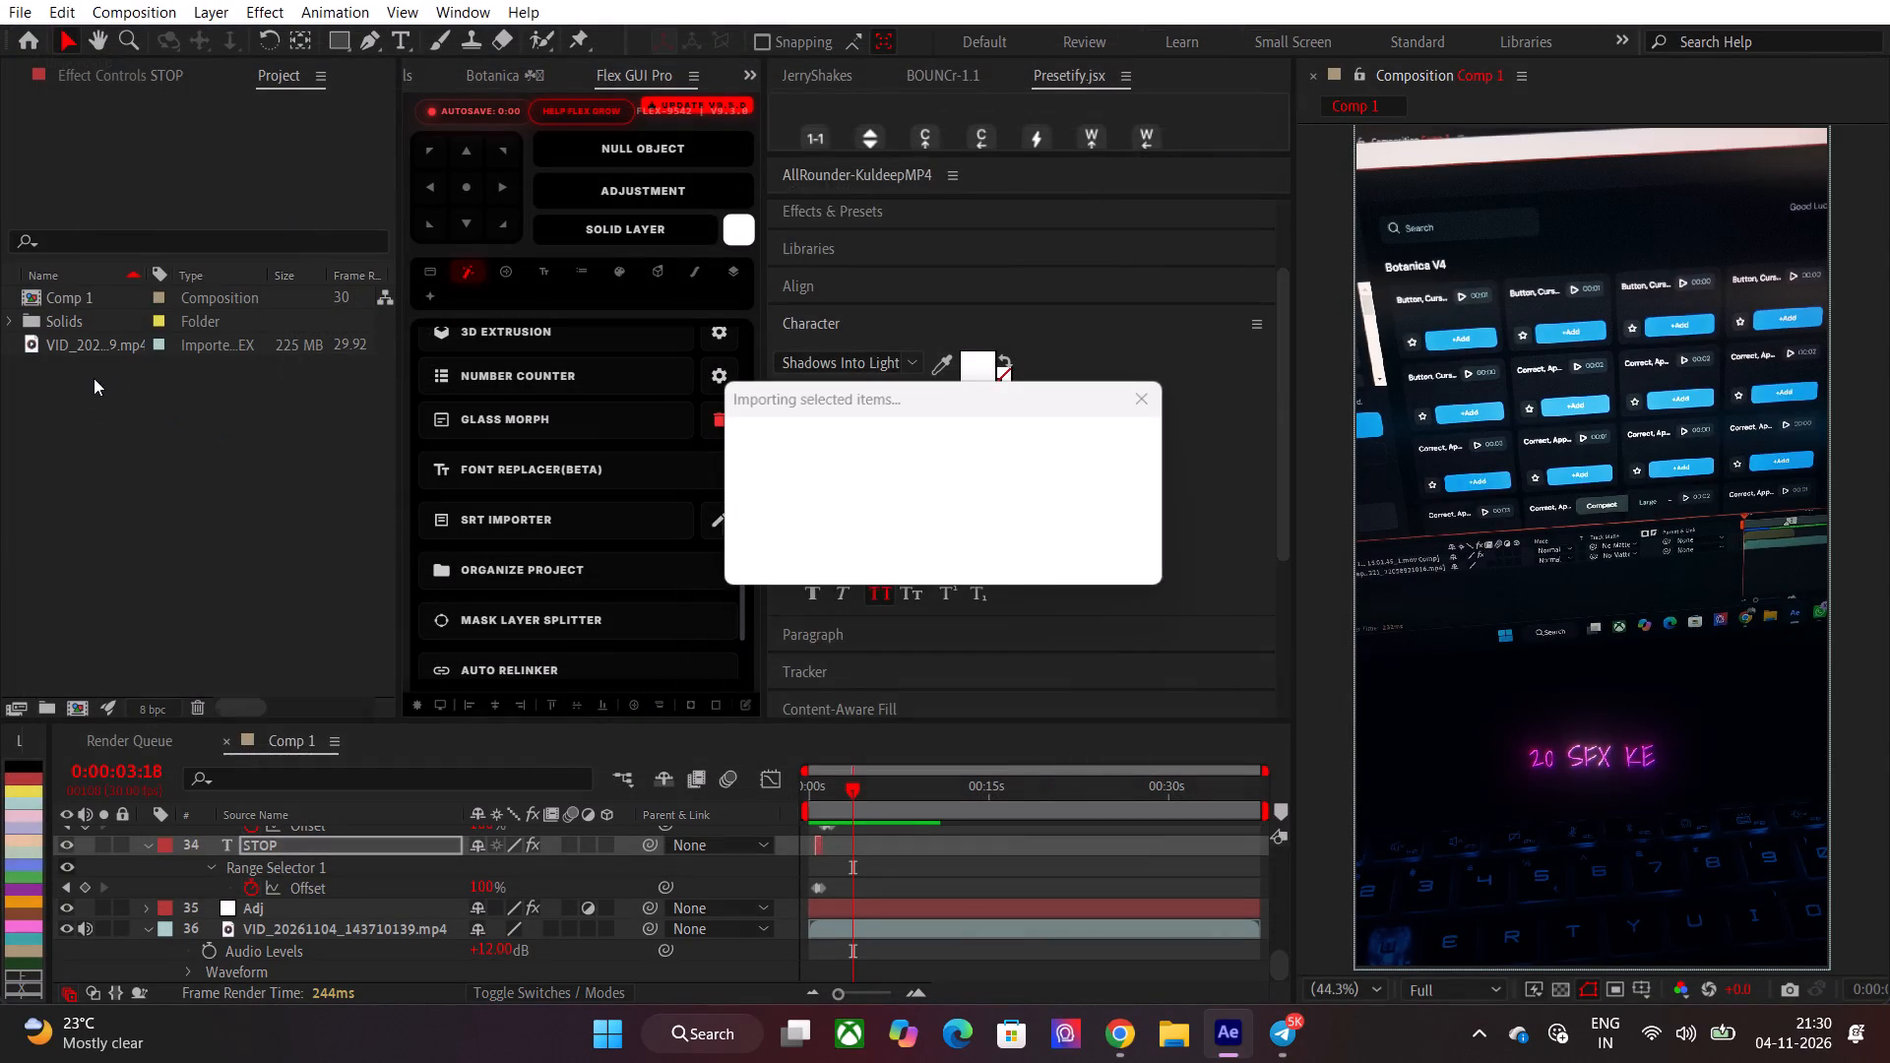
{"action": "left_click_drag", "start_coordinate": [84, 363], "coordinate": [232, 958]}
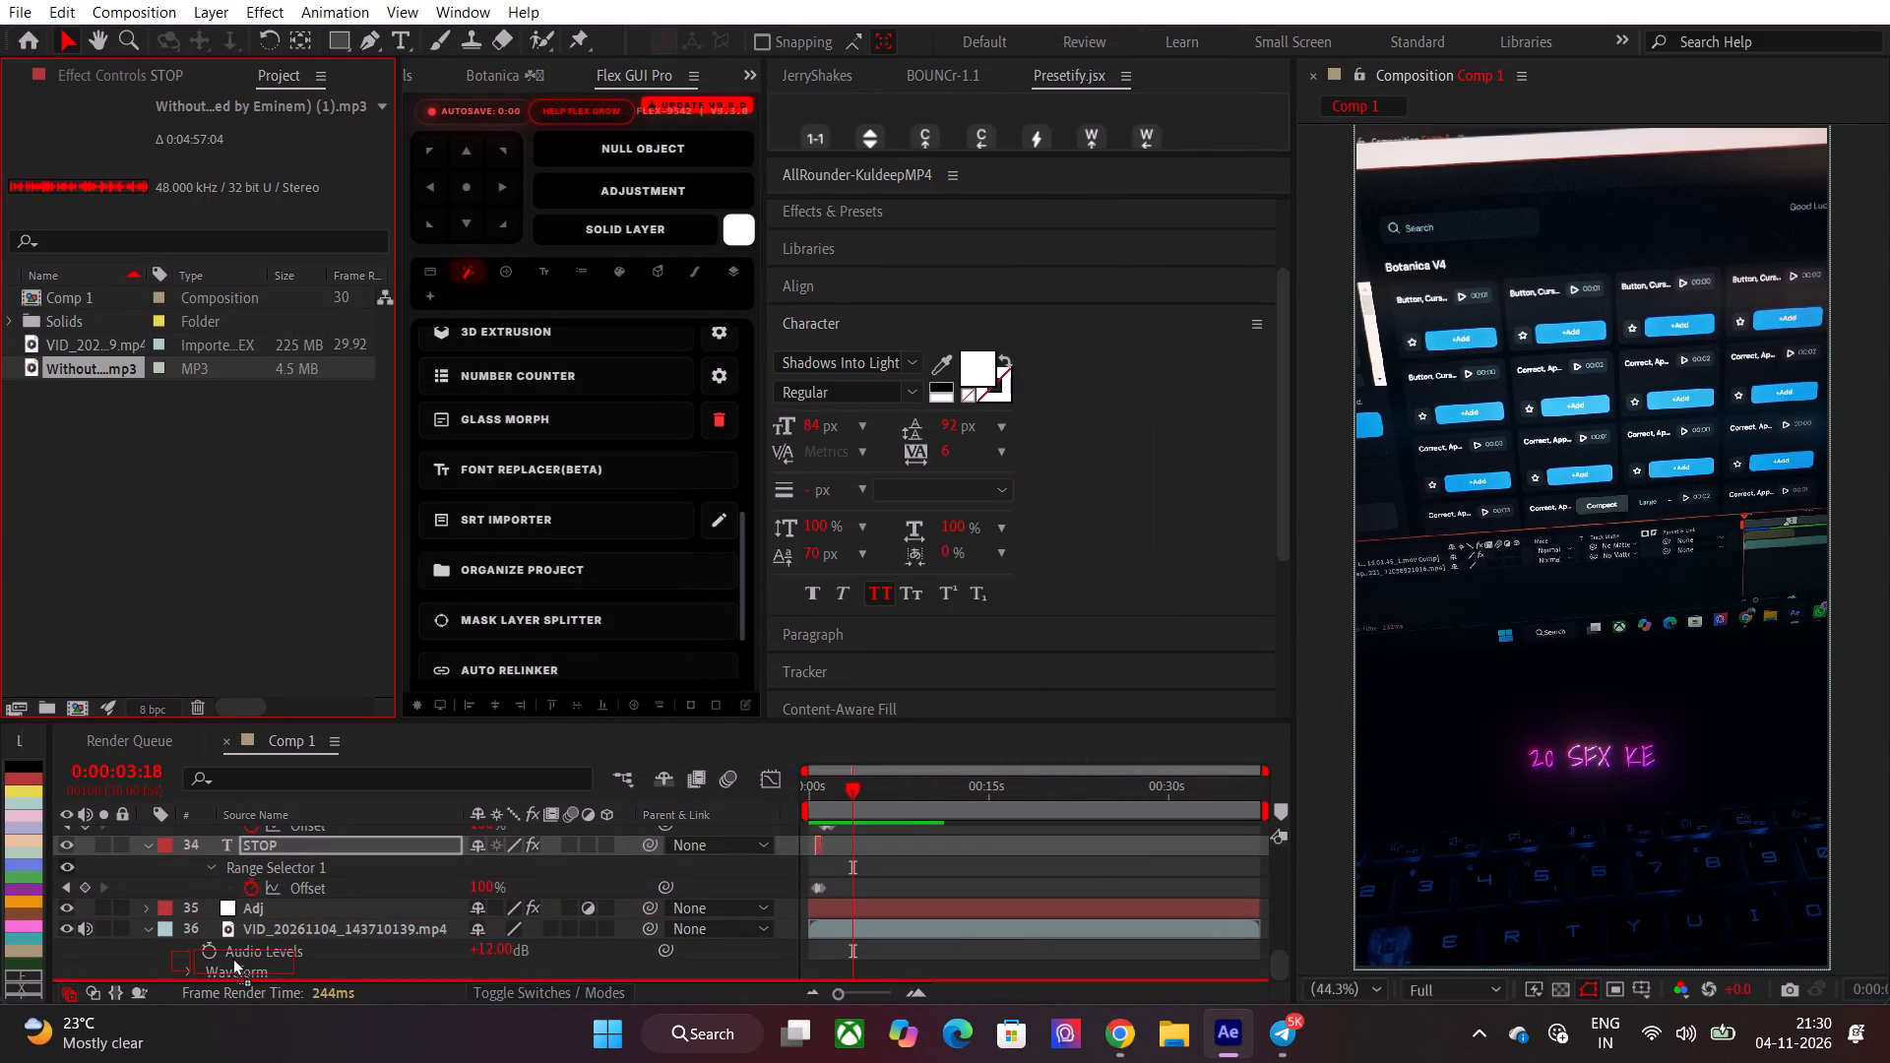
{"action": "left_click_drag", "start_coordinate": [232, 958], "coordinate": [252, 916]}
{"action": "left_click_drag", "start_coordinate": [252, 916], "coordinate": [245, 930]}
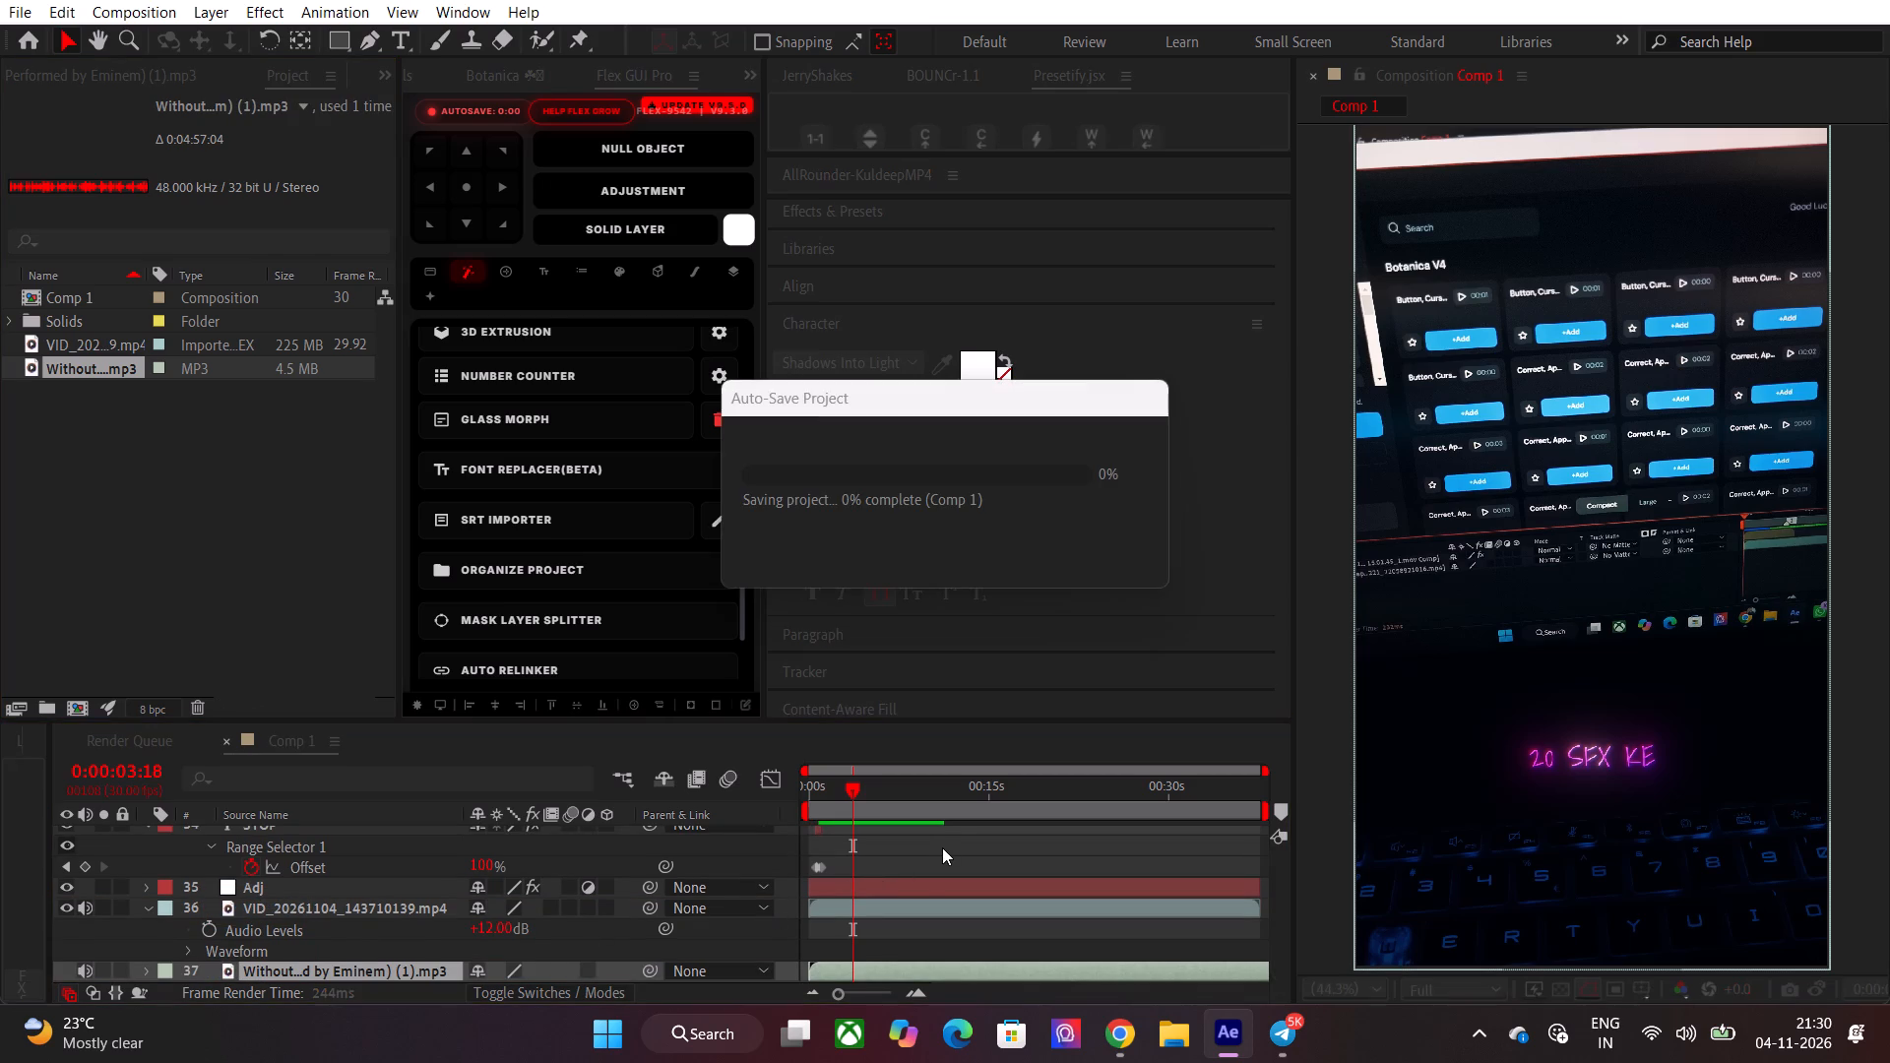
Preview Comp 1 with the music from 0:00:01:16, then return the playhead to 0:00:00:06.
{"action": "scroll", "coordinate": [942, 847], "scroll_direction": "down", "scroll_amount": 2}
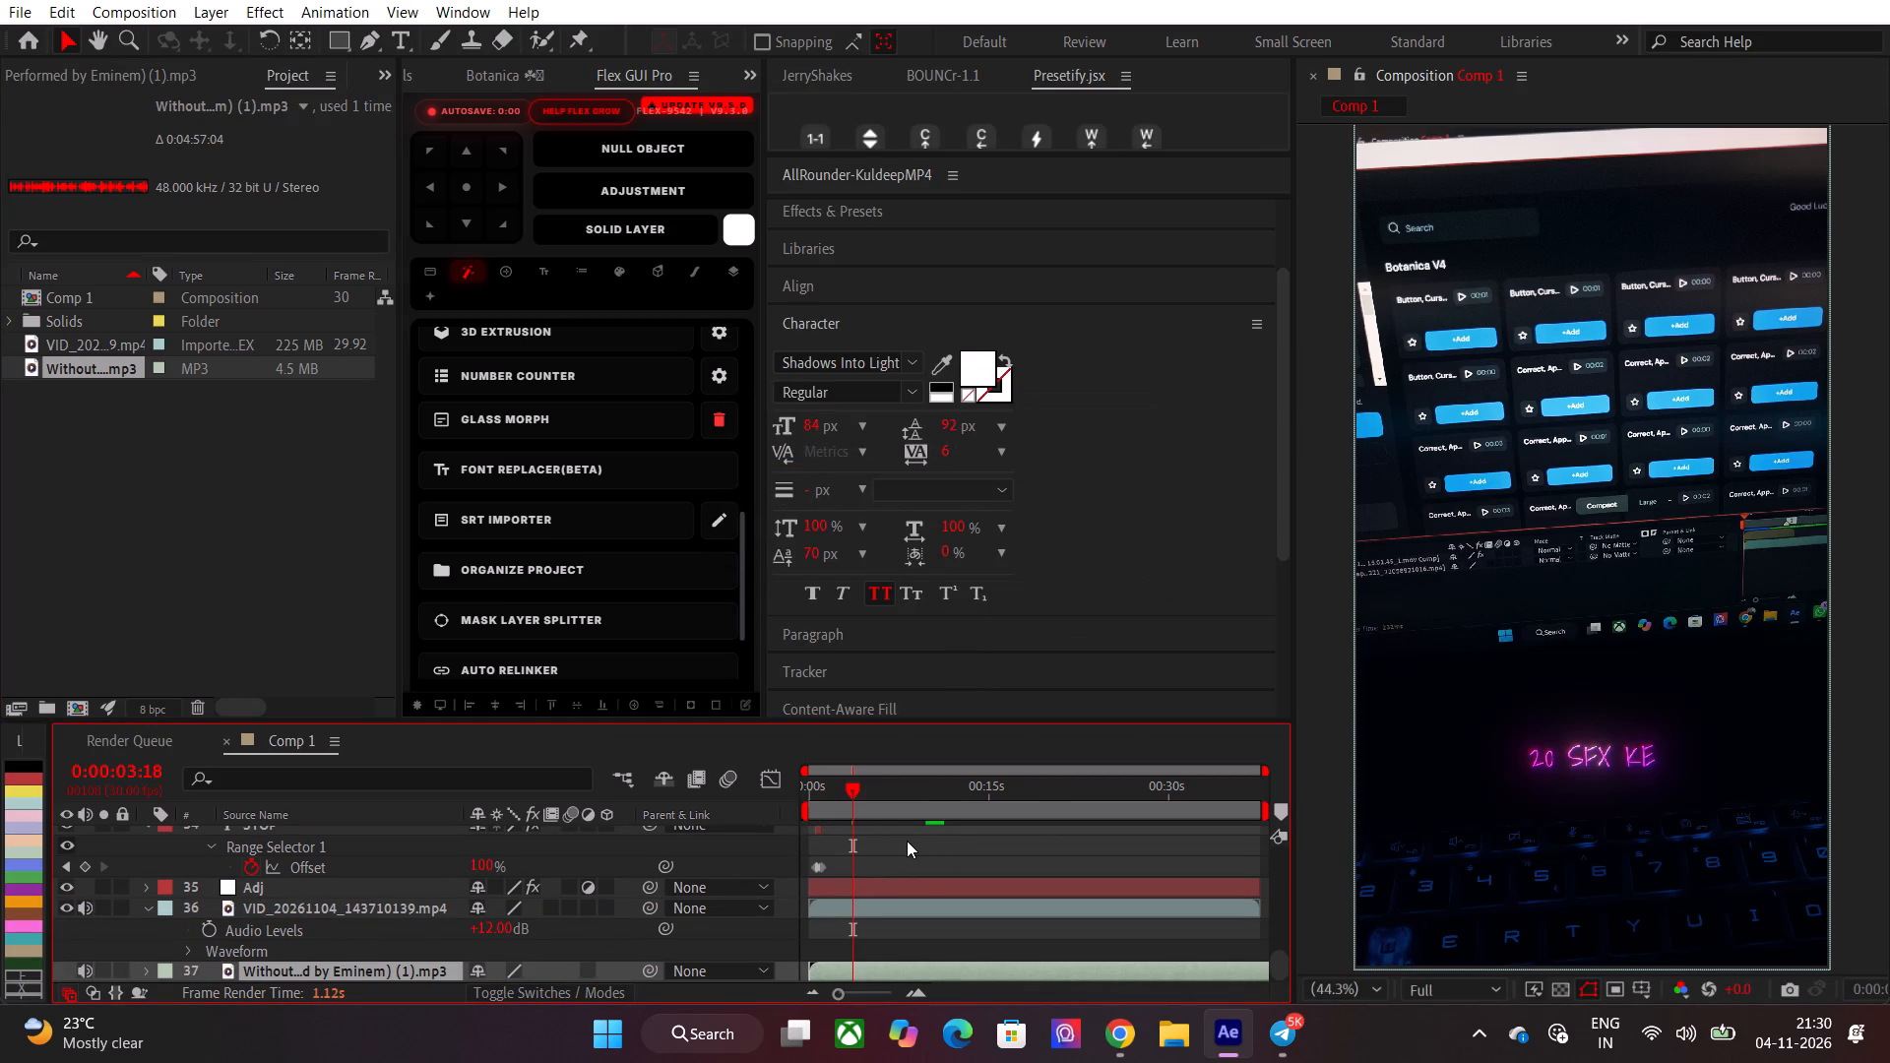
{"action": "scroll", "coordinate": [907, 841], "scroll_direction": "down", "scroll_amount": 1}
{"action": "left_click_drag", "start_coordinate": [852, 789], "coordinate": [828, 809]}
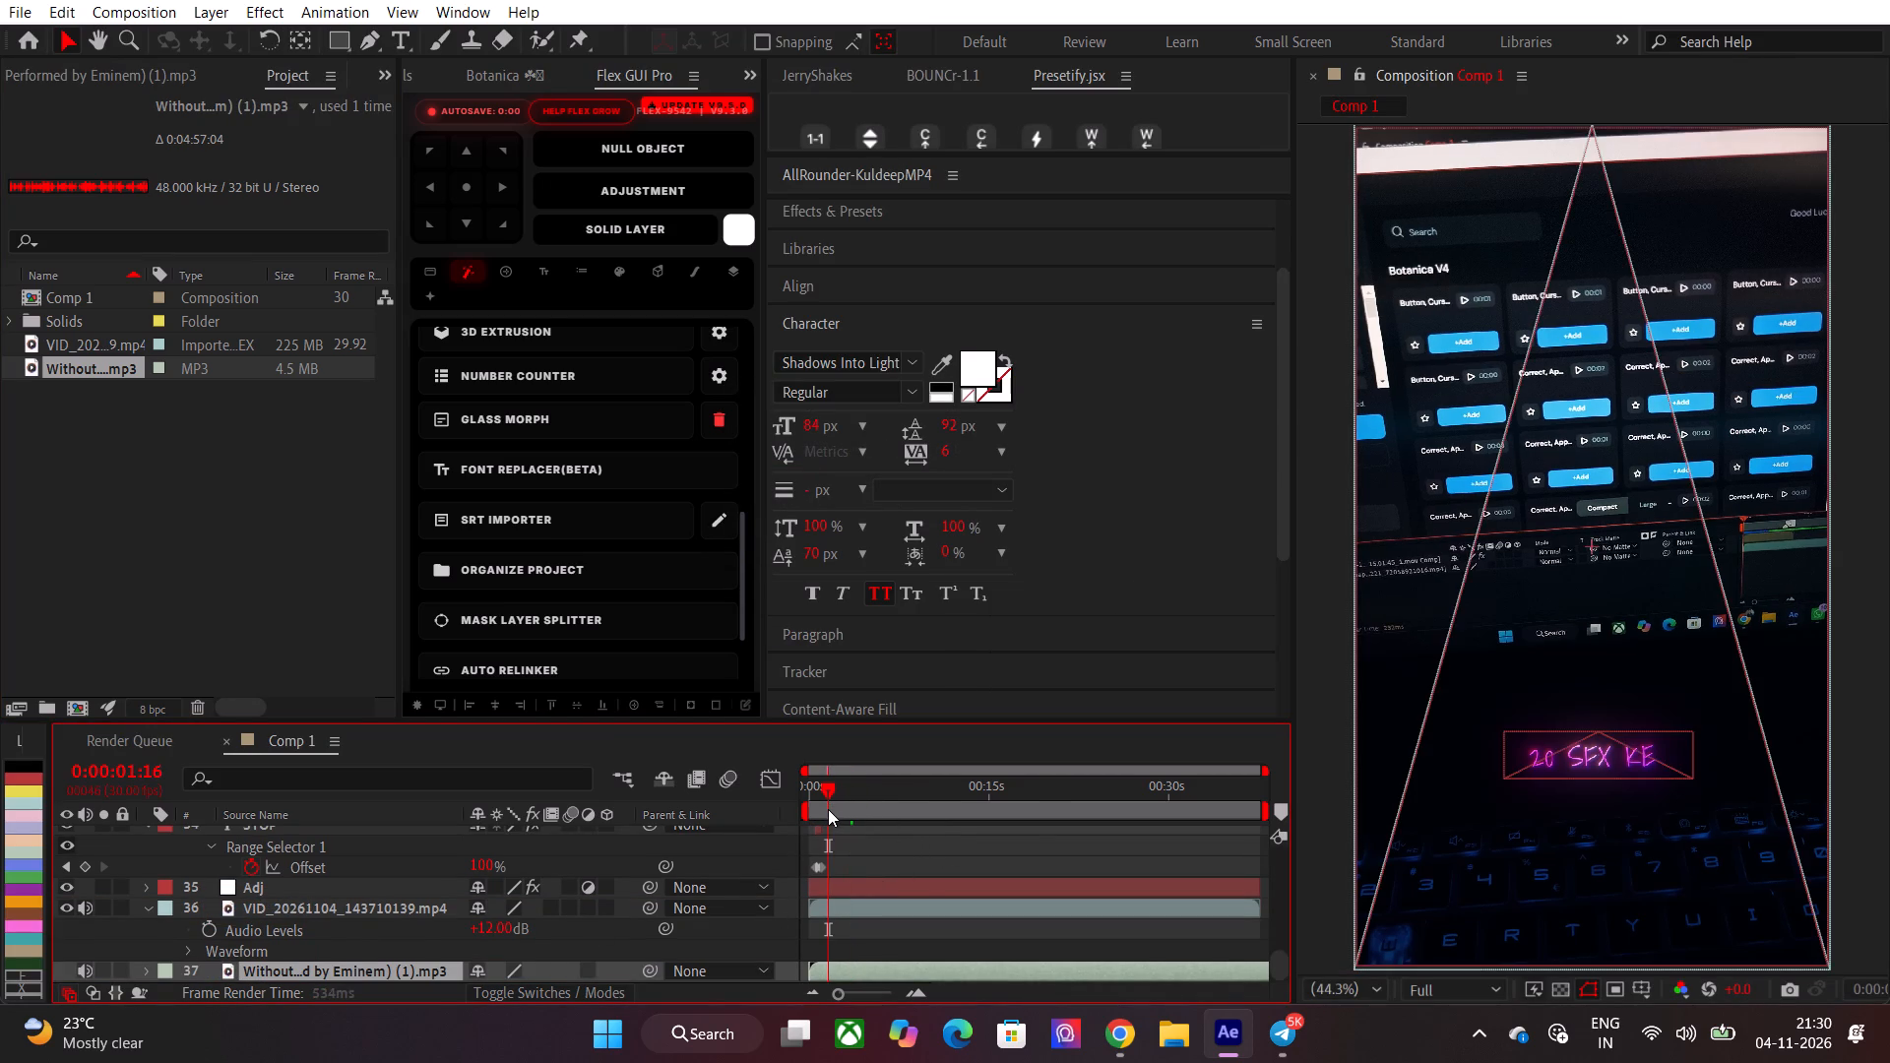
{"action": "key", "text": "space"}
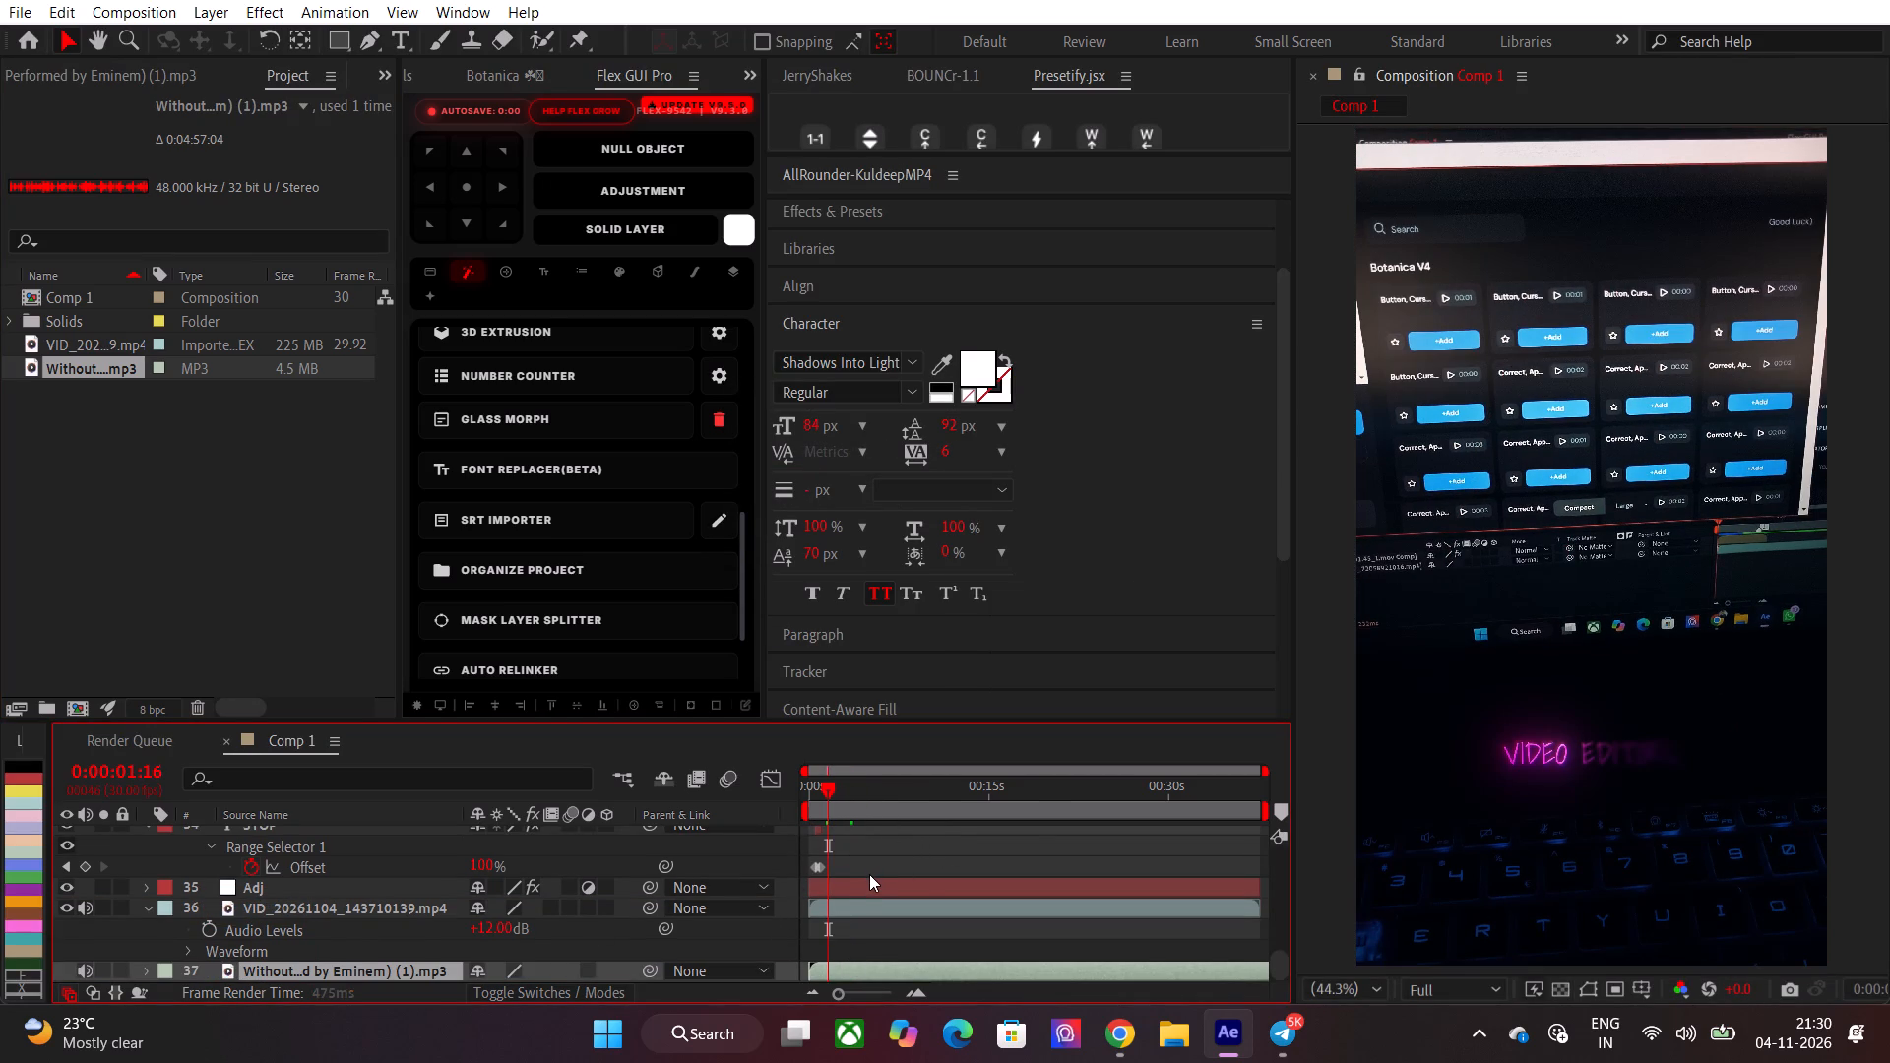
{"action": "left_click_drag", "start_coordinate": [841, 799], "coordinate": [812, 800]}
Reveal the Without Me layer's Audio Levels and set them to -12 dB.
{"action": "scroll", "coordinate": [841, 956], "scroll_direction": "down", "scroll_amount": 1}
{"action": "key", "text": "l"}
{"action": "scroll", "coordinate": [841, 956], "scroll_direction": "down", "scroll_amount": 2}
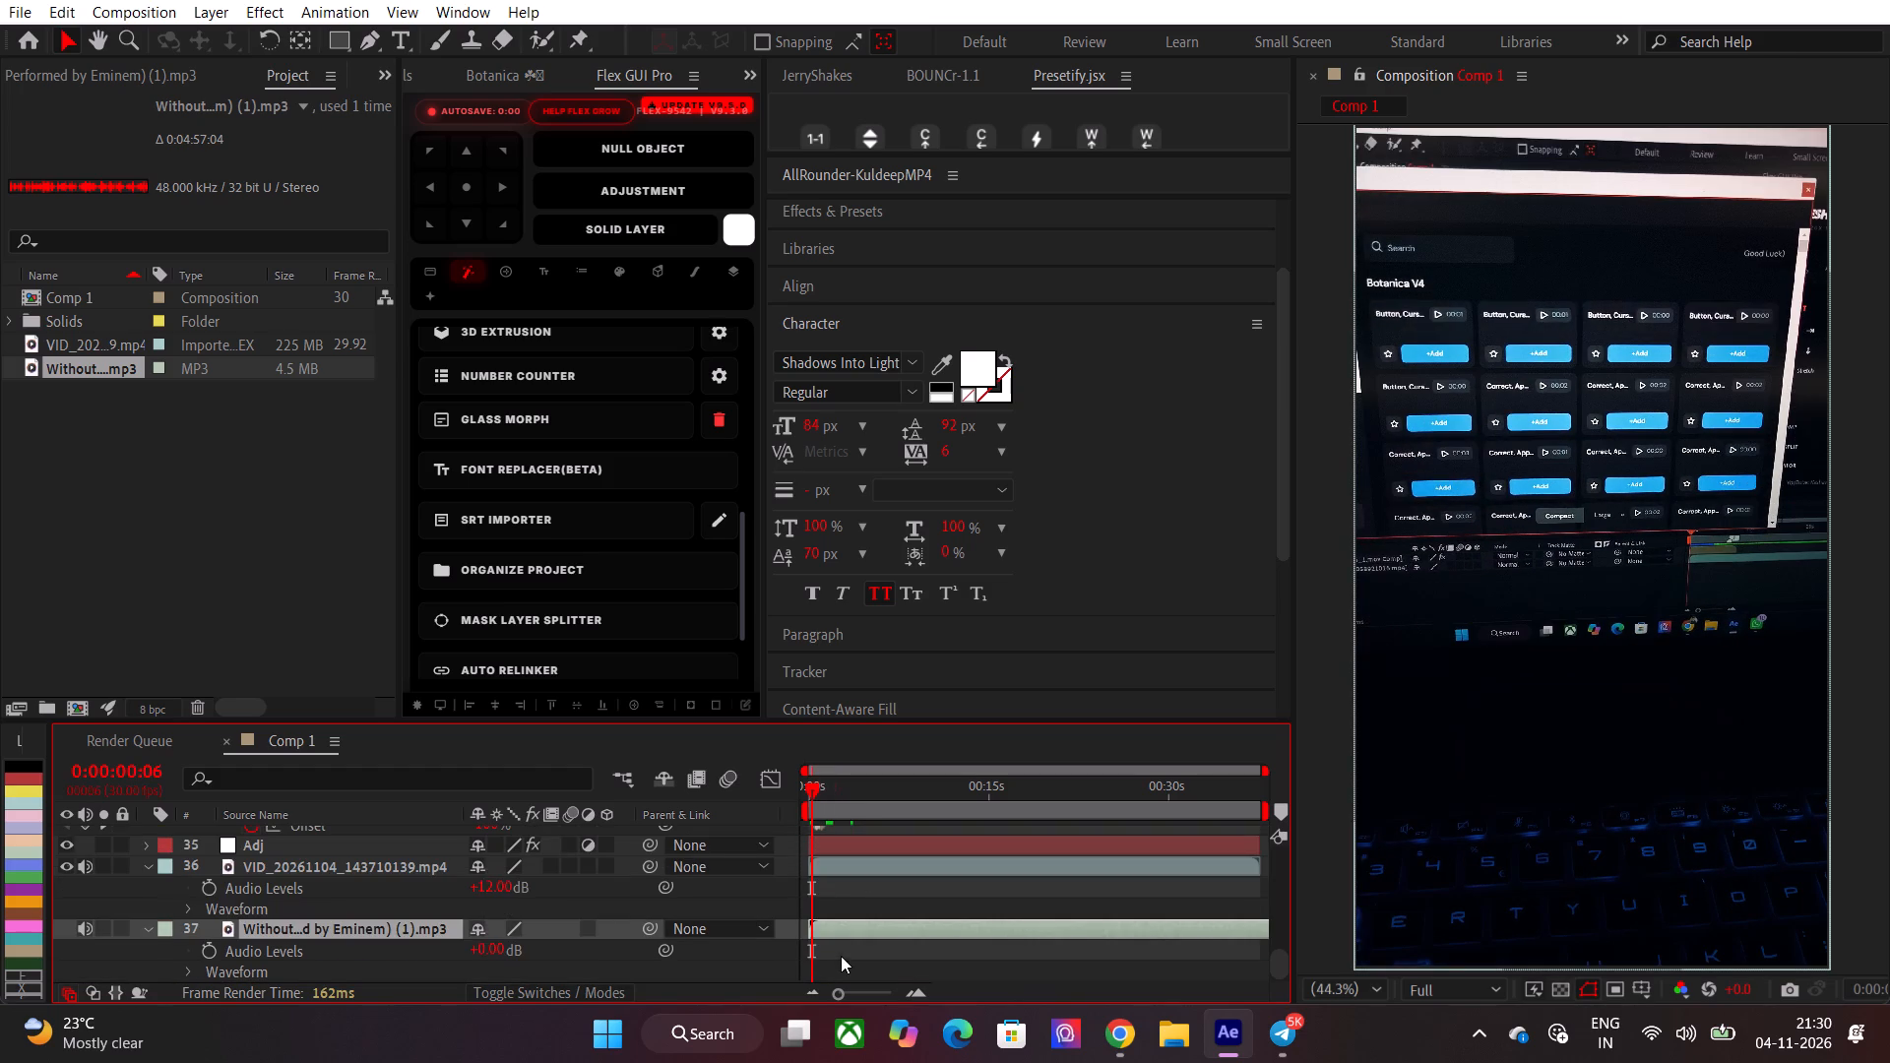
{"action": "left_click", "coordinate": [480, 946]}
{"action": "type", "text": "-12"}
{"action": "left_click", "coordinate": [833, 901]}
Play the preview from 0:00:00:06 to check the music's level against the video's audio.
{"action": "key", "text": "space"}
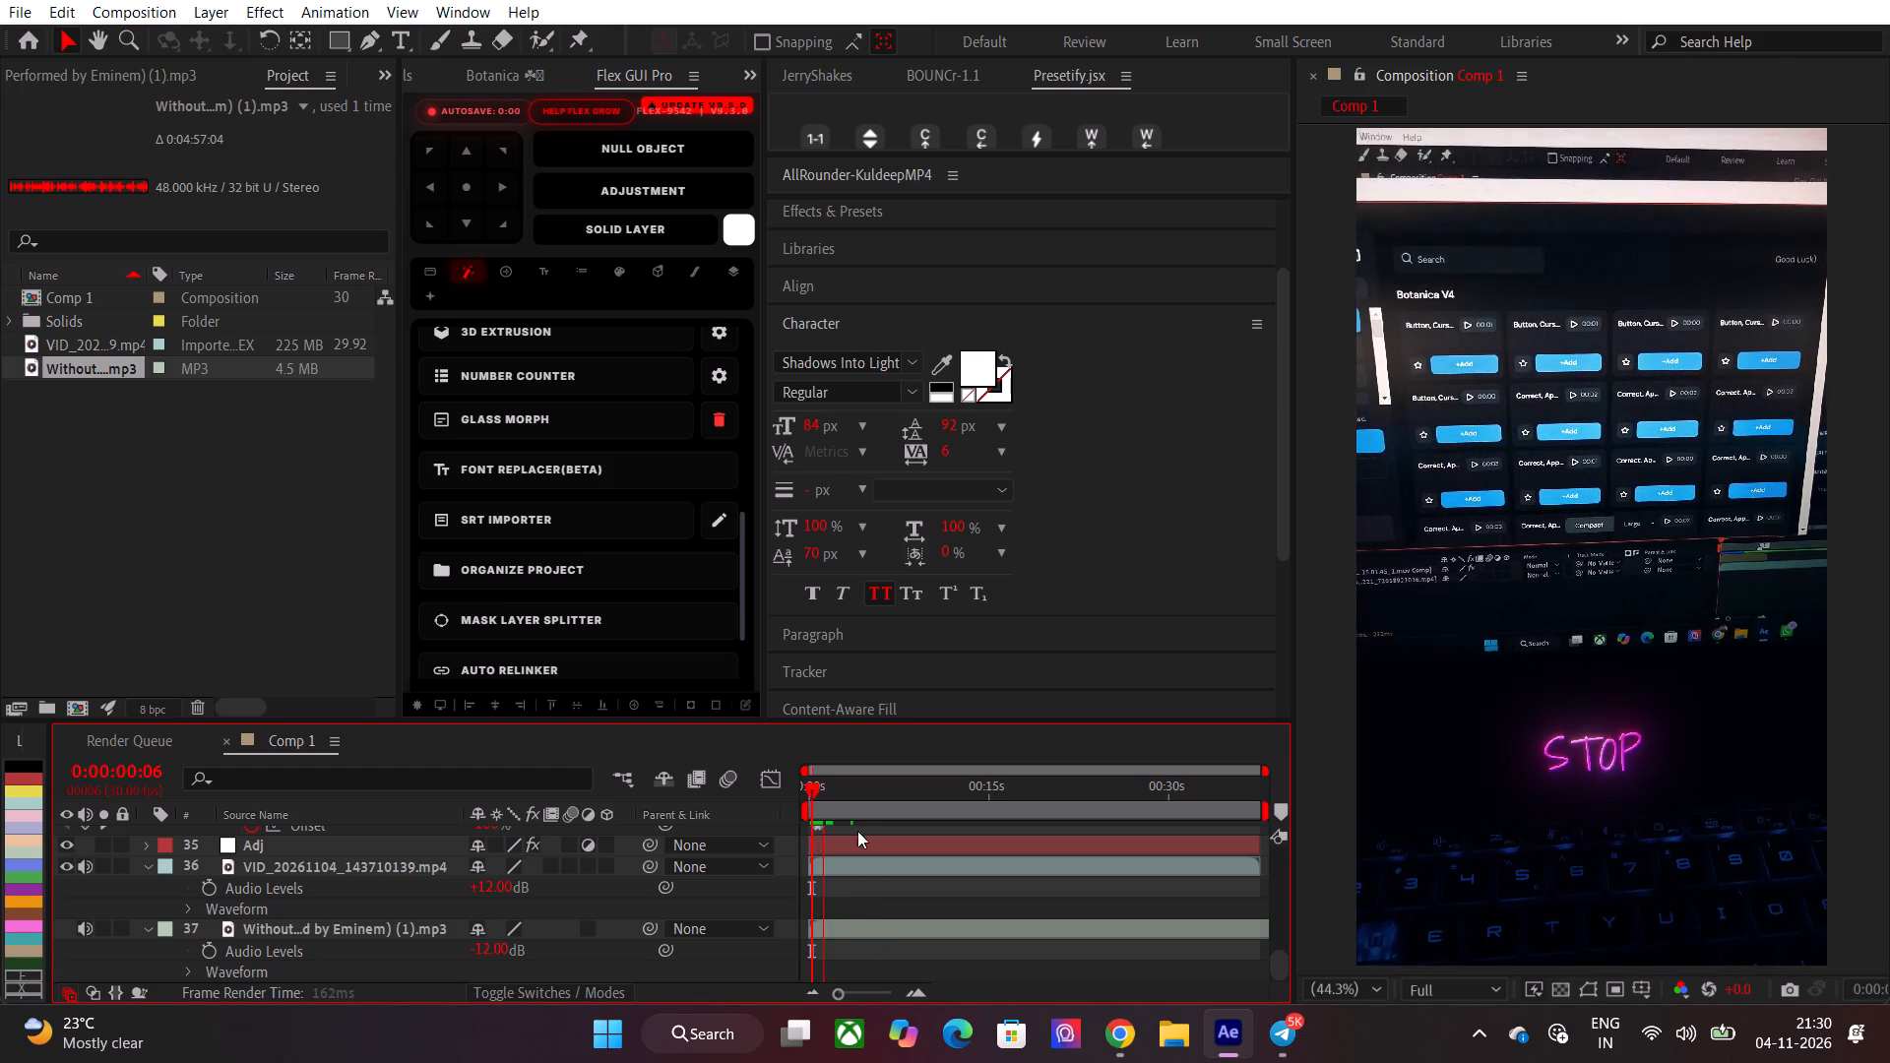
Hide the picture of the VID_20261104_143710139.mp4 layer while keeping its audio on.
{"action": "left_click", "coordinate": [63, 864]}
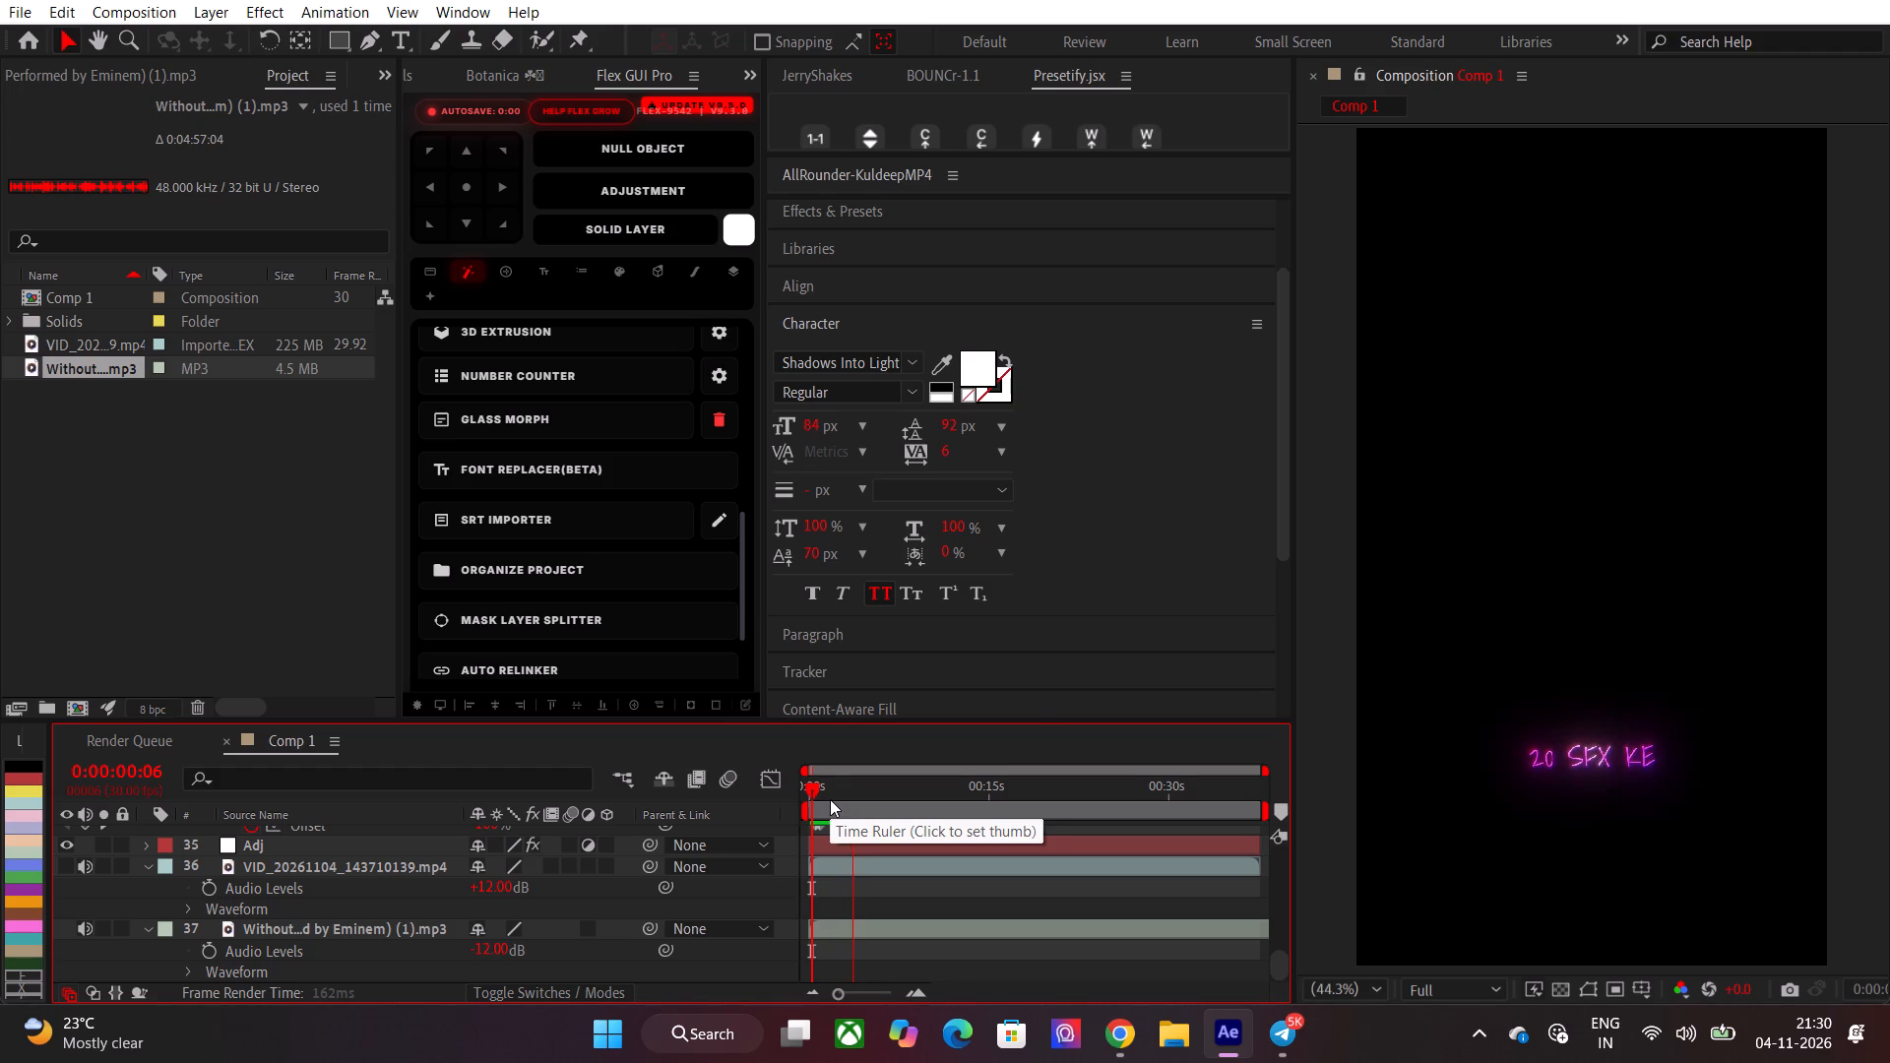
Replay the preview from 0:00:00:00 to check the voice and music mix, stopping at 0:00:03:09.
{"action": "left_click_drag", "start_coordinate": [830, 799], "coordinate": [795, 799]}
{"action": "key", "text": "space"}
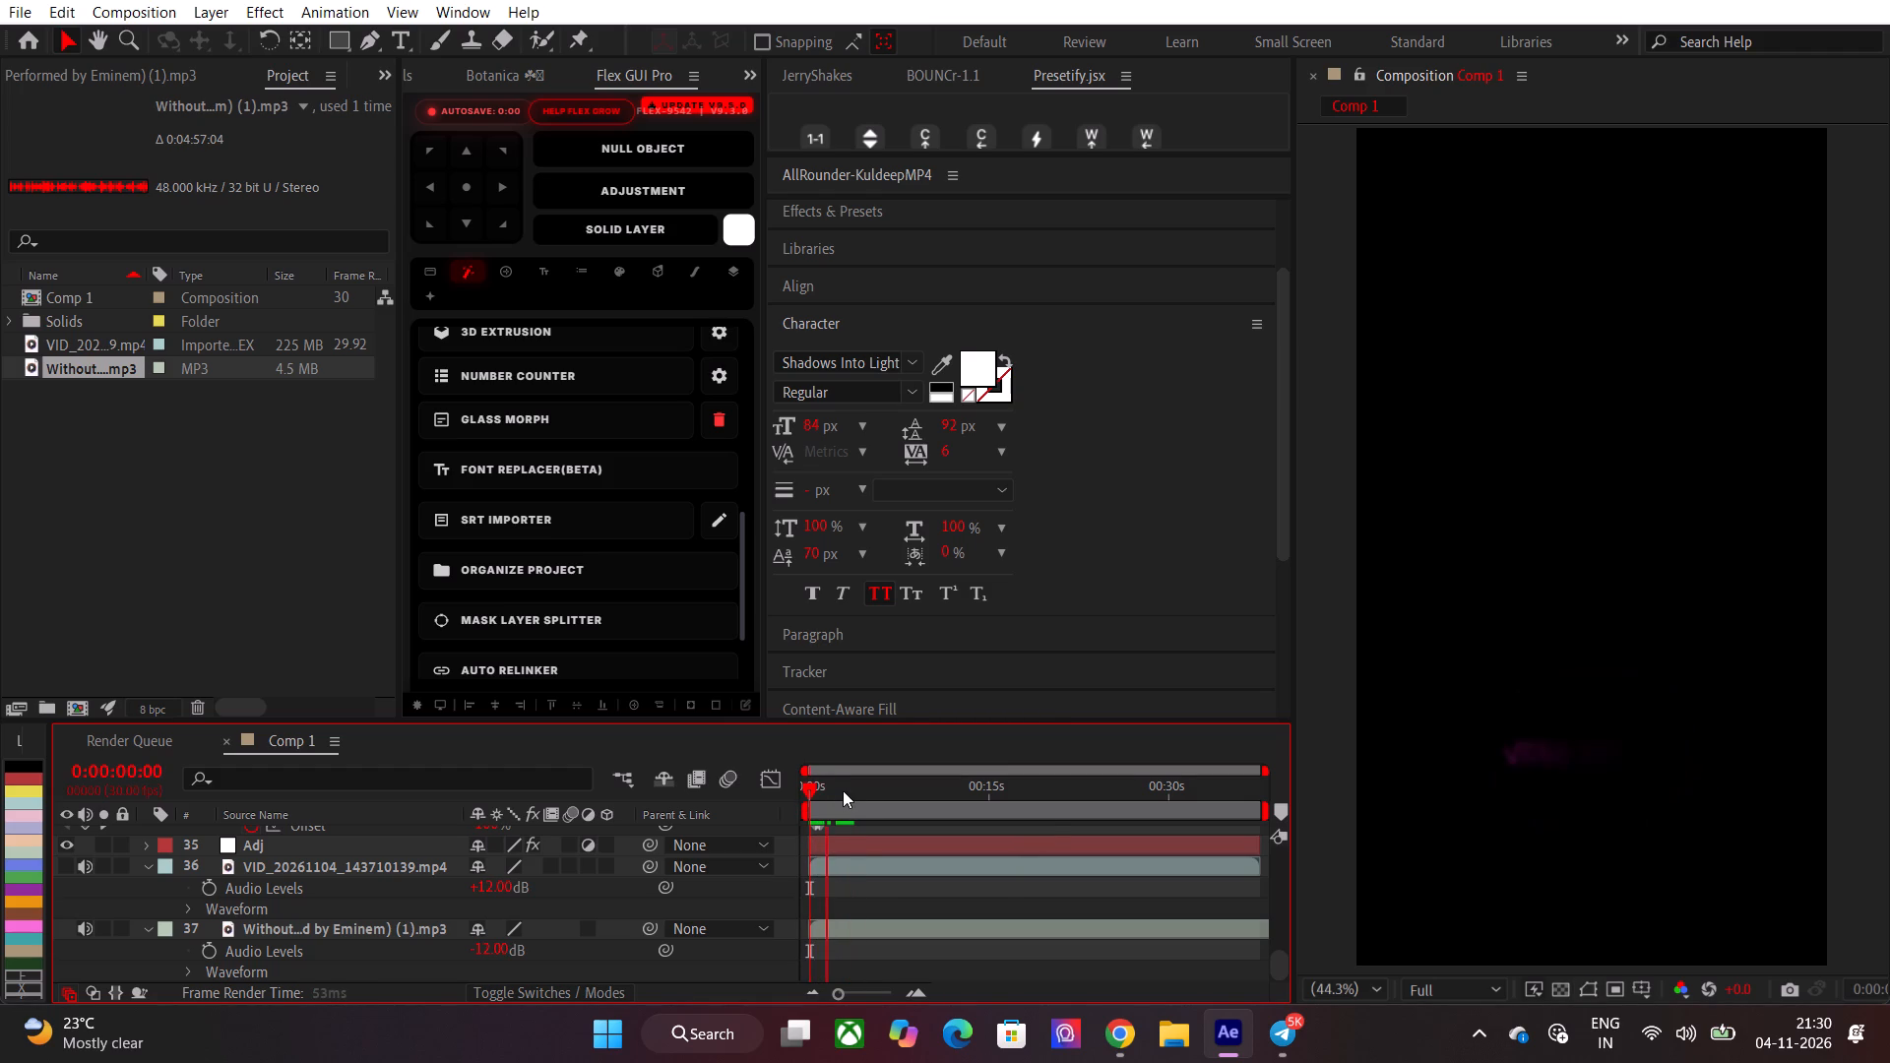
{"action": "left_click_drag", "start_coordinate": [828, 798], "coordinate": [789, 802]}
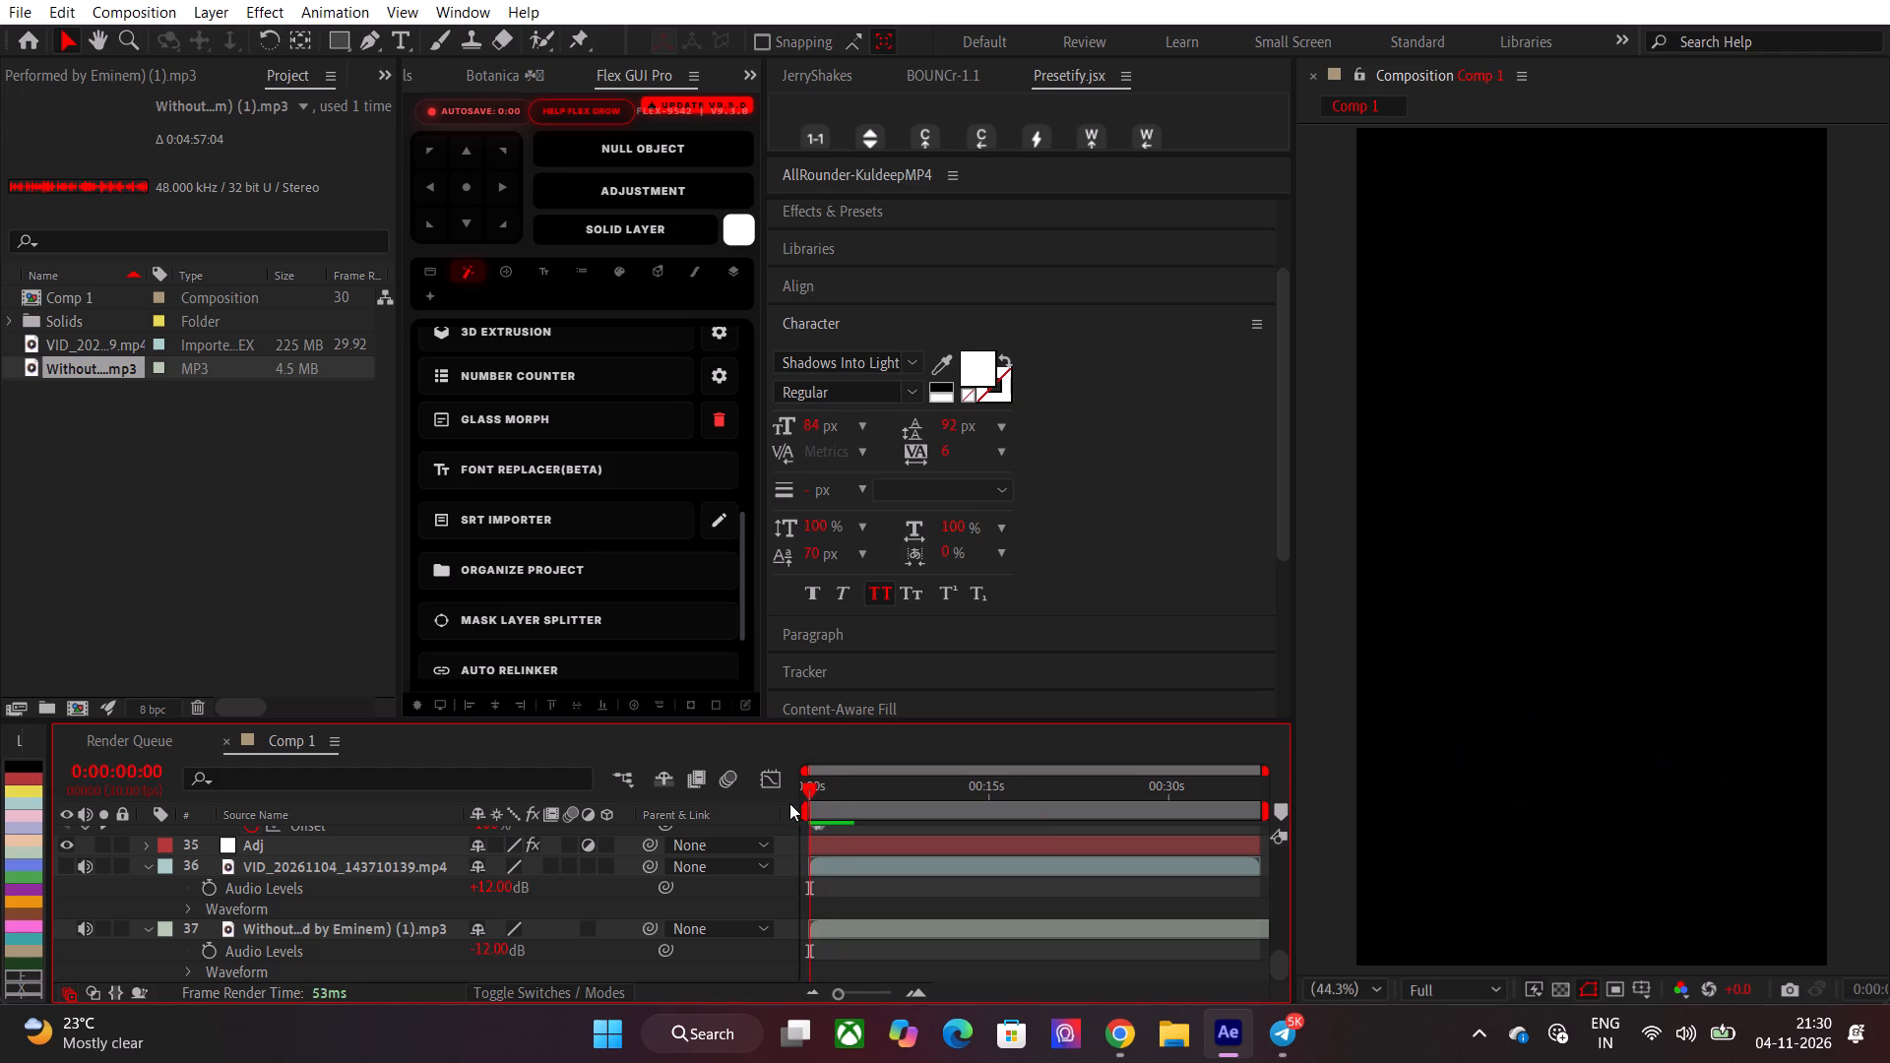
{"action": "key", "text": "space"}
{"action": "left_click", "coordinate": [849, 801]}
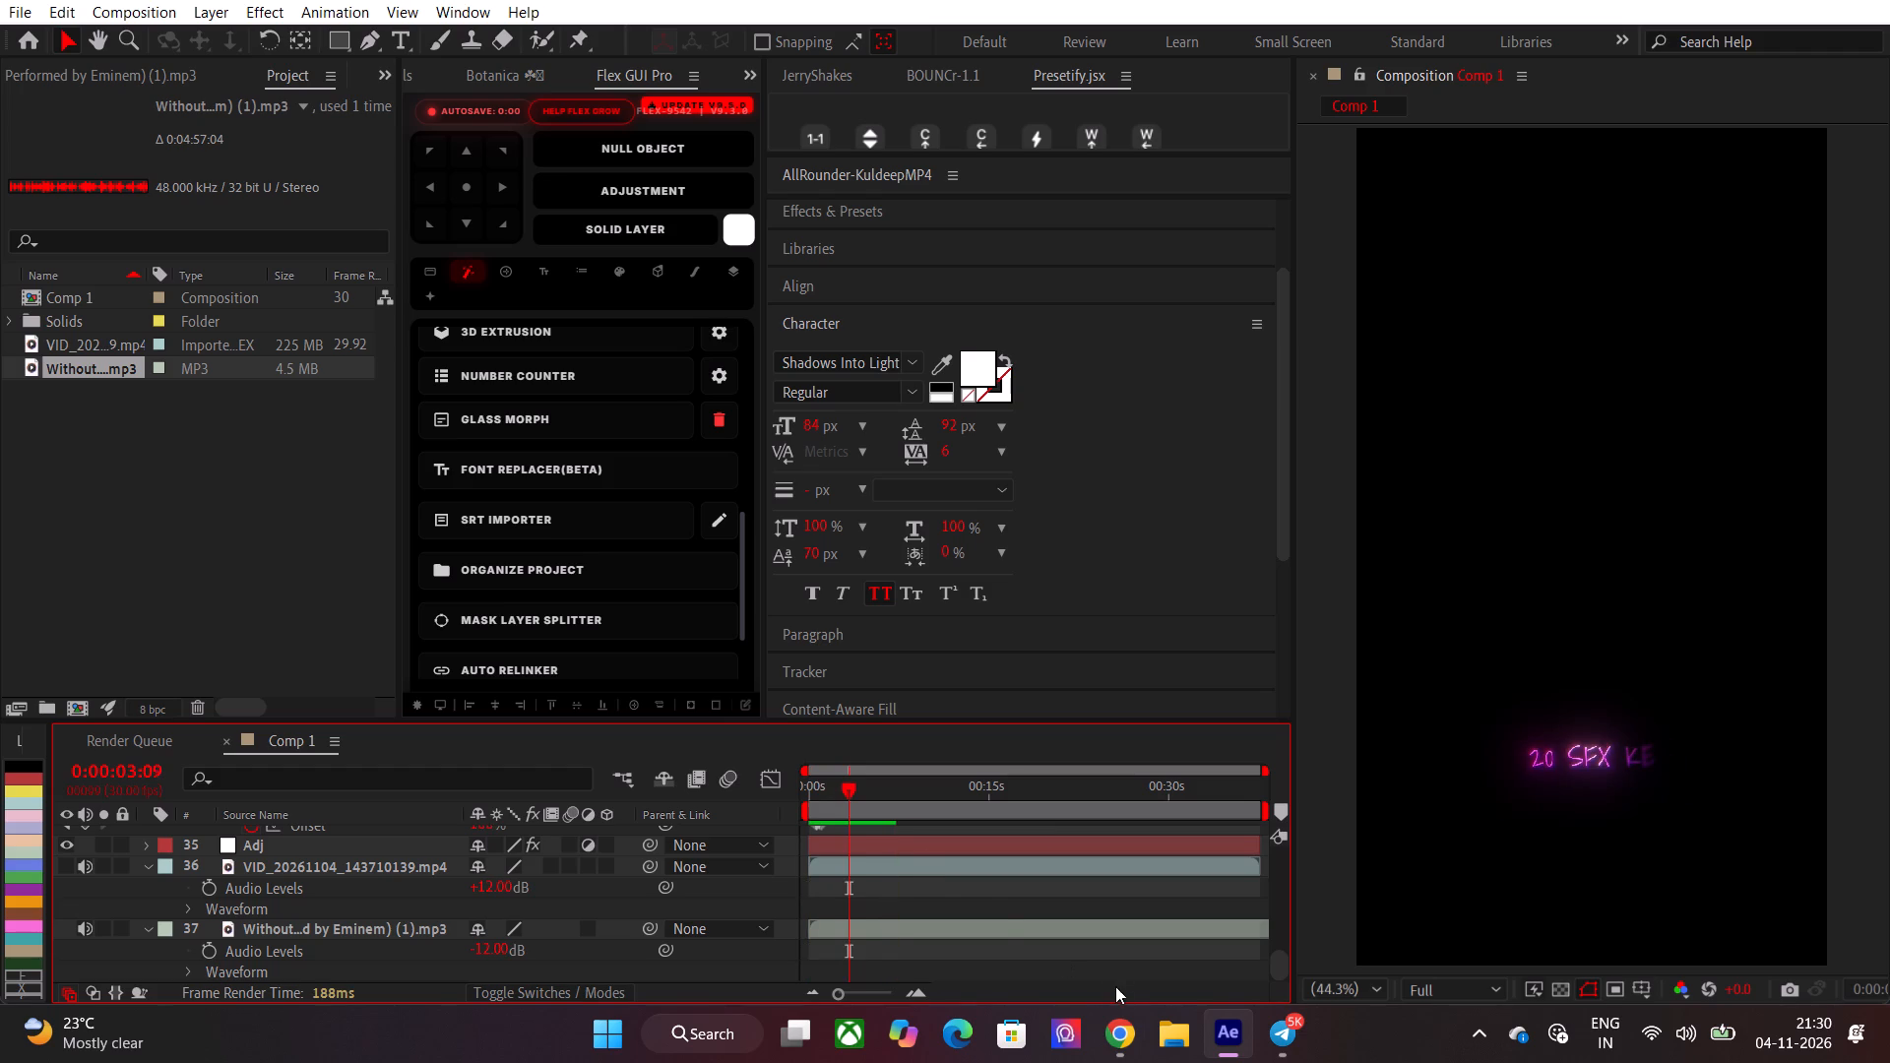
Switch to Google Chrome and open the vocalremover.org Vocal Remover and Isolation site in a new tab.
{"action": "left_click", "coordinate": [1121, 1028]}
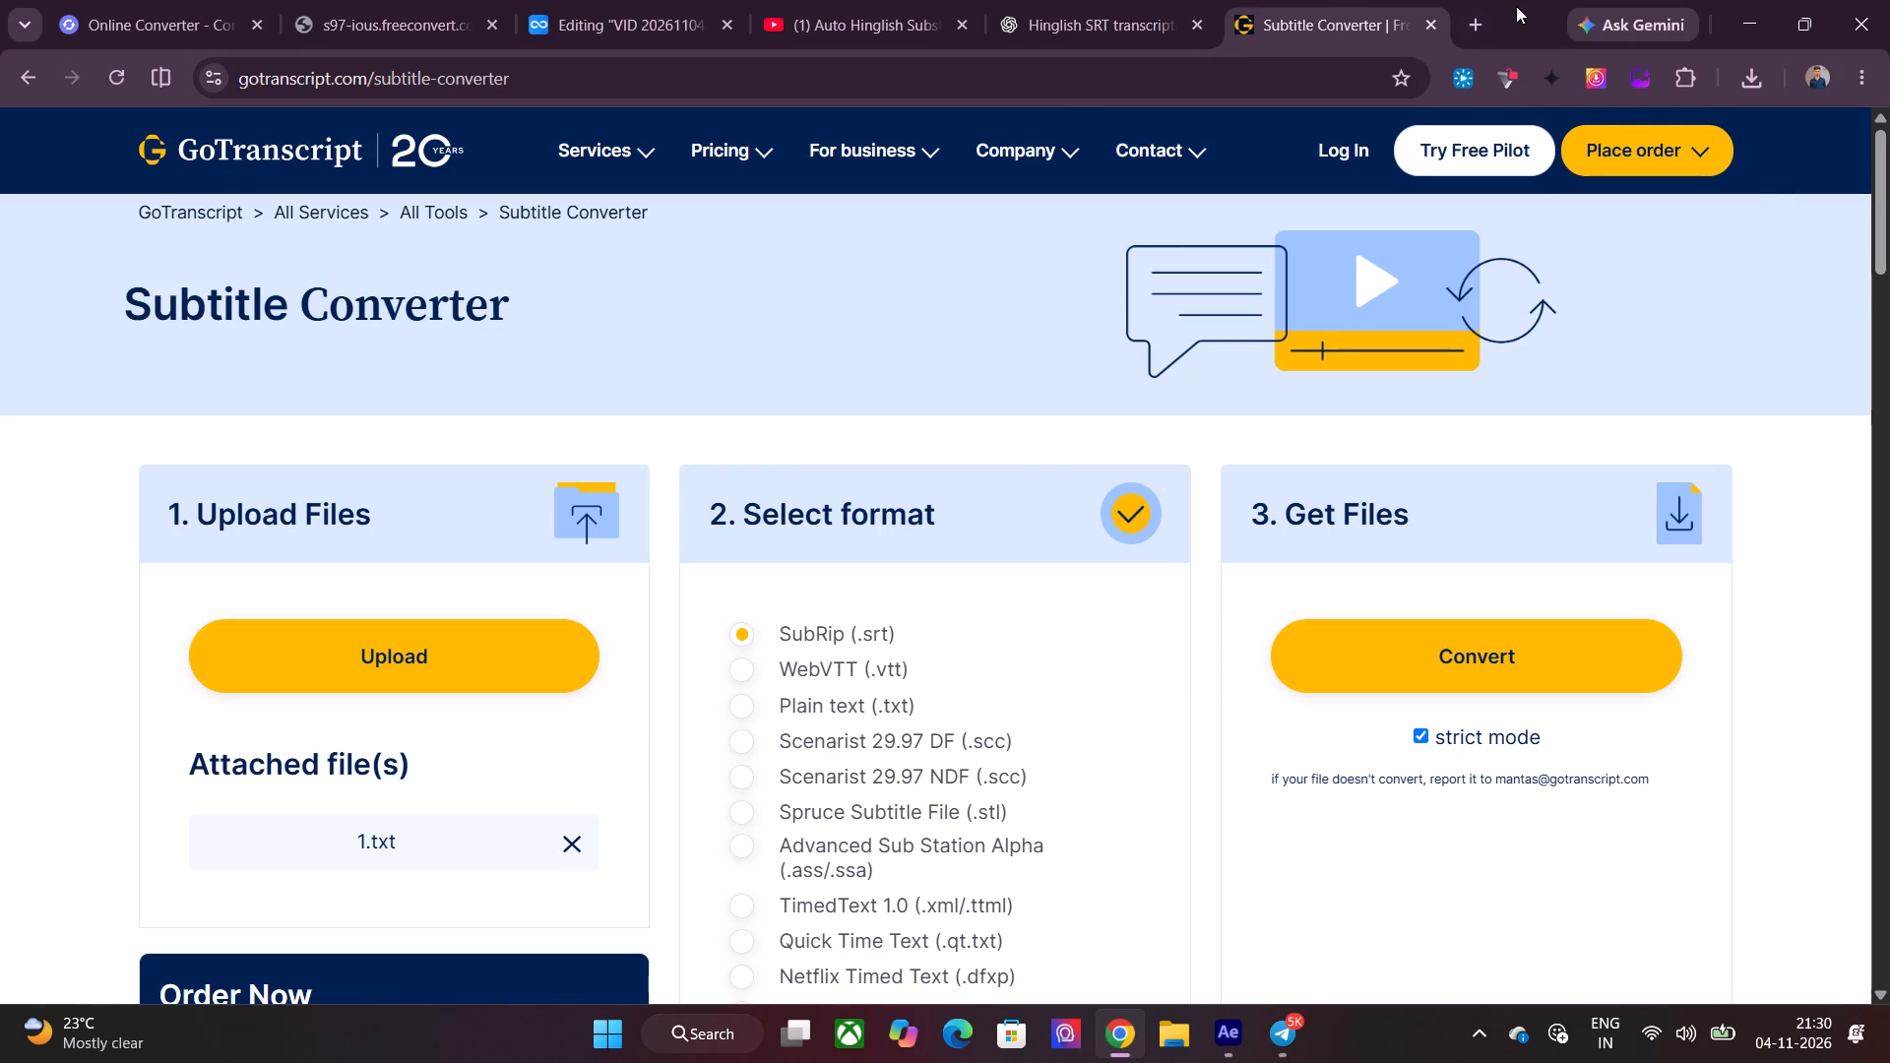
{"action": "left_click", "coordinate": [1465, 0]}
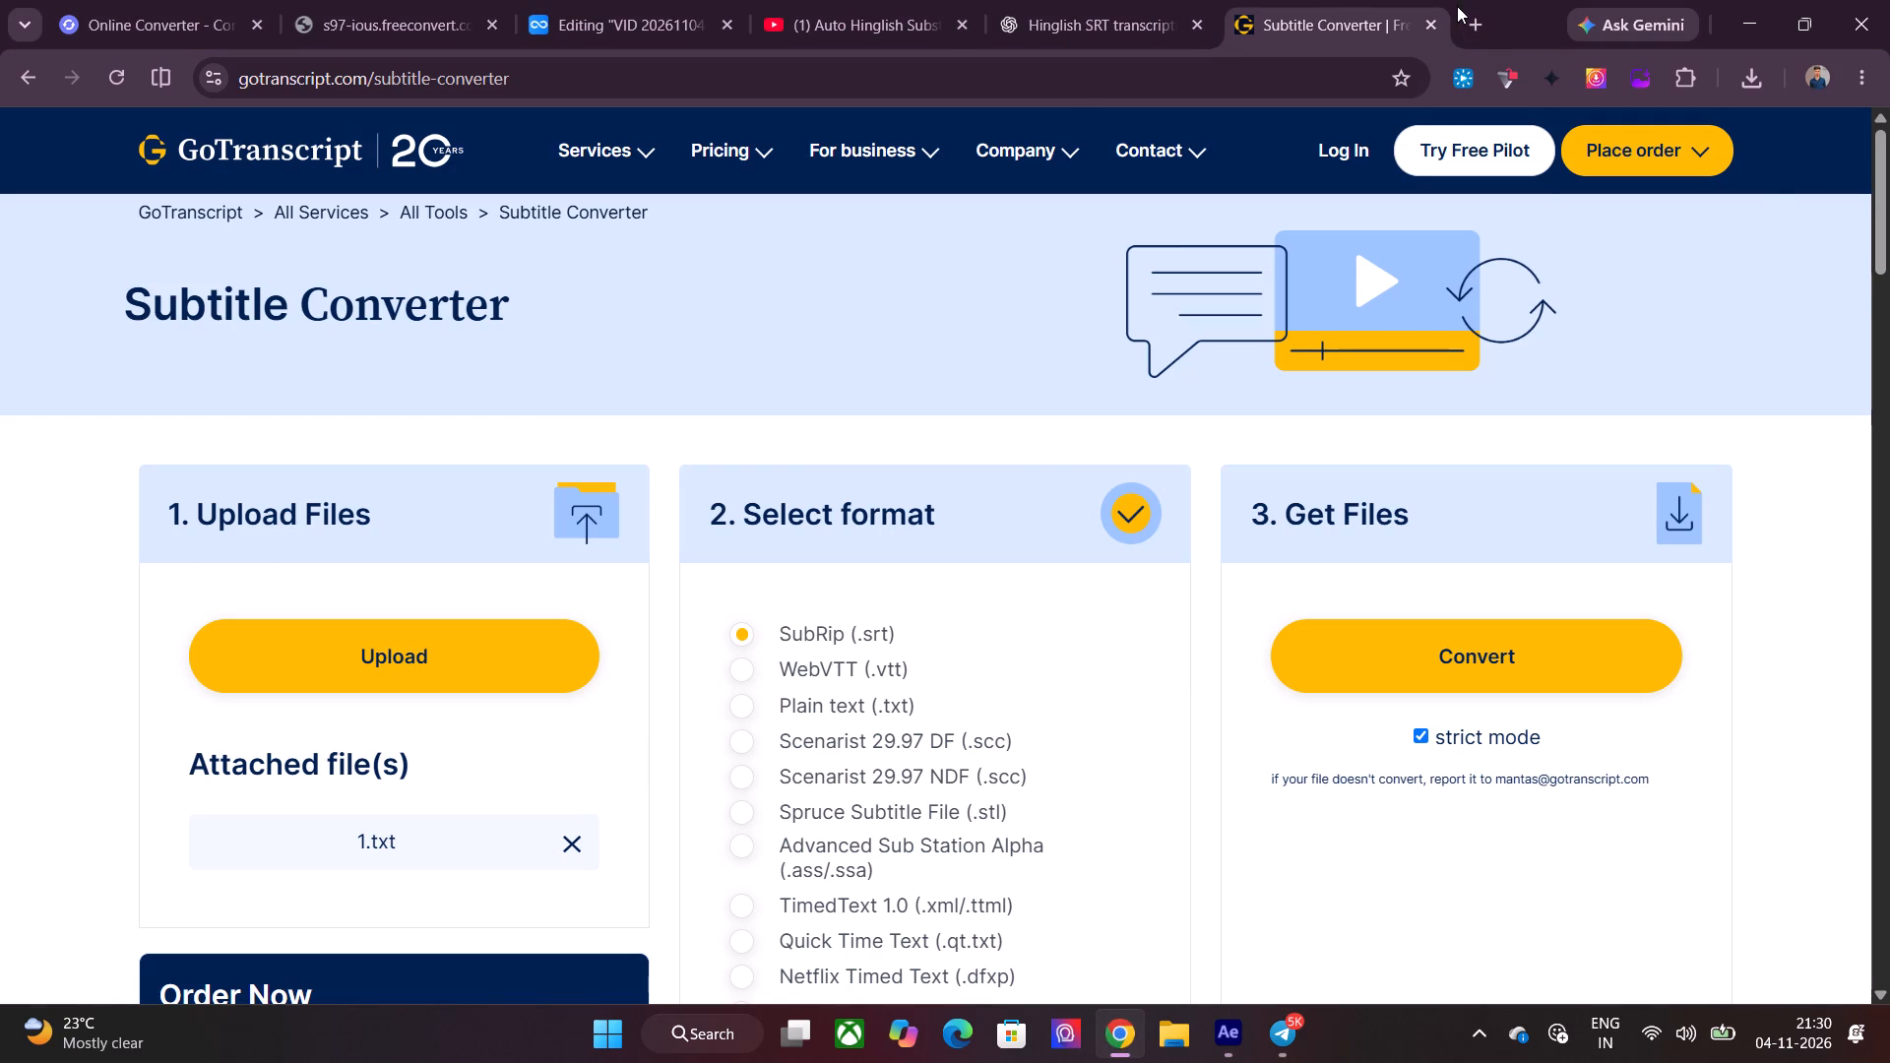
{"action": "left_click", "coordinate": [1457, 6]}
{"action": "left_click", "coordinate": [1470, 31]}
{"action": "type", "text": "voal"}
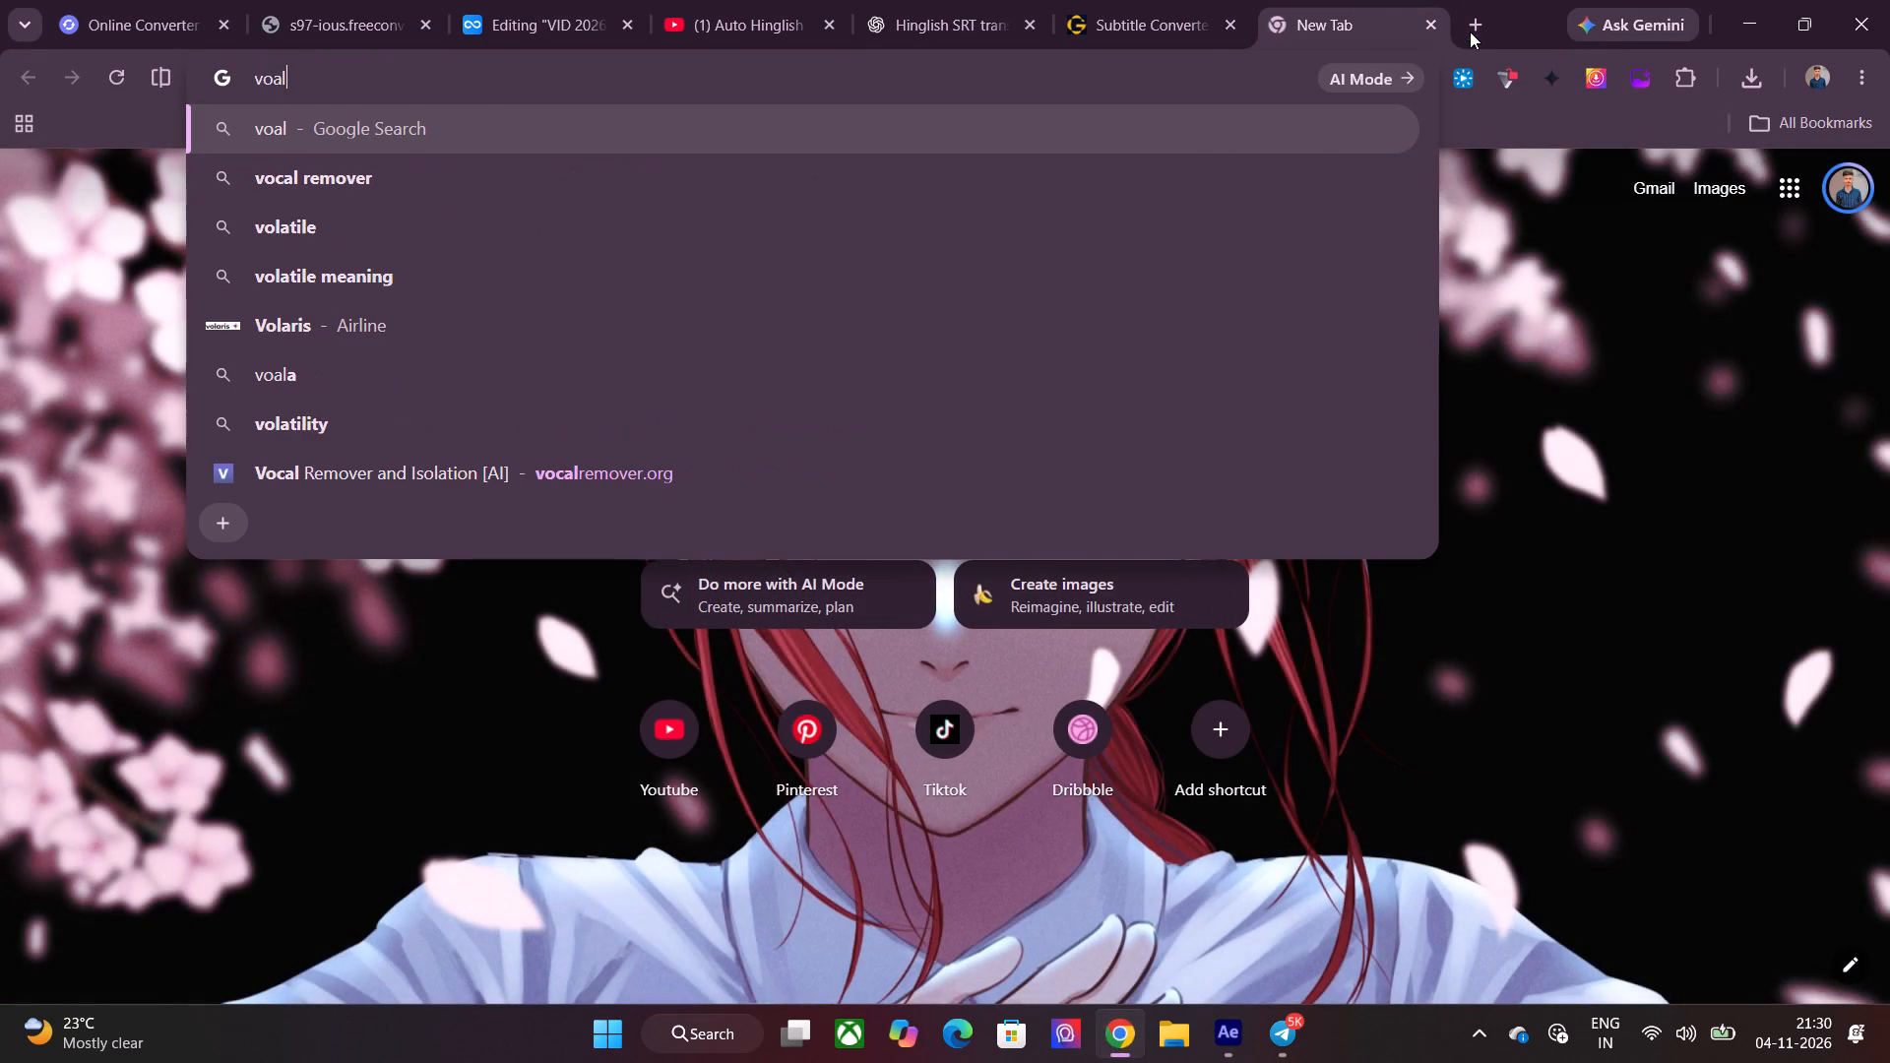
{"action": "key", "text": "BackSpace"}
{"action": "key", "text": "BackSpace"}
{"action": "key", "text": "Down"}
{"action": "key", "text": "Return"}
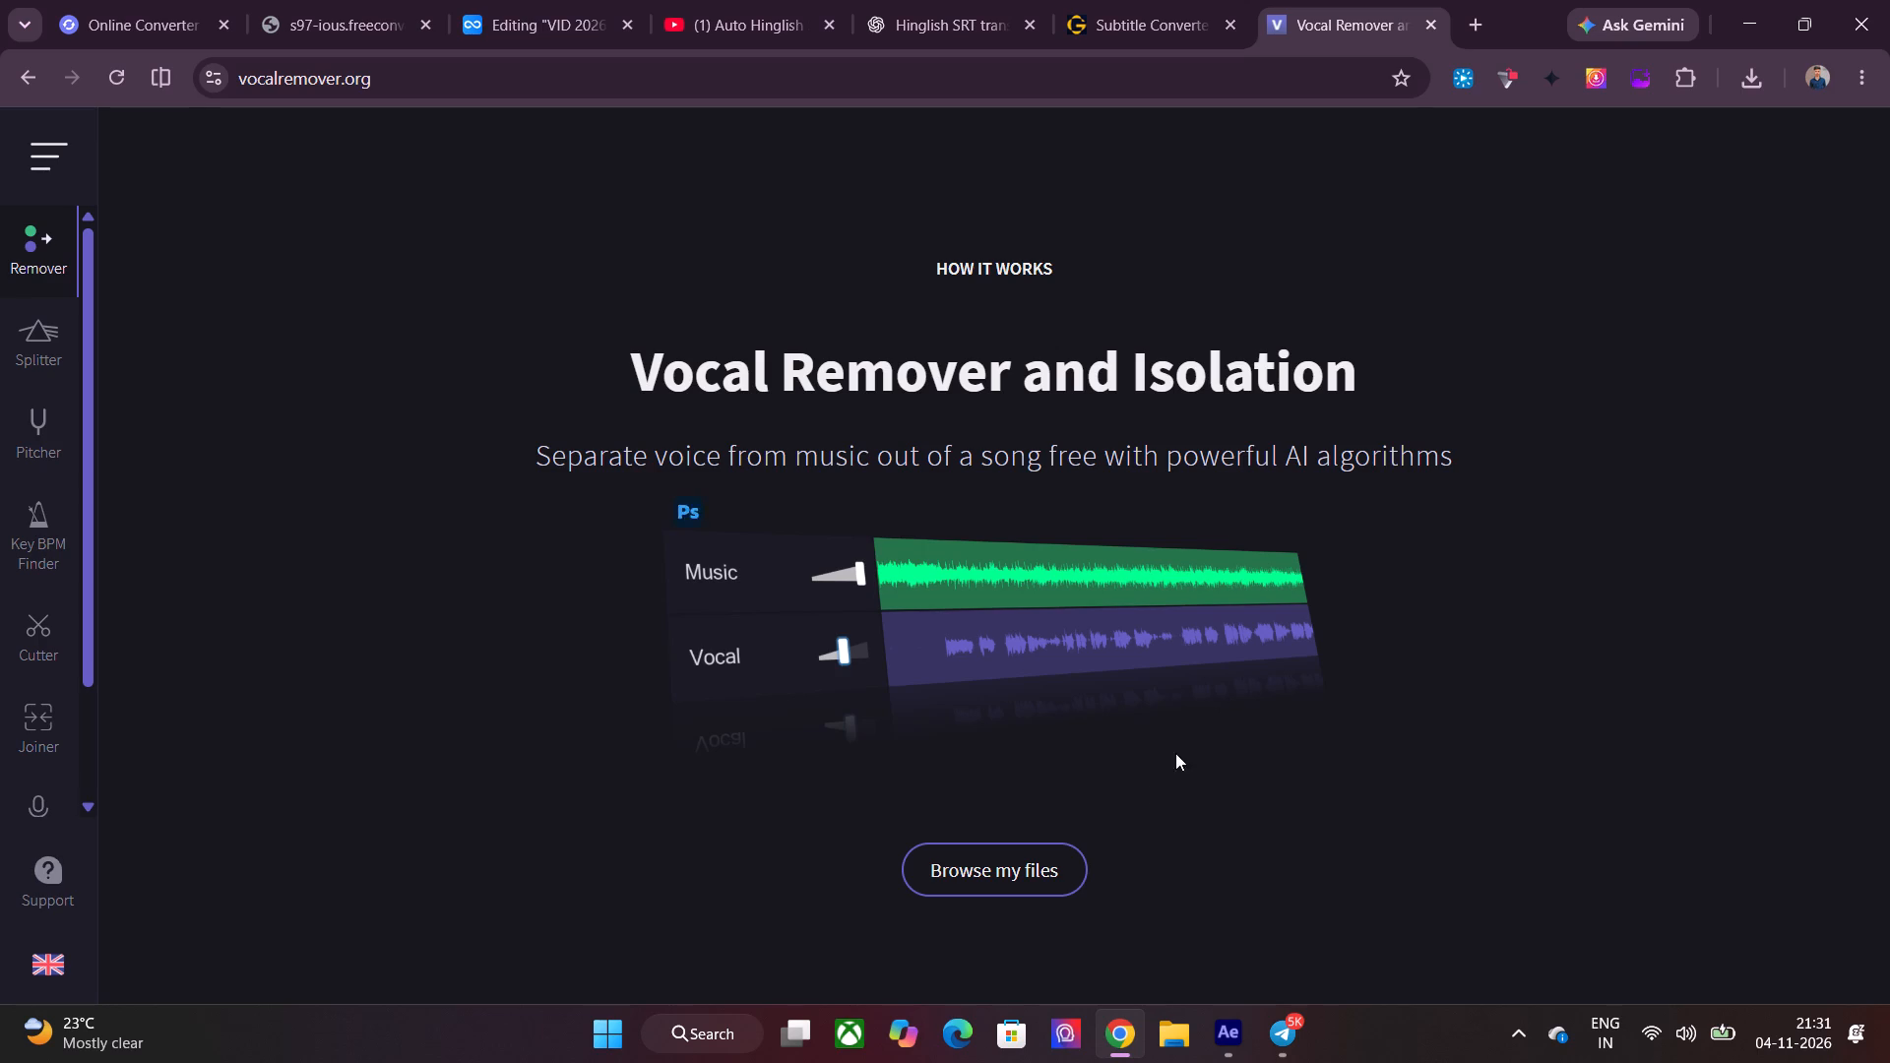
Upload the VID_20261104_1437 recording from the aditya studio folder to the vocal remover.
{"action": "left_click", "coordinate": [1017, 858]}
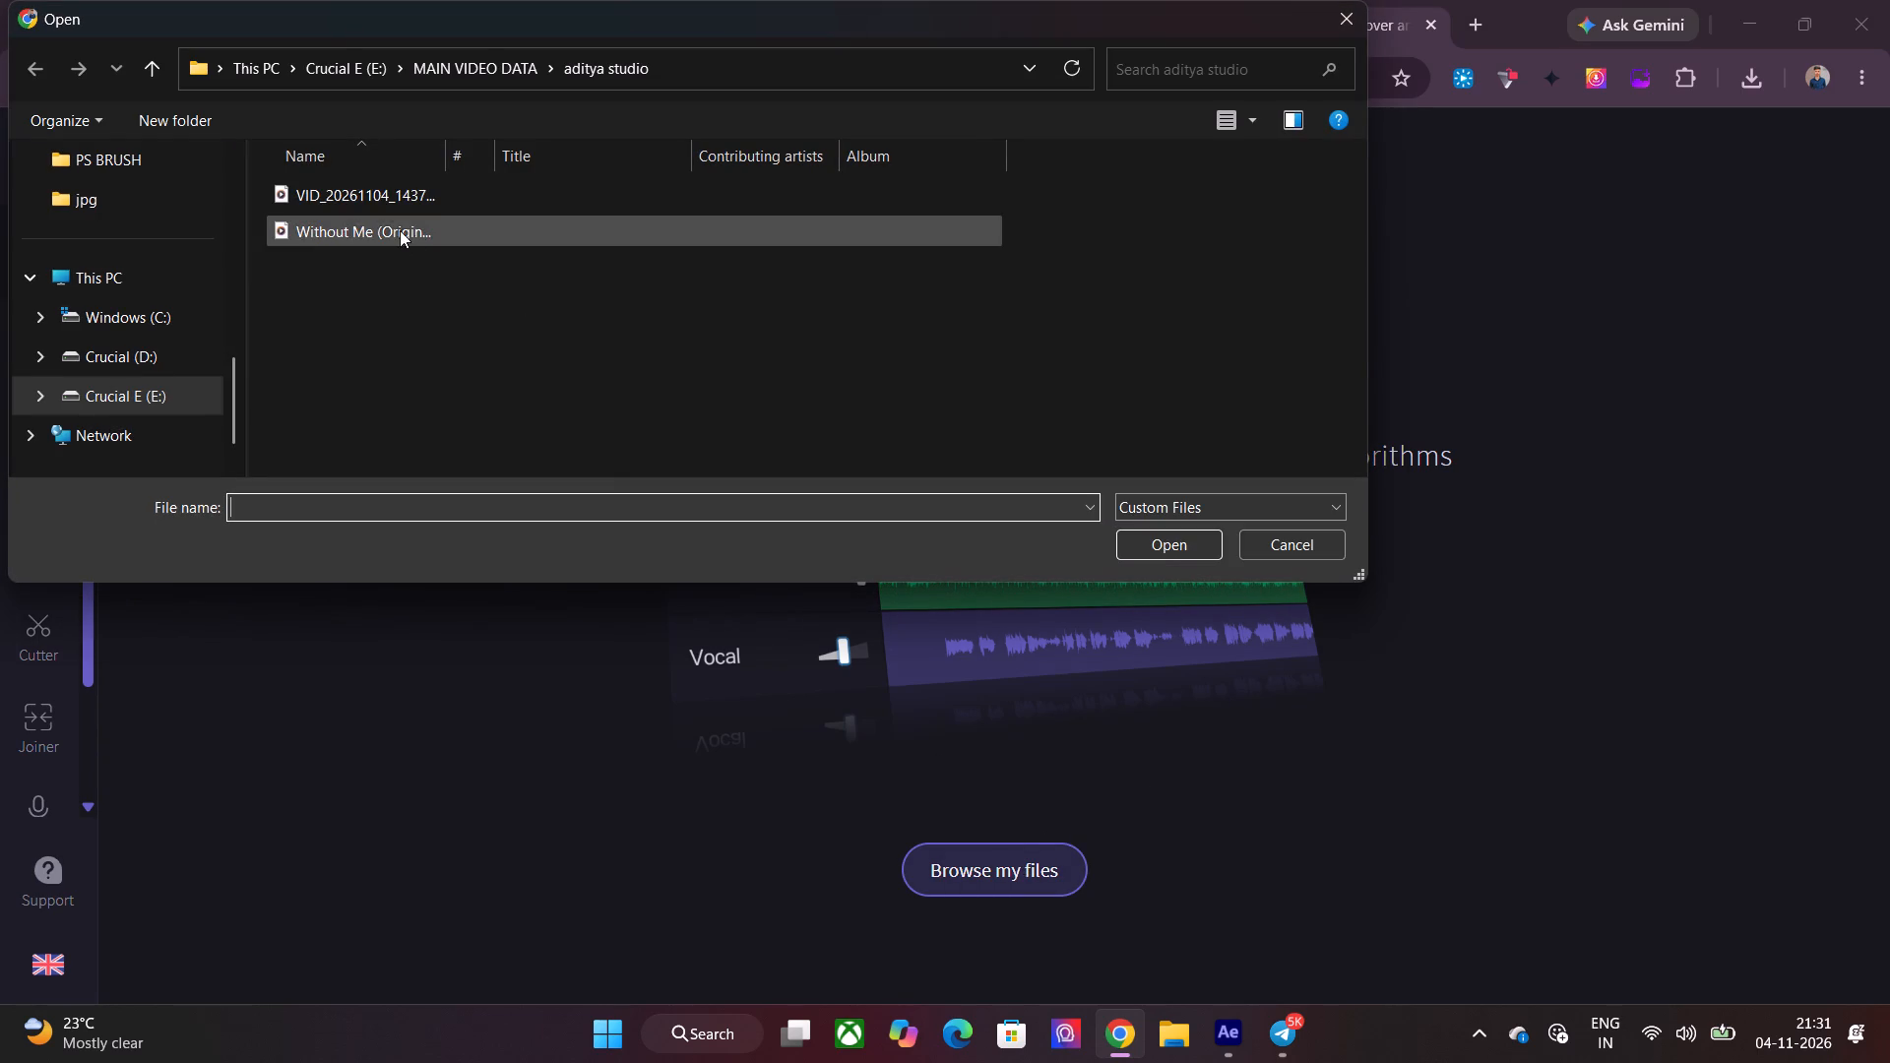
{"action": "double_click", "coordinate": [352, 186]}
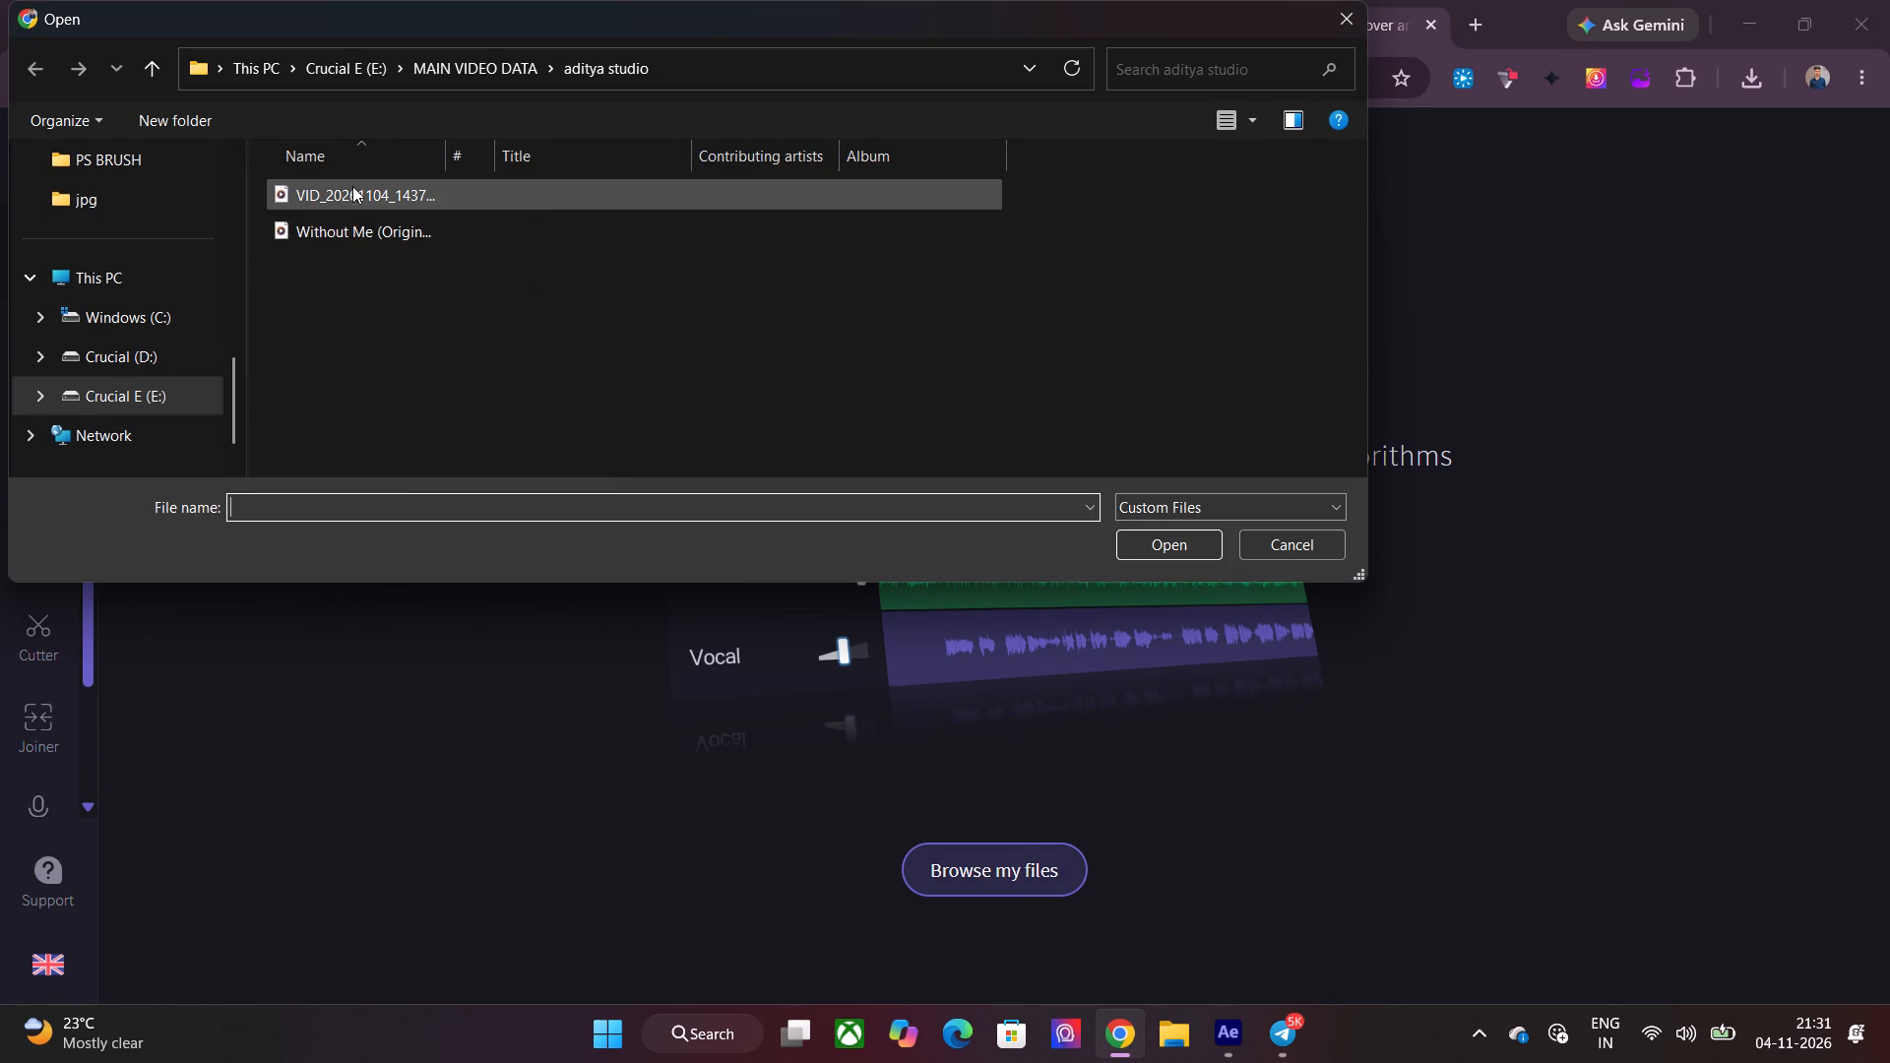
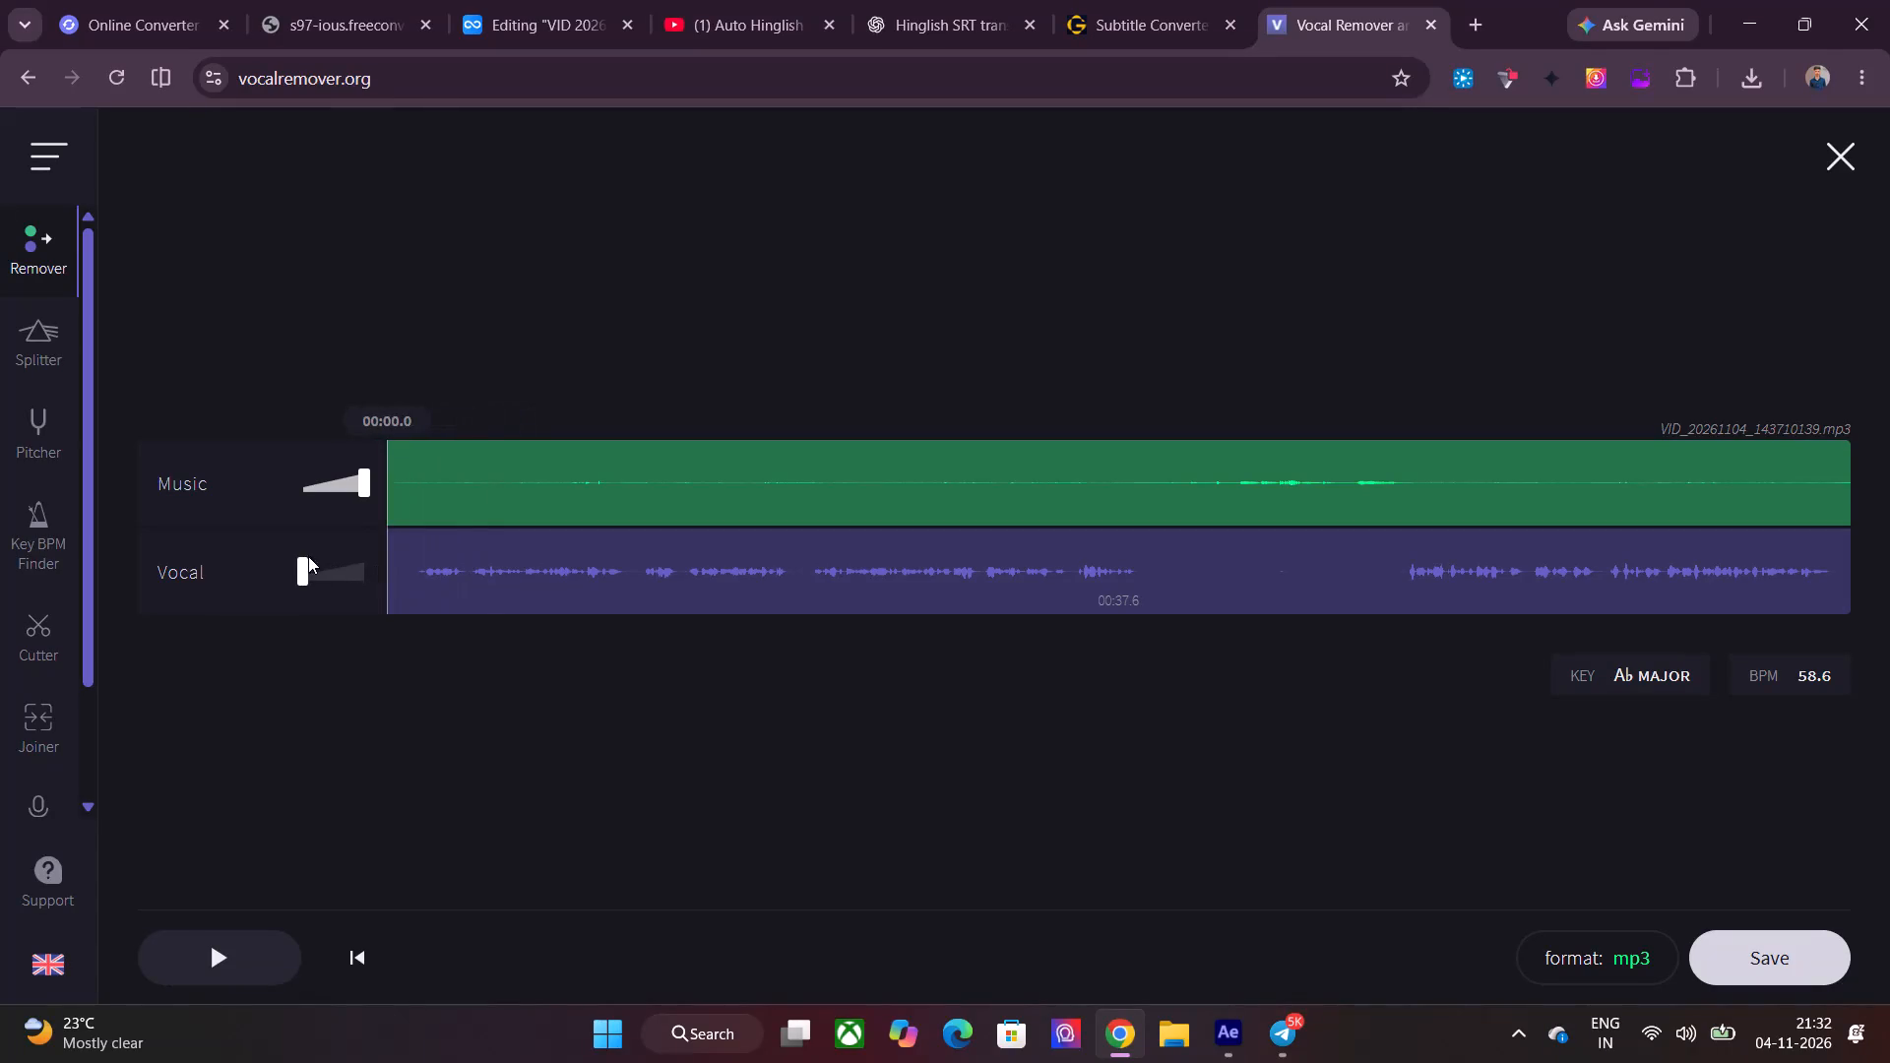
Raise the Vocal track's volume to 100 and bring the Music track's volume down to its minimum.
{"action": "left_click_drag", "start_coordinate": [300, 559], "coordinate": [397, 559]}
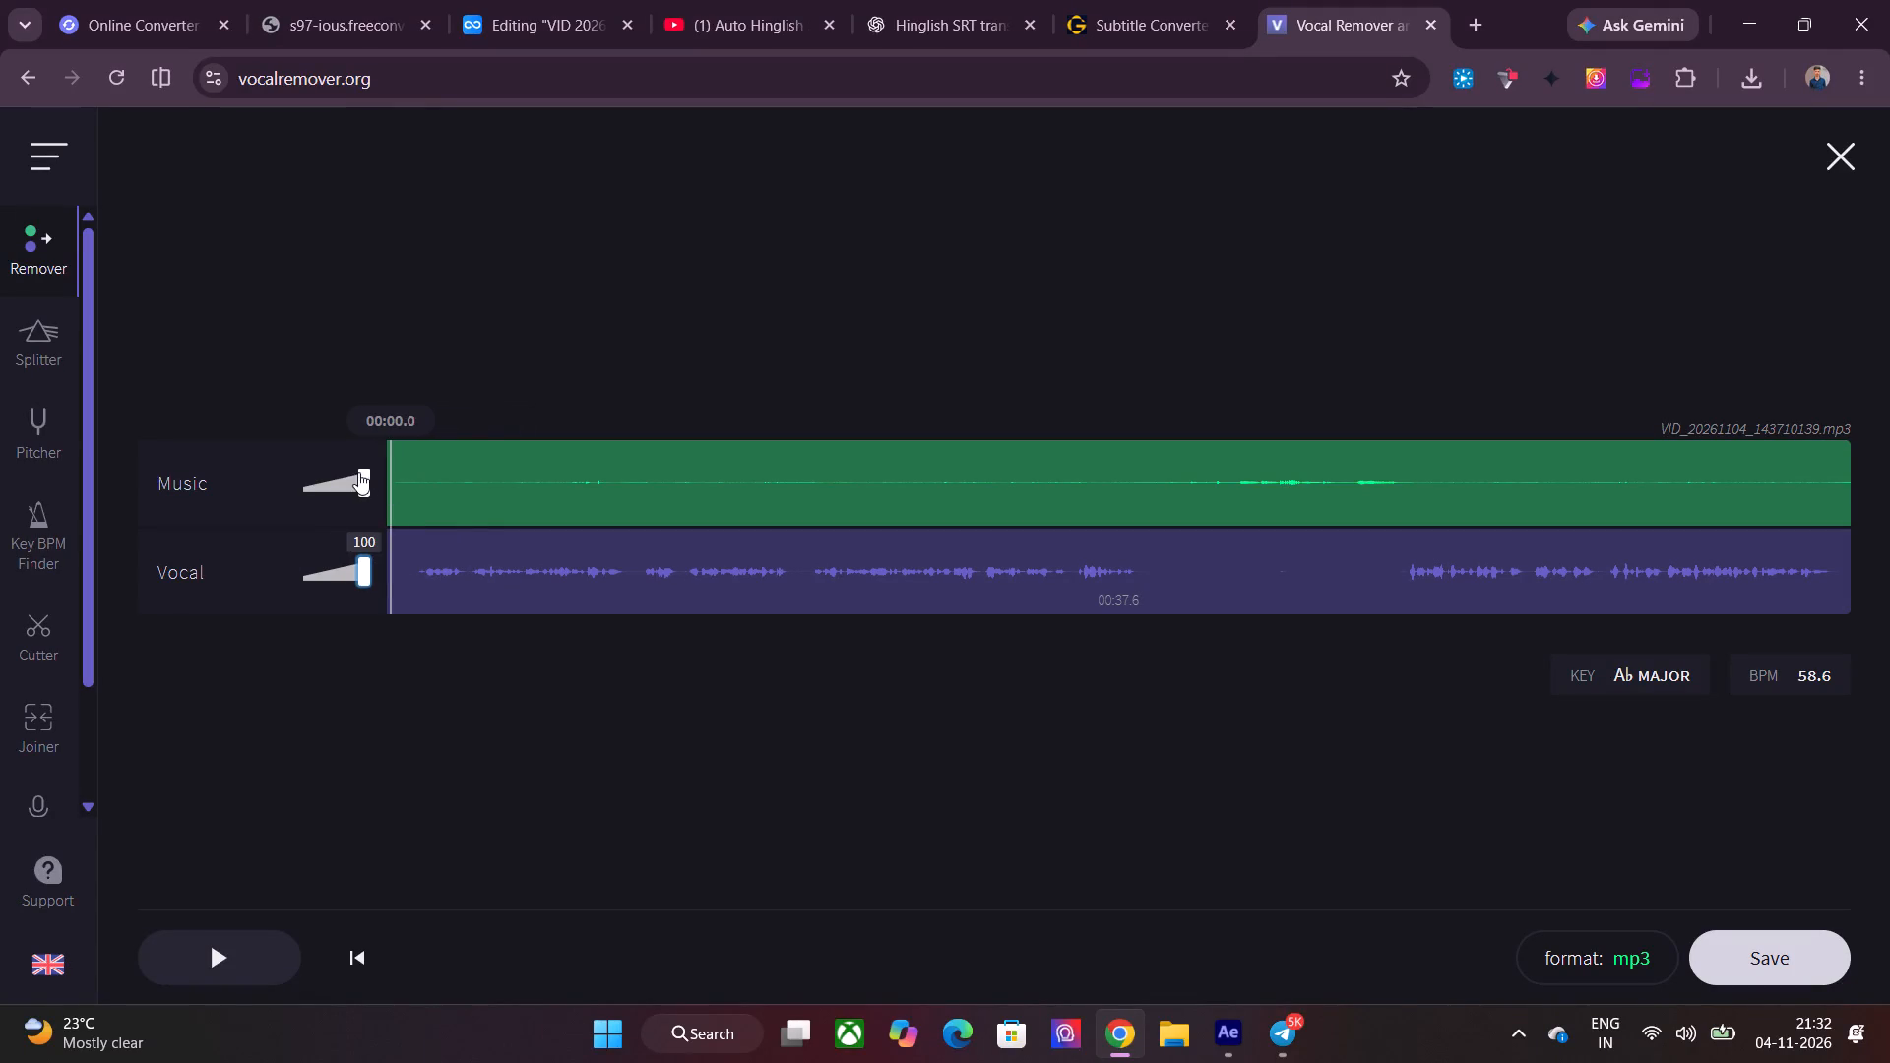
{"action": "left_click_drag", "start_coordinate": [356, 472], "coordinate": [133, 515]}
{"action": "left_click_drag", "start_coordinate": [348, 493], "coordinate": [248, 524]}
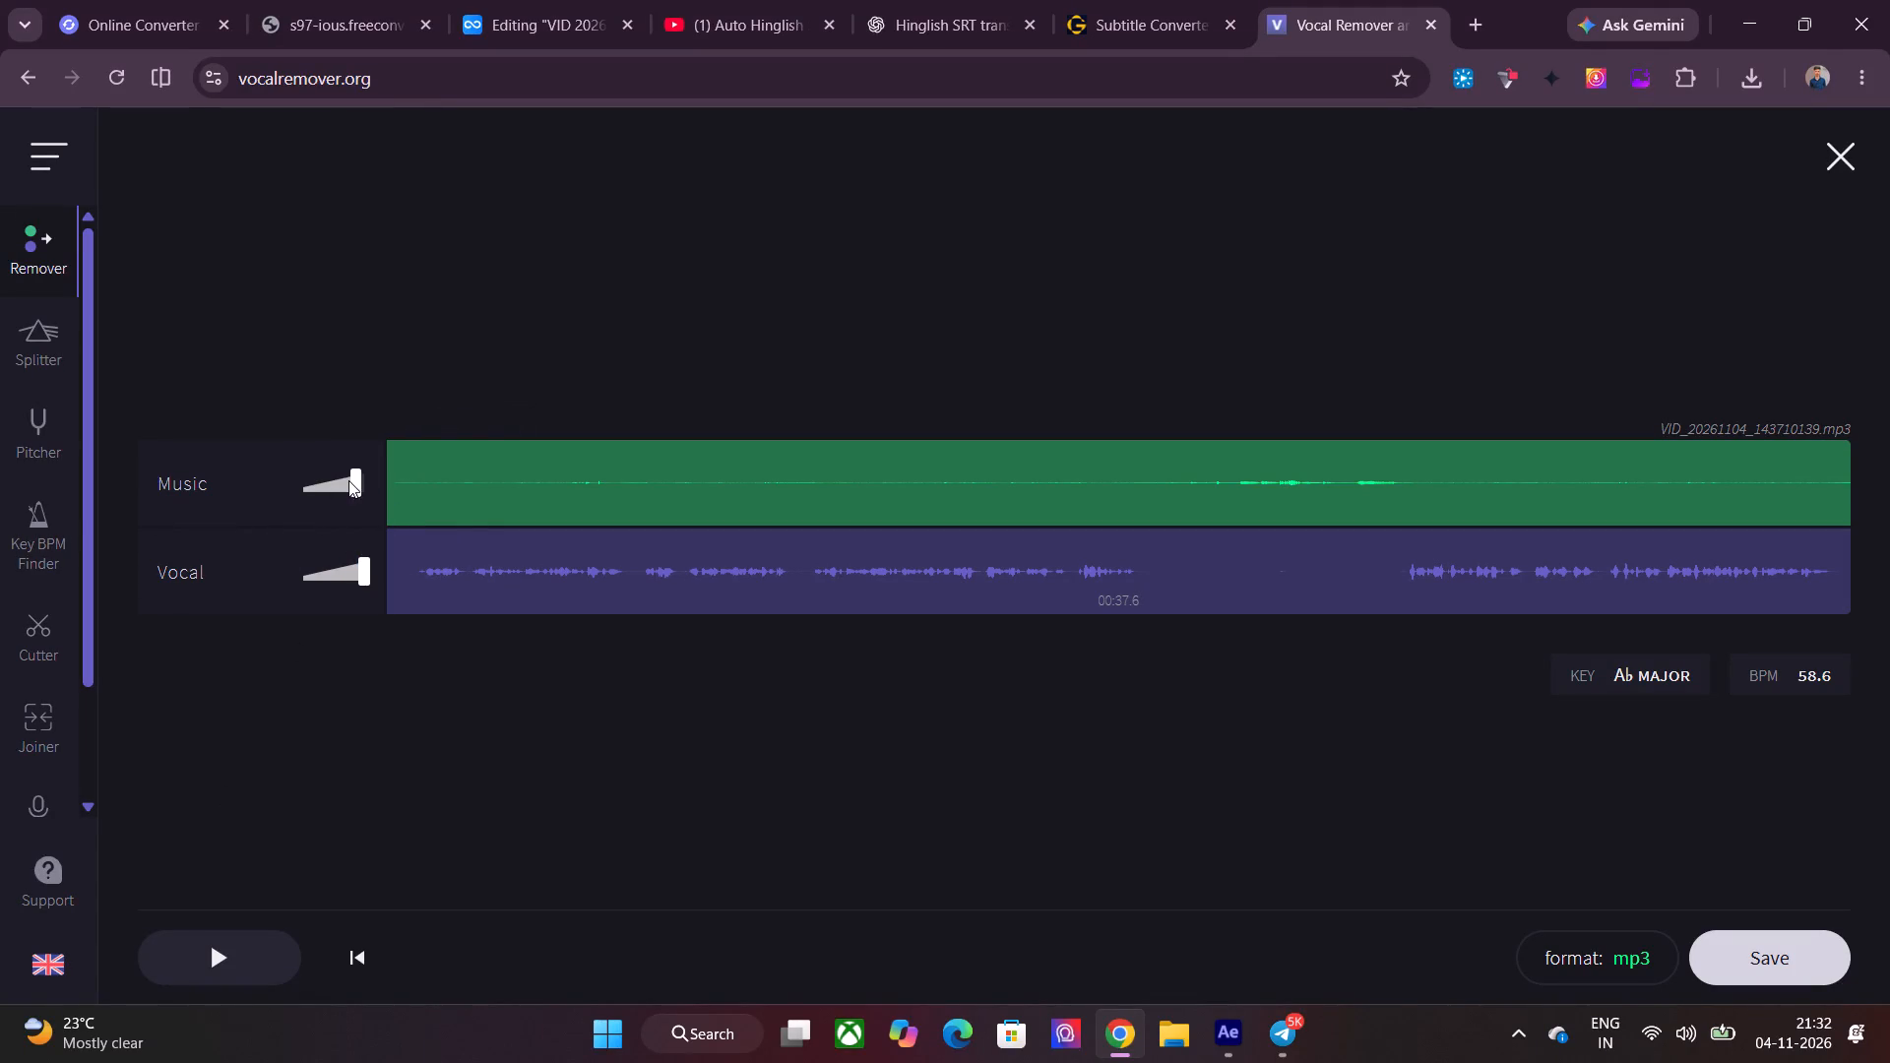
{"action": "left_click_drag", "start_coordinate": [349, 479], "coordinate": [206, 503]}
Play the separated audio and compare it with Music at 100, at 80 and fully down, leaving Music fully down.
{"action": "left_click", "coordinate": [227, 958]}
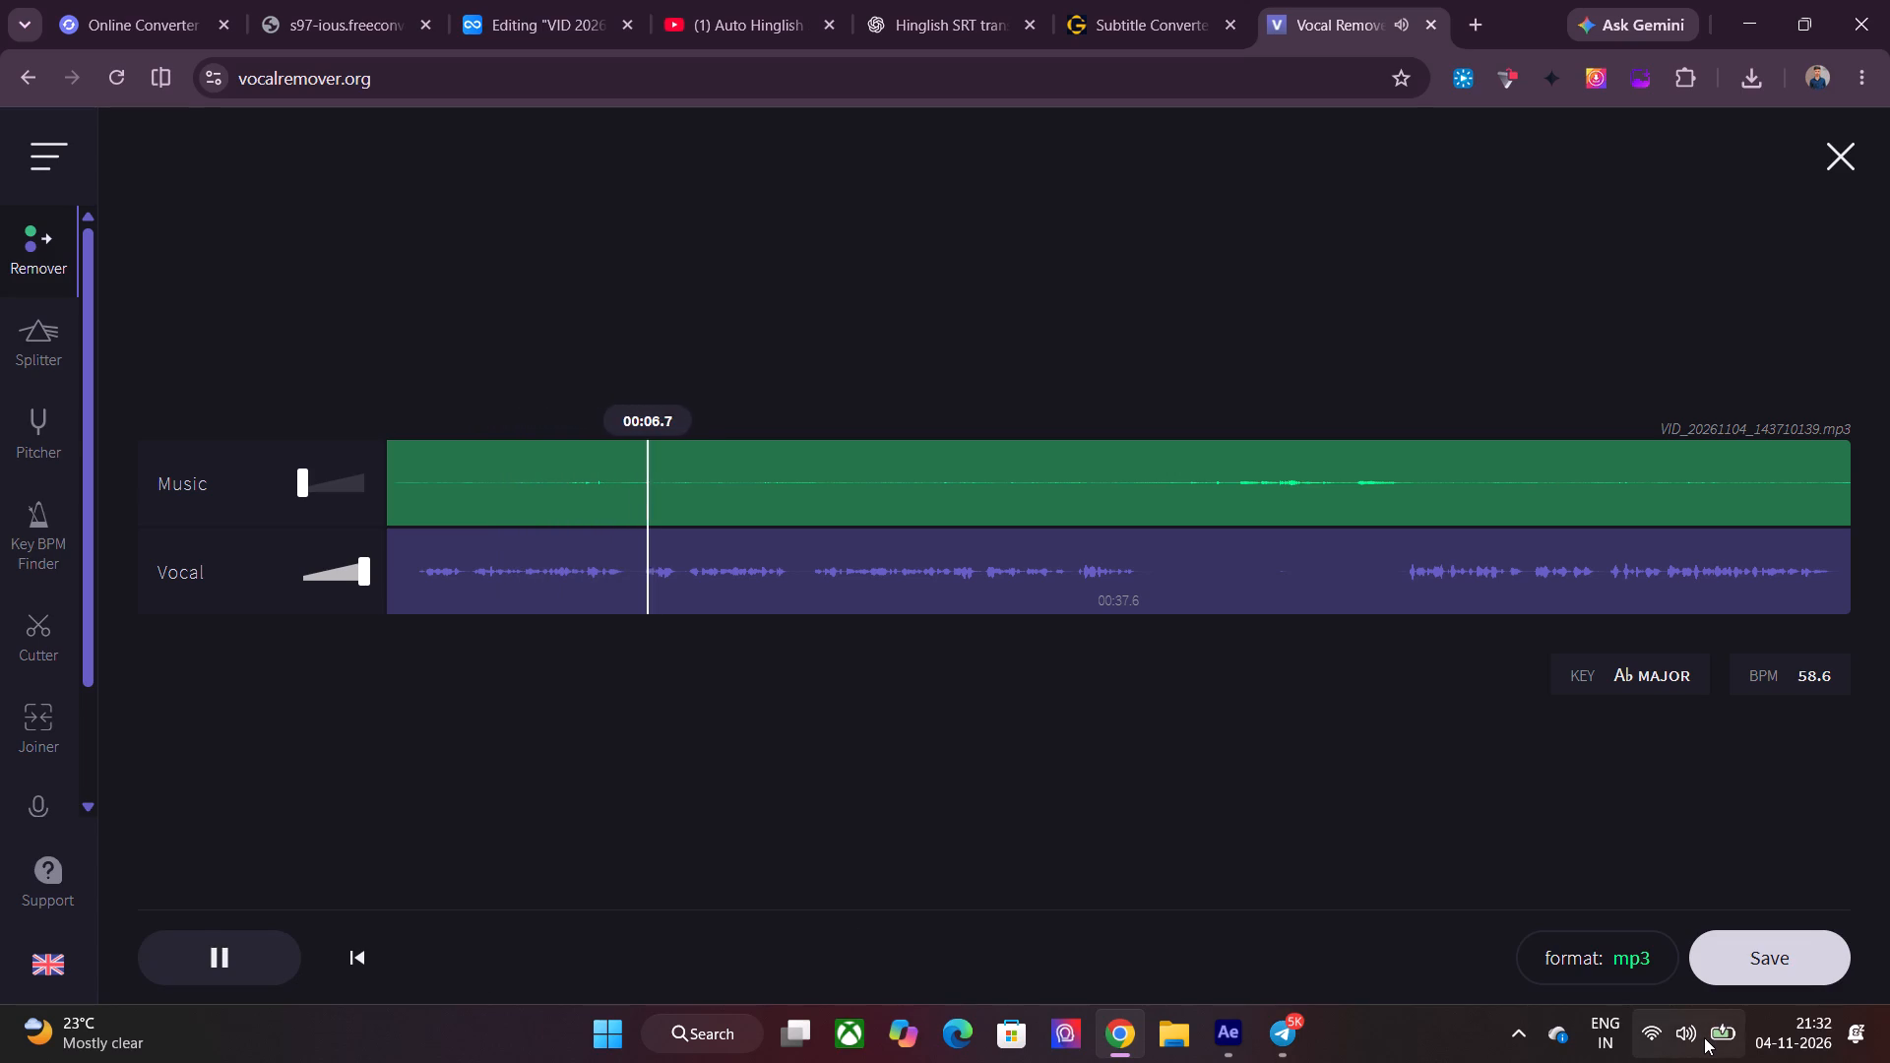
{"action": "left_click_drag", "start_coordinate": [303, 483], "coordinate": [303, 482]}
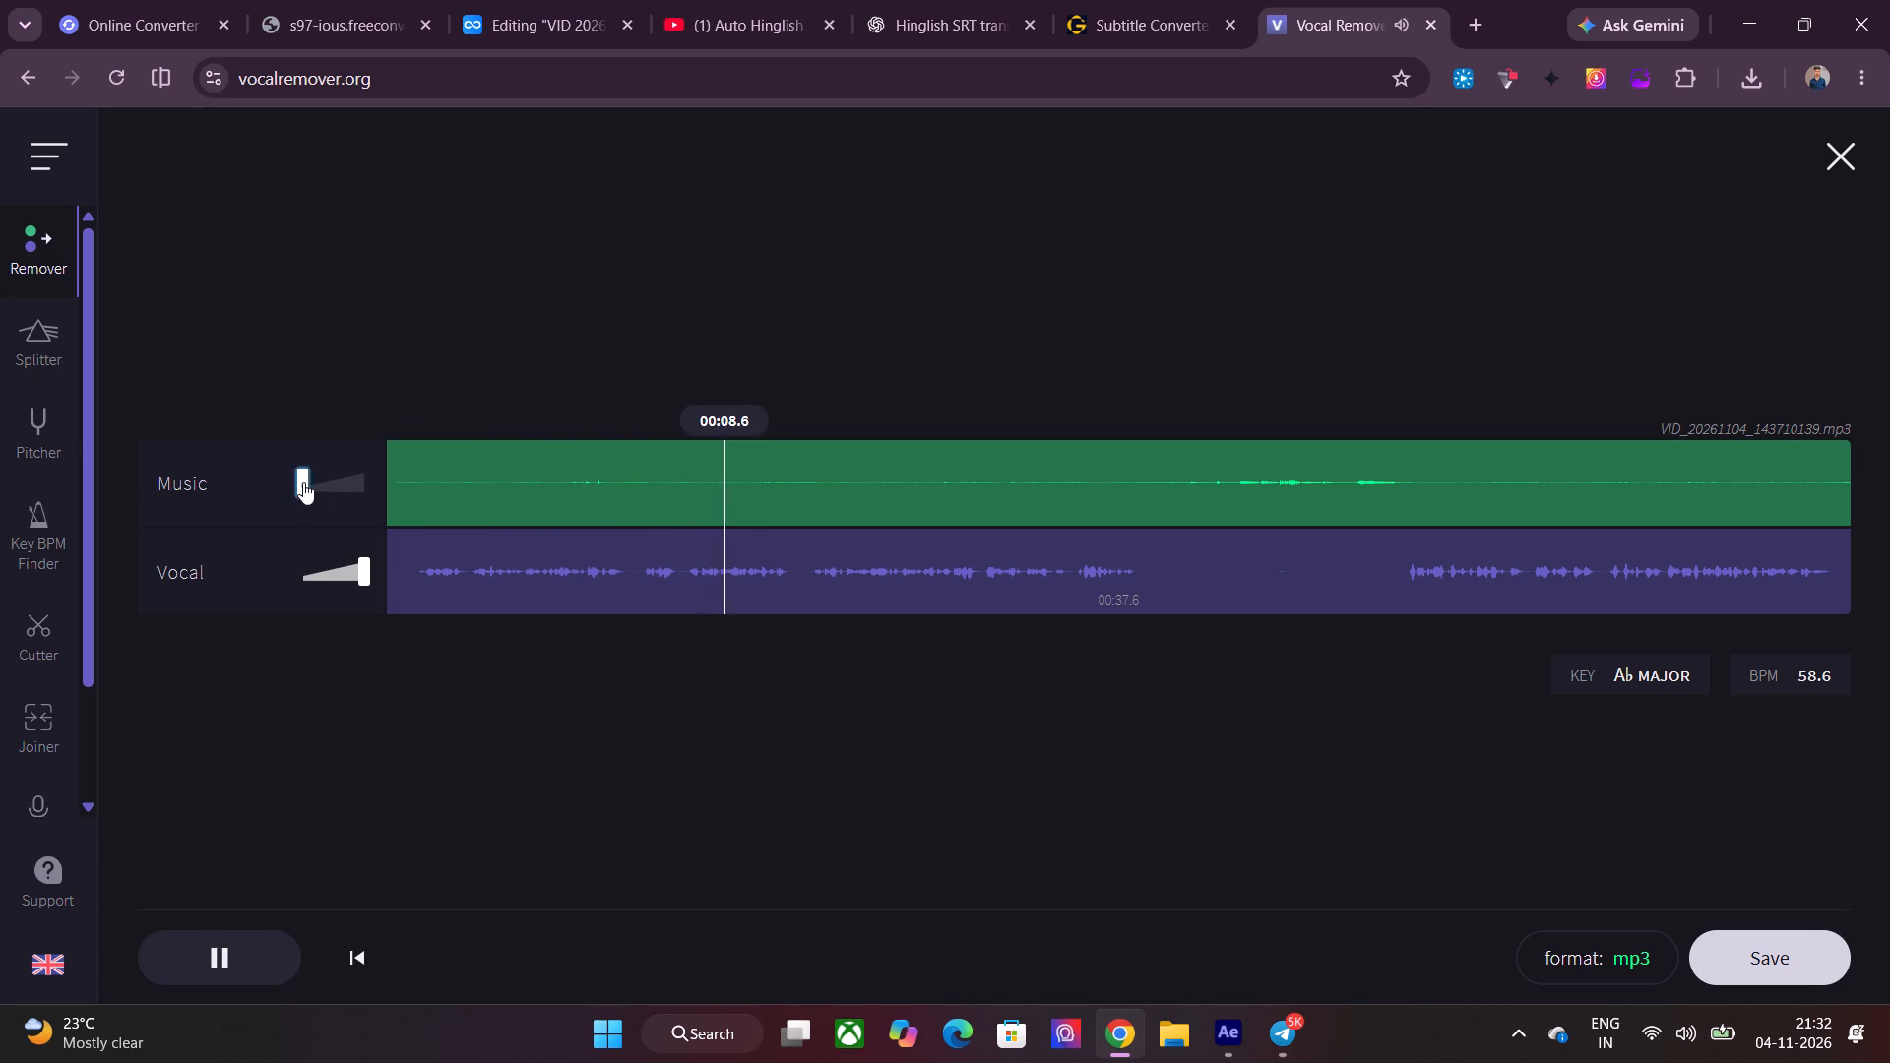
{"action": "left_click_drag", "start_coordinate": [303, 482], "coordinate": [365, 481]}
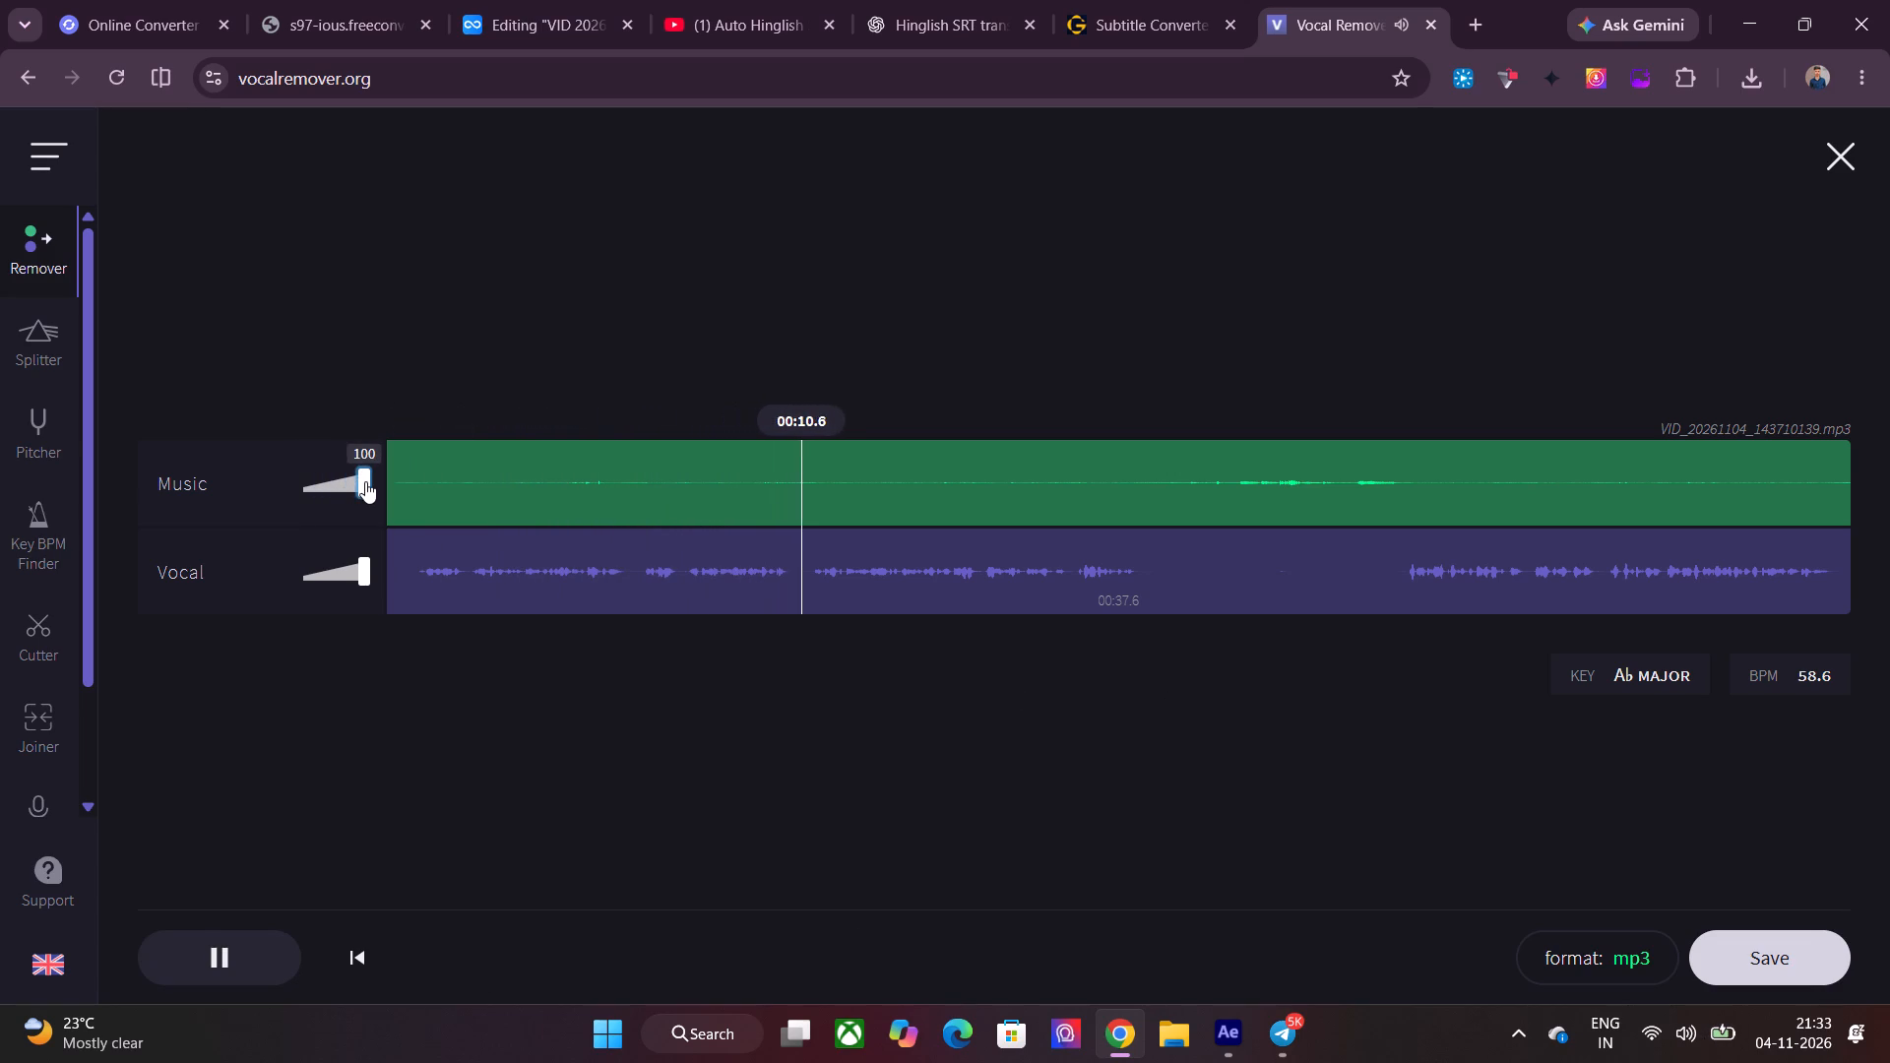
{"action": "left_click_drag", "start_coordinate": [365, 481], "coordinate": [340, 481]}
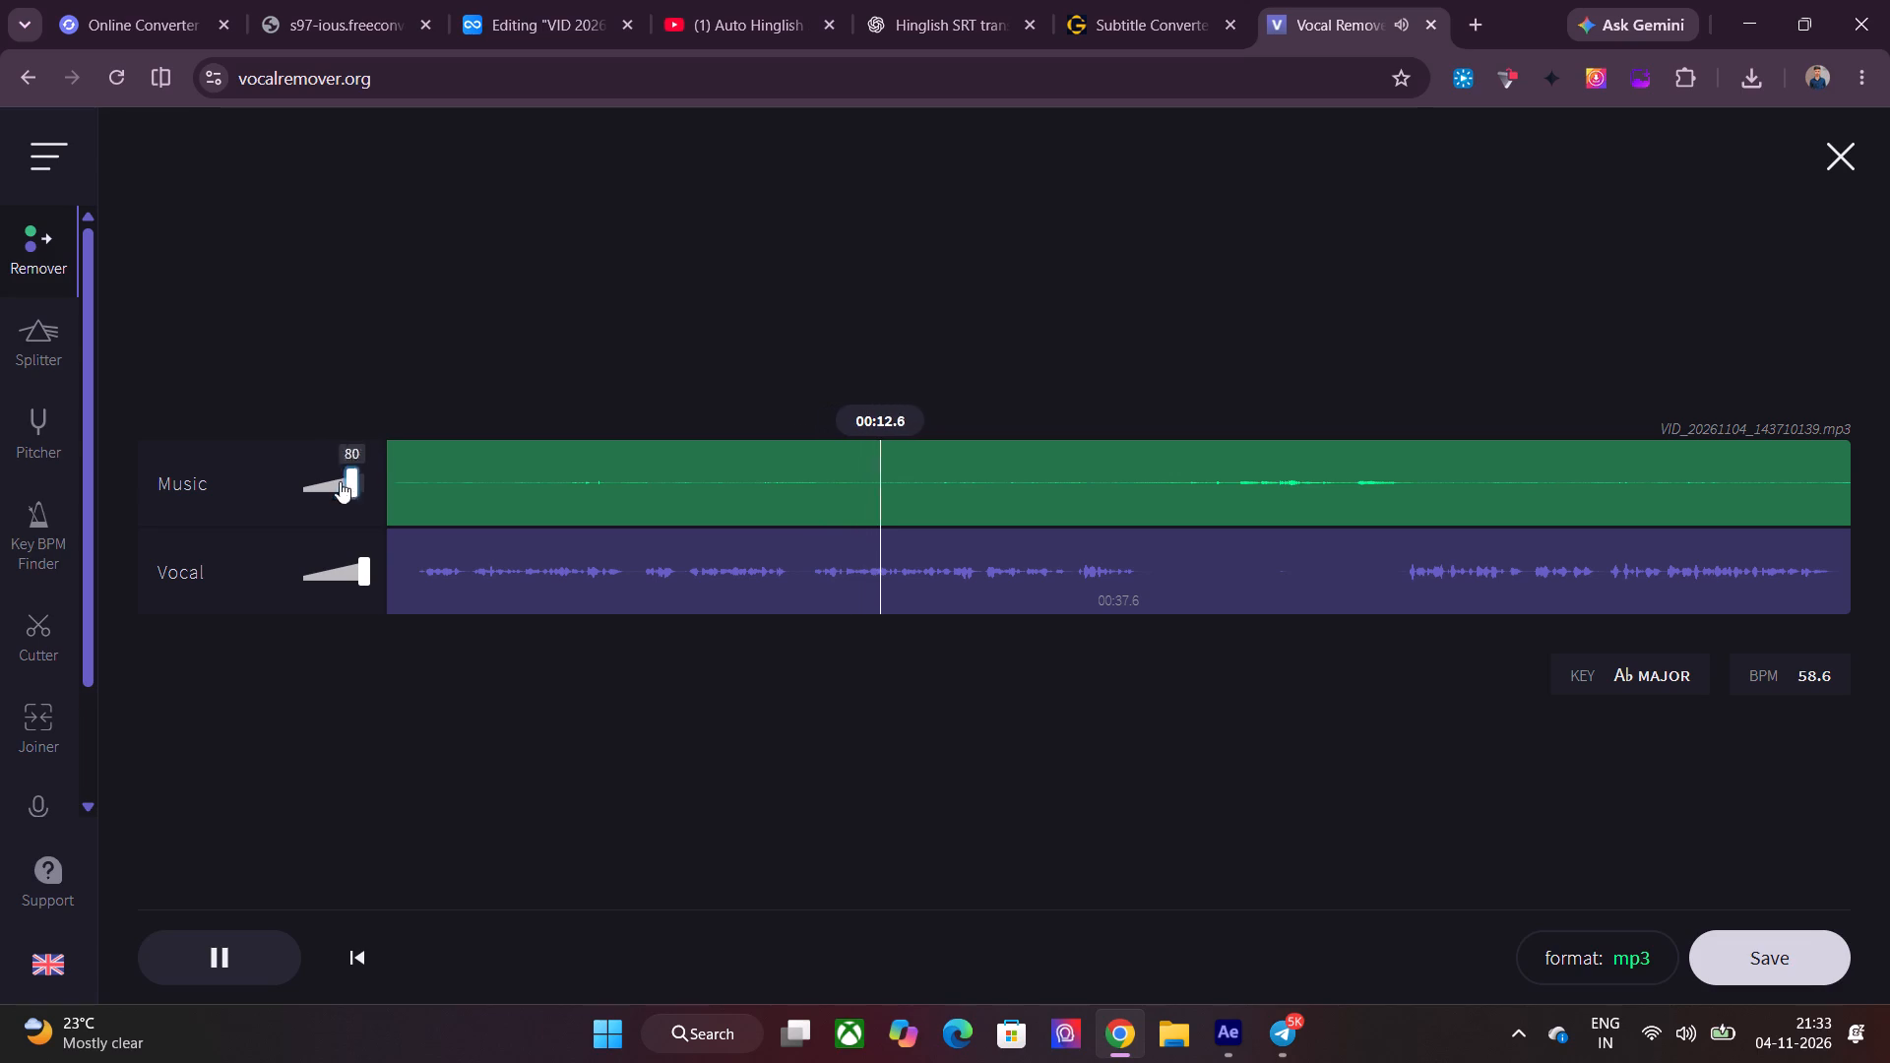
{"action": "left_click_drag", "start_coordinate": [340, 481], "coordinate": [219, 484]}
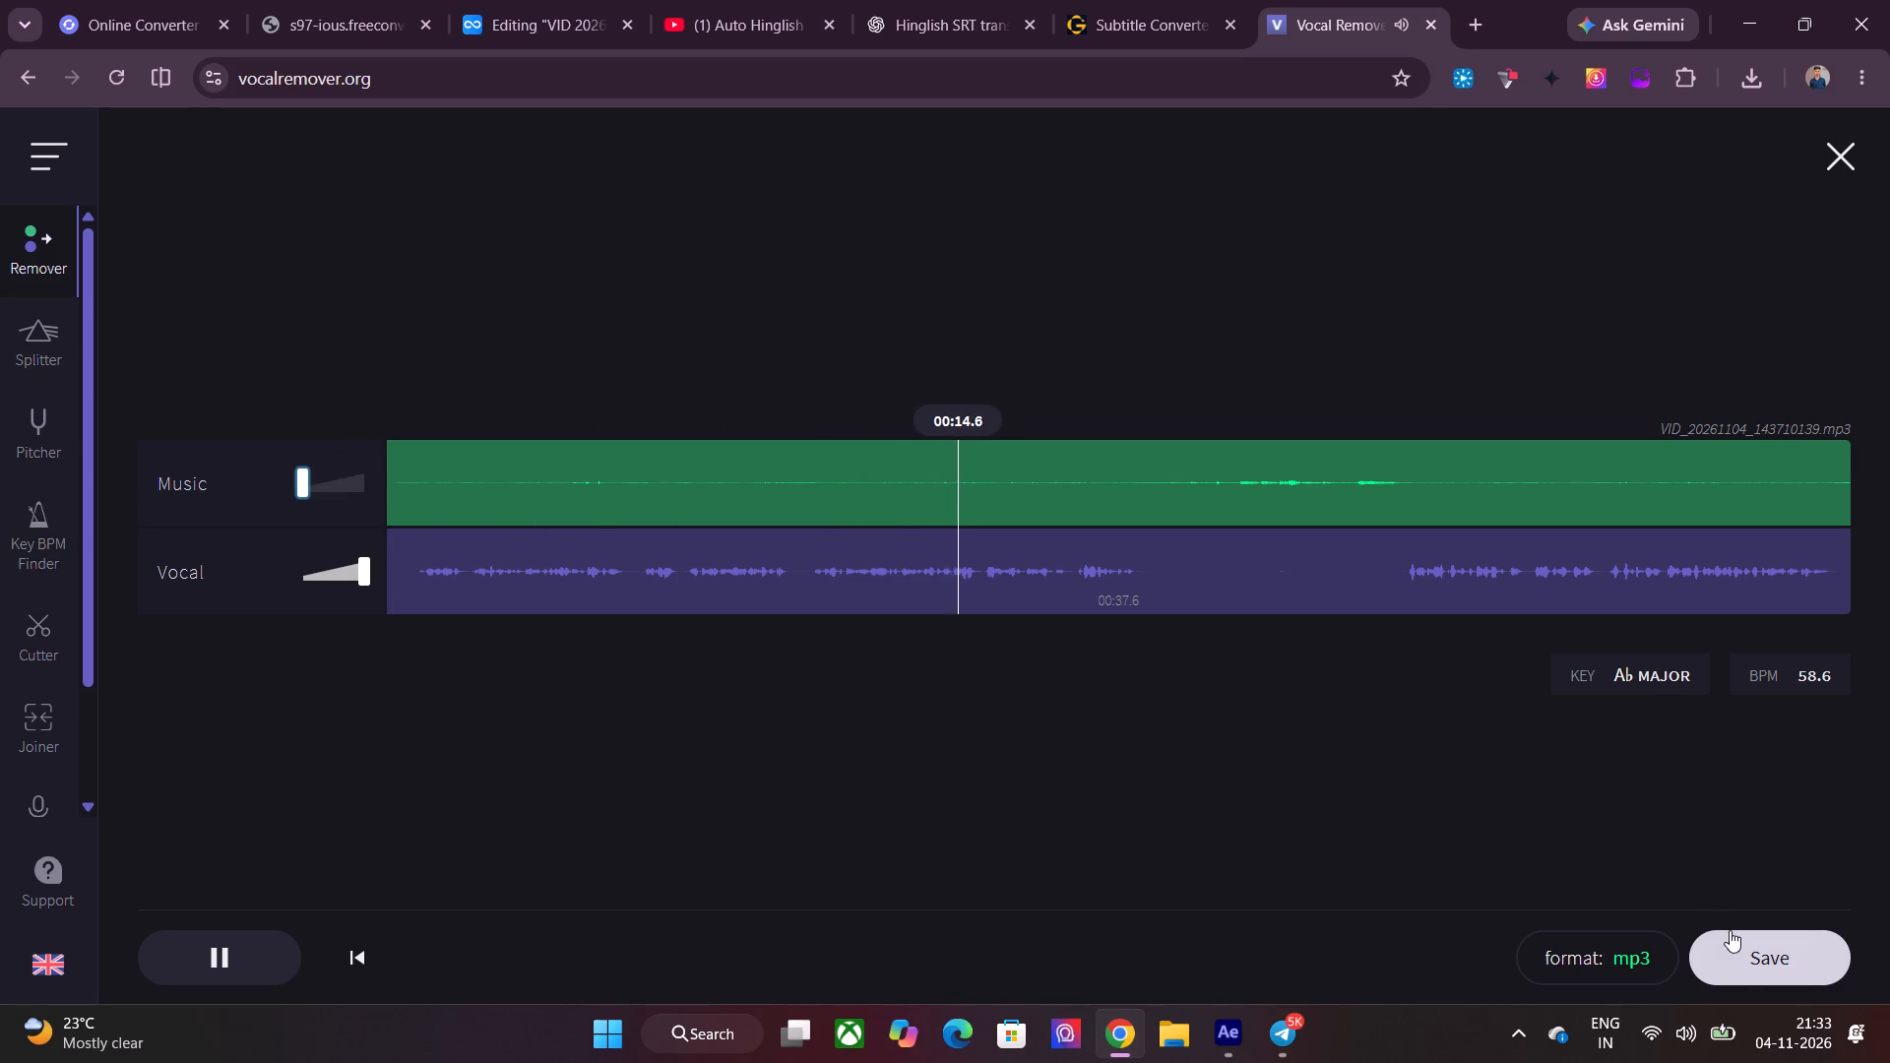
Save only the vocal track as the MP3 file audio [vocals] in the aditya studio folder and pause playback.
{"action": "left_click", "coordinate": [1755, 966]}
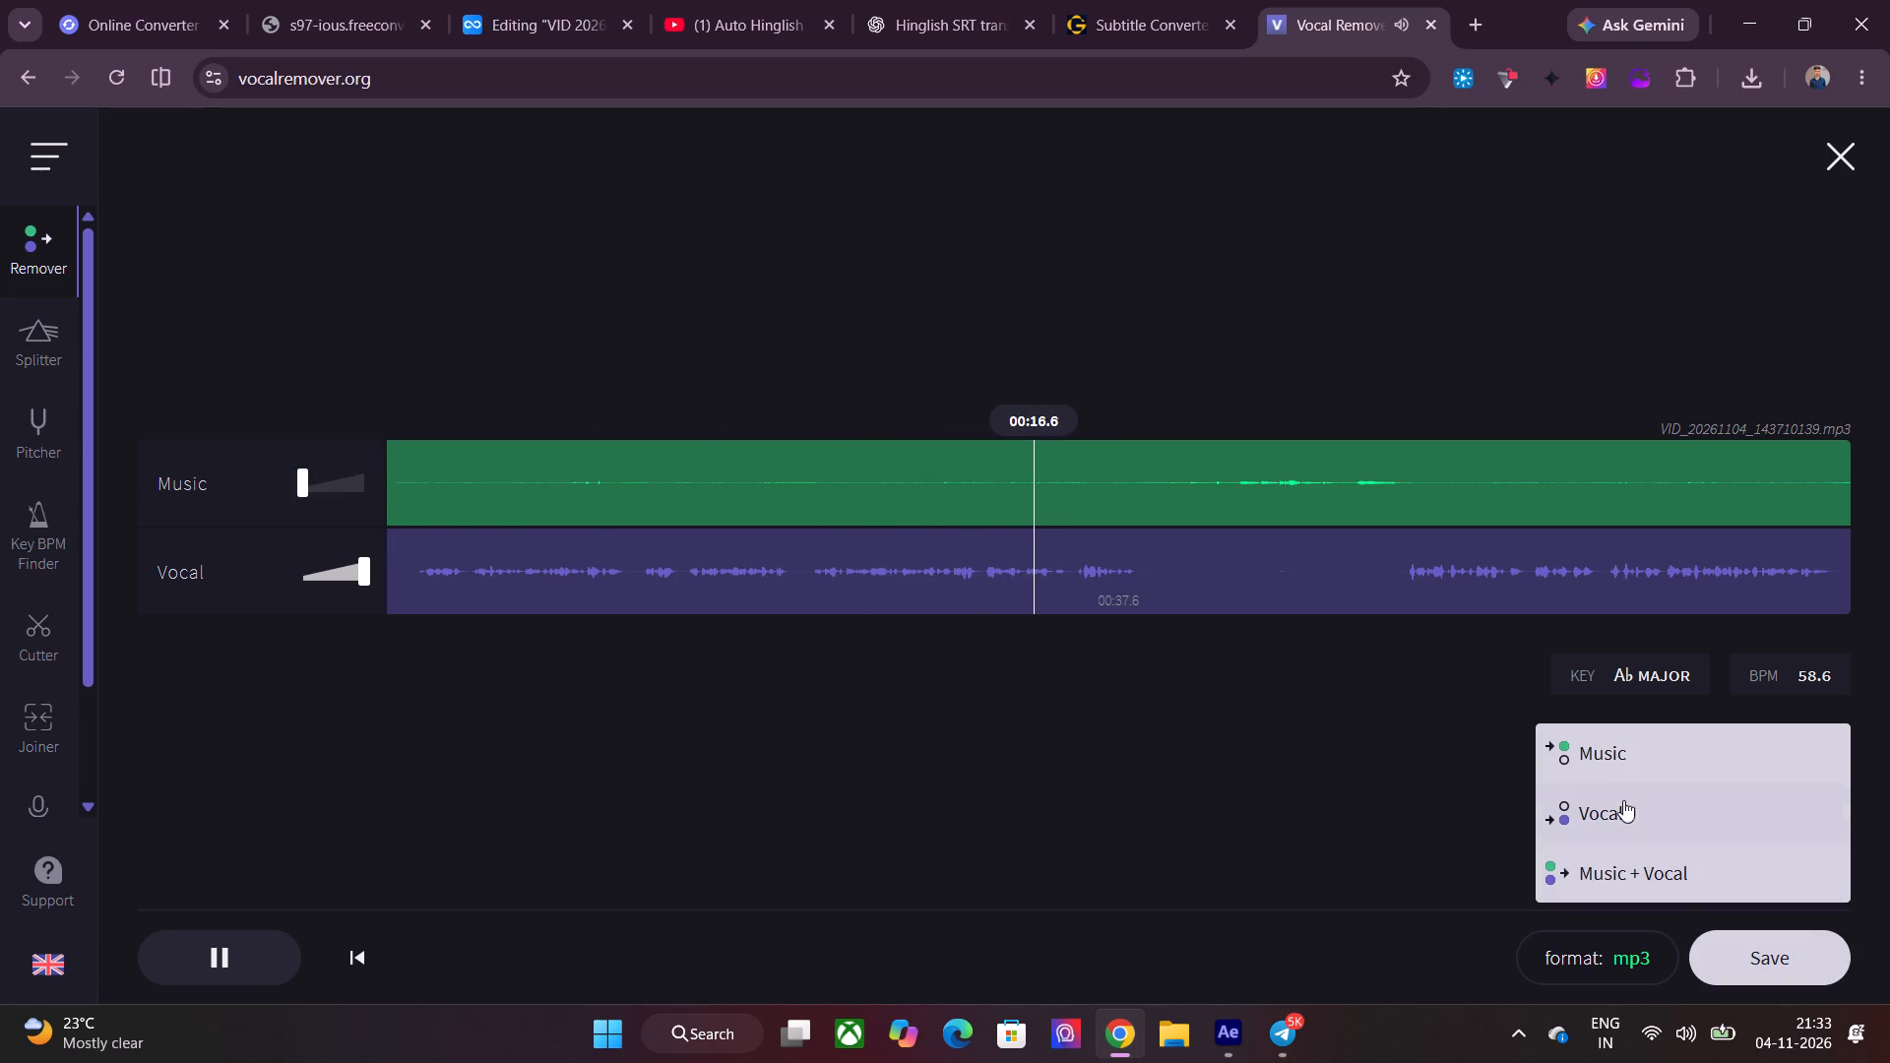
{"action": "left_click", "coordinate": [1603, 800]}
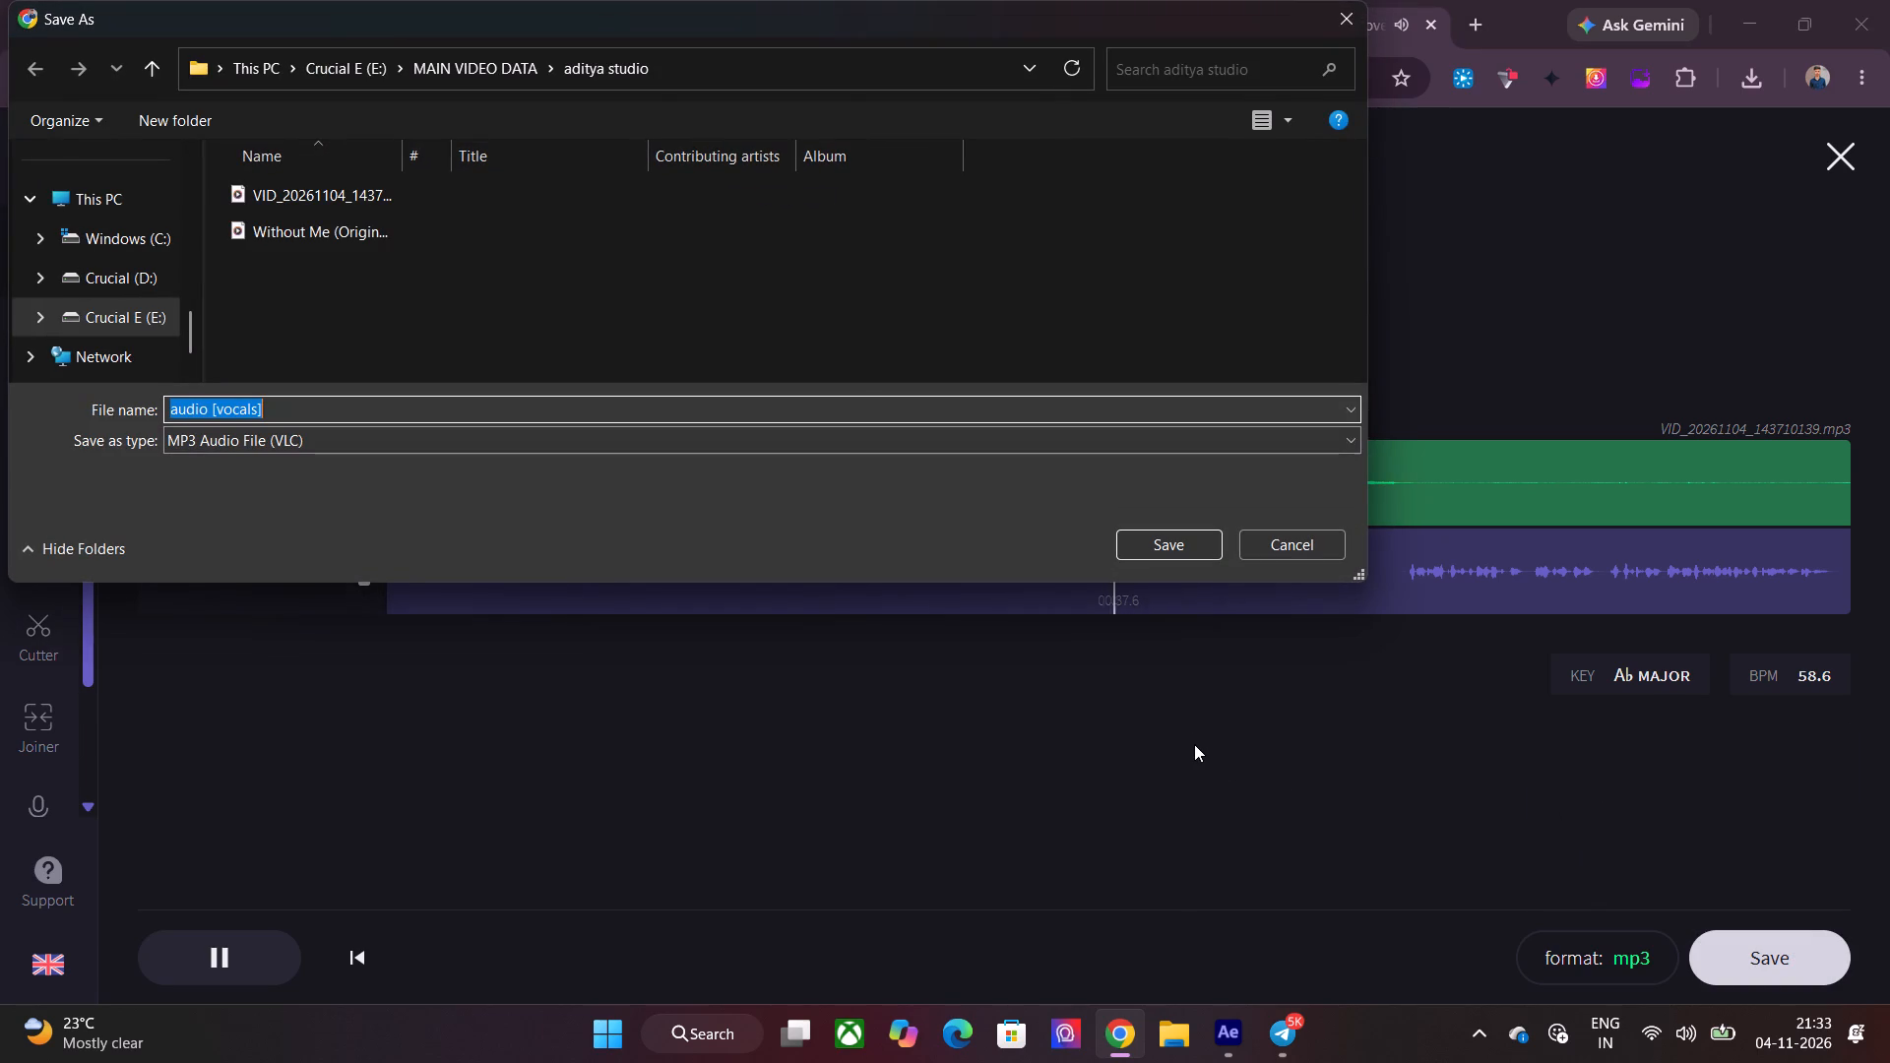
{"action": "left_click", "coordinate": [1182, 541]}
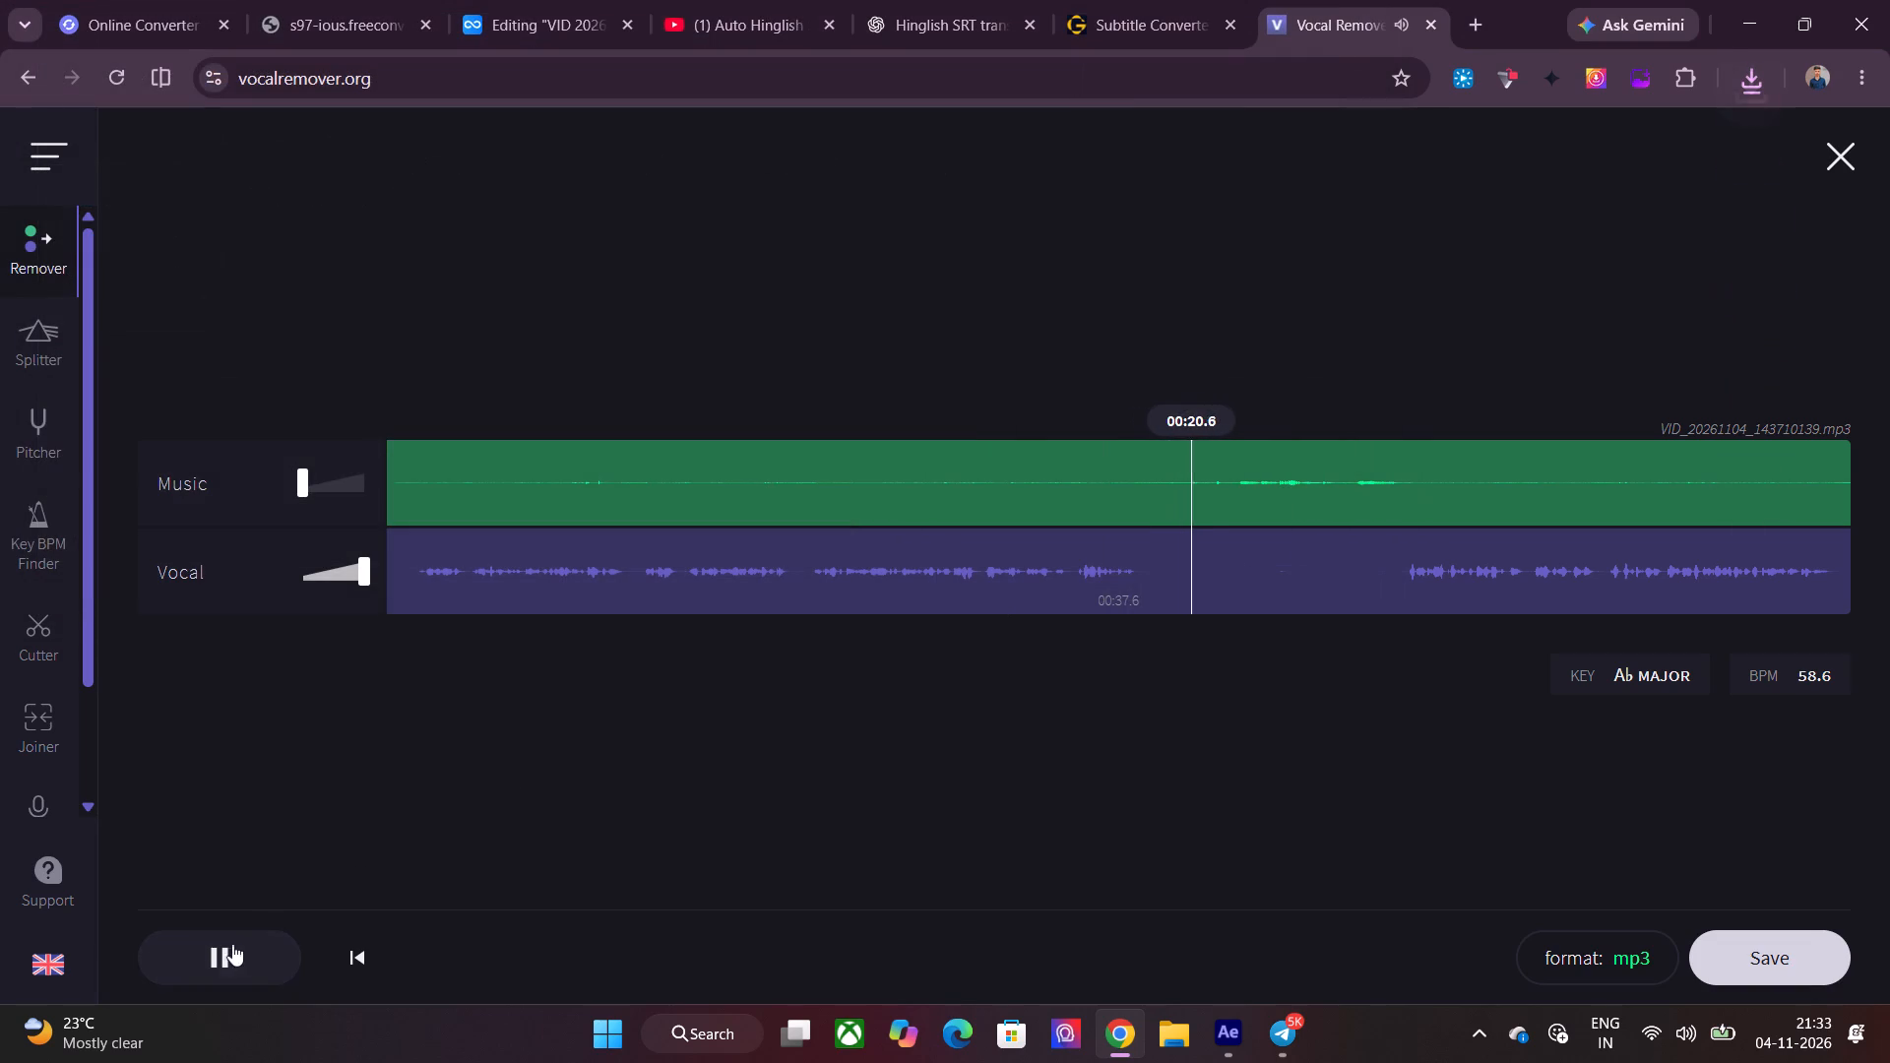
{"action": "left_click", "coordinate": [216, 949]}
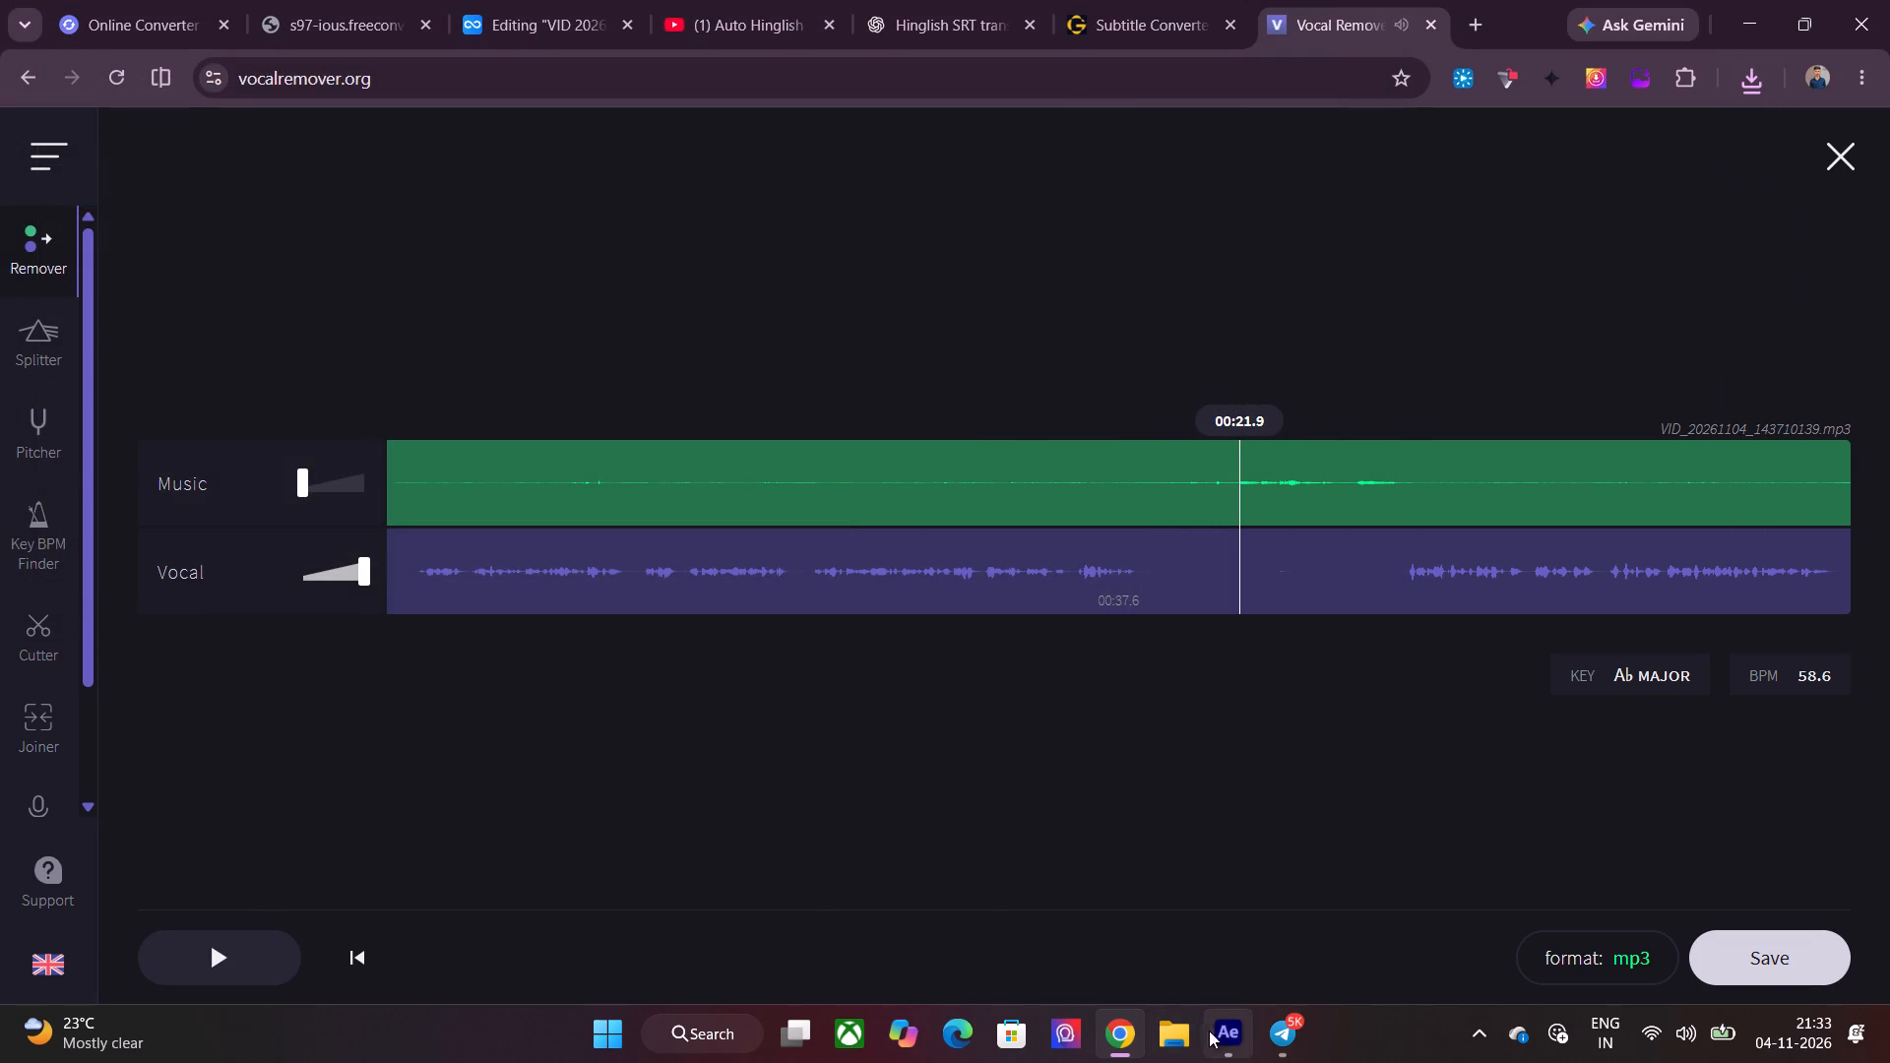
Switch to After Effects and apply the Reverb effect to the VID_20261104_143710139.mp4 layer.
{"action": "left_click", "coordinate": [1233, 1031]}
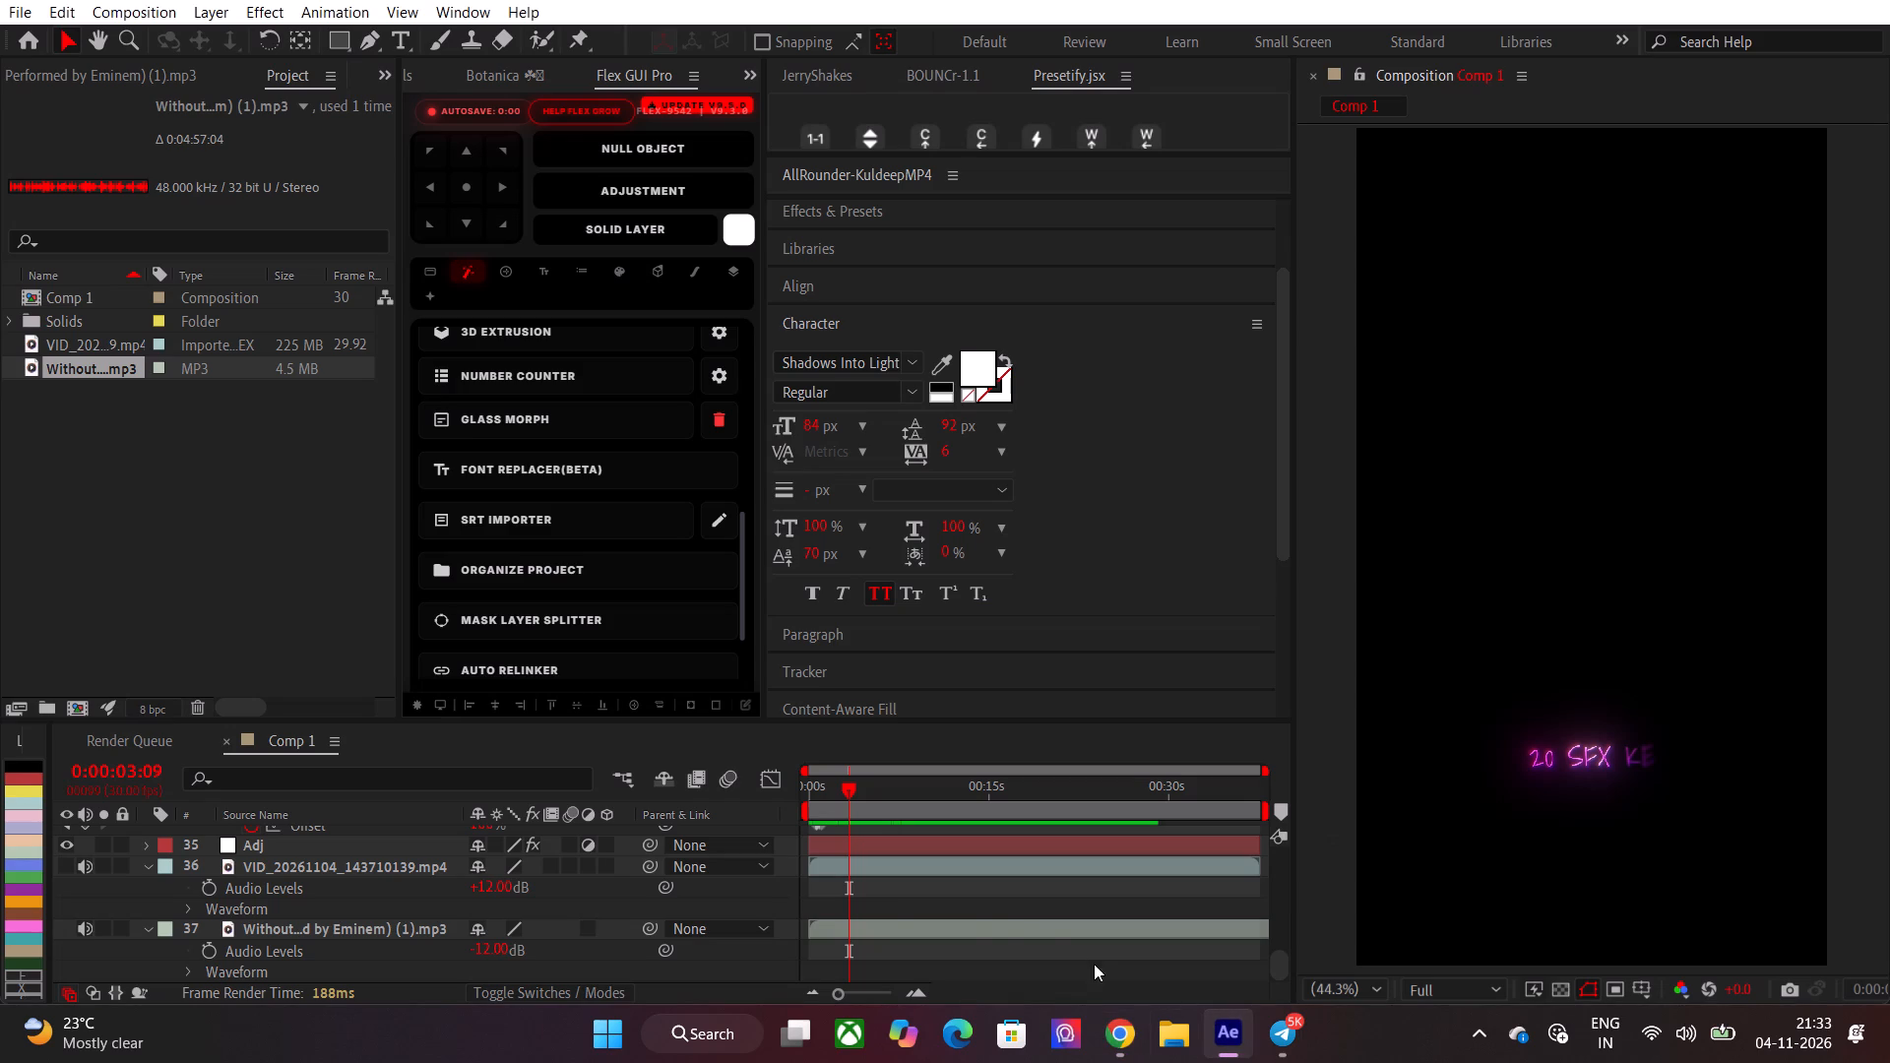
{"action": "left_click", "coordinate": [291, 863]}
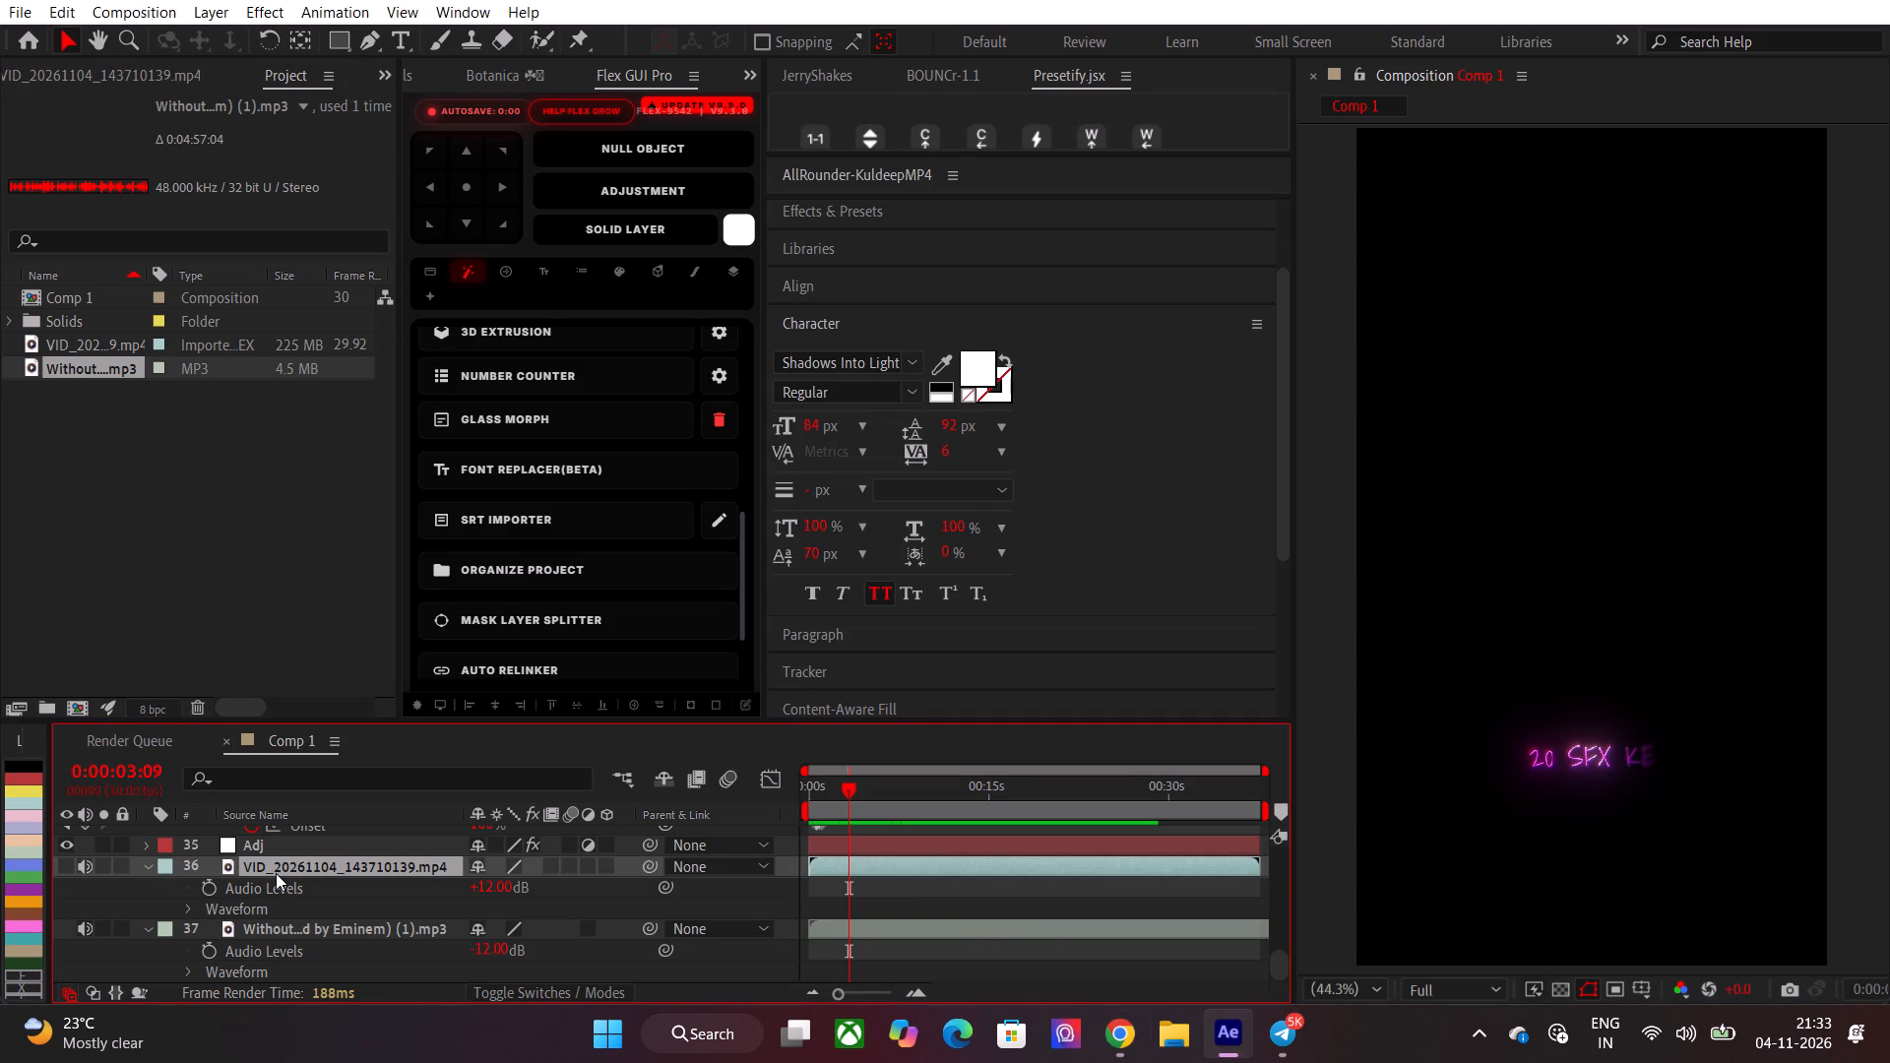
{"action": "key", "text": "ctrl+Tab"}
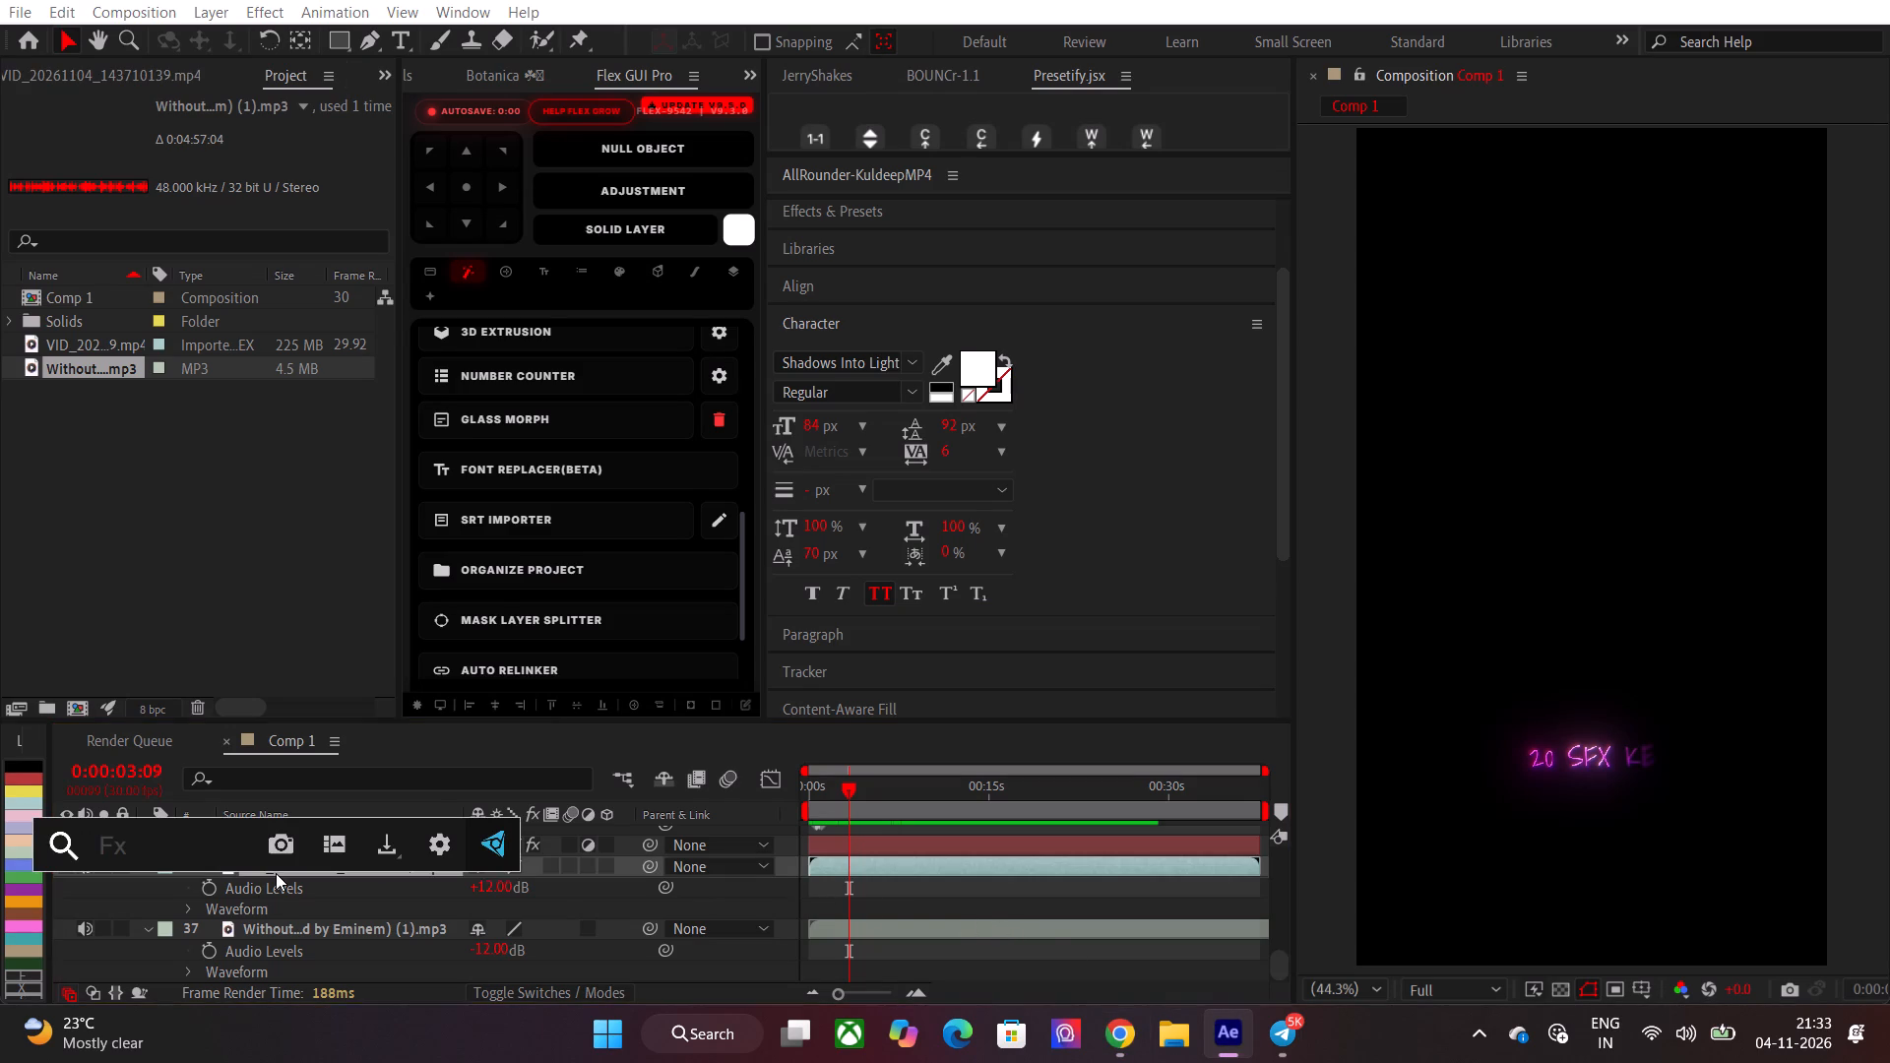
{"action": "type", "text": "reber"}
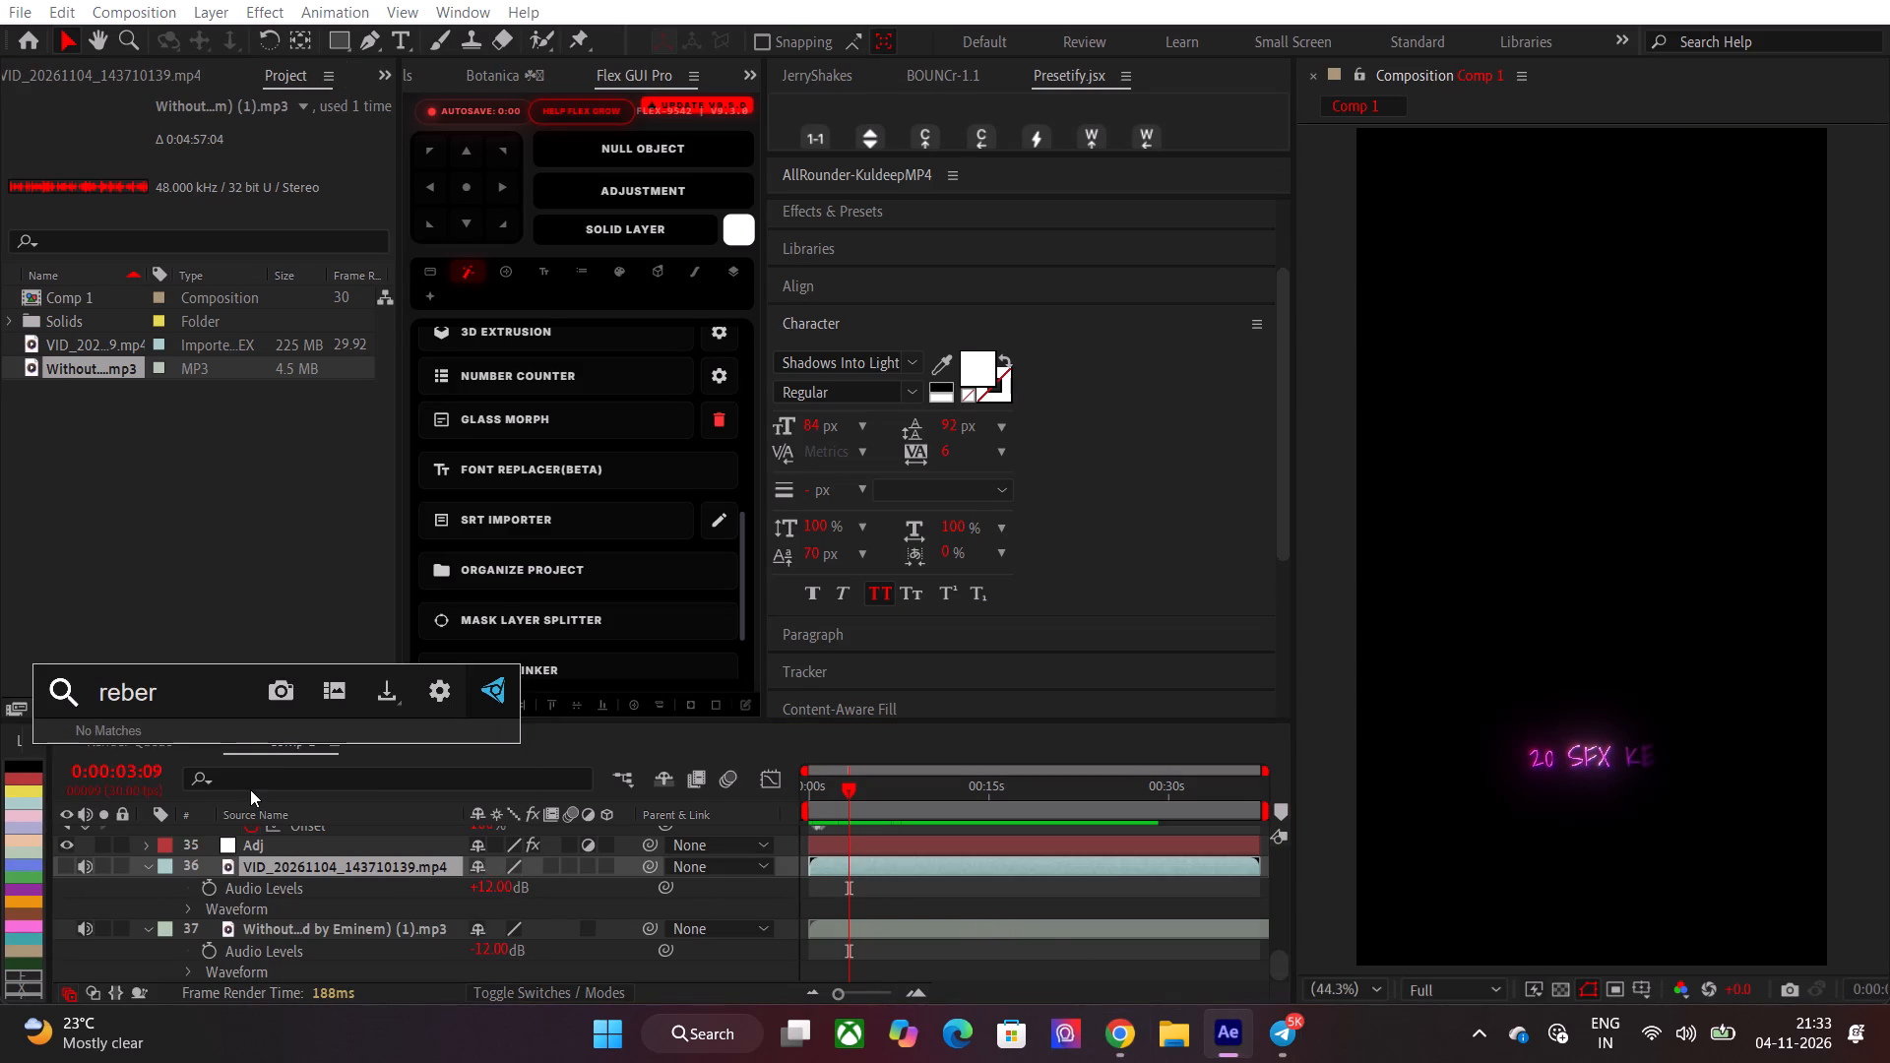
{"action": "key", "text": "BackSpace"}
{"action": "key", "text": "BackSpace"}
{"action": "key", "text": "BackSpace"}
{"action": "left_click", "coordinate": [162, 806]}
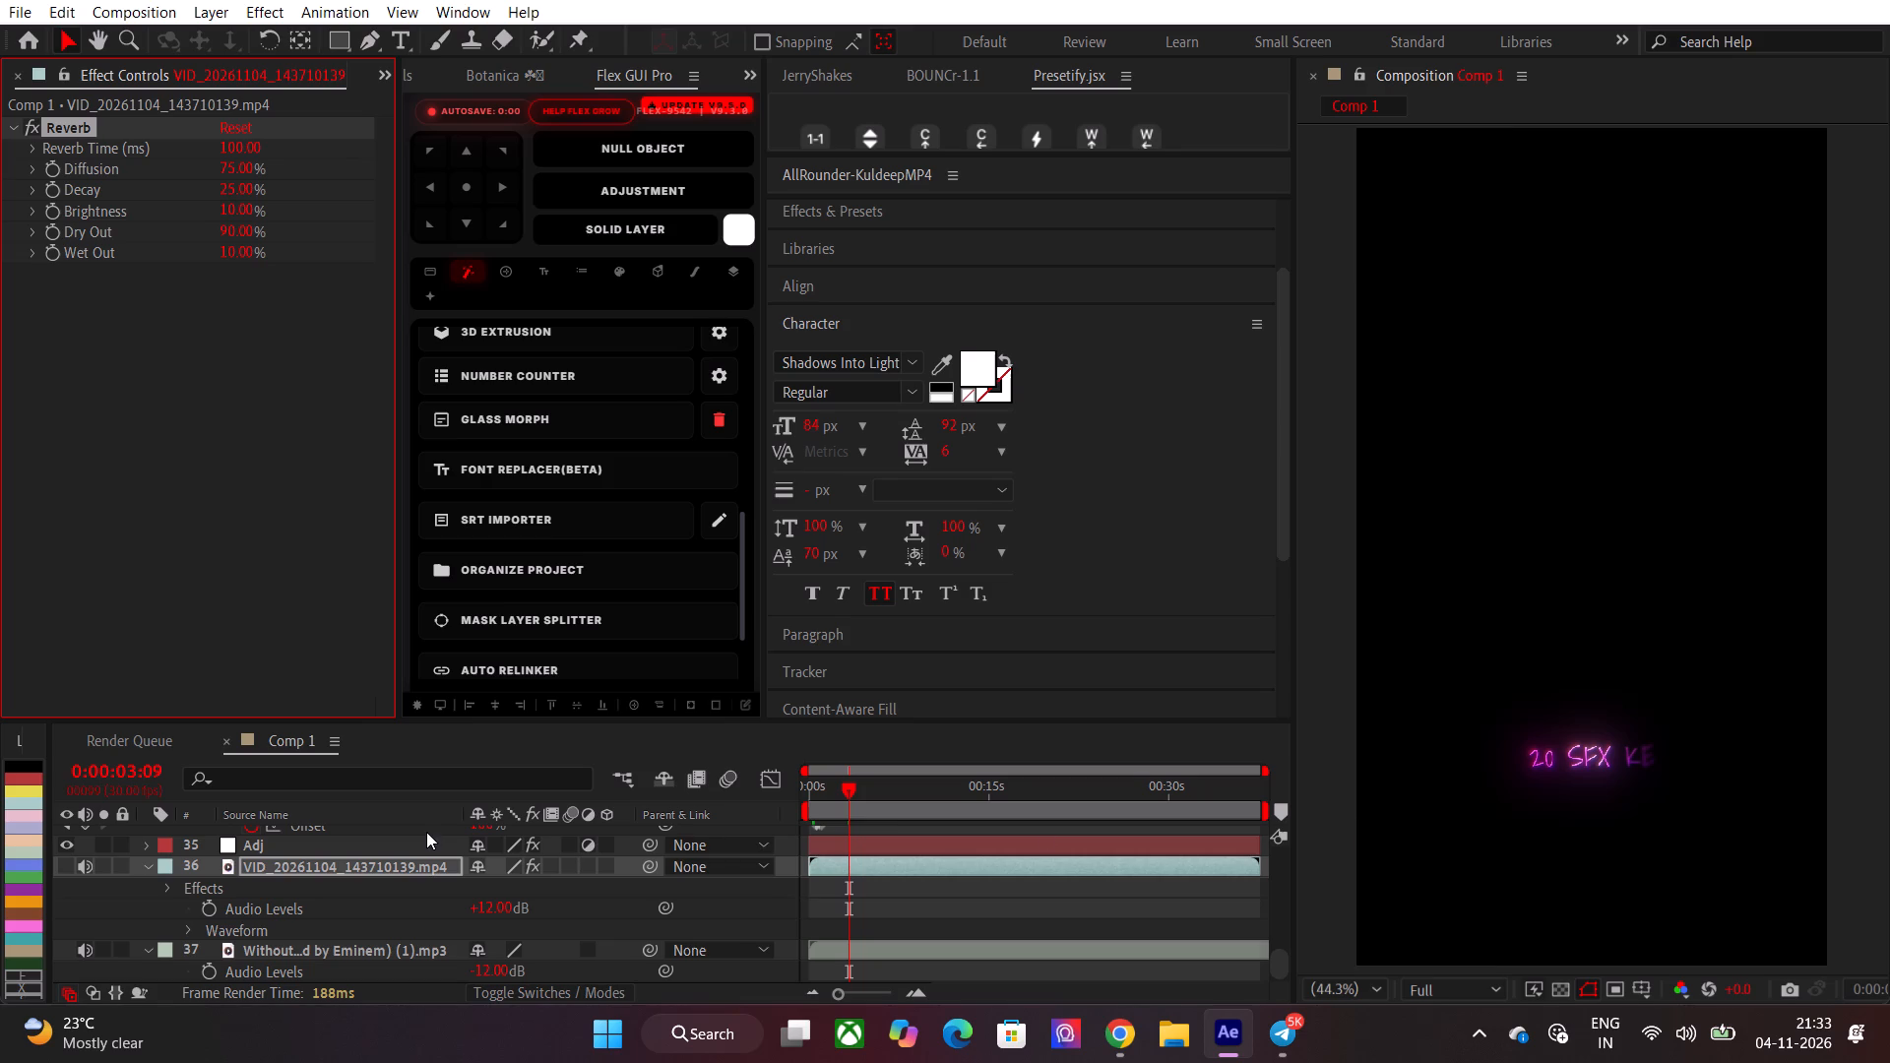
Preview the reverb on the voice from 0:00:00:00, stopping at 0:00:03:12.
{"action": "left_click_drag", "start_coordinate": [845, 791], "coordinate": [793, 800]}
{"action": "key", "text": "space"}
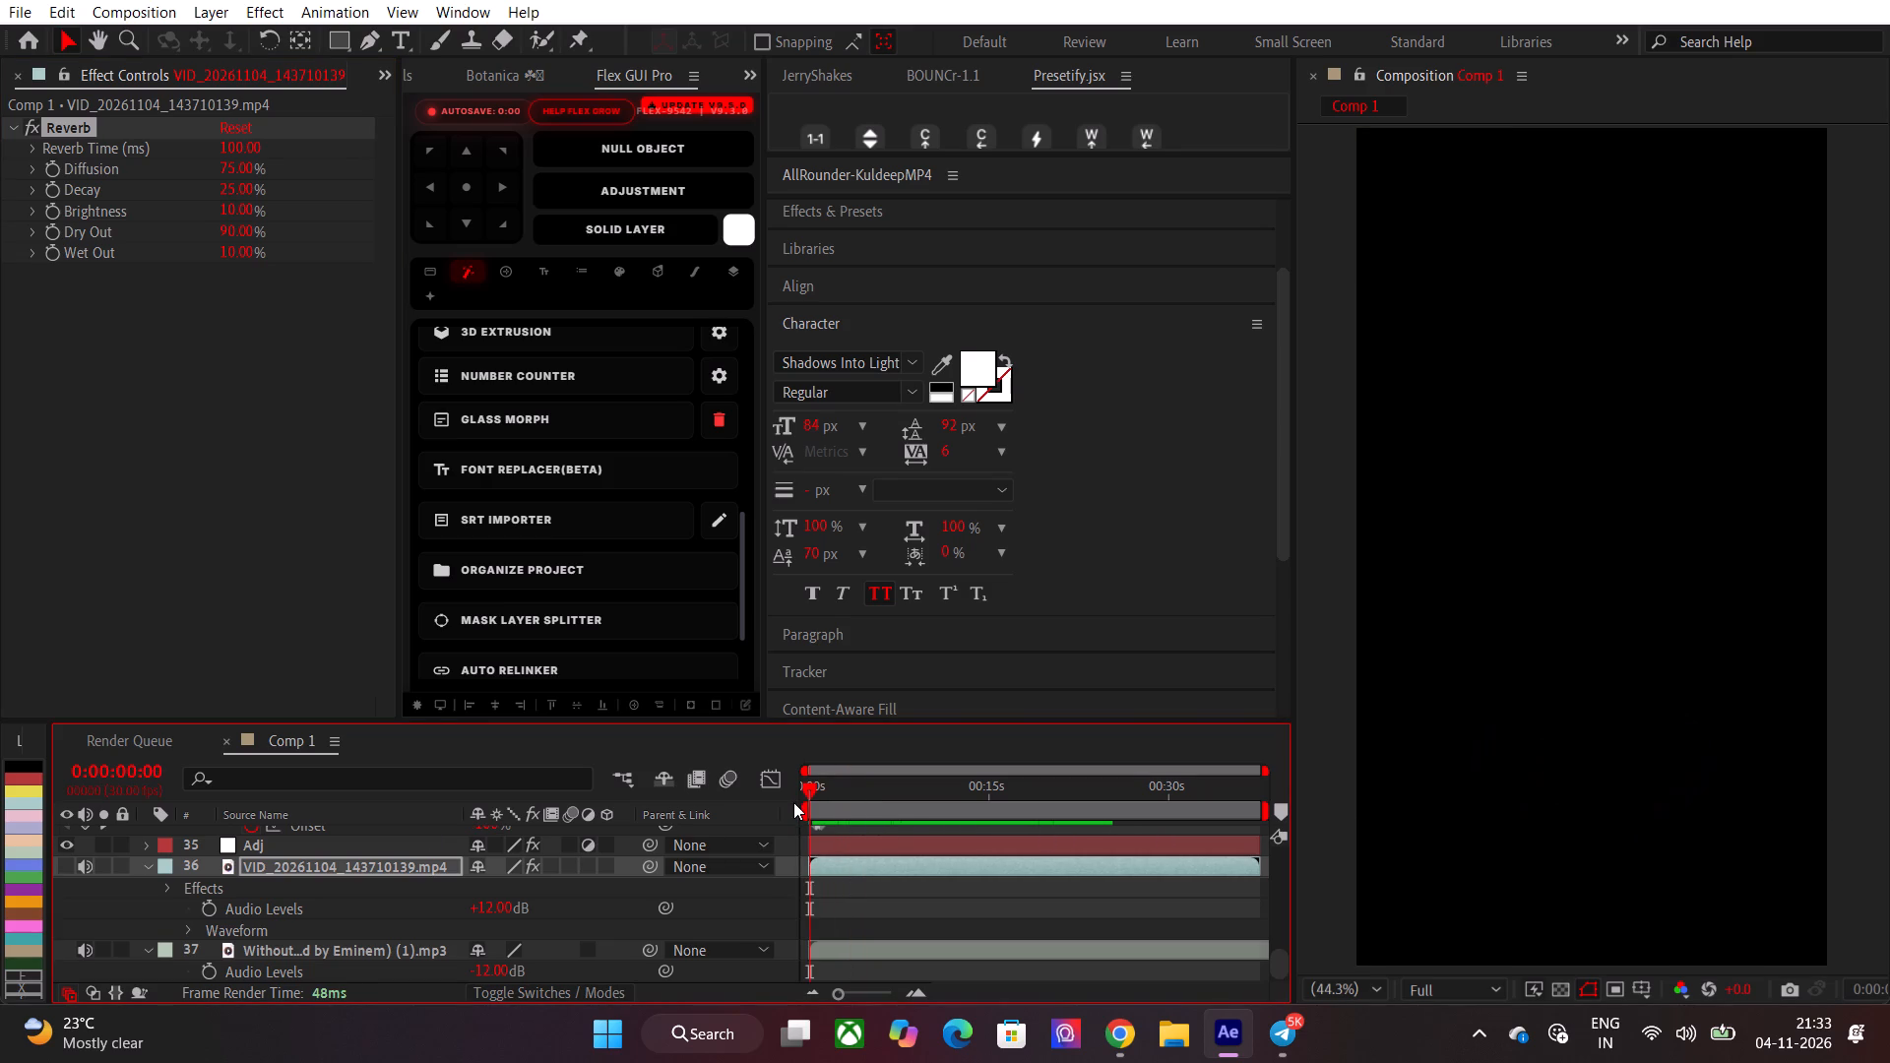
{"action": "left_click", "coordinate": [850, 798]}
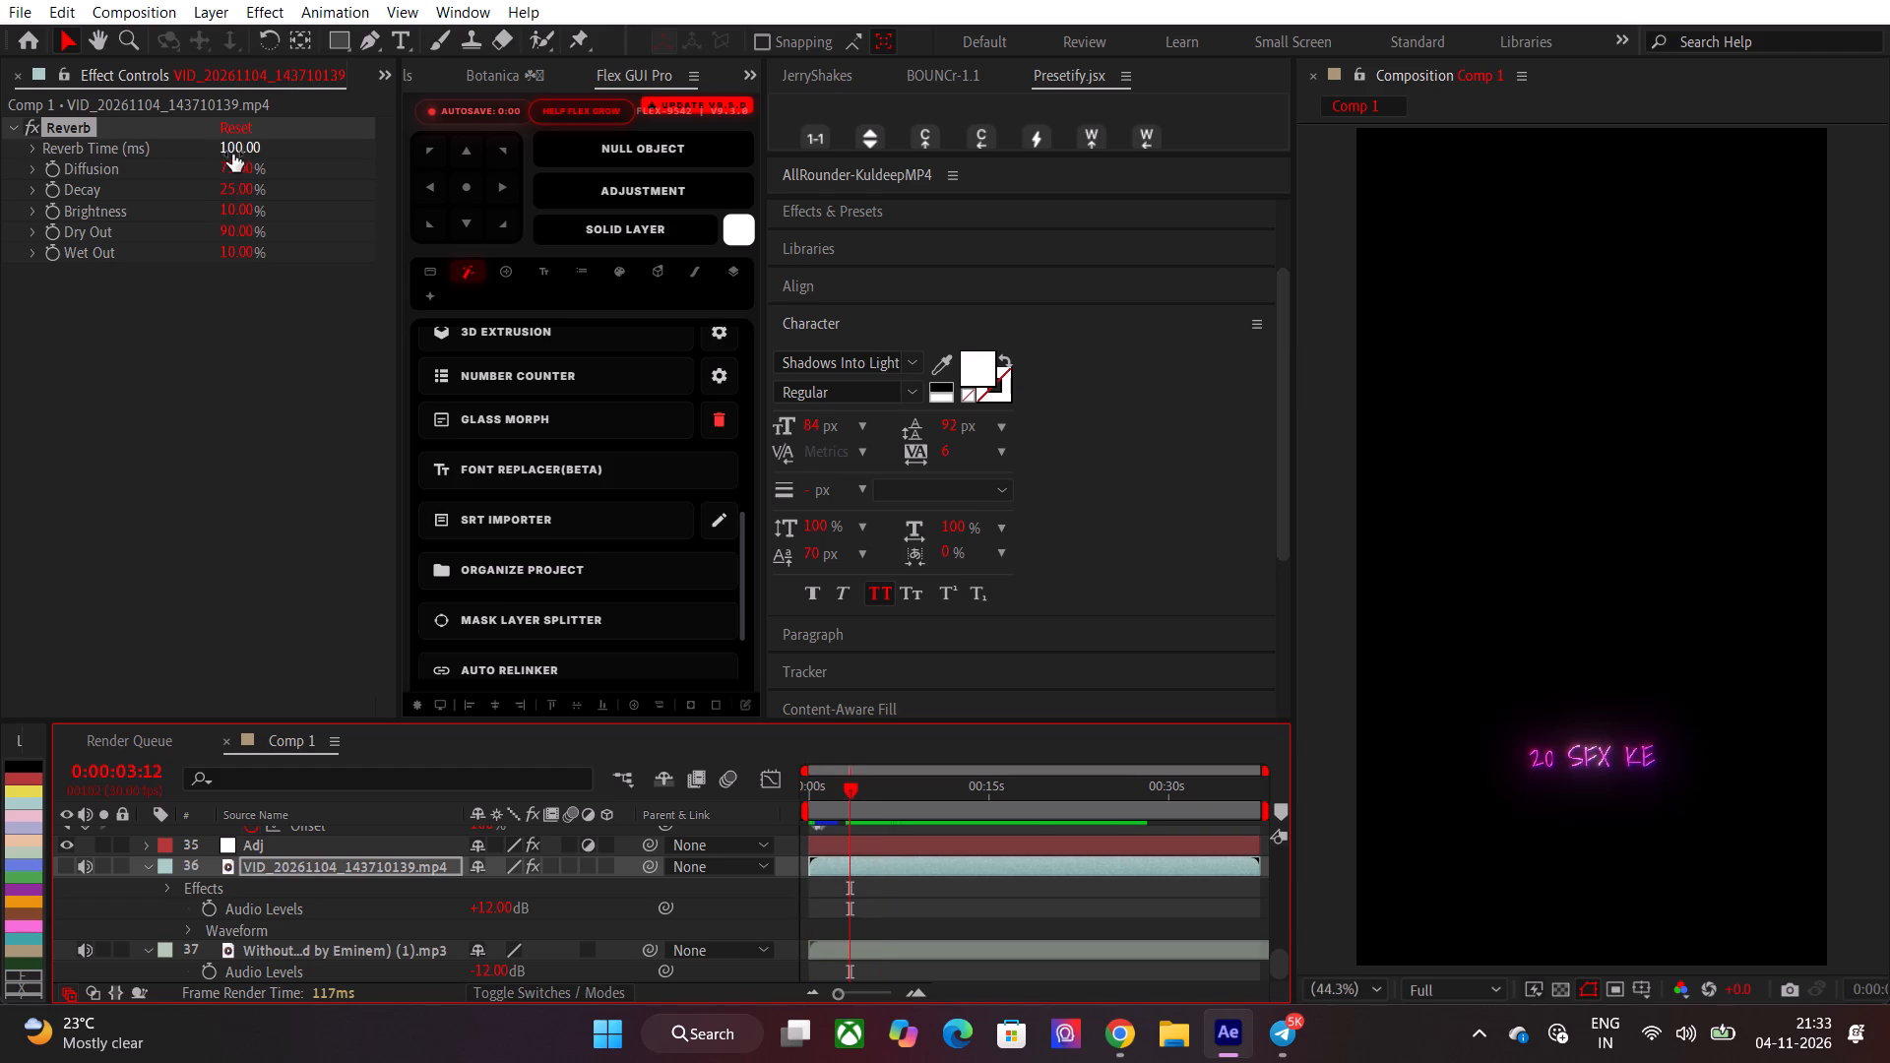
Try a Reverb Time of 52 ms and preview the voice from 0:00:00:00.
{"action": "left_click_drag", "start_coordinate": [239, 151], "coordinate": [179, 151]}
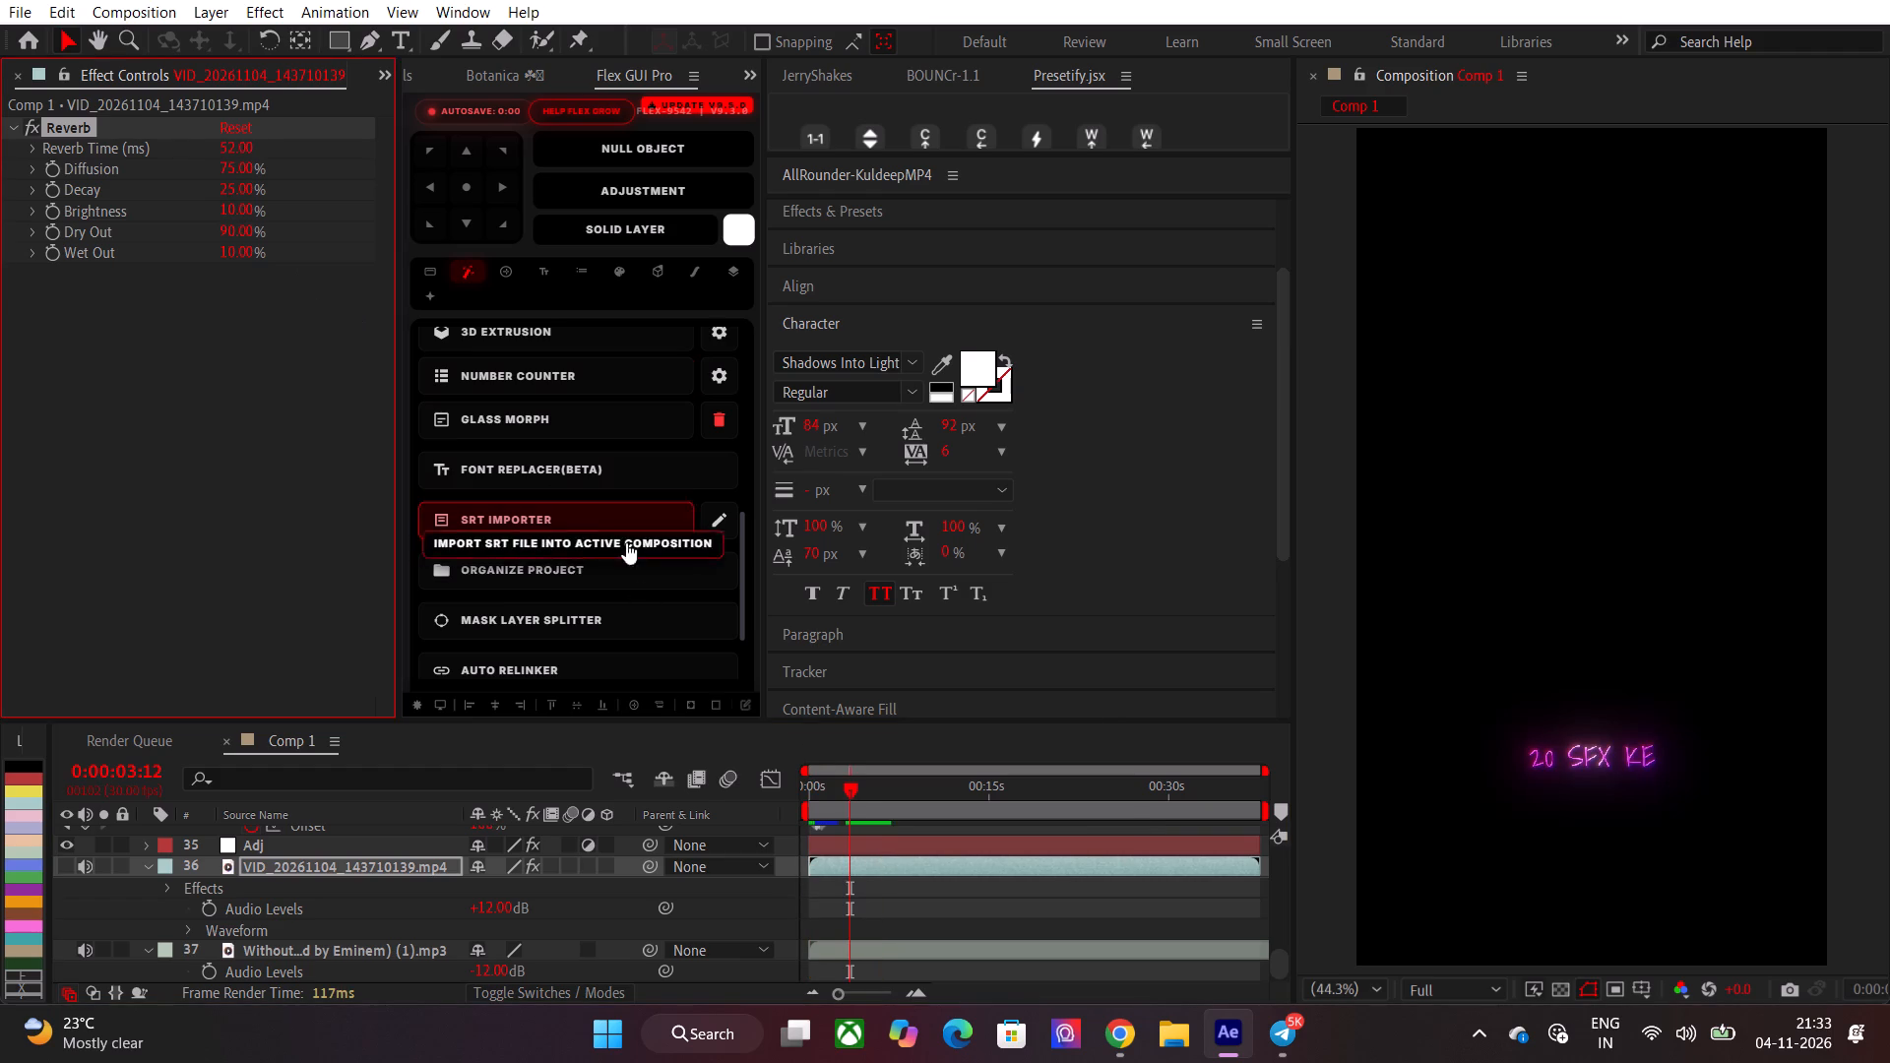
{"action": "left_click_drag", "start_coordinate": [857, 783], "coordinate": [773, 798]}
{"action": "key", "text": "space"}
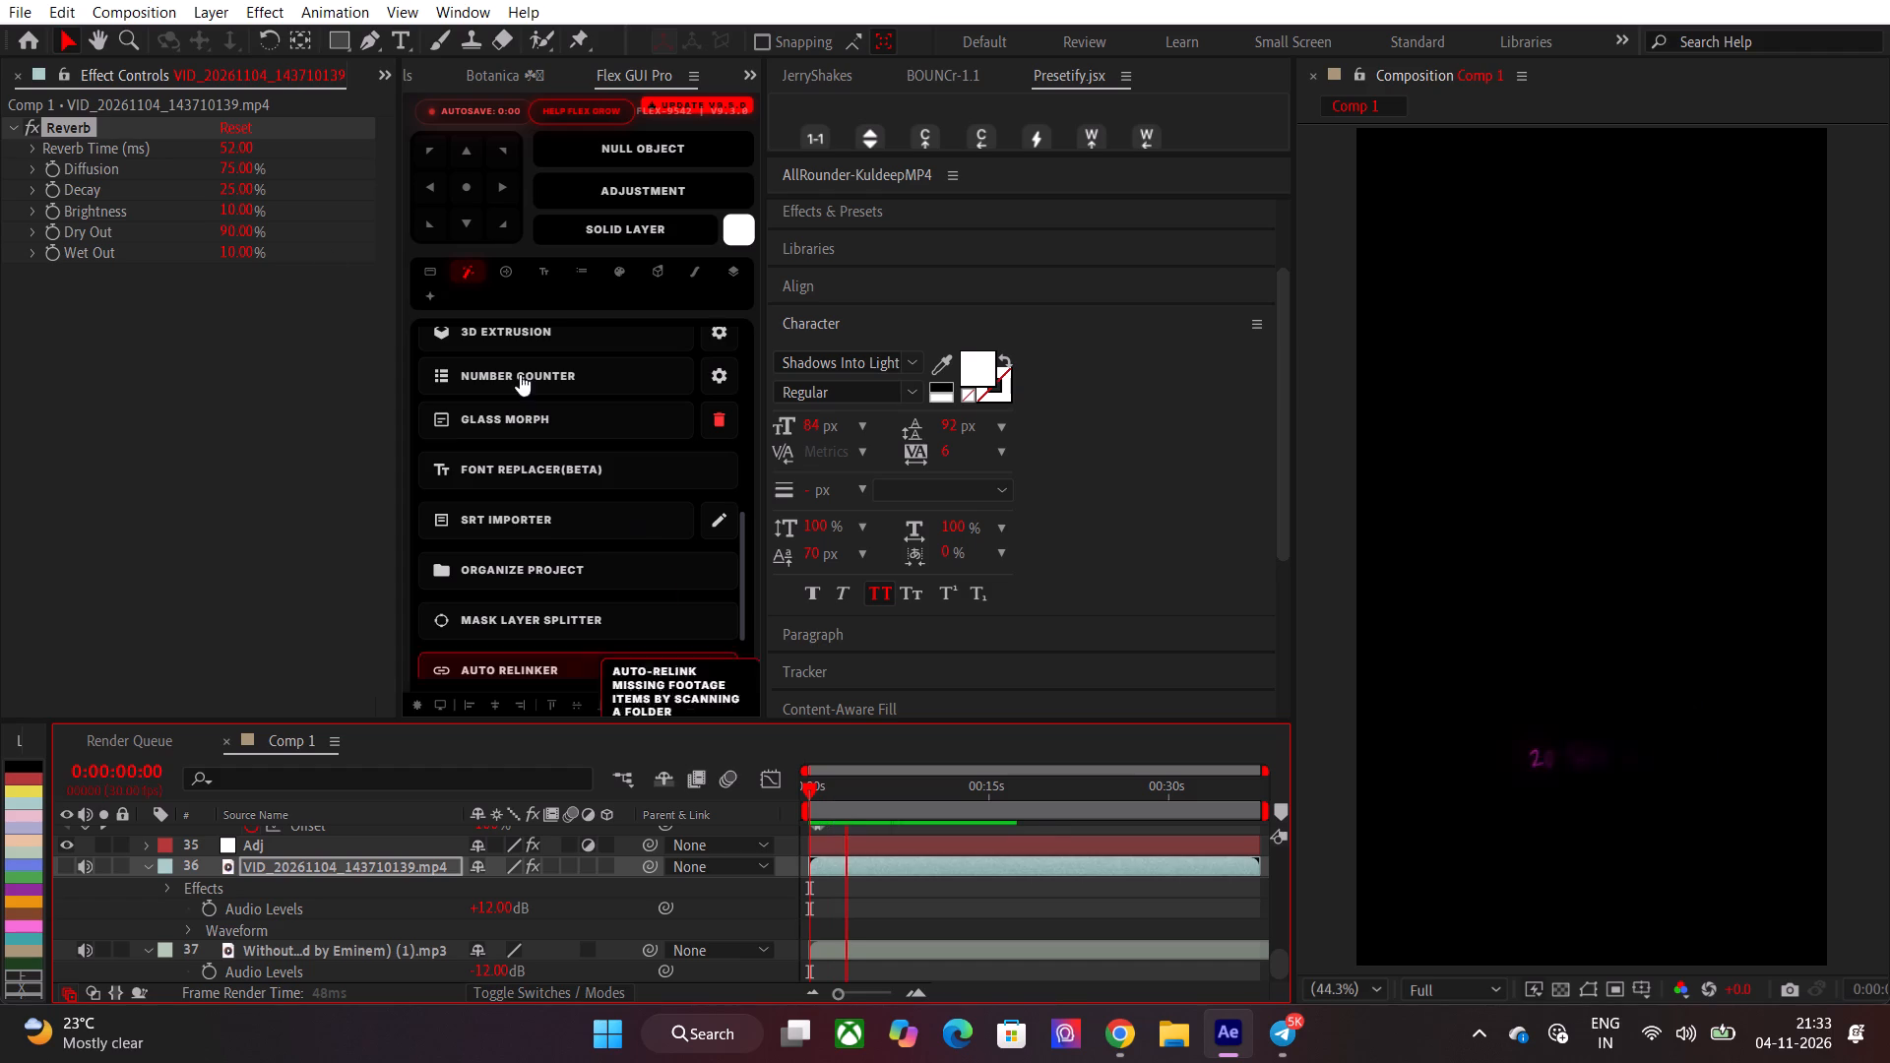
Set the Reverb effect's Reverb Time to 20 ms and its Decay to 15%.
{"action": "left_click", "coordinate": [223, 144]}
{"action": "type", "text": "20"}
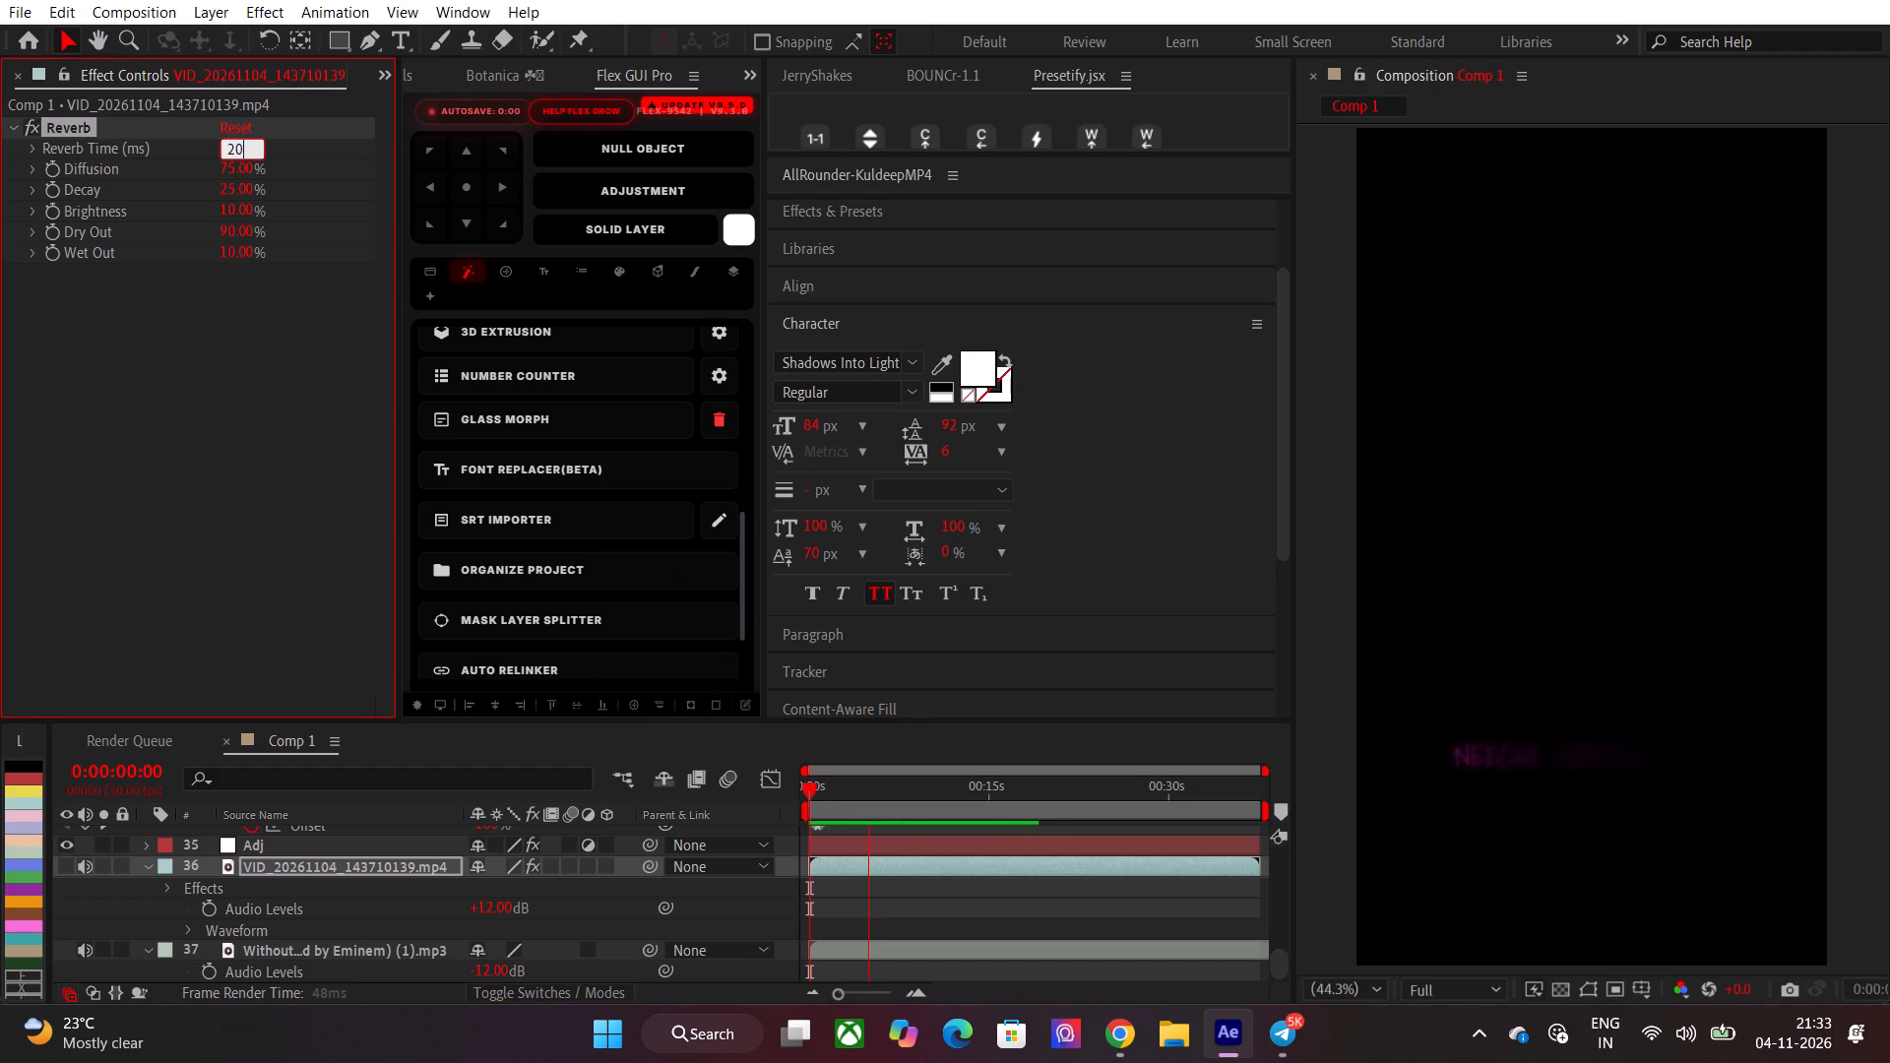
{"action": "key", "text": "Return"}
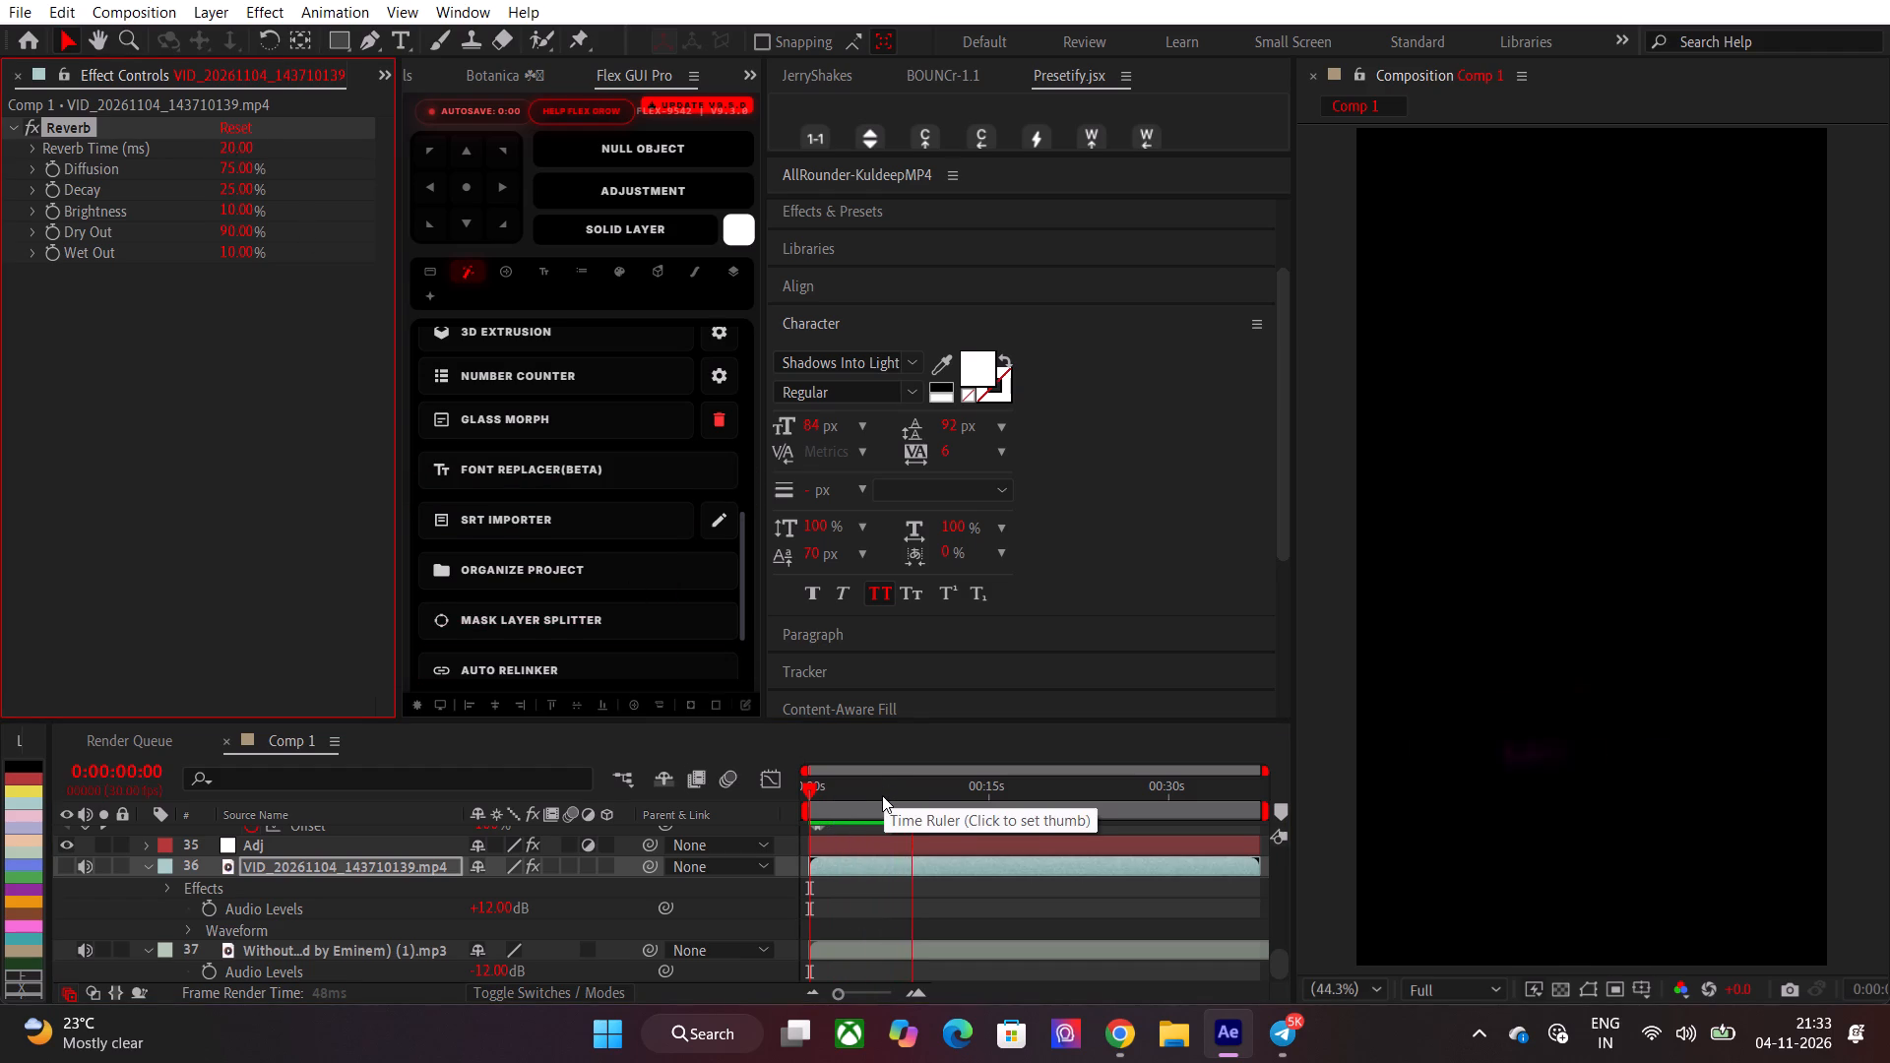
{"action": "left_click", "coordinate": [231, 189]}
{"action": "type", "text": "15"}
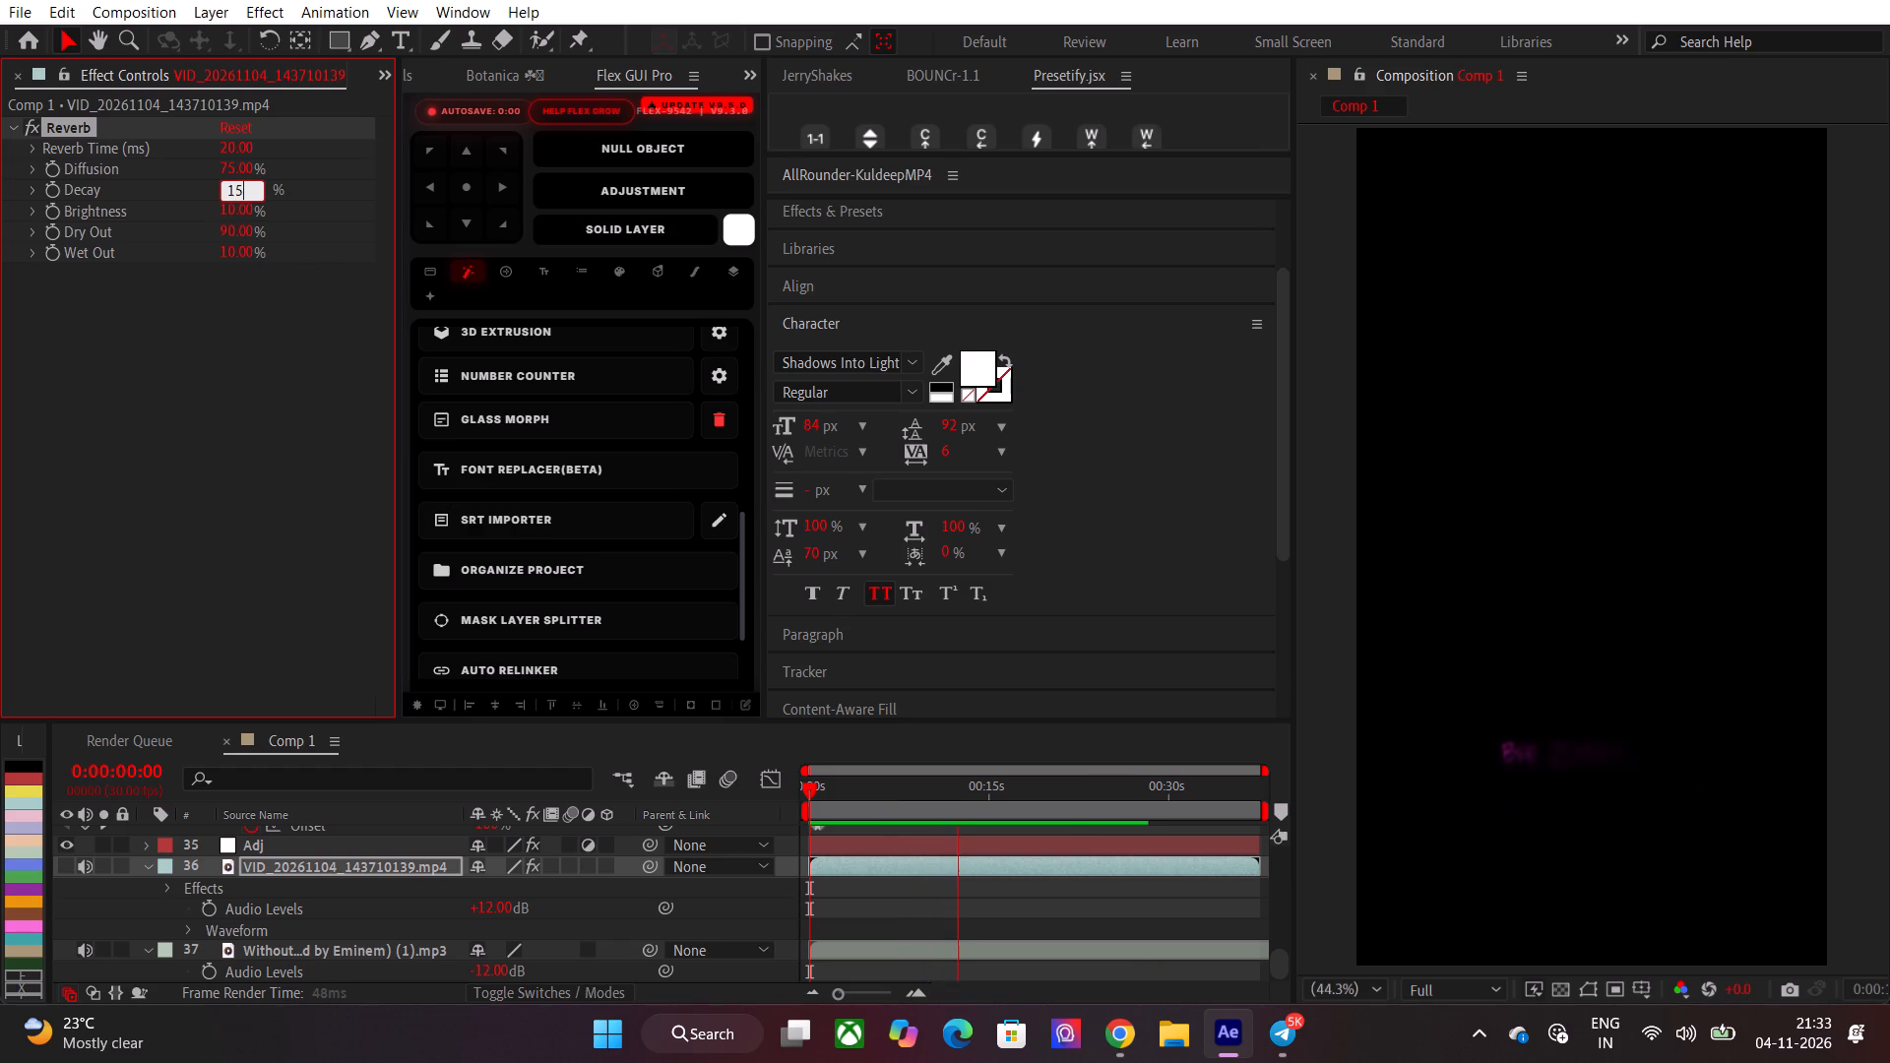
{"action": "key", "text": "Return"}
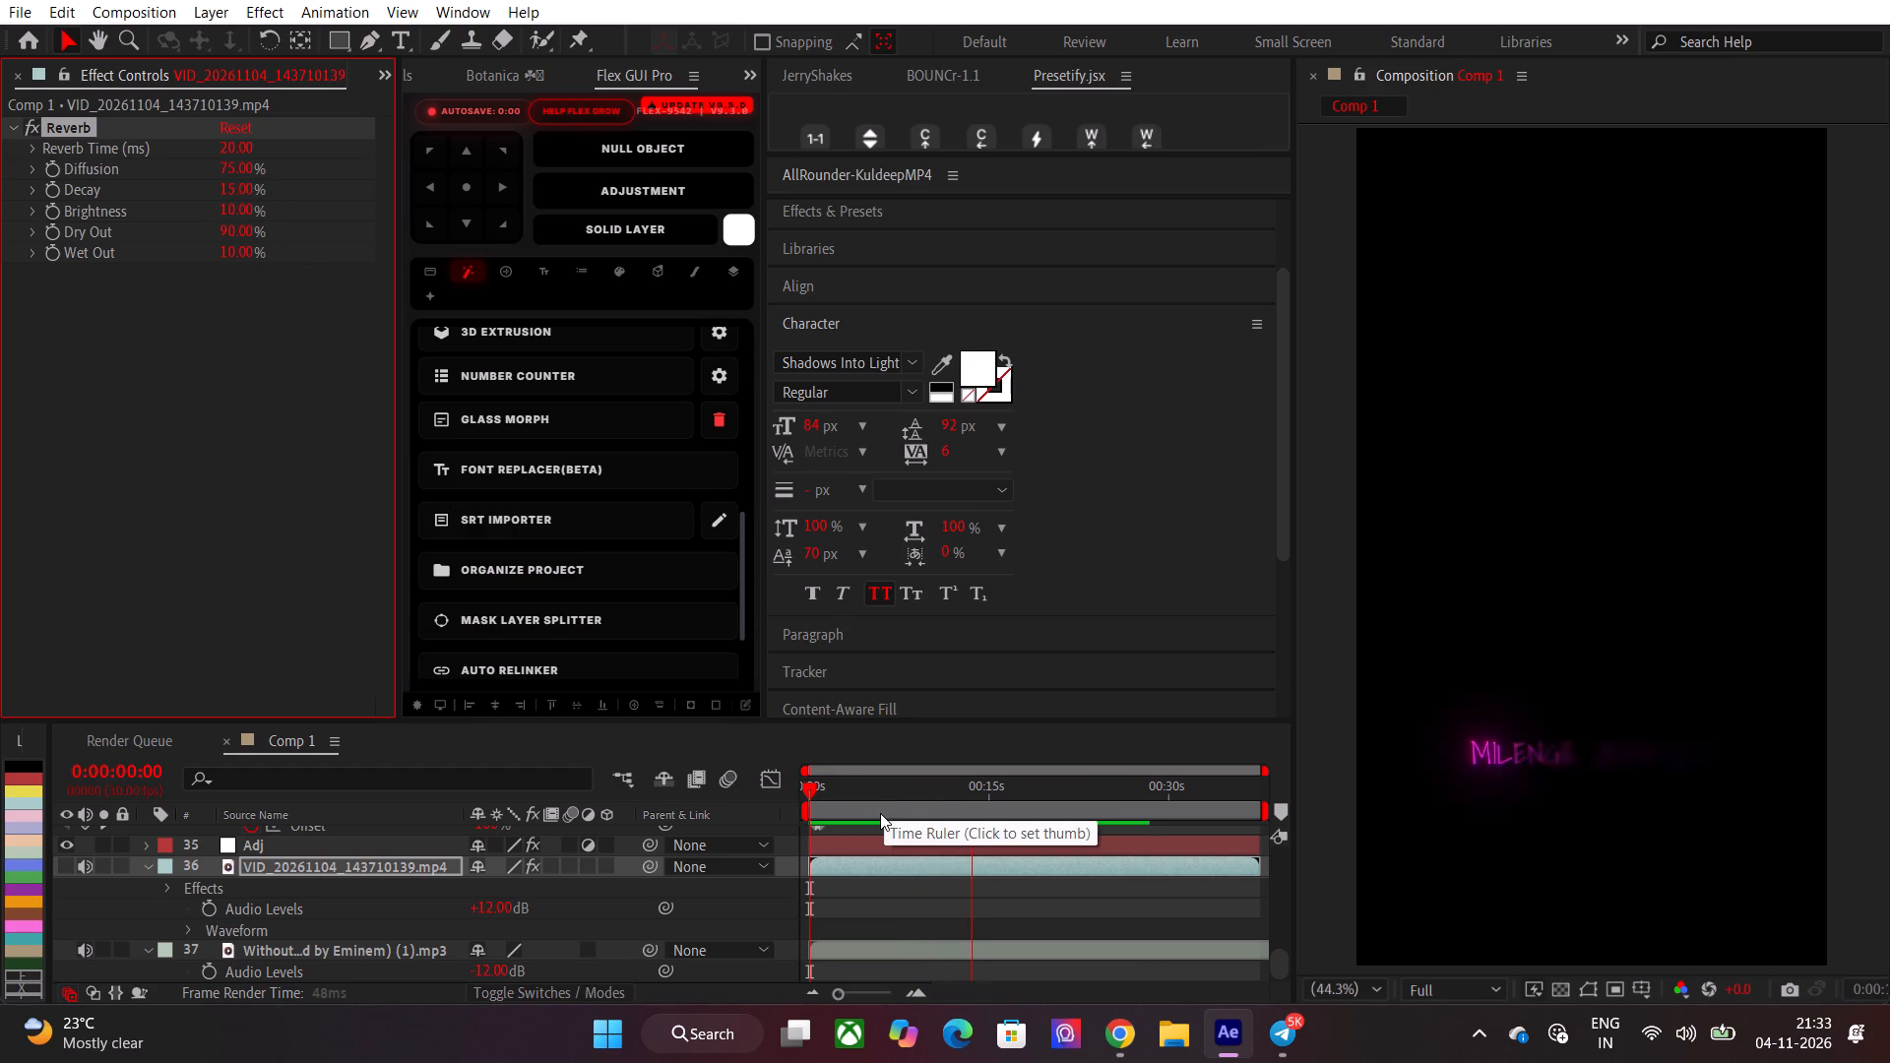
Replay the preview from 0:00:00:00 to check the adjusted reverb, stopping at 0:00:03:21.
{"action": "left_click_drag", "start_coordinate": [911, 797], "coordinate": [832, 798]}
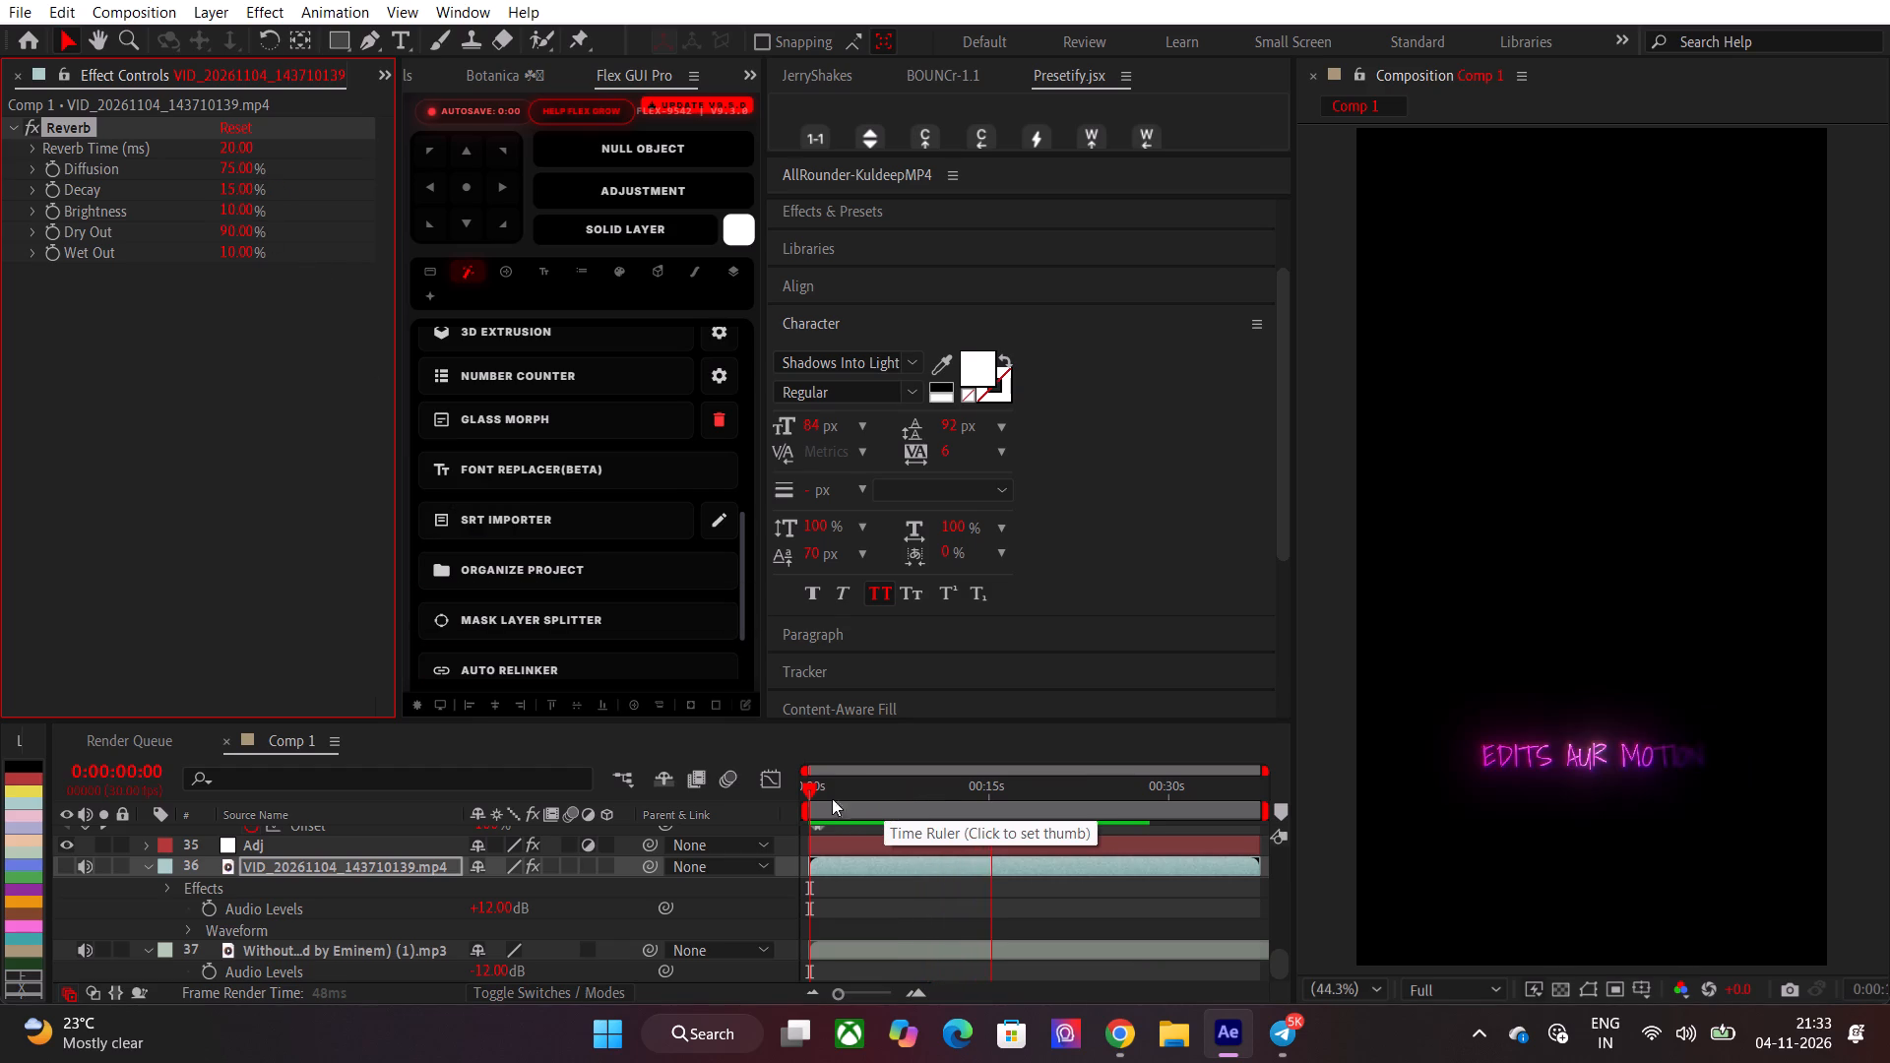
{"action": "left_click_drag", "start_coordinate": [832, 798], "coordinate": [814, 798]}
{"action": "key", "text": "space"}
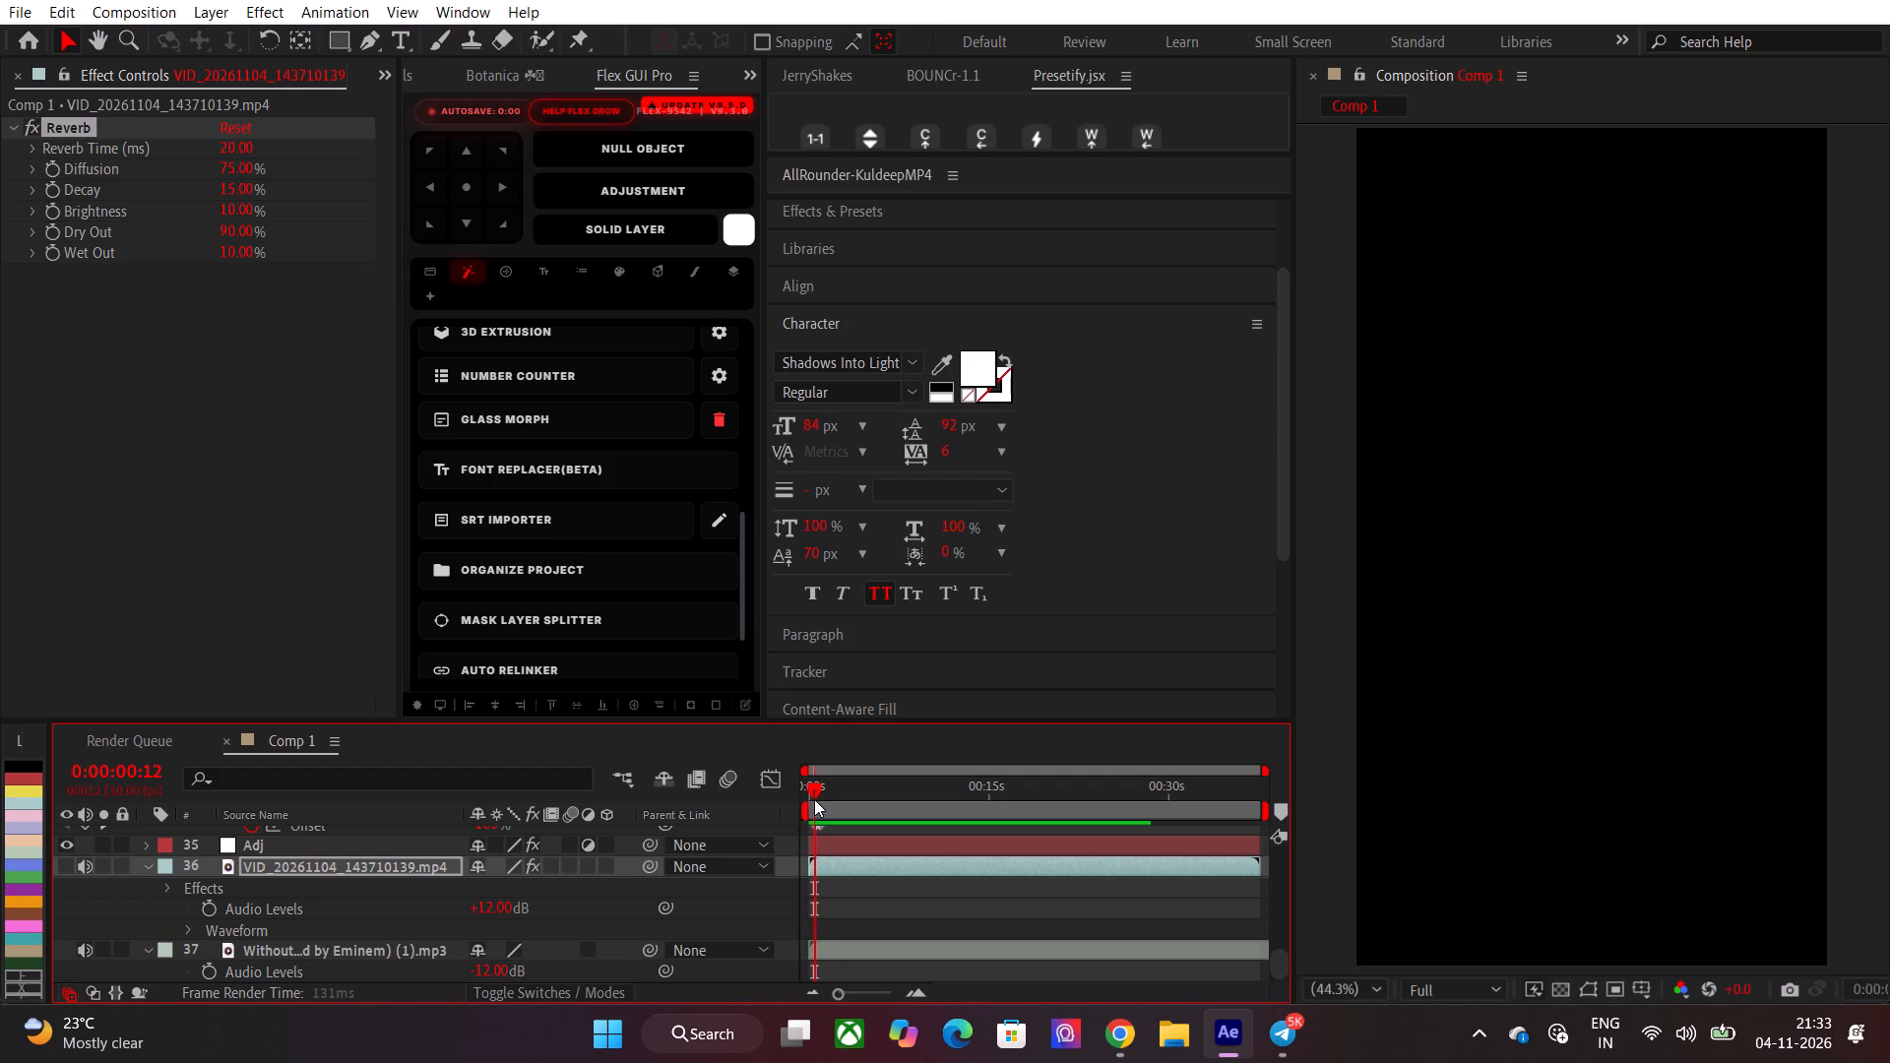
{"action": "left_click_drag", "start_coordinate": [814, 799], "coordinate": [815, 799]}
{"action": "left_click_drag", "start_coordinate": [815, 799], "coordinate": [797, 804]}
{"action": "key", "text": "space"}
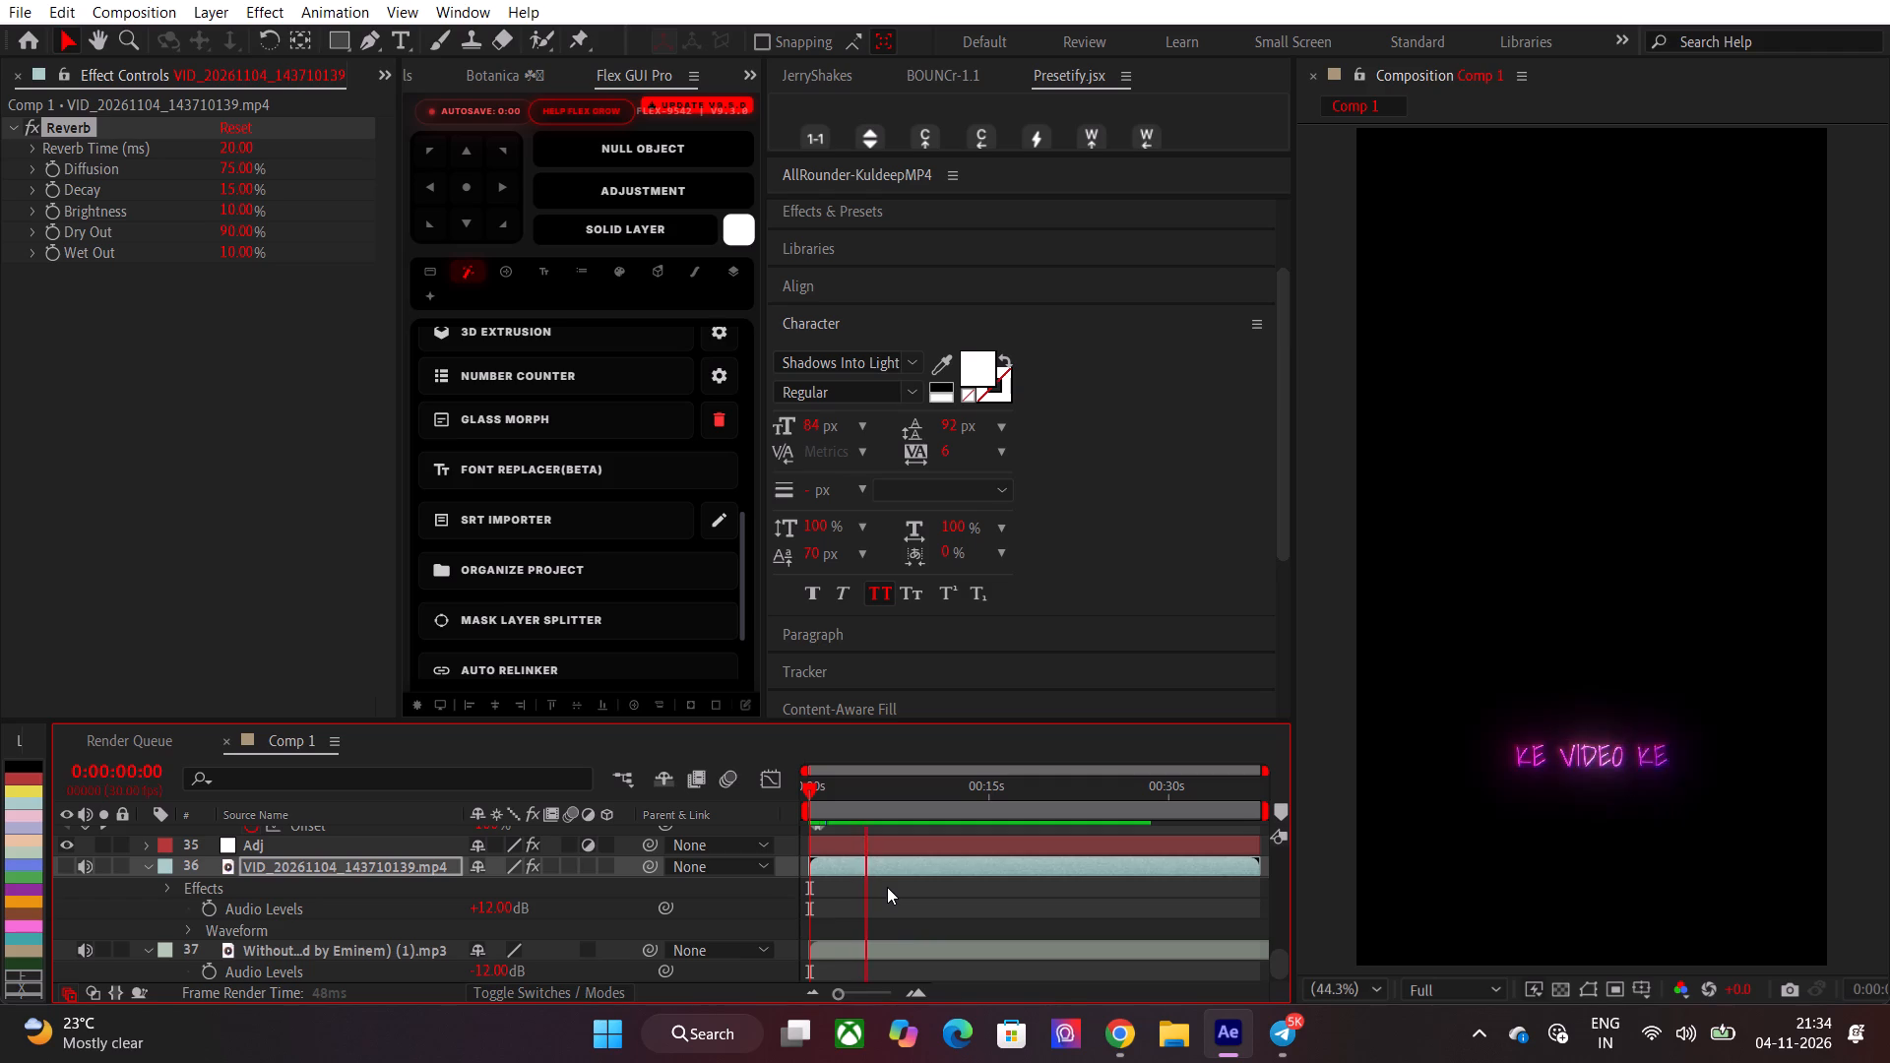
{"action": "left_click", "coordinate": [853, 790]}
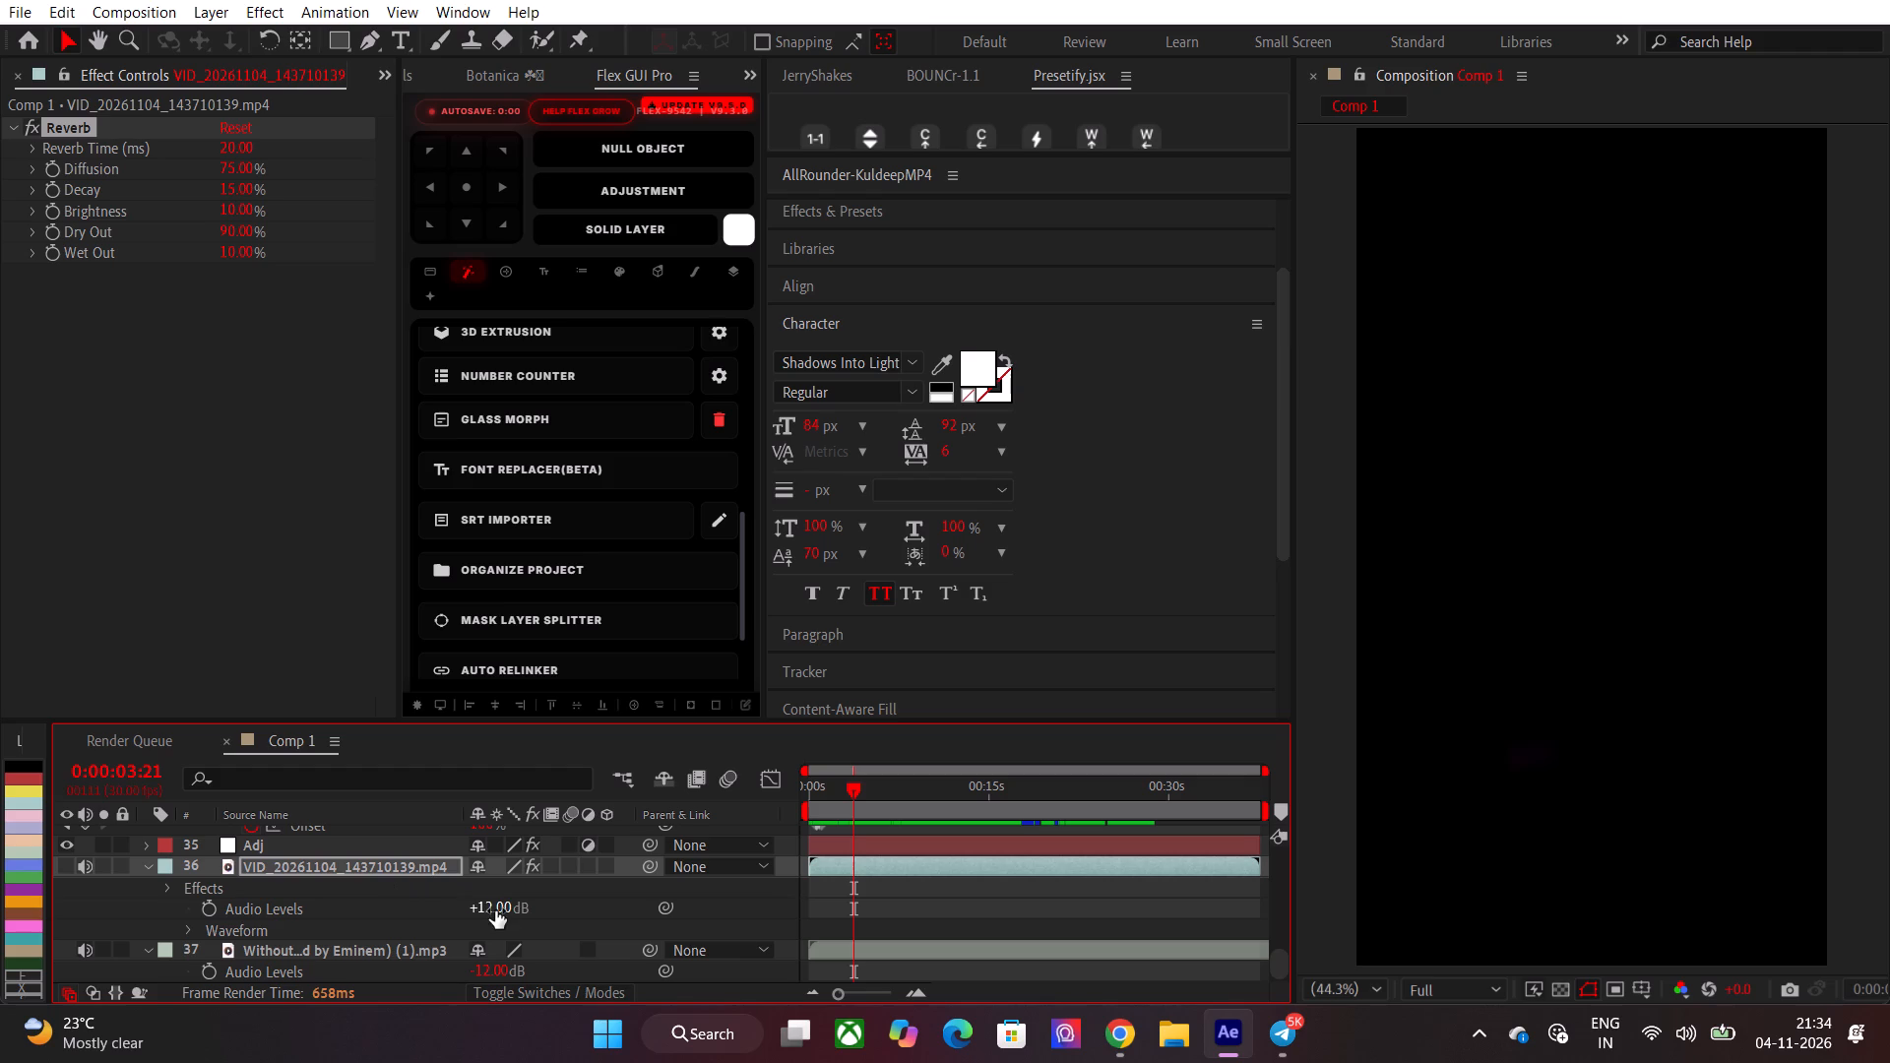
Set the VID_20261104_143710139.mp4 layer's Audio Levels to +8 dB.
{"action": "left_click", "coordinate": [495, 910]}
{"action": "key", "text": "8"}
{"action": "key", "text": "Return"}
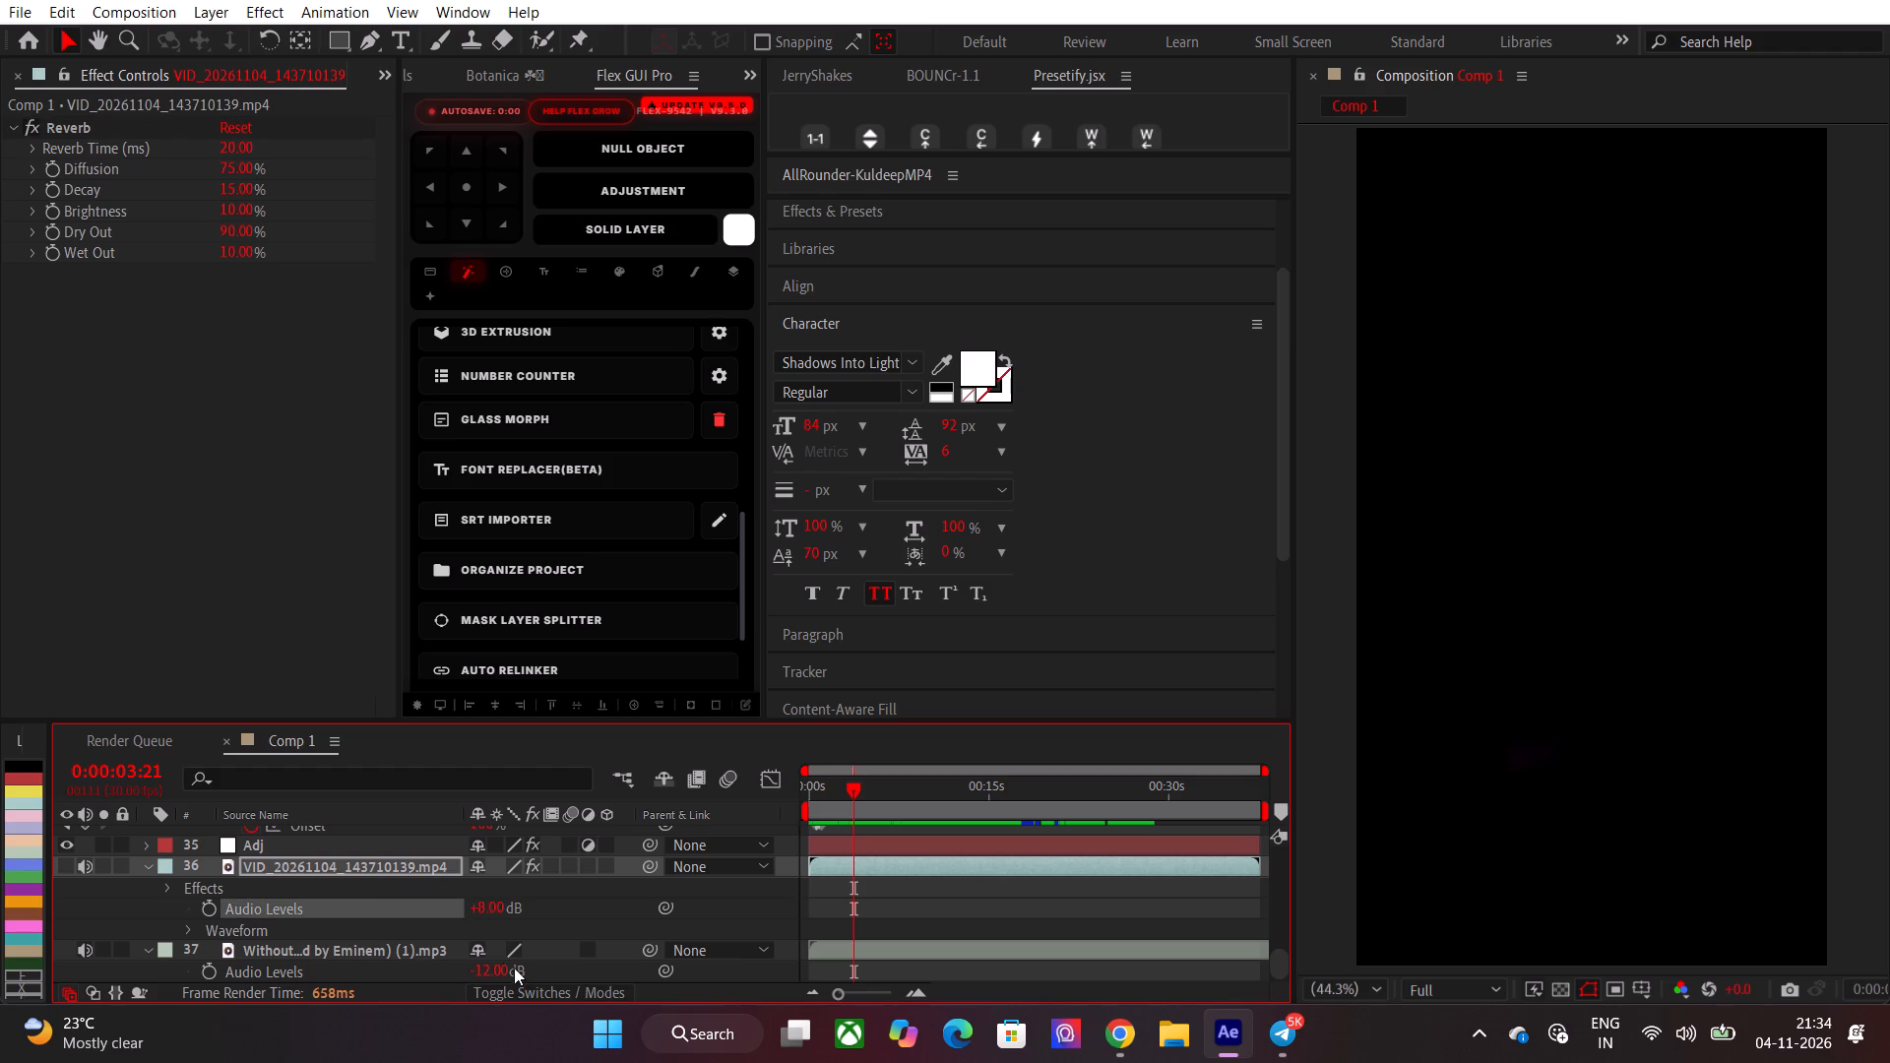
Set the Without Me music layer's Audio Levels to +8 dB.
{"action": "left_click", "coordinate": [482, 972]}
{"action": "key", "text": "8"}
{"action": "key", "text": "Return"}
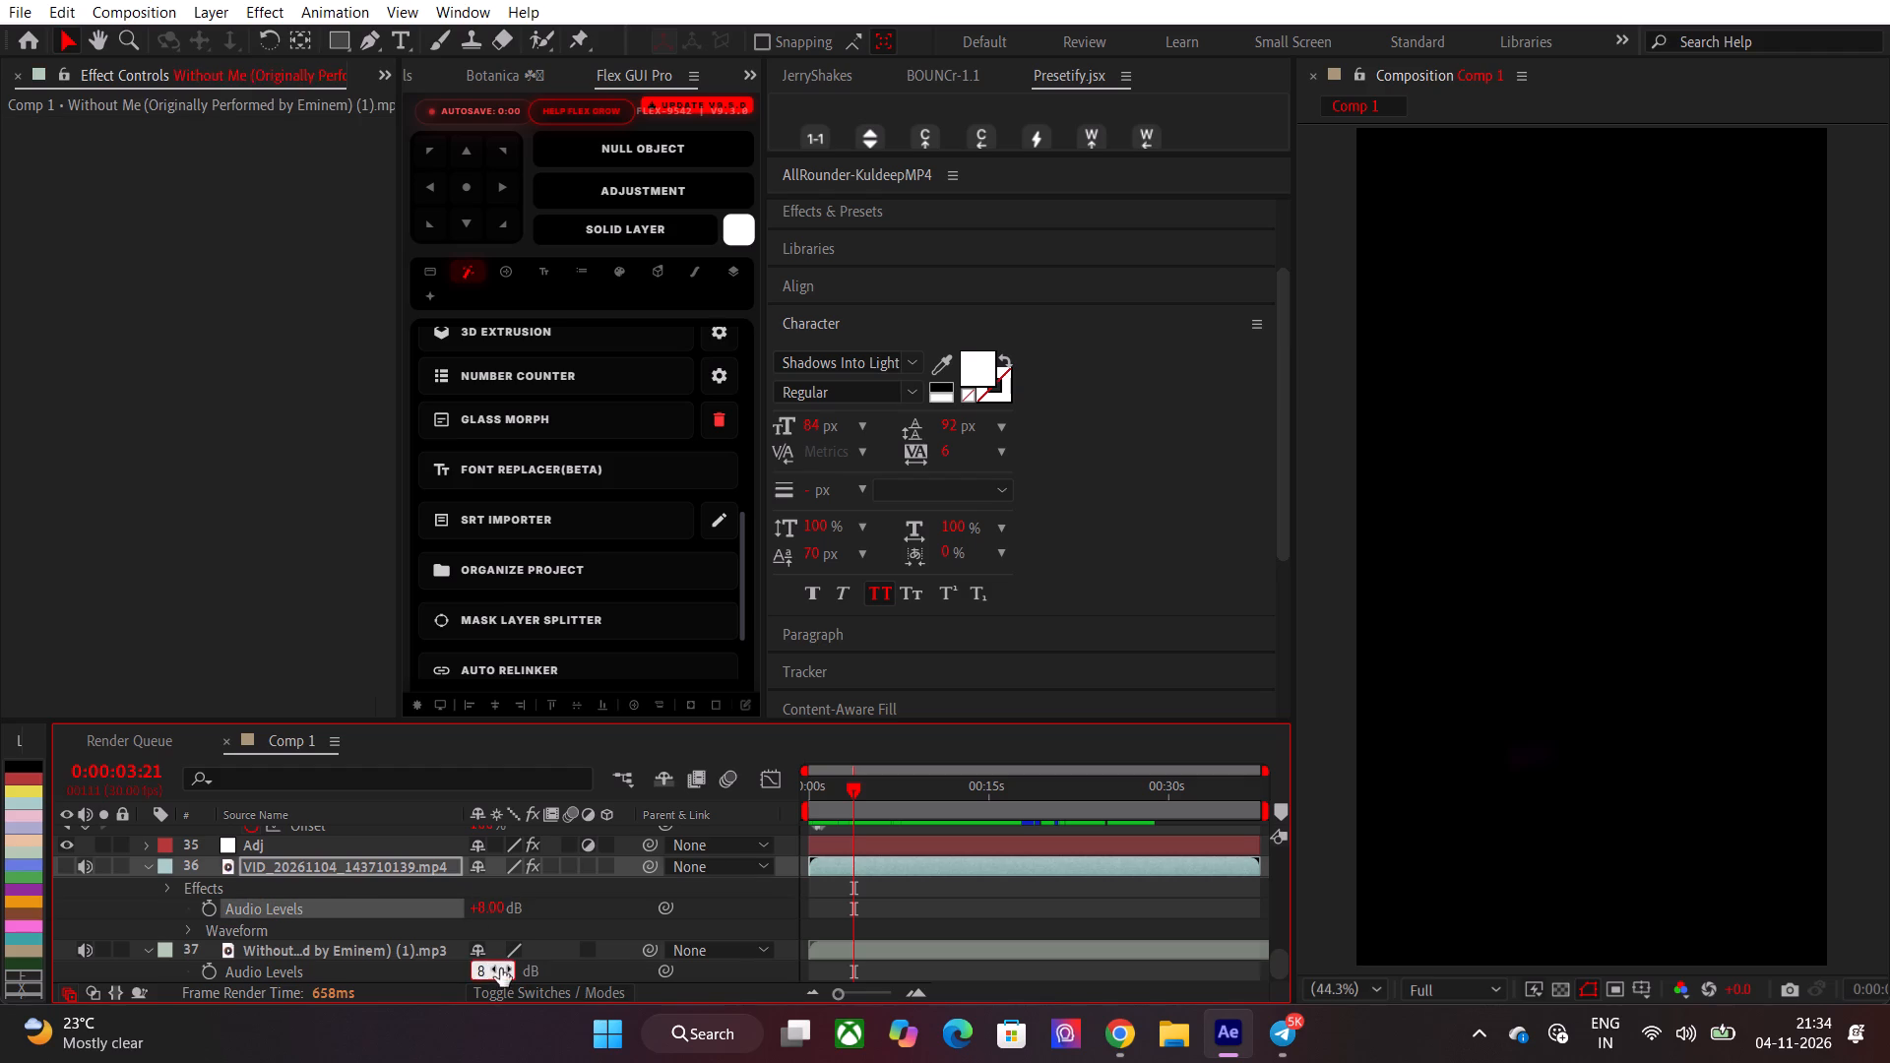
Preview the voice and music mix from 0:00:00:00 and again from 0:00:01:25.
{"action": "left_click_drag", "start_coordinate": [861, 786], "coordinate": [751, 803]}
{"action": "key", "text": "space"}
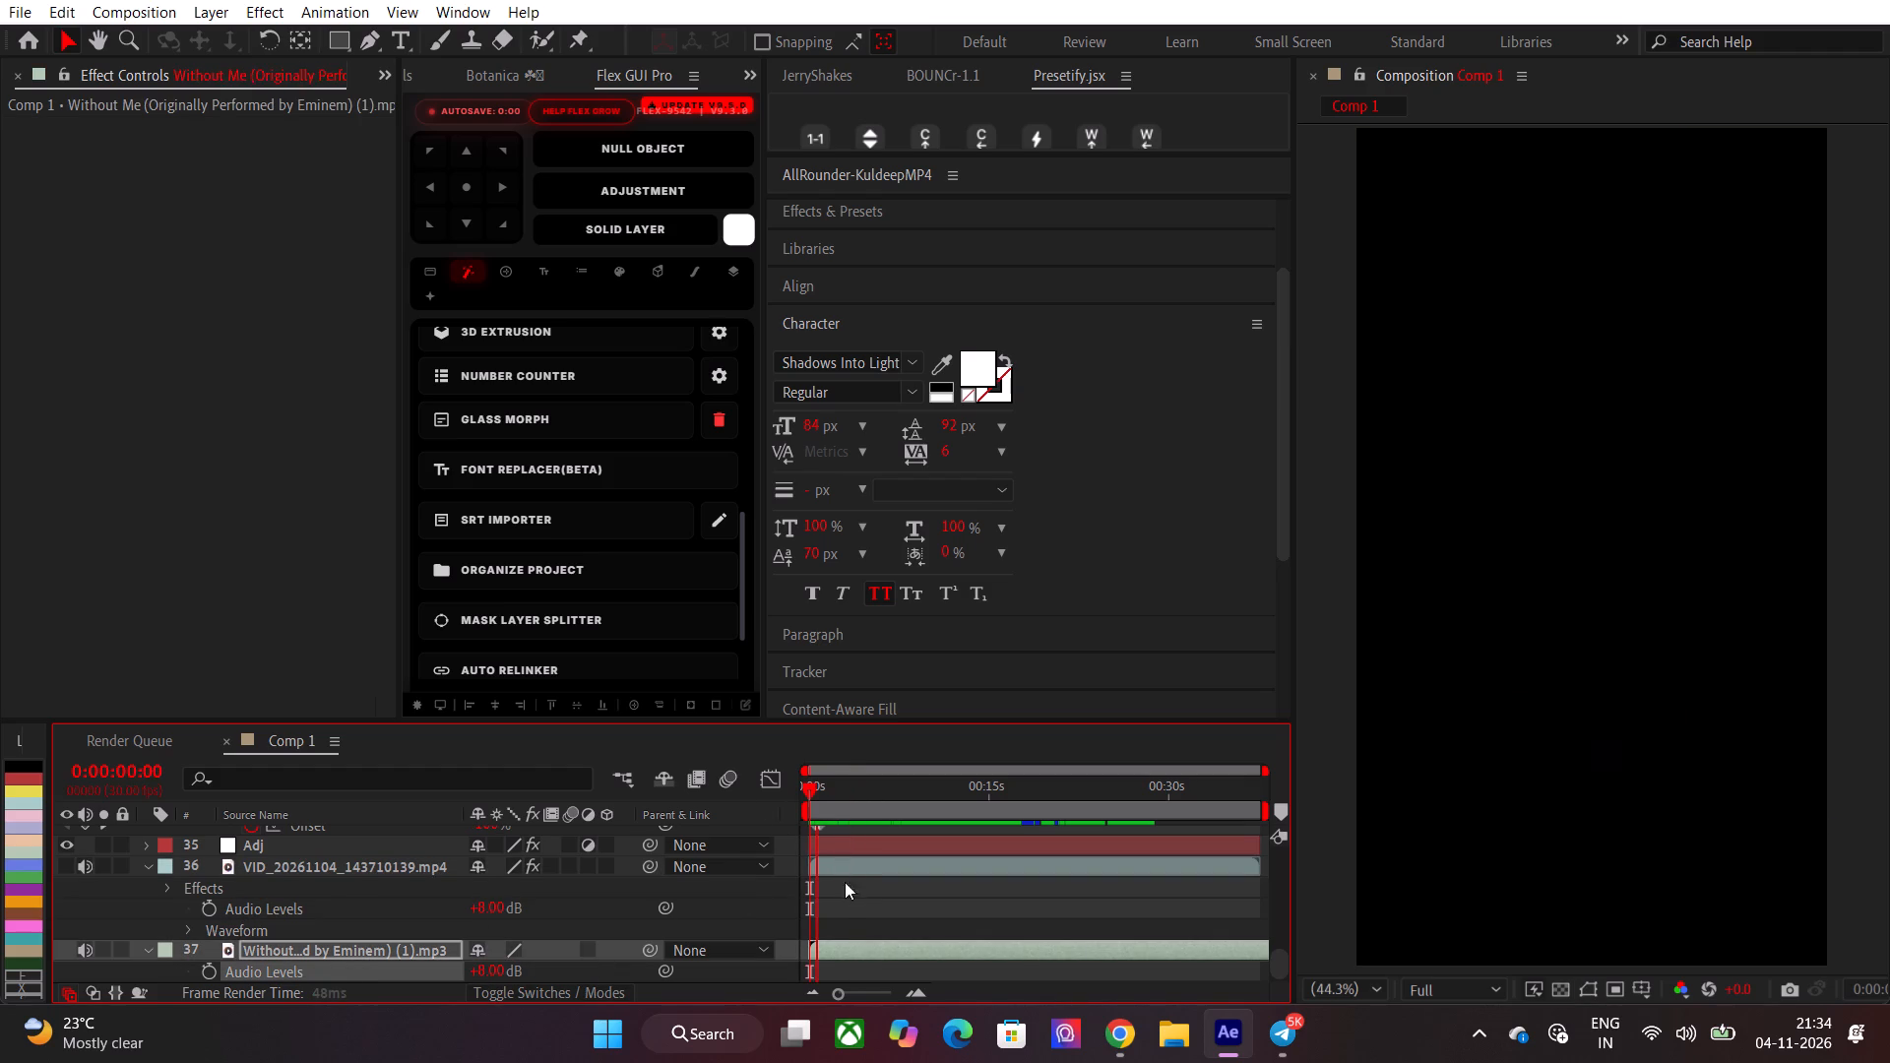
{"action": "left_click", "coordinate": [825, 790]}
{"action": "key", "text": "space"}
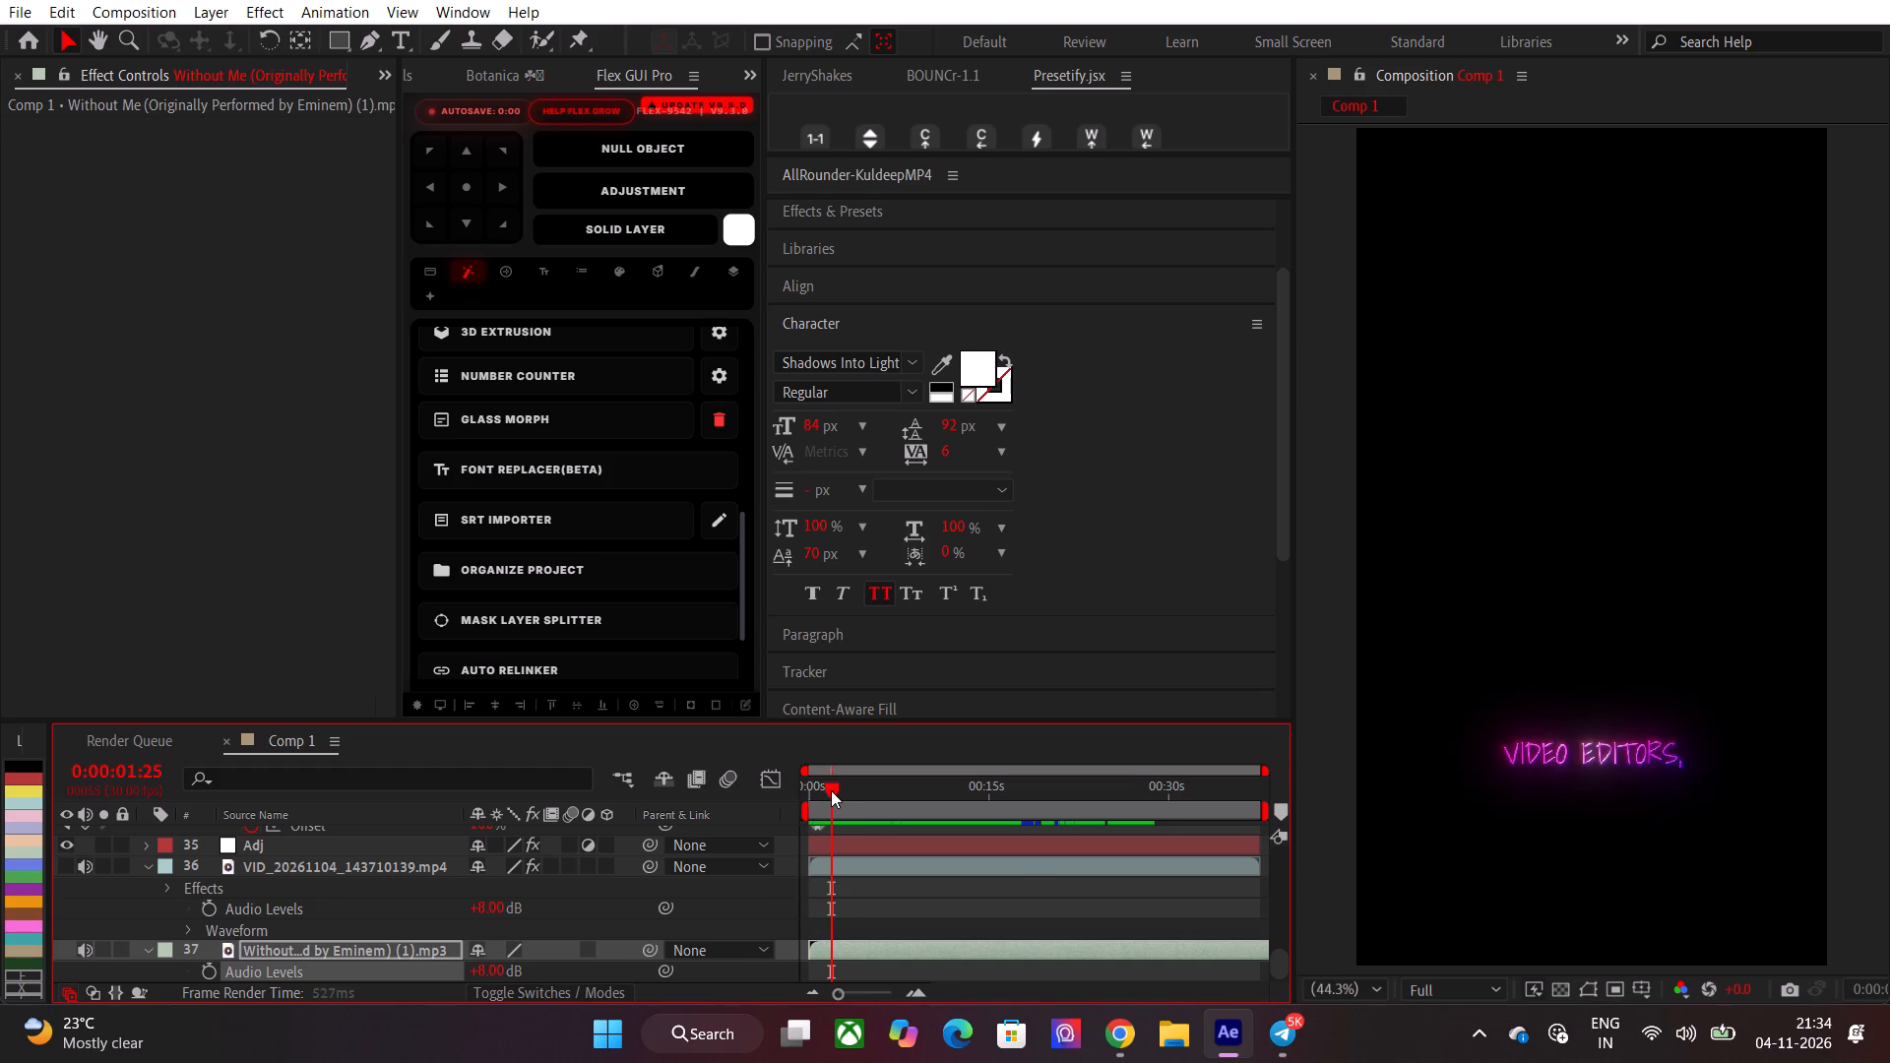
Set the Without Me music layer's Audio Levels to -8 dB.
{"action": "left_click", "coordinate": [487, 969]}
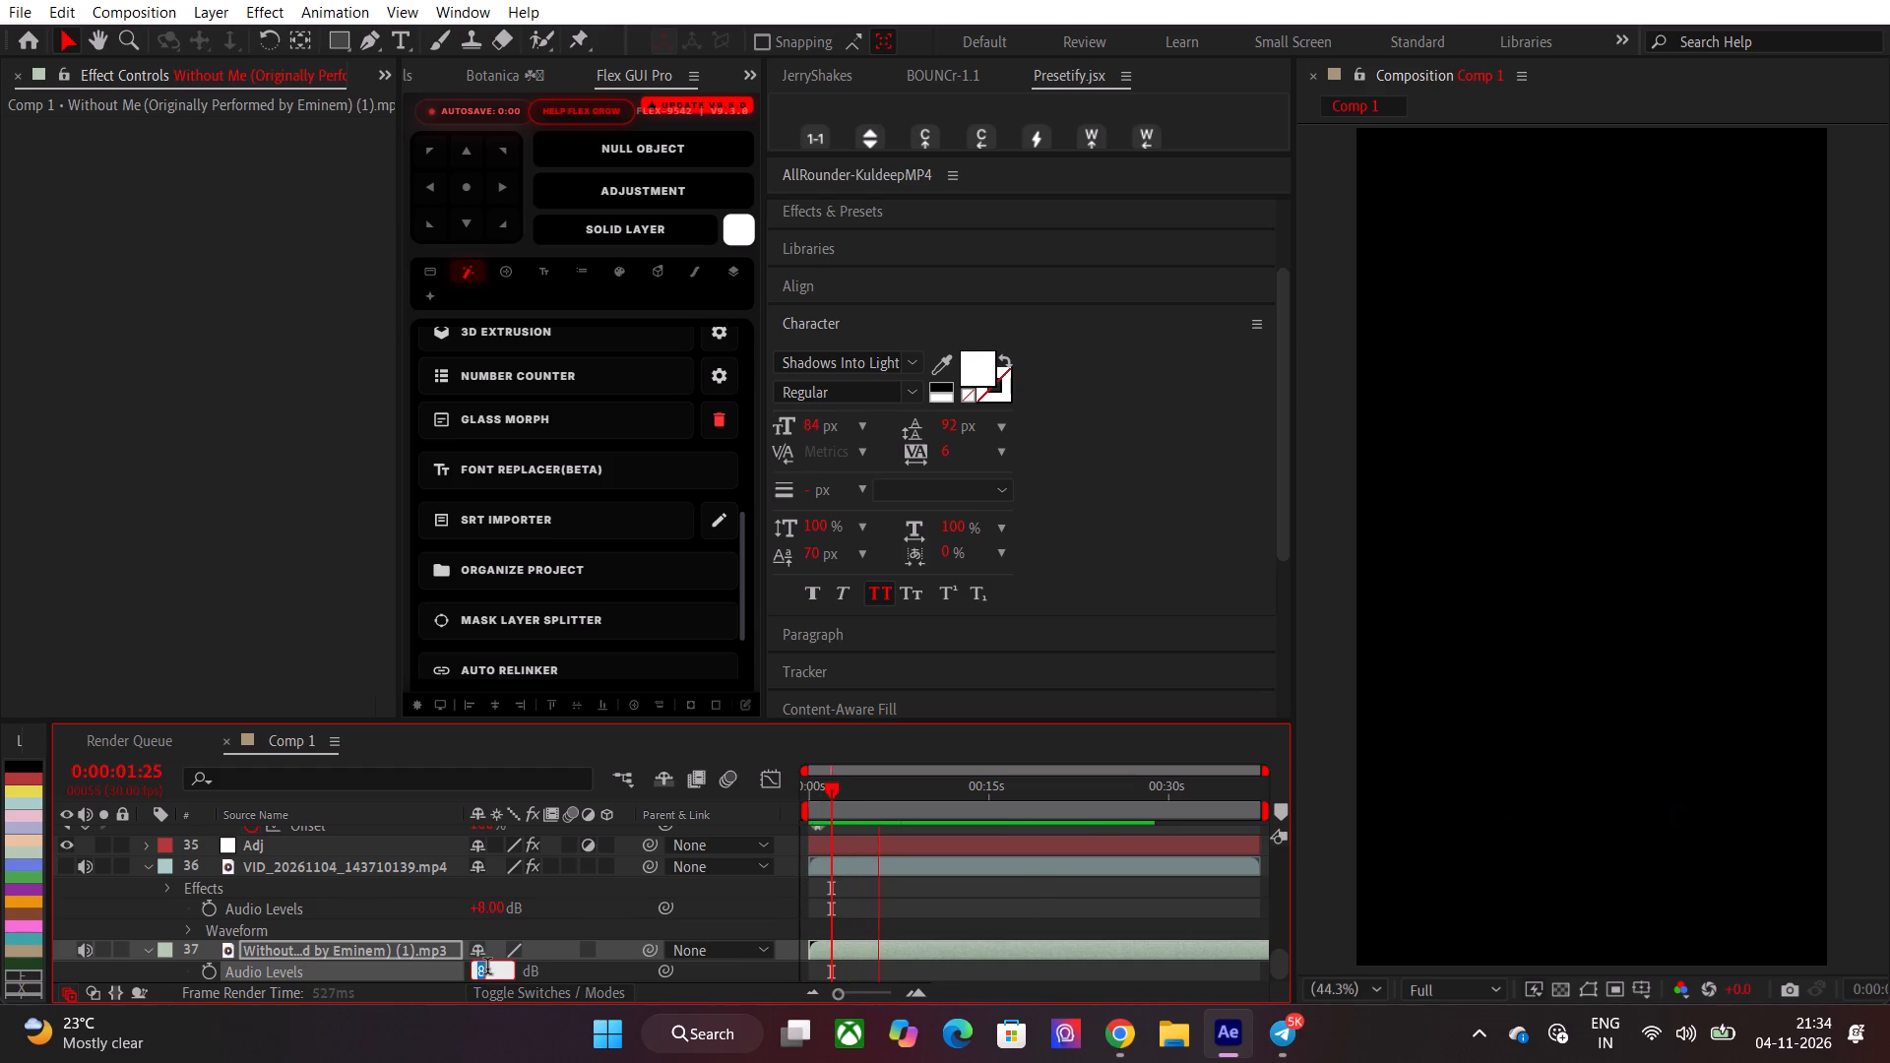
{"action": "key", "text": "minus"}
{"action": "key", "text": "8"}
{"action": "key", "text": "Return"}
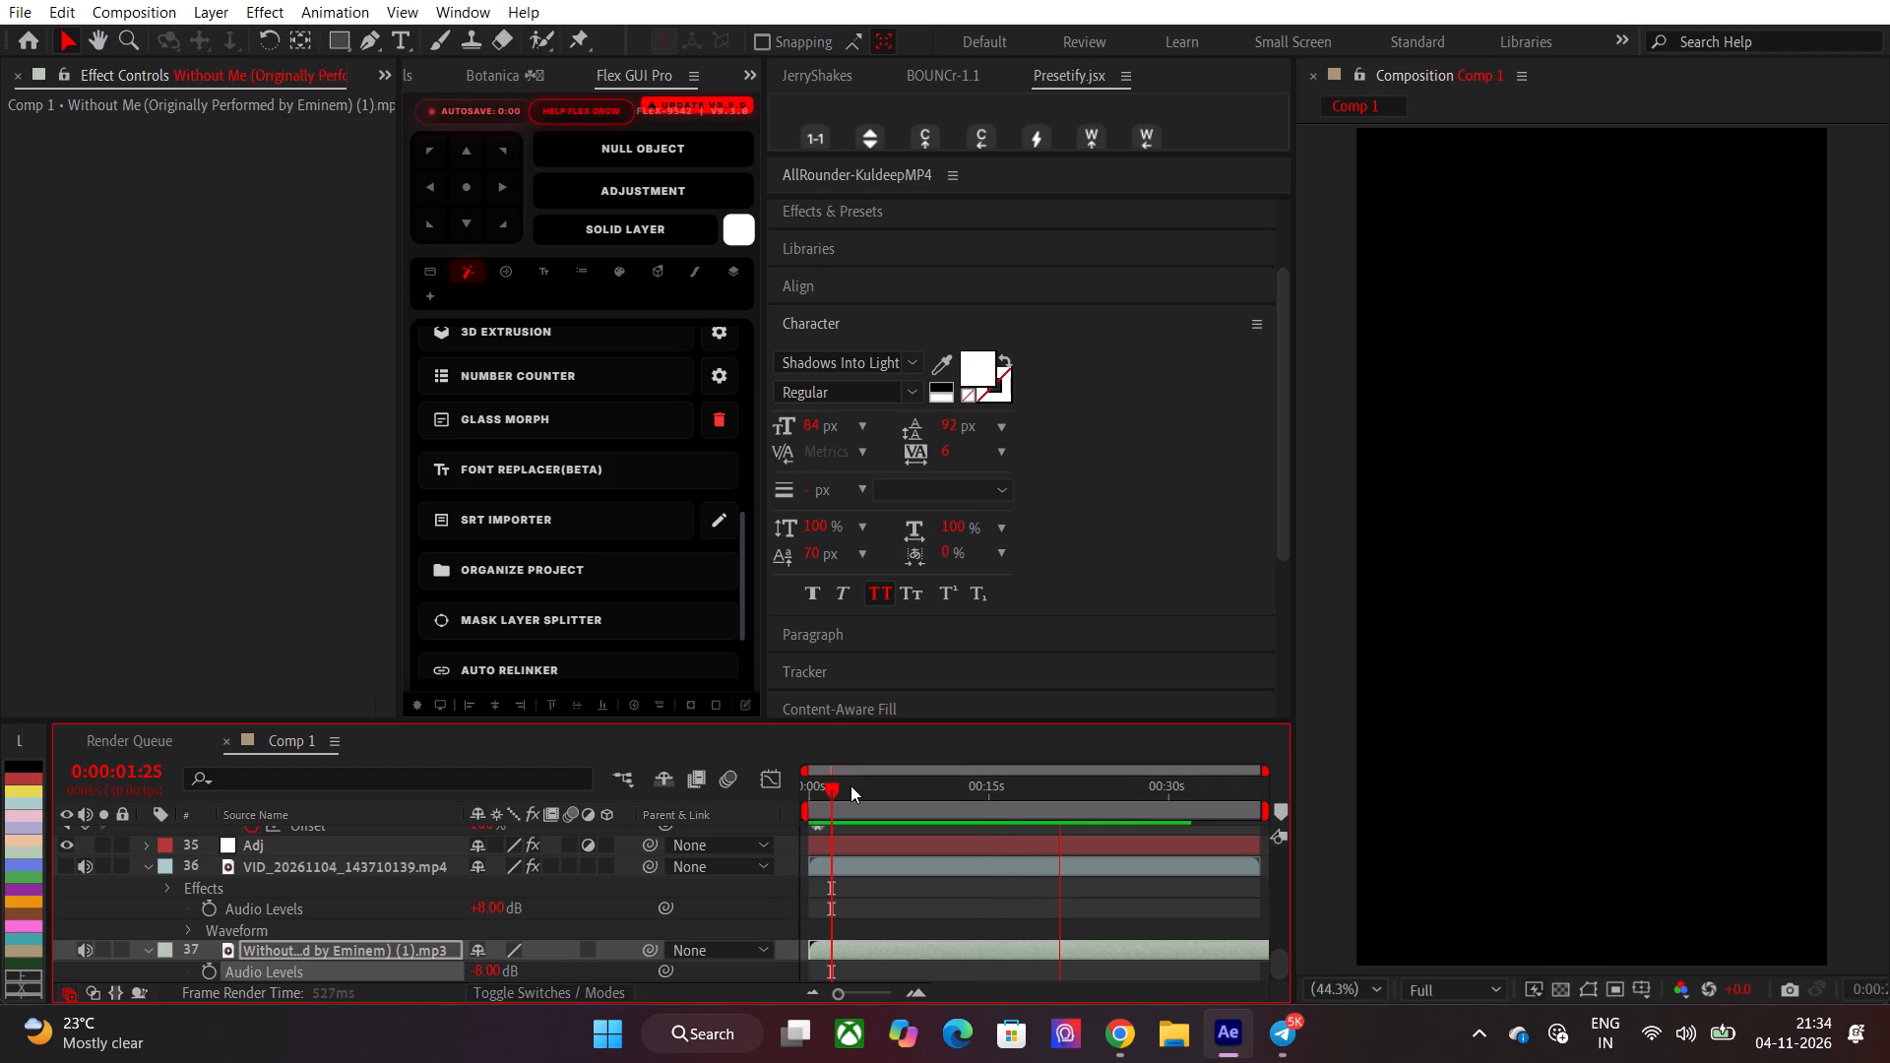
Preview the mix from about 0:00:15, scrub through the rest of the timeline, and look over the caption layers.
{"action": "left_click_drag", "start_coordinate": [850, 785], "coordinate": [989, 800]}
{"action": "key", "text": "space"}
{"action": "left_click_drag", "start_coordinate": [1037, 801], "coordinate": [1146, 801]}
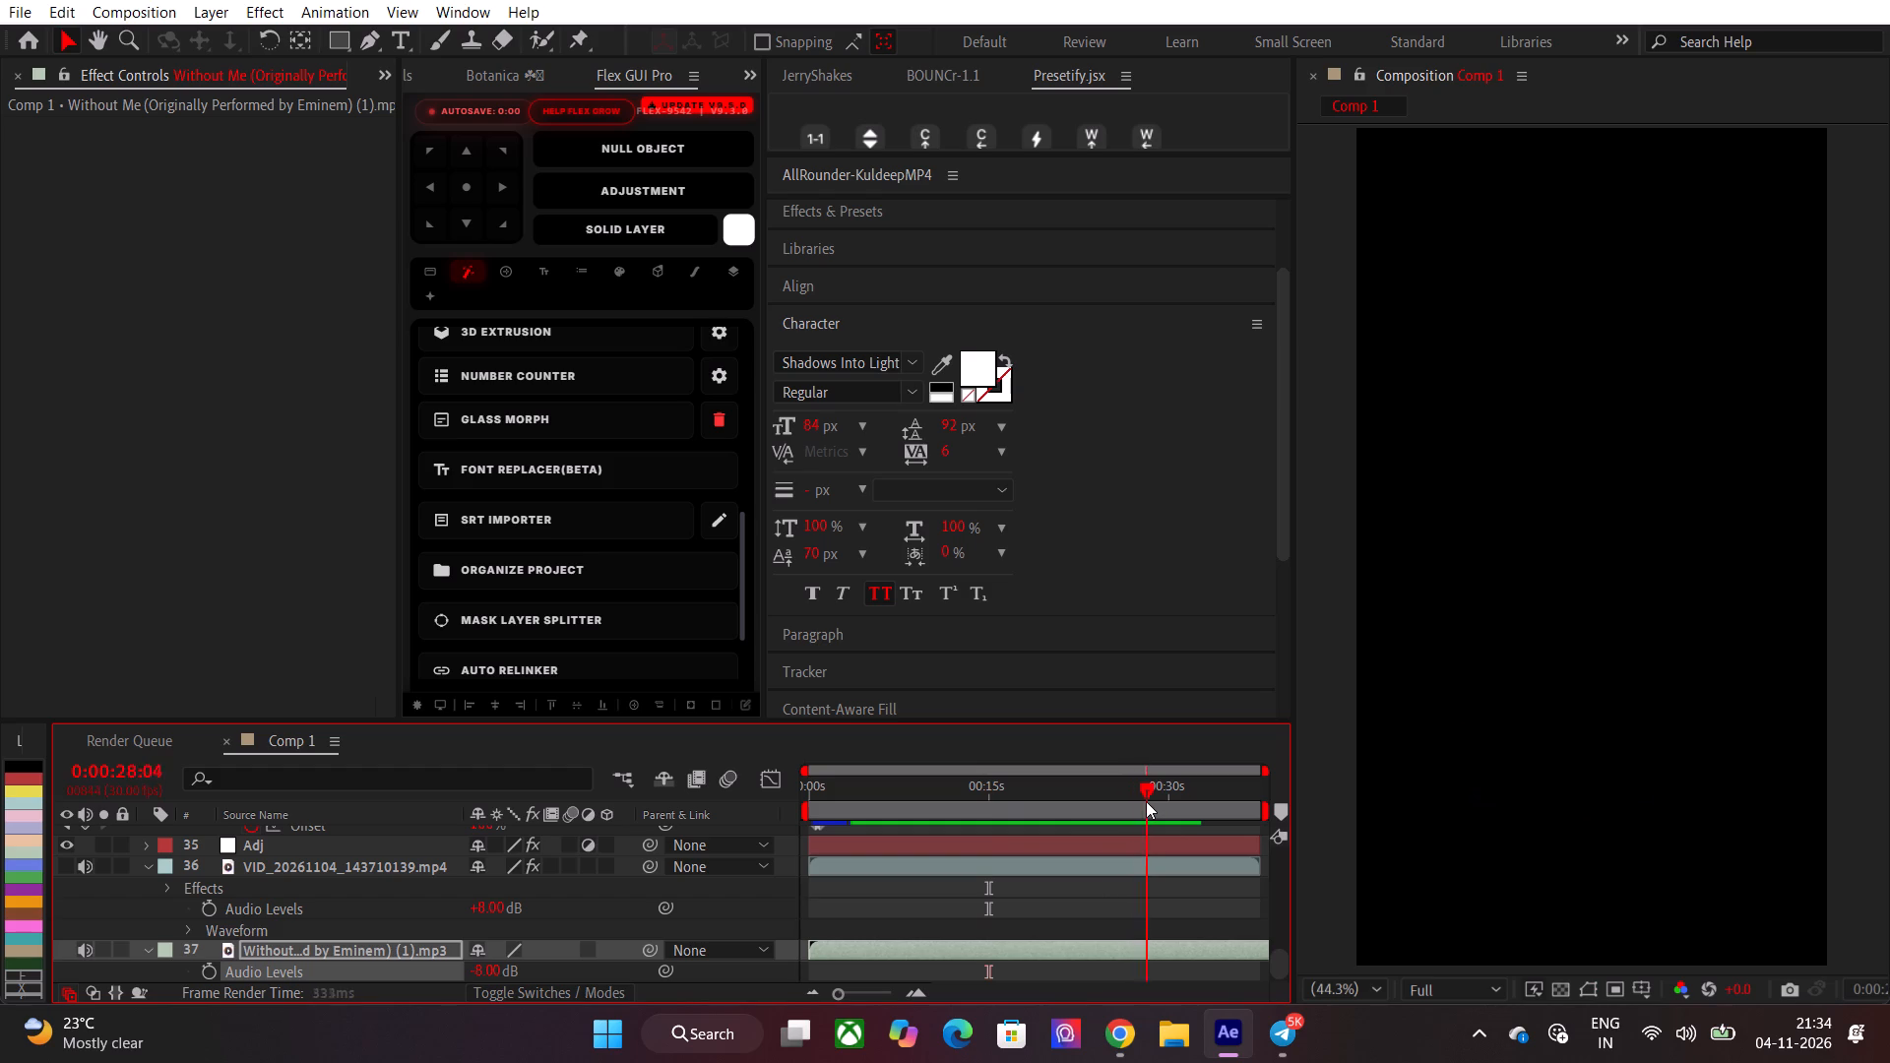
{"action": "left_click_drag", "start_coordinate": [1146, 801], "coordinate": [1210, 801]}
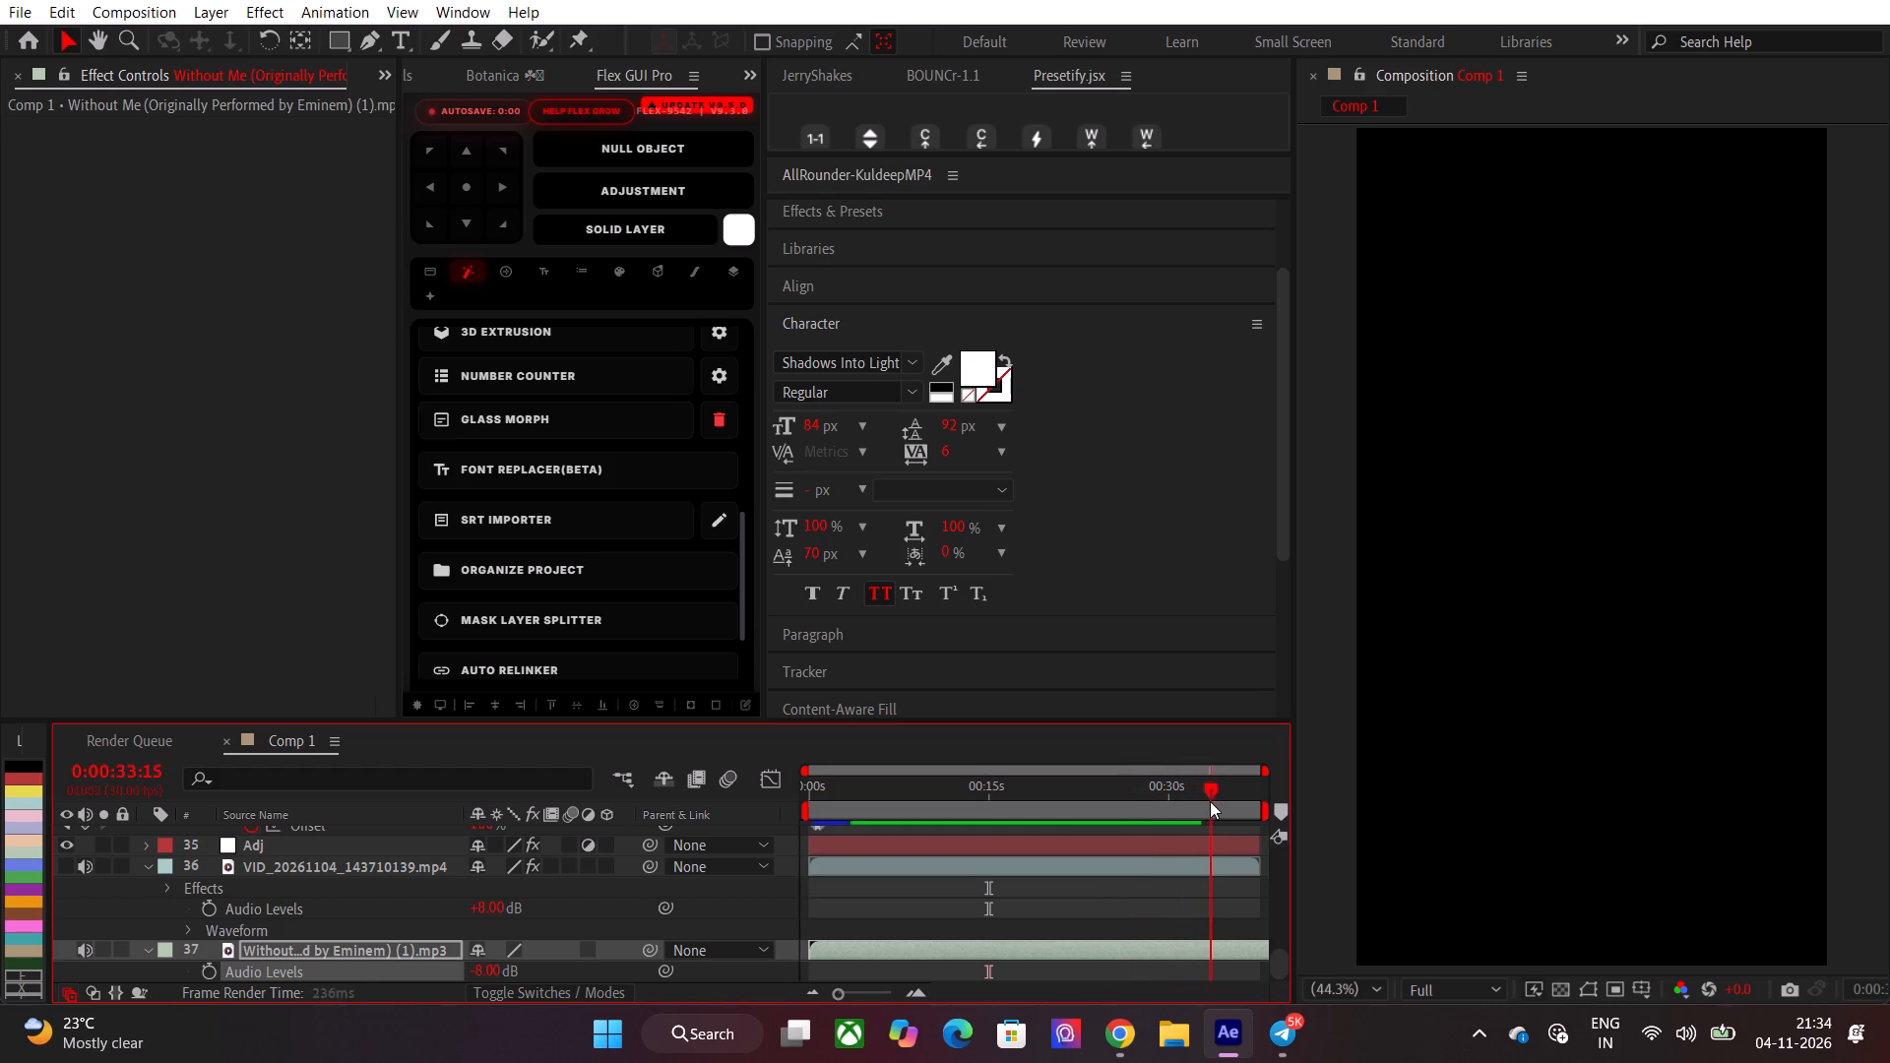
{"action": "left_click_drag", "start_coordinate": [1210, 801], "coordinate": [1074, 812]}
{"action": "scroll", "coordinate": [1089, 868], "scroll_direction": "up", "scroll_amount": 7}
{"action": "scroll", "coordinate": [1122, 894], "scroll_direction": "up", "scroll_amount": 14}
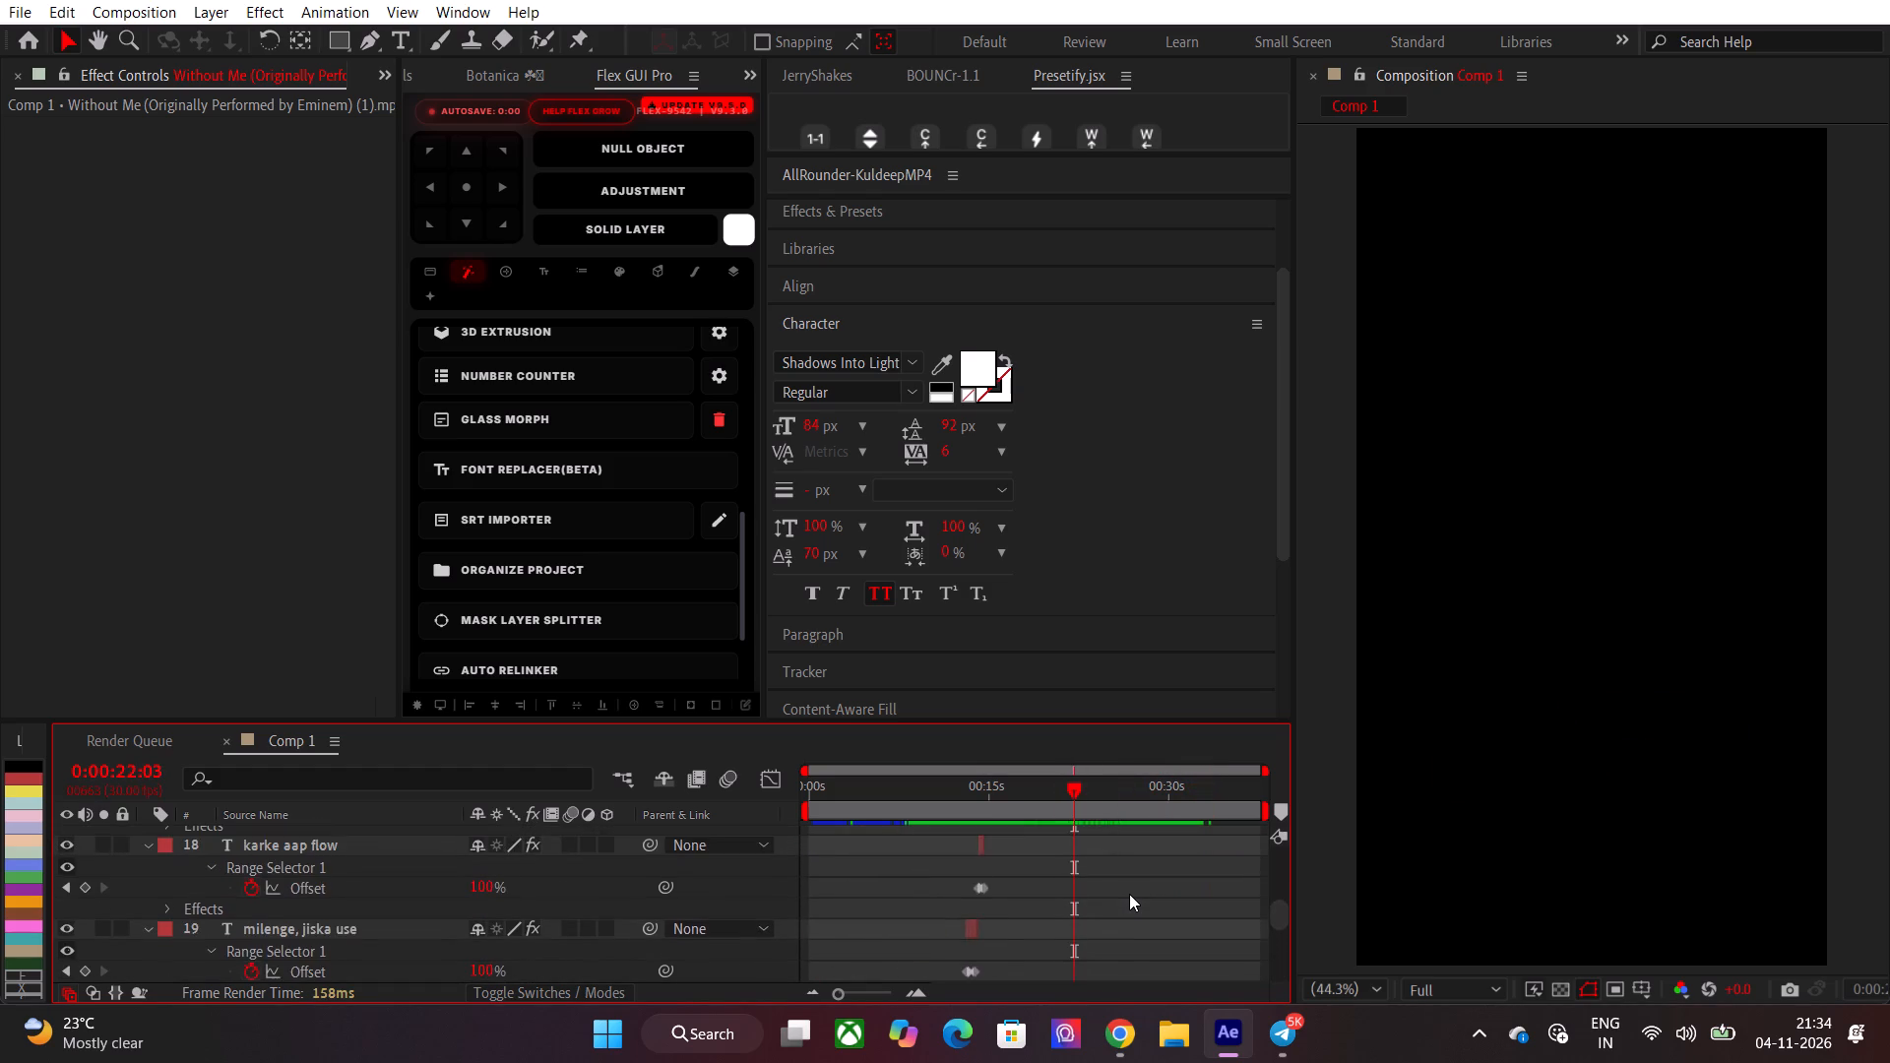
{"action": "scroll", "coordinate": [1129, 894], "scroll_direction": "up", "scroll_amount": 11}
{"action": "scroll", "coordinate": [1133, 895], "scroll_direction": "down", "scroll_amount": 8}
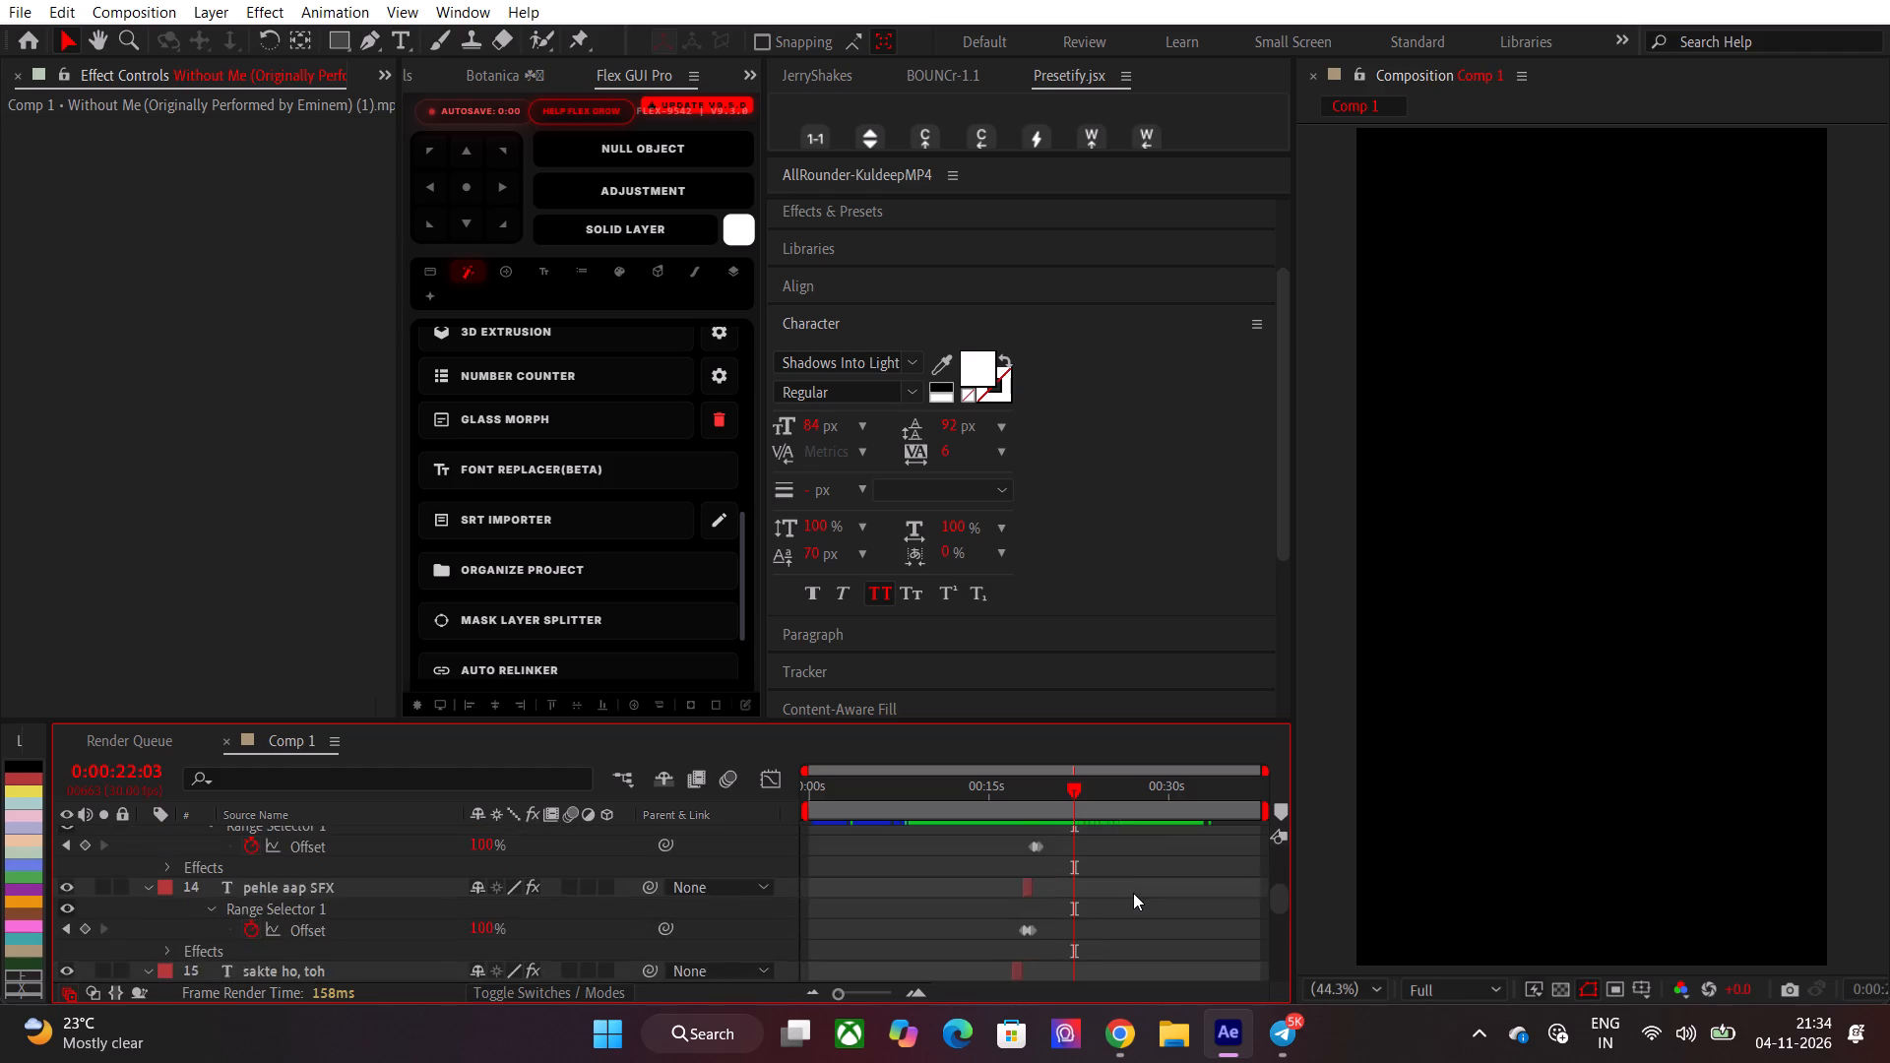
{"action": "scroll", "coordinate": [1133, 893], "scroll_direction": "down", "scroll_amount": 20}
{"action": "scroll", "coordinate": [1133, 893], "scroll_direction": "down", "scroll_amount": 8}
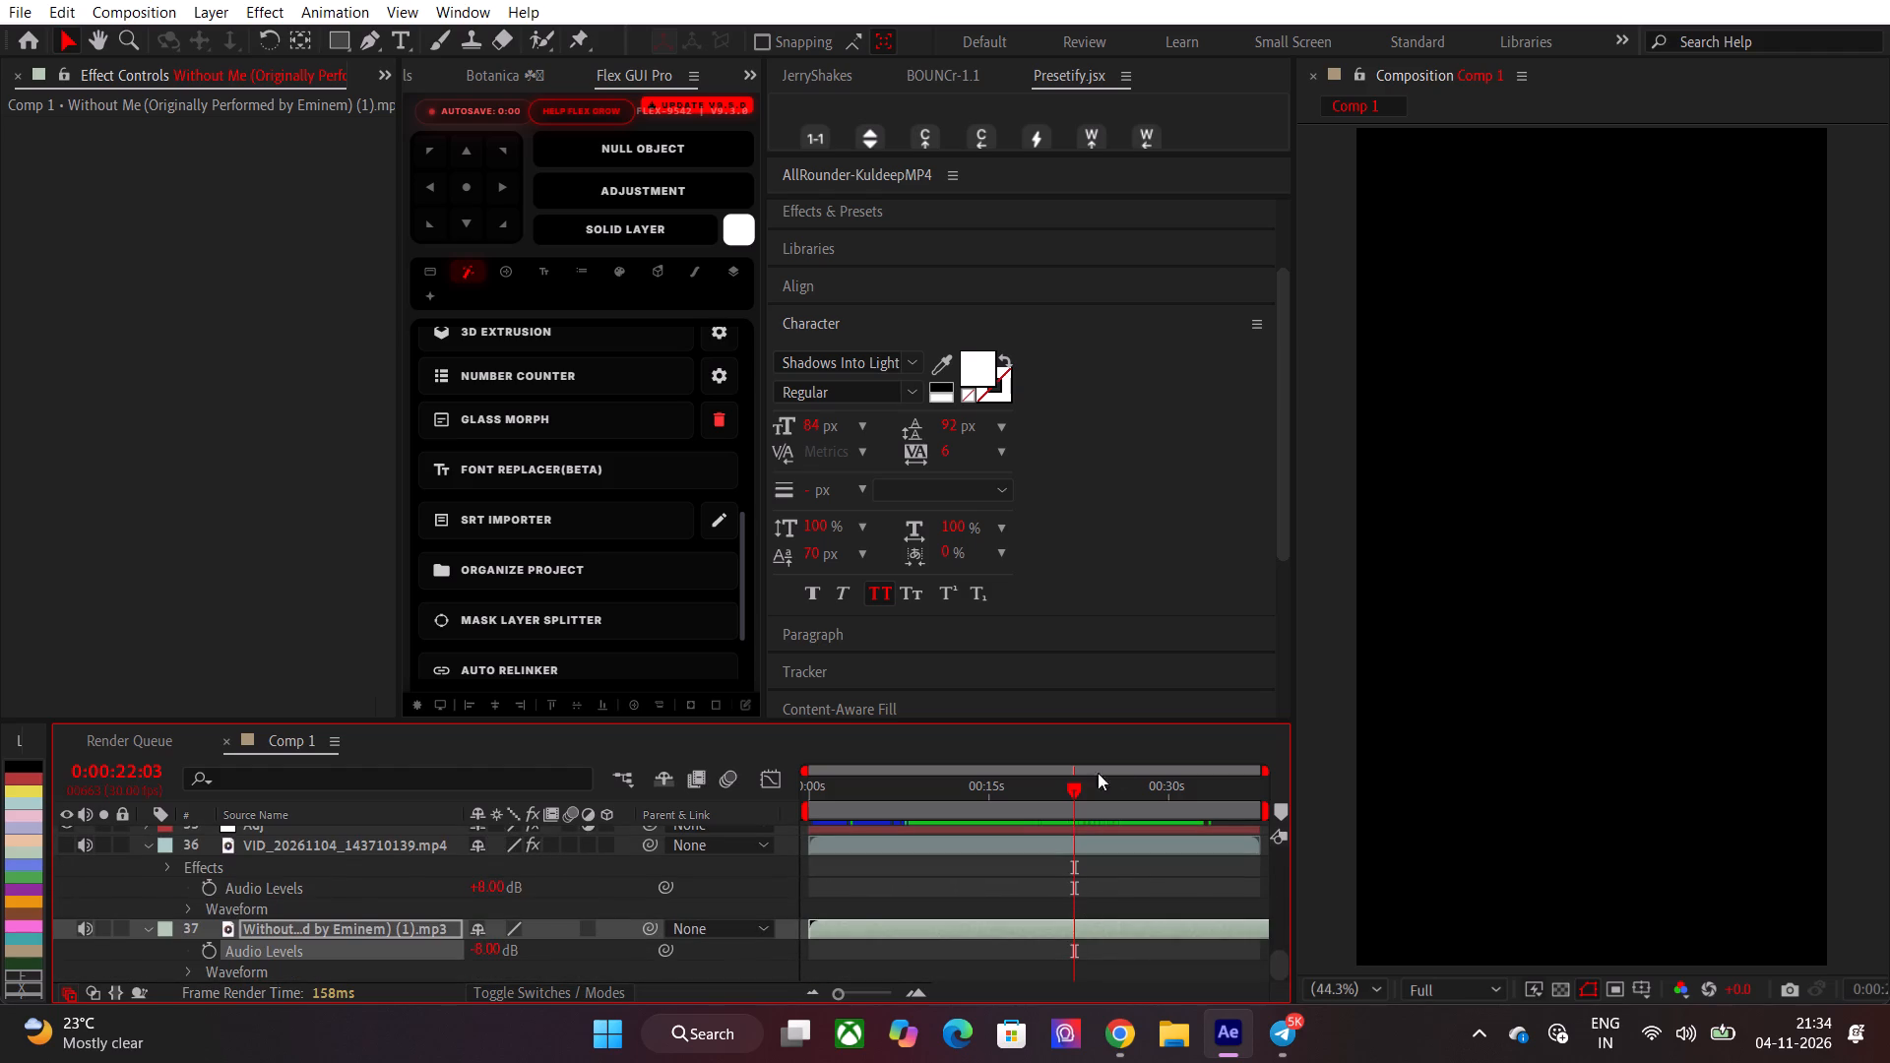
Add -8 dB Audio Levels keyframes to the Without Me music layer at 0:00:18:21 and 0:00:19:06.
{"action": "left_click_drag", "start_coordinate": [1072, 792], "coordinate": [1050, 796]}
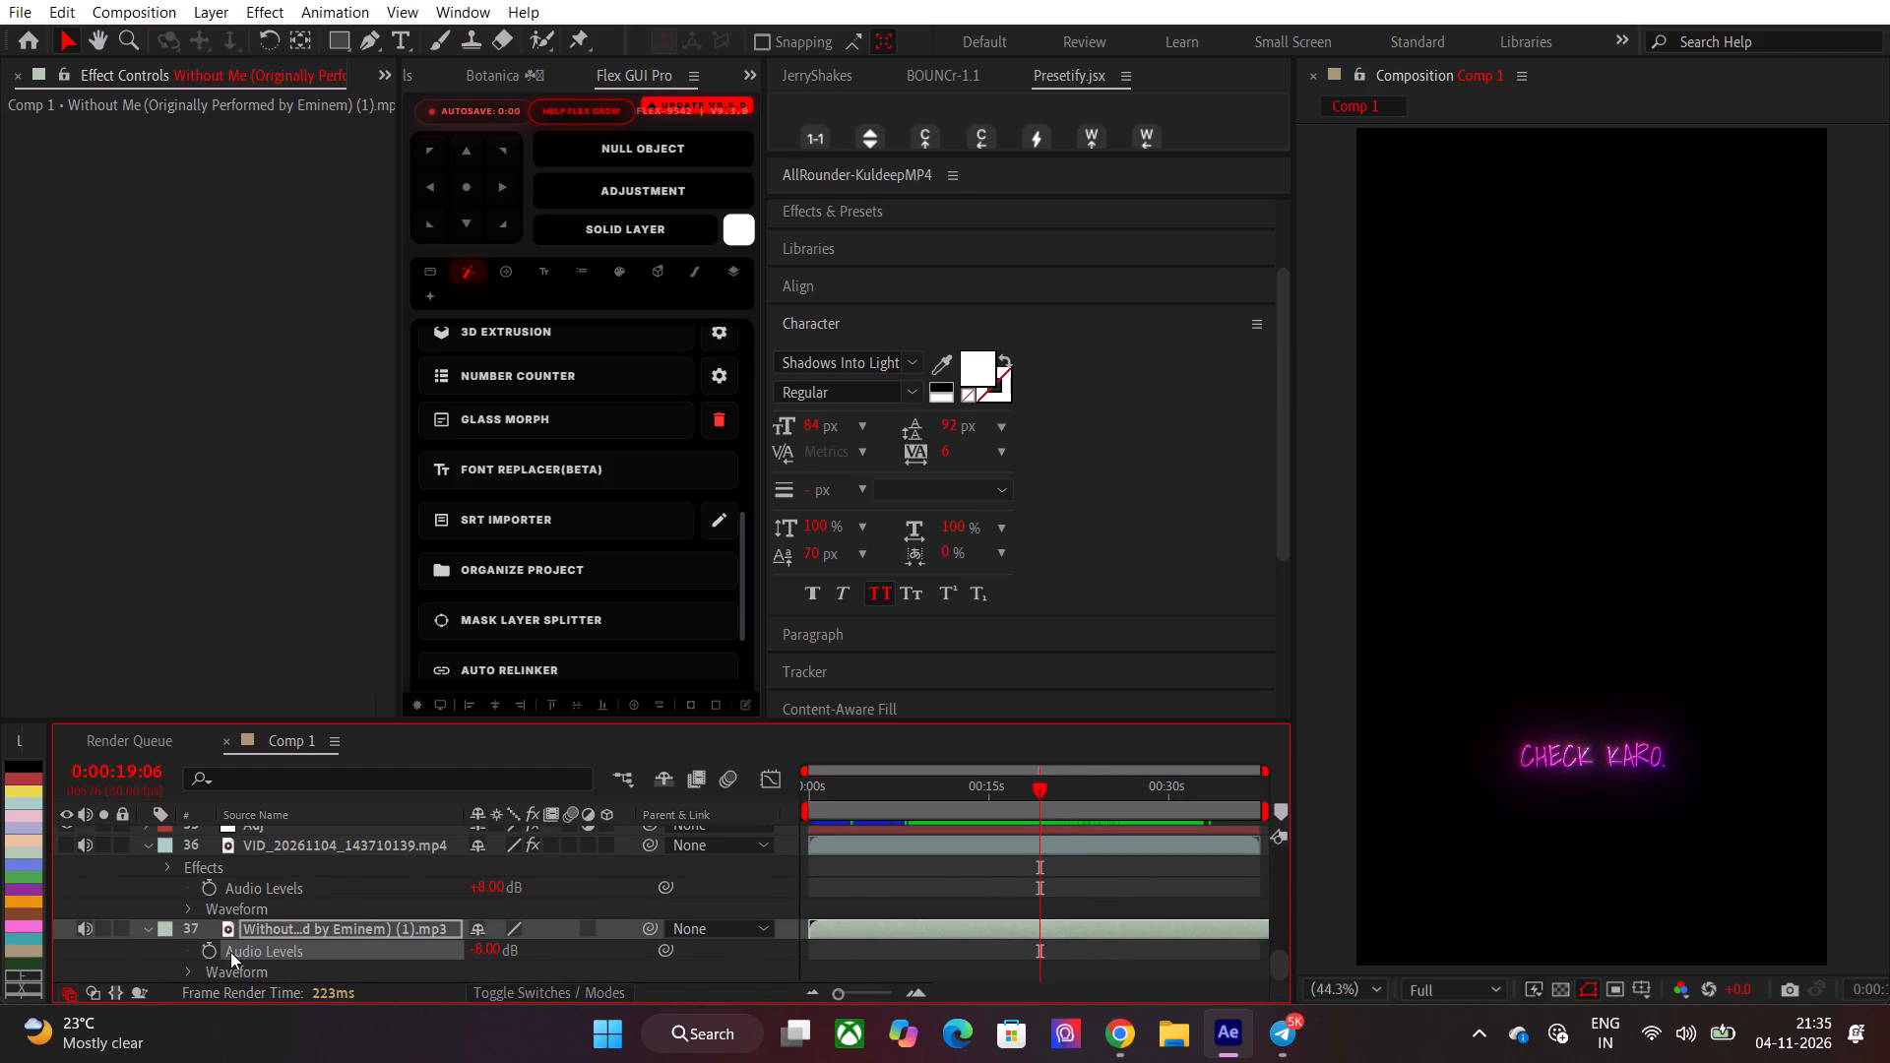
{"action": "left_click", "coordinate": [204, 951]}
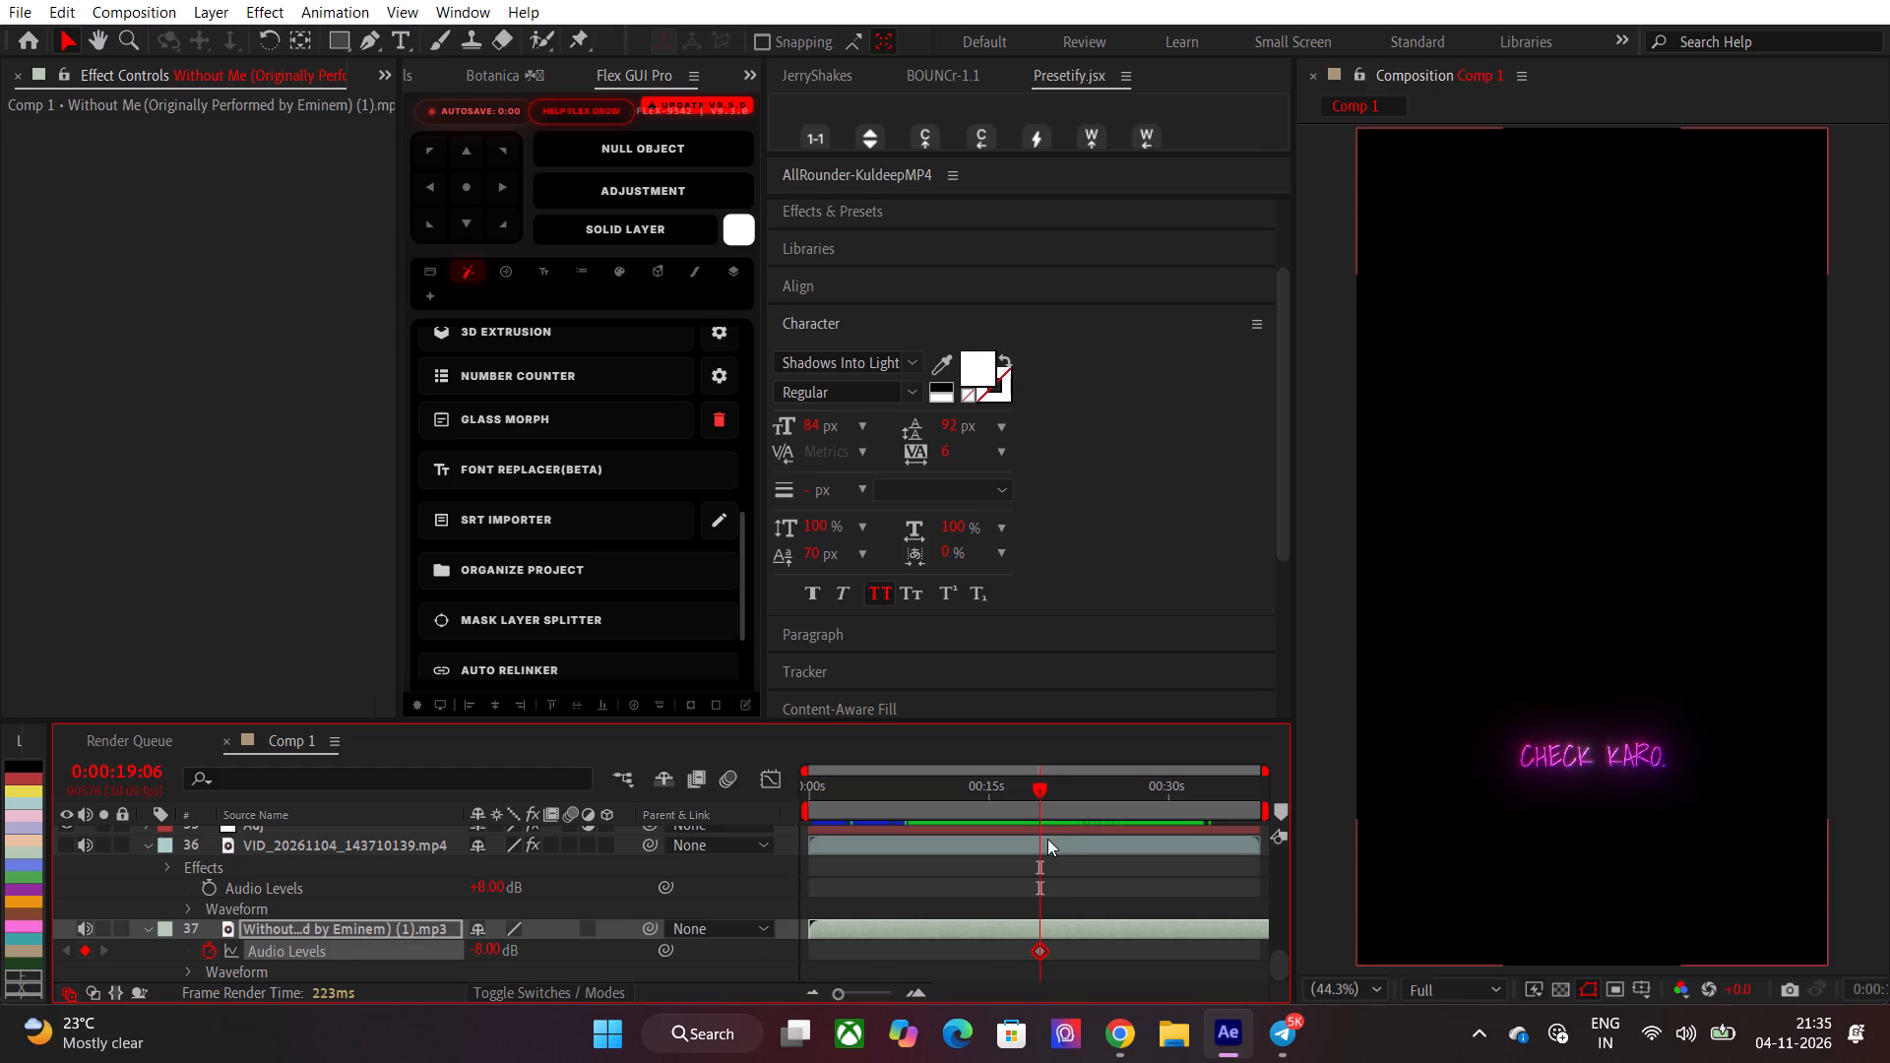
{"action": "left_click", "coordinate": [1037, 950]}
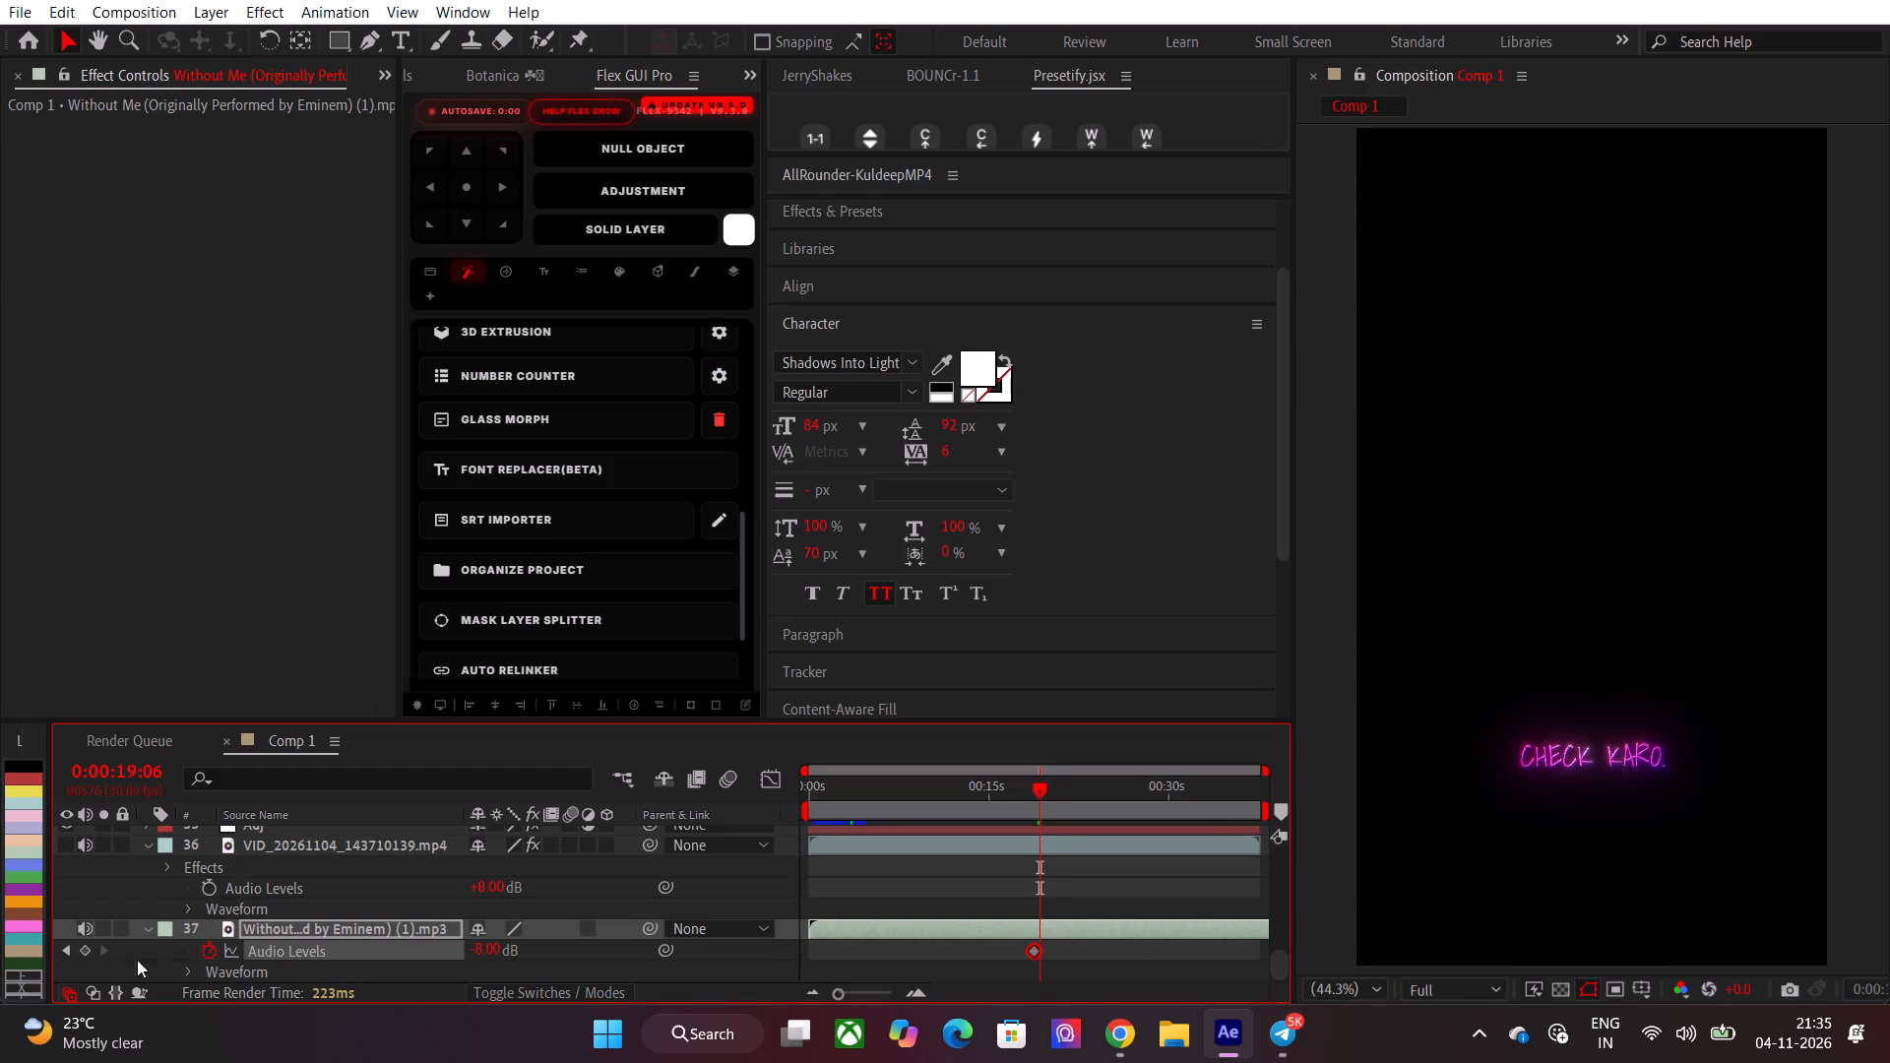
{"action": "left_click", "coordinate": [84, 949]}
Keyframe the music layer's Audio Levels at -37 dB at 0:00:25:27 and -8 dB at 0:00:26:06.
{"action": "left_click_drag", "start_coordinate": [1047, 789], "coordinate": [1083, 789]}
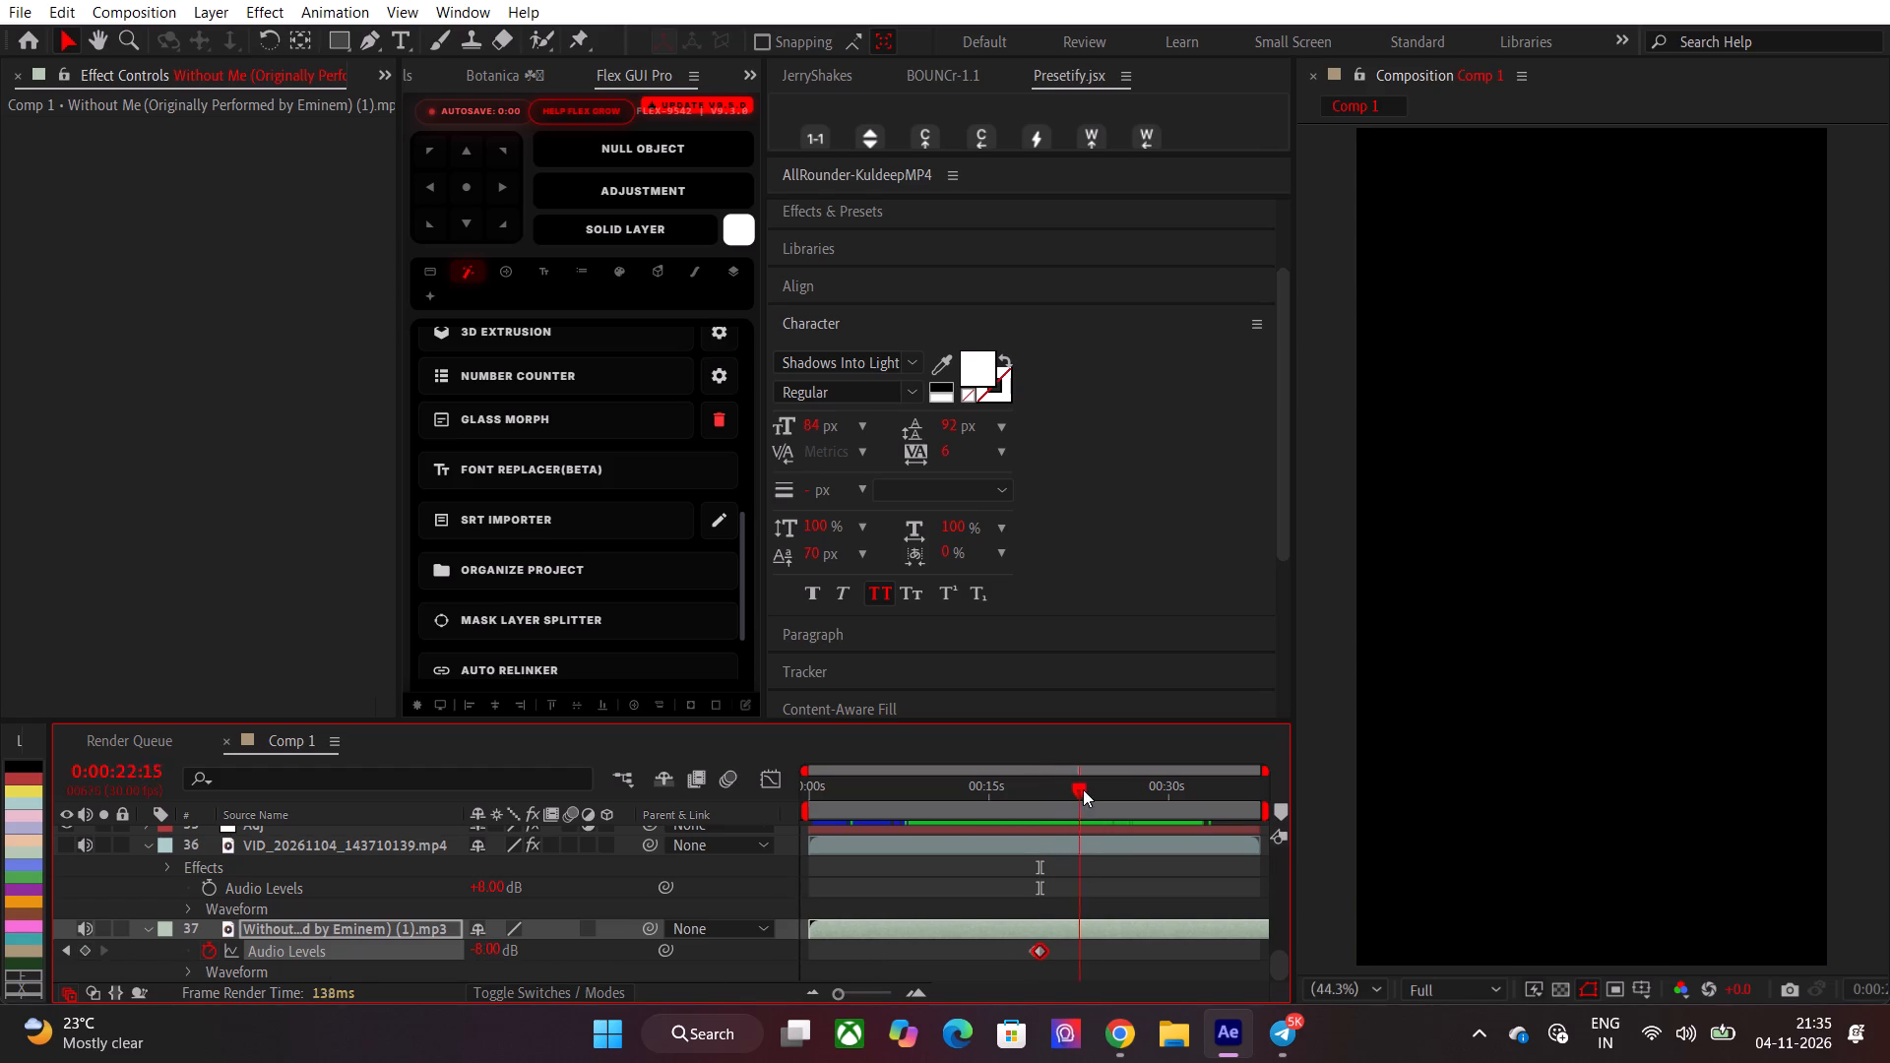
{"action": "left_click_drag", "start_coordinate": [1083, 789], "coordinate": [1116, 794]}
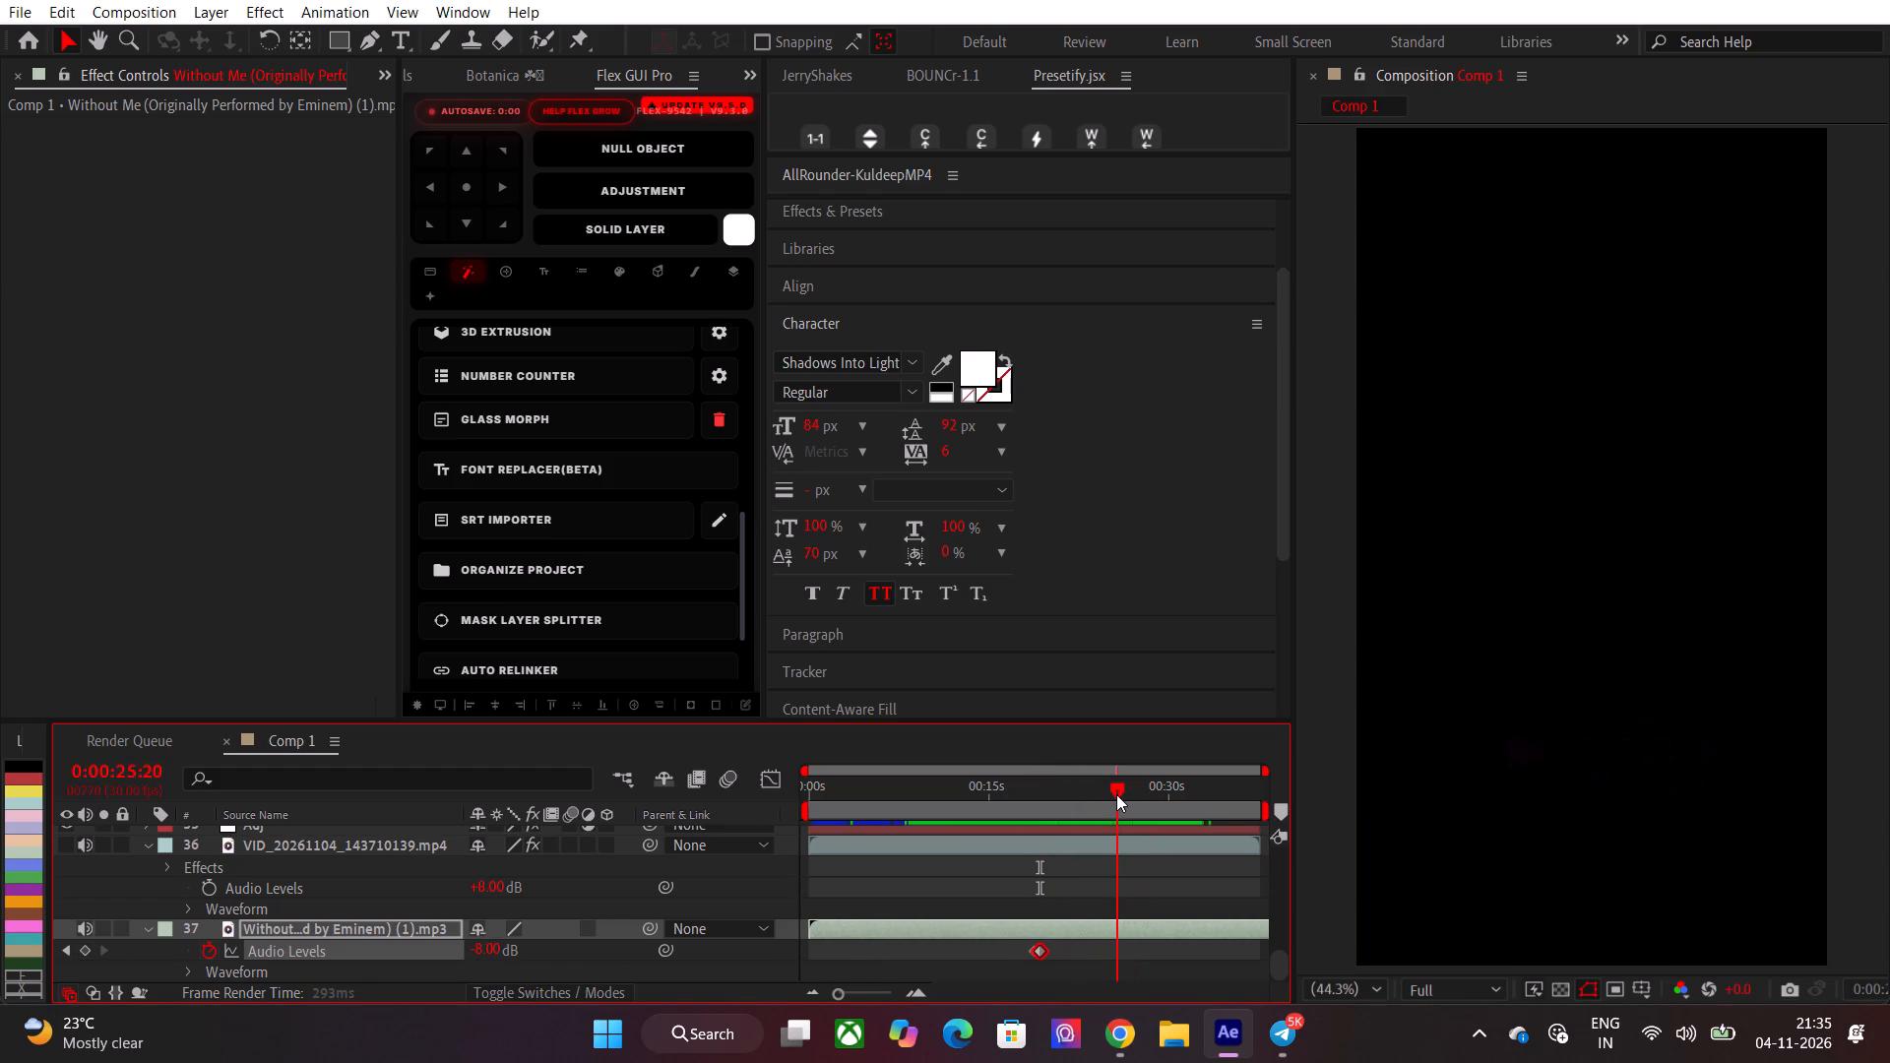
{"action": "left_click_drag", "start_coordinate": [1116, 794], "coordinate": [1119, 794]}
{"action": "left_click", "coordinate": [82, 950]}
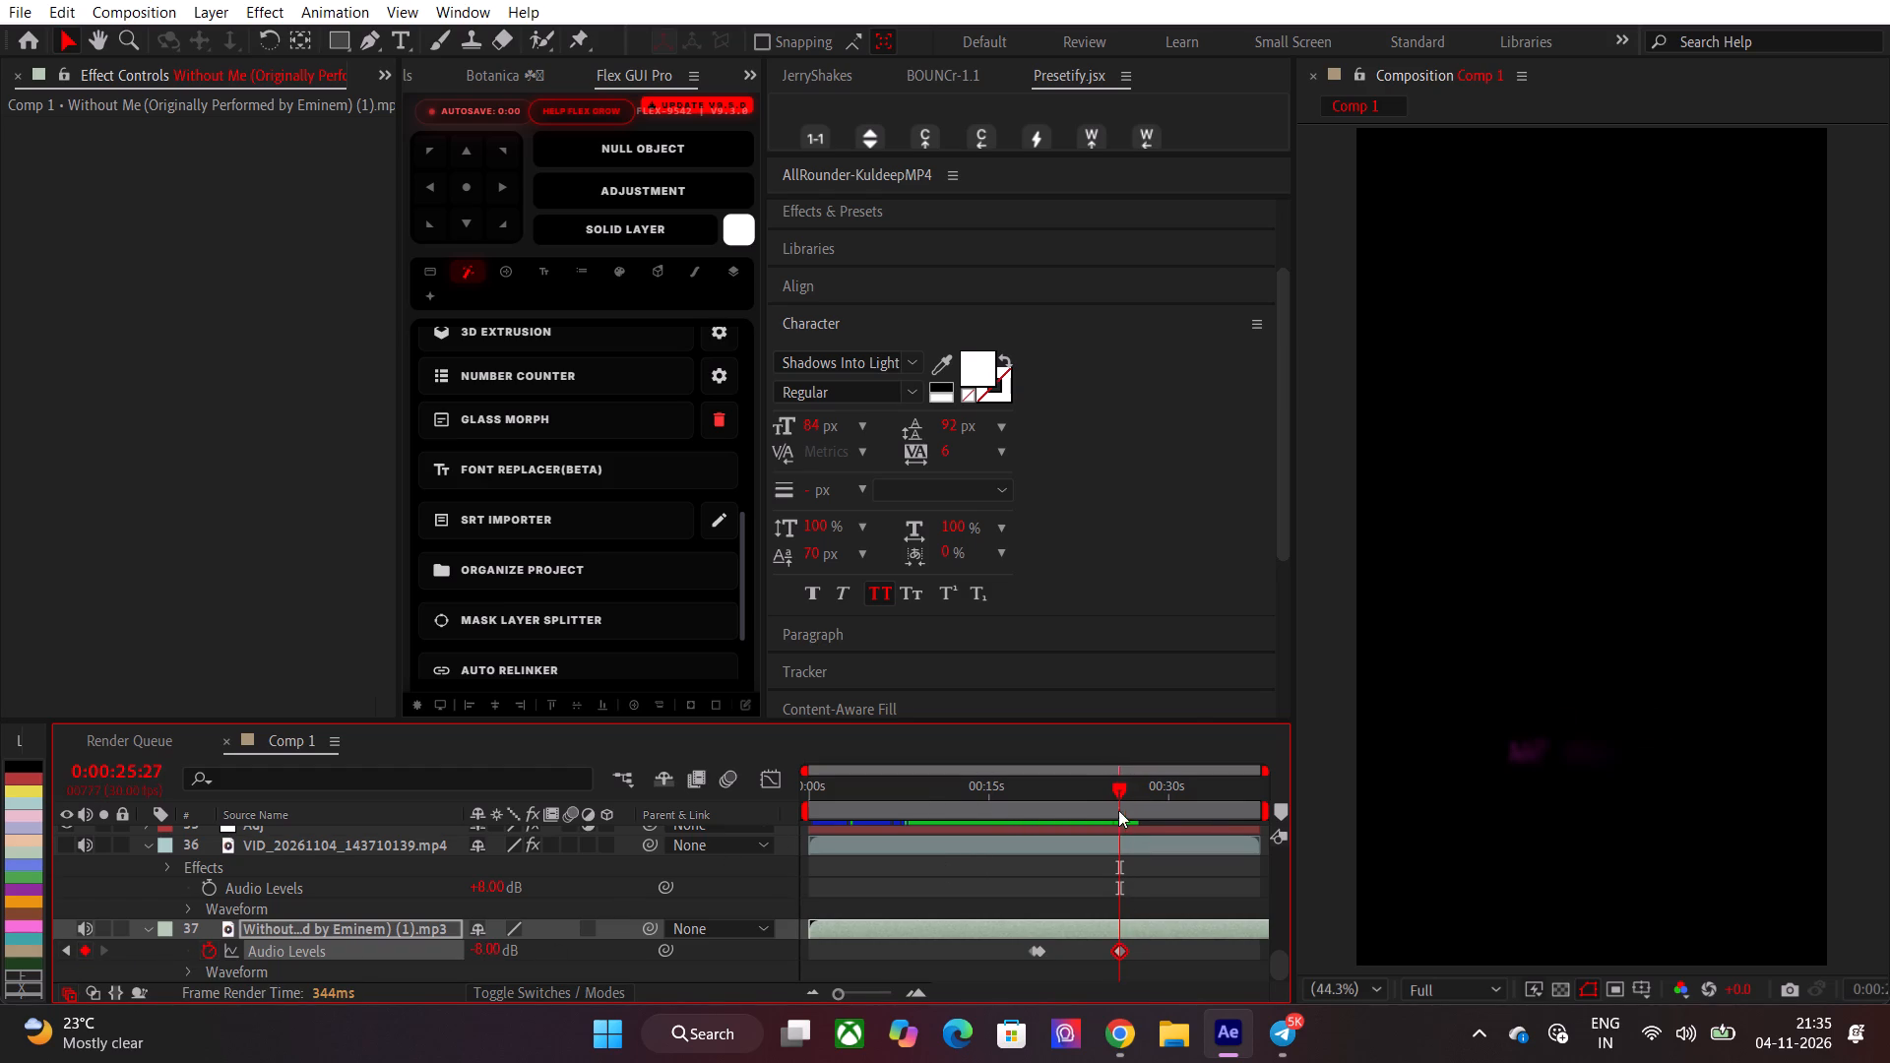
{"action": "left_click", "coordinate": [1120, 948]}
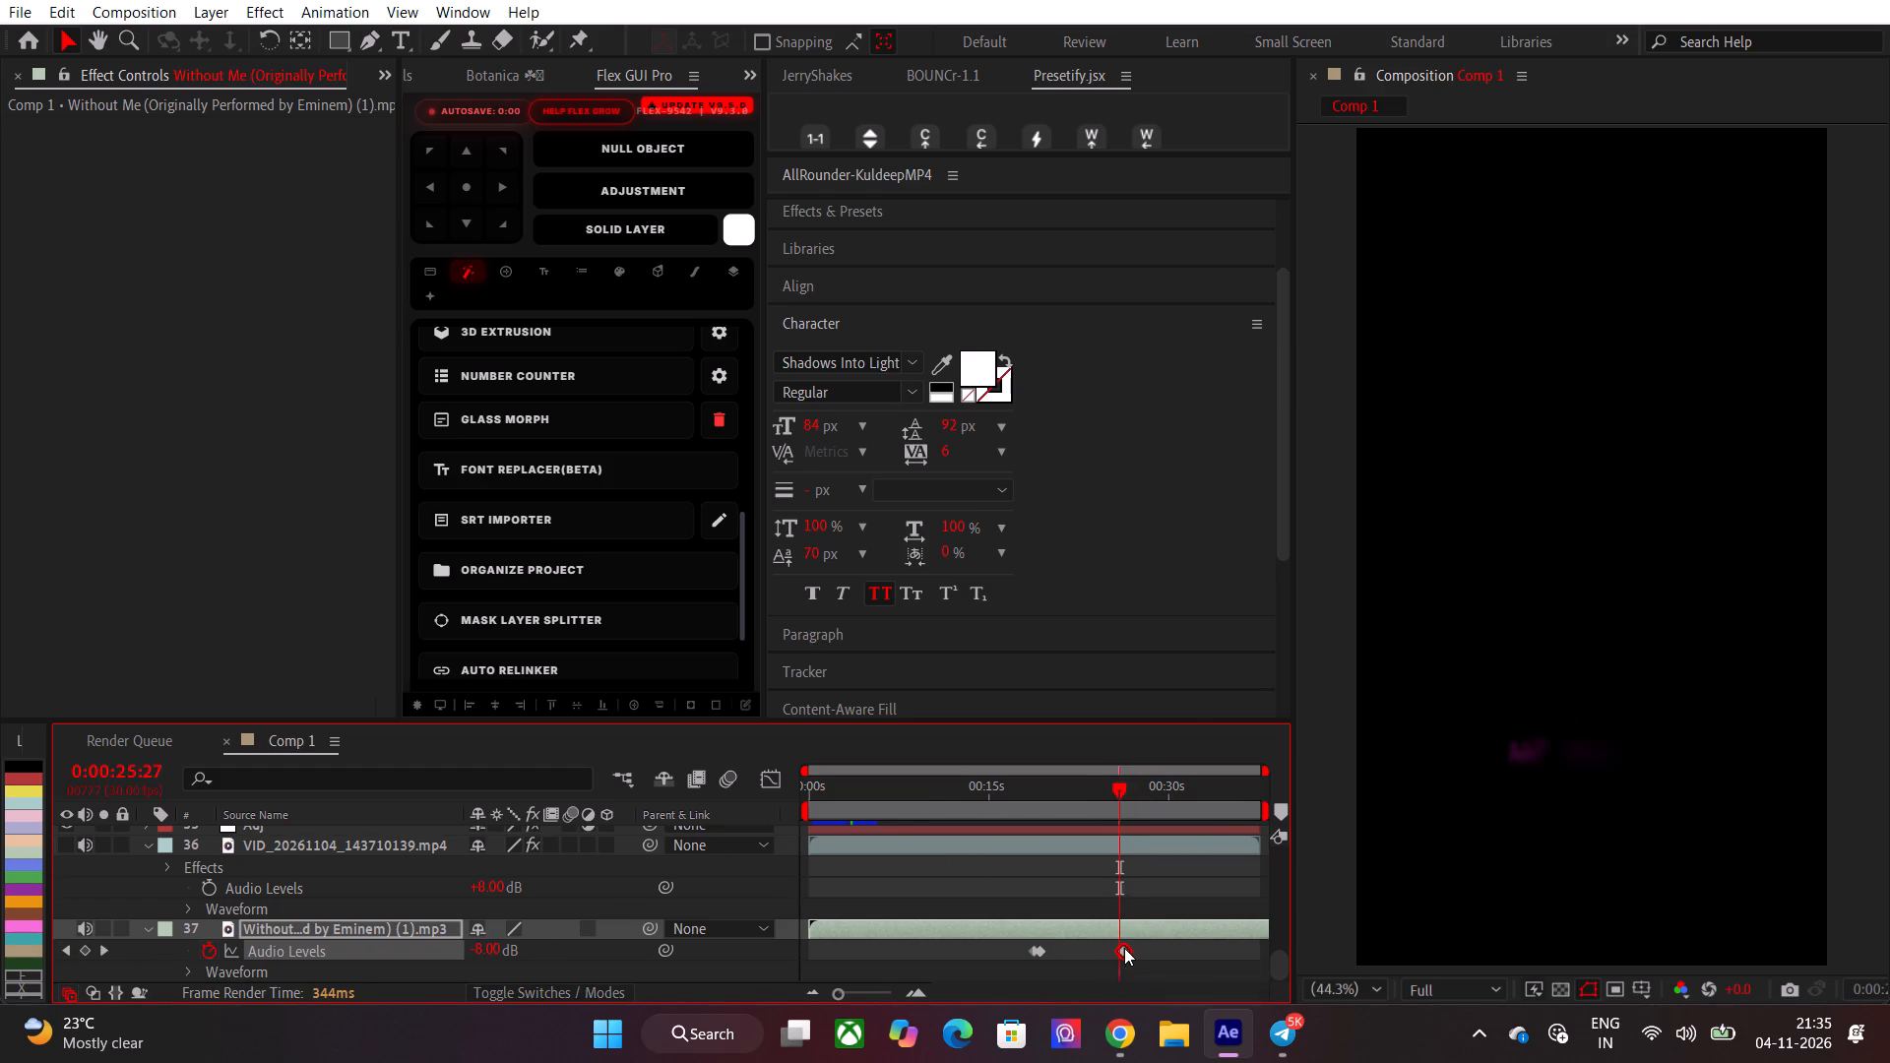
{"action": "left_click_drag", "start_coordinate": [488, 950], "coordinate": [453, 950]}
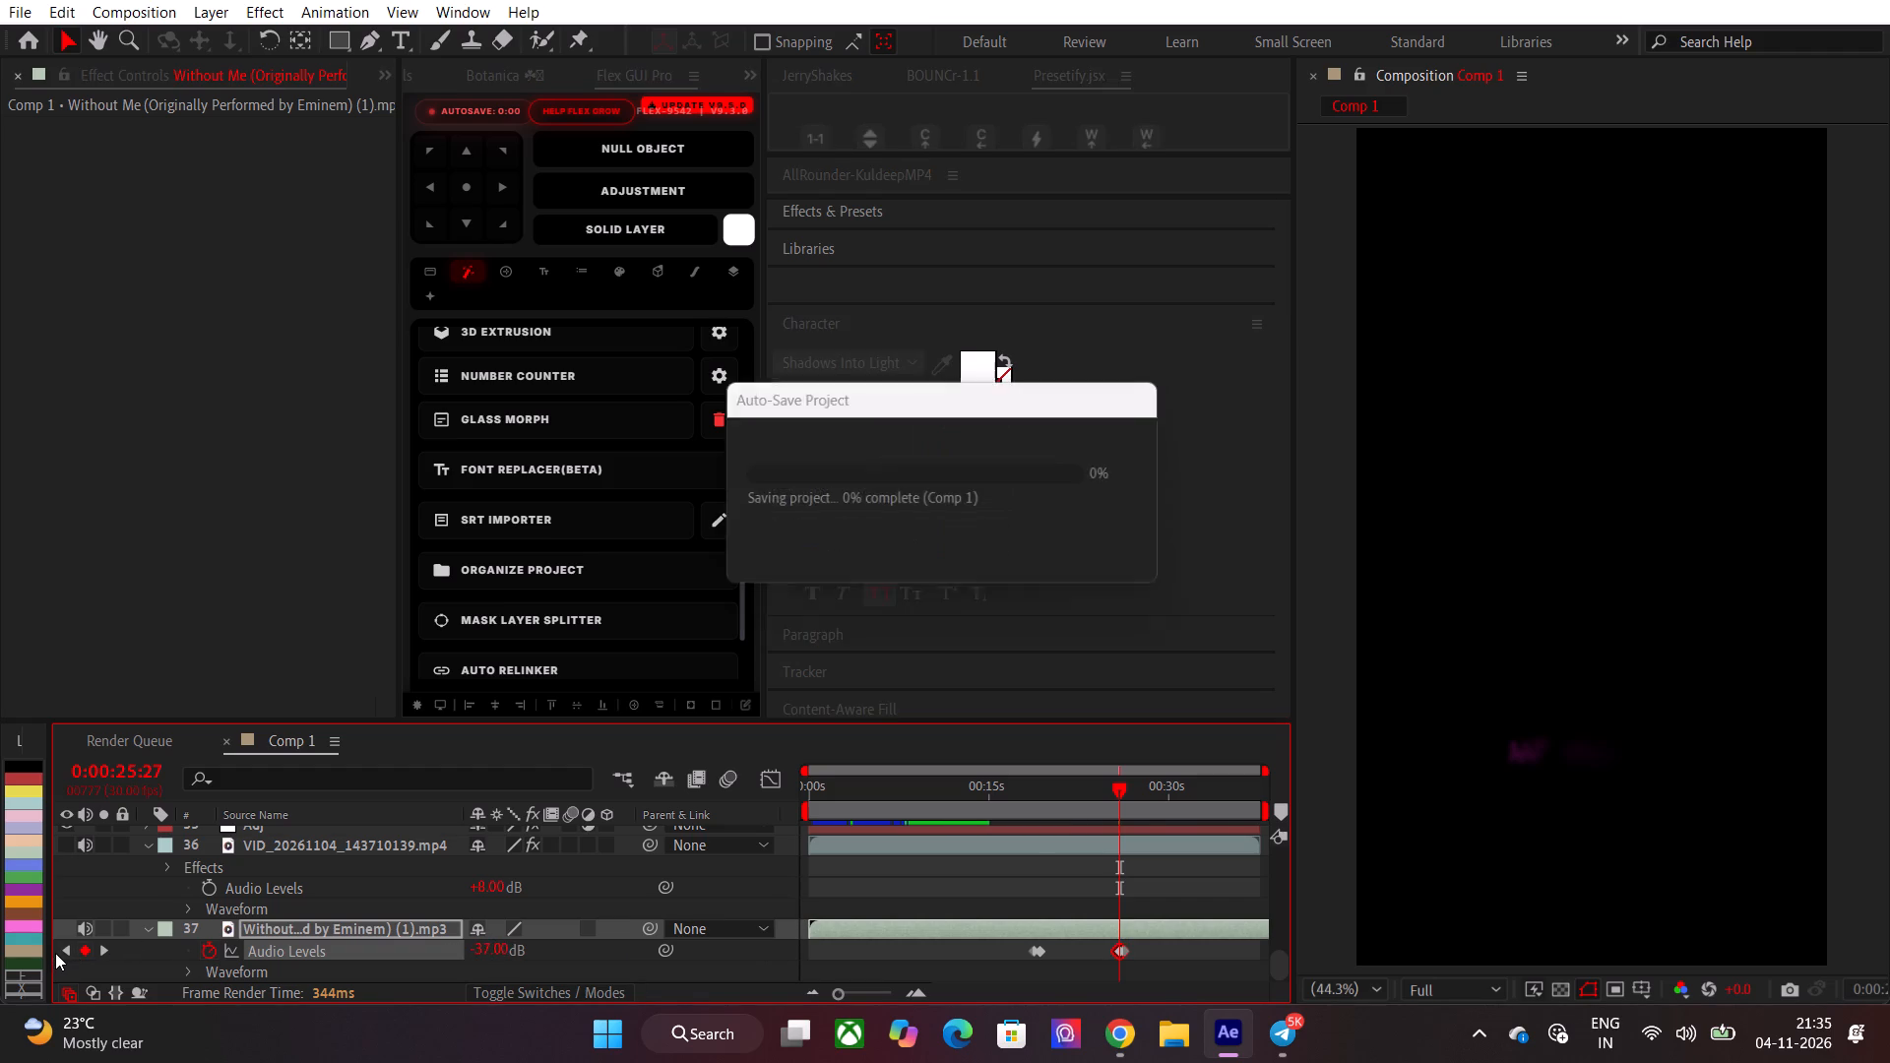
Lower the music layer's Audio Levels keyframe at 0:00:19:06 to -35 dB.
{"action": "left_click", "coordinate": [67, 953]}
{"action": "left_click_drag", "start_coordinate": [486, 947], "coordinate": [465, 946]}
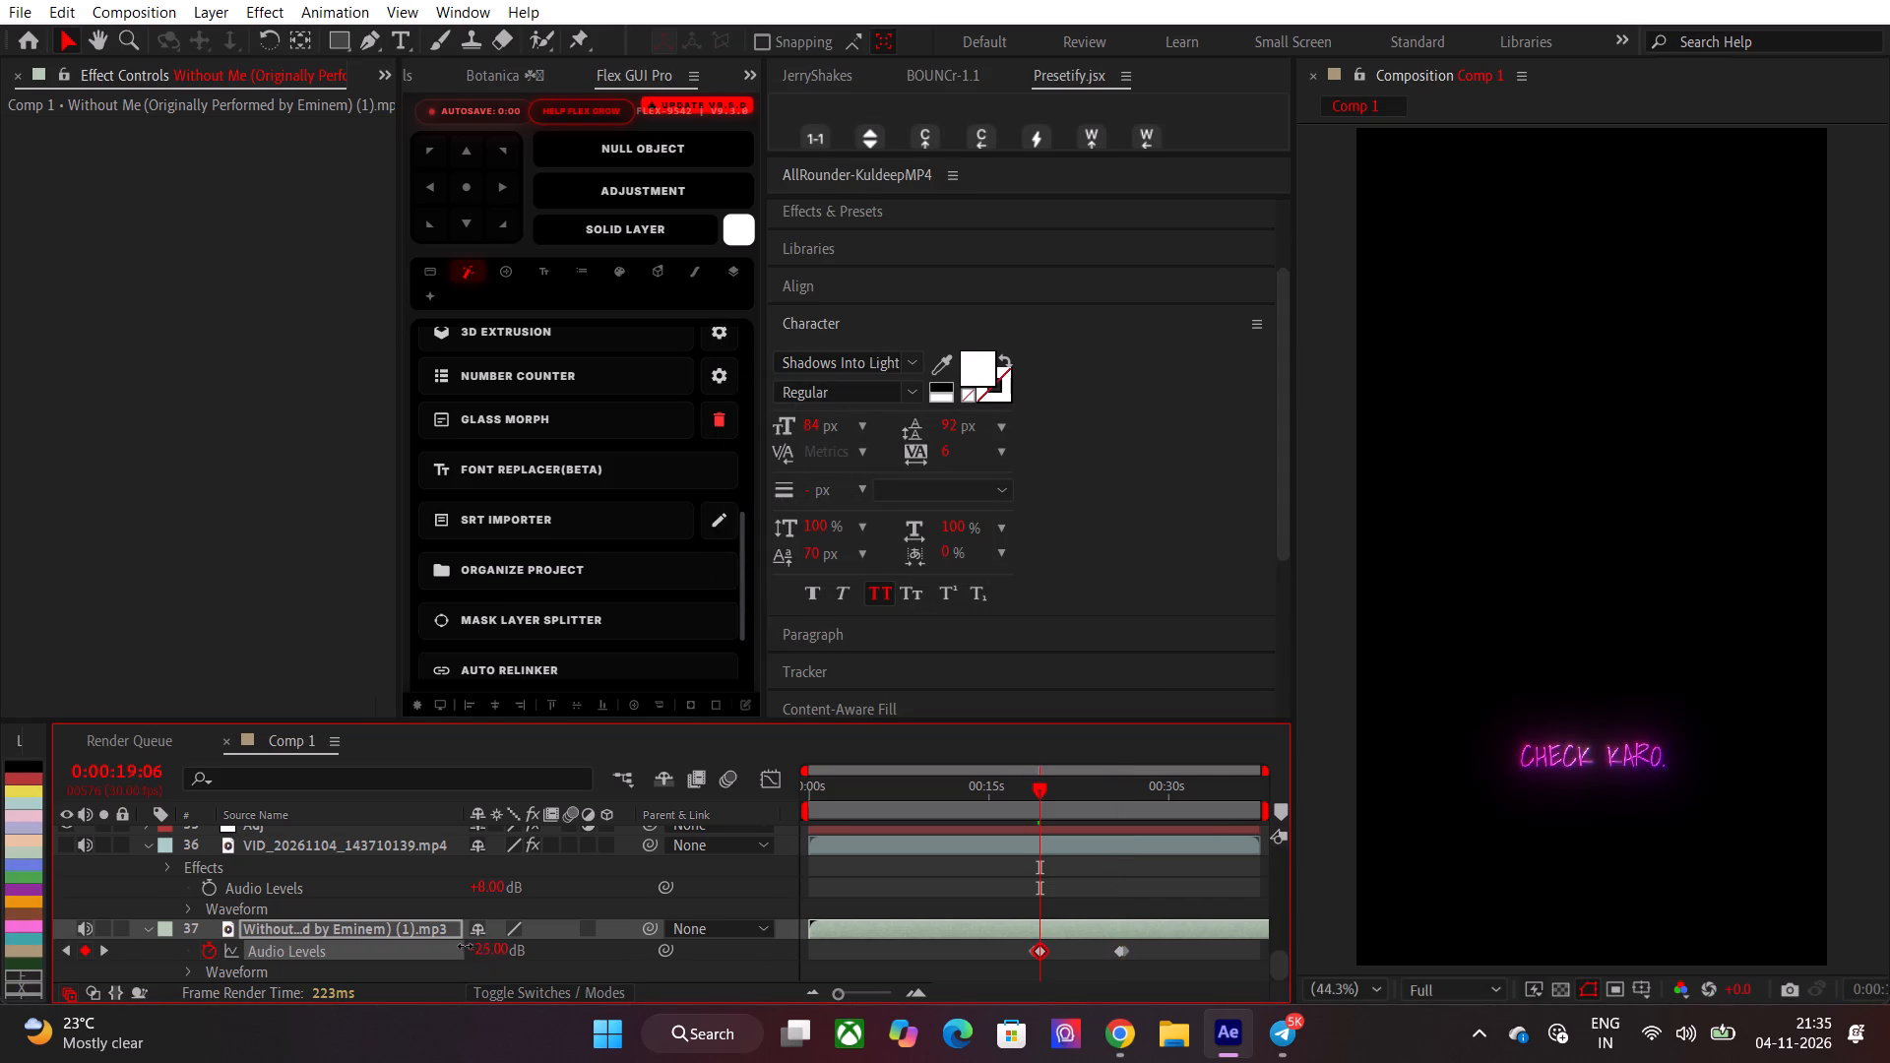
{"action": "left_click_drag", "start_coordinate": [465, 946], "coordinate": [452, 946]}
Preview the lowered music passage from 0:00:17:29.
{"action": "left_click", "coordinate": [1025, 805]}
{"action": "key", "text": "space"}
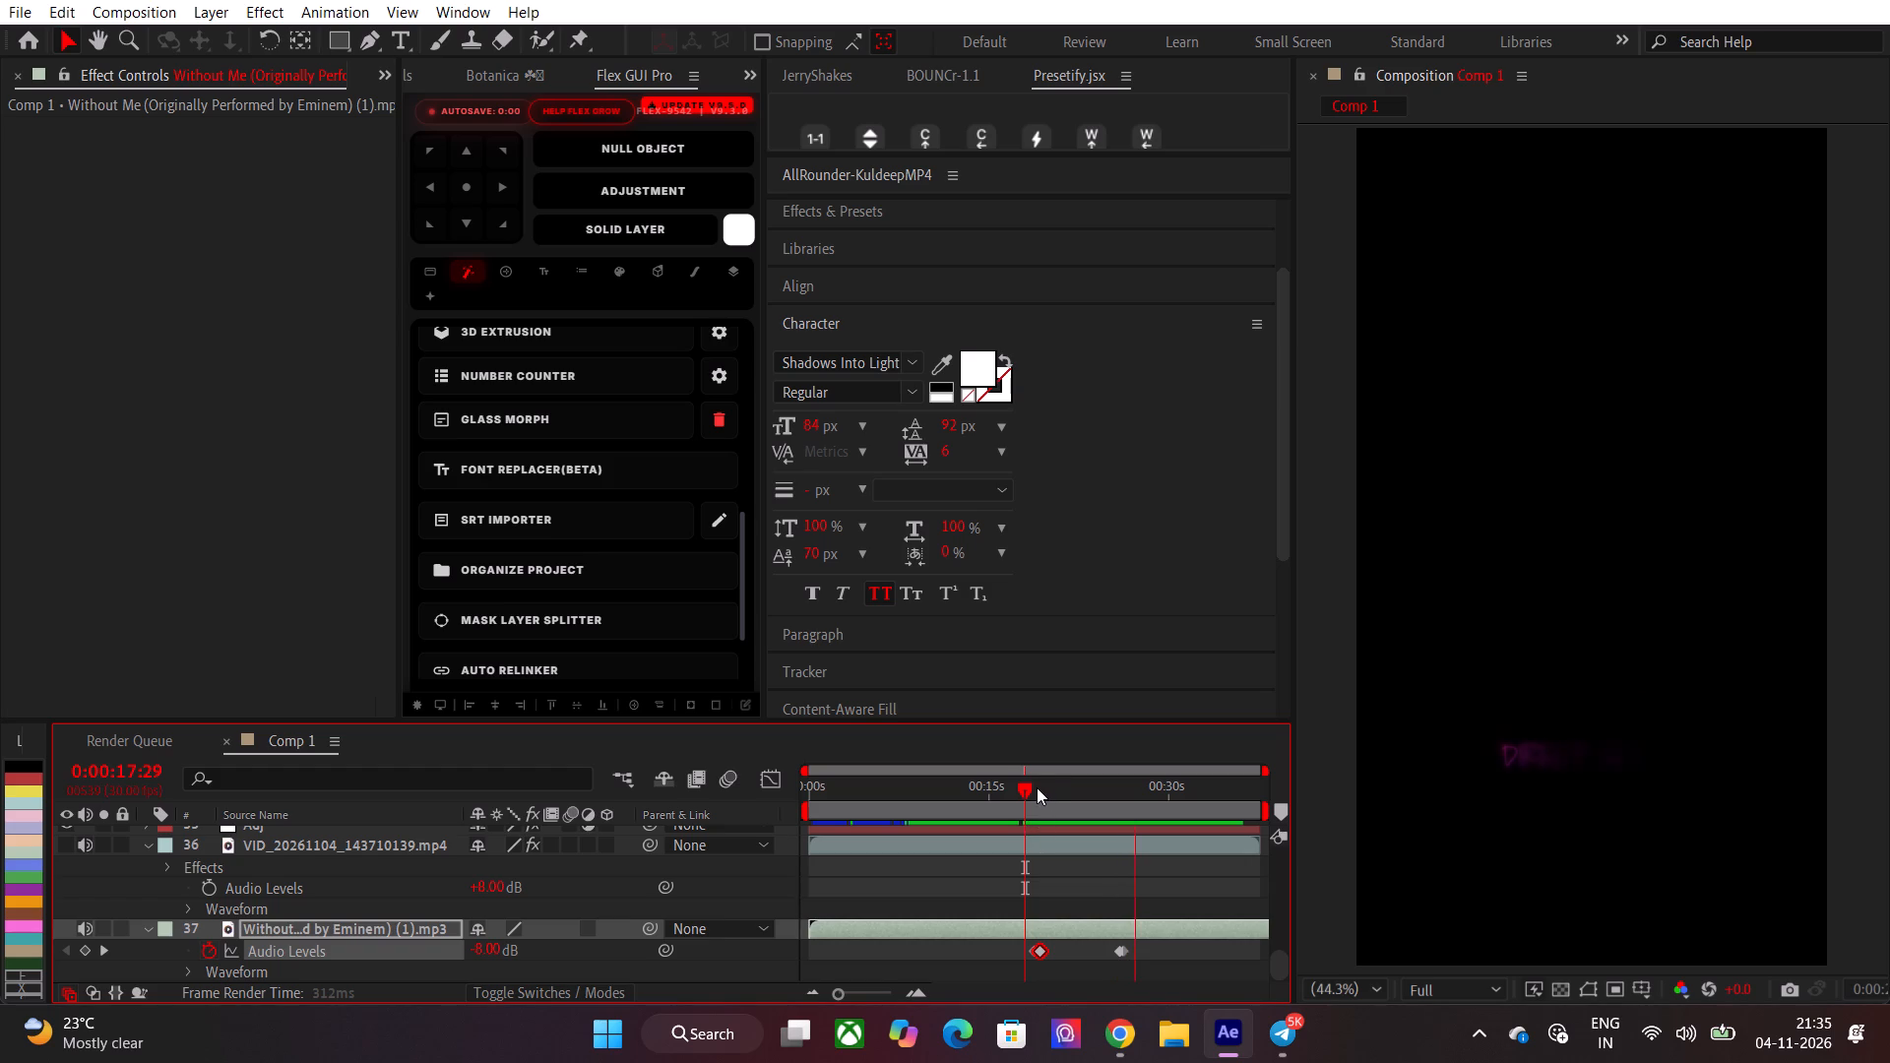
Add Audio Levels keyframes to the VID_20261104_143710139.mp4 layer at 0:00:18:21 and 0:00:19:06, matching the music layer's keyframes.
{"action": "left_click_drag", "start_coordinate": [1037, 787], "coordinate": [1038, 801]}
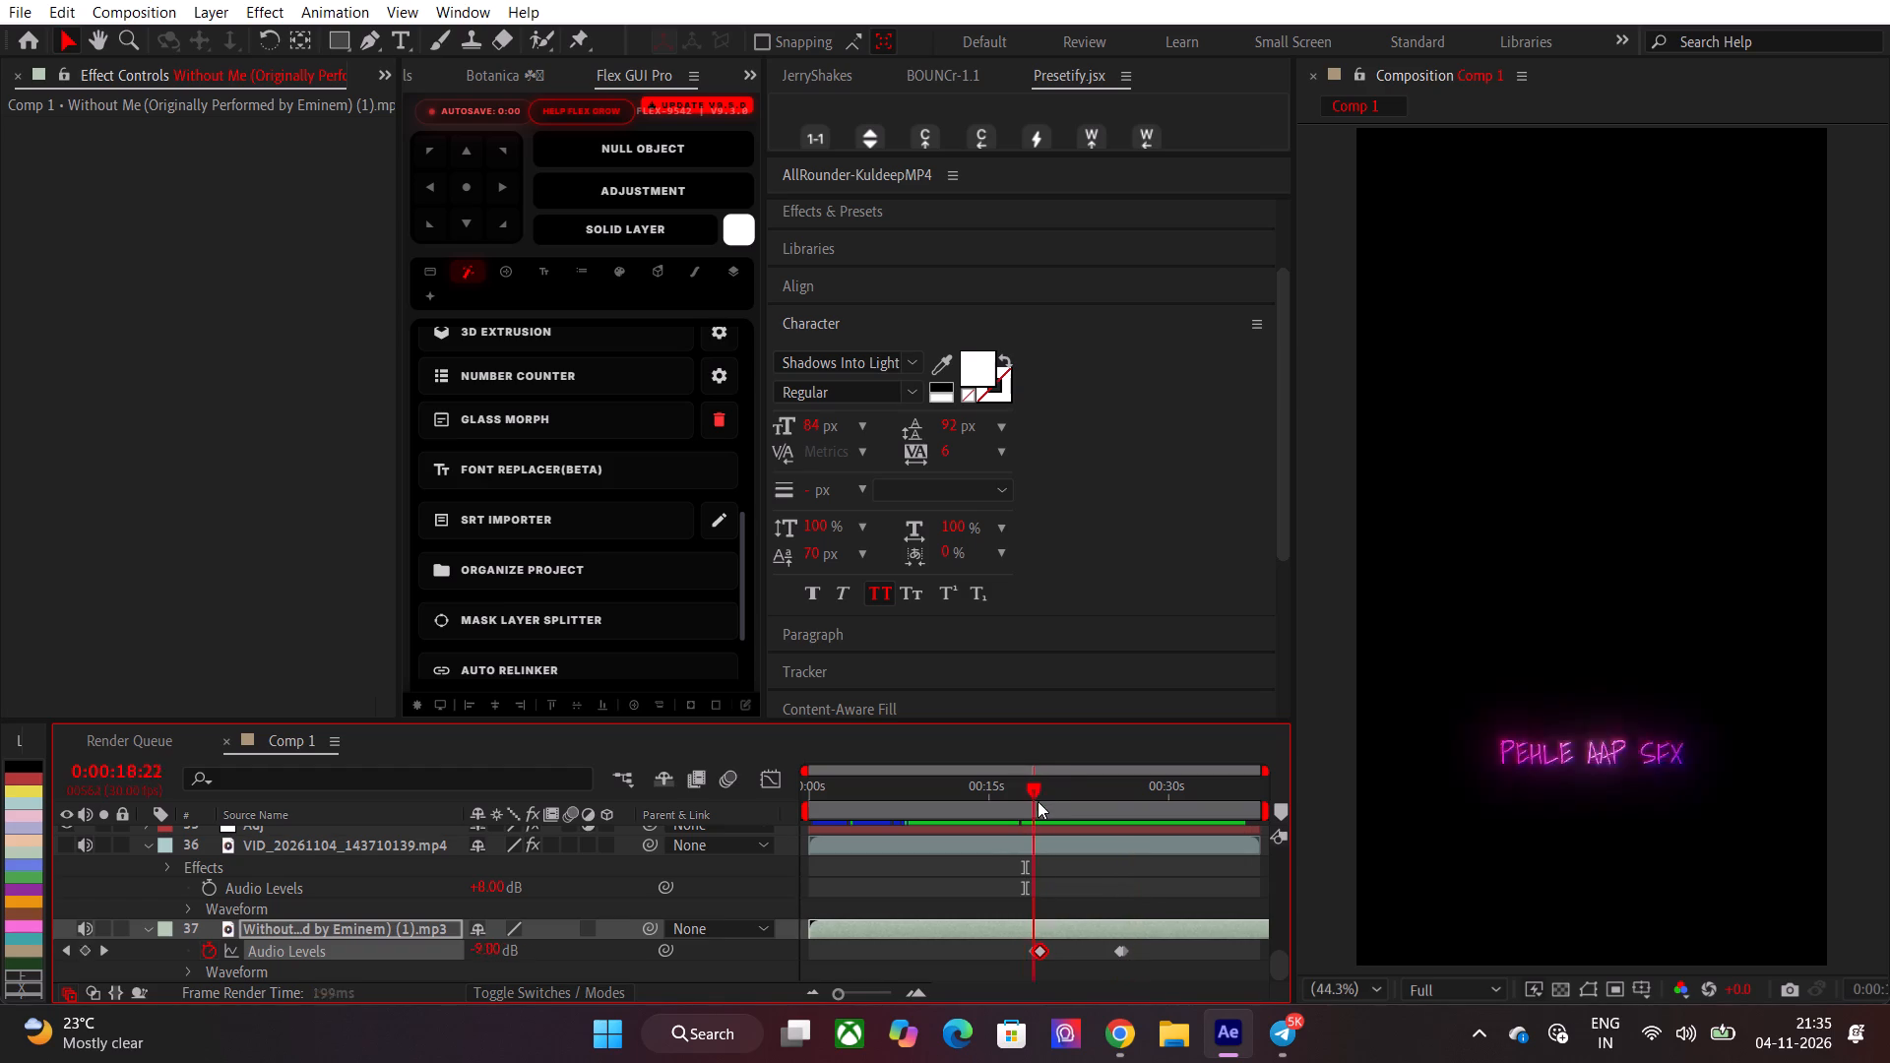
{"action": "left_click_drag", "start_coordinate": [1038, 801], "coordinate": [1033, 805]}
{"action": "left_click", "coordinate": [1039, 847]}
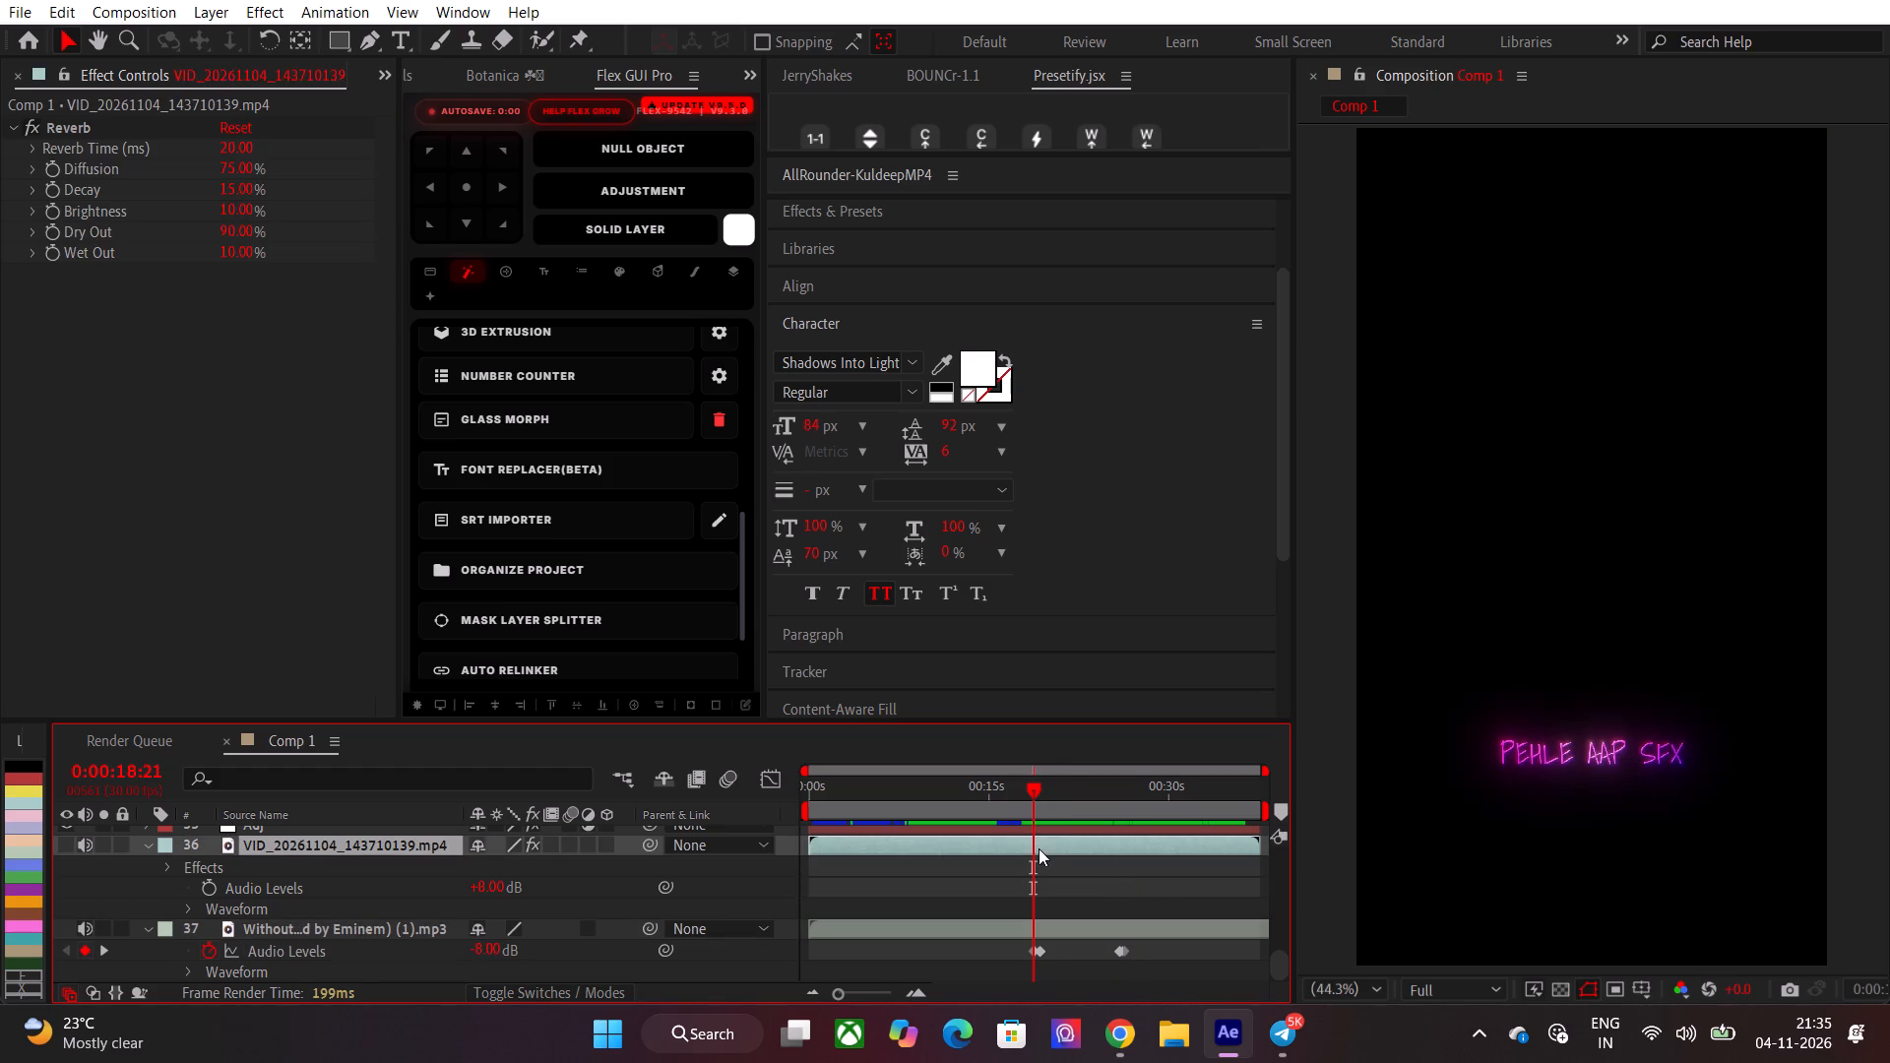
{"action": "left_click", "coordinate": [205, 894]}
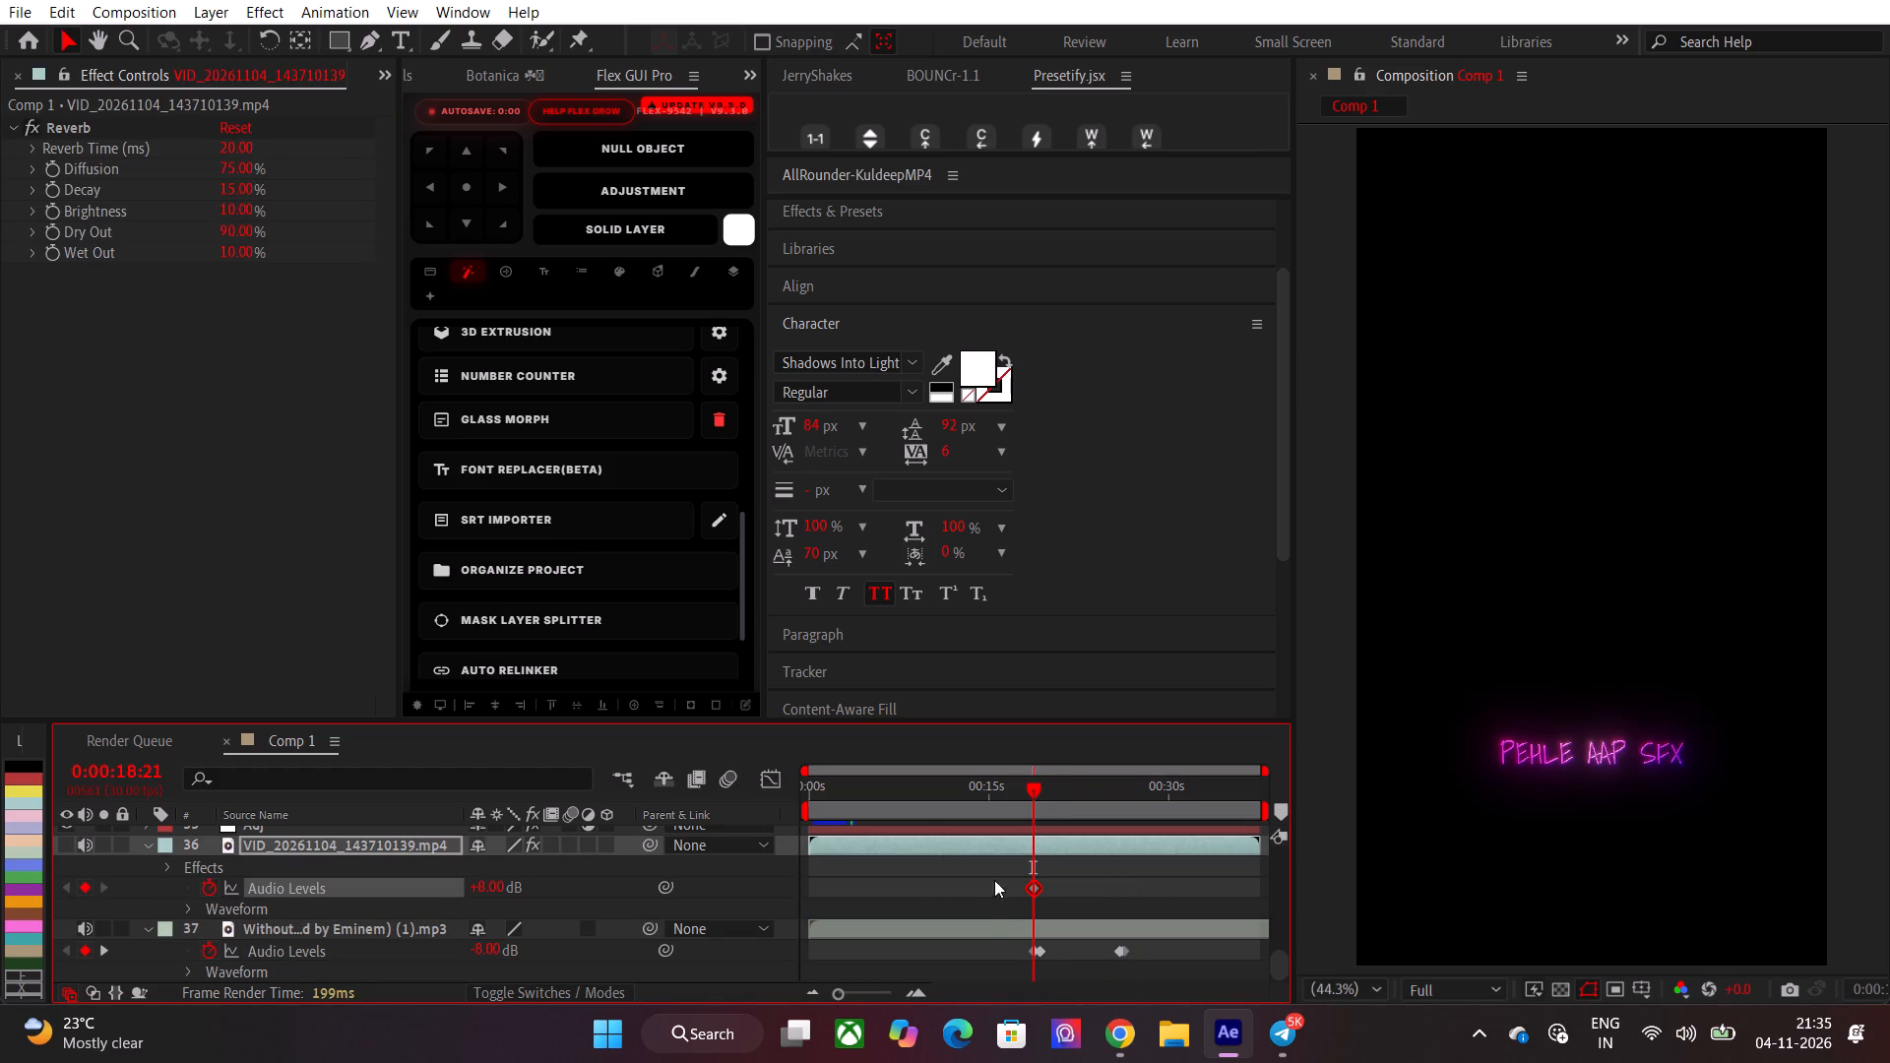
{"action": "left_click", "coordinate": [876, 991]}
{"action": "left_click", "coordinate": [1049, 798]}
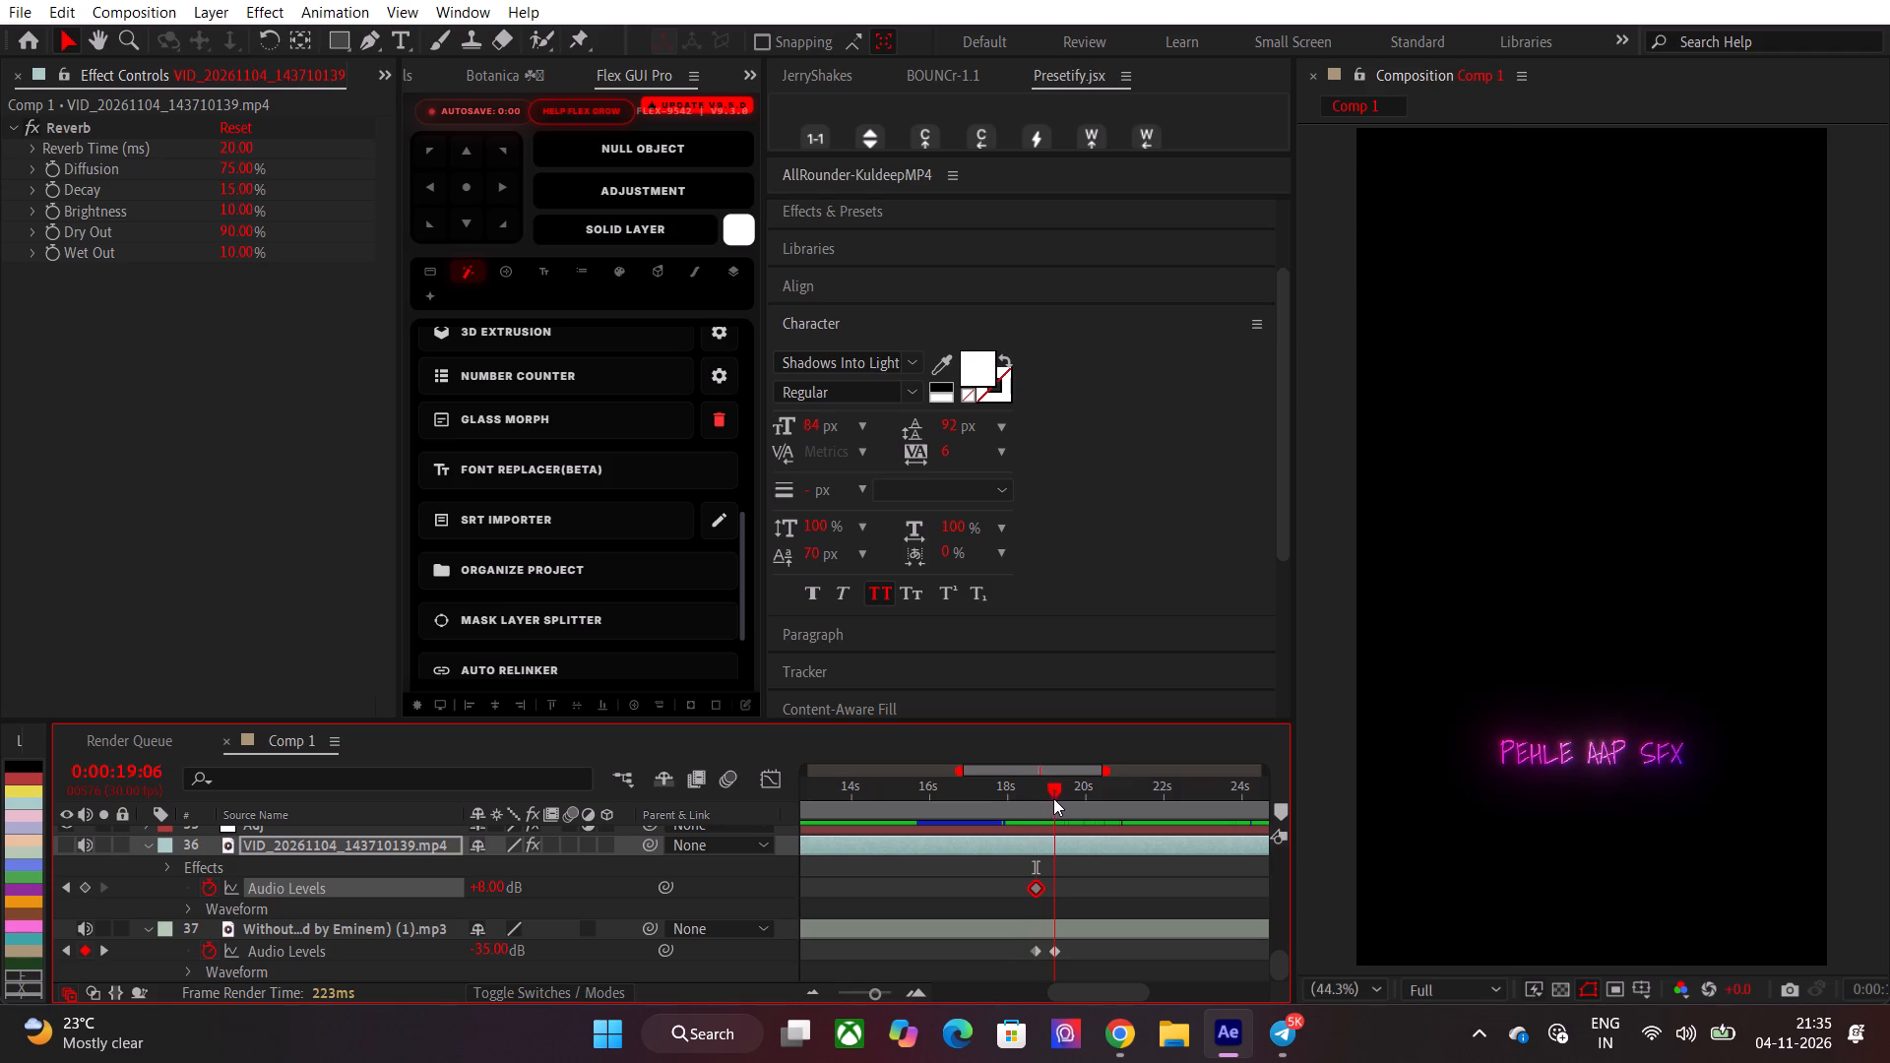
{"action": "left_click", "coordinate": [94, 890]}
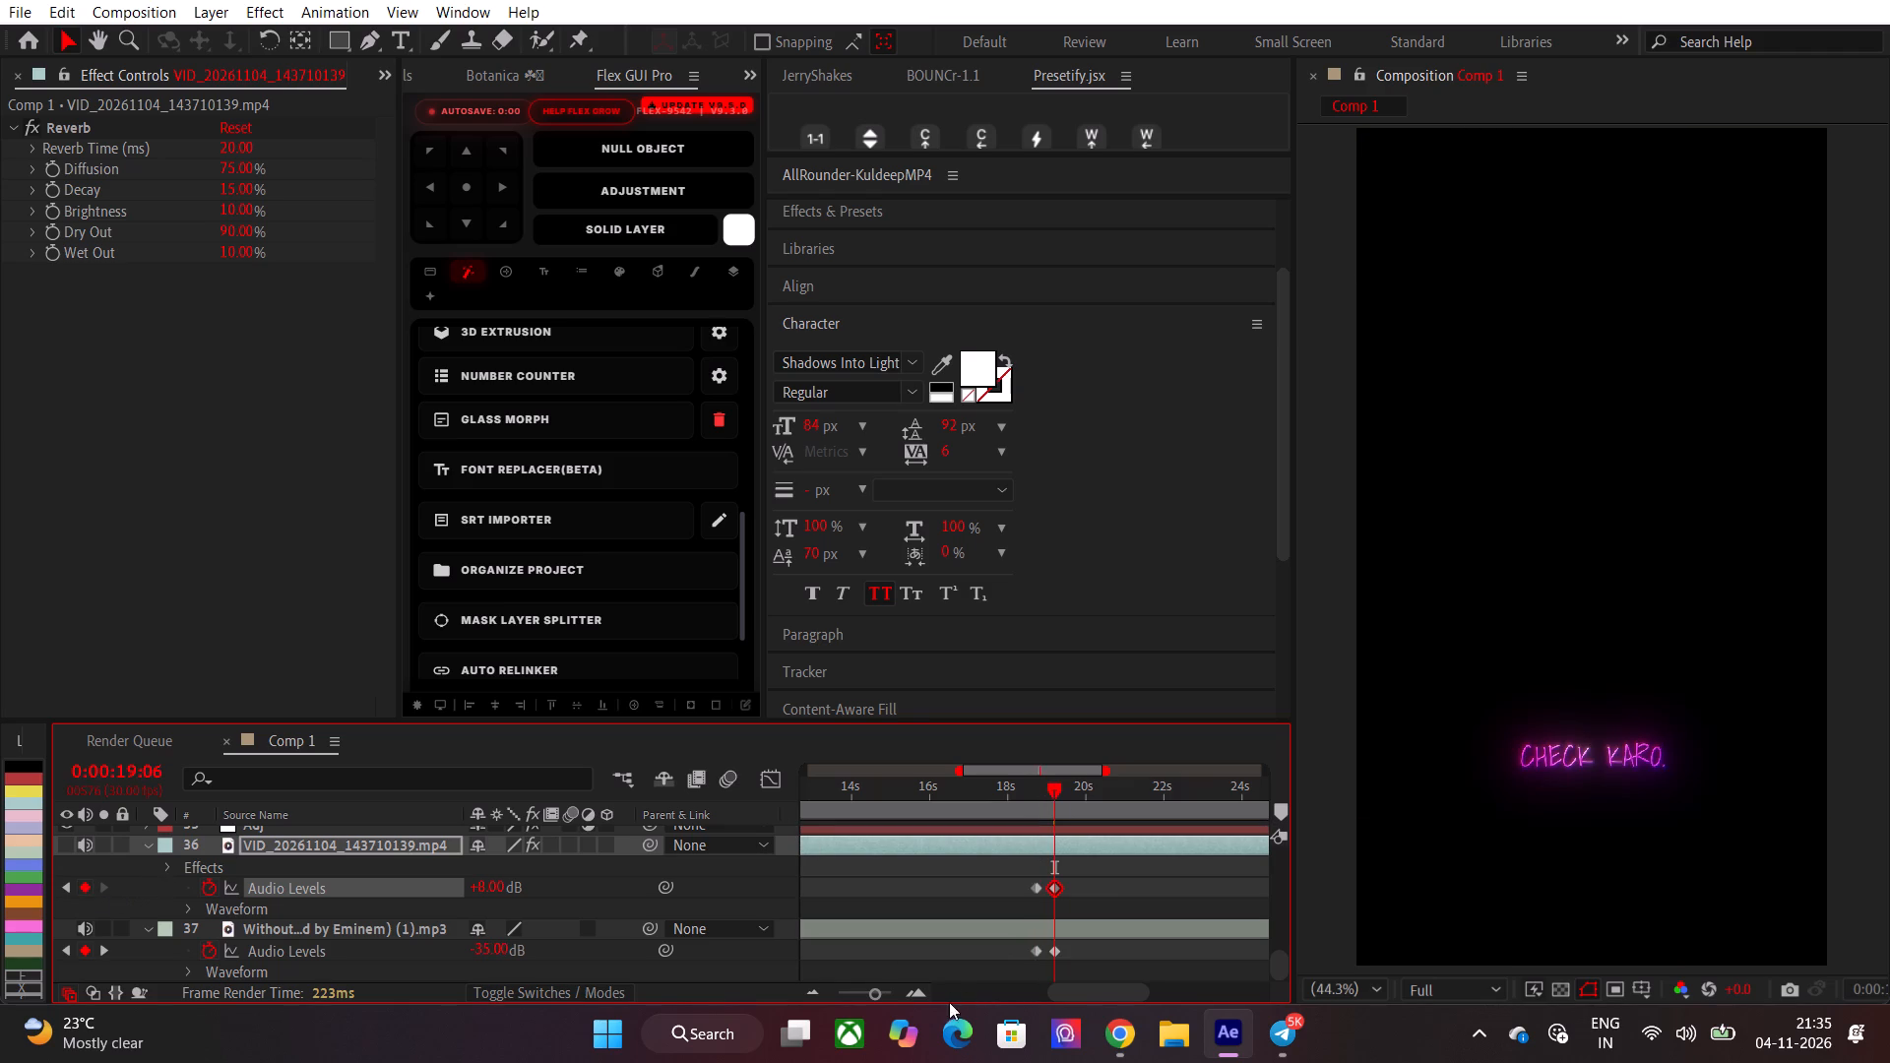
Add Audio Levels keyframes to the VID_20261104_143710139.mp4 layer at 0:00:25:27 and 0:00:26:06.
{"action": "left_click_drag", "start_coordinate": [1095, 982], "coordinate": [1125, 981]}
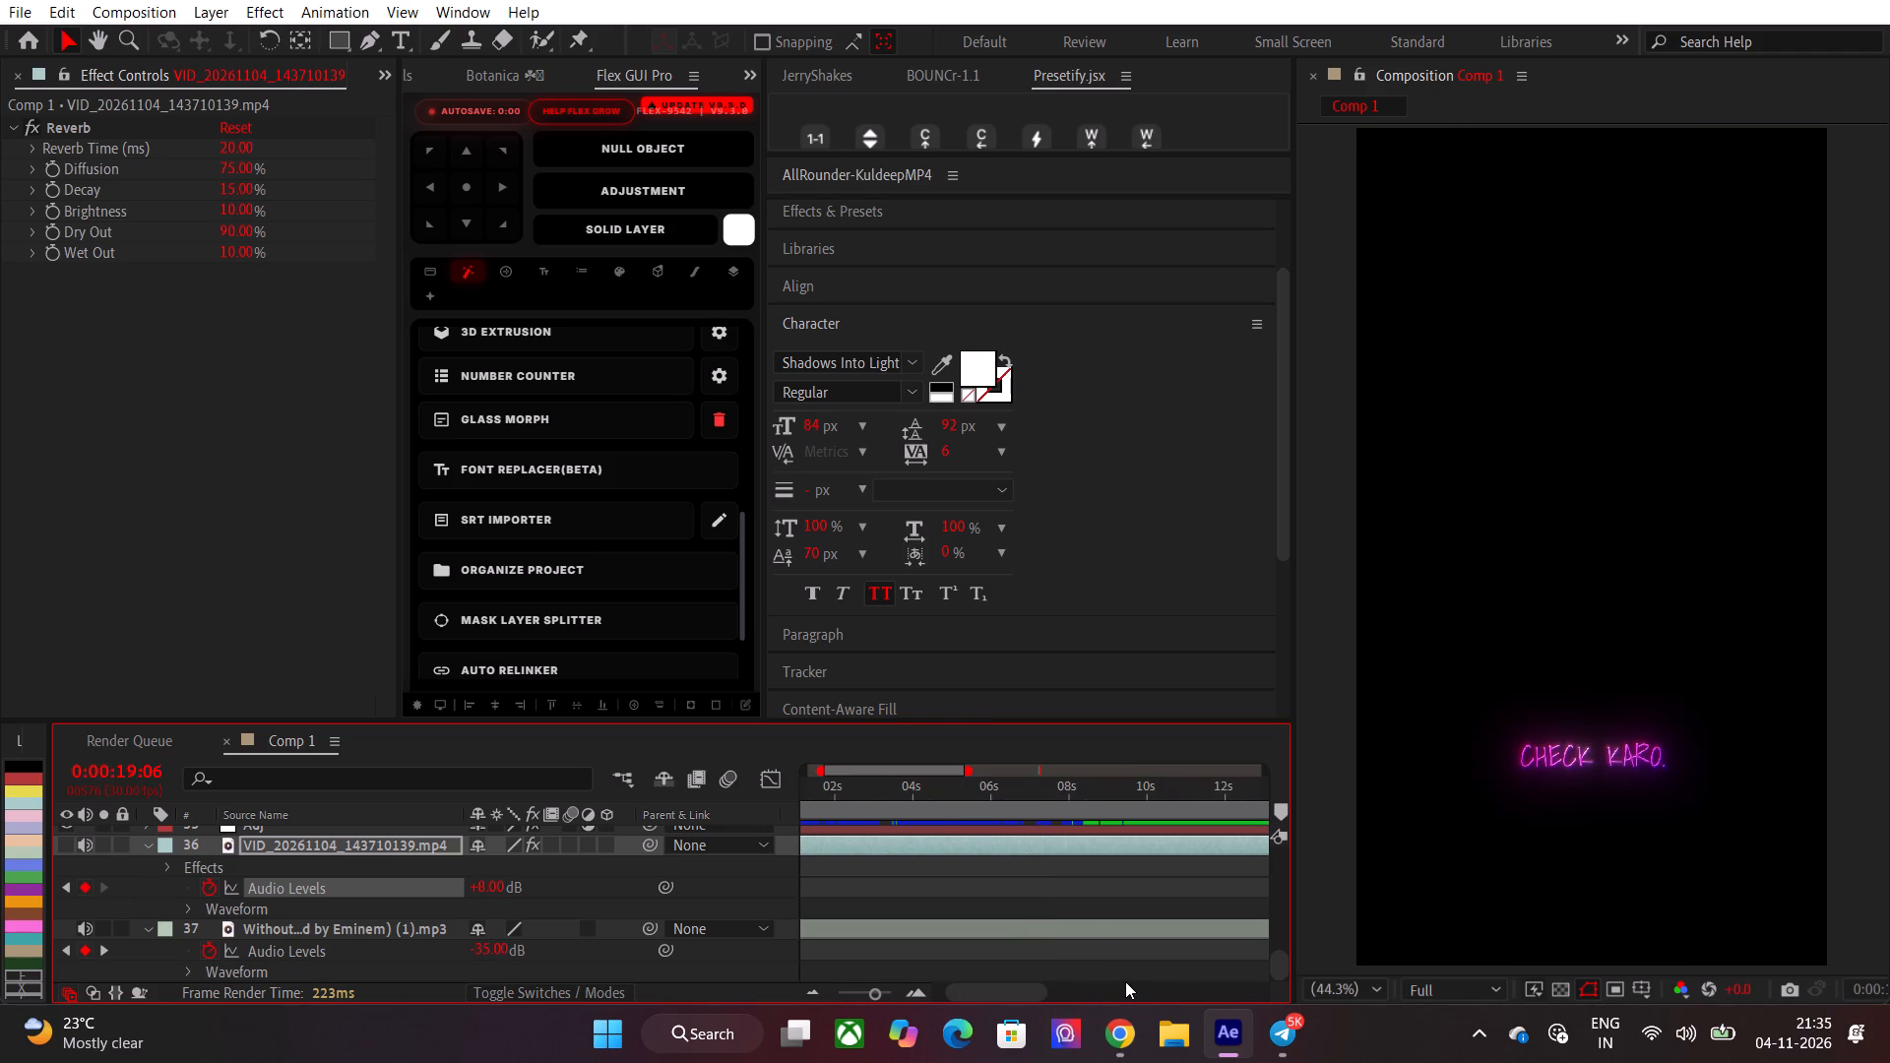
{"action": "left_click_drag", "start_coordinate": [1125, 981], "coordinate": [1111, 981]}
{"action": "left_click_drag", "start_coordinate": [1030, 995], "coordinate": [1142, 993]}
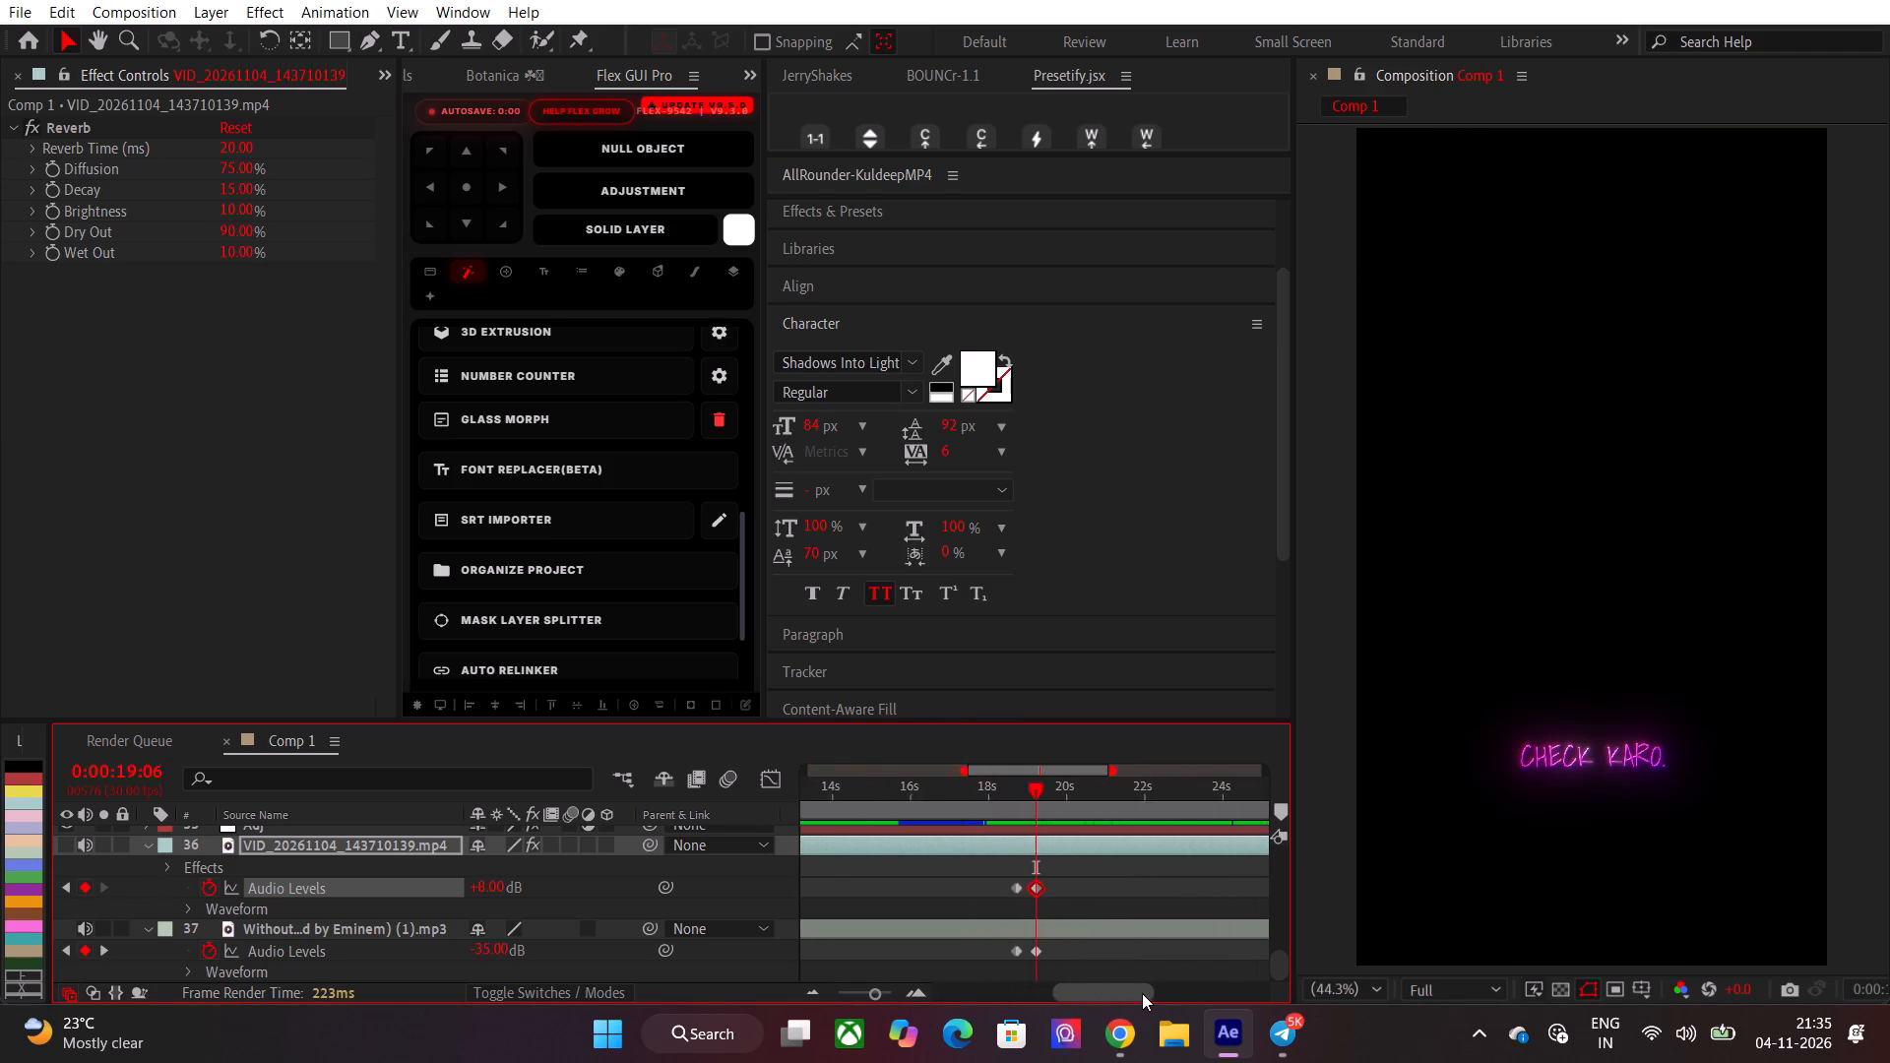
{"action": "left_click_drag", "start_coordinate": [1142, 993], "coordinate": [1161, 993]}
{"action": "left_click_drag", "start_coordinate": [1157, 803], "coordinate": [1193, 803]}
{"action": "left_click", "coordinate": [92, 883]}
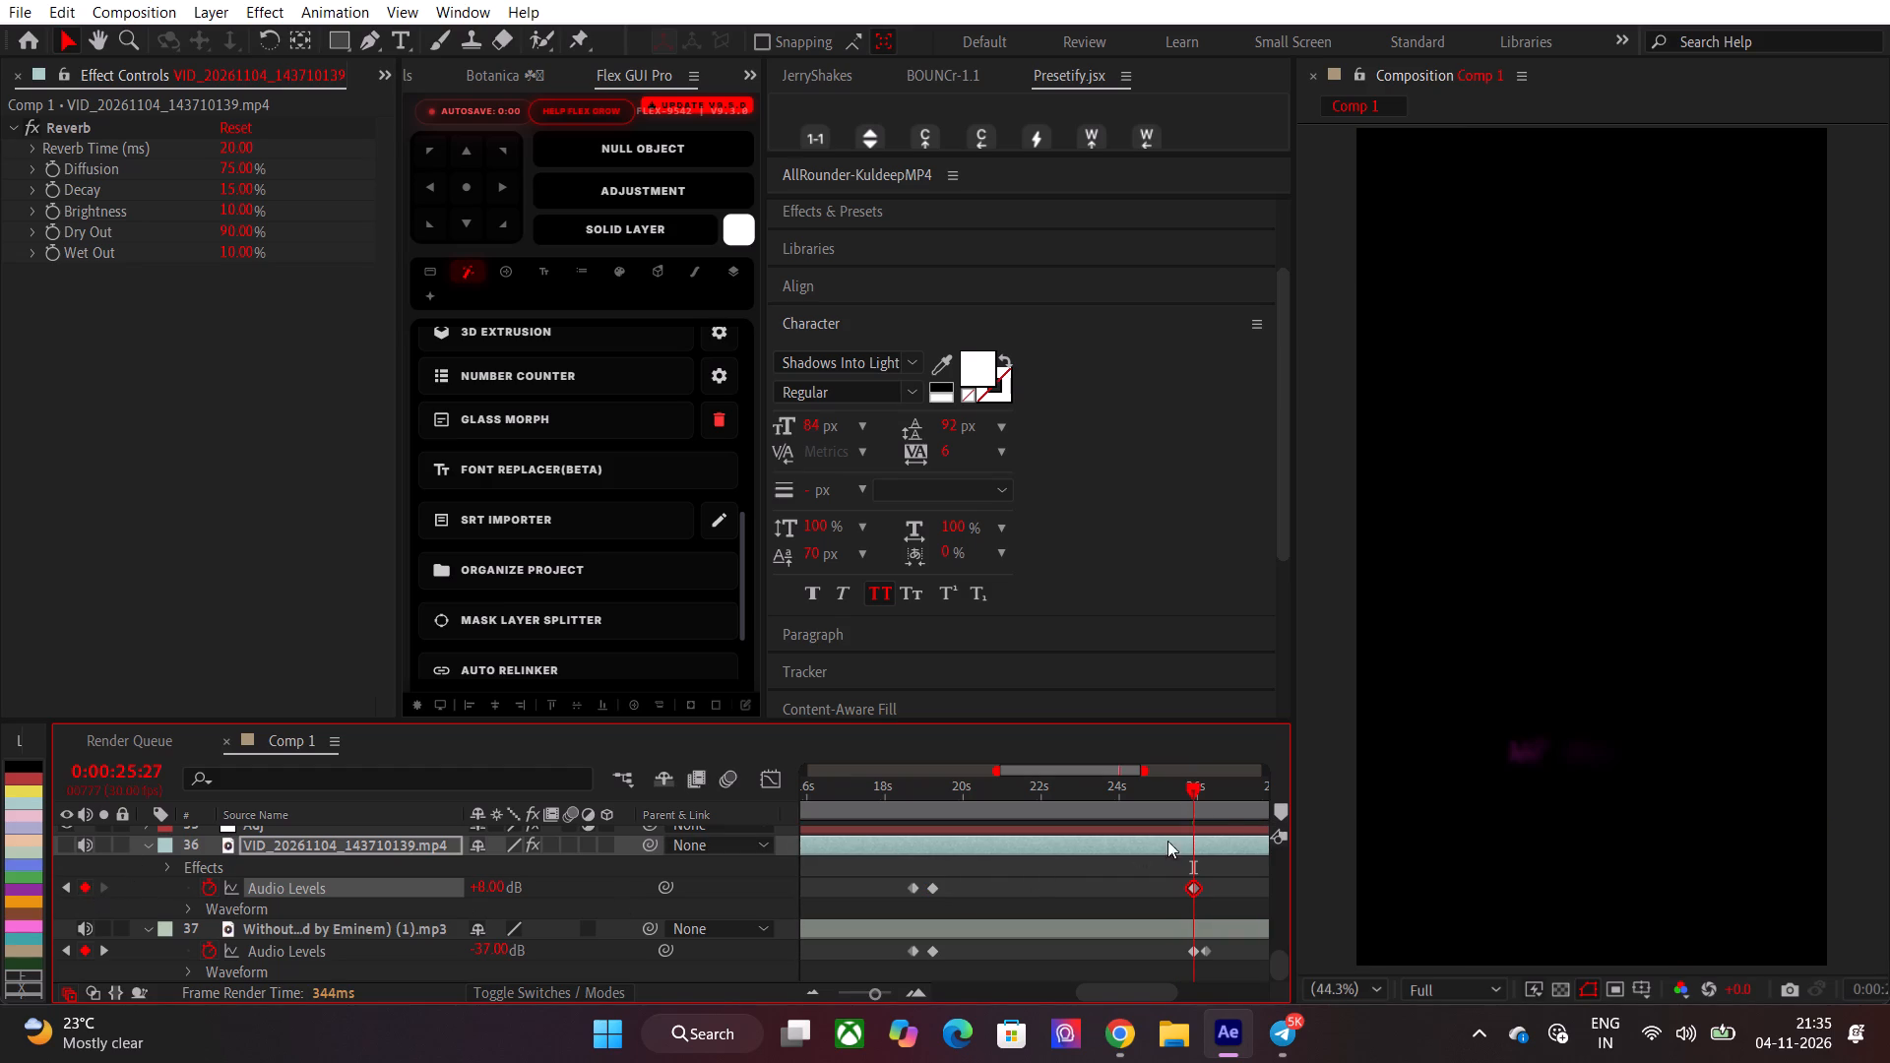
{"action": "left_click", "coordinate": [1201, 812]}
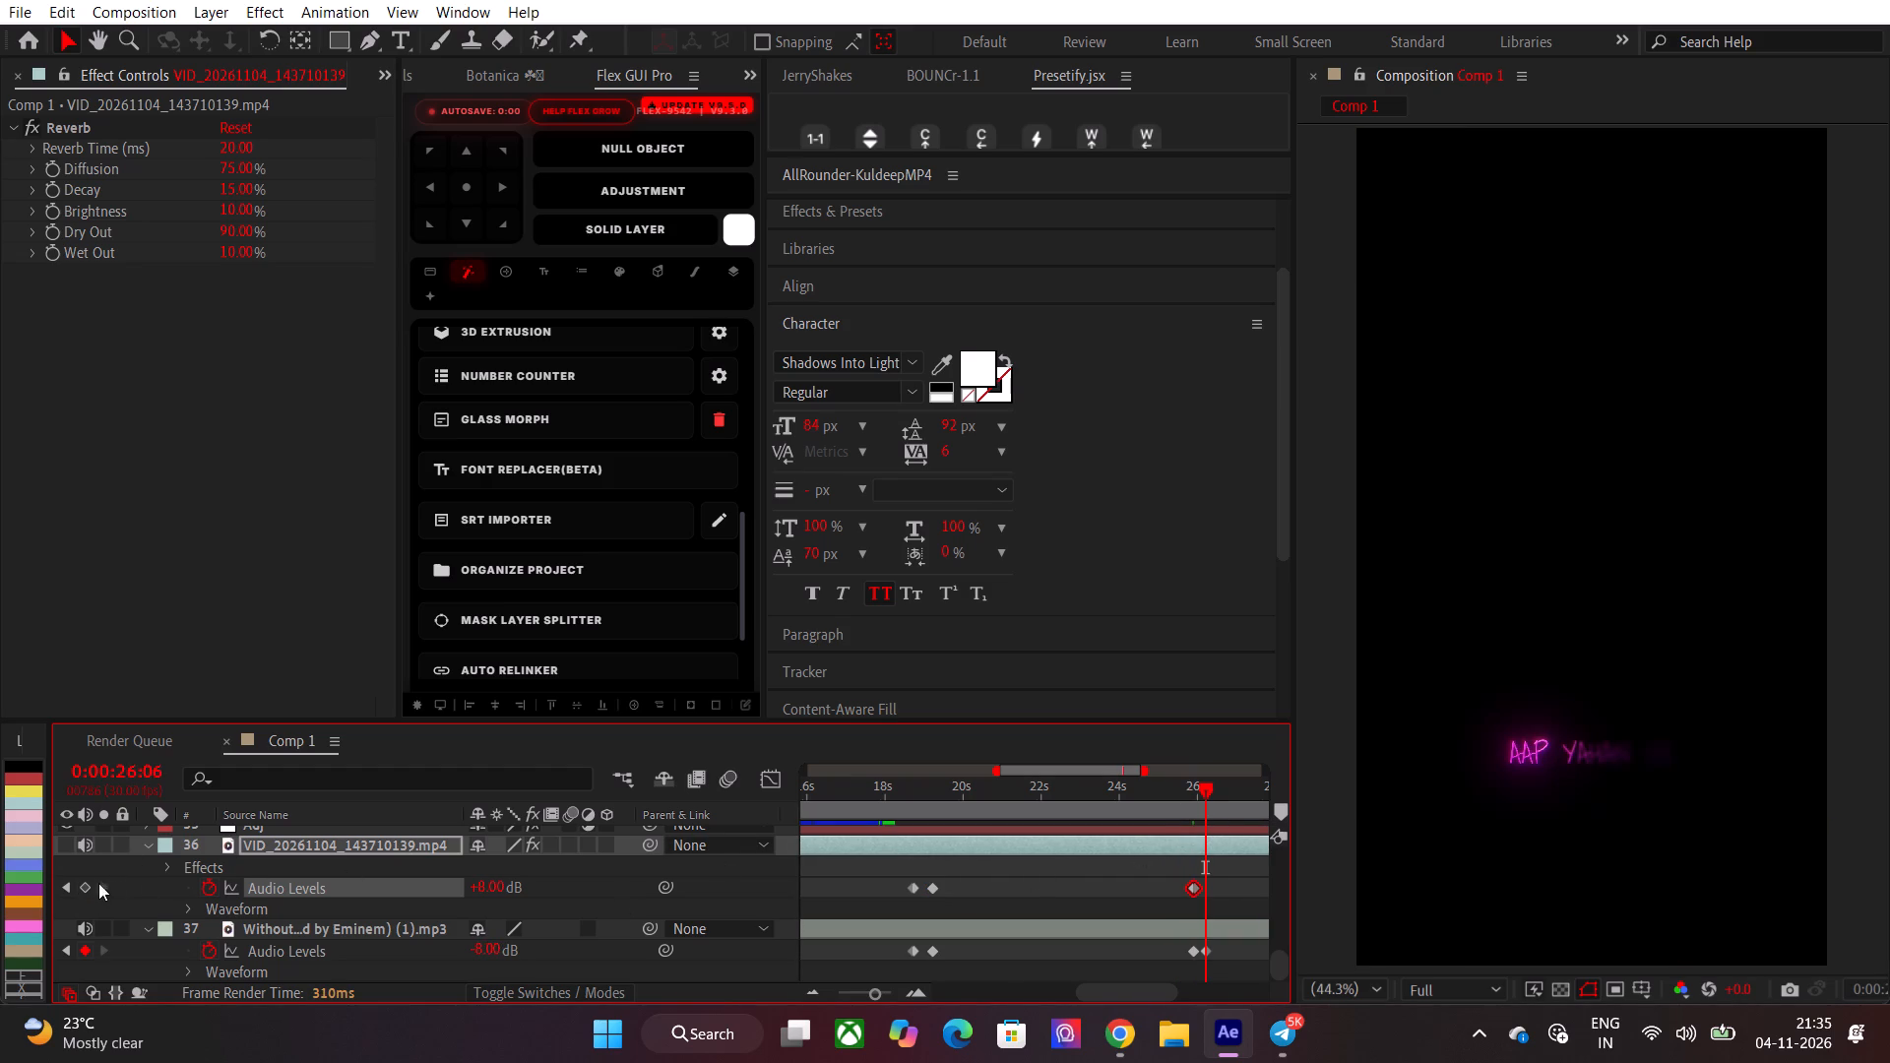
{"action": "left_click", "coordinate": [80, 889]}
Set the VID_20261104_143710139.mp4 layer's Audio Levels keyframe at 0:00:25:27 to 16 dB.
{"action": "left_click", "coordinate": [69, 889]}
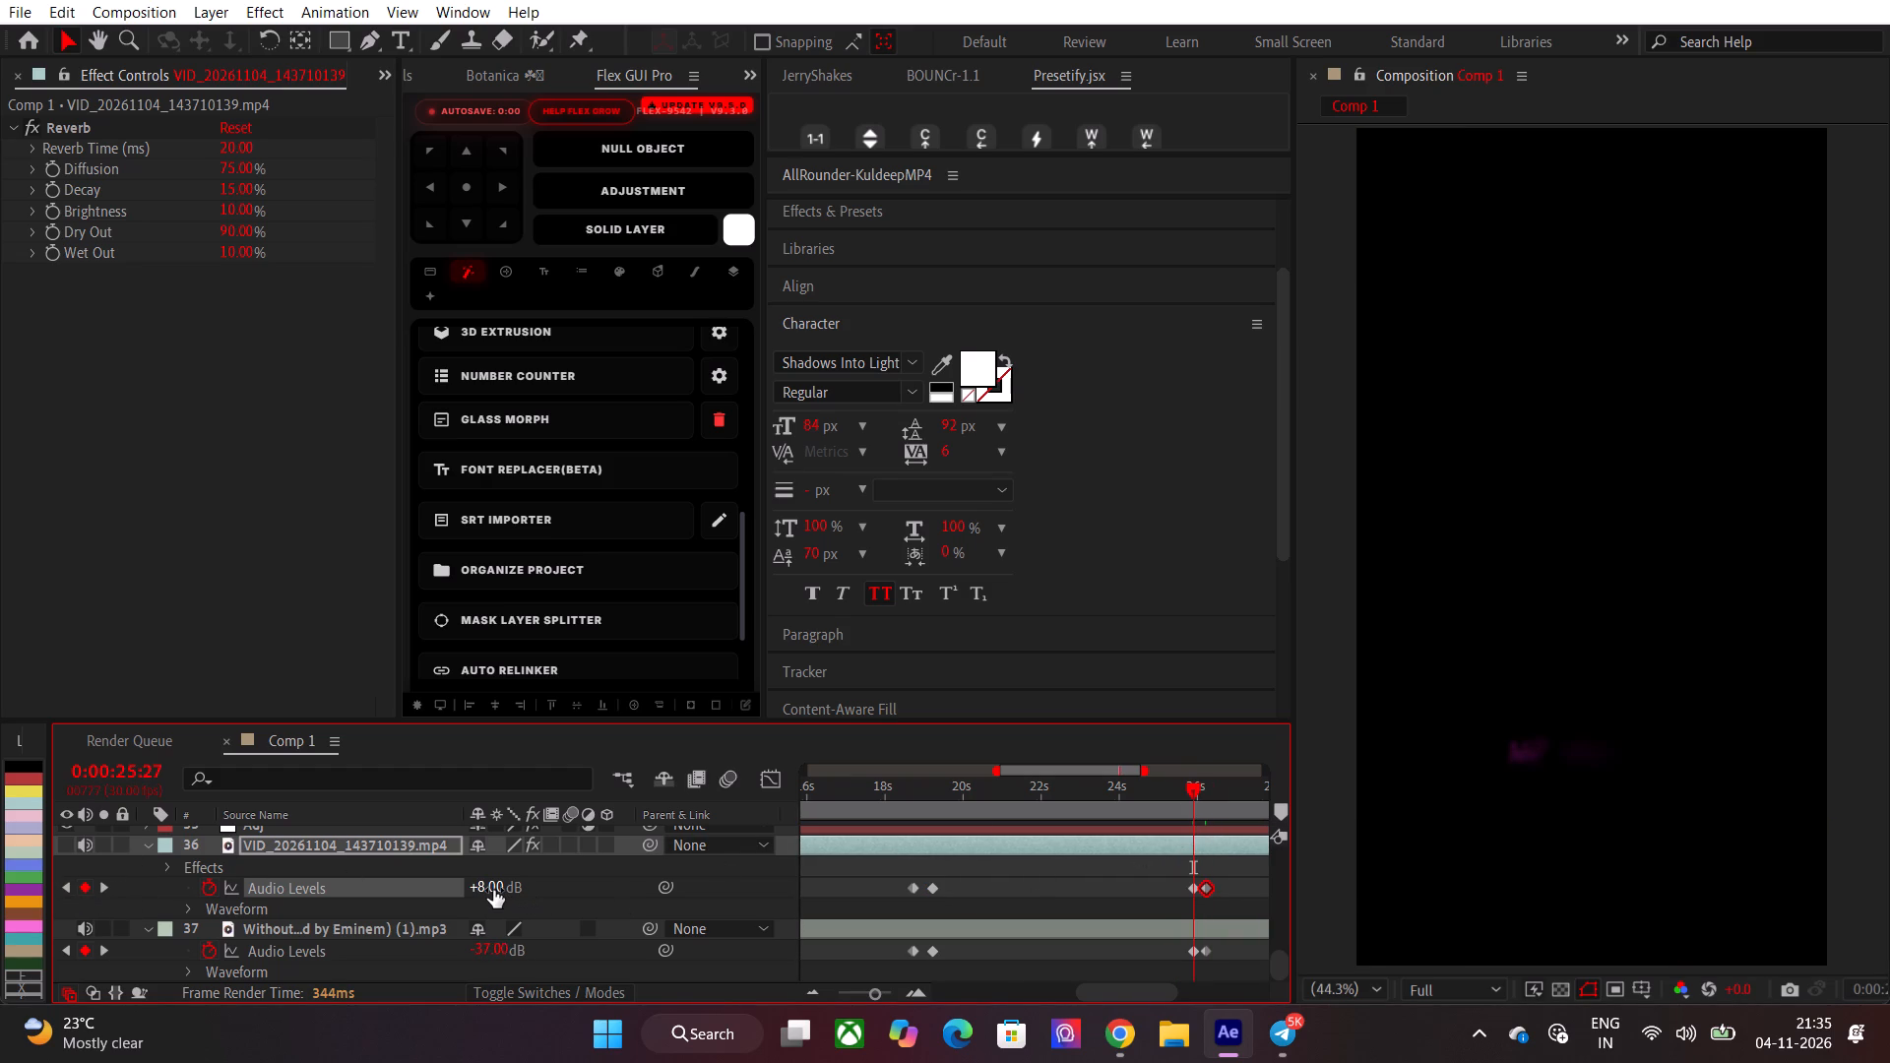
{"action": "left_click", "coordinate": [493, 890]}
{"action": "type", "text": "16"}
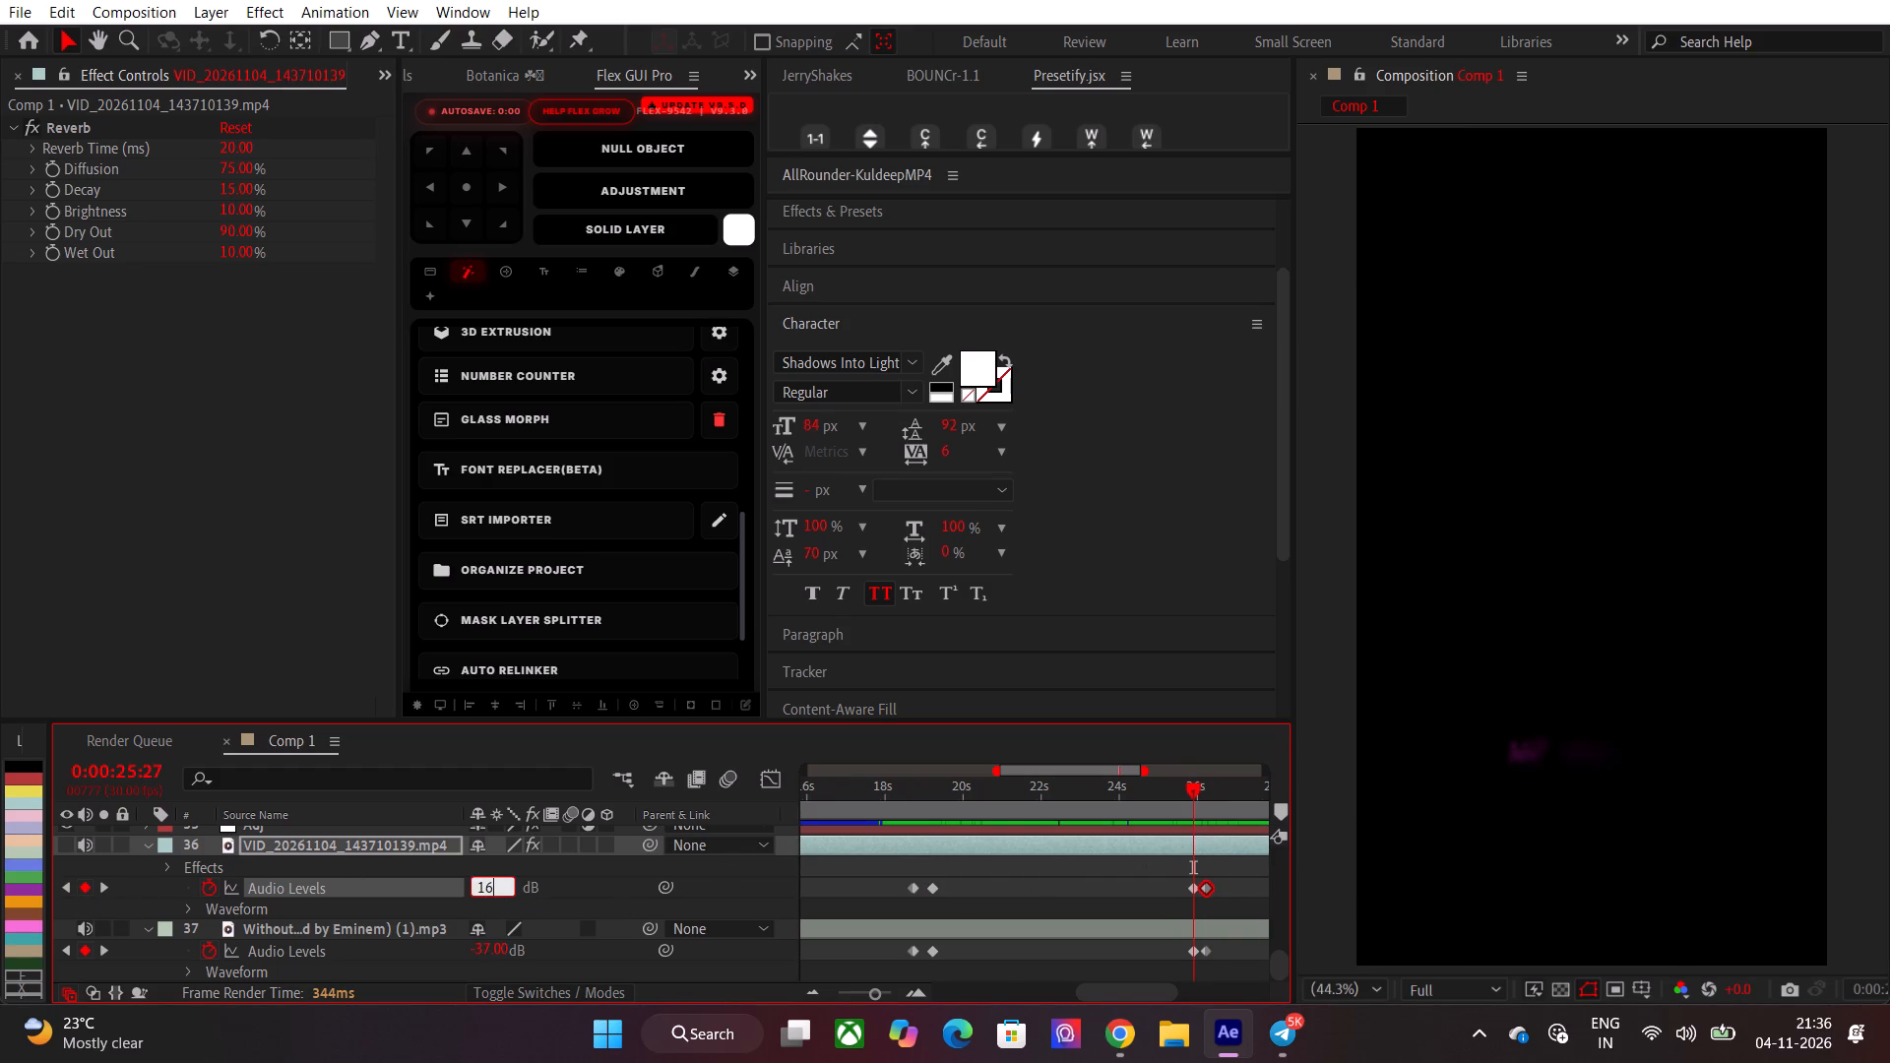
{"action": "key", "text": "Return"}
Set the VID_20261104_143710139.mp4 layer's Audio Levels keyframe at 0:00:19:06 to 16 dB.
{"action": "left_click", "coordinate": [73, 886]}
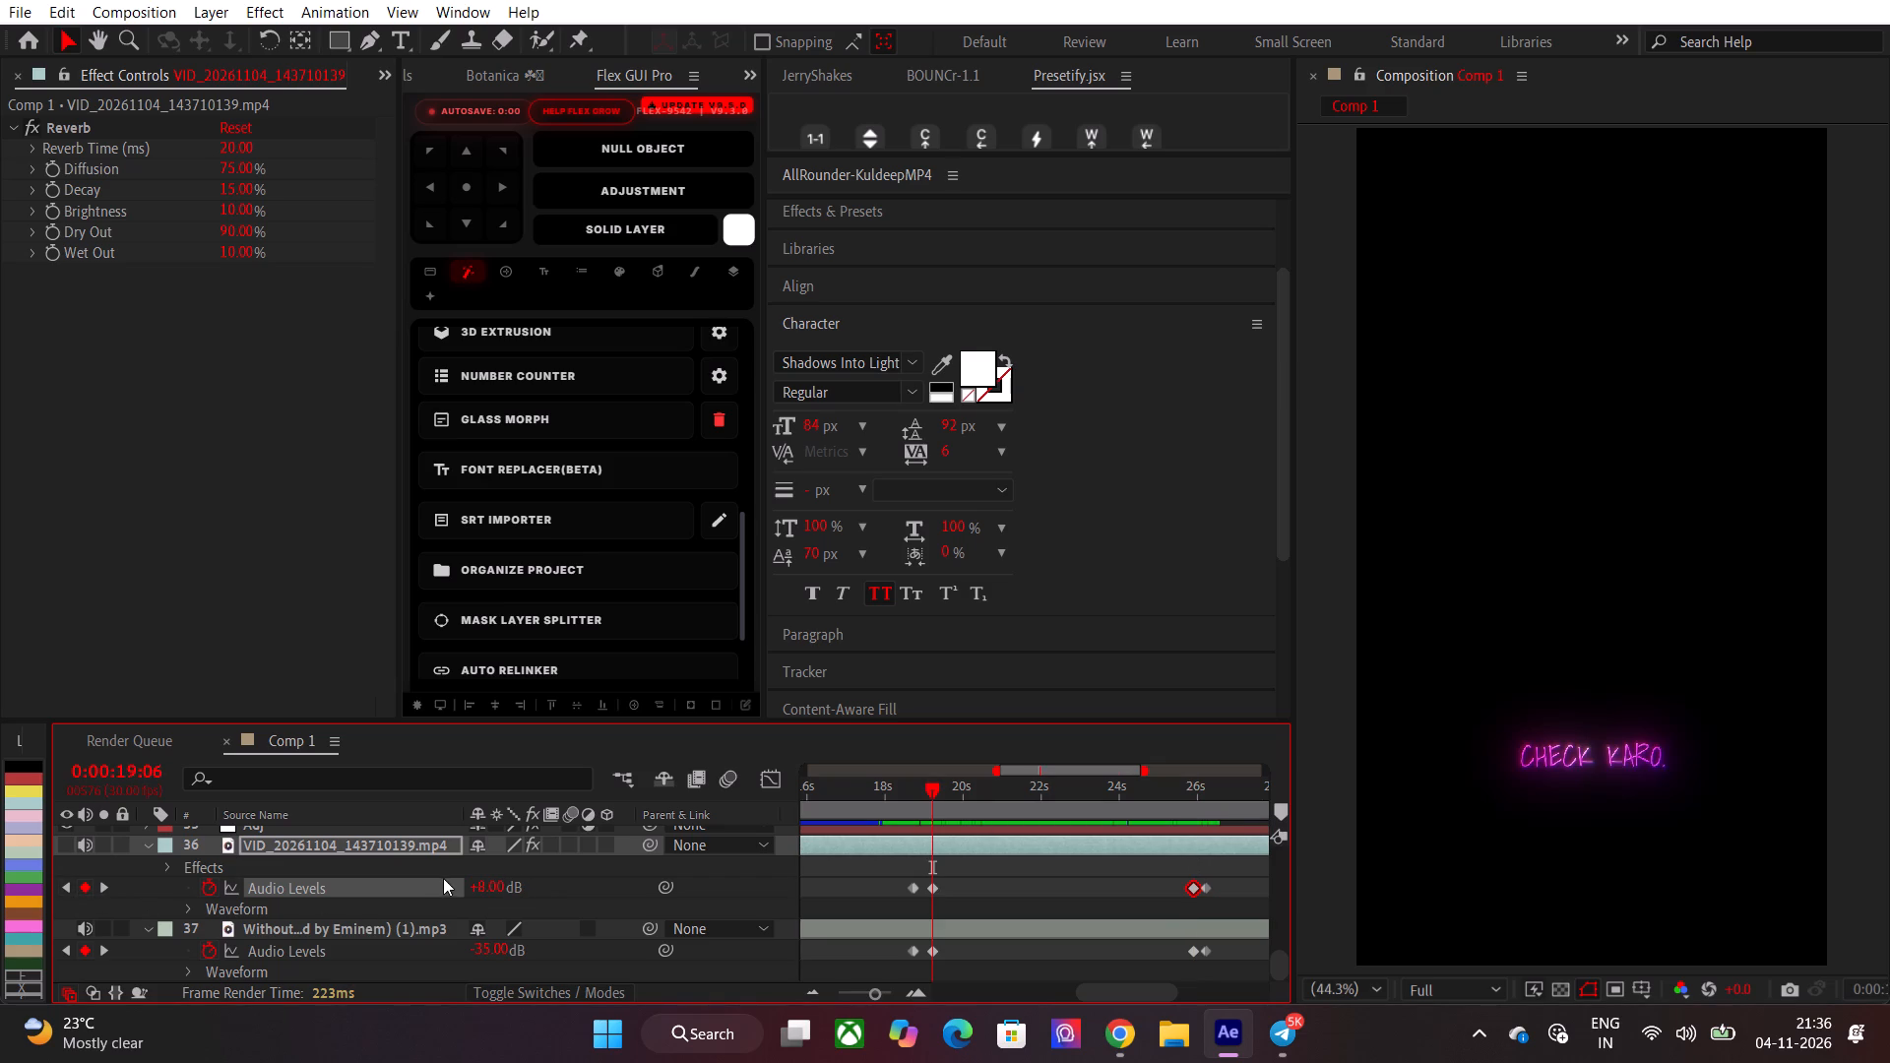
{"action": "left_click", "coordinate": [489, 888]}
{"action": "key", "text": "1"}
{"action": "key", "text": "6"}
{"action": "key", "text": "Return"}
Preview the keyframed voice and music mix from 0:00:00:00 and again from 0:00:31:28.
{"action": "left_click_drag", "start_coordinate": [946, 796], "coordinate": [609, 813]}
{"action": "key", "text": "space"}
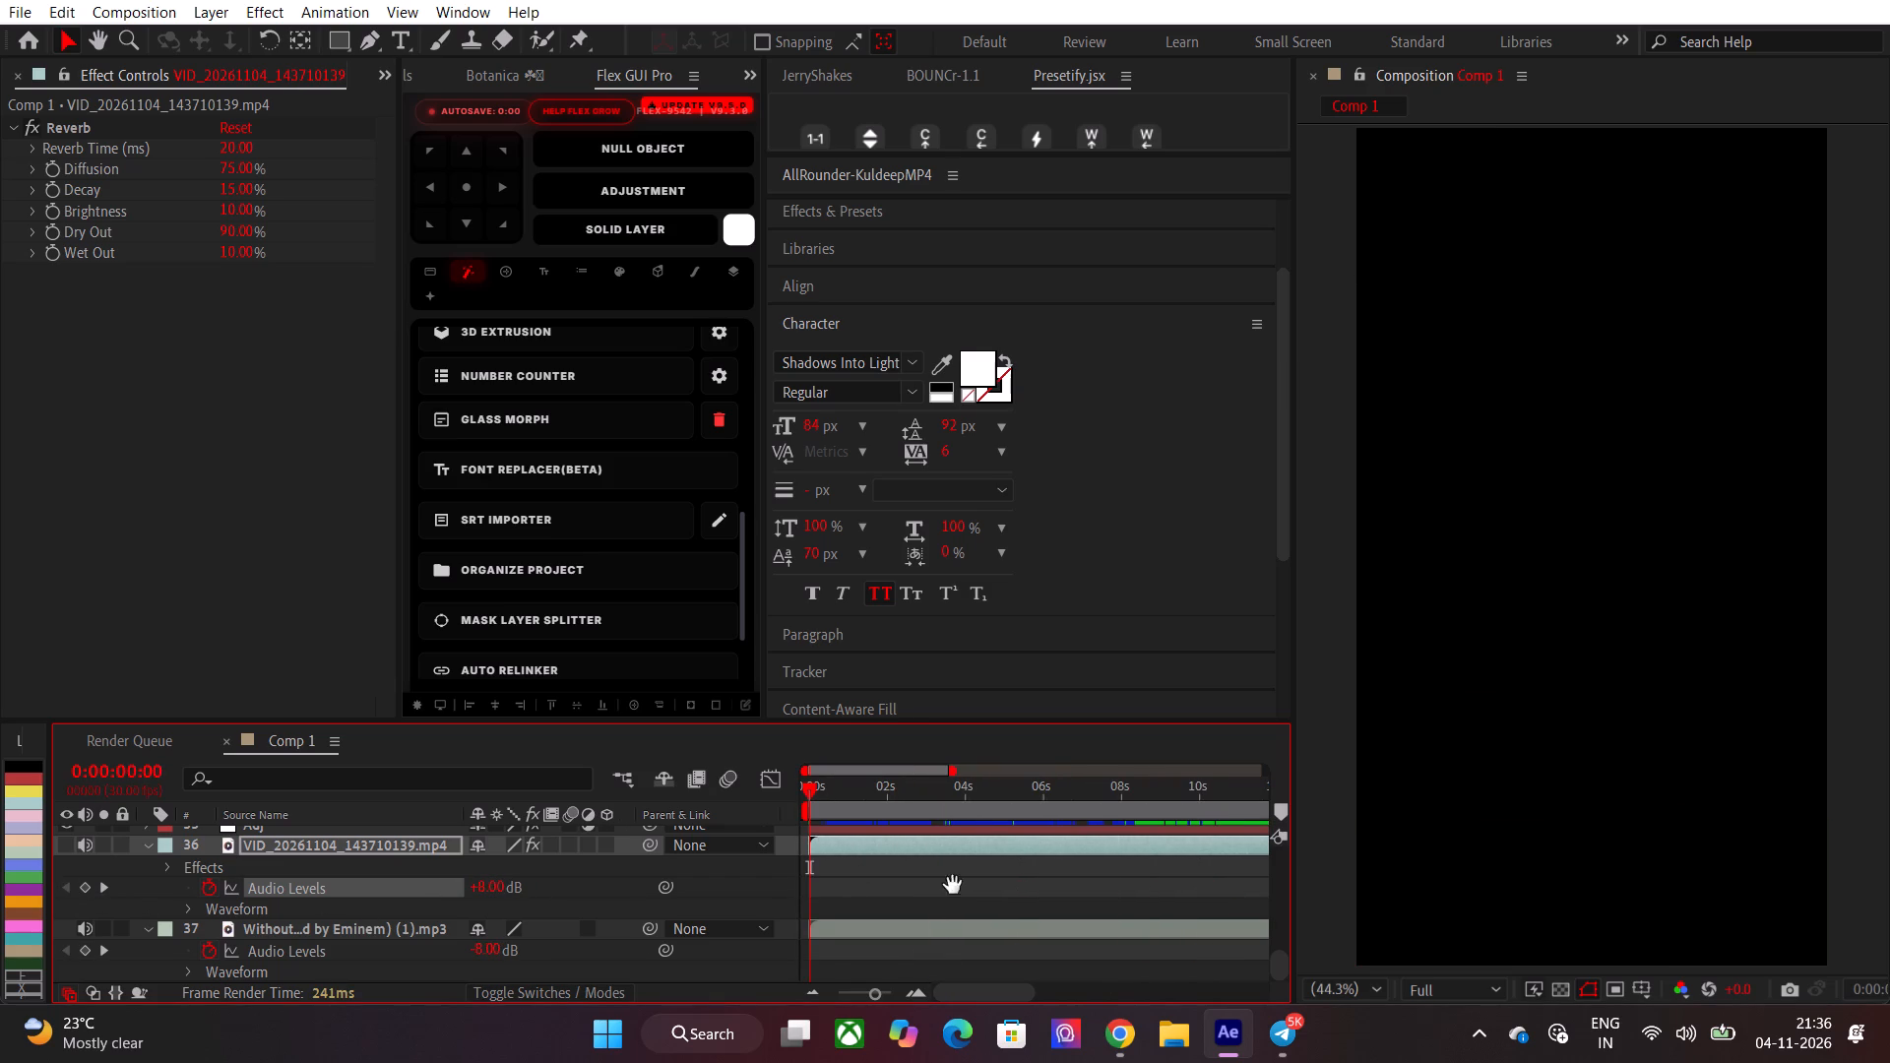
{"action": "left_click_drag", "start_coordinate": [860, 998], "coordinate": [848, 998]}
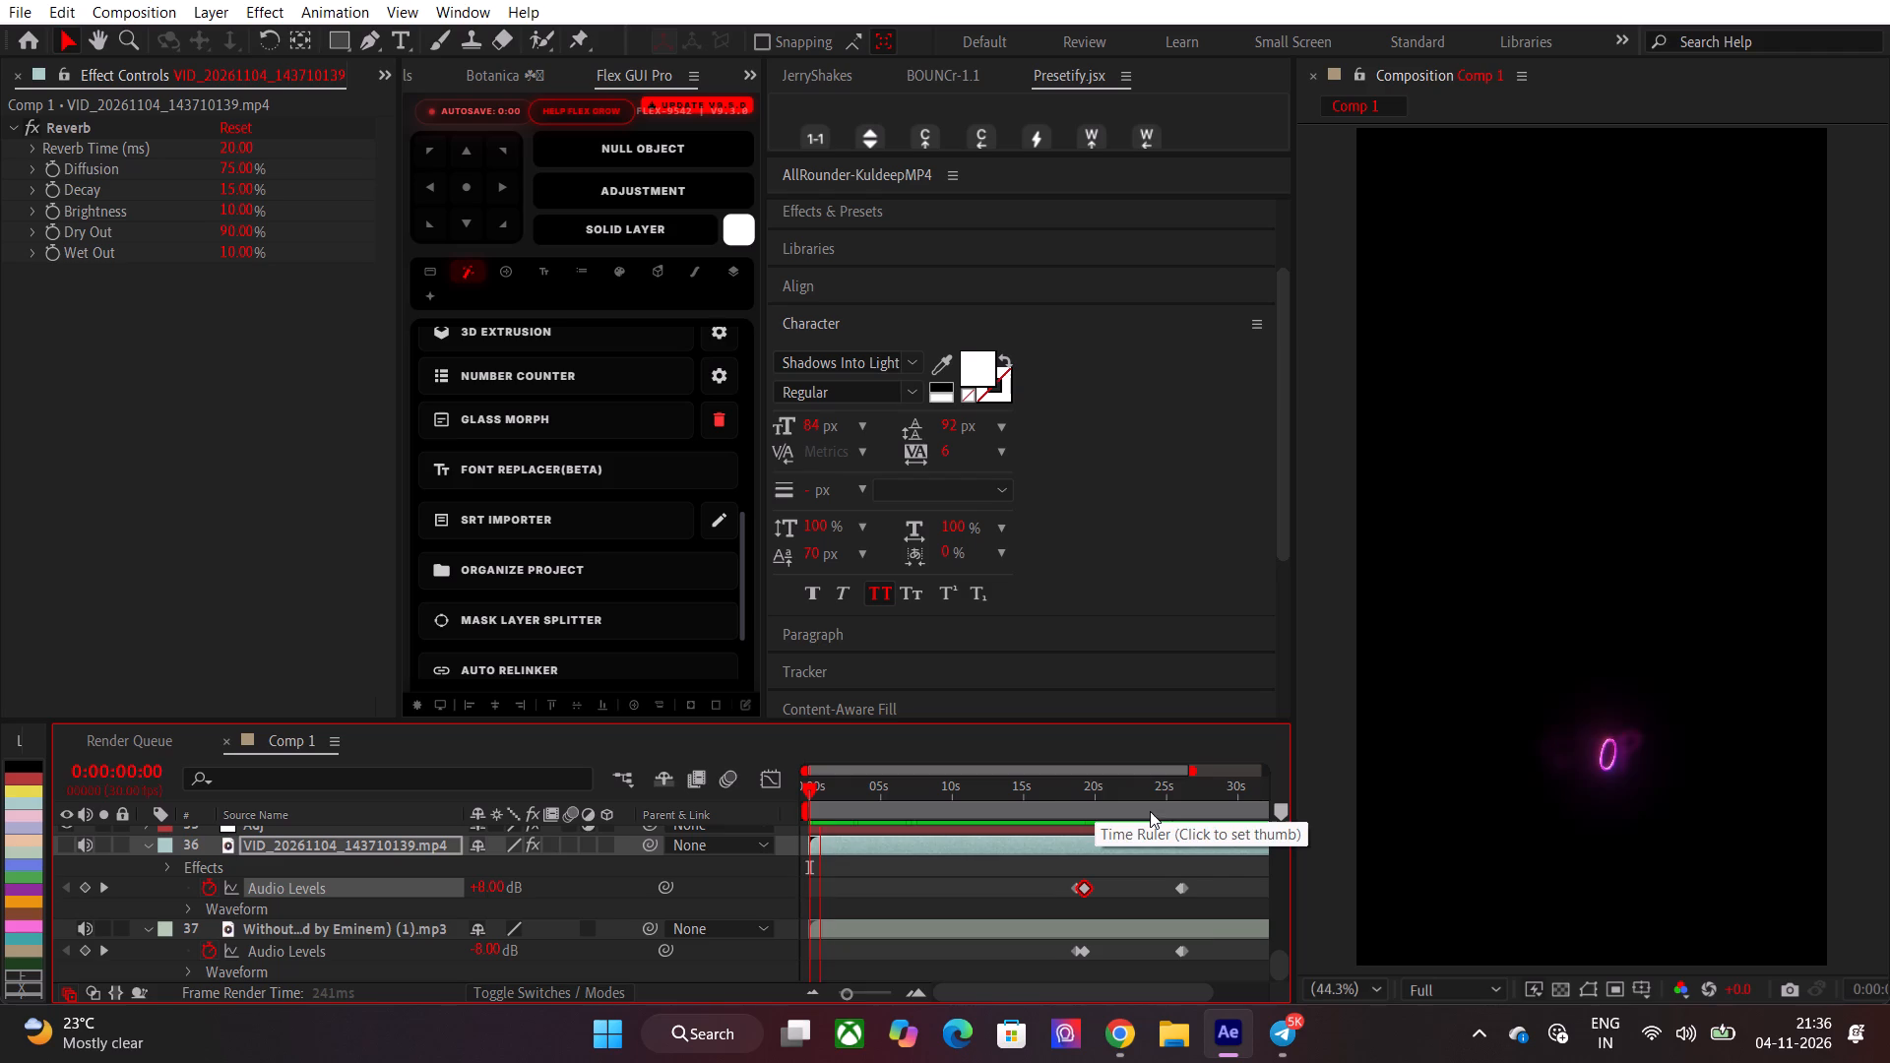
{"action": "left_click_drag", "start_coordinate": [1150, 811], "coordinate": [1178, 834]}
{"action": "key", "text": "space"}
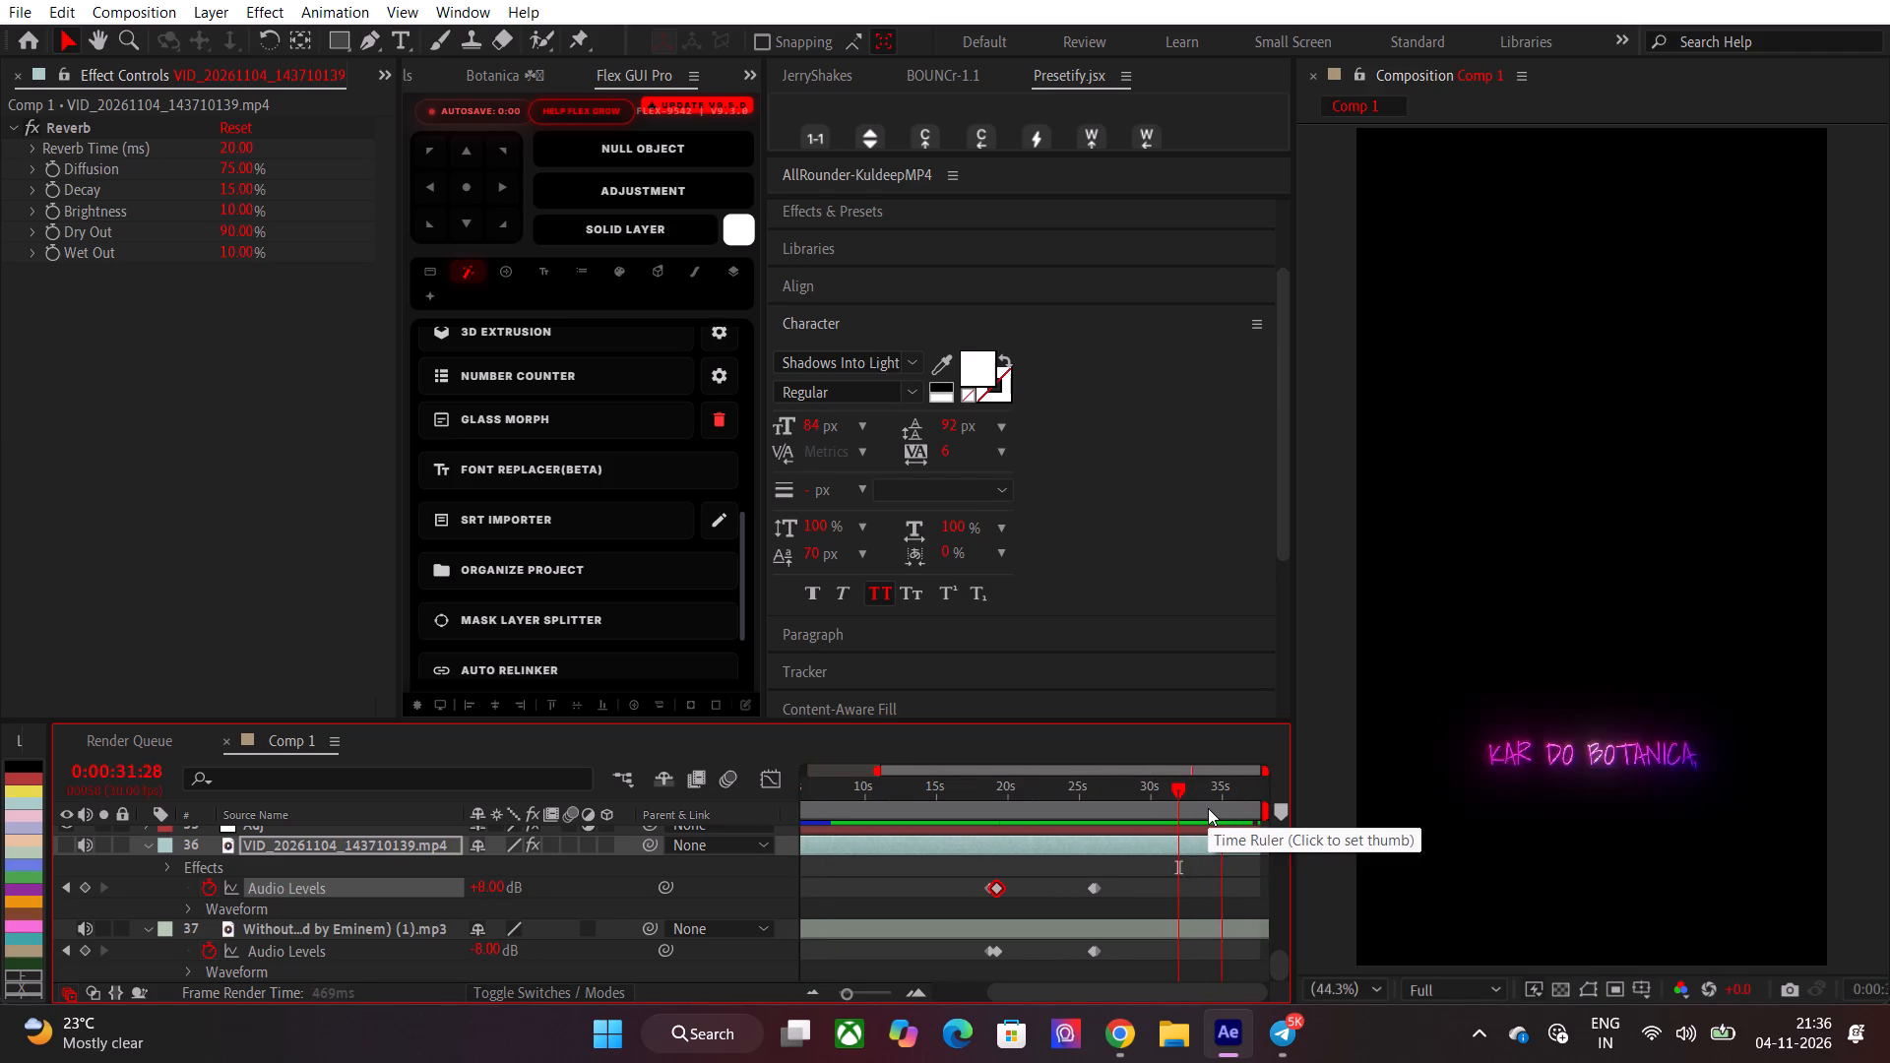
Preview the voice and music mix from 0:00:32:06 and scrub the captions between 0:00:34:05 and 0:00:35:01.
{"action": "left_click_drag", "start_coordinate": [1208, 808], "coordinate": [1182, 808]}
{"action": "key", "text": "space"}
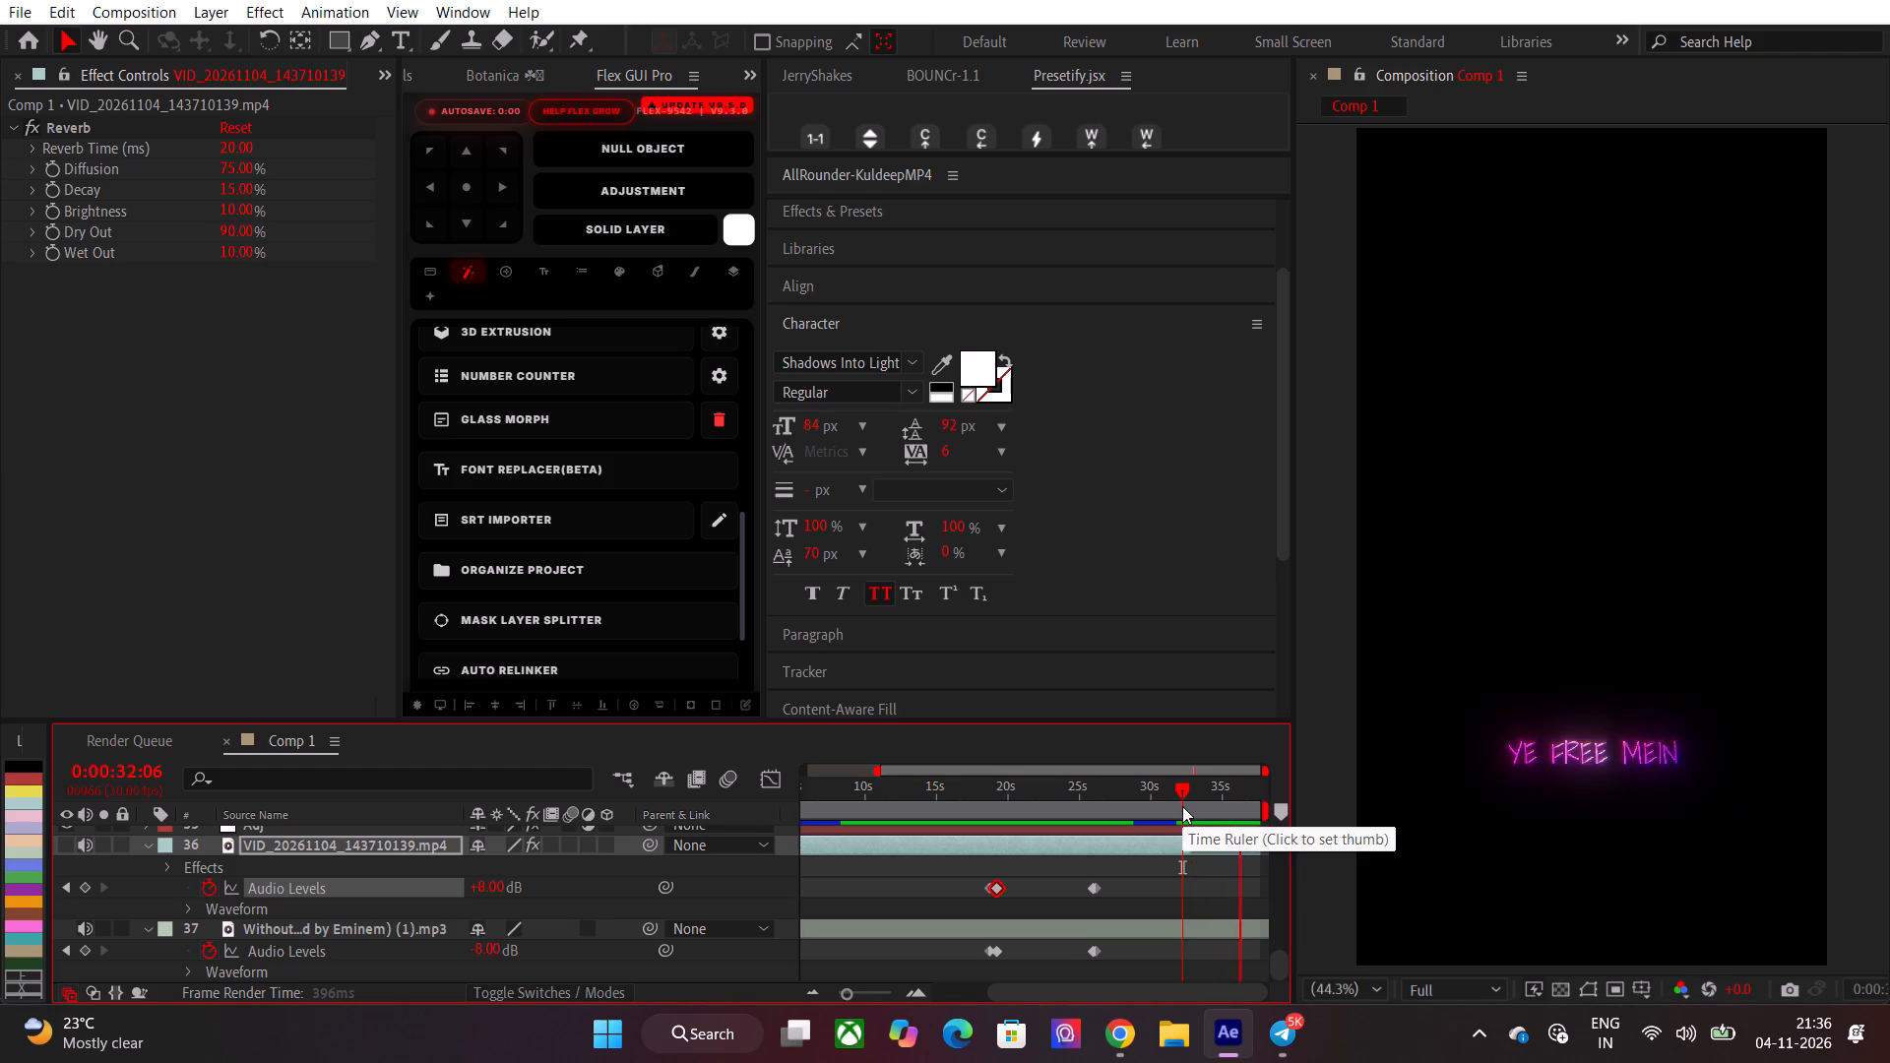
{"action": "left_click_drag", "start_coordinate": [1182, 806], "coordinate": [1223, 806]}
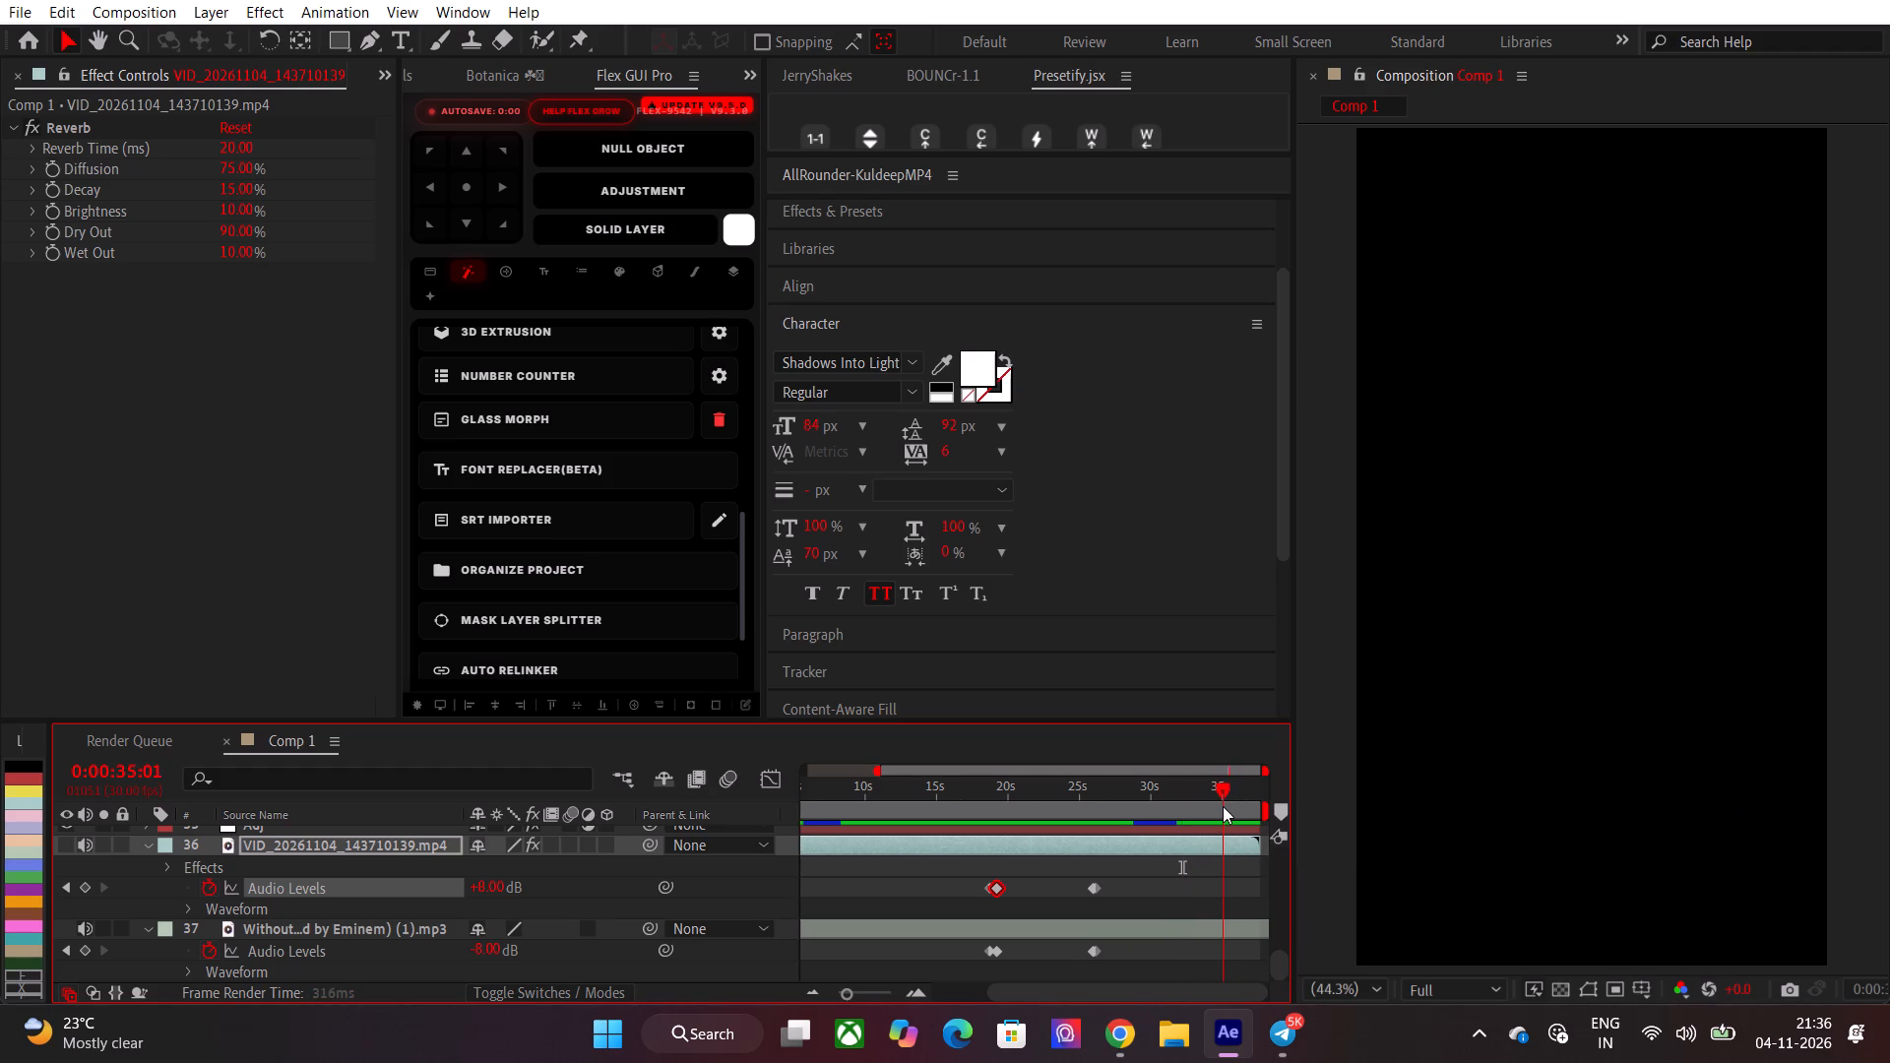
{"action": "left_click_drag", "start_coordinate": [1223, 806], "coordinate": [1210, 806]}
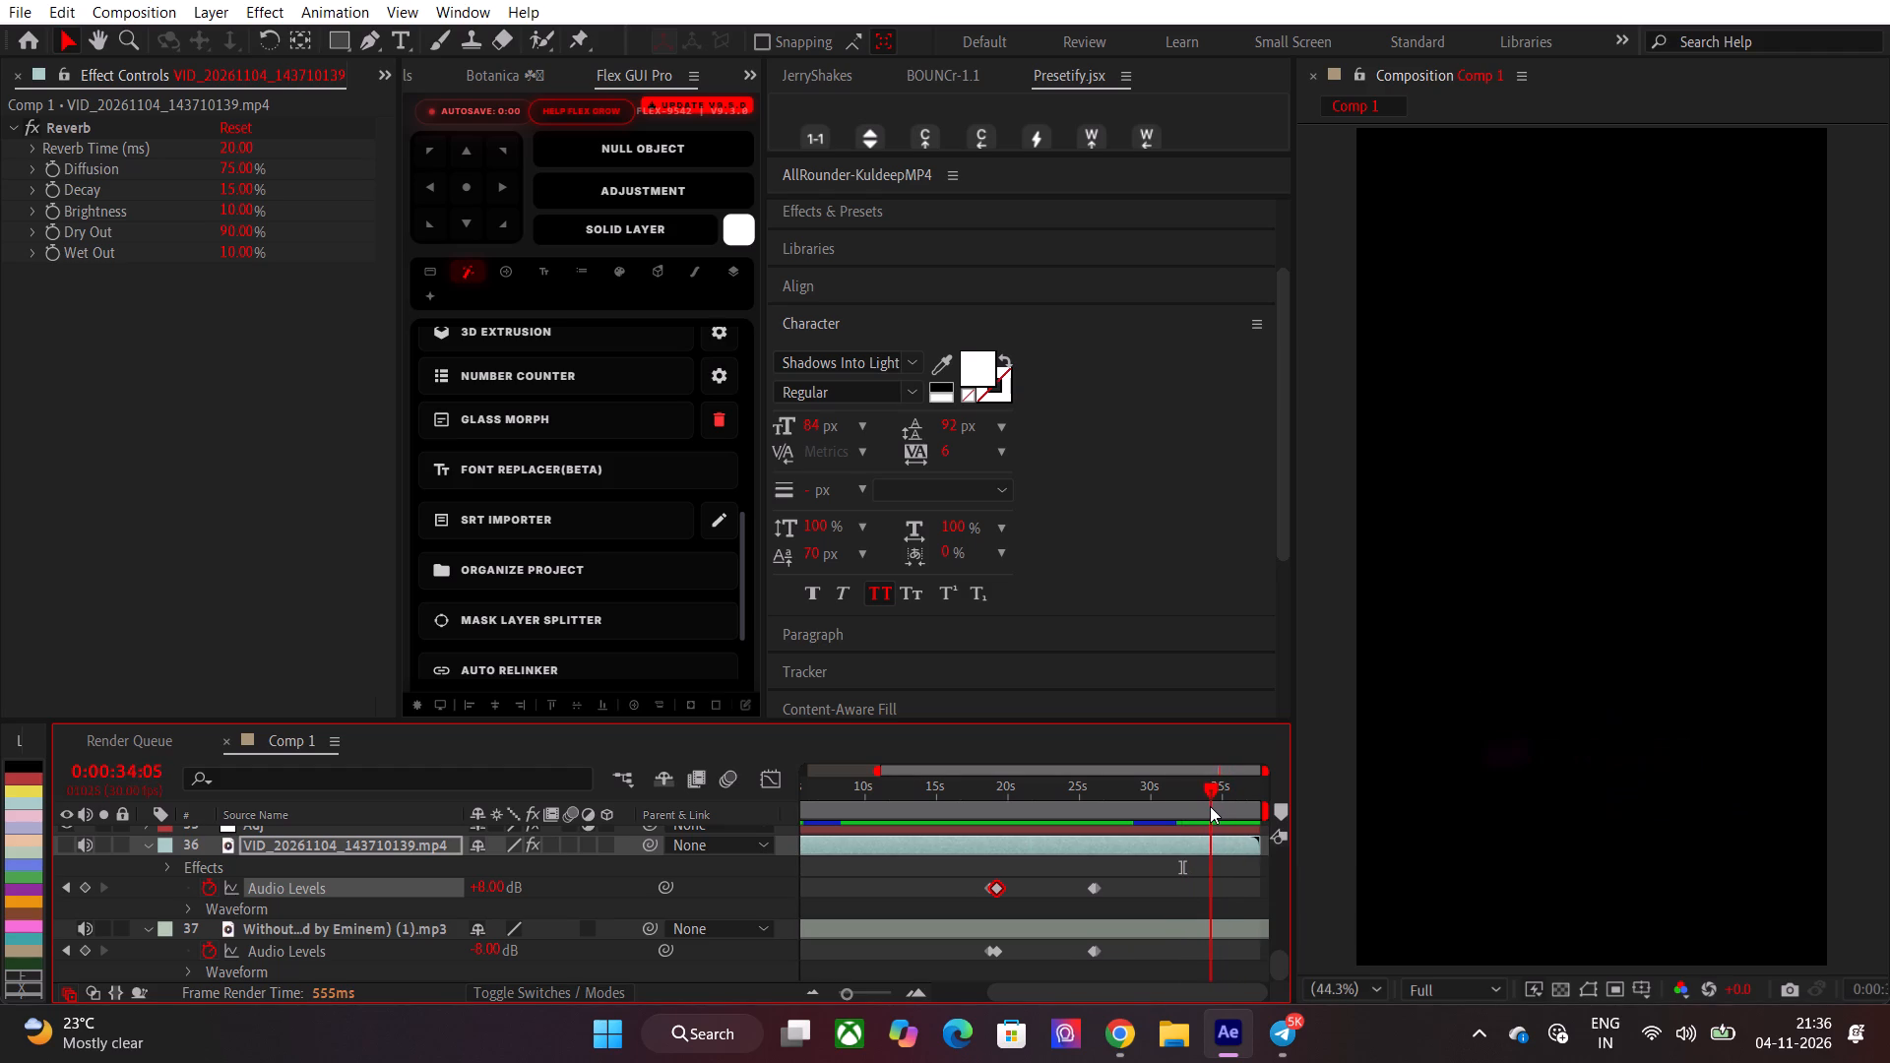
{"action": "left_click_drag", "start_coordinate": [1210, 806], "coordinate": [1211, 806]}
Replay the "kar do Botanica," caption around 0:00:34:08 to 0:00:34:13 to find where the word Botanica is spoken.
{"action": "scroll", "coordinate": [1202, 897], "scroll_direction": "up", "scroll_amount": 19}
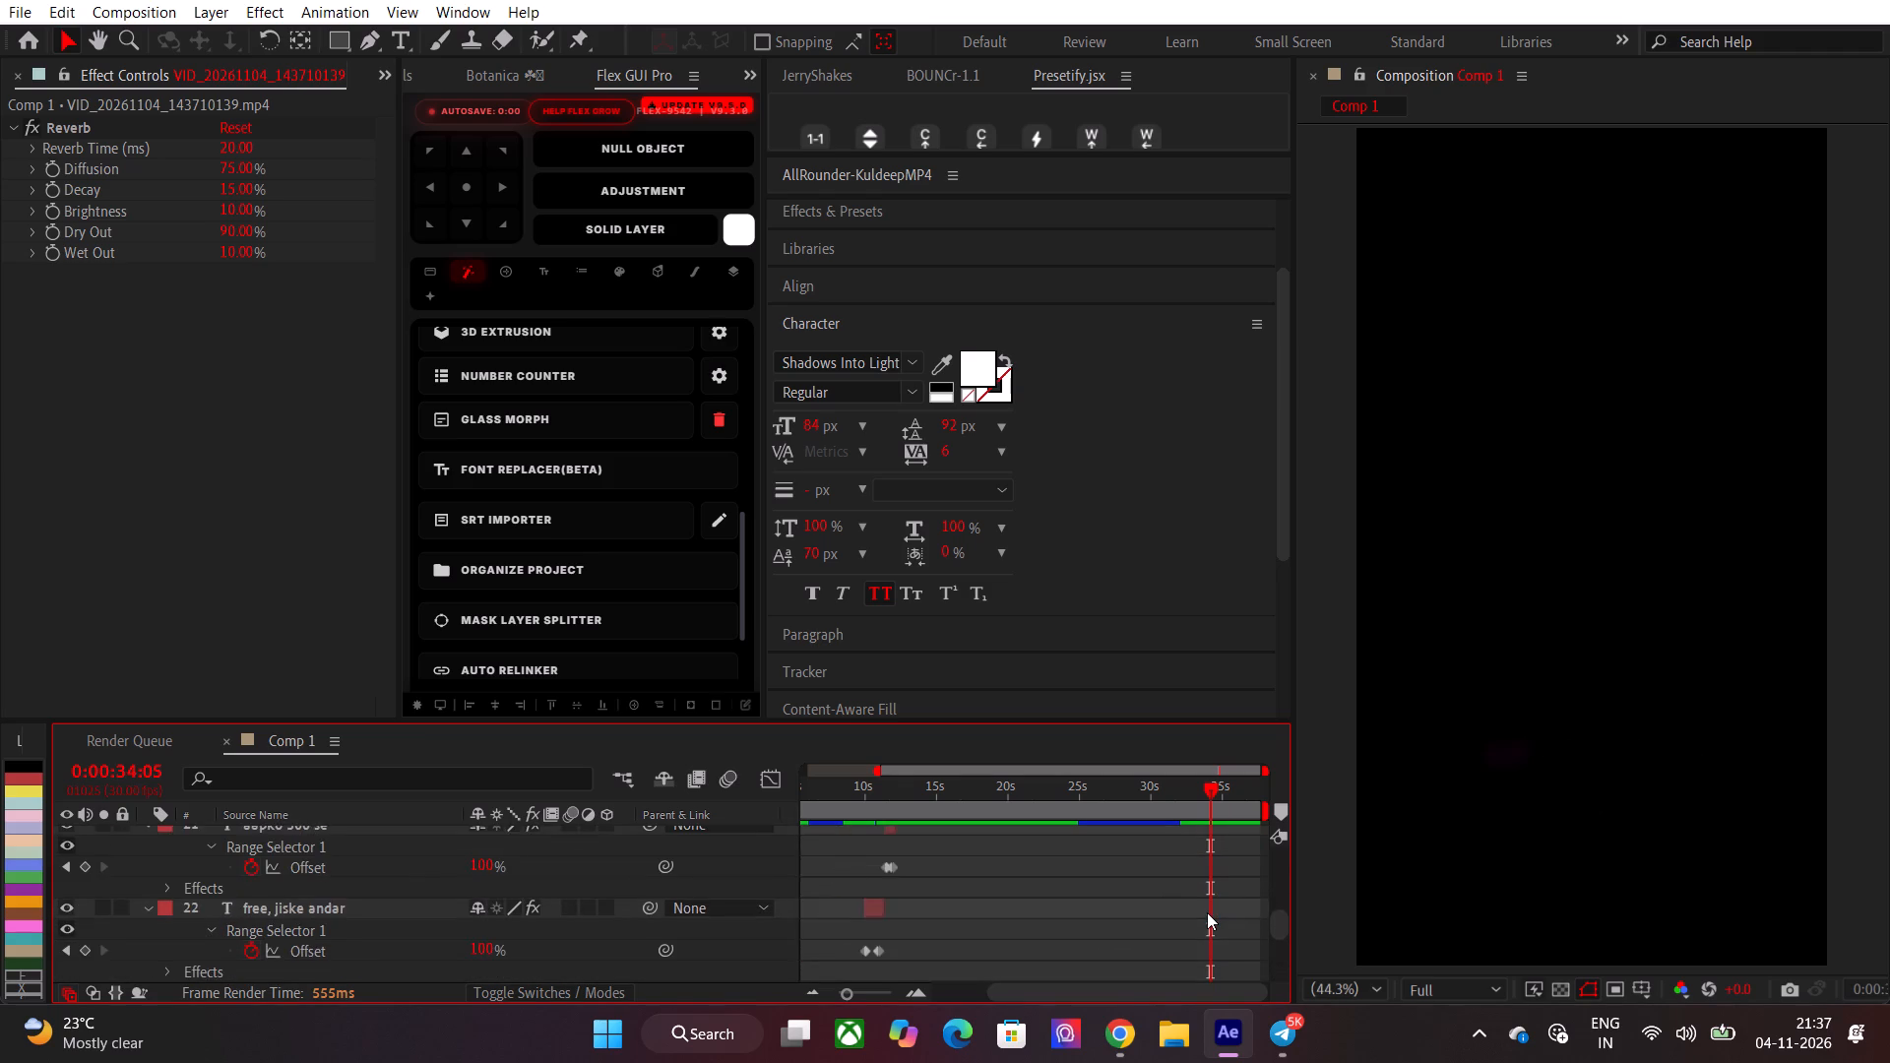
{"action": "scroll", "coordinate": [1207, 912], "scroll_direction": "up", "scroll_amount": 20}
{"action": "scroll", "coordinate": [1207, 912], "scroll_direction": "up", "scroll_amount": 11}
{"action": "scroll", "coordinate": [1207, 912], "scroll_direction": "down", "scroll_amount": 4}
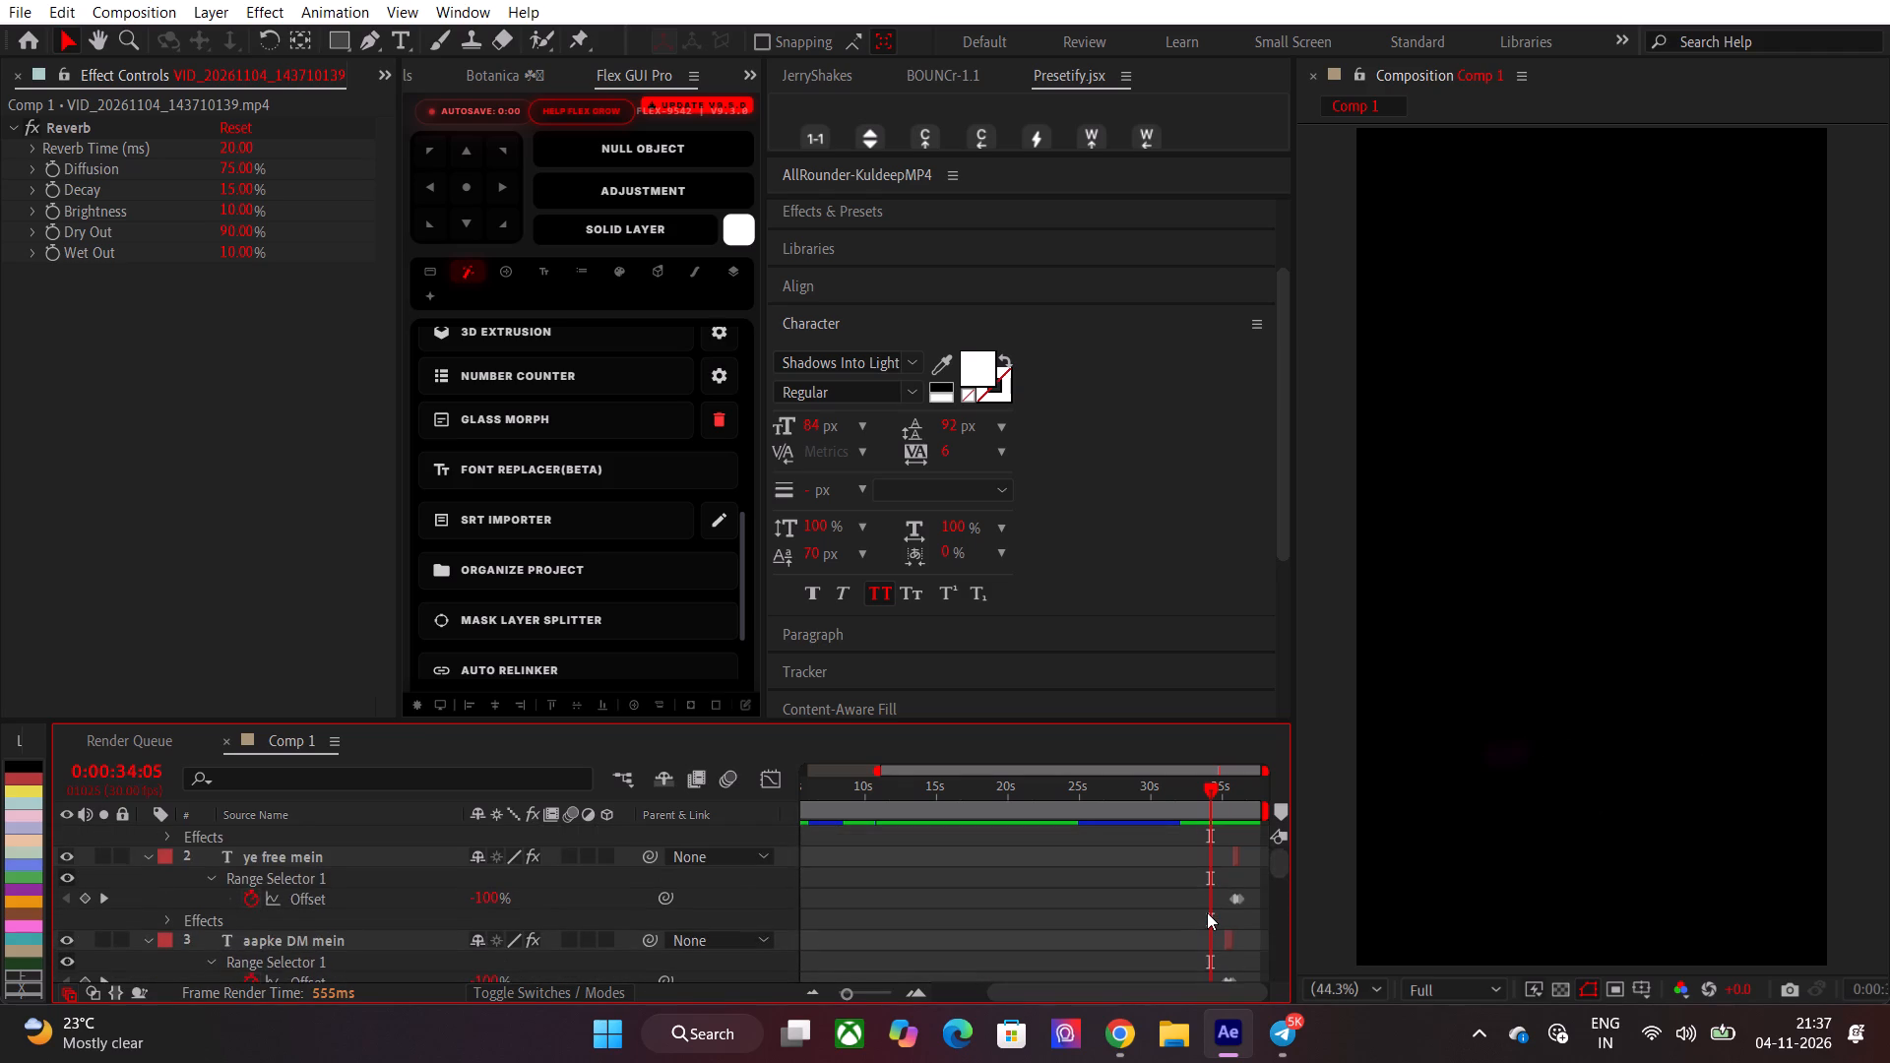
{"action": "left_click", "coordinate": [887, 997]}
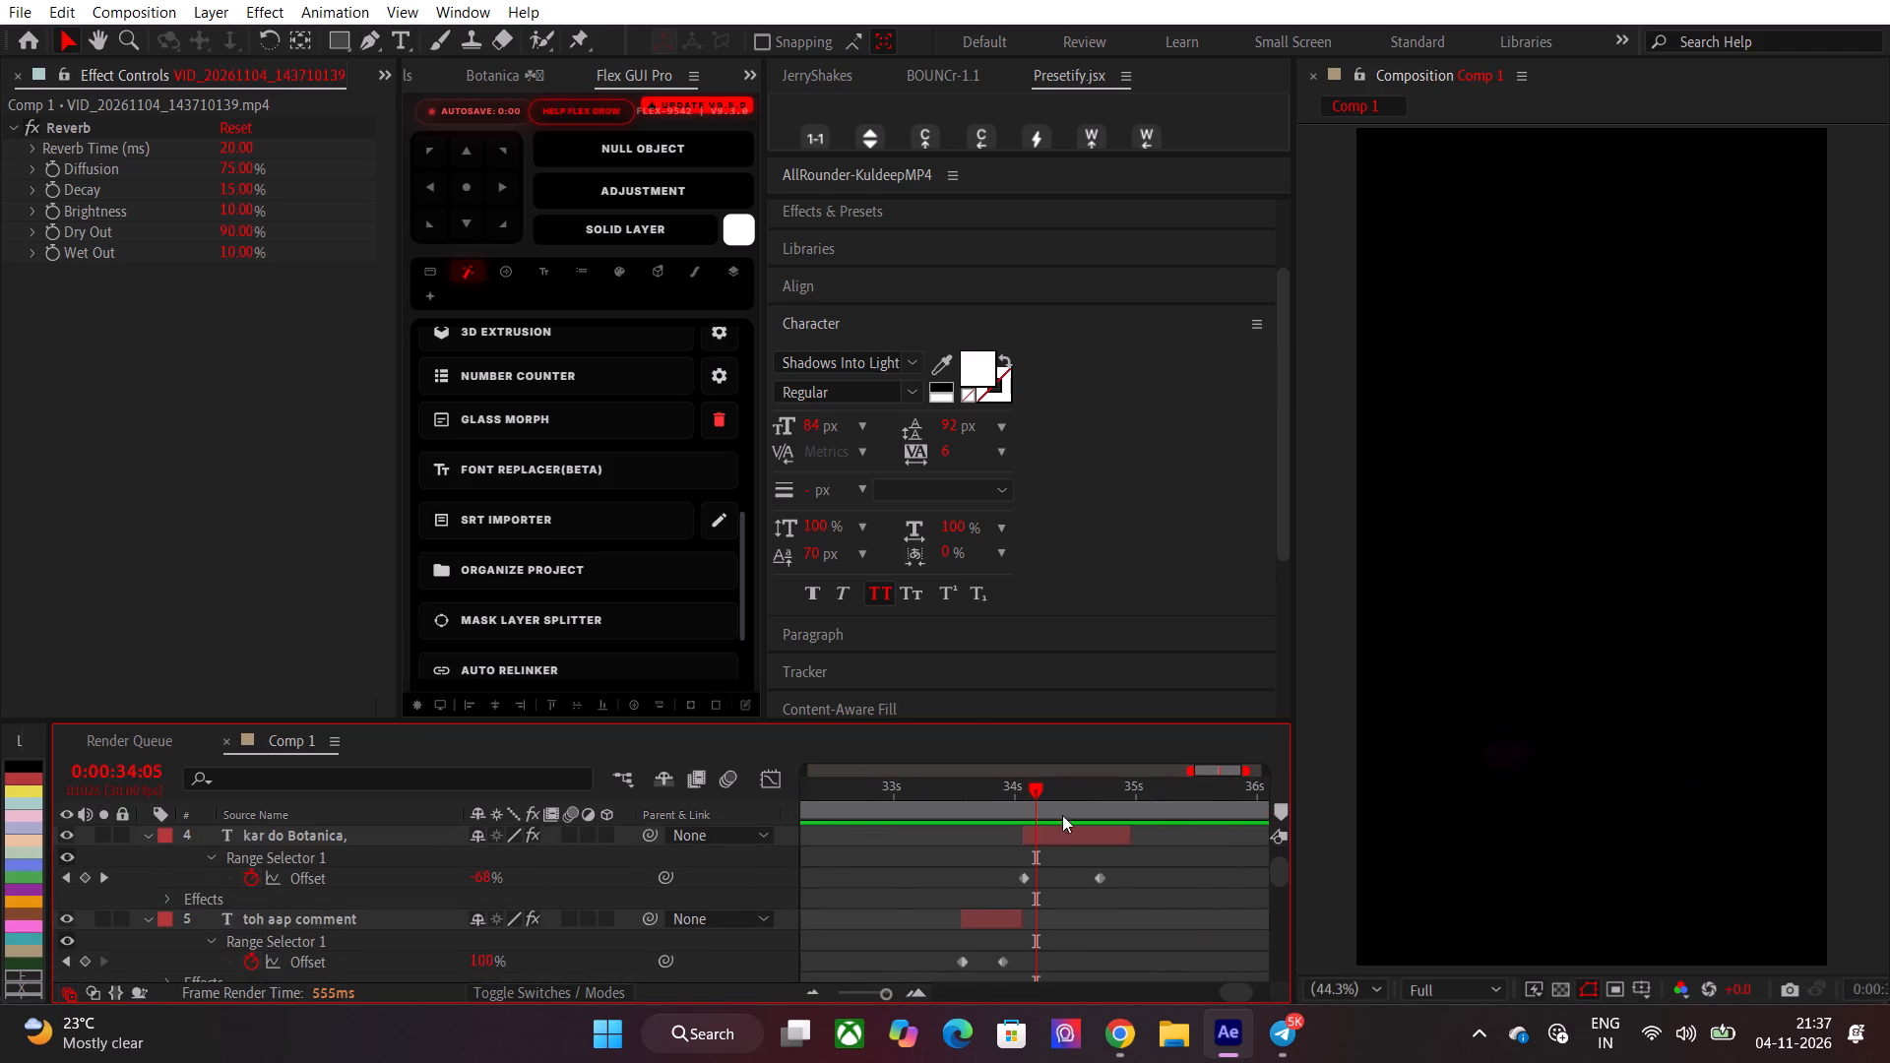
{"action": "left_click", "coordinate": [1062, 798]}
{"action": "key", "text": "space"}
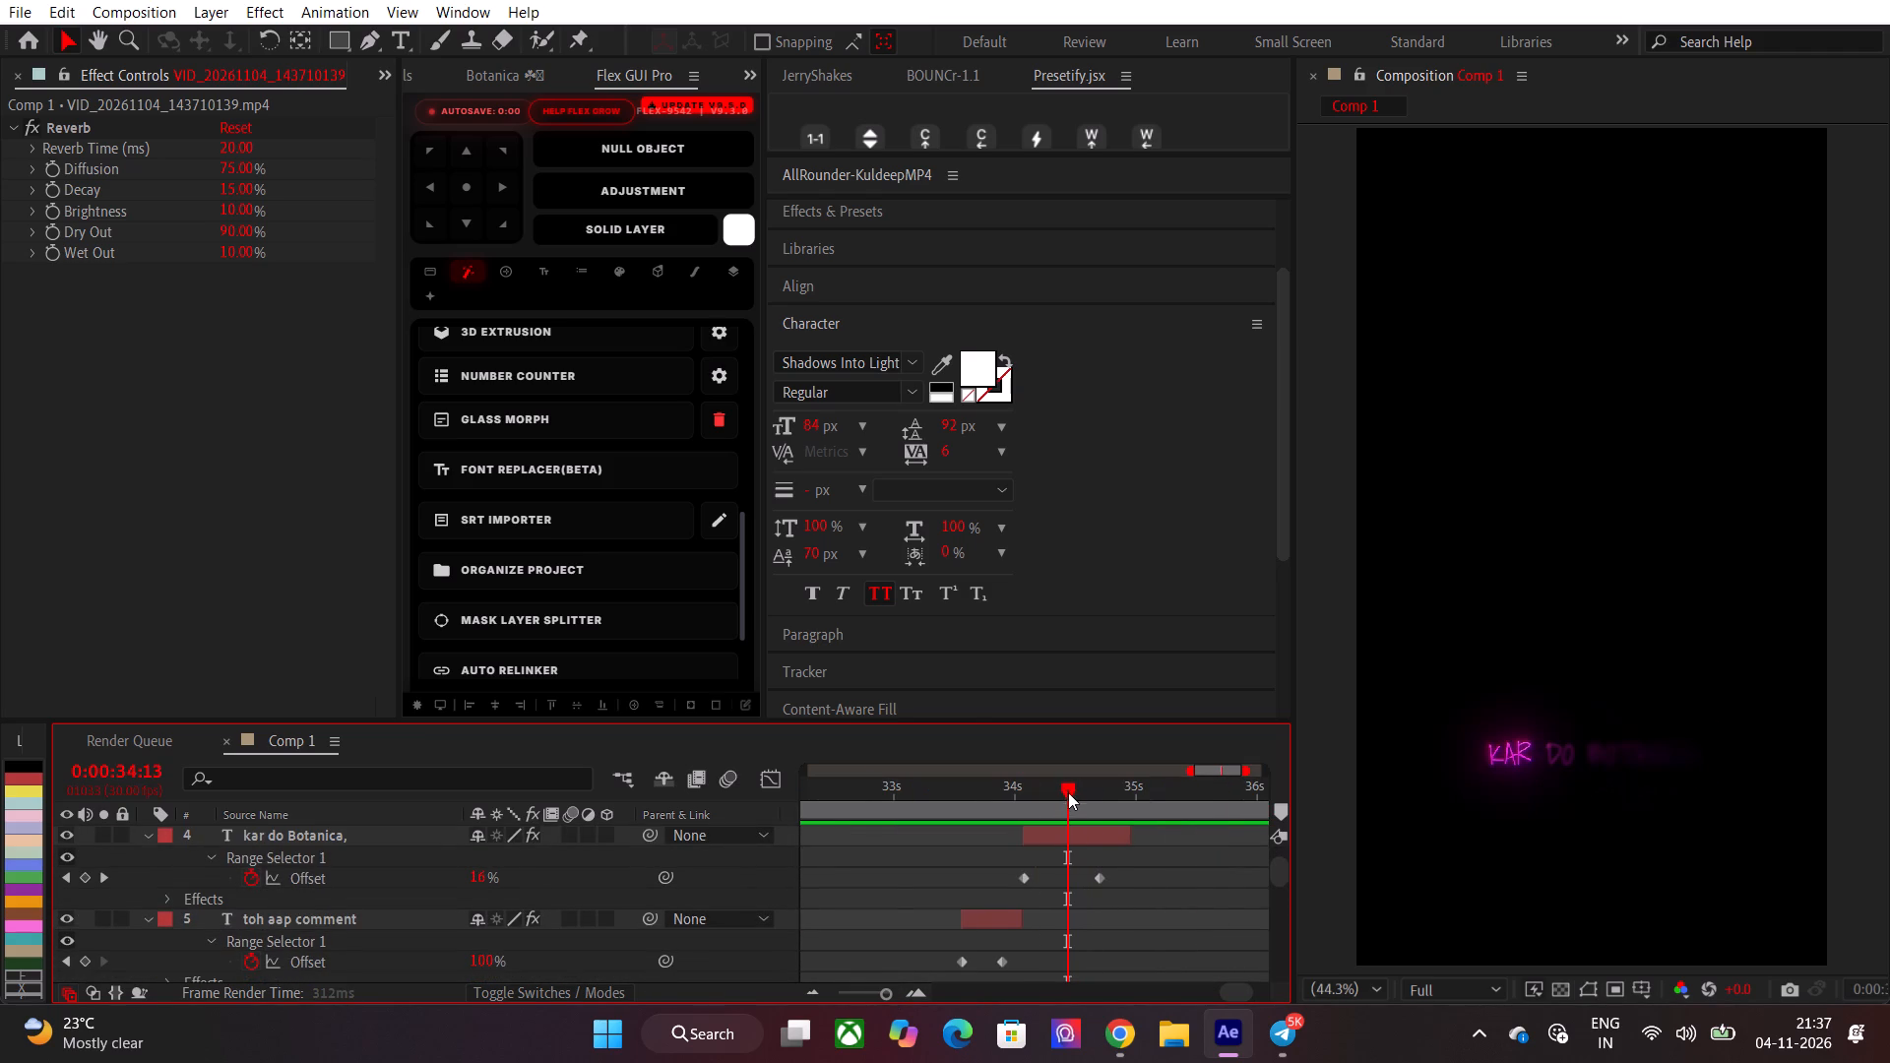
{"action": "left_click", "coordinate": [1068, 789]}
{"action": "key", "text": "space"}
{"action": "left_click_drag", "start_coordinate": [1068, 789], "coordinate": [1059, 802]}
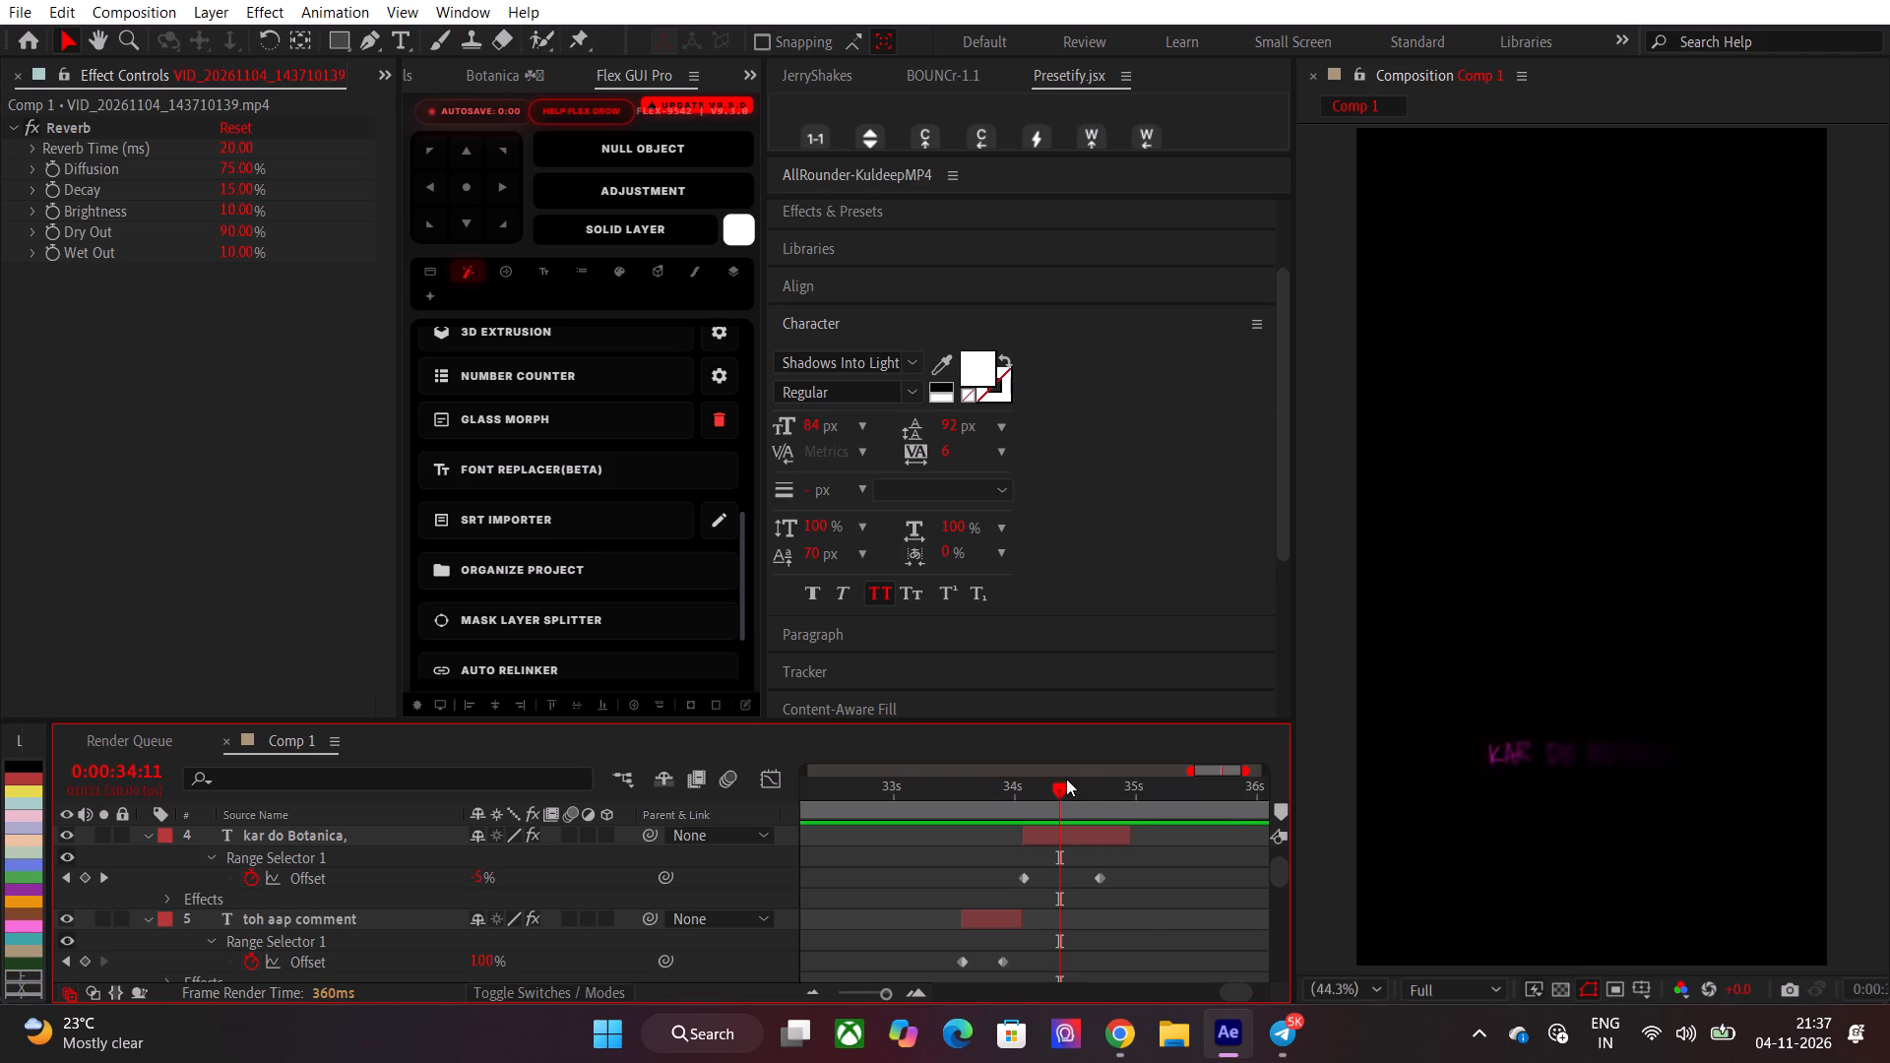
{"action": "key", "text": "space"}
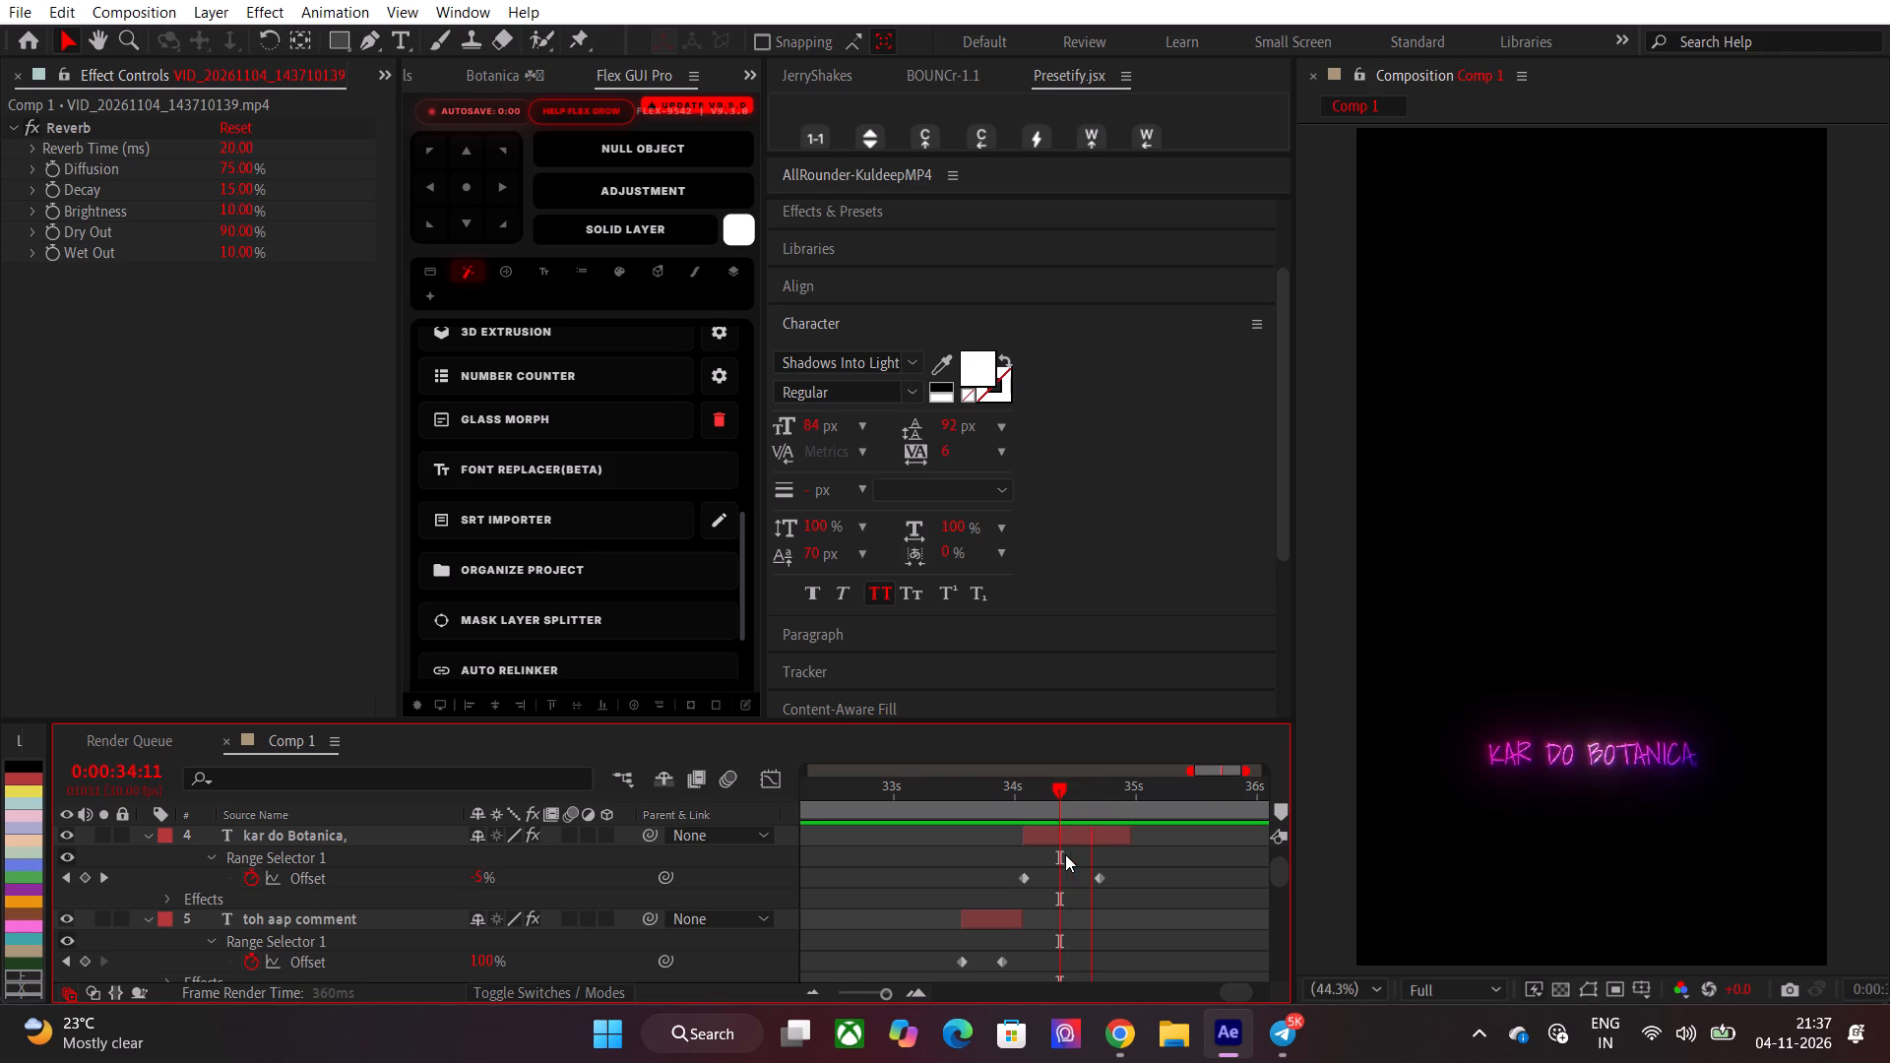
{"action": "left_click_drag", "start_coordinate": [1063, 789], "coordinate": [1049, 789]}
{"action": "key", "text": "space"}
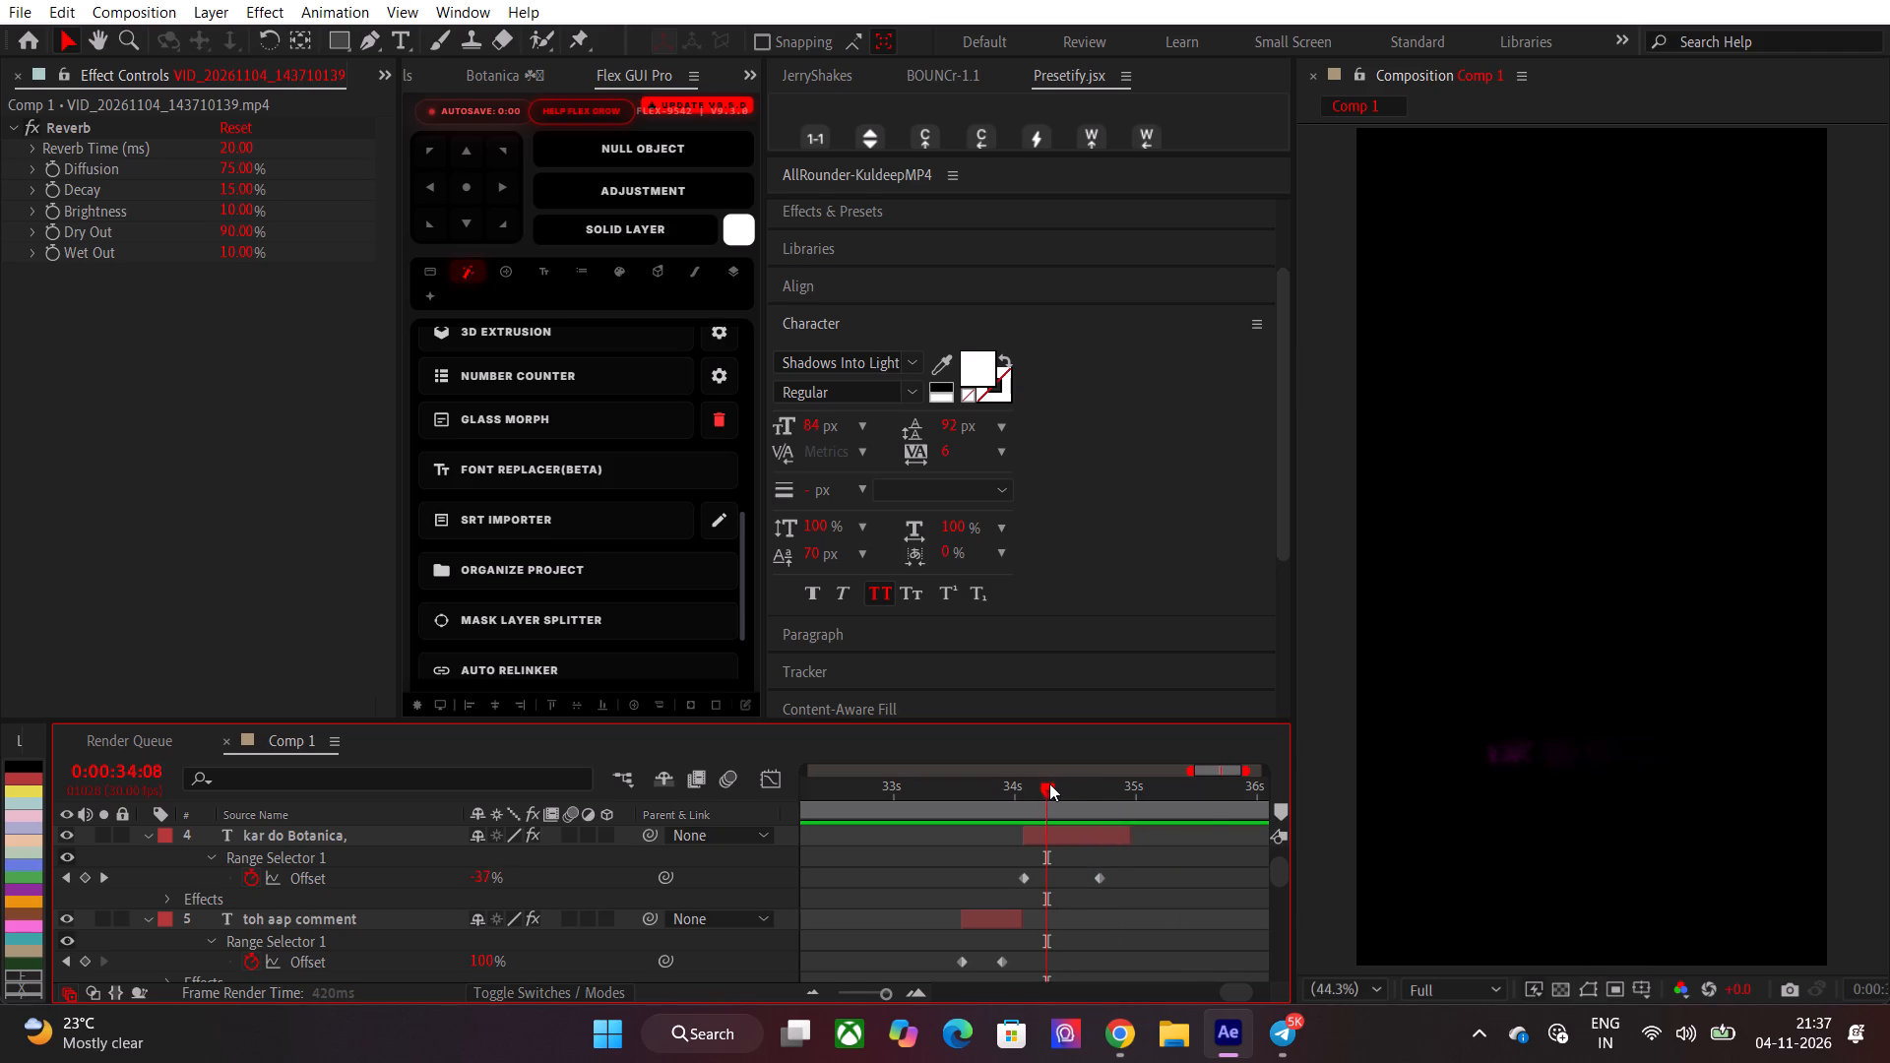
{"action": "left_click_drag", "start_coordinate": [1049, 783], "coordinate": [1060, 790]}
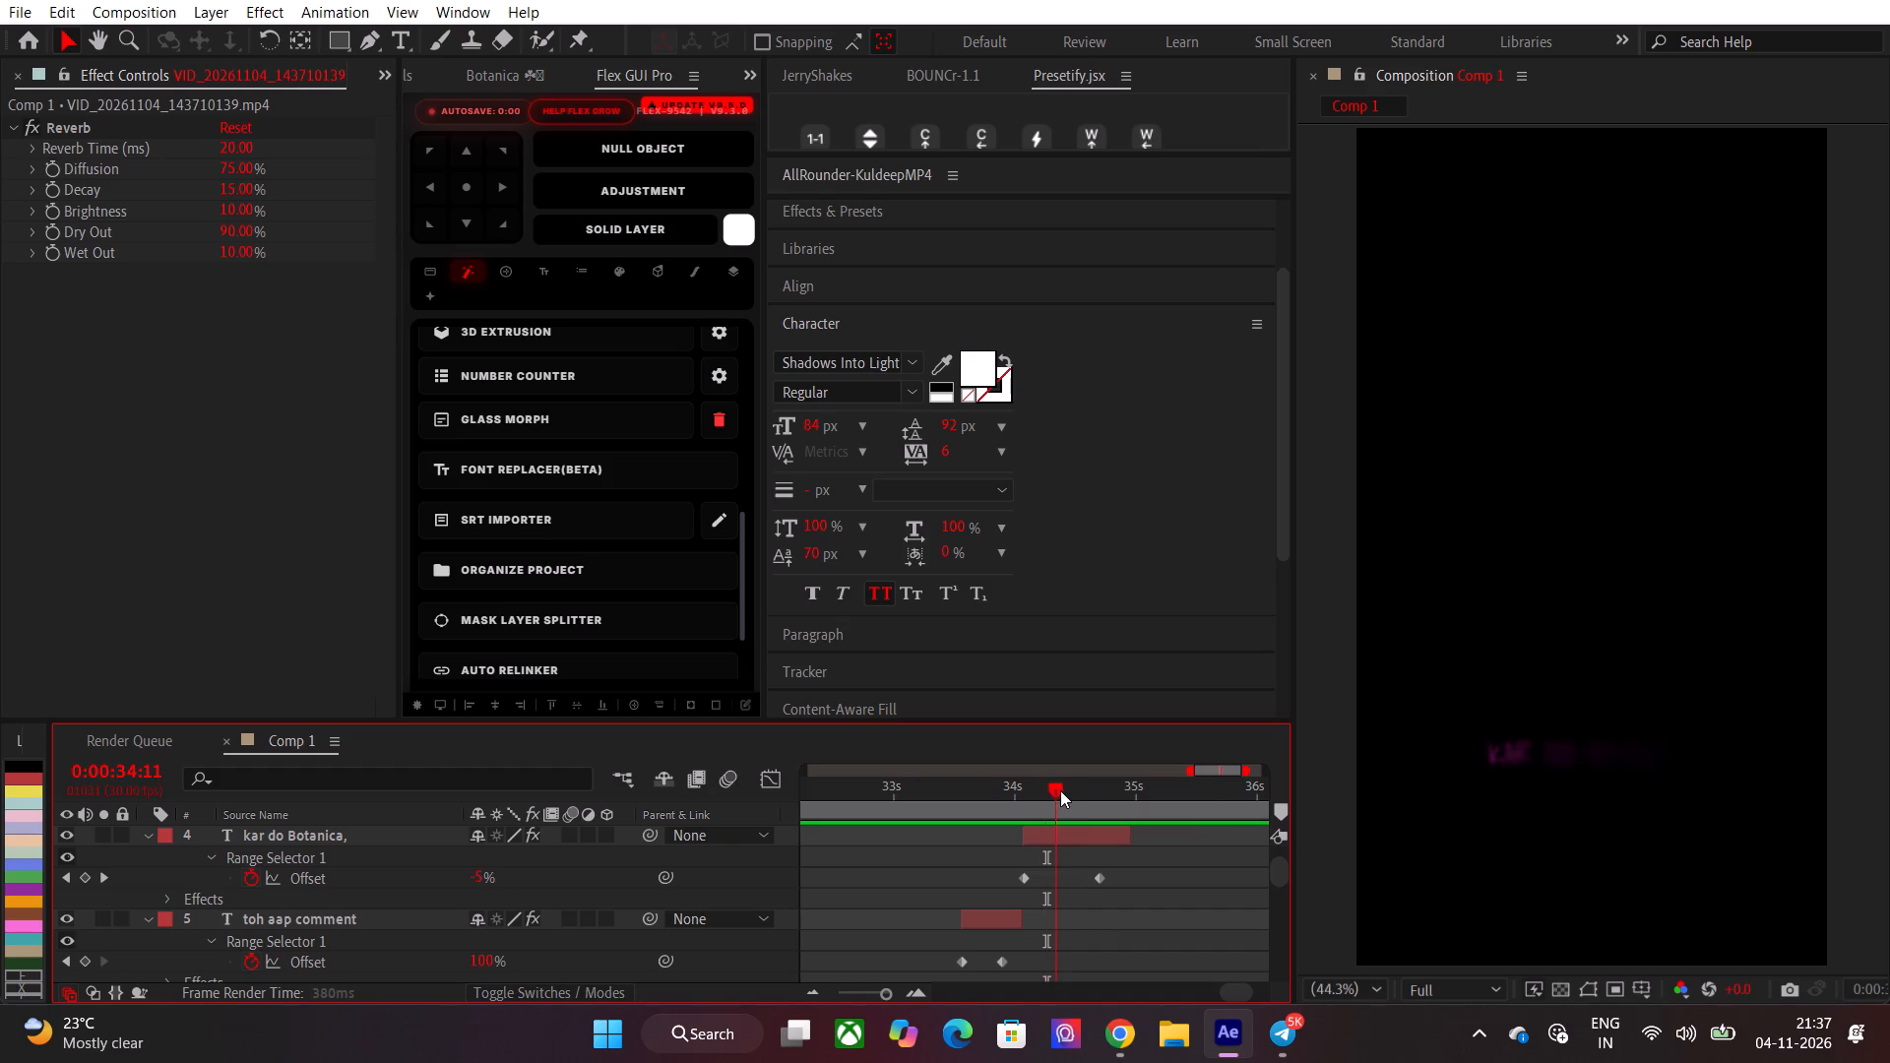
{"action": "left_click_drag", "start_coordinate": [1060, 790], "coordinate": [1058, 796]}
{"action": "key", "text": "space"}
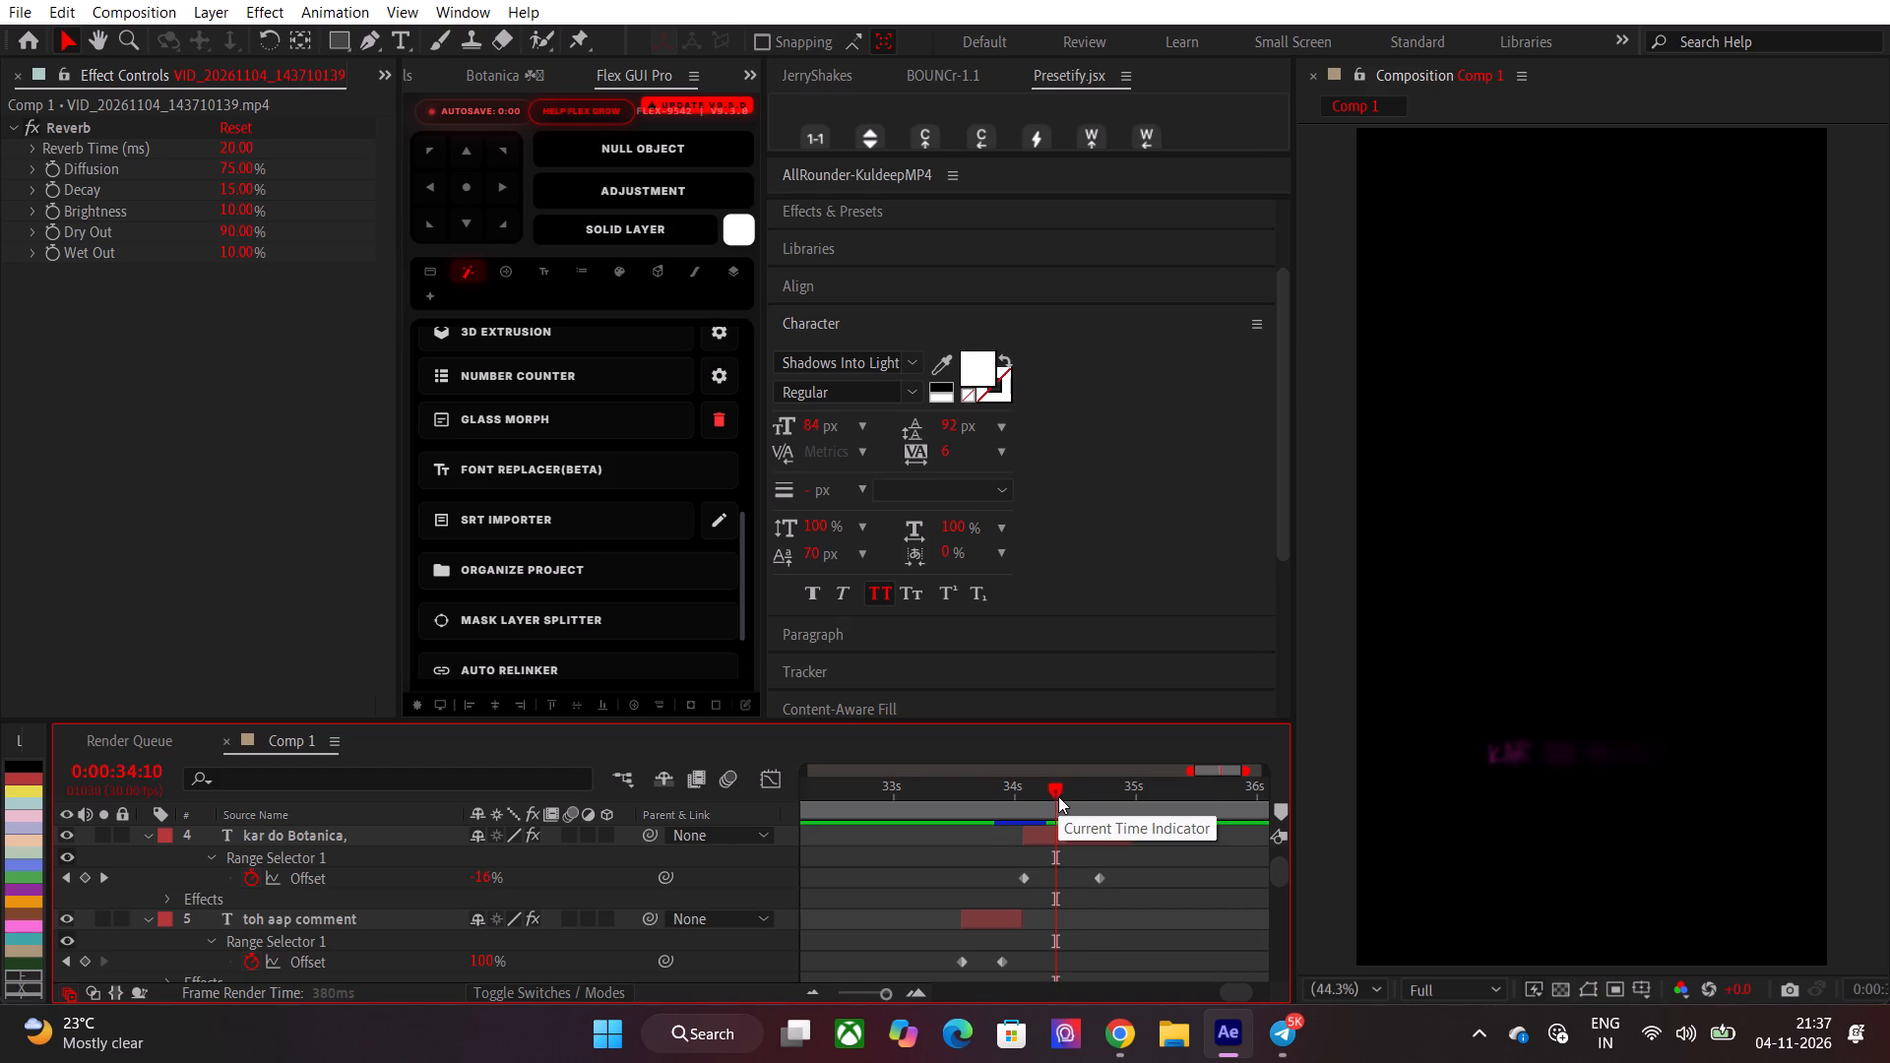
{"action": "left_click", "coordinate": [1058, 796]}
{"action": "key", "text": "space"}
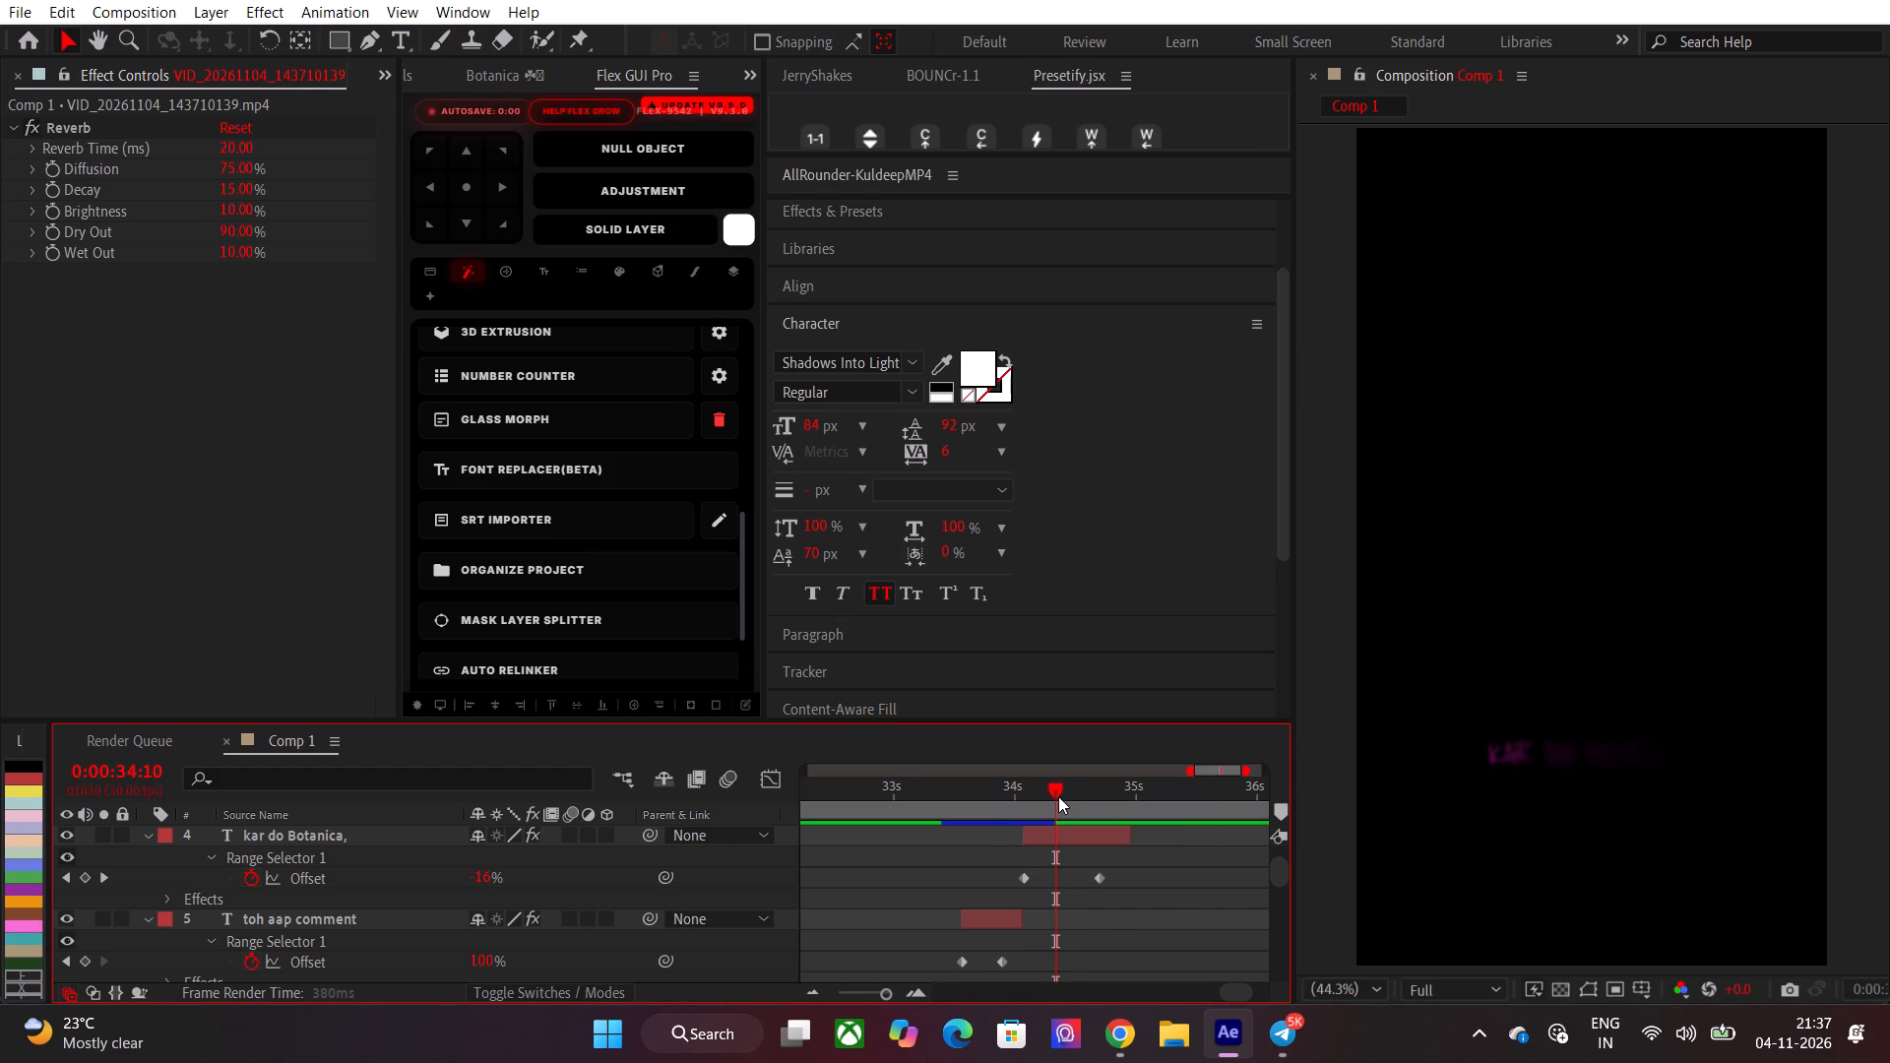
{"action": "left_click_drag", "start_coordinate": [1058, 796], "coordinate": [1065, 811]}
{"action": "left_click", "coordinate": [1065, 811]}
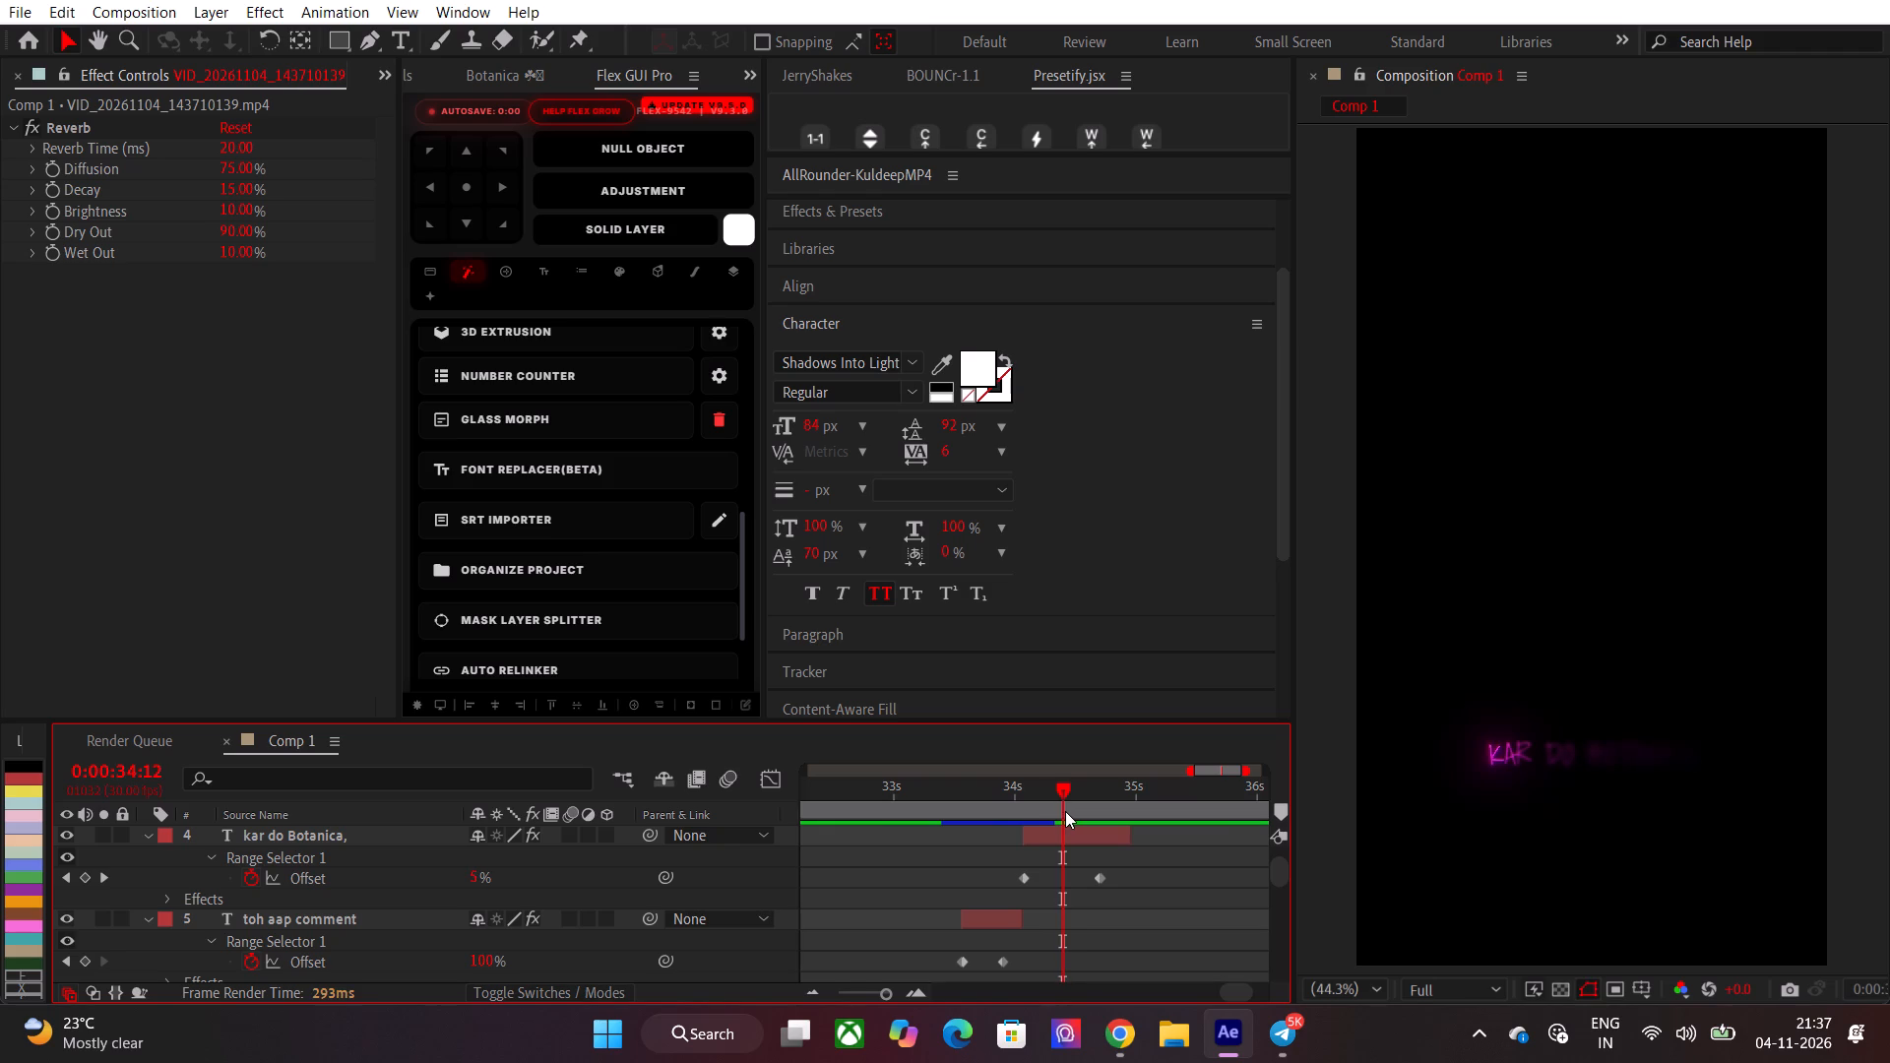
{"action": "key", "text": "space"}
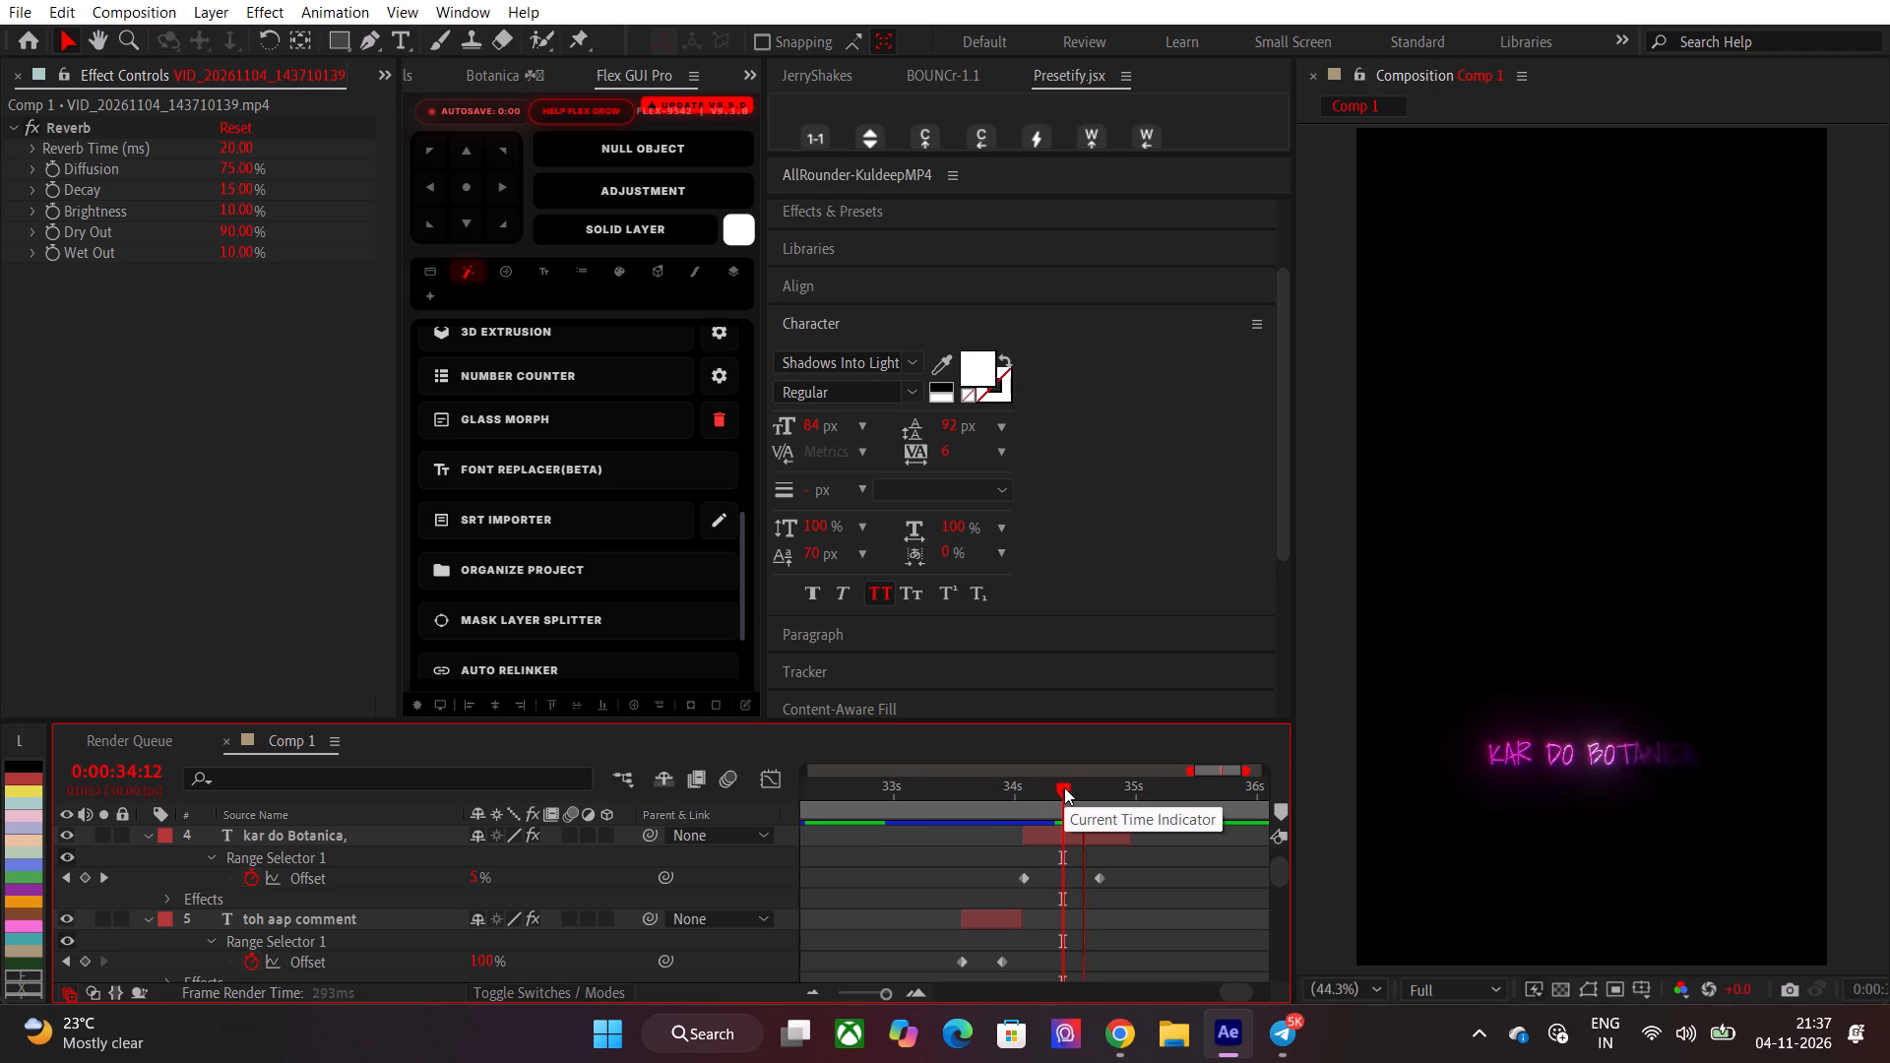
{"action": "left_click", "coordinate": [1064, 787]}
{"action": "key", "text": "space"}
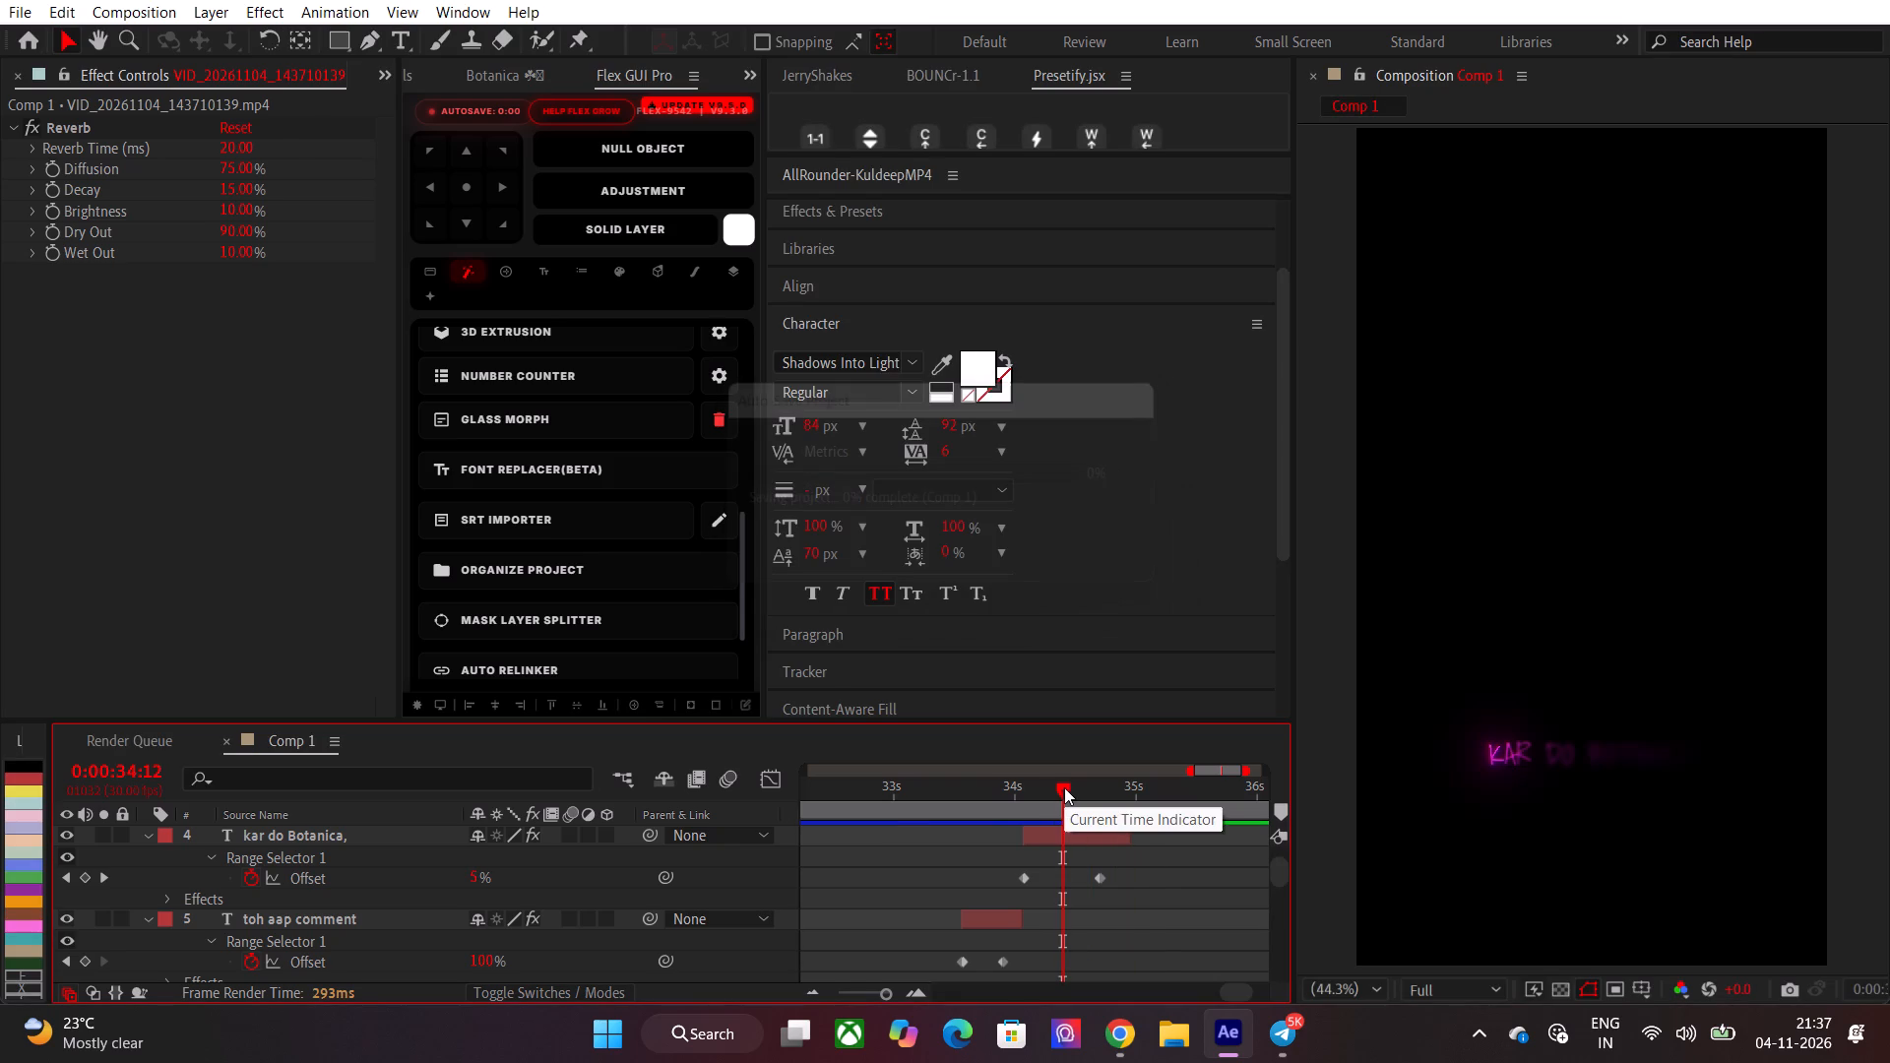
{"action": "key", "text": "space"}
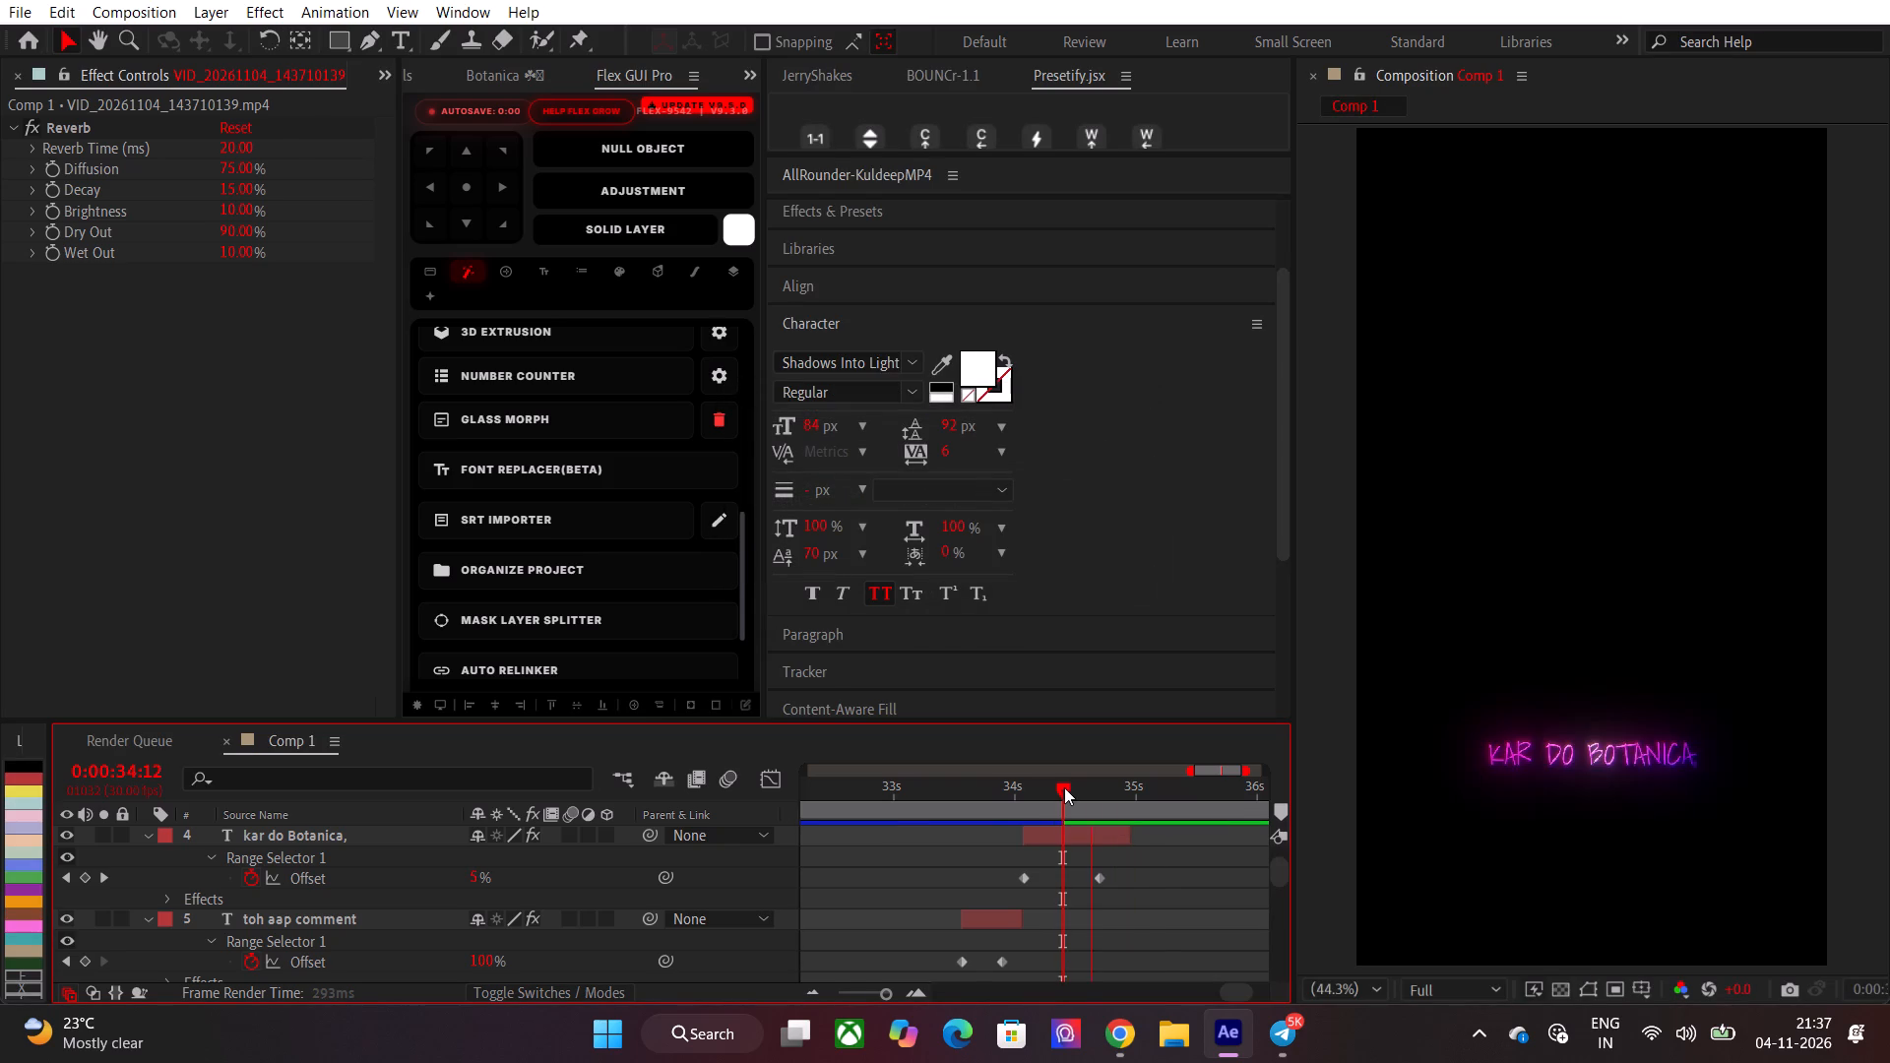
Split the "kar do Botanica," caption layer at 0:00:34:12.
{"action": "left_click", "coordinate": [1064, 787]}
{"action": "left_click", "coordinate": [1069, 837]}
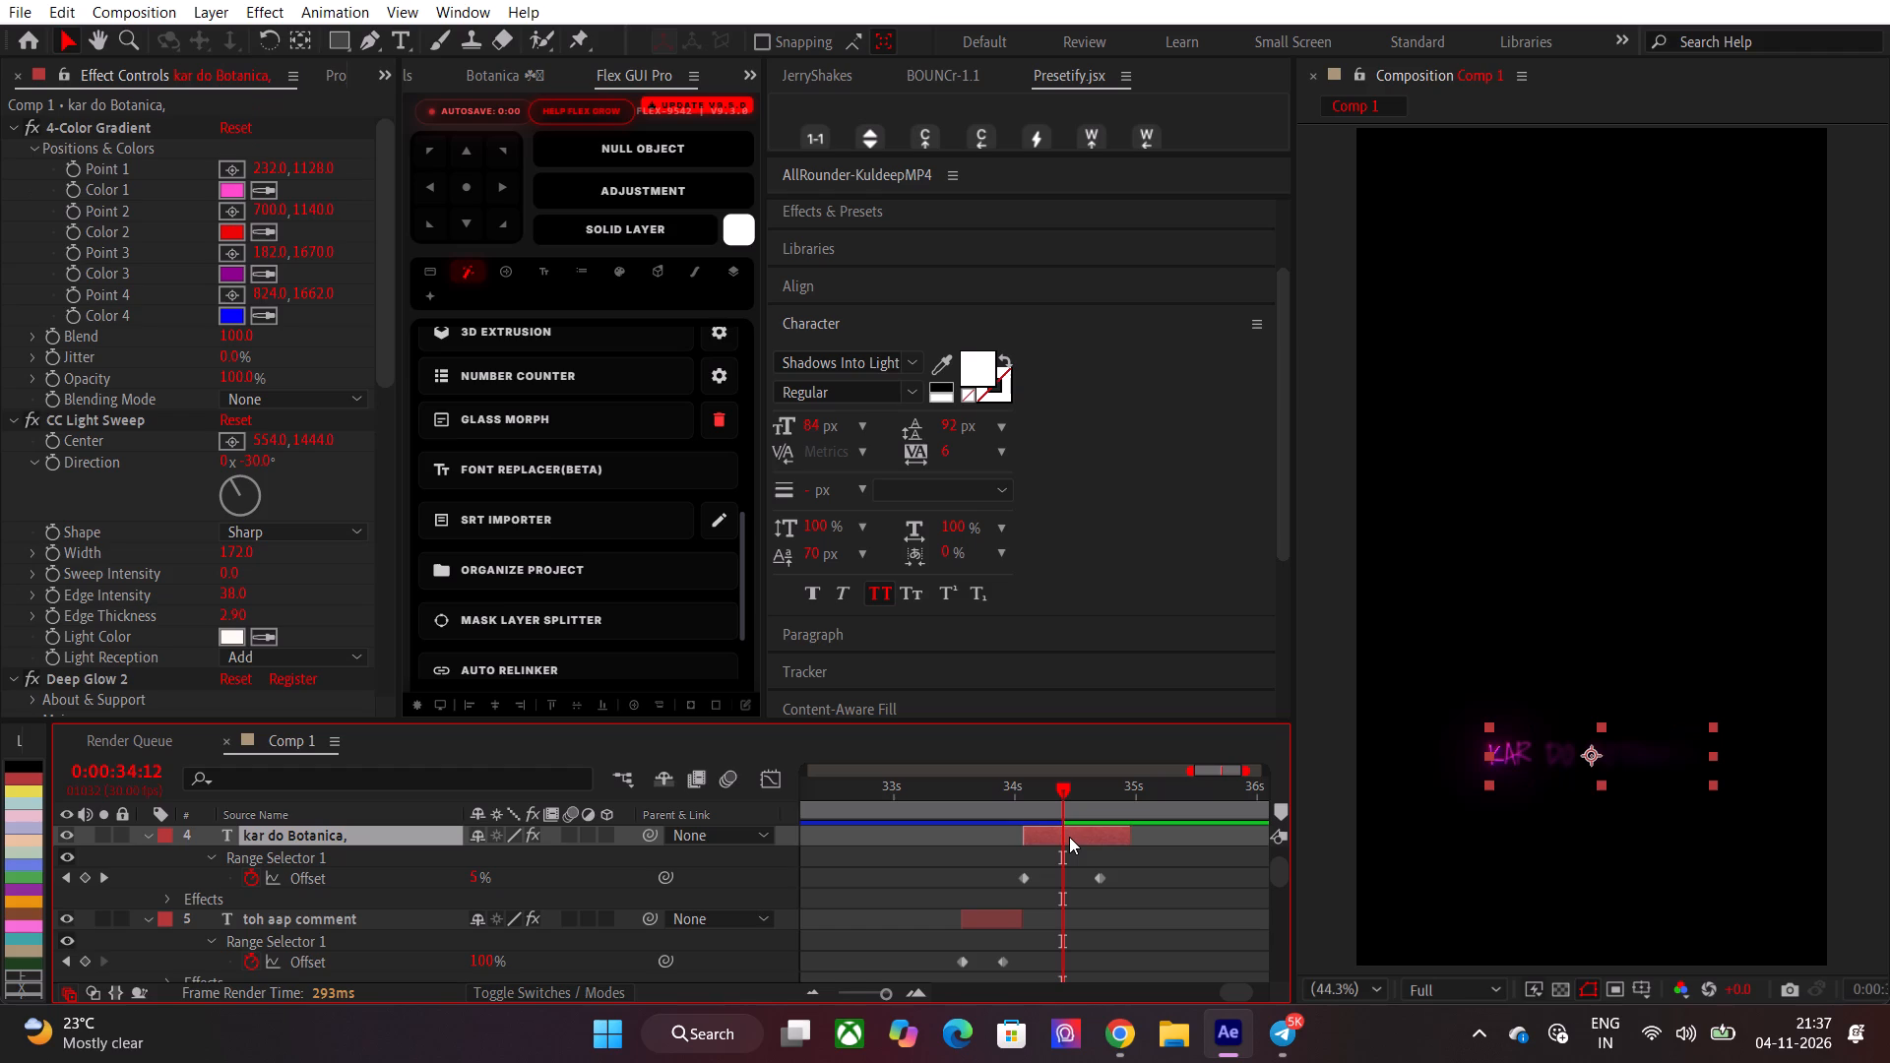
{"action": "key", "text": "ctrl+shift+d"}
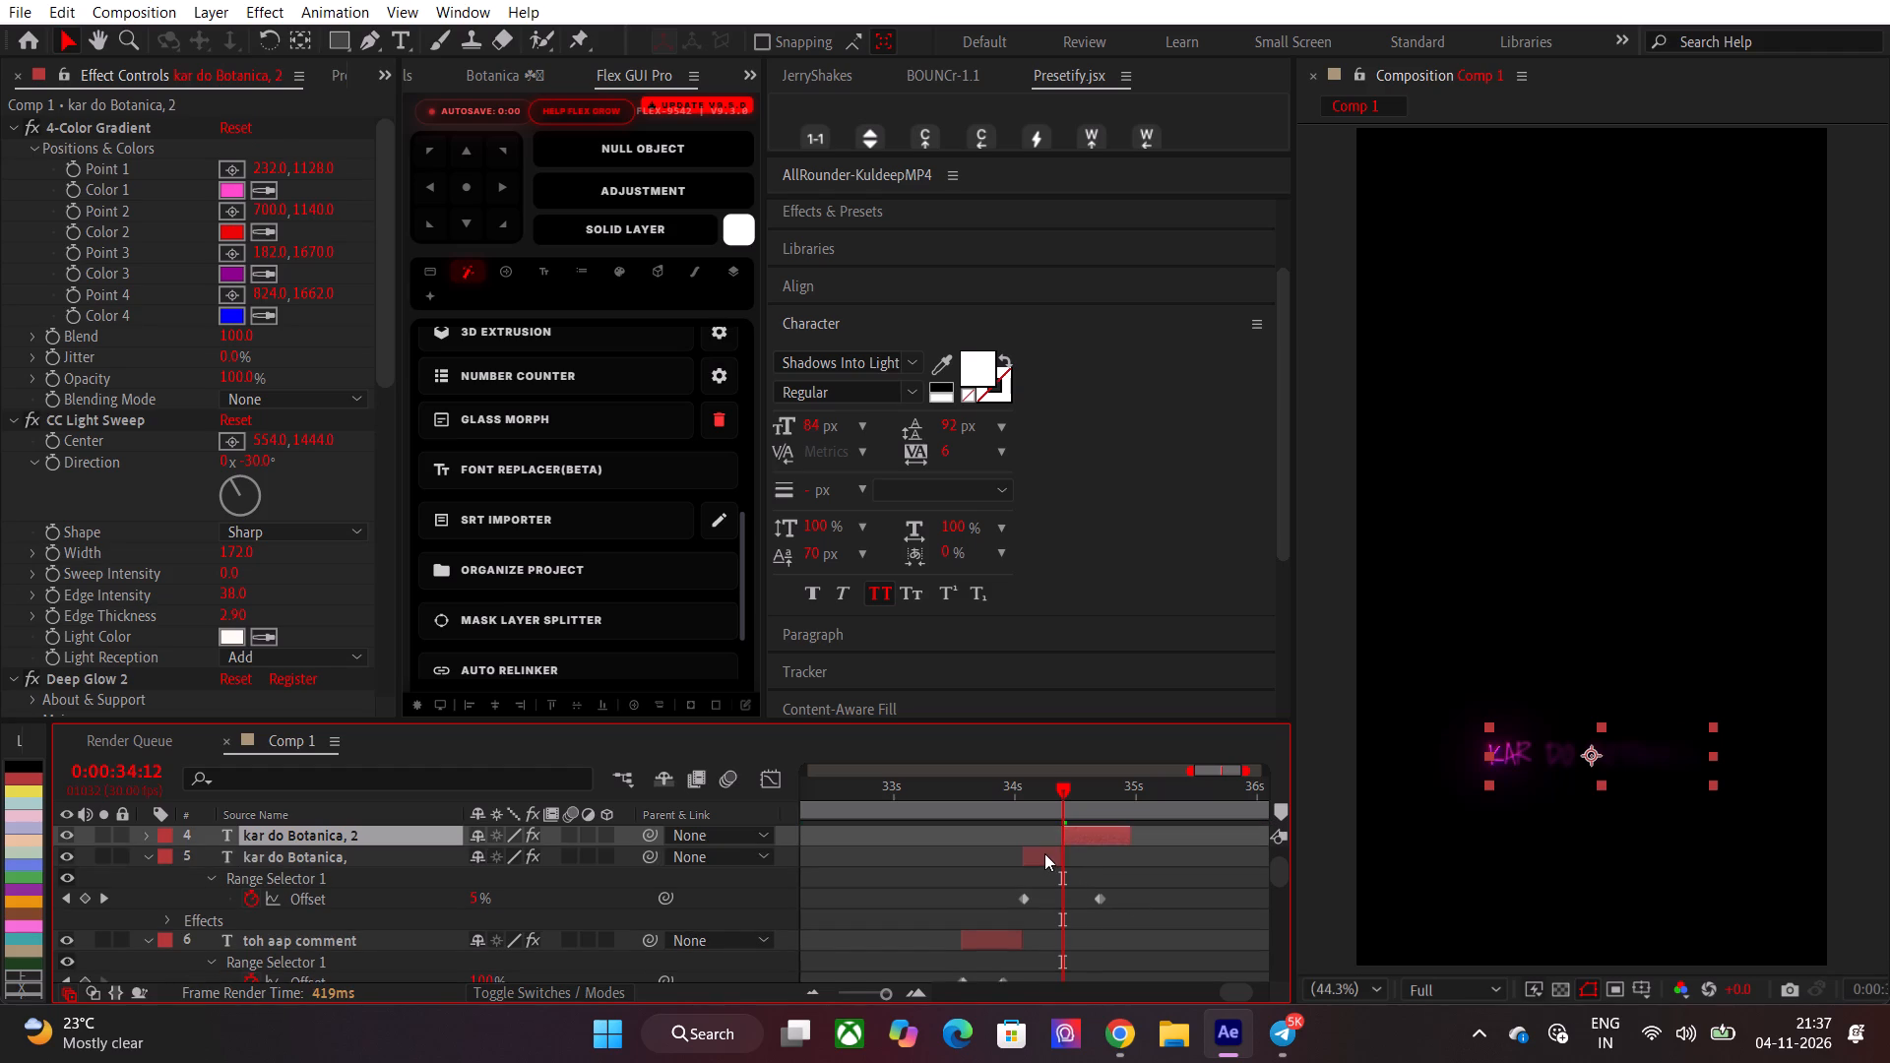
Move the ending Range Selector Offset keyframe of the first "kar do Botanica," segment to about 0:00:34:08.
{"action": "left_click", "coordinate": [1044, 853]}
{"action": "key", "text": "u"}
{"action": "key", "text": "u"}
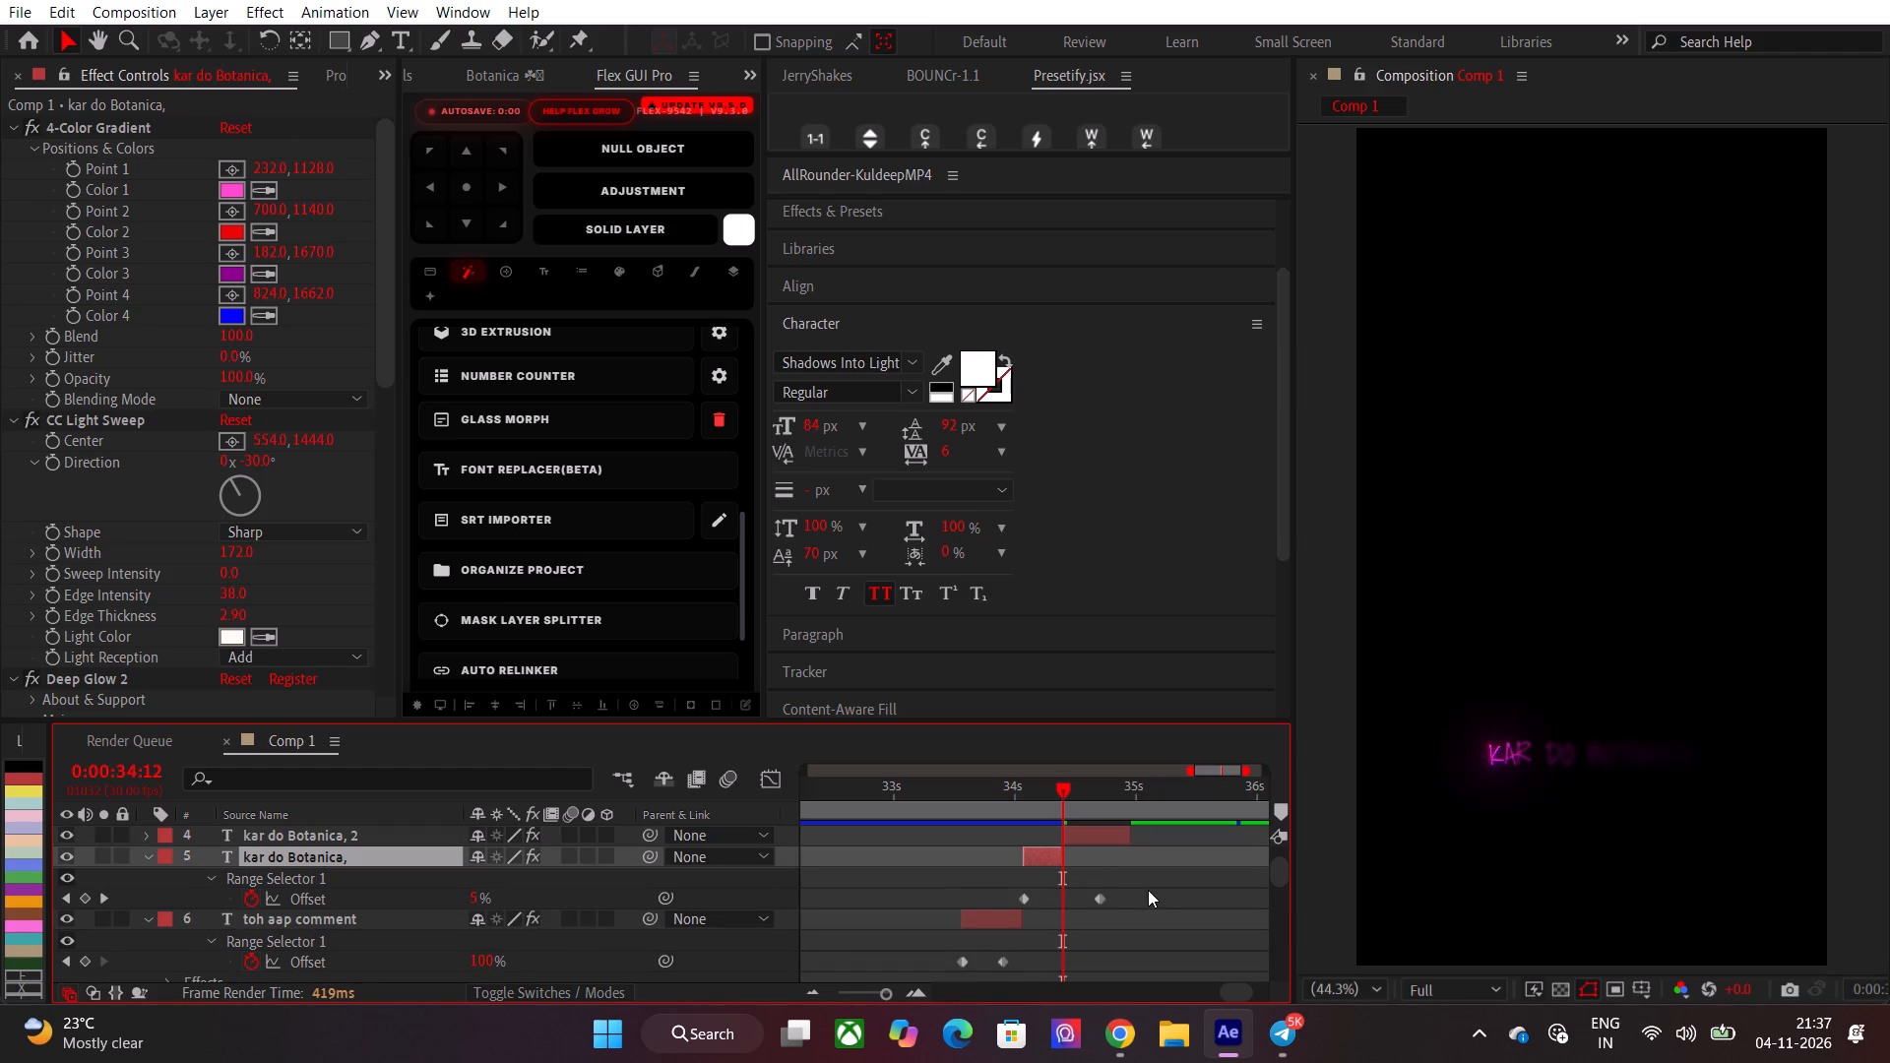
{"action": "left_click_drag", "start_coordinate": [1146, 890], "coordinate": [996, 900]}
{"action": "left_click_drag", "start_coordinate": [1101, 893], "coordinate": [1052, 895], "text": "alt"}
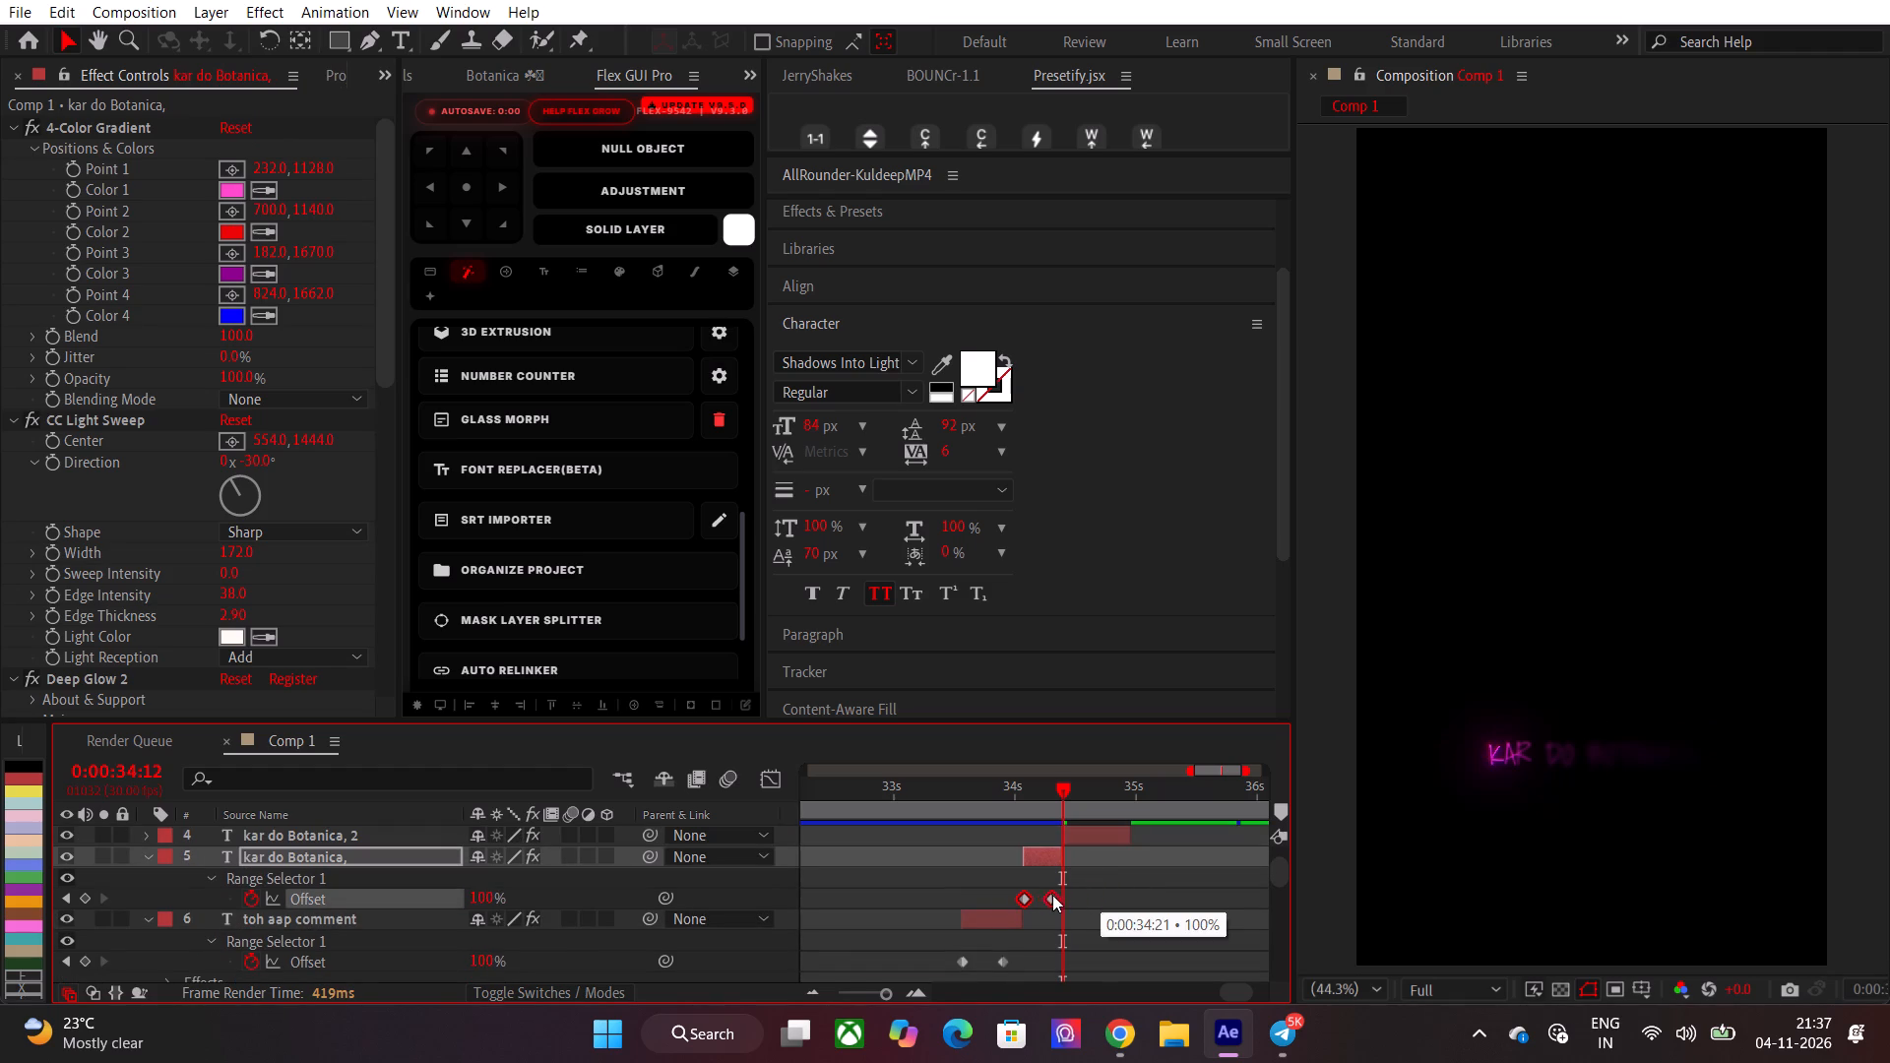
{"action": "left_click_drag", "start_coordinate": [1052, 895], "coordinate": [1048, 895], "text": "alt"}
Shorten the first split caption's text to "kar do" by deleting "Botanica,".
{"action": "left_click", "coordinate": [1051, 801]}
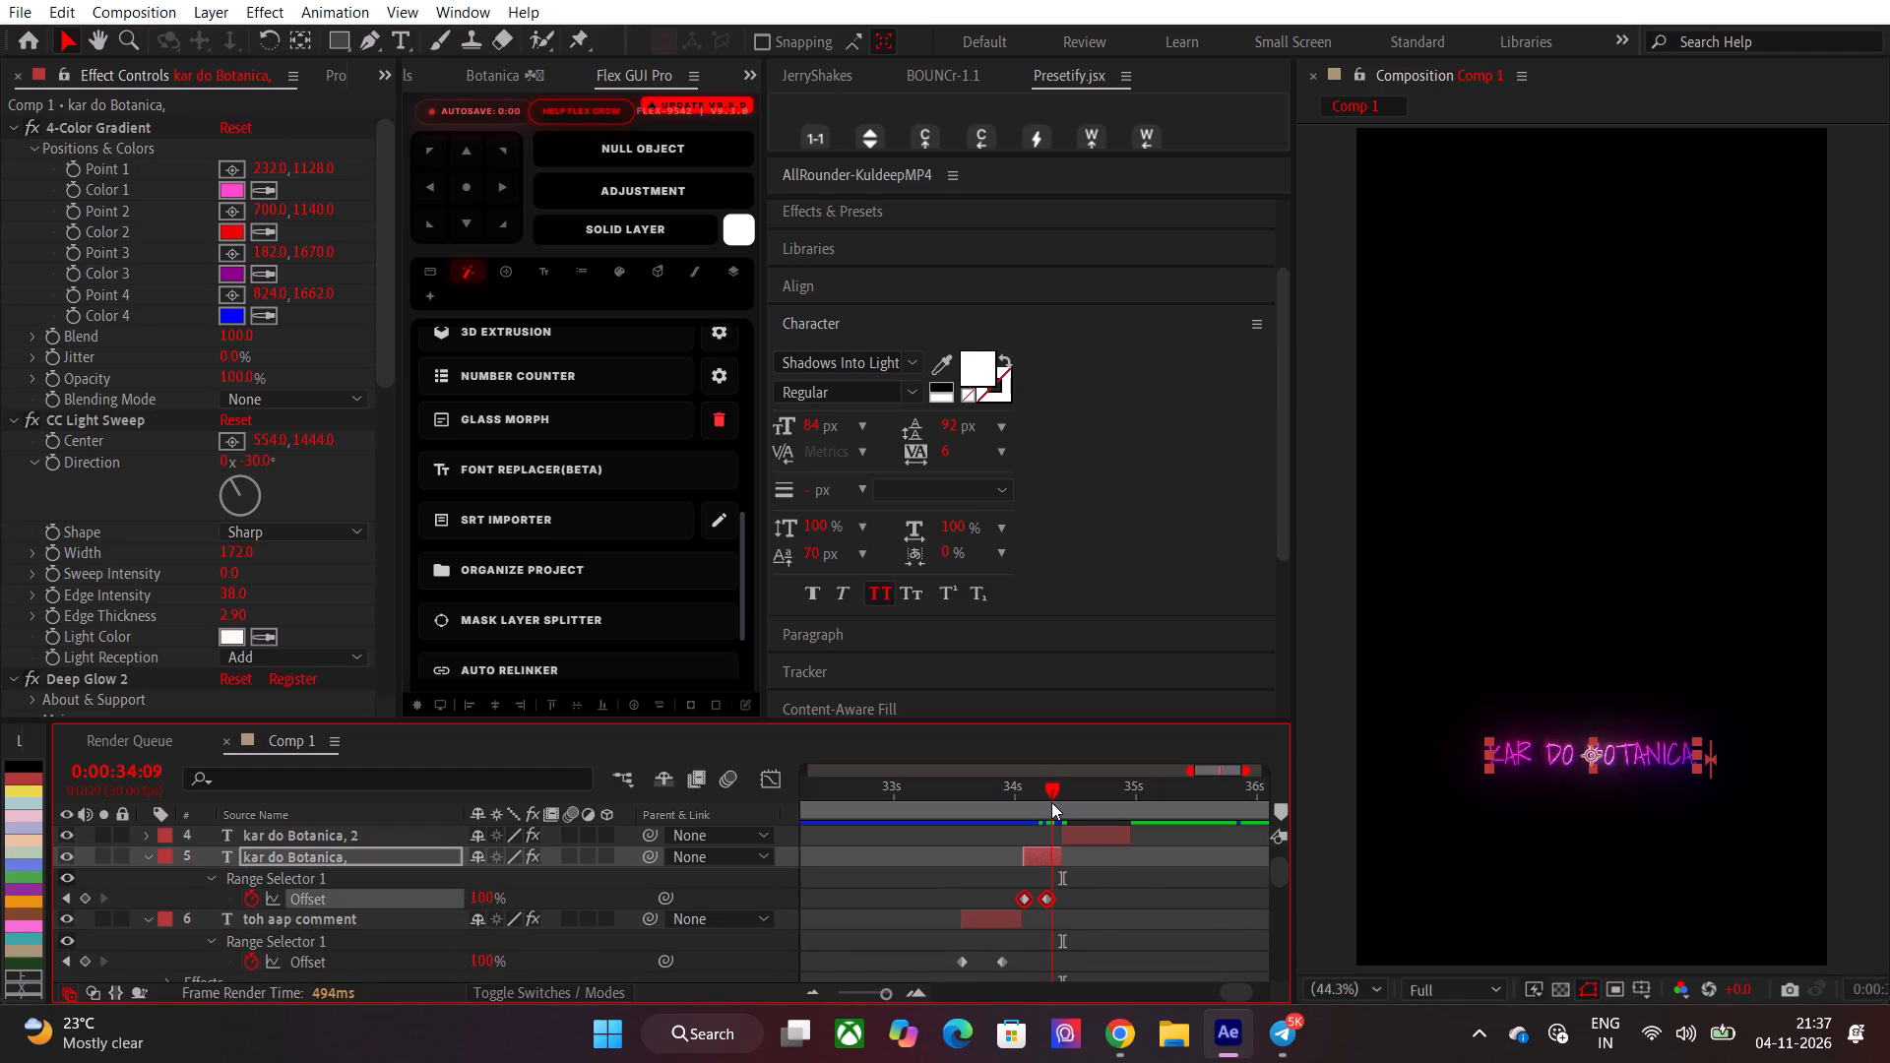
{"action": "double_click", "coordinate": [1049, 849]}
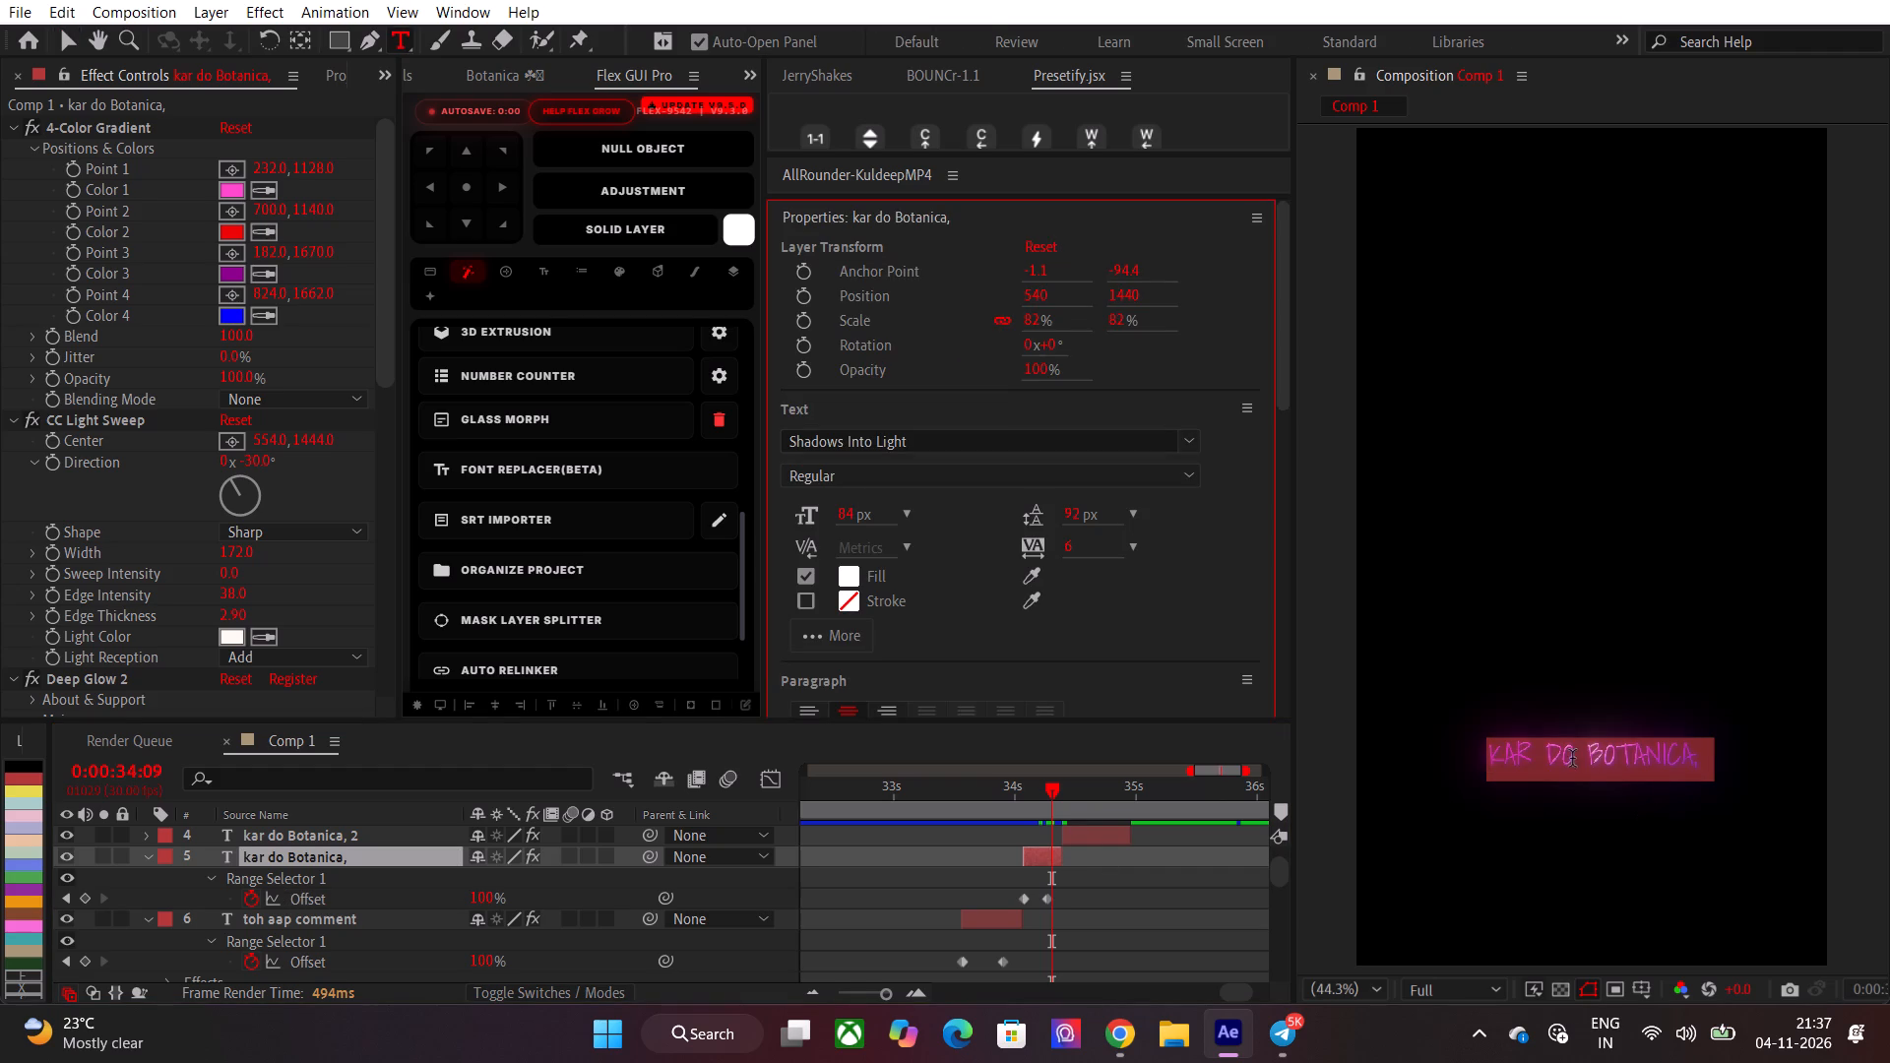
{"action": "left_click_drag", "start_coordinate": [1572, 758], "coordinate": [1735, 758]}
{"action": "key", "text": "BackSpace"}
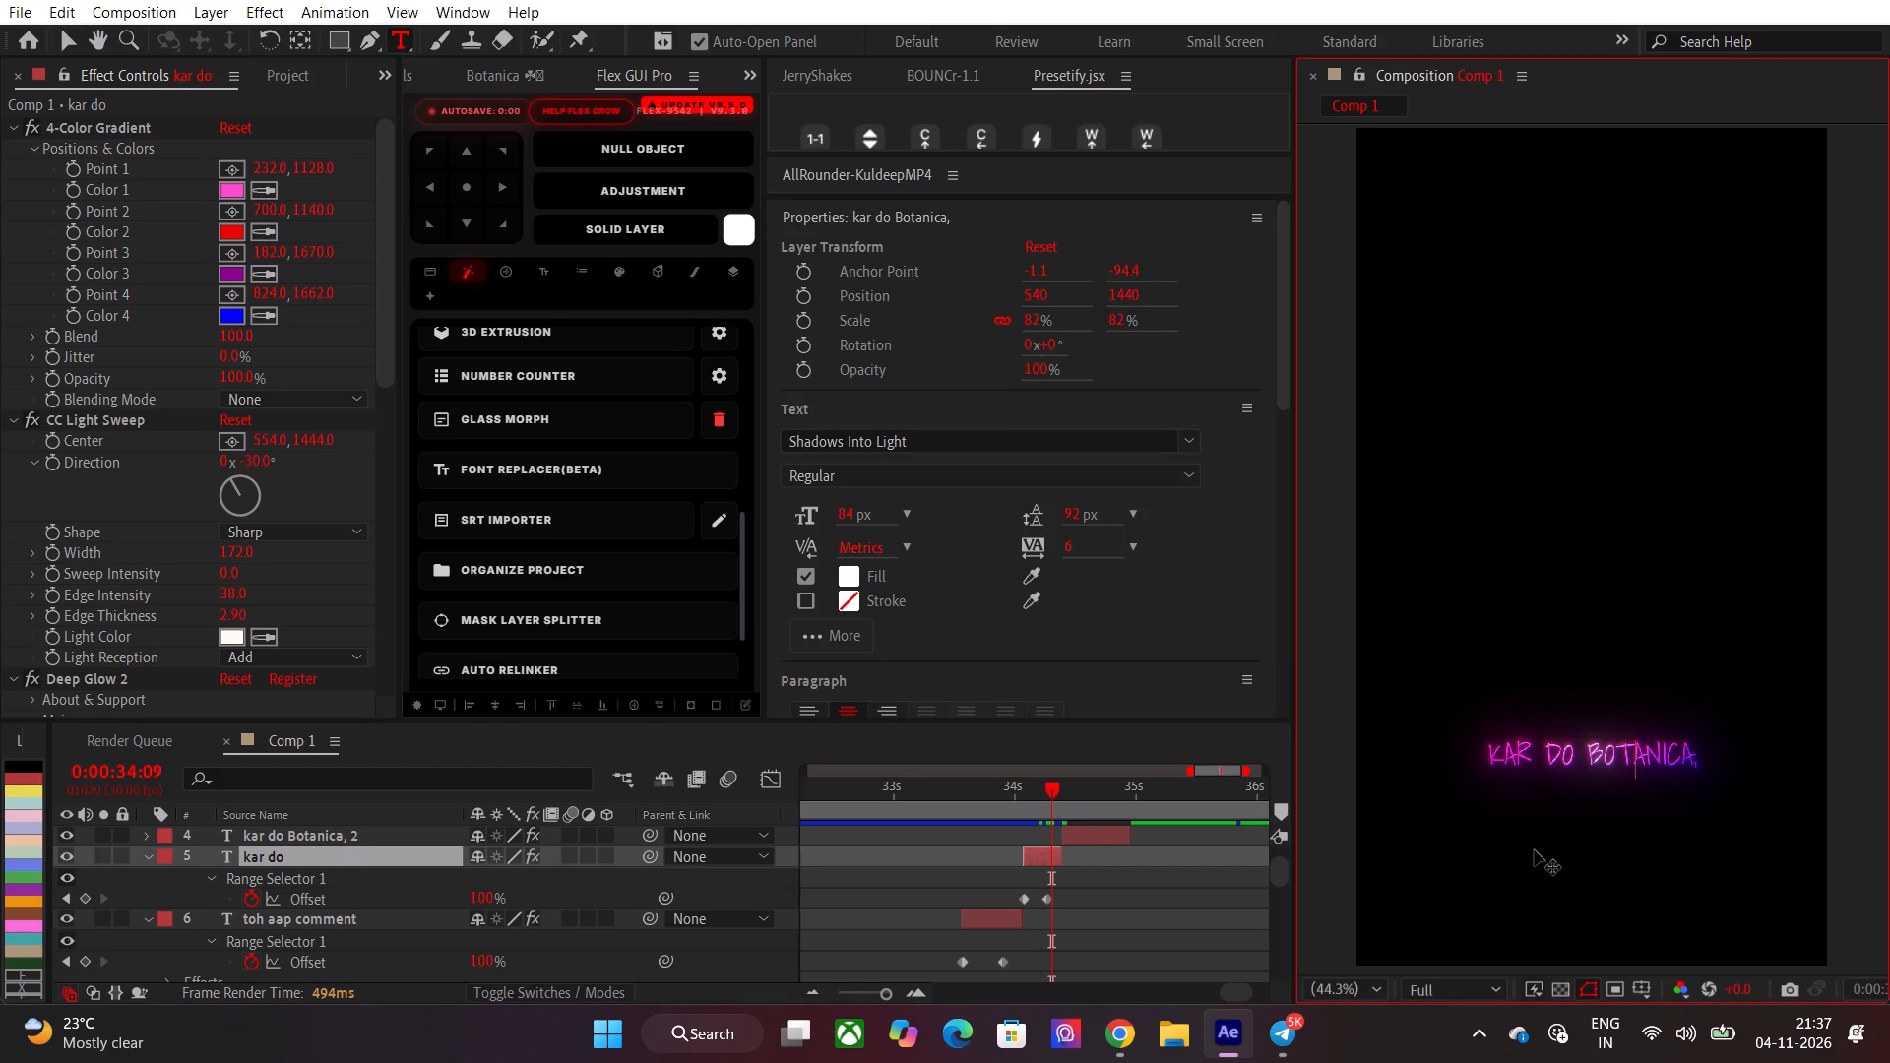
{"action": "left_click", "coordinate": [1156, 885]}
Shorten the second split caption's text to "Botanica," by deleting "kar do".
{"action": "left_click", "coordinate": [1081, 786]}
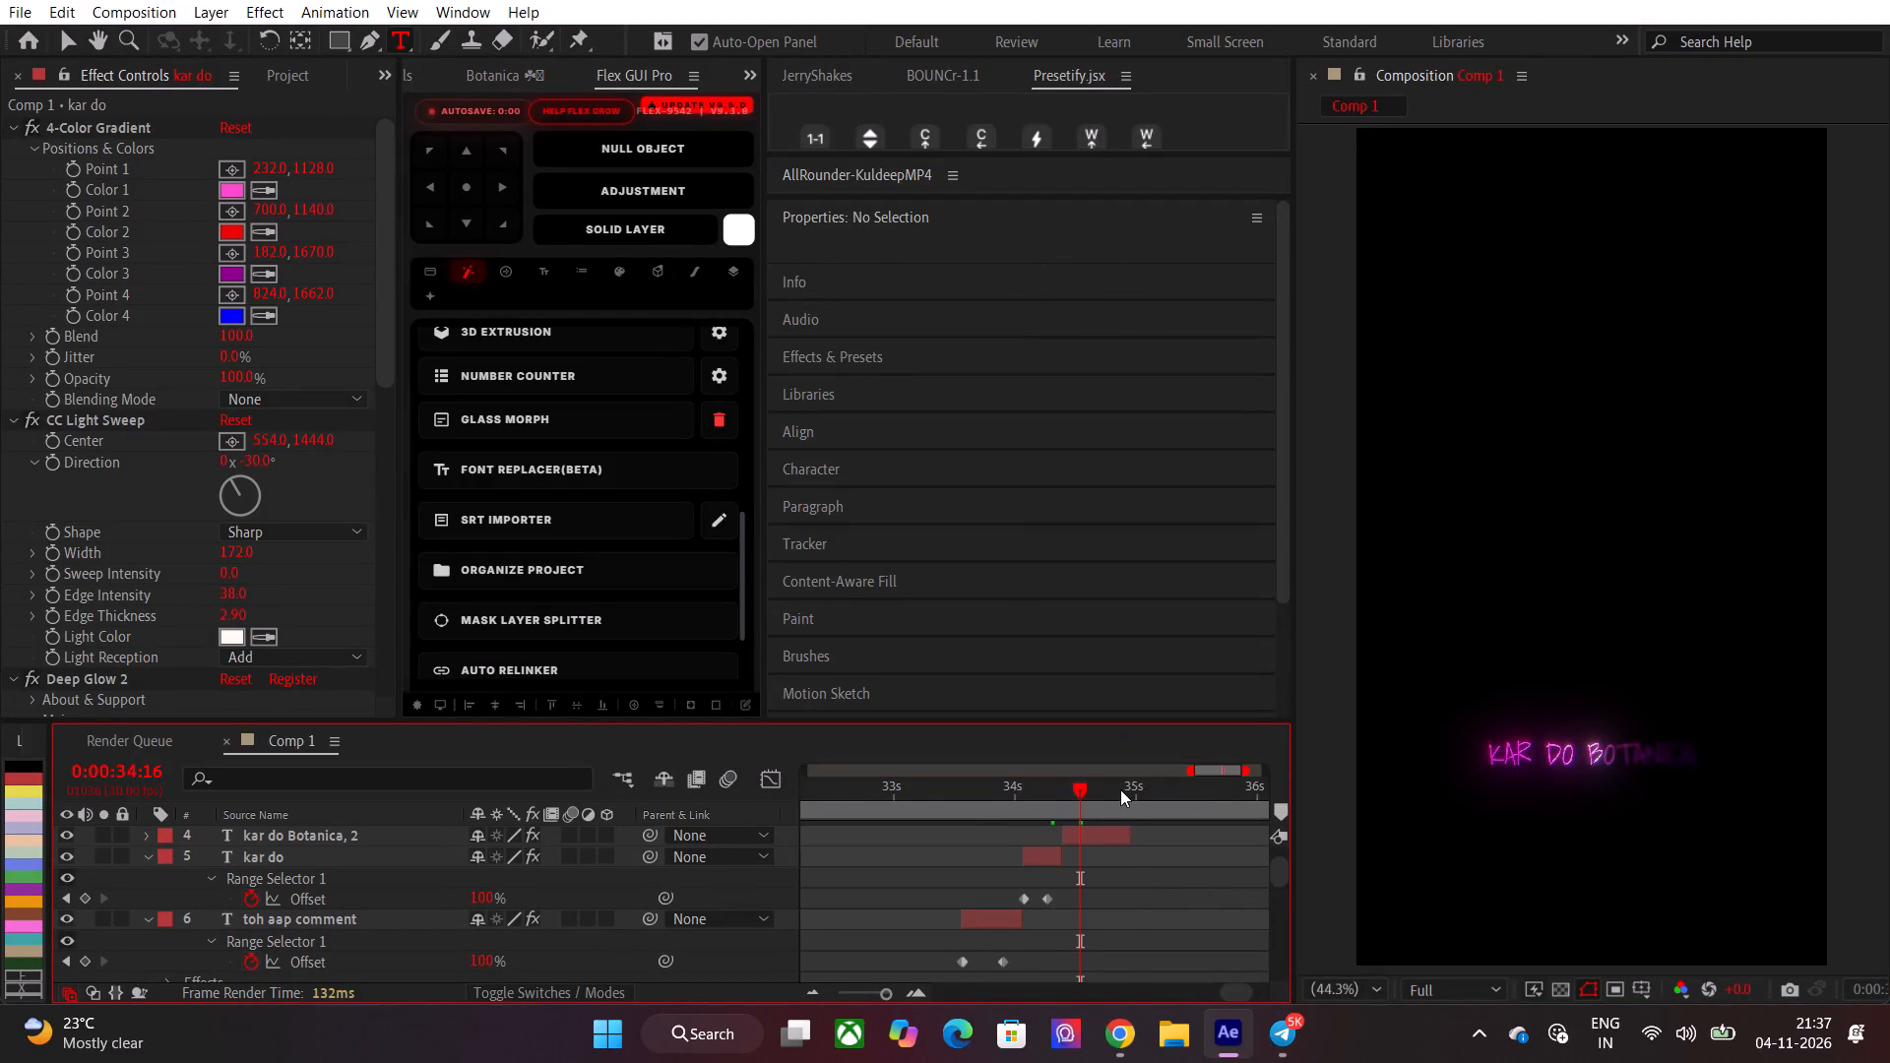
{"action": "left_click", "coordinate": [1120, 789]}
{"action": "double_click", "coordinate": [1109, 828]}
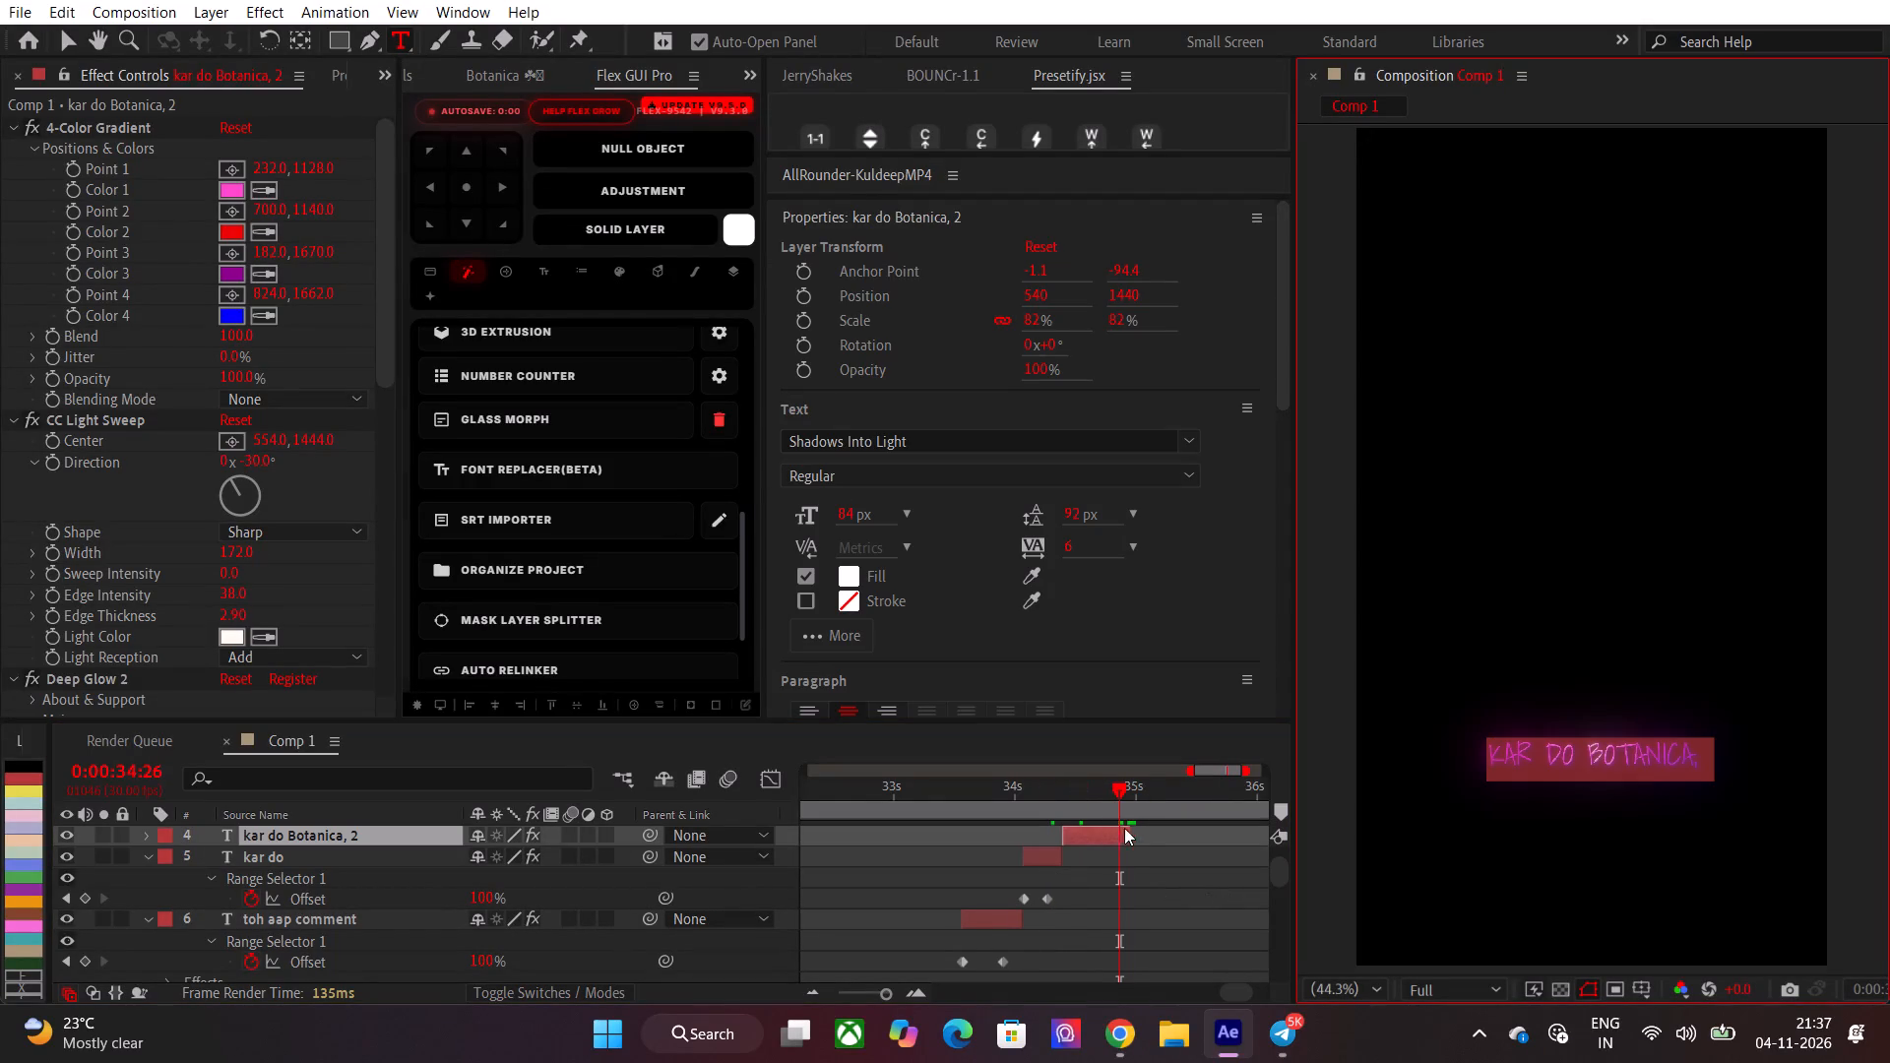
{"action": "left_click_drag", "start_coordinate": [1589, 756], "coordinate": [1352, 775]}
{"action": "key", "text": "BackSpace"}
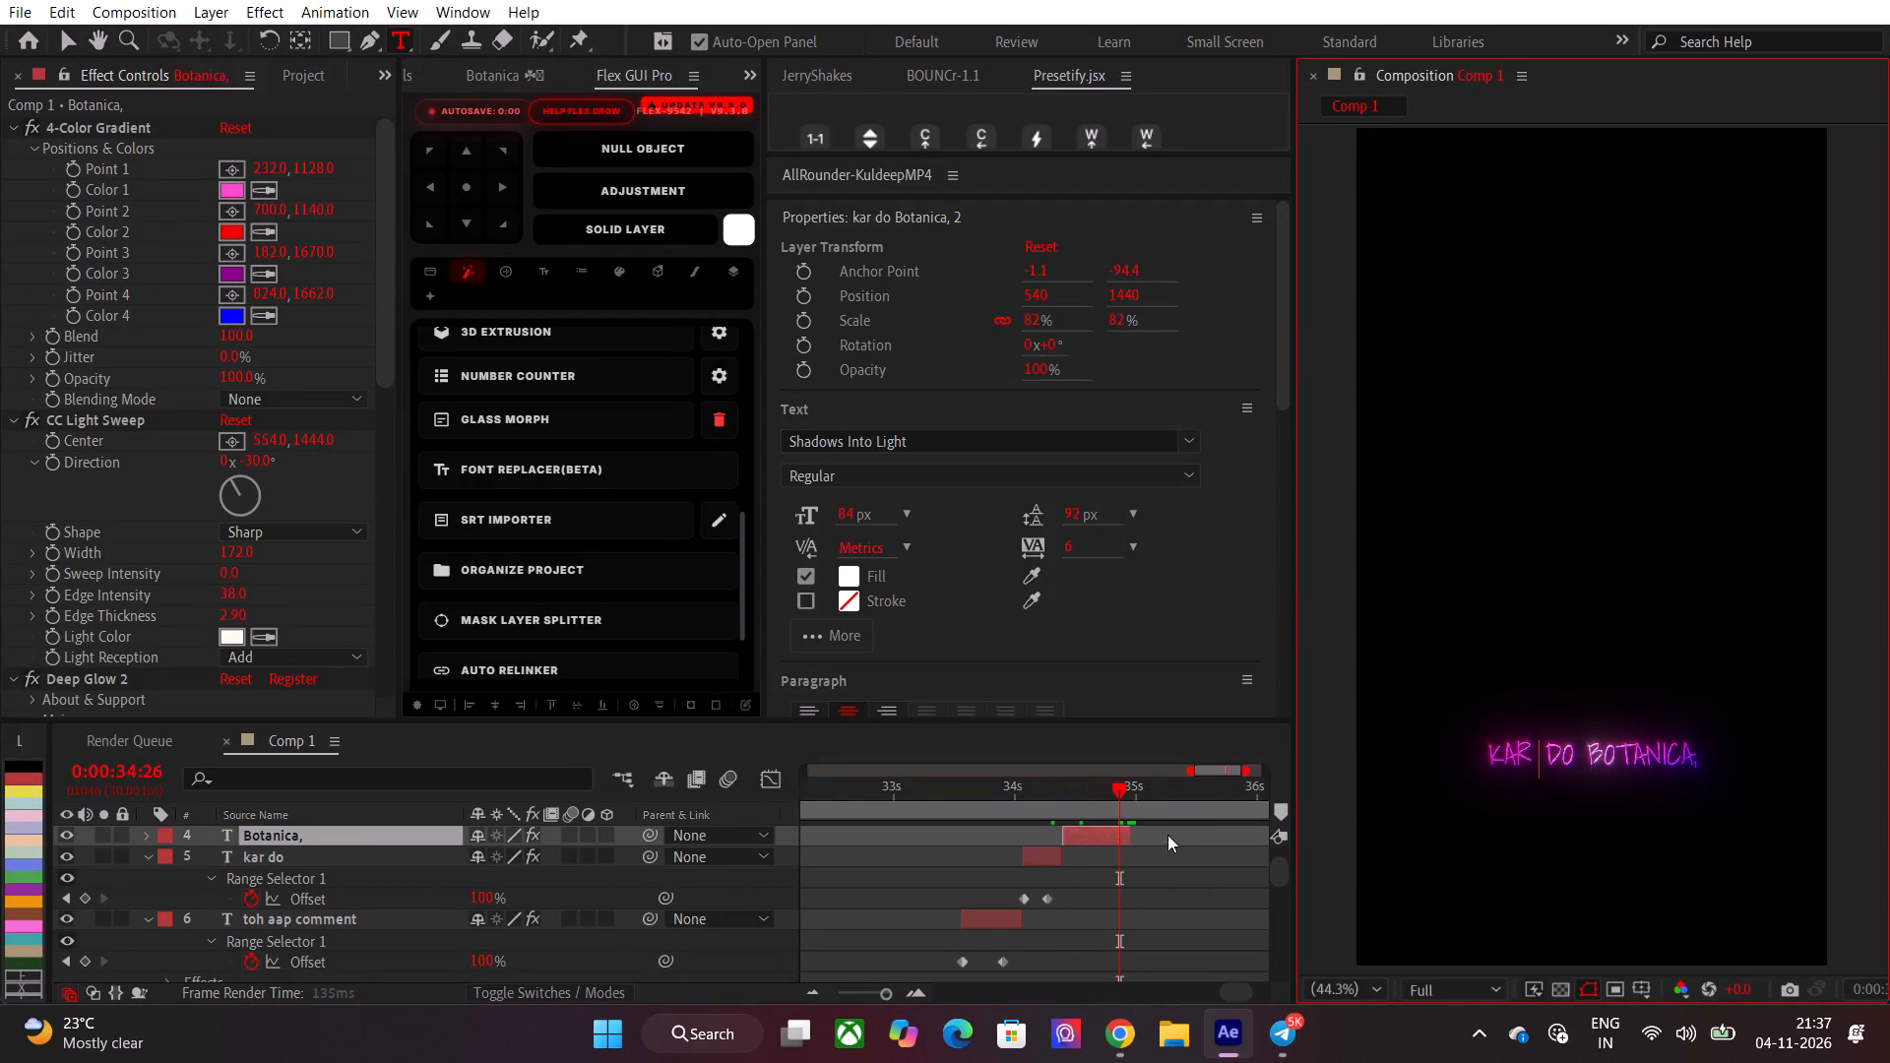
{"action": "left_click", "coordinate": [1127, 848]}
Retime the "Botanica," layer's Offset keyframes to about 0:00:34:12 and 0:00:34:21, and scrub through the reveal.
{"action": "left_click", "coordinate": [1101, 828]}
{"action": "key", "text": "u"}
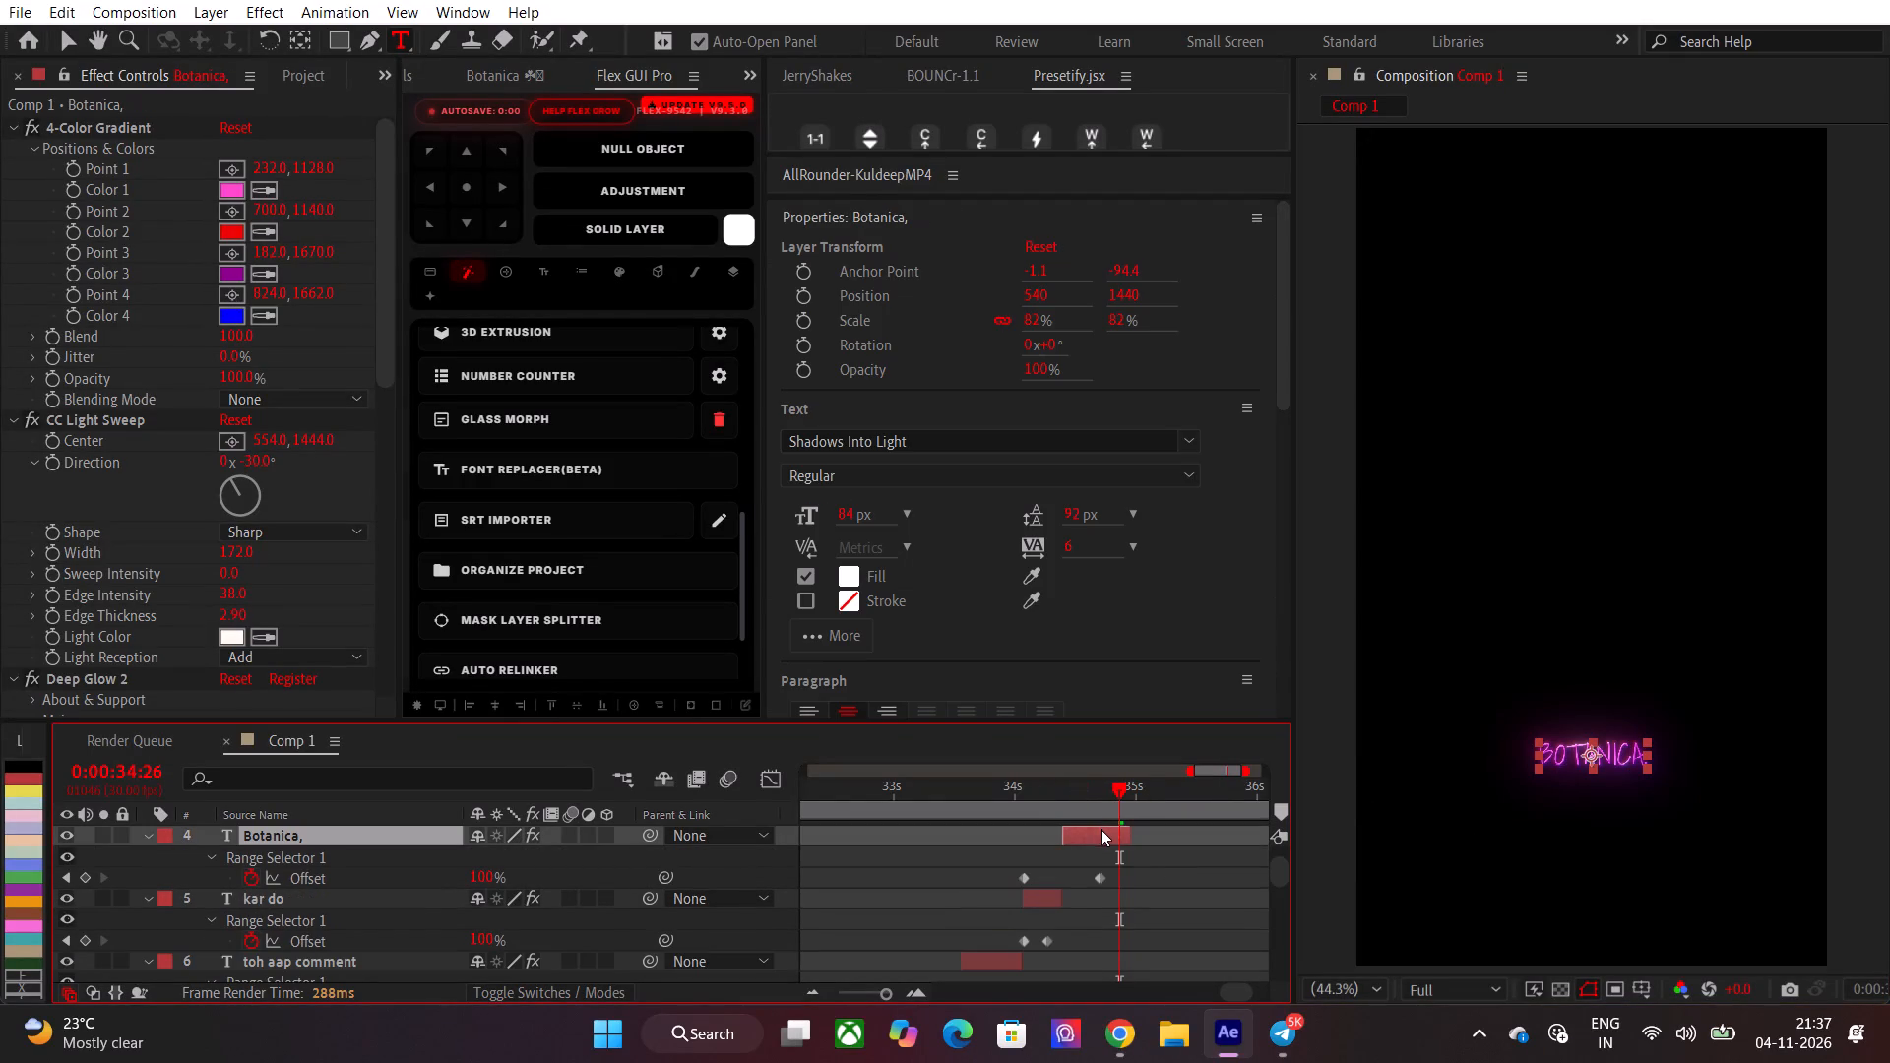
{"action": "left_click_drag", "start_coordinate": [1127, 860], "coordinate": [982, 898]}
{"action": "left_click_drag", "start_coordinate": [1022, 873], "coordinate": [1062, 874]}
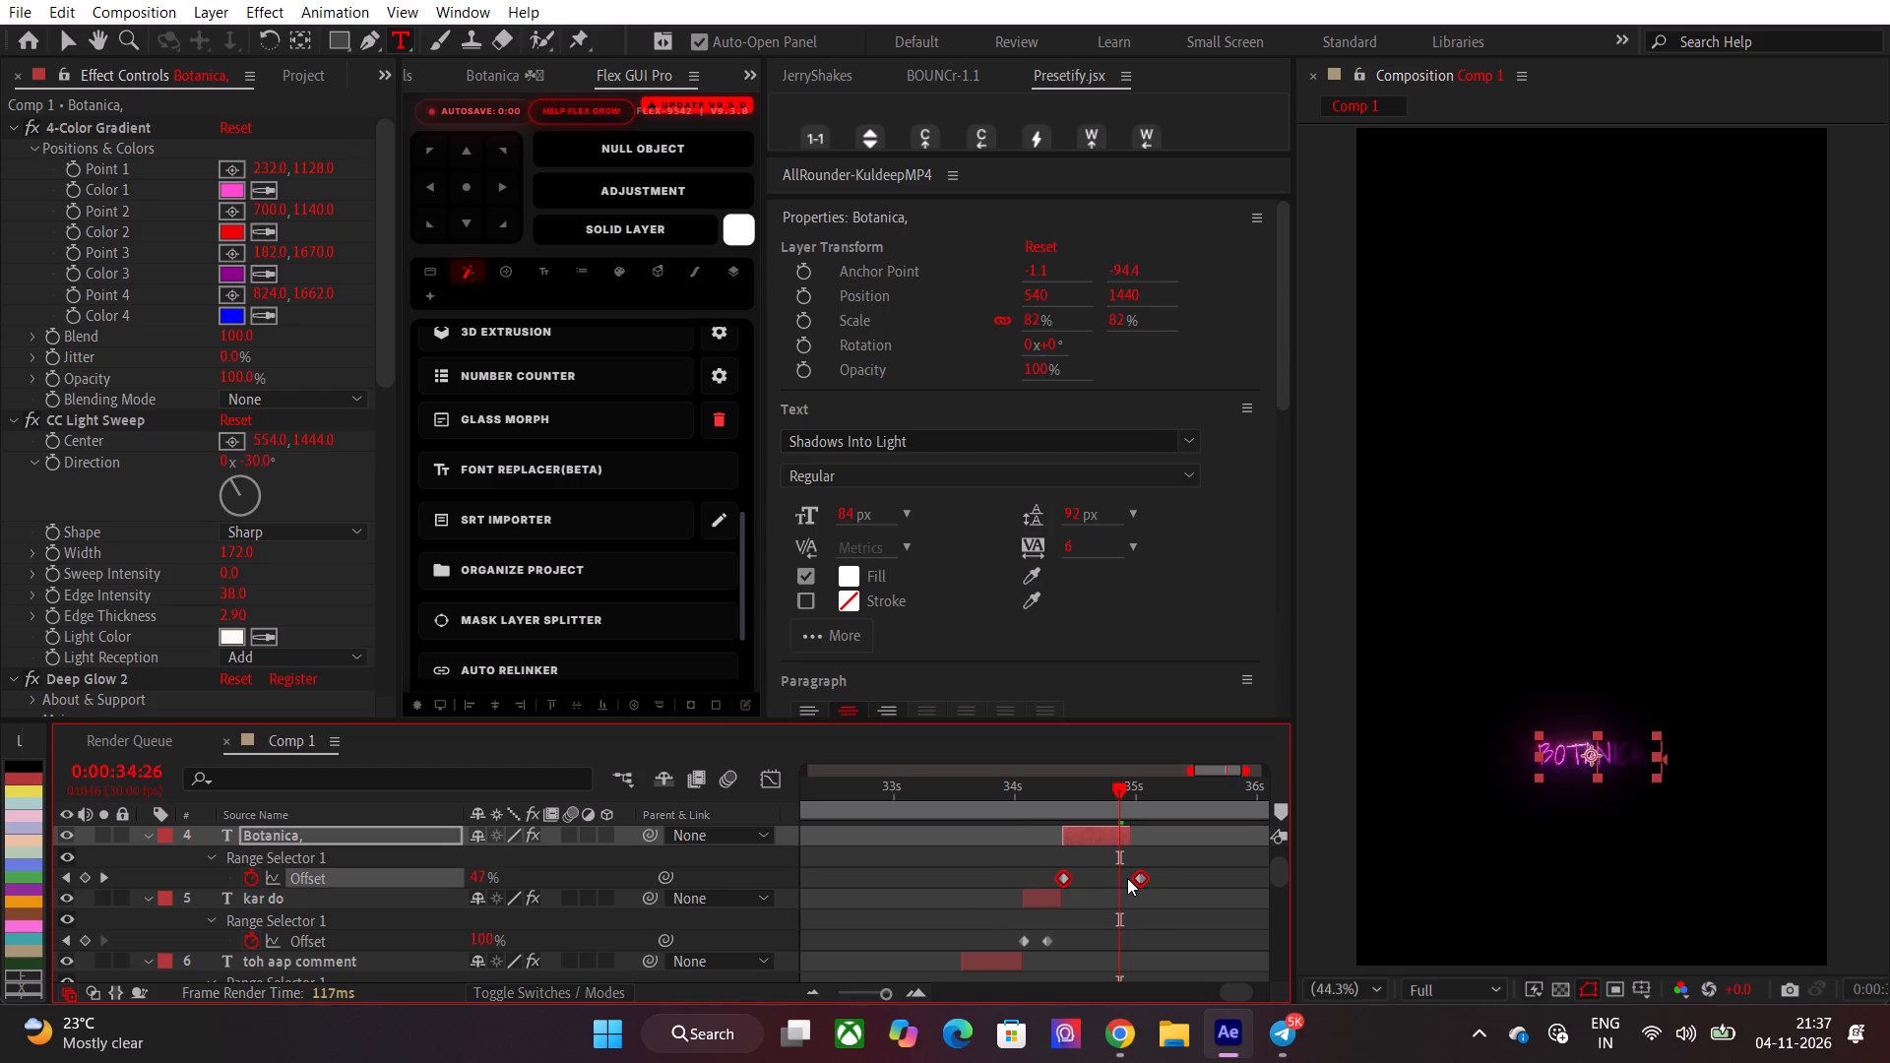
{"action": "left_click_drag", "start_coordinate": [1137, 876], "coordinate": [1098, 876], "text": "alt"}
{"action": "left_click", "coordinate": [1107, 786]}
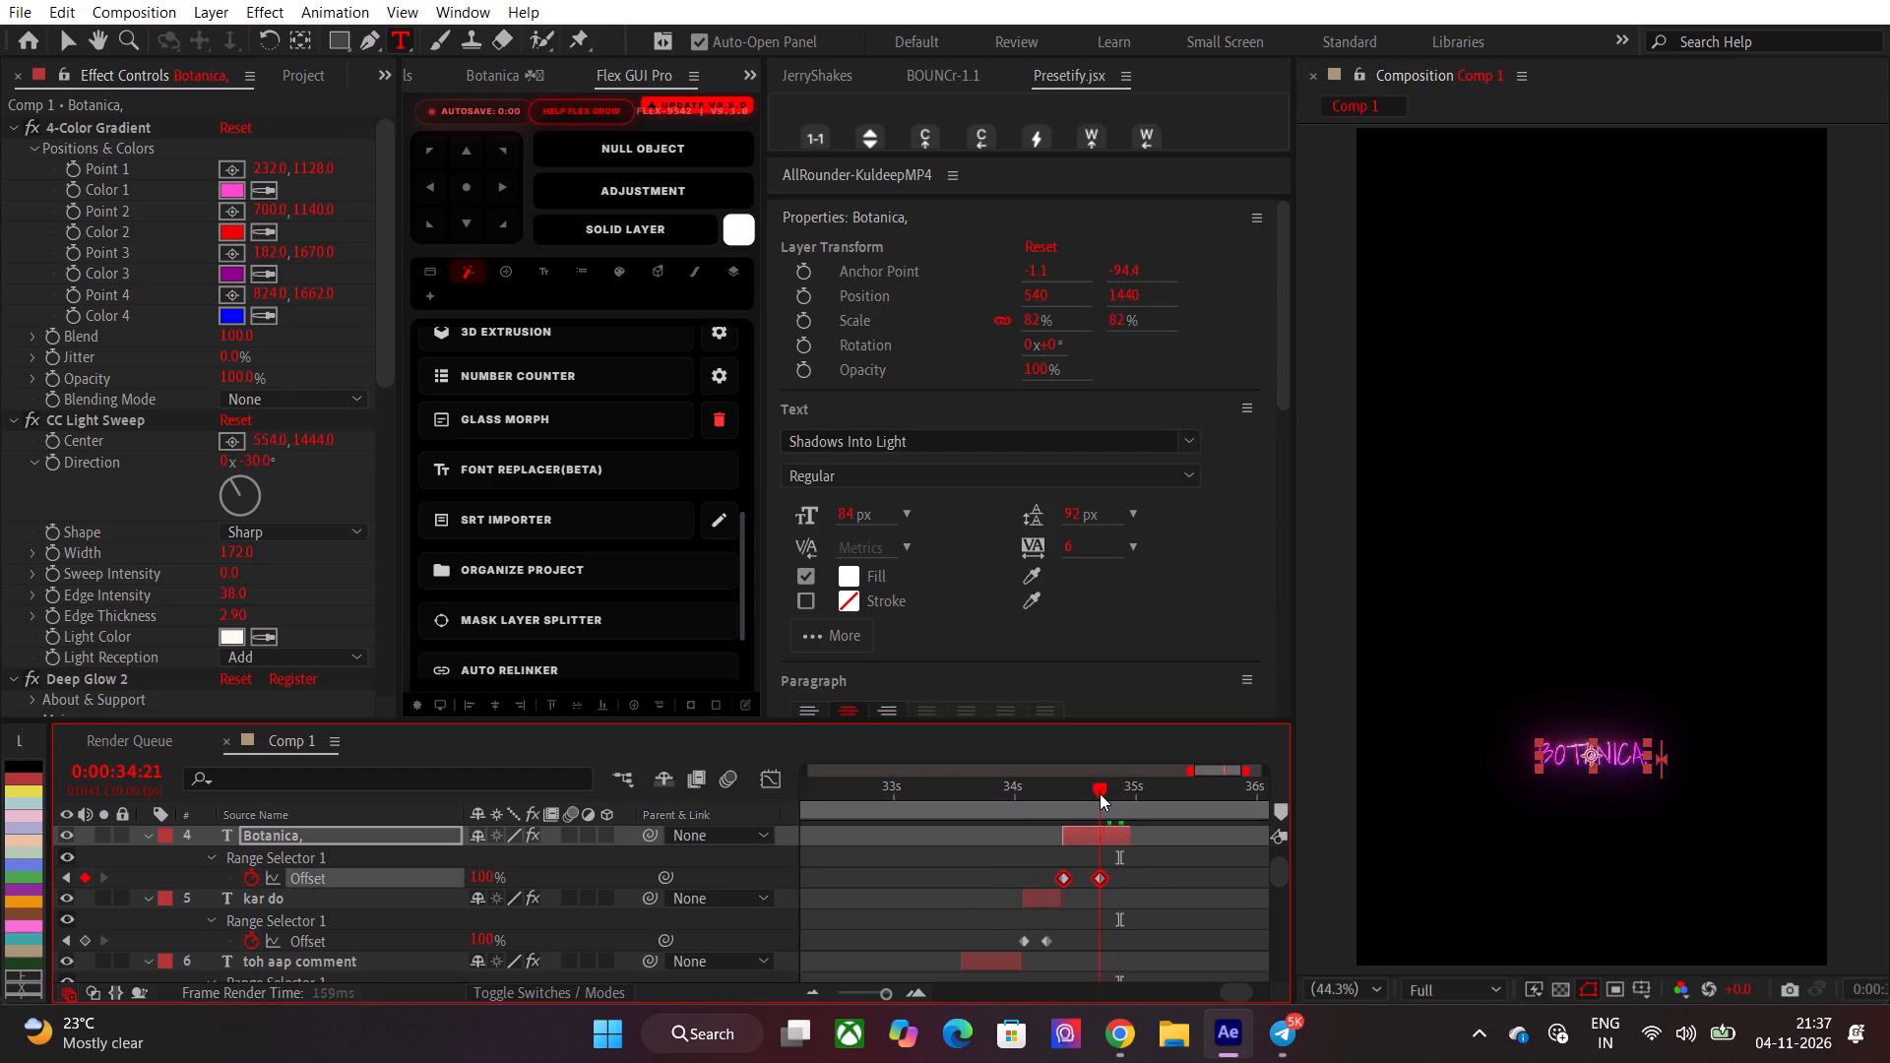
{"action": "left_click_drag", "start_coordinate": [1094, 790], "coordinate": [1088, 796]}
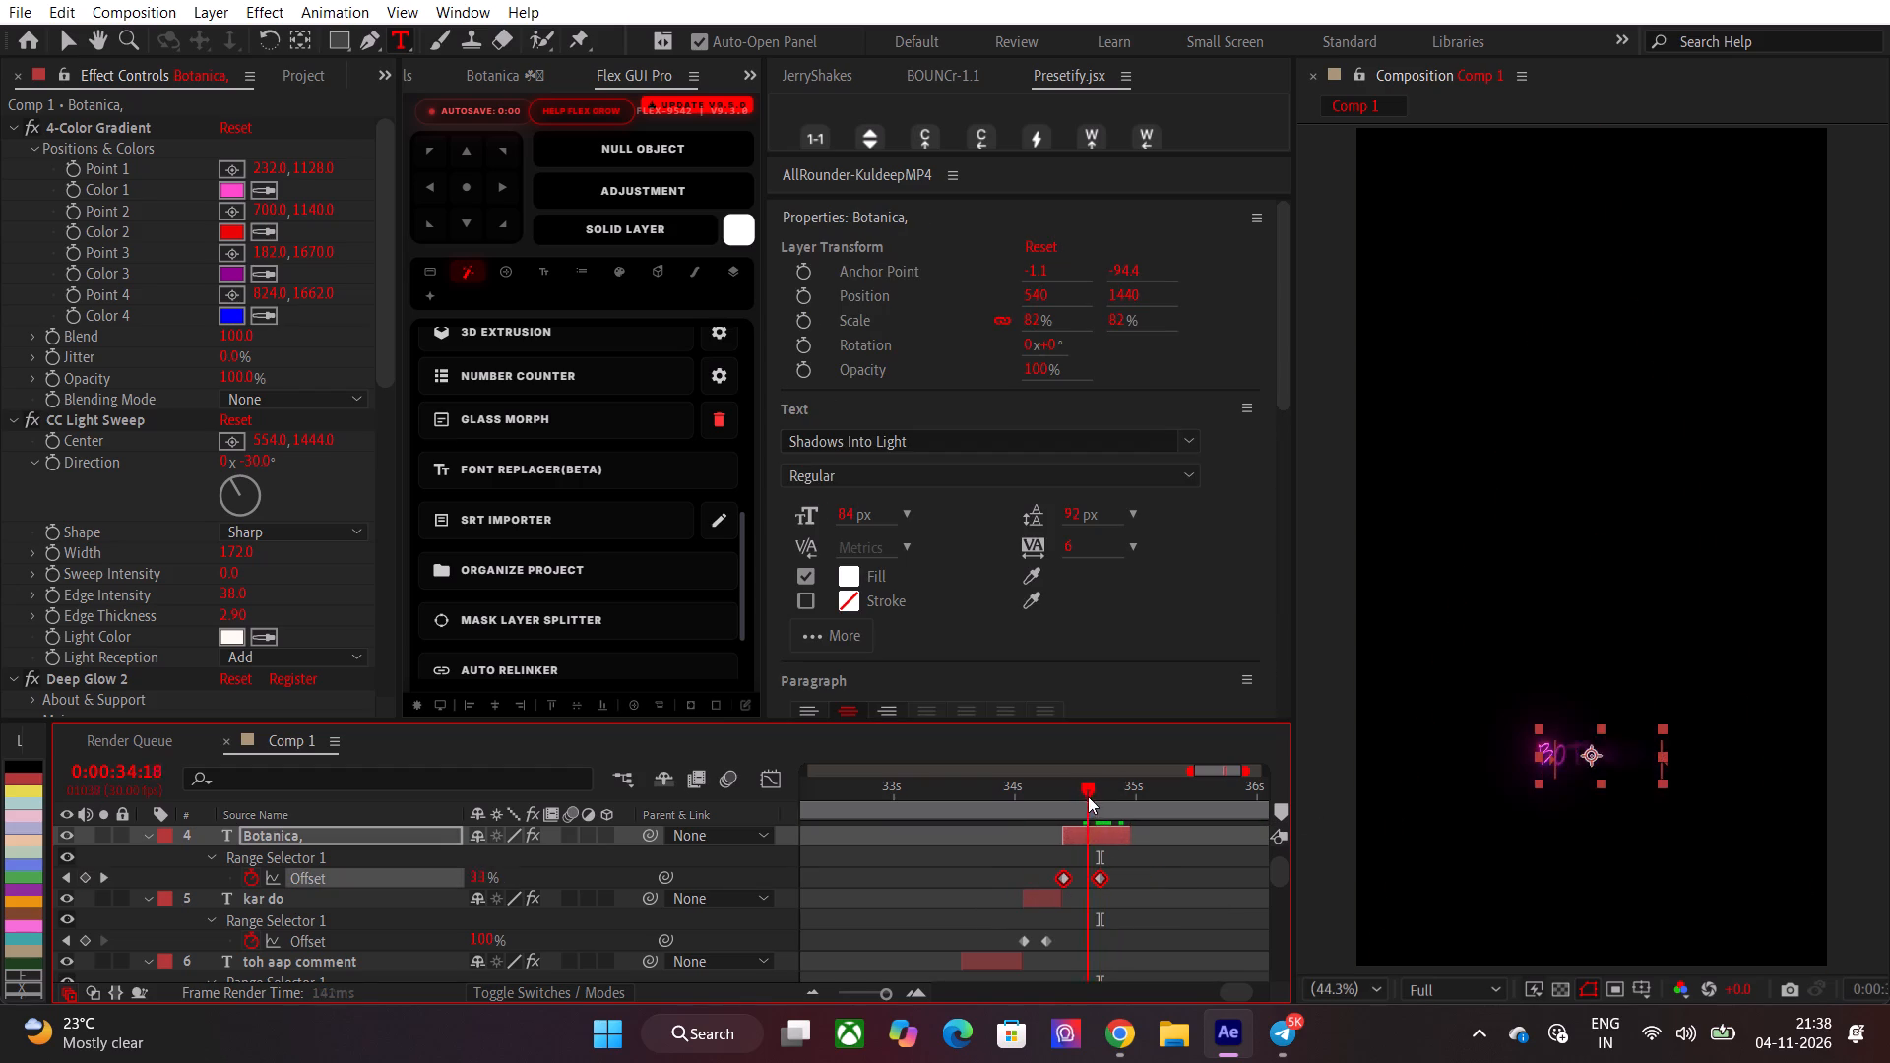
{"action": "left_click_drag", "start_coordinate": [1088, 796], "coordinate": [1111, 800]}
Set the "Botanica," caption layer's Scale to 152%.
{"action": "left_click", "coordinate": [1114, 837]}
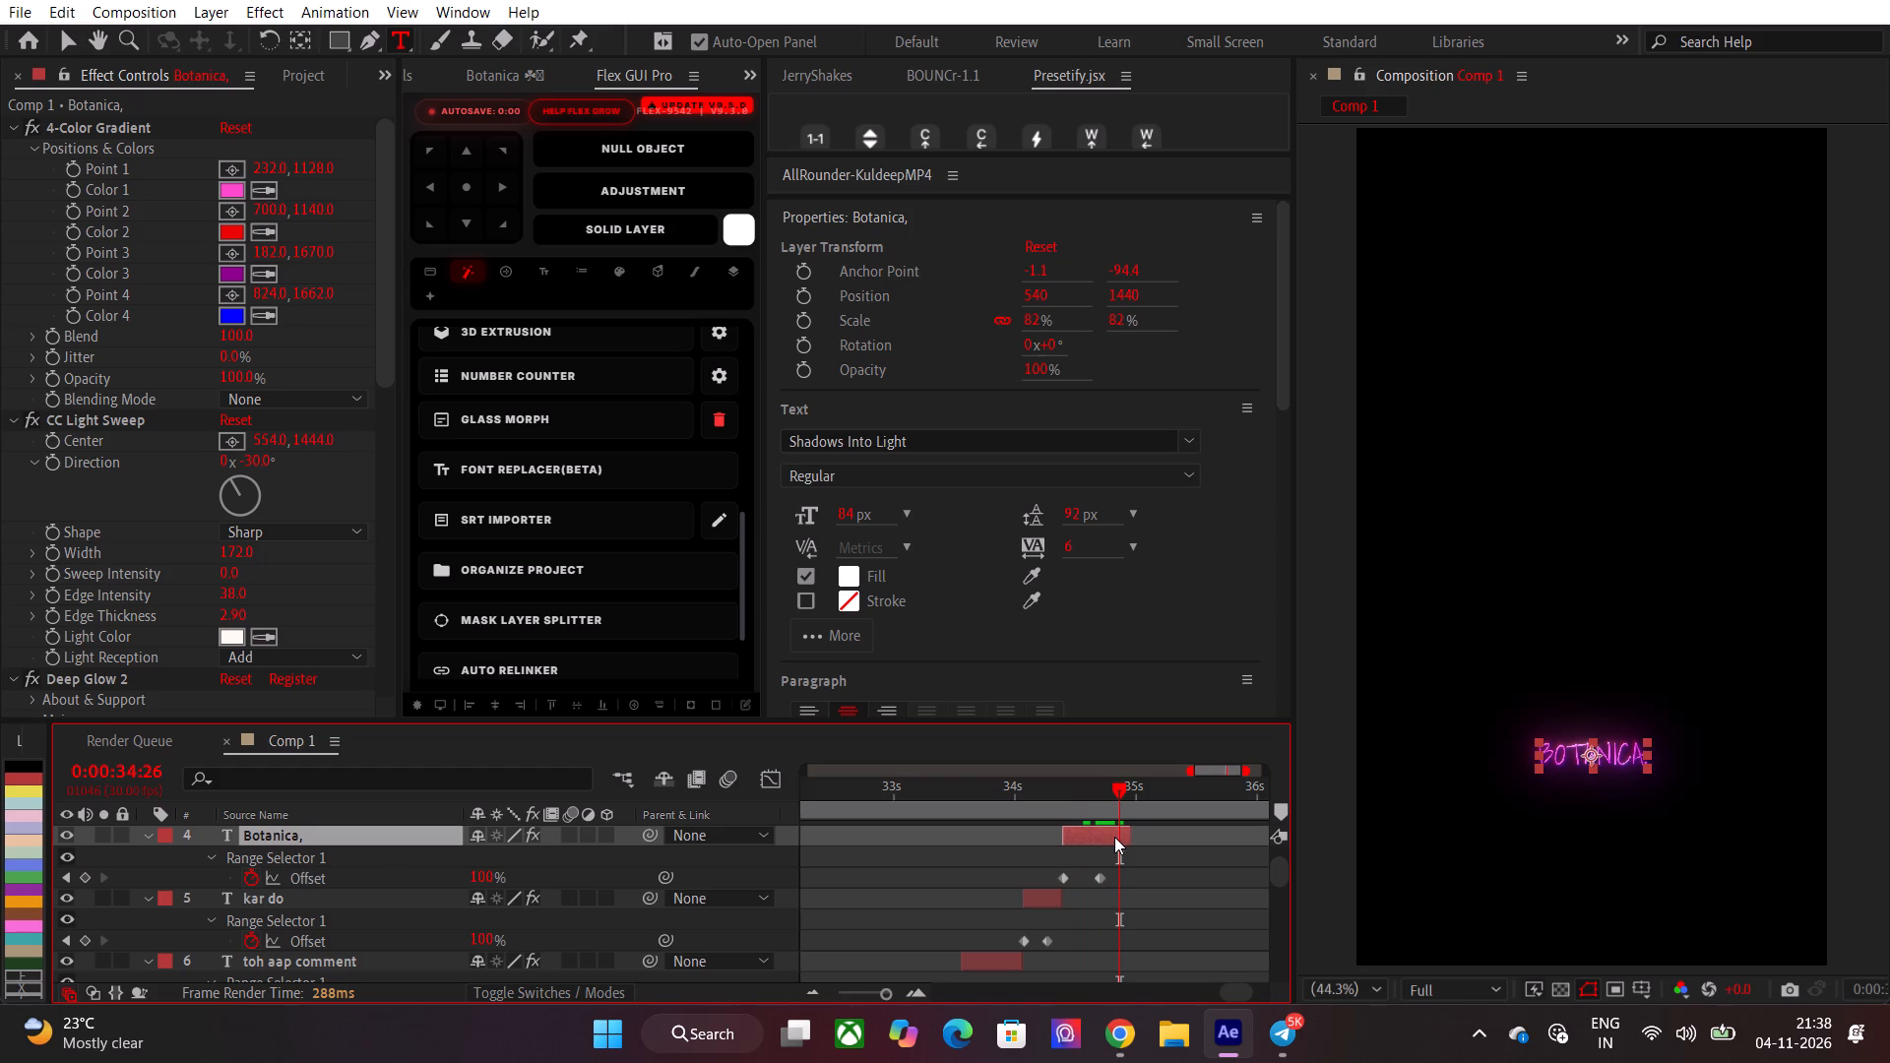
{"action": "left_click", "coordinate": [1123, 866]}
{"action": "left_click", "coordinate": [1103, 834]}
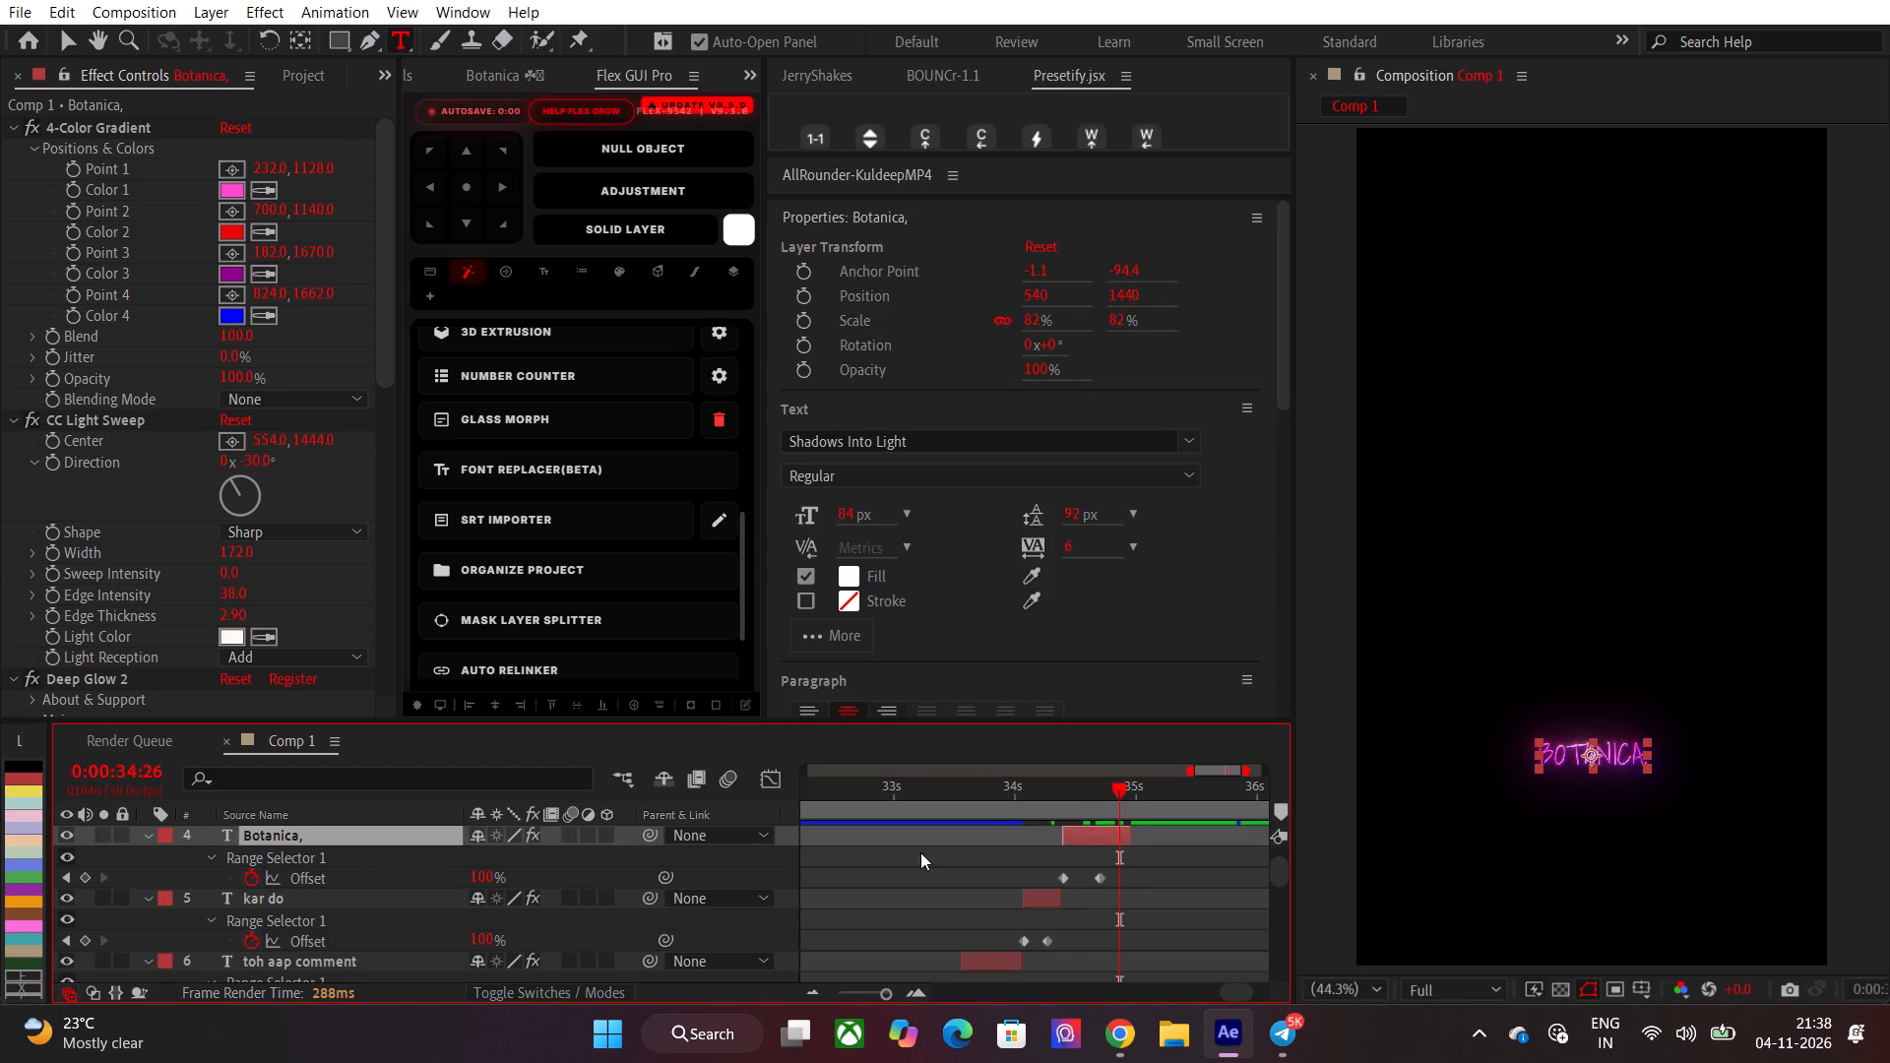
{"action": "key", "text": "s"}
{"action": "left_click_drag", "start_coordinate": [505, 863], "coordinate": [592, 863]}
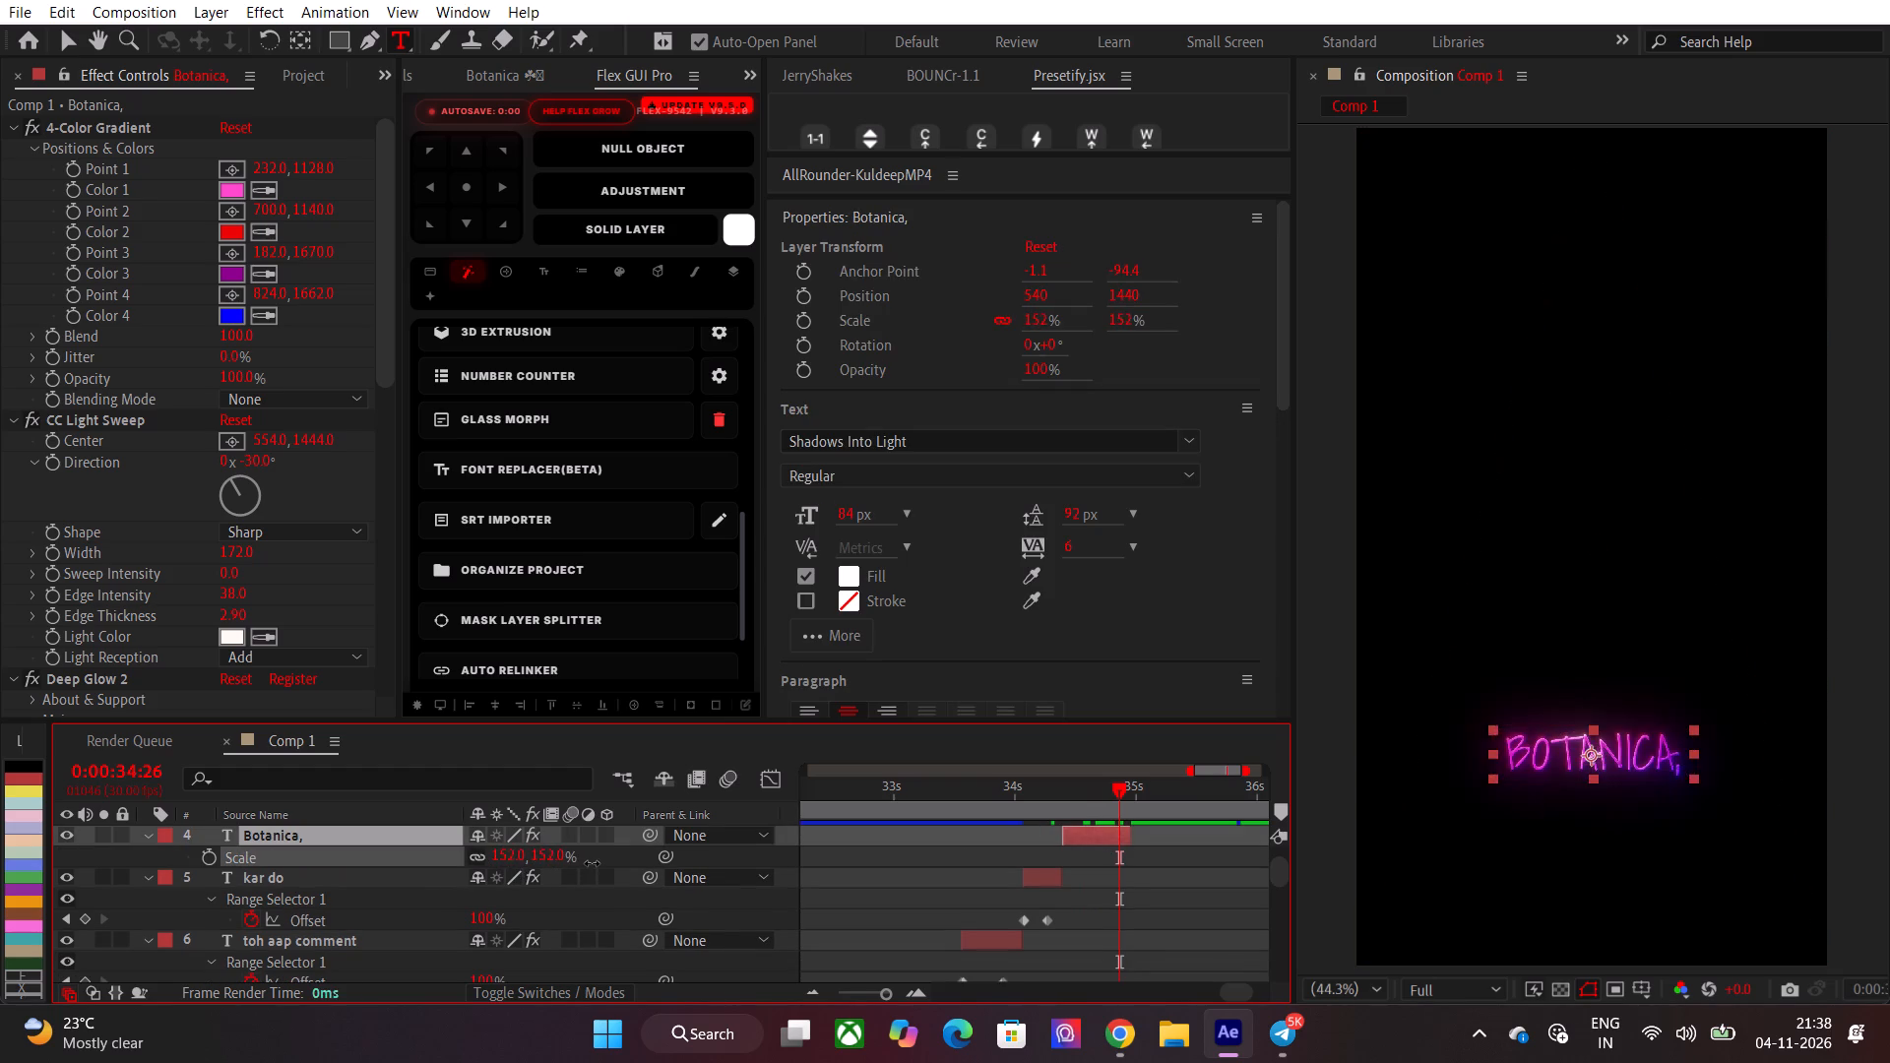
Reduce the "Botanica," caption layer's Scale to 128%.
{"action": "left_click_drag", "start_coordinate": [592, 863], "coordinate": [562, 863]}
Edit the closing caption's text by removing the trailing comma and enclosing the word Botanica in double quotation marks.
{"action": "double_click", "coordinate": [1099, 828]}
{"action": "left_click", "coordinate": [1509, 738]}
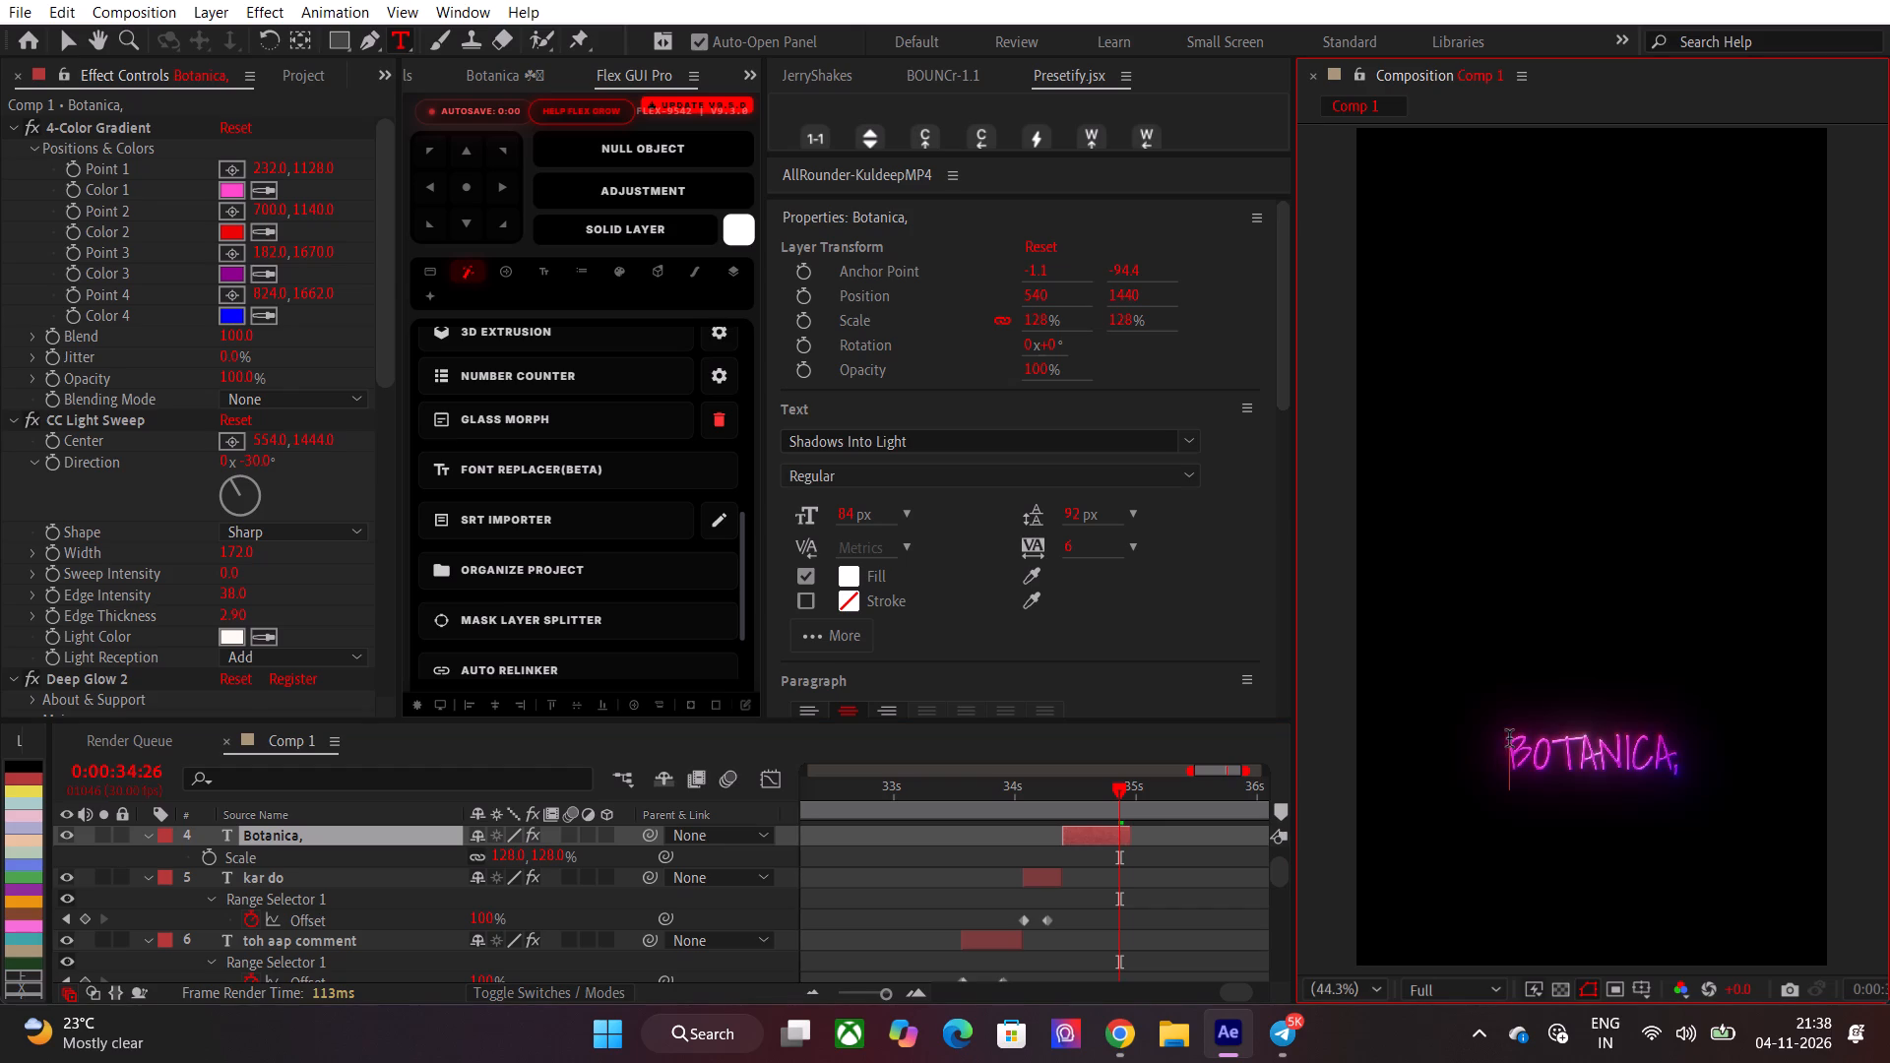
{"action": "key", "text": "shift+quotedbl"}
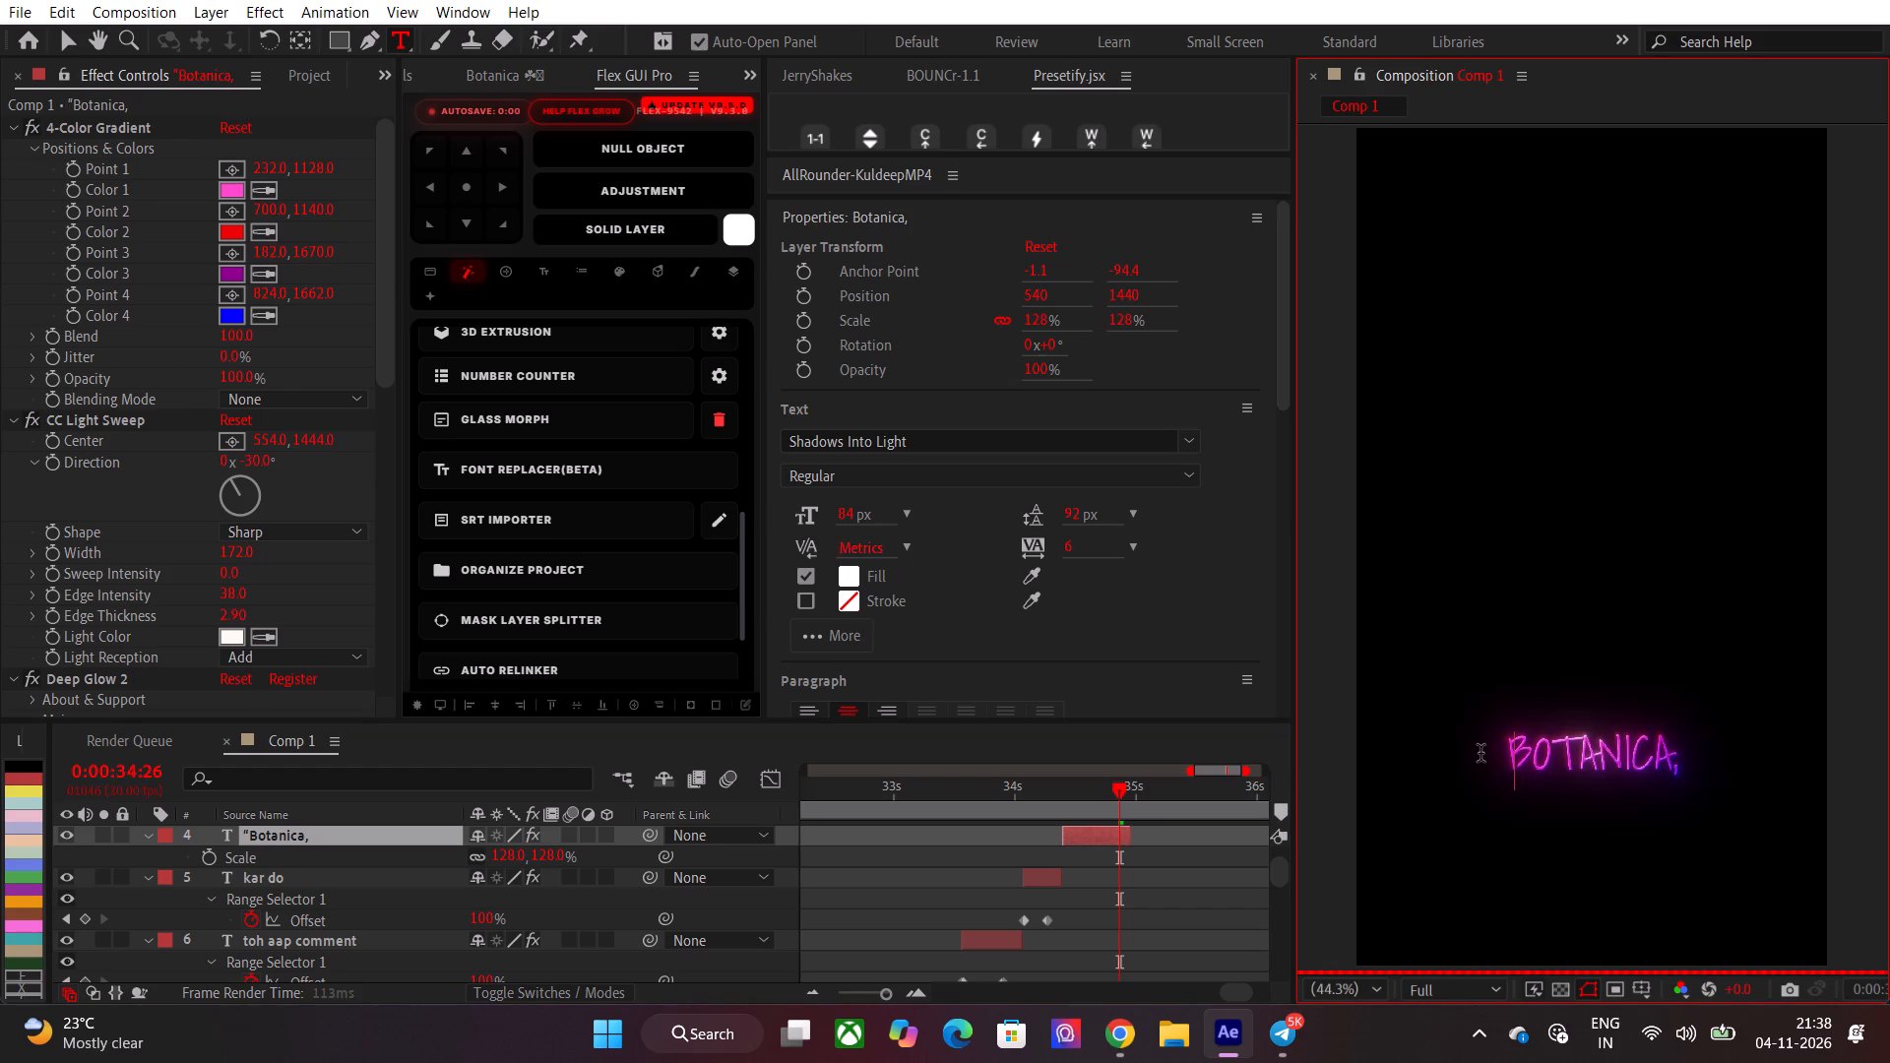
{"action": "key", "text": "space"}
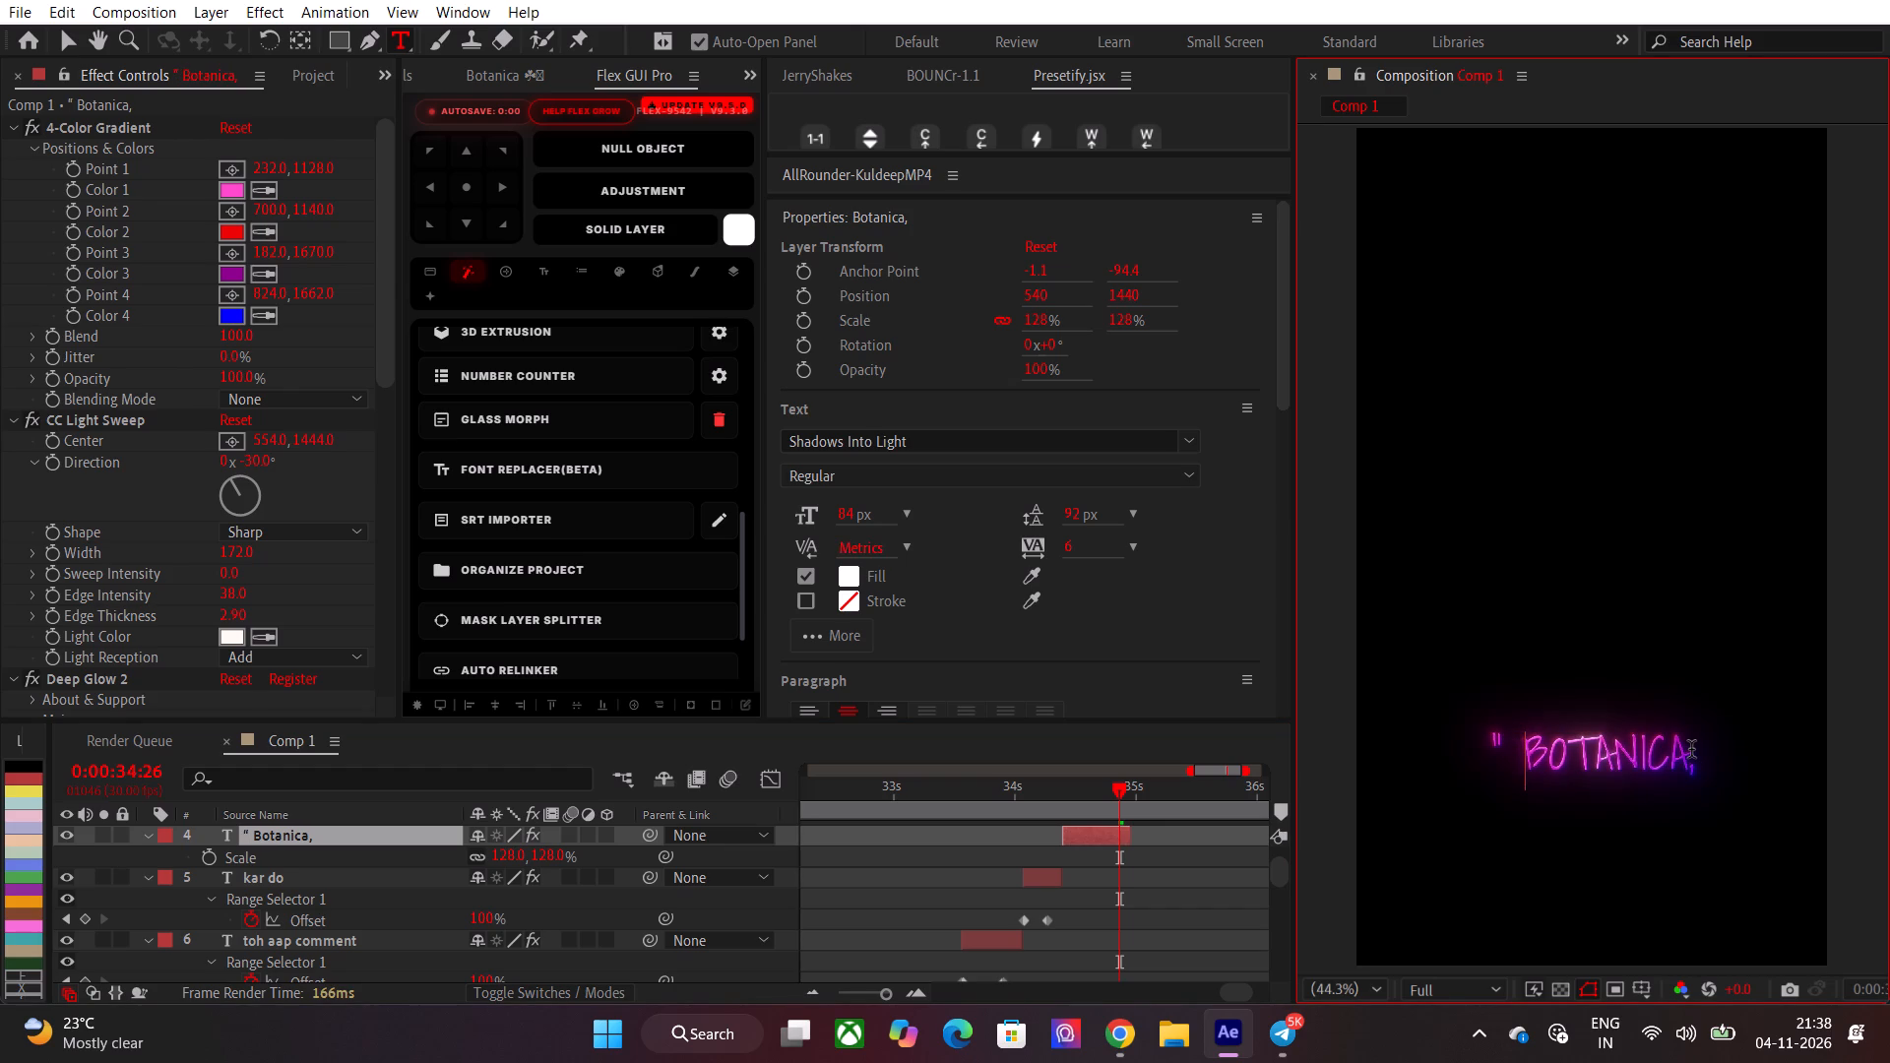
{"action": "key", "text": "BackSpace"}
{"action": "left_click", "coordinate": [1691, 749]}
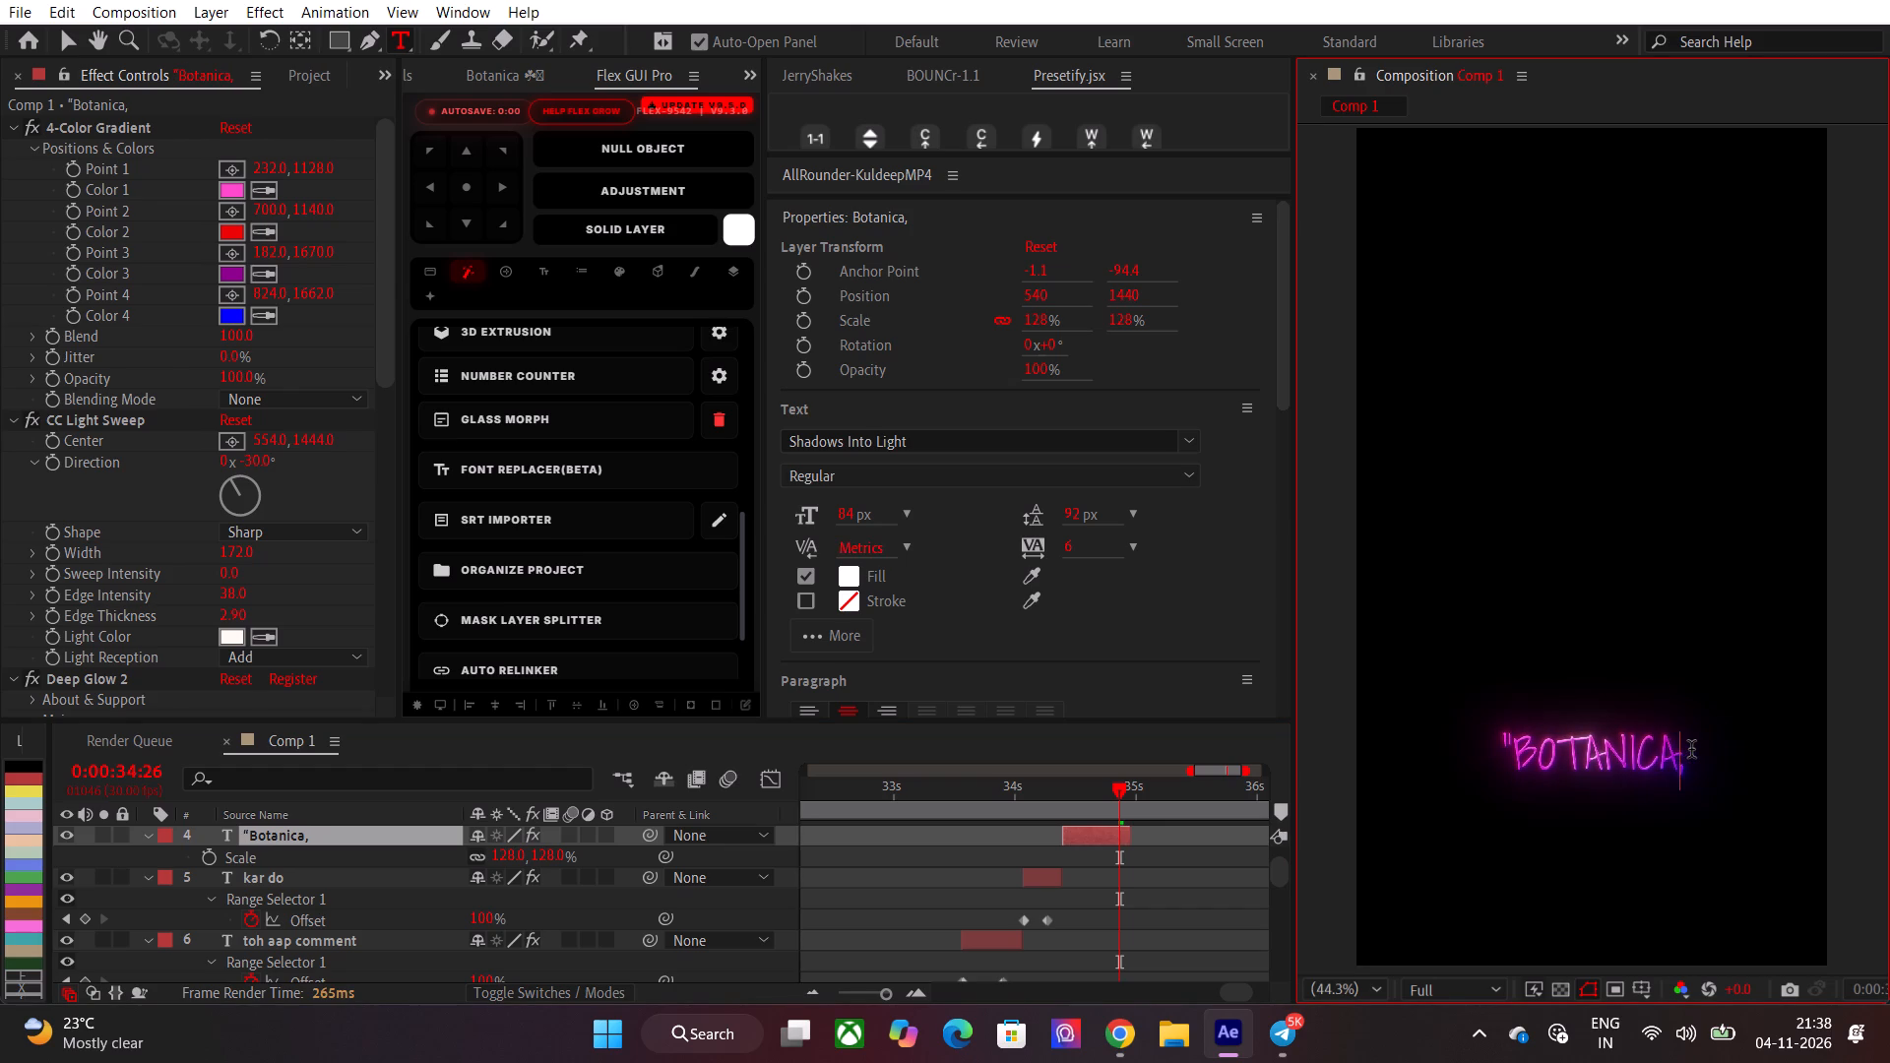
{"action": "key", "text": "Right"}
{"action": "key", "text": "BackSpace"}
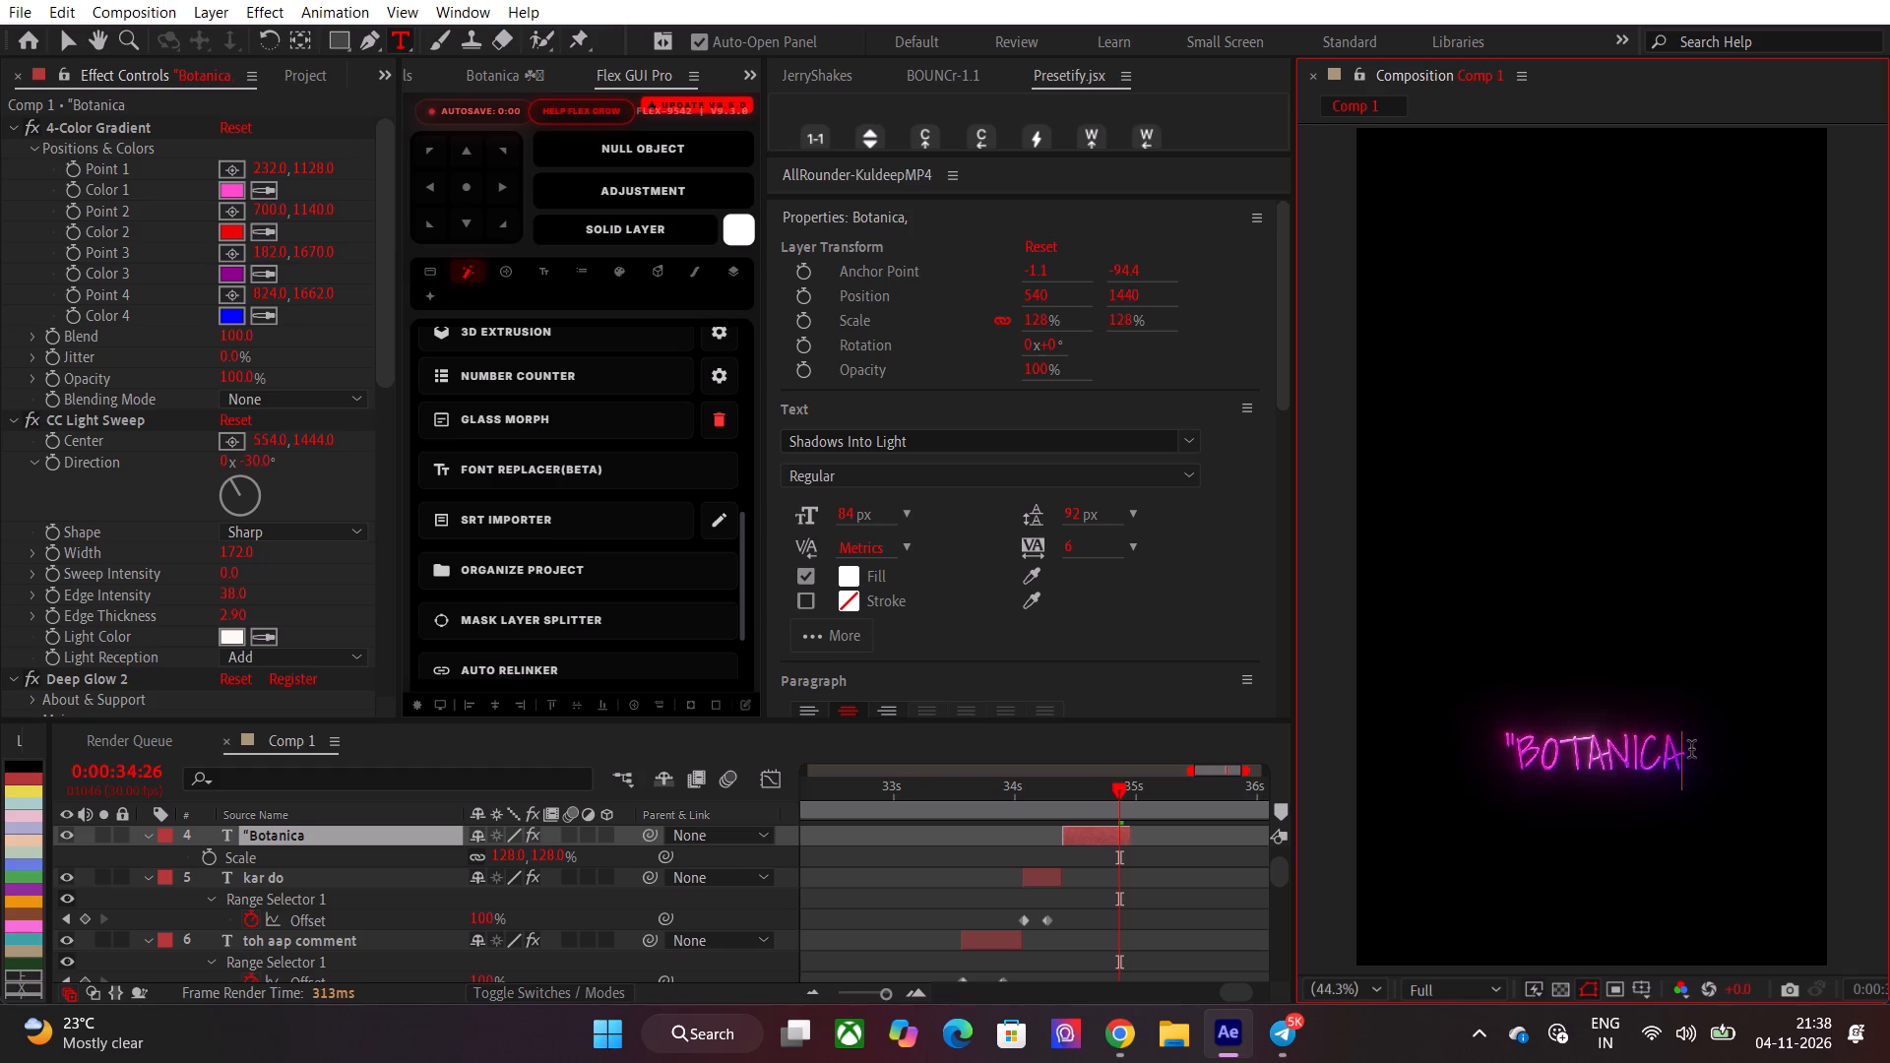
{"action": "key", "text": "shift+braceright"}
{"action": "key", "text": "BackSpace"}
{"action": "key", "text": "shift+quotedbl"}
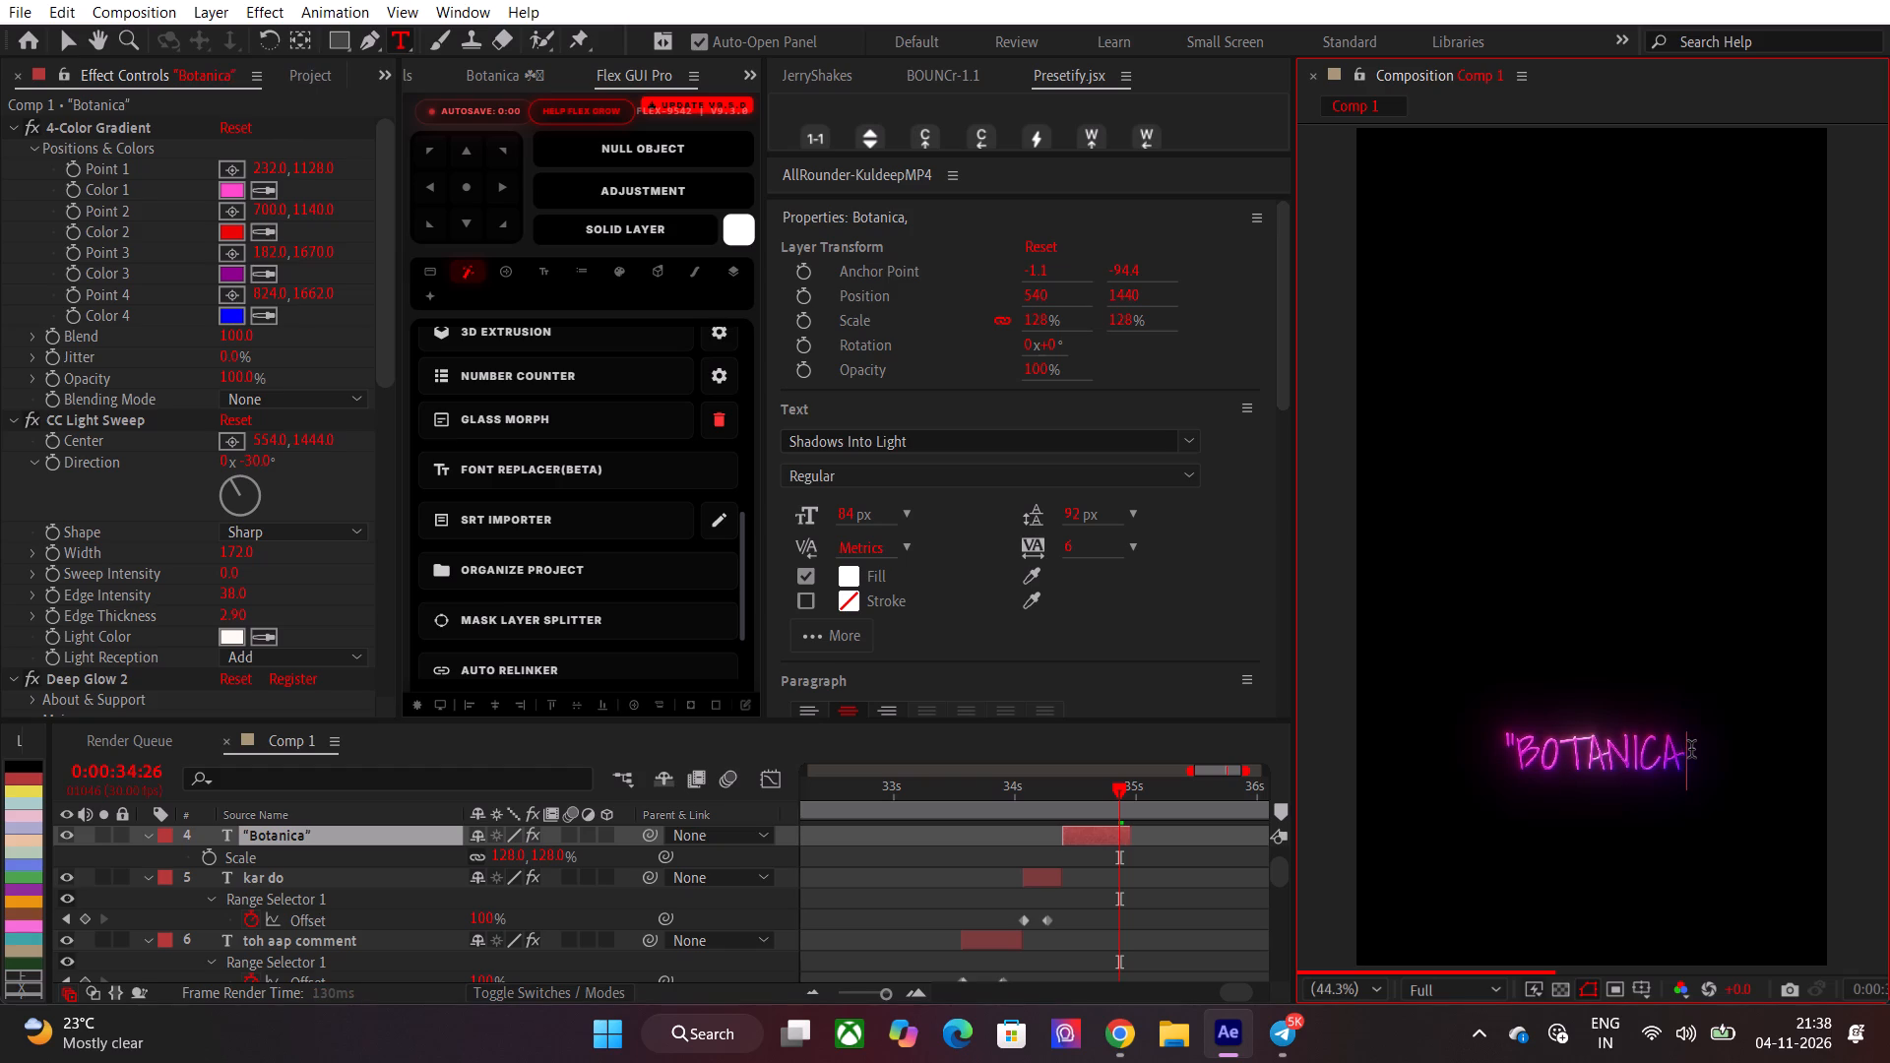
{"action": "left_click", "coordinate": [1009, 834]}
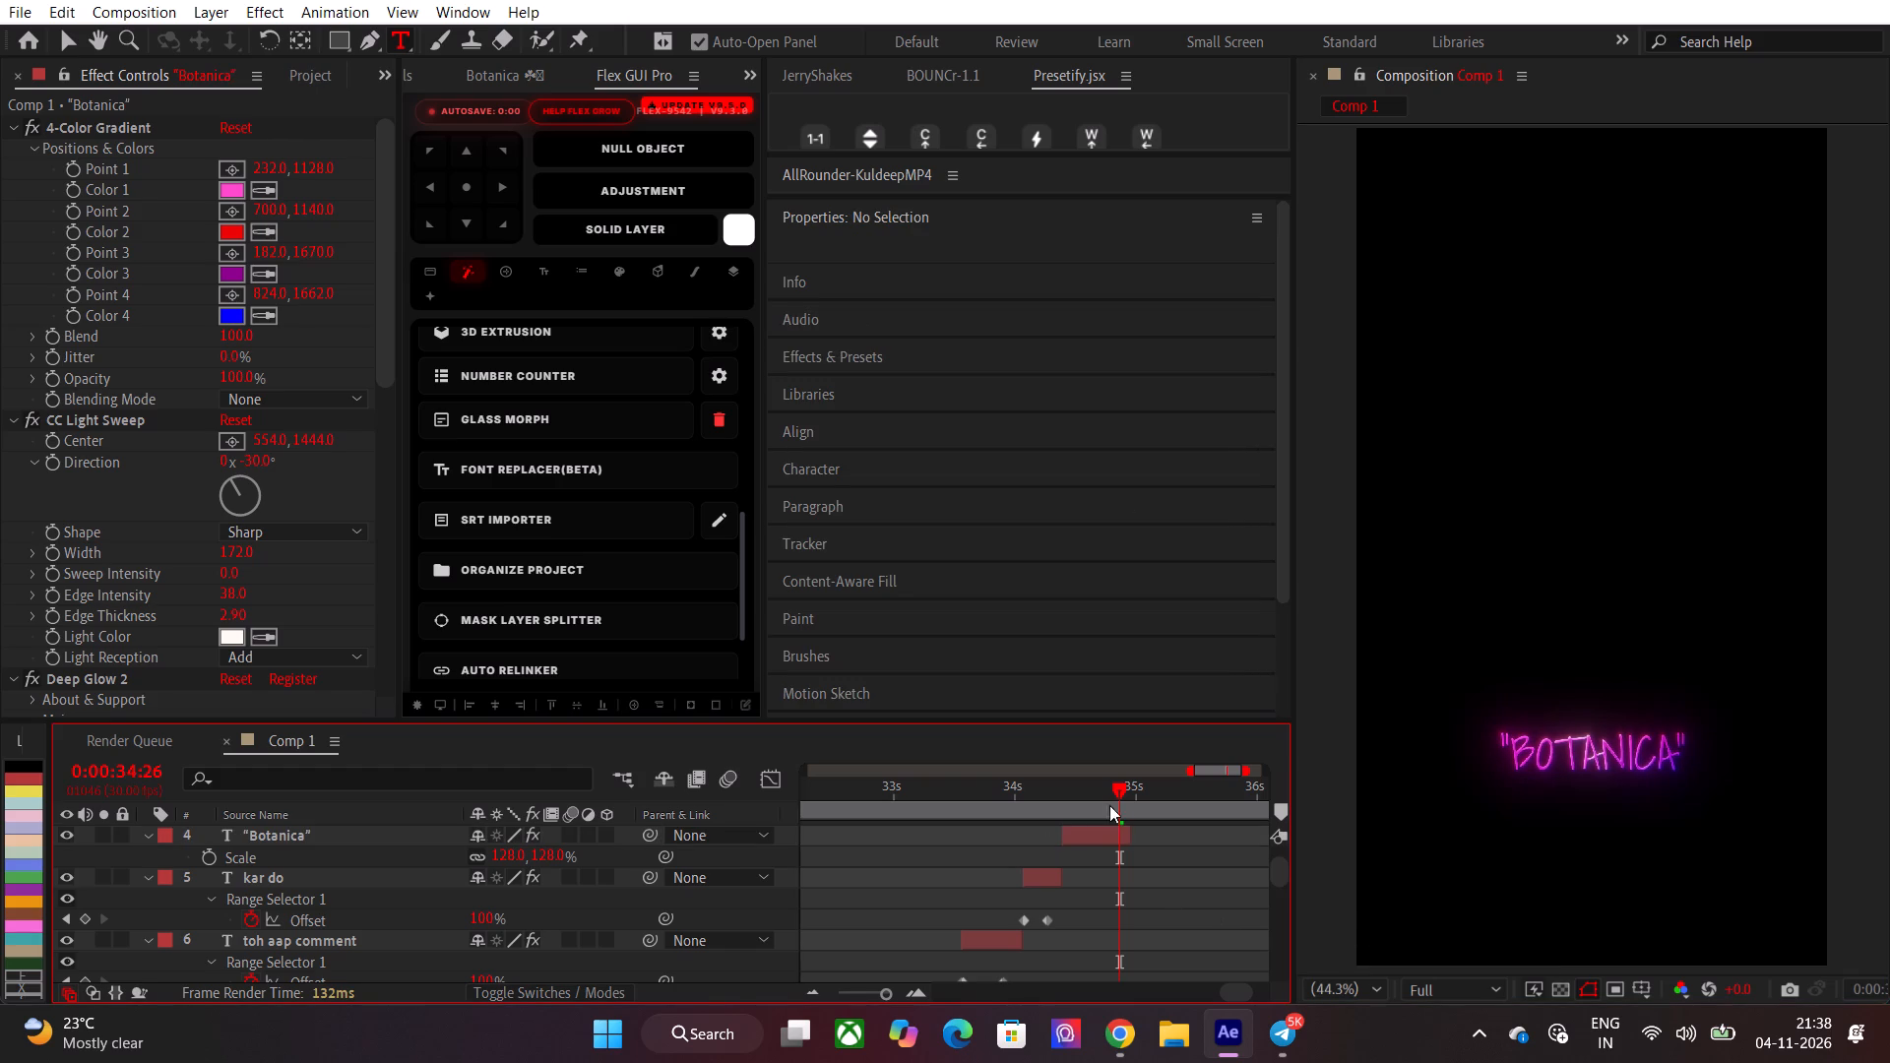
Make the VID_20261104_143710139.mp4 layer visible, and set the current time to 0:00:27:03.
{"action": "left_click_drag", "start_coordinate": [1116, 785], "coordinate": [777, 841]}
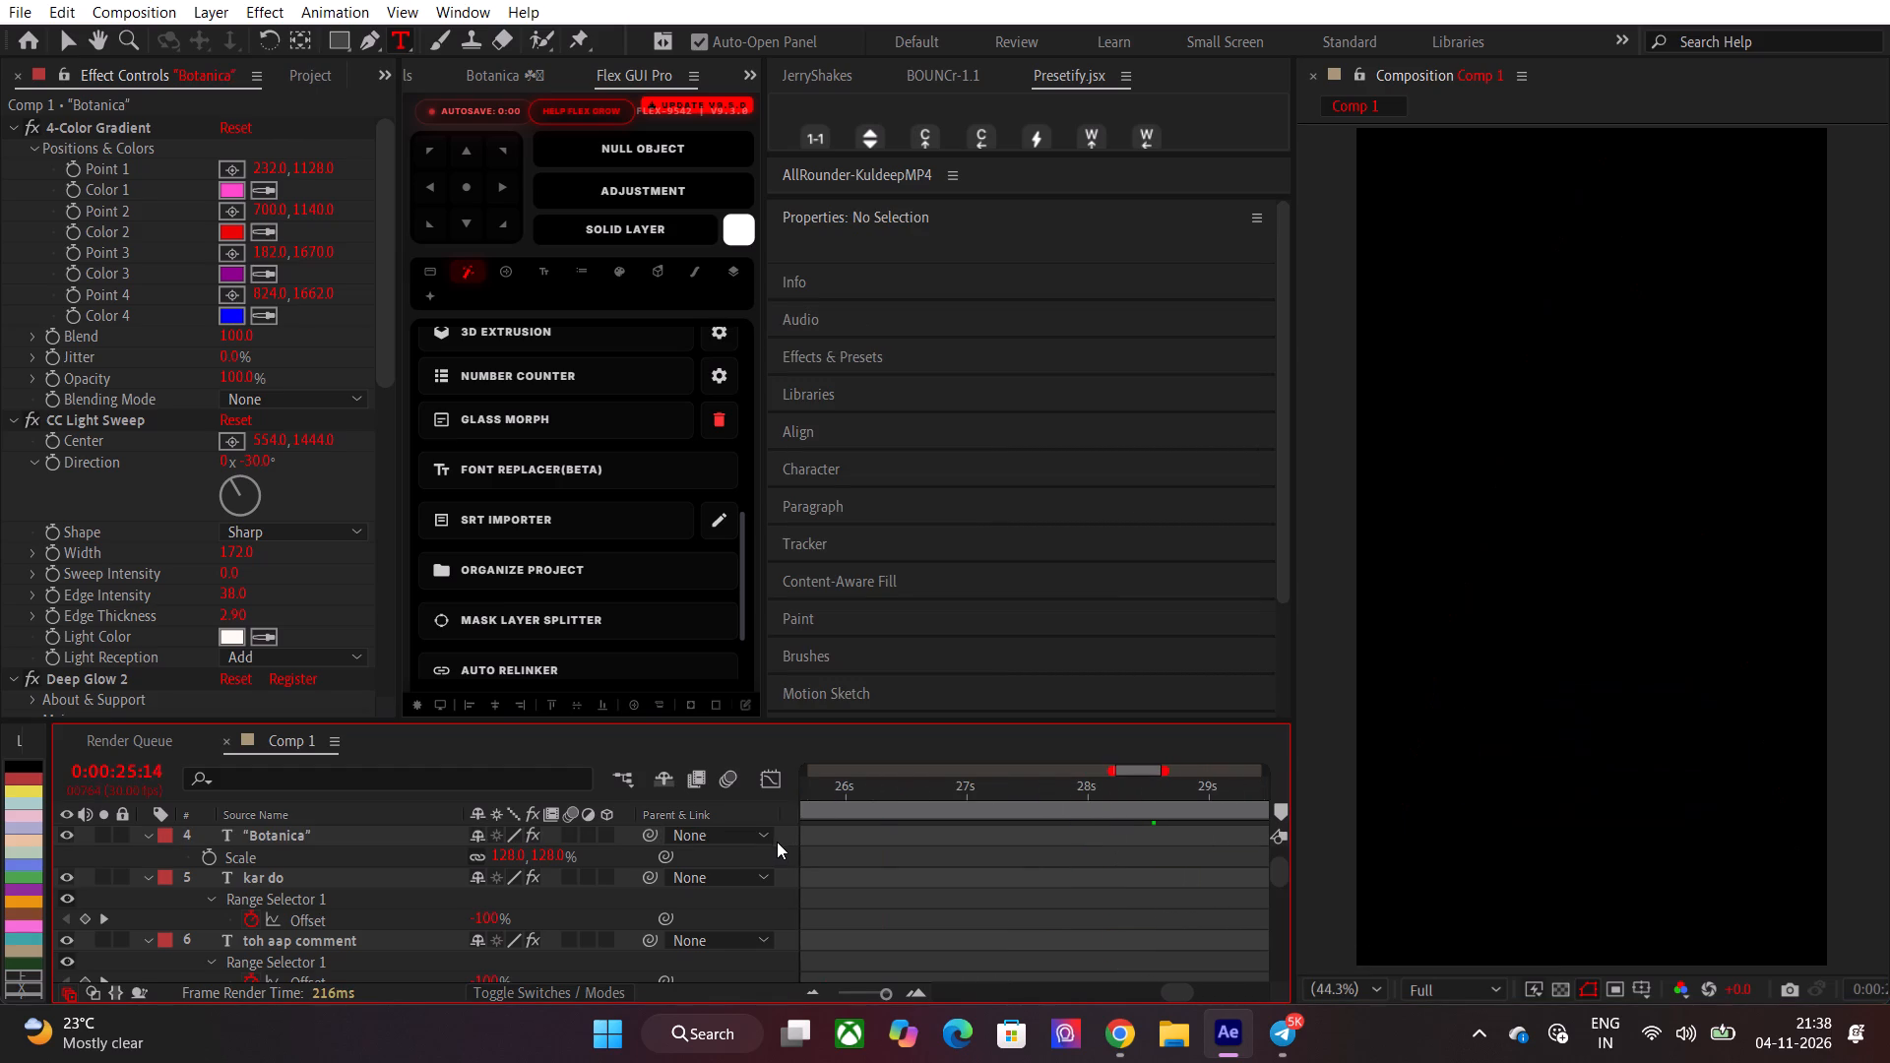
{"action": "scroll", "coordinate": [307, 916], "scroll_direction": "down", "scroll_amount": 13}
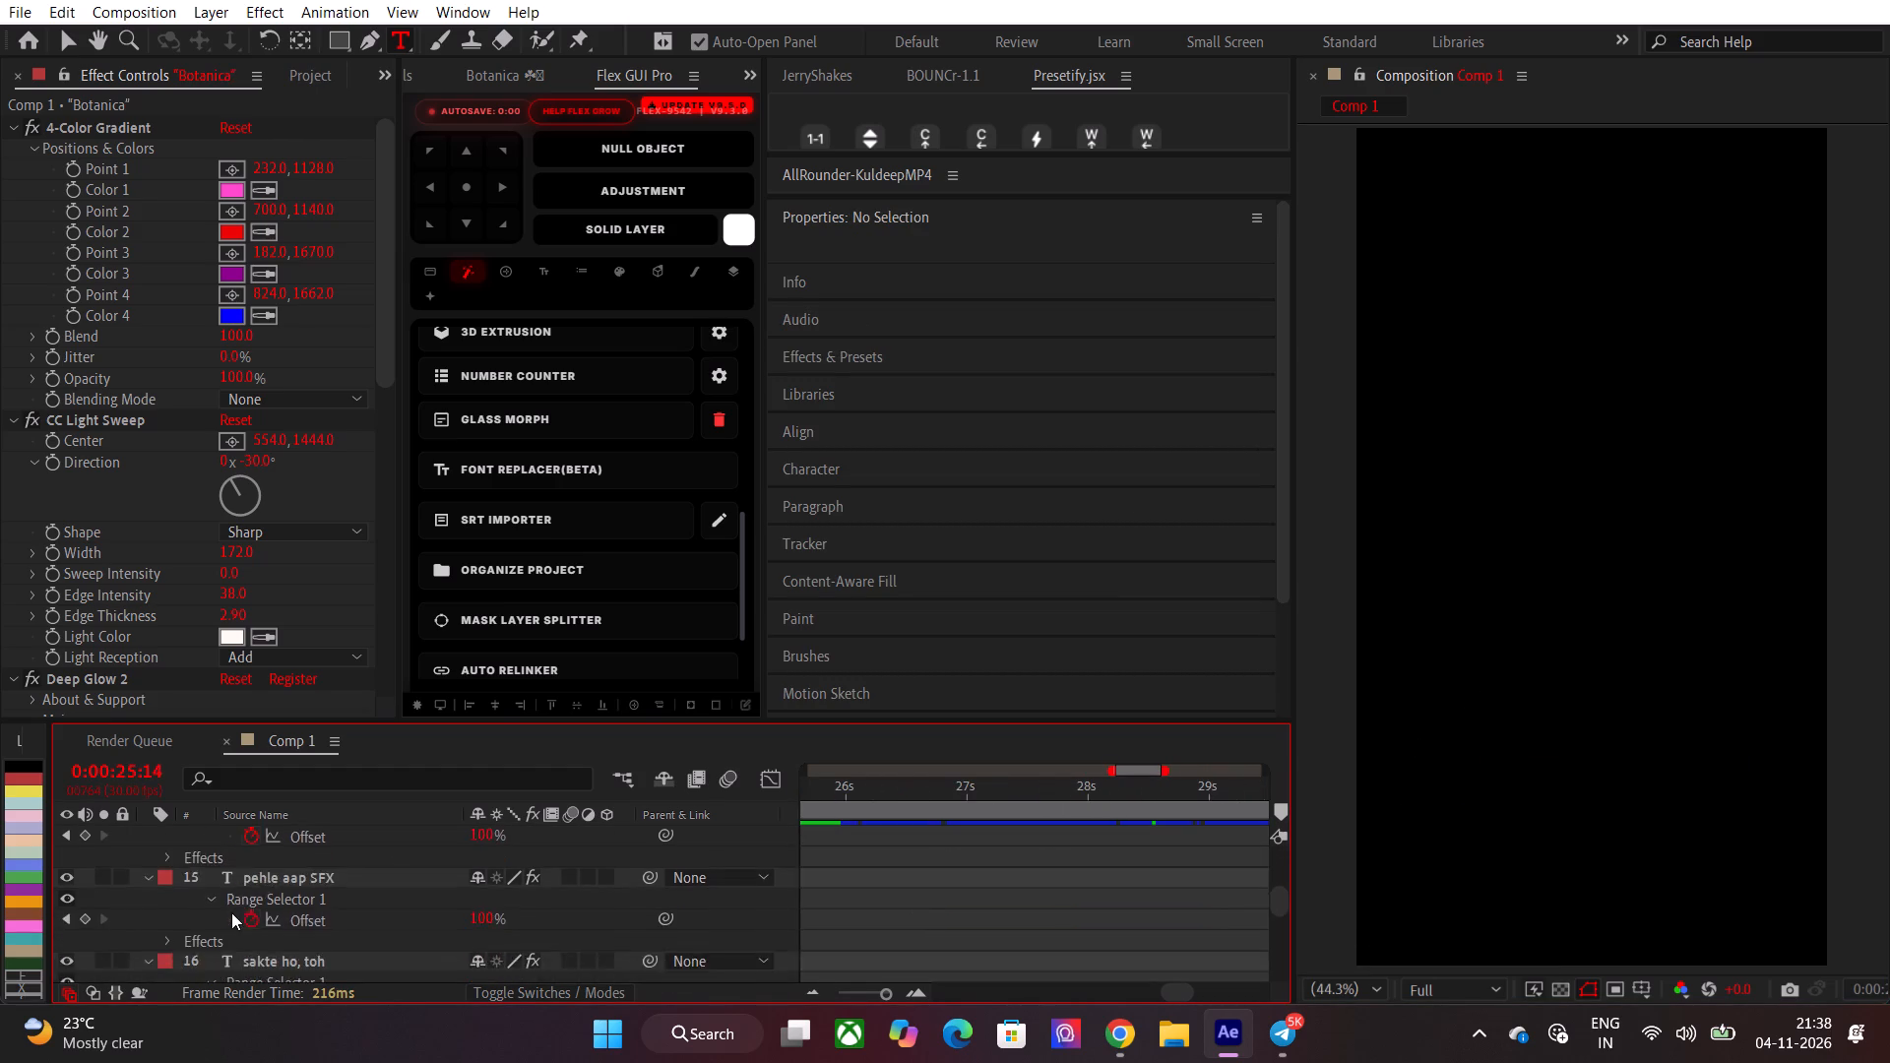
{"action": "scroll", "coordinate": [231, 912], "scroll_direction": "down", "scroll_amount": 20}
{"action": "scroll", "coordinate": [231, 912], "scroll_direction": "down", "scroll_amount": 9}
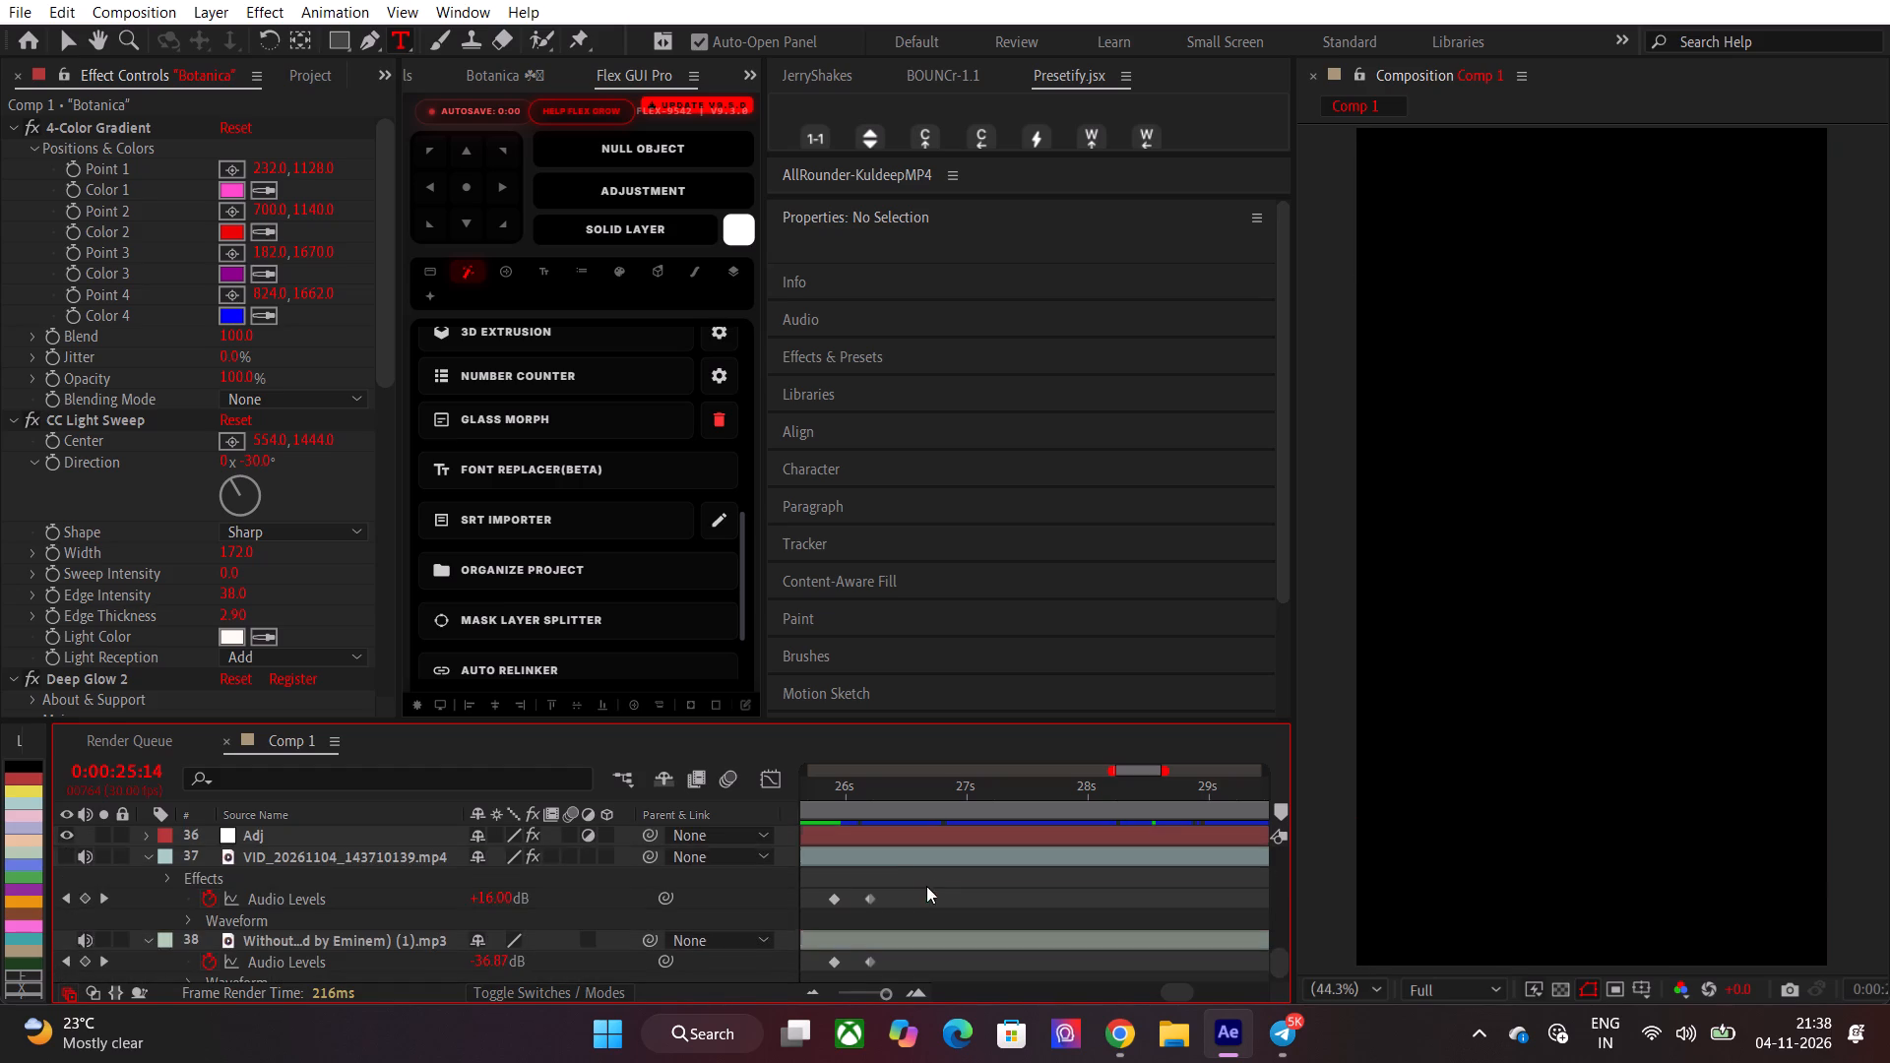
{"action": "scroll", "coordinate": [926, 886], "scroll_direction": "down", "scroll_amount": 8}
{"action": "left_click", "coordinate": [61, 847]}
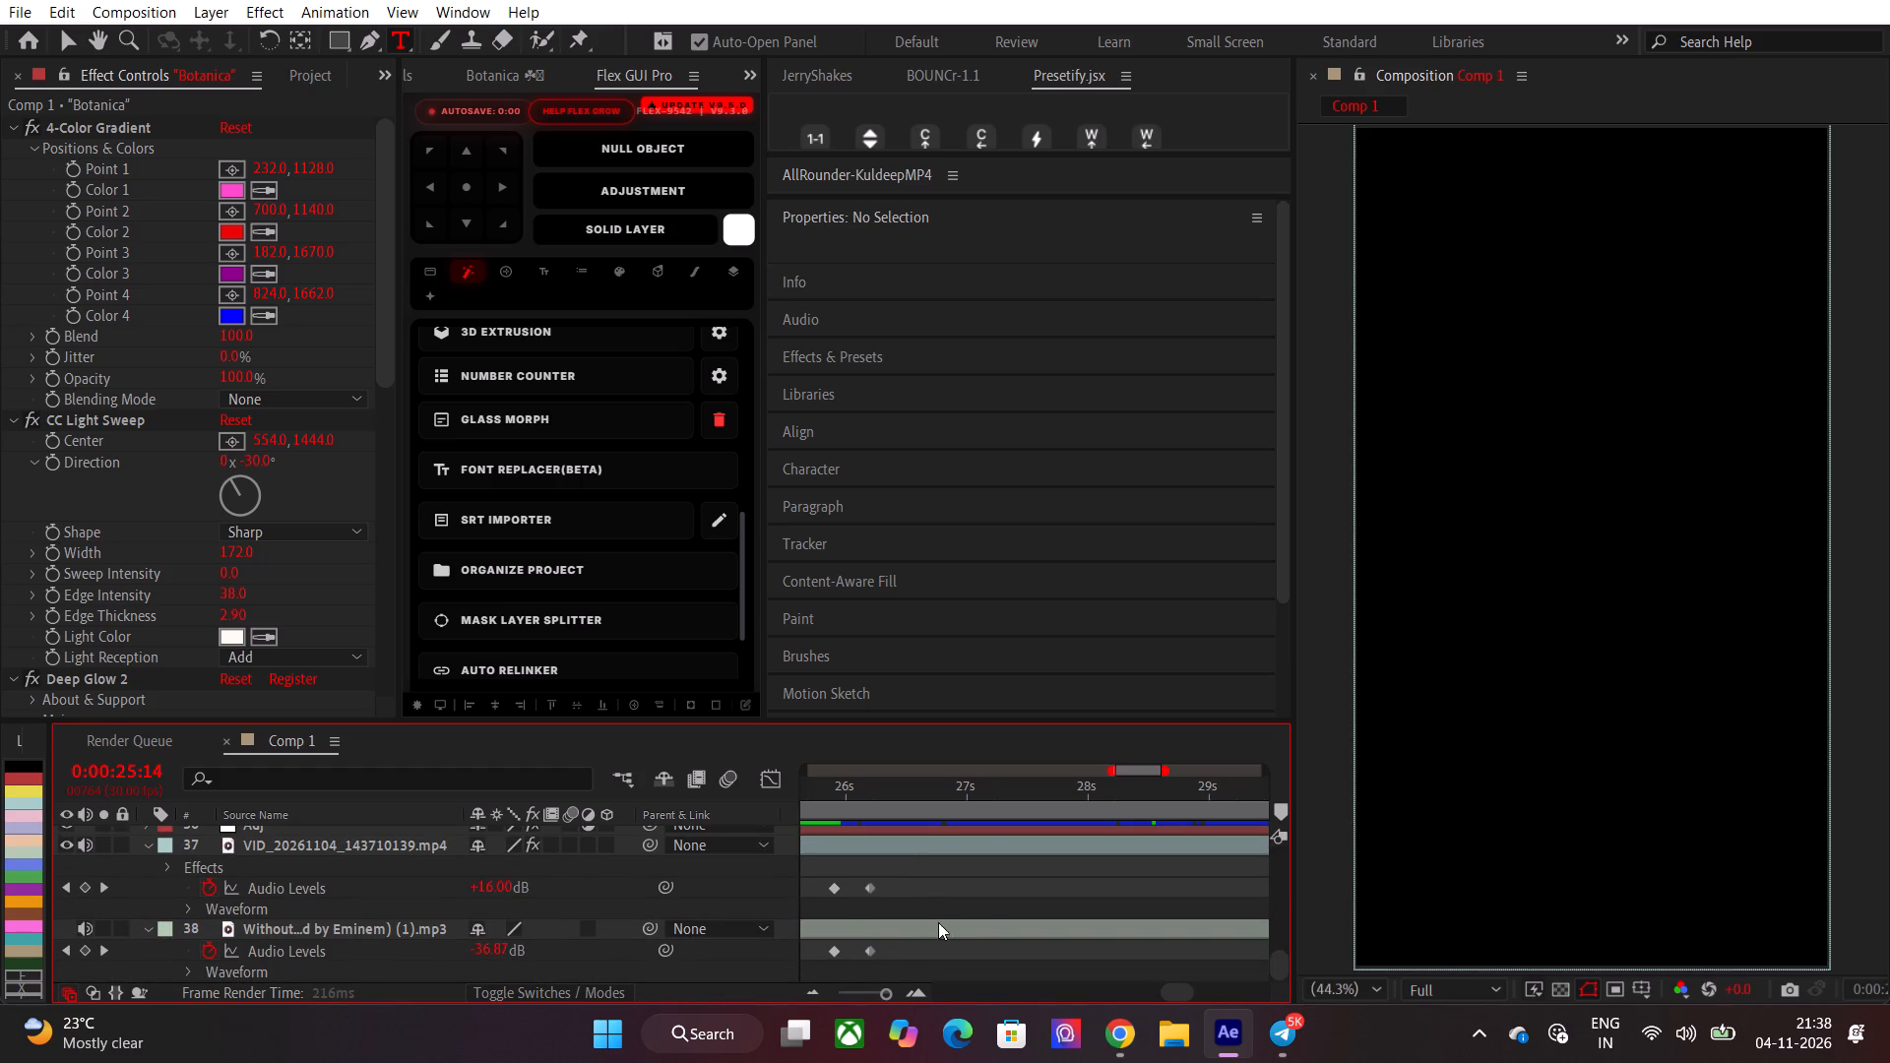
{"action": "left_click", "coordinate": [977, 802]}
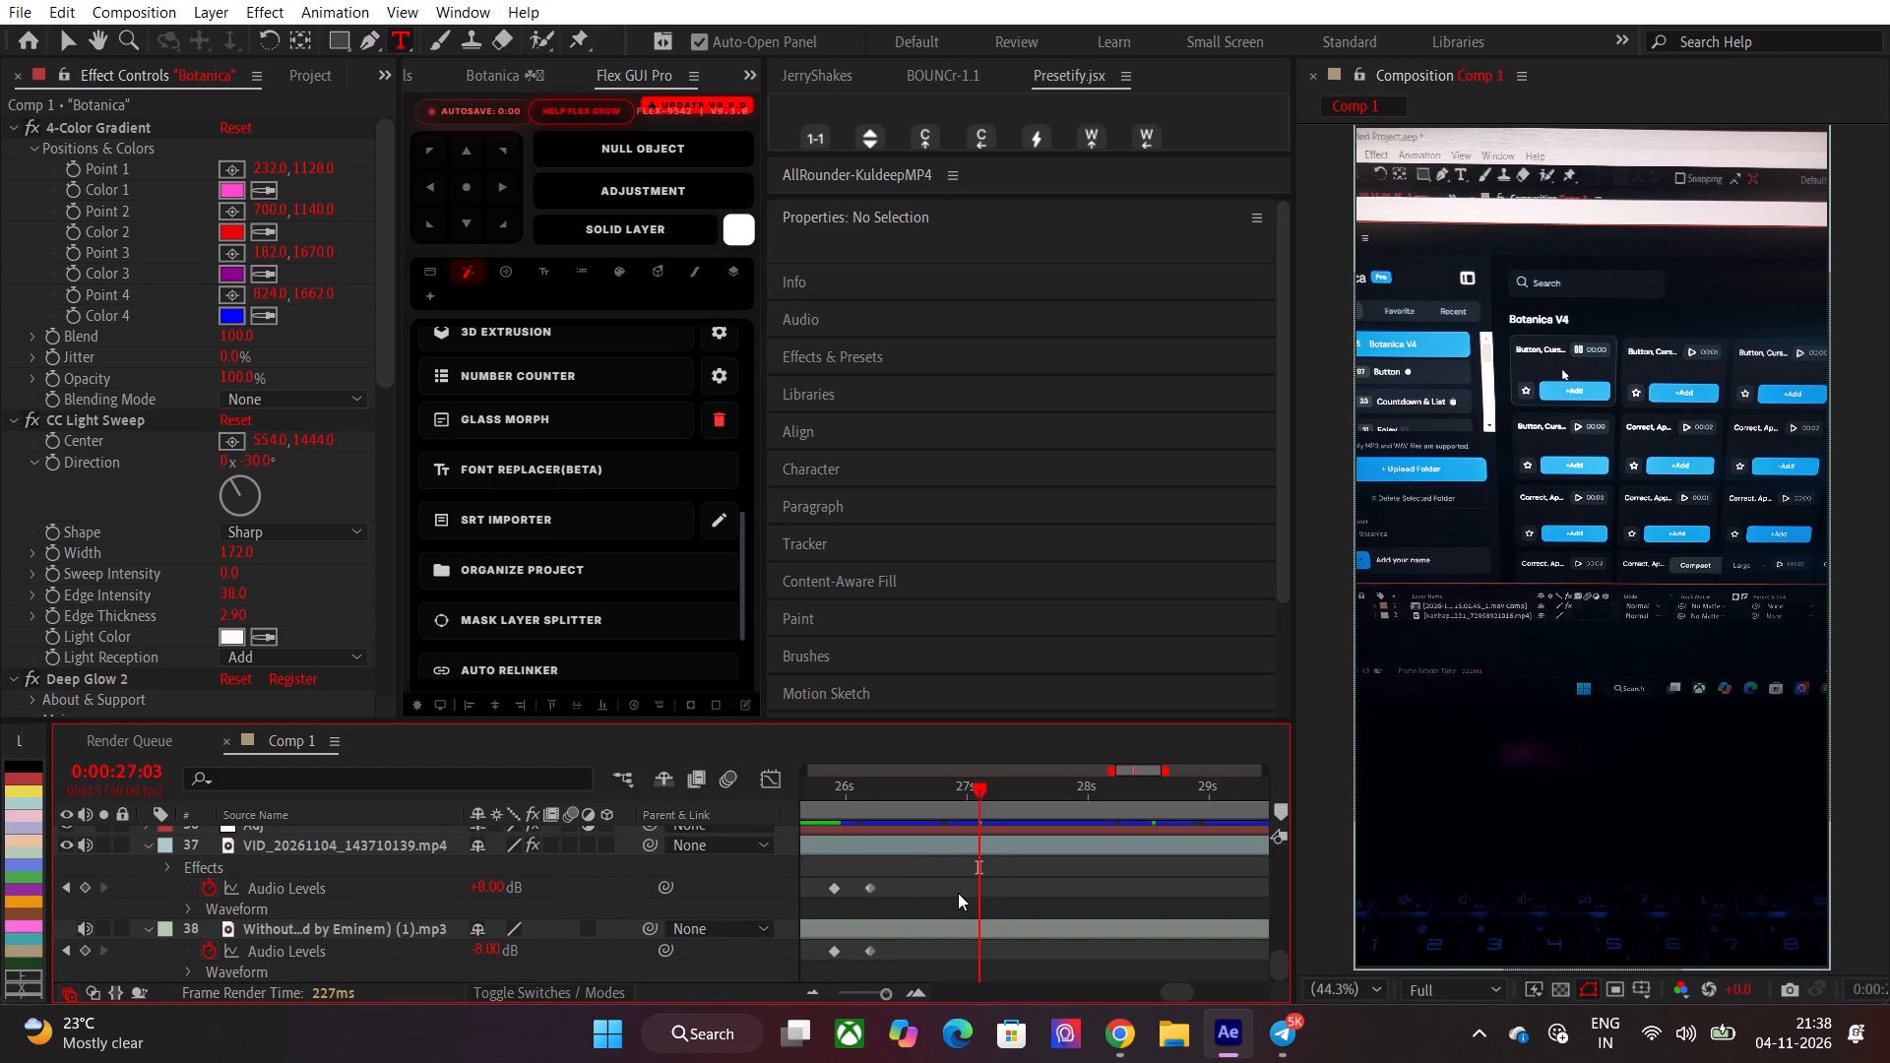
Collapse the expanded properties of all text layers, from STOP up to the empty text layer, and deselect them.
{"action": "scroll", "coordinate": [958, 893], "scroll_direction": "up", "scroll_amount": 3}
{"action": "scroll", "coordinate": [958, 893], "scroll_direction": "down", "scroll_amount": 7}
{"action": "scroll", "coordinate": [272, 874], "scroll_direction": "up", "scroll_amount": 2}
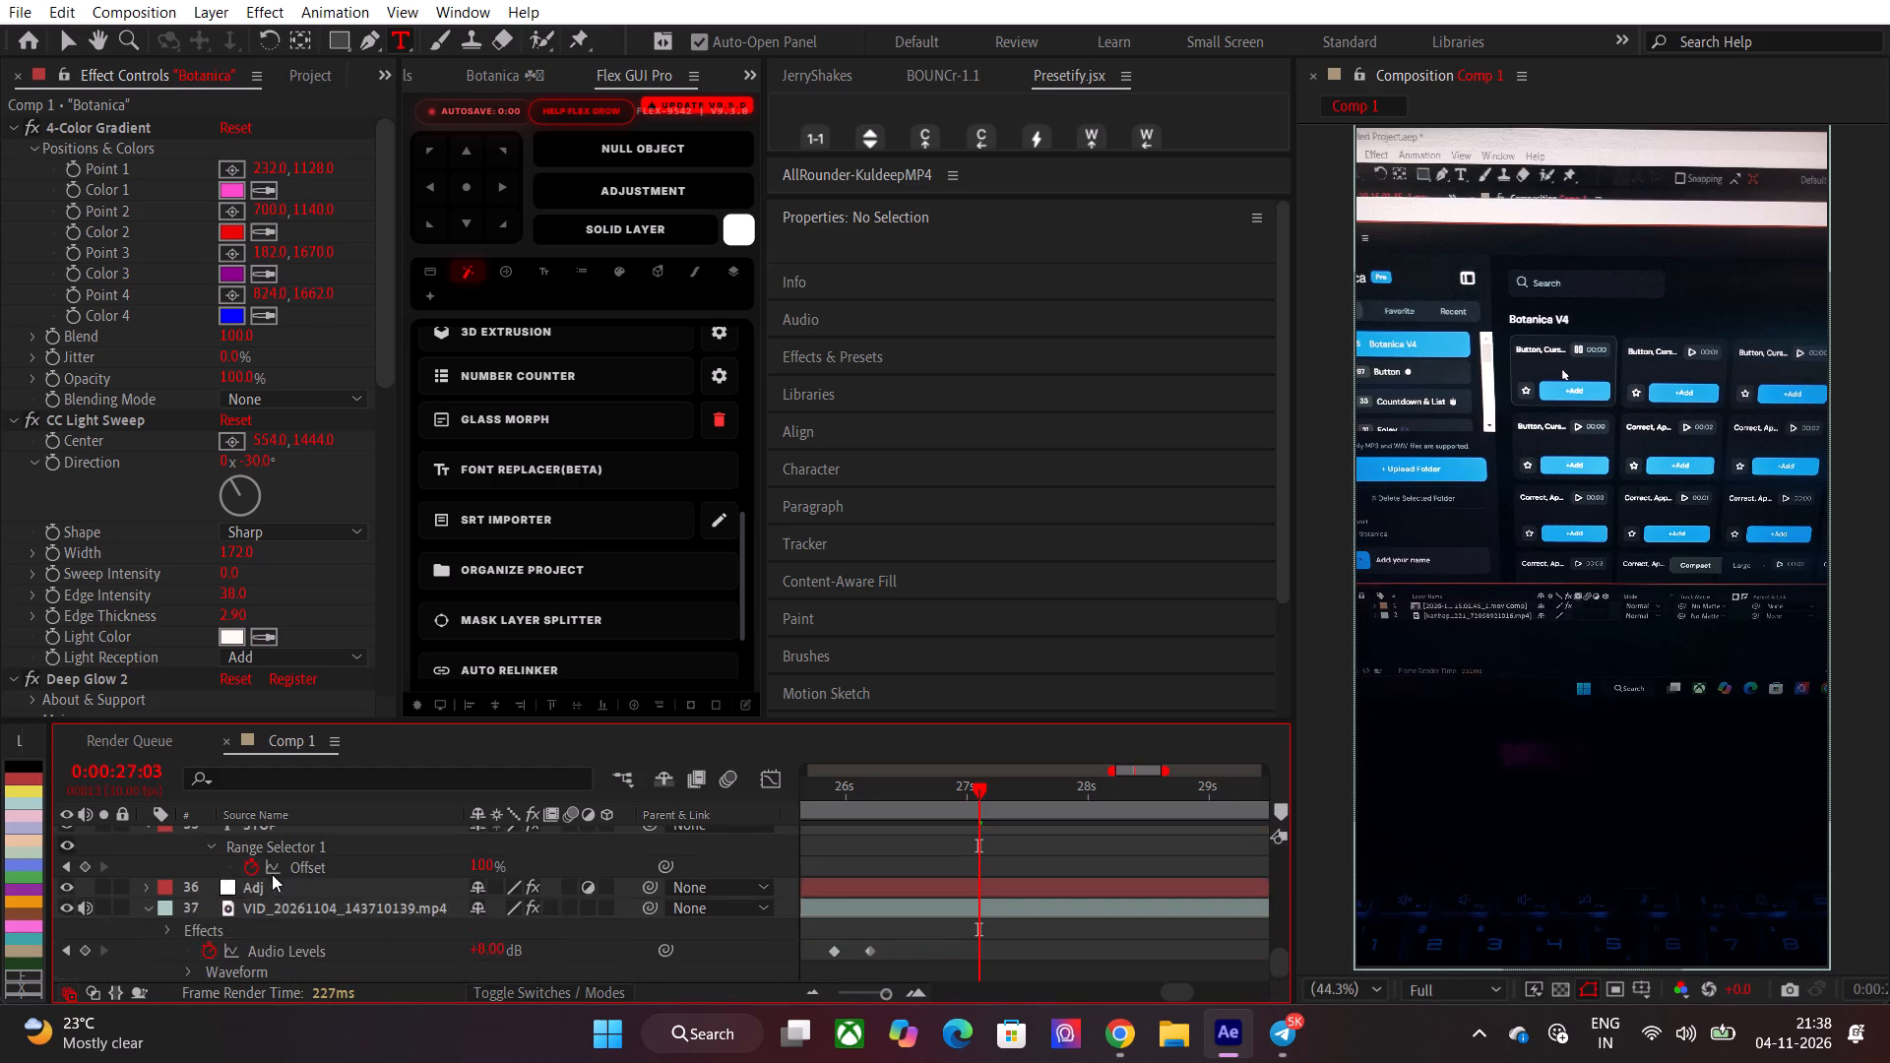
{"action": "left_click", "coordinate": [287, 892]}
{"action": "scroll", "coordinate": [290, 893], "scroll_direction": "up", "scroll_amount": 12}
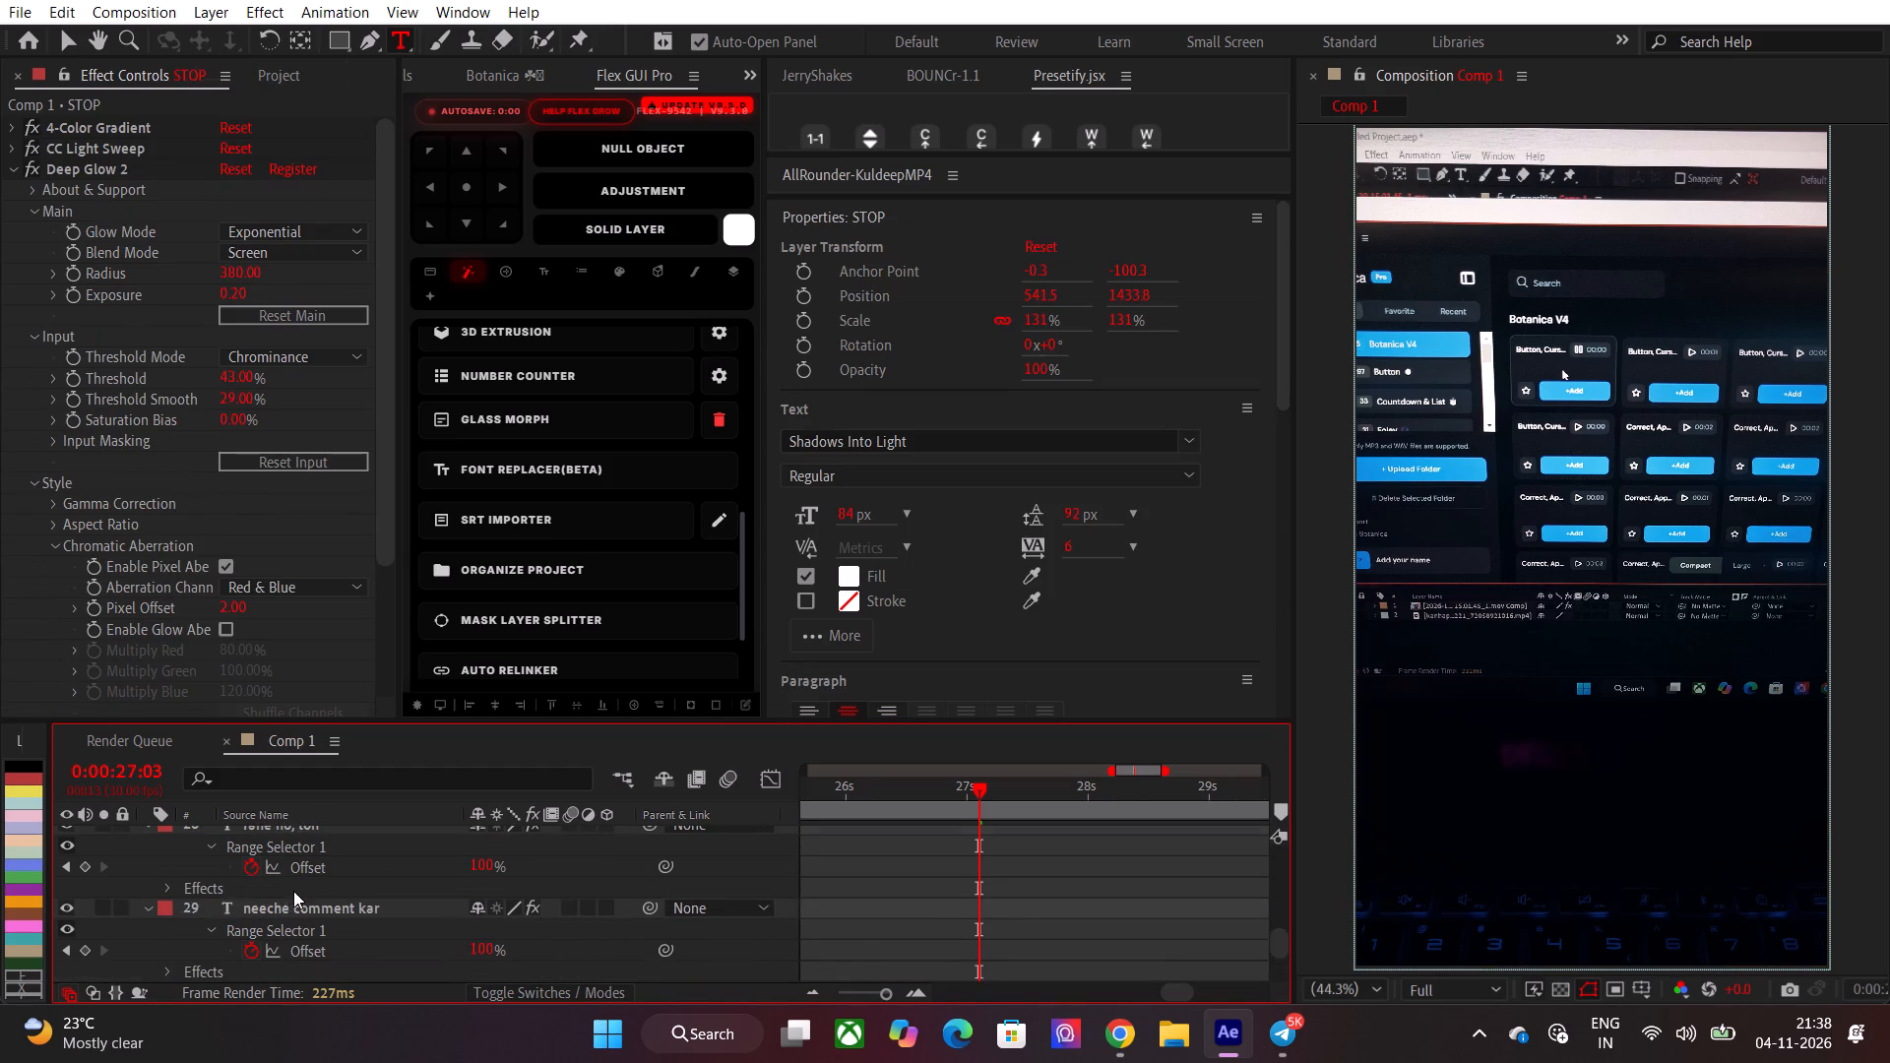
{"action": "scroll", "coordinate": [293, 891], "scroll_direction": "up", "scroll_amount": 20}
{"action": "scroll", "coordinate": [293, 891], "scroll_direction": "up", "scroll_amount": 20}
{"action": "scroll", "coordinate": [293, 891], "scroll_direction": "up", "scroll_amount": 7}
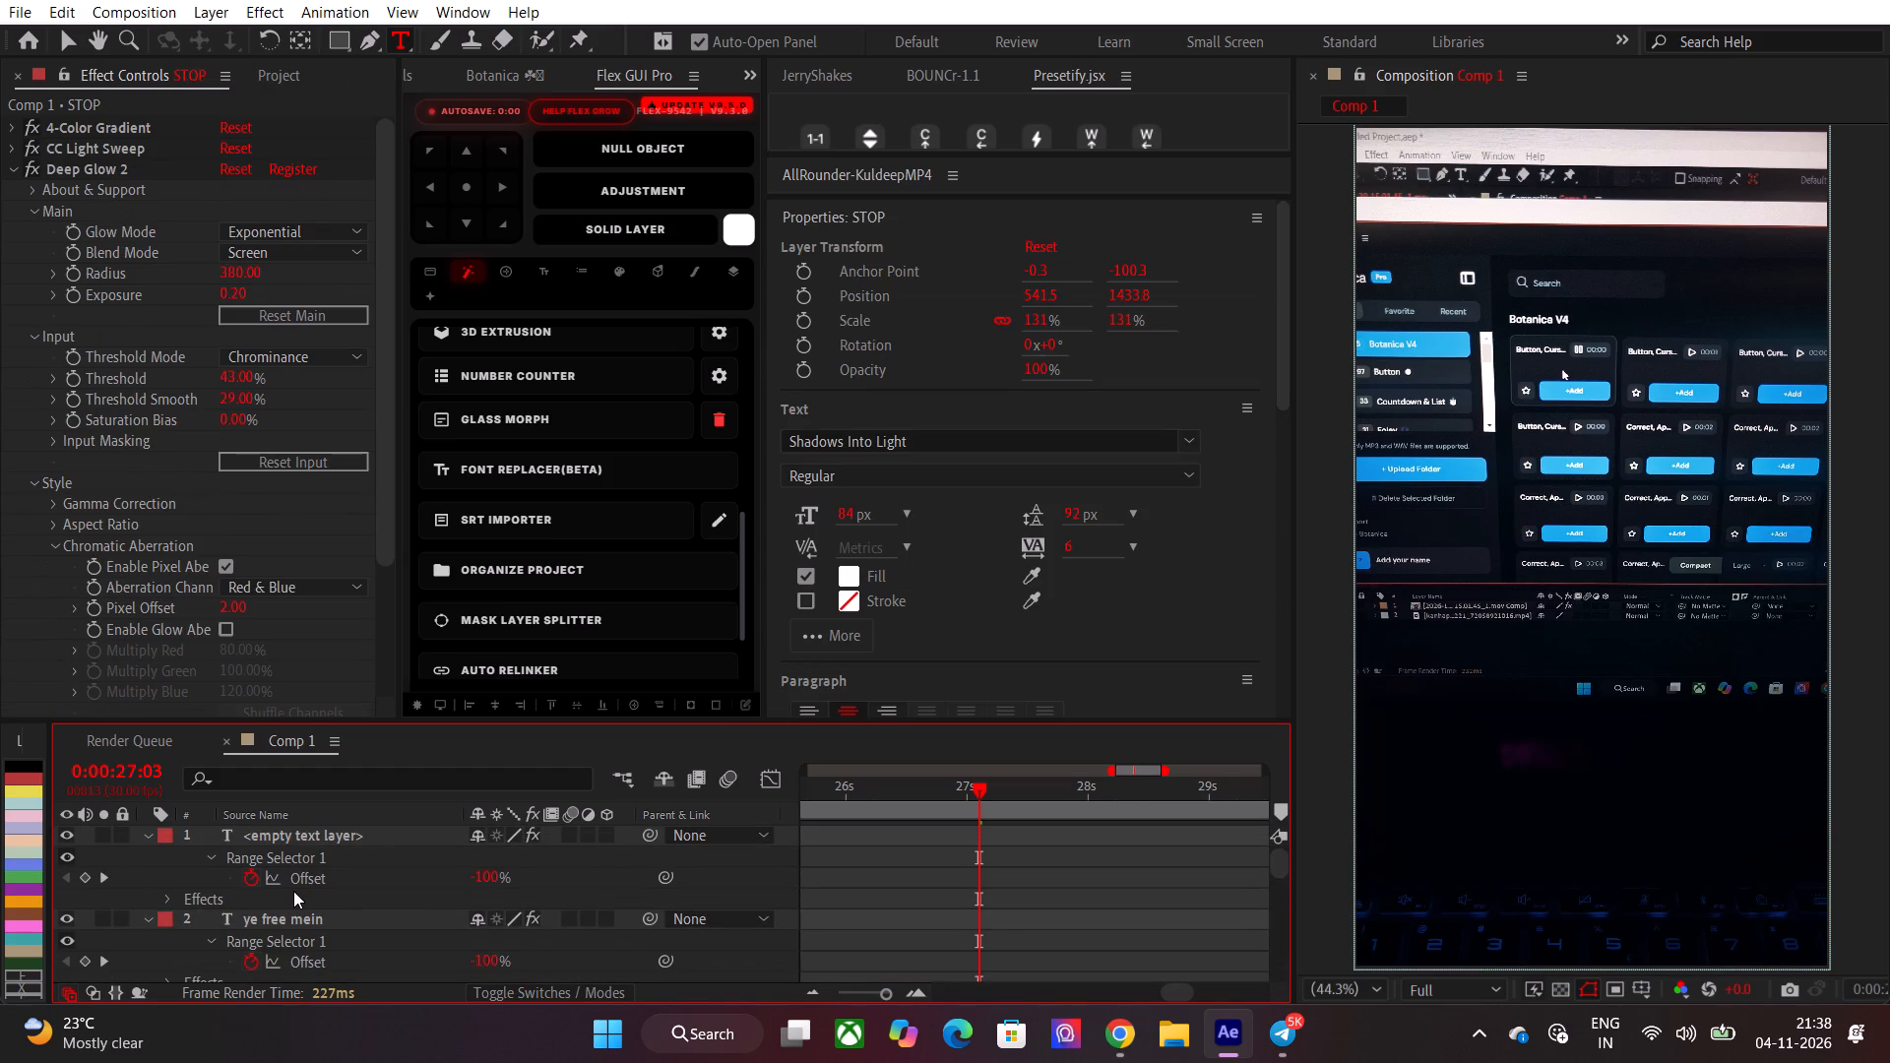
{"action": "left_click", "coordinate": [315, 834], "text": "shift"}
{"action": "key", "text": "u"}
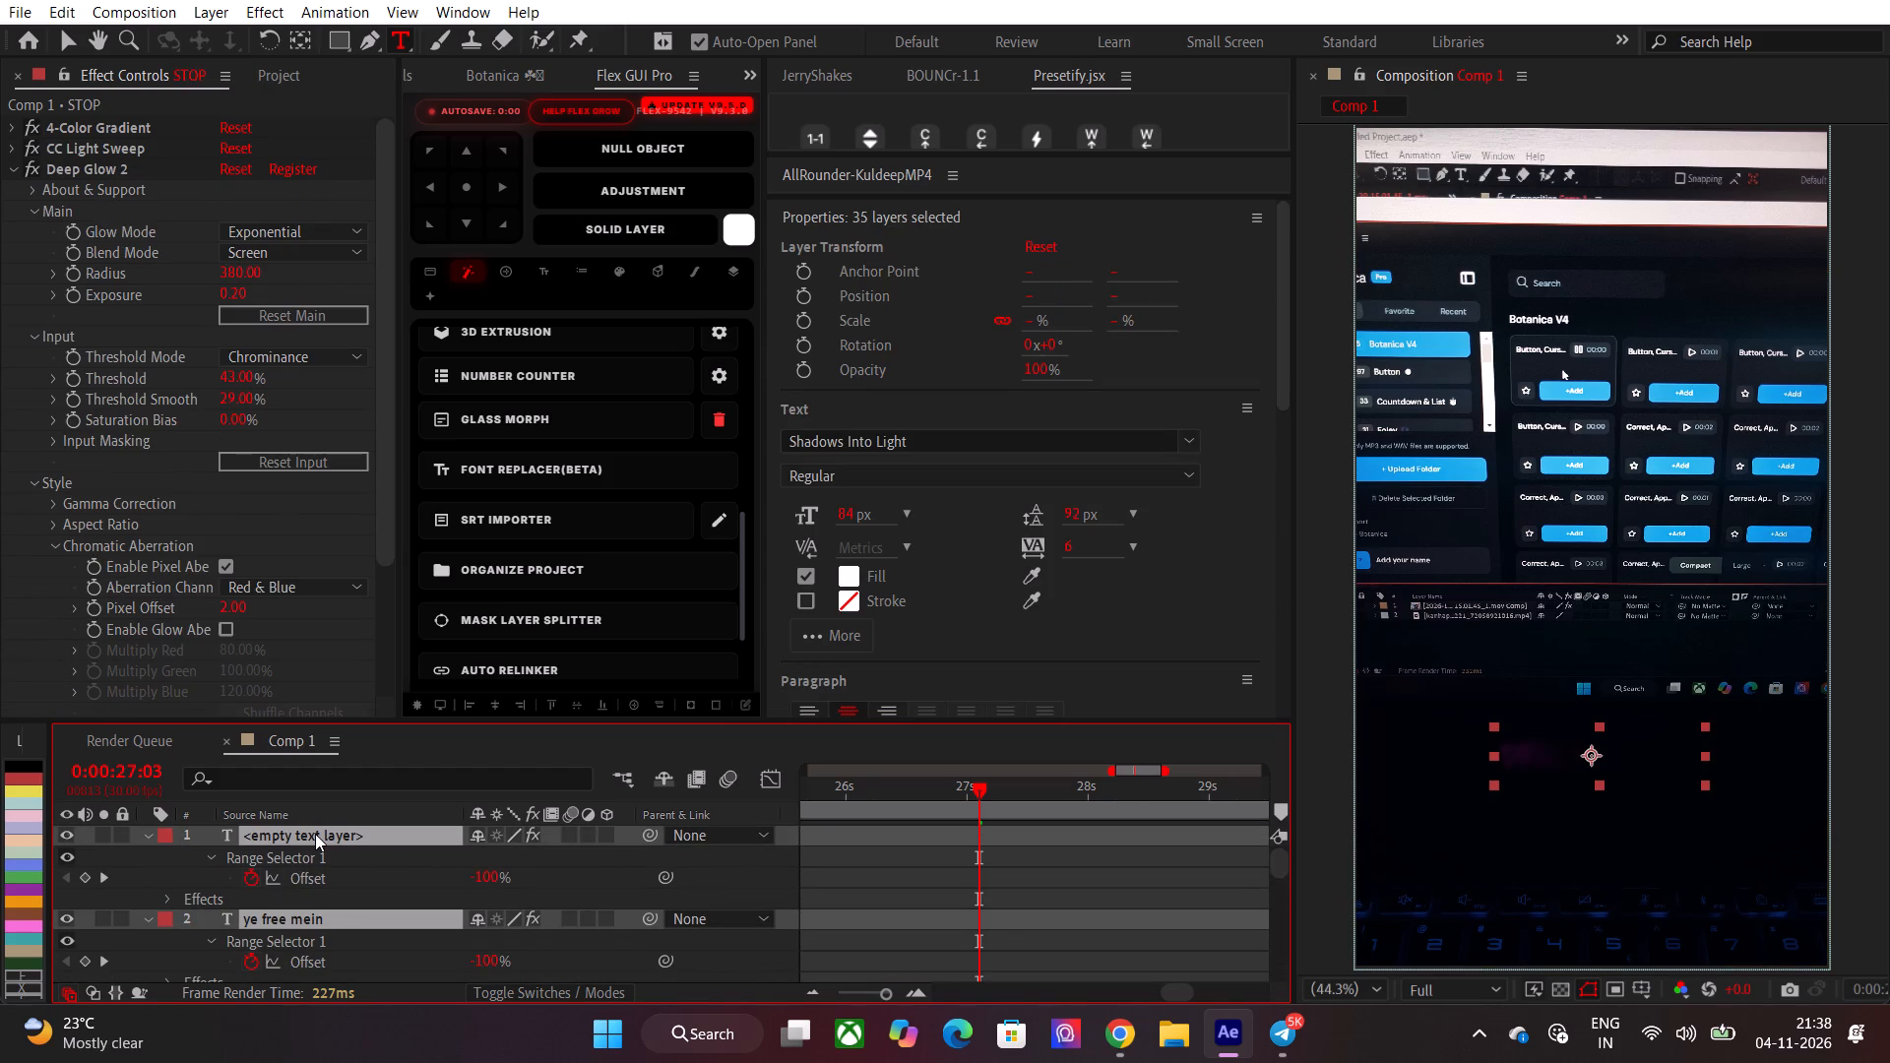
{"action": "left_click", "coordinate": [854, 875]}
Delete the empty text layer at the top of Comp 1's layer stack.
{"action": "left_click", "coordinate": [392, 829]}
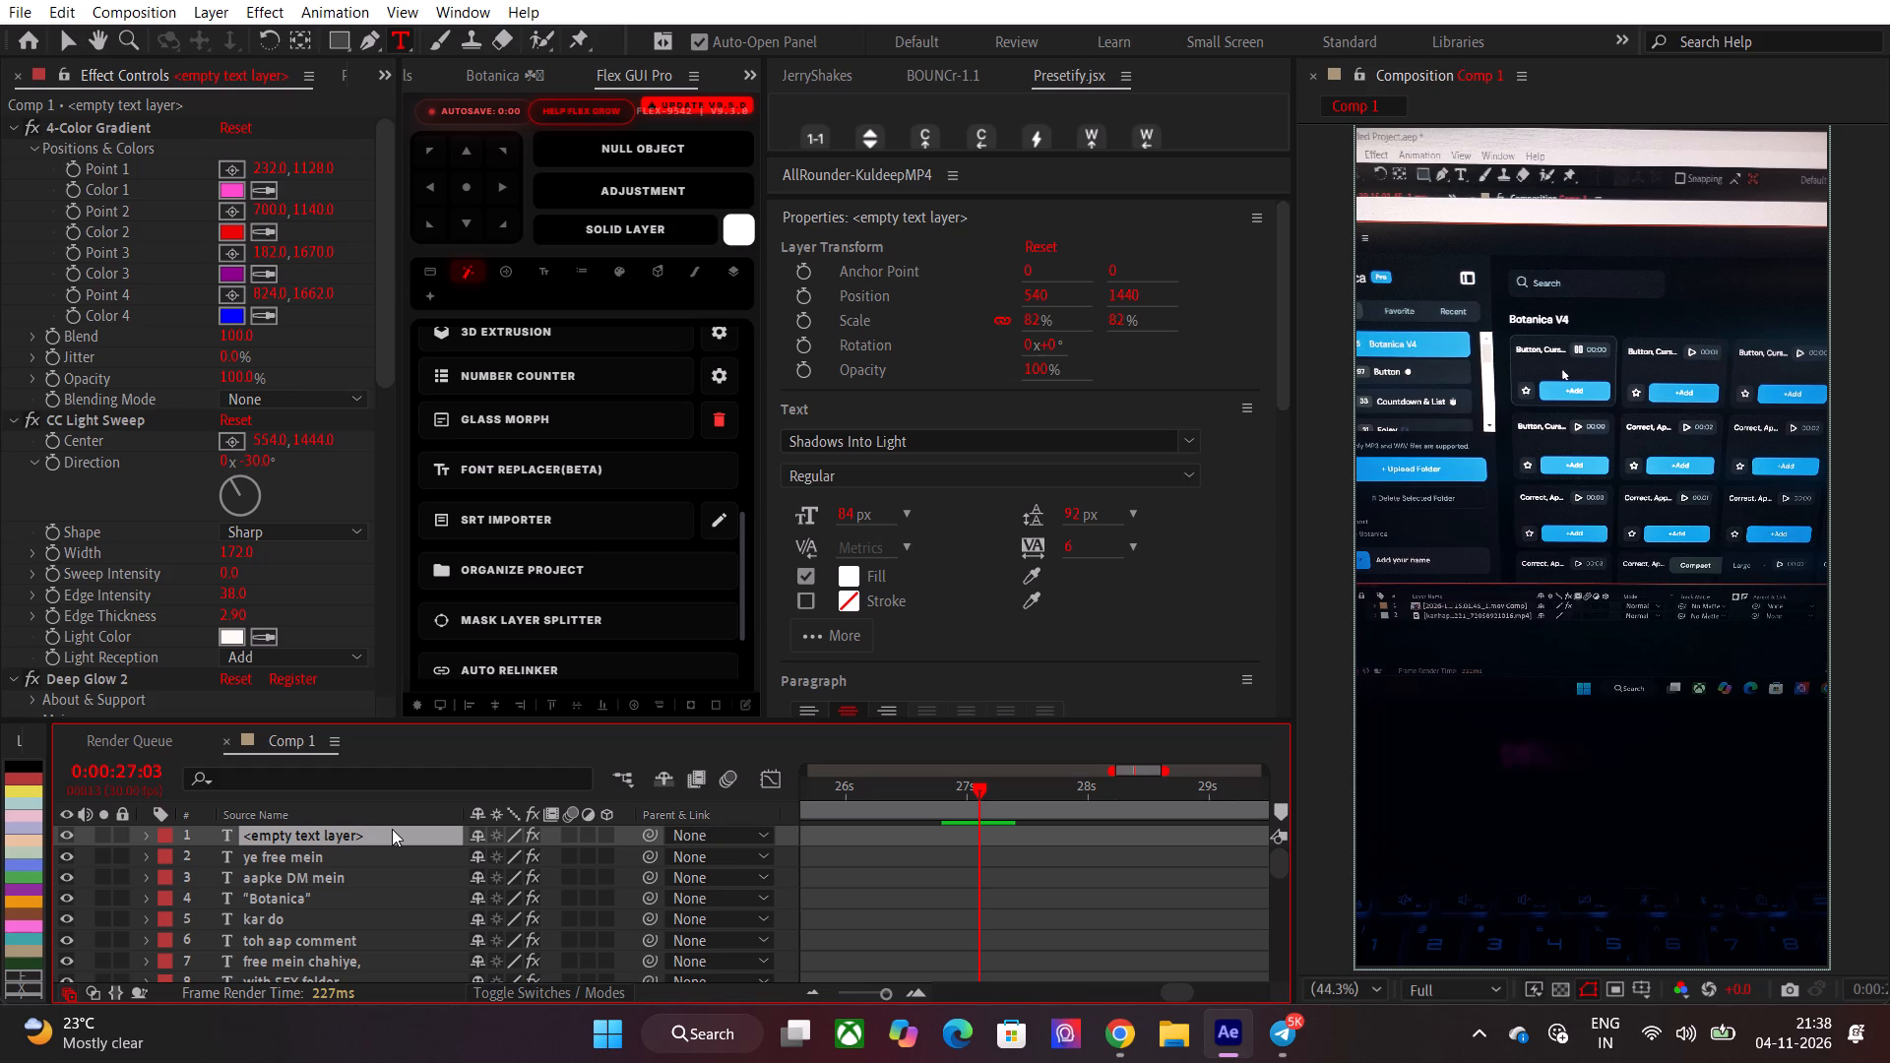
{"action": "key", "text": "Delete"}
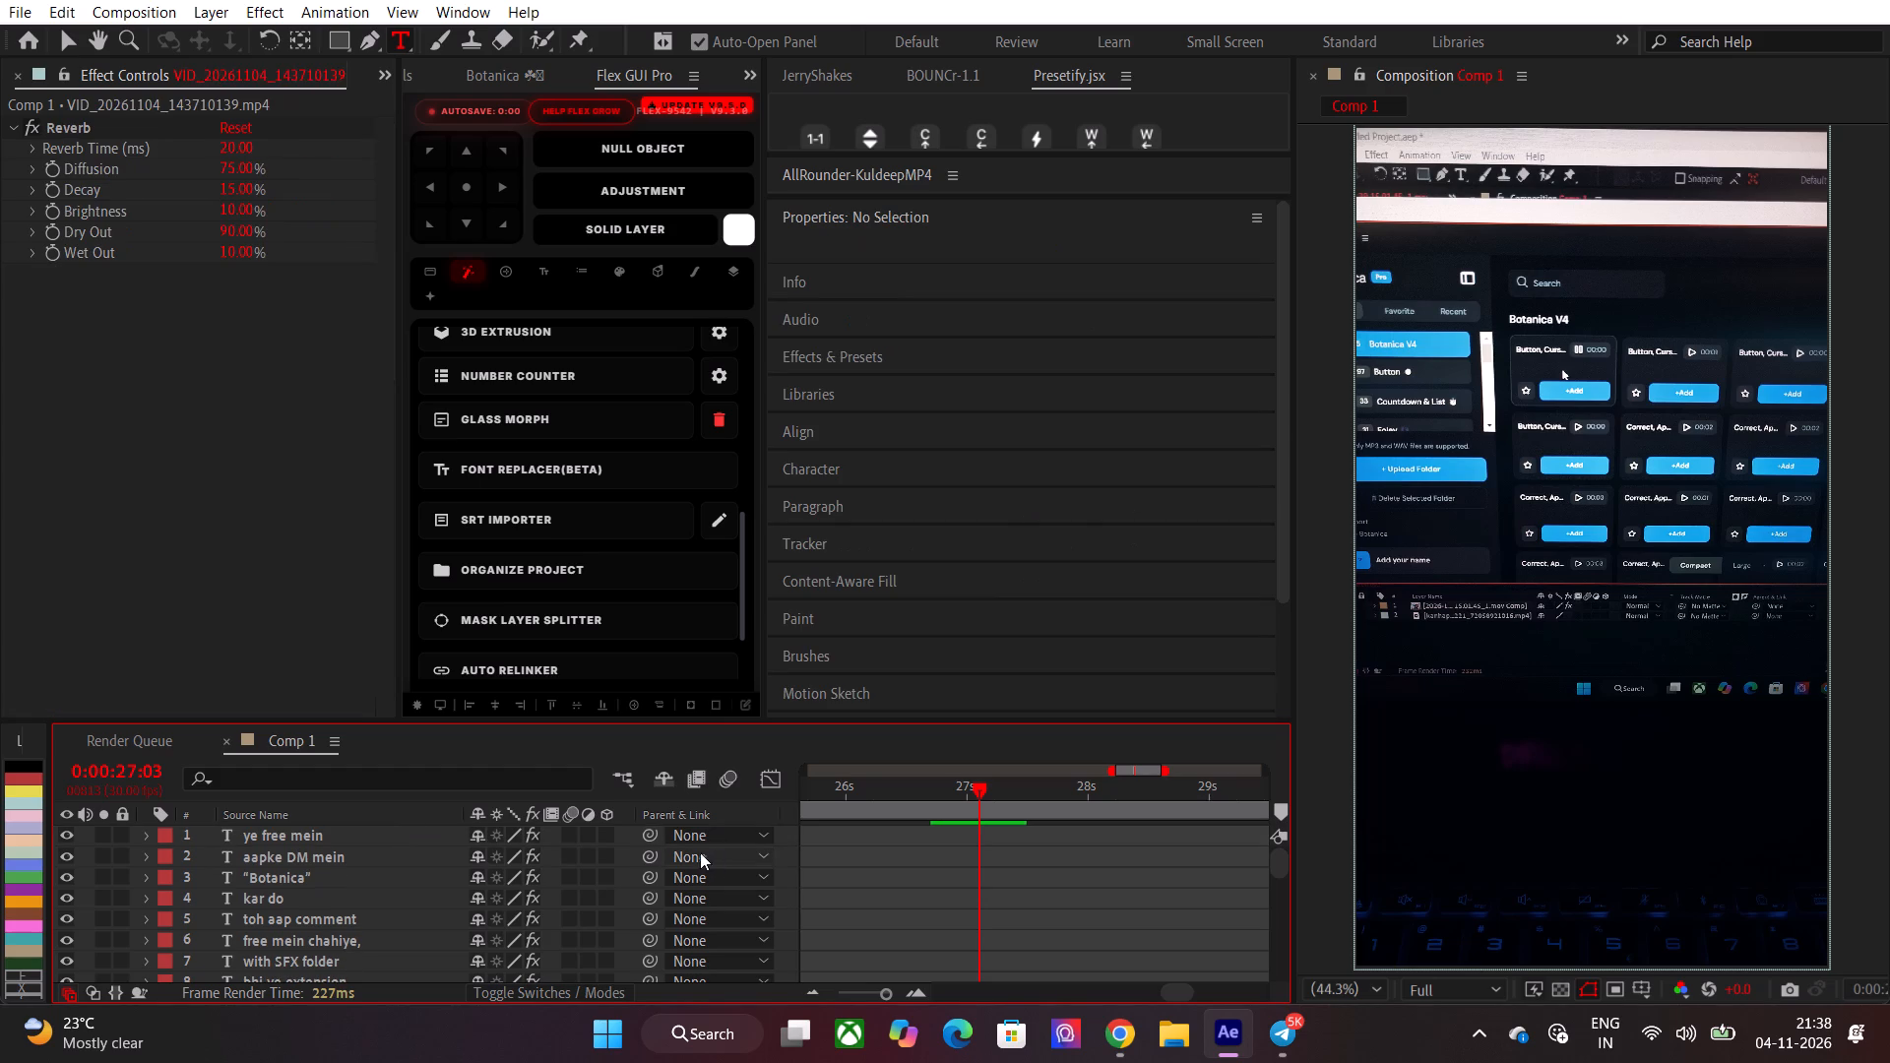
Center the anchor points of all caption layers from "ye free mein" to STOP, and align the captions to the composition's horizontal center.
{"action": "left_click", "coordinate": [331, 837]}
{"action": "scroll", "coordinate": [329, 848], "scroll_direction": "down", "scroll_amount": 7}
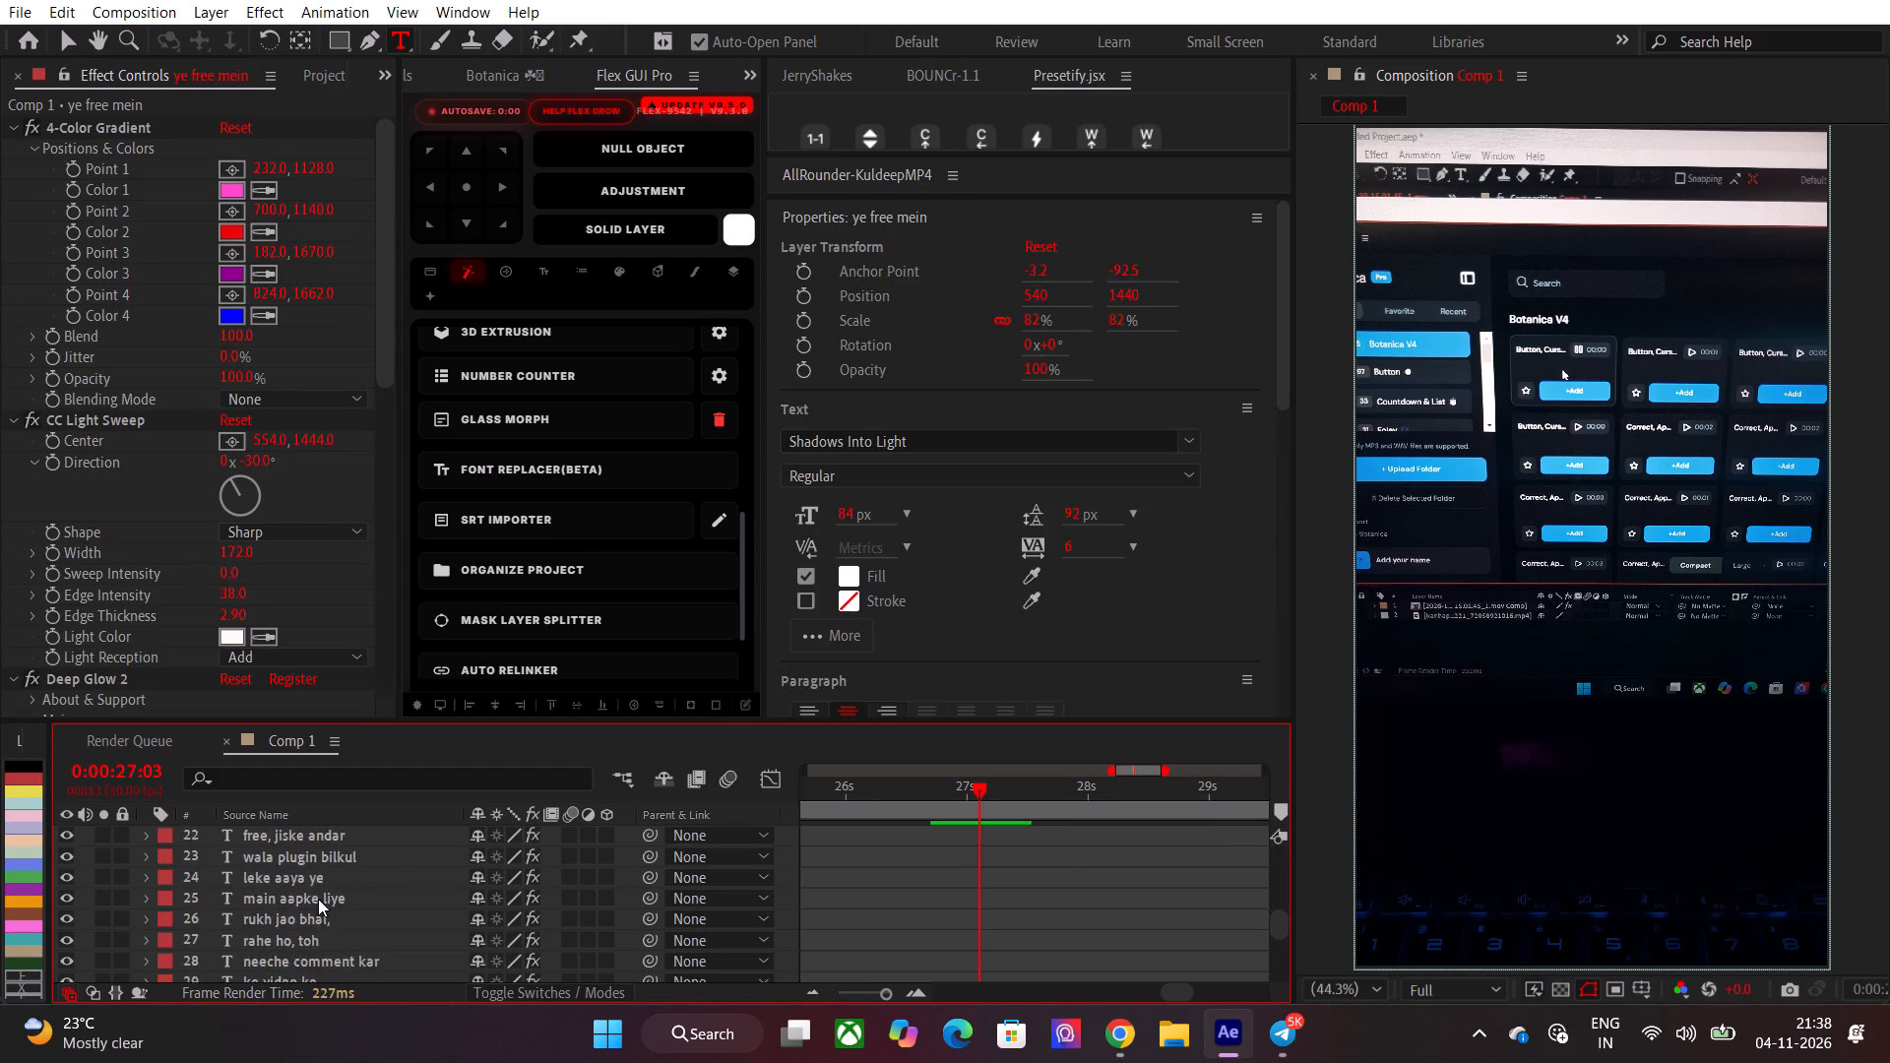
{"action": "scroll", "coordinate": [318, 899], "scroll_direction": "down", "scroll_amount": 9}
{"action": "scroll", "coordinate": [313, 891], "scroll_direction": "up", "scroll_amount": 2}
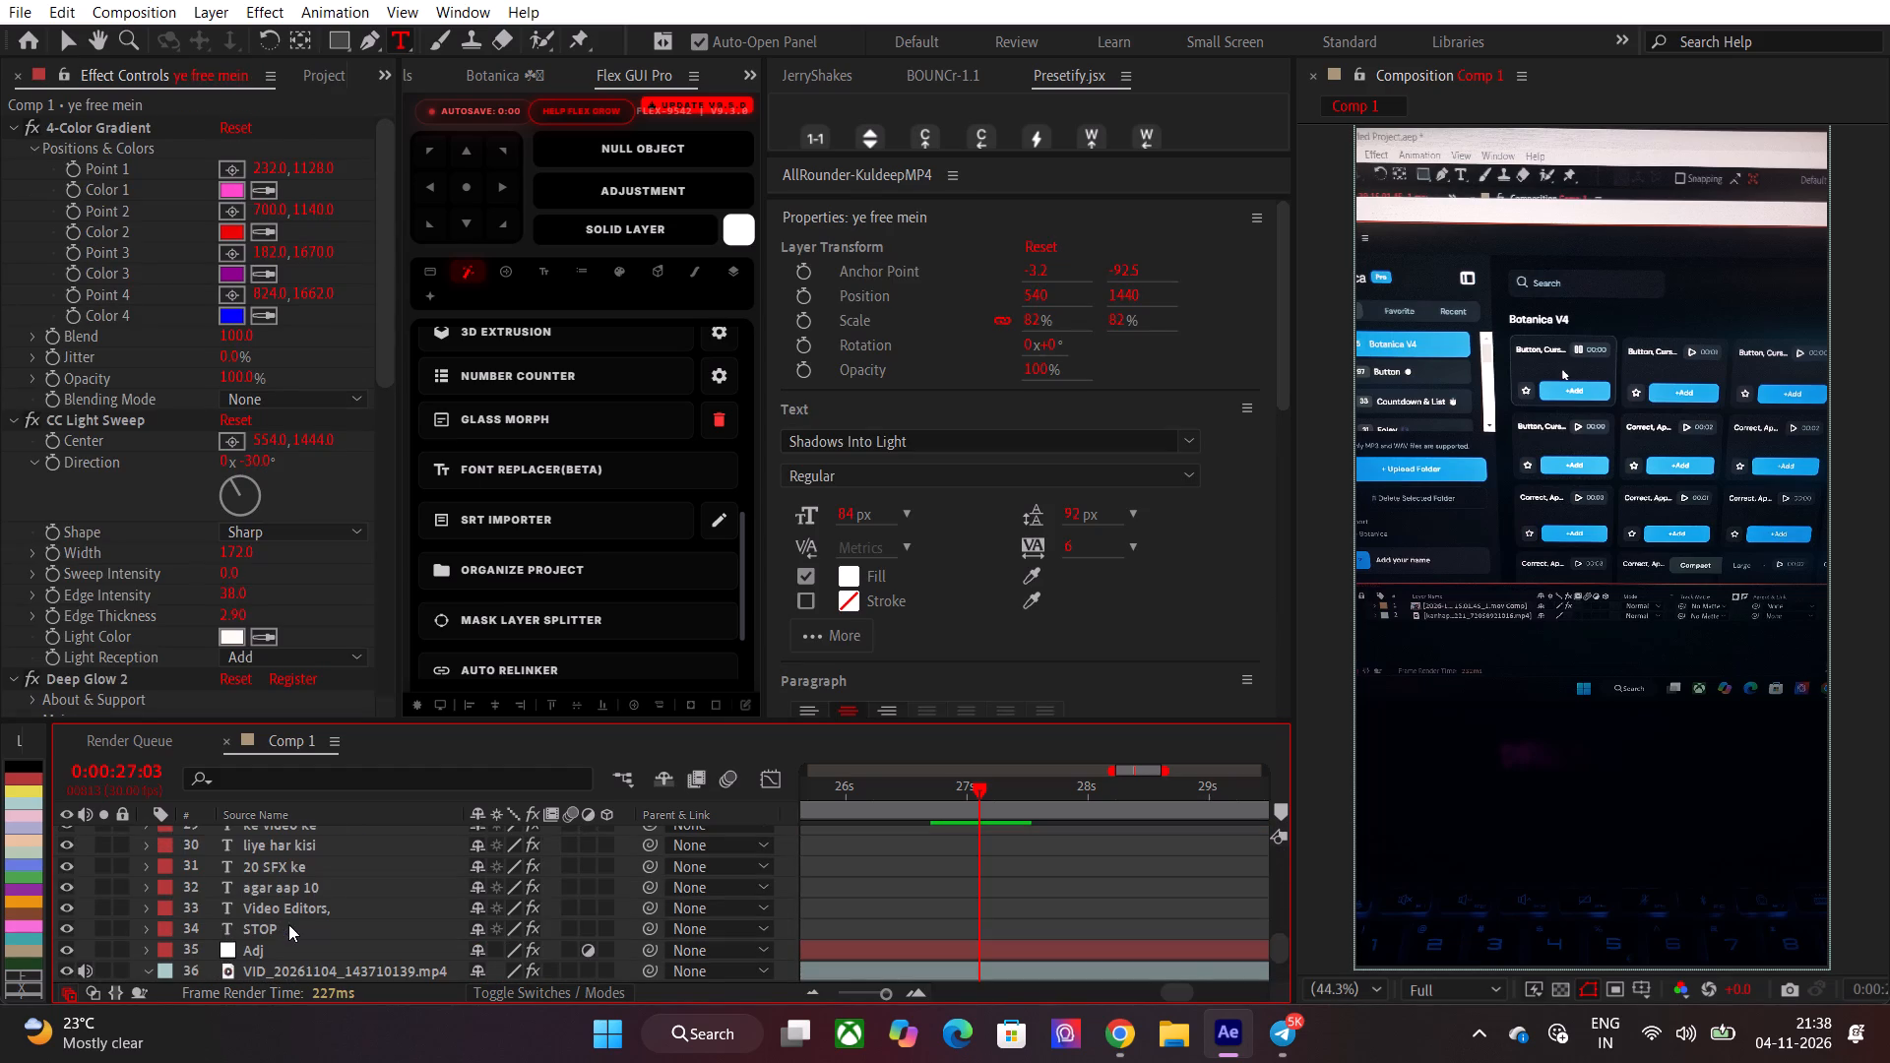
{"action": "left_click", "coordinate": [289, 926], "text": "shift"}
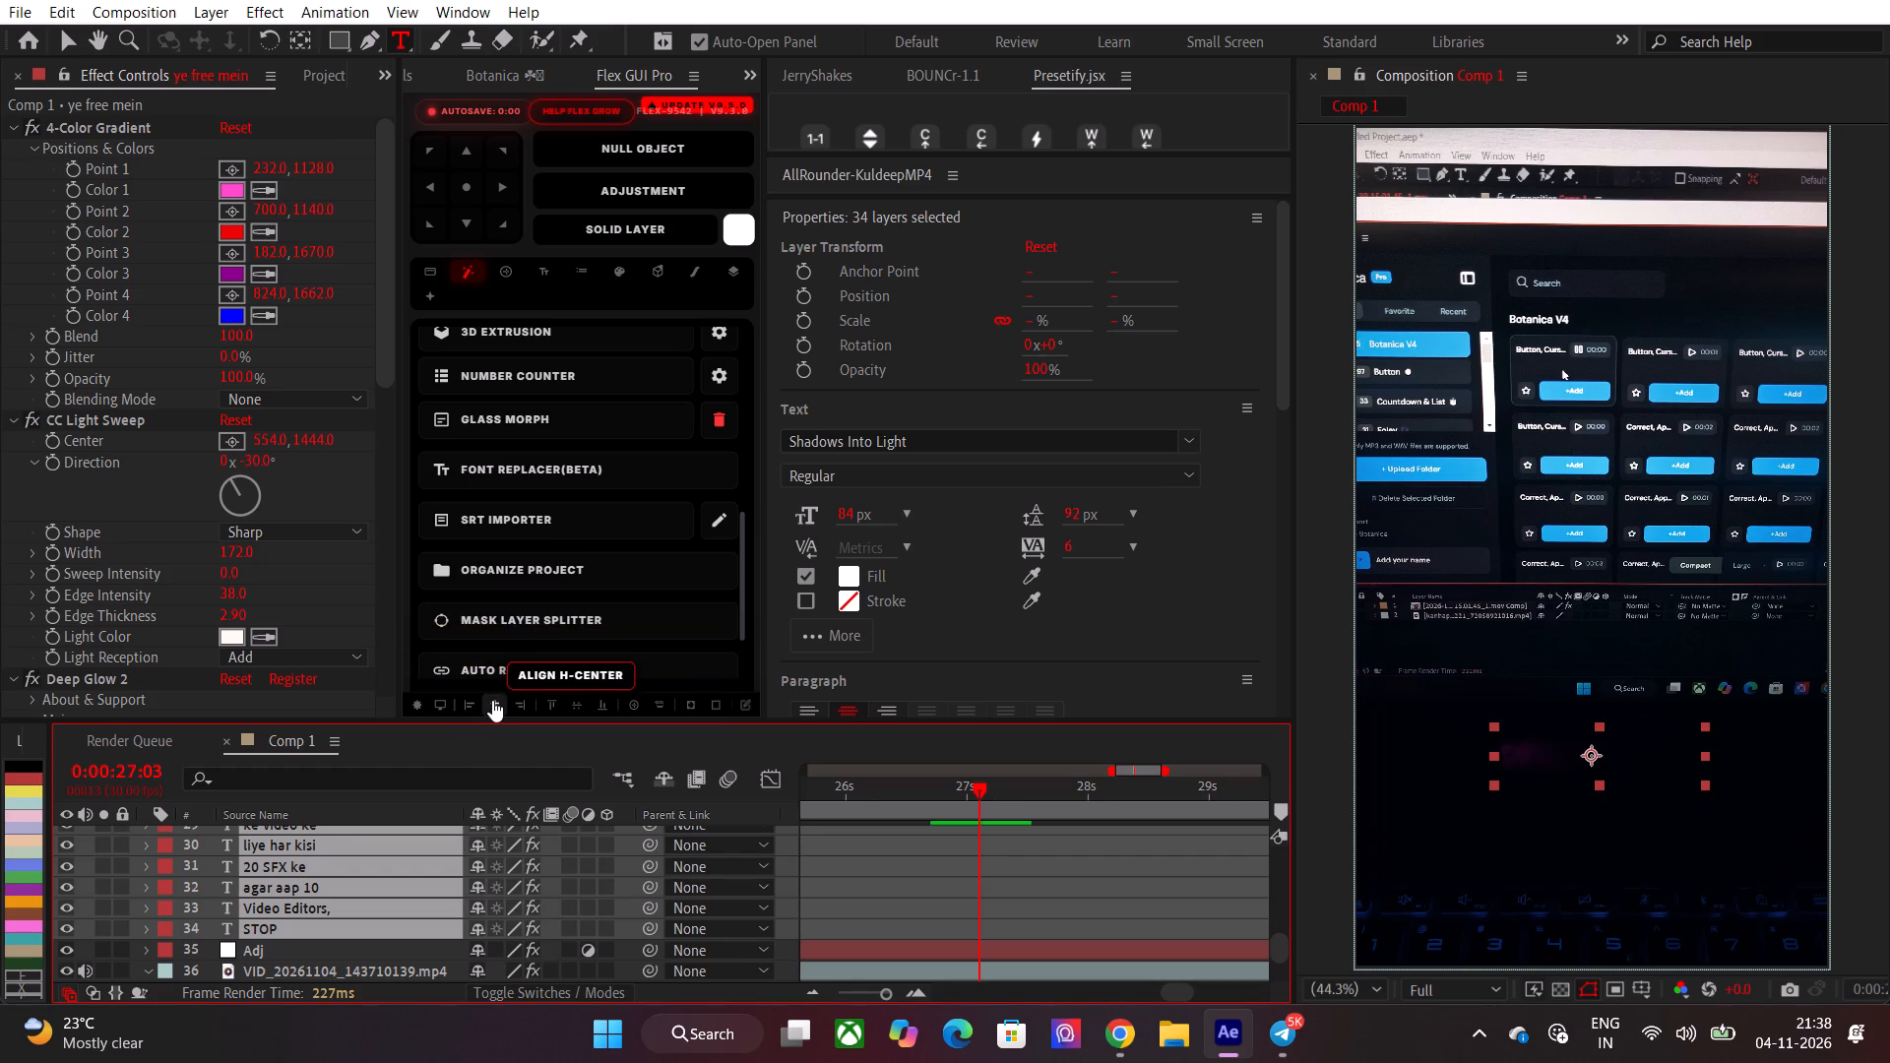
{"action": "left_click", "coordinate": [487, 700]}
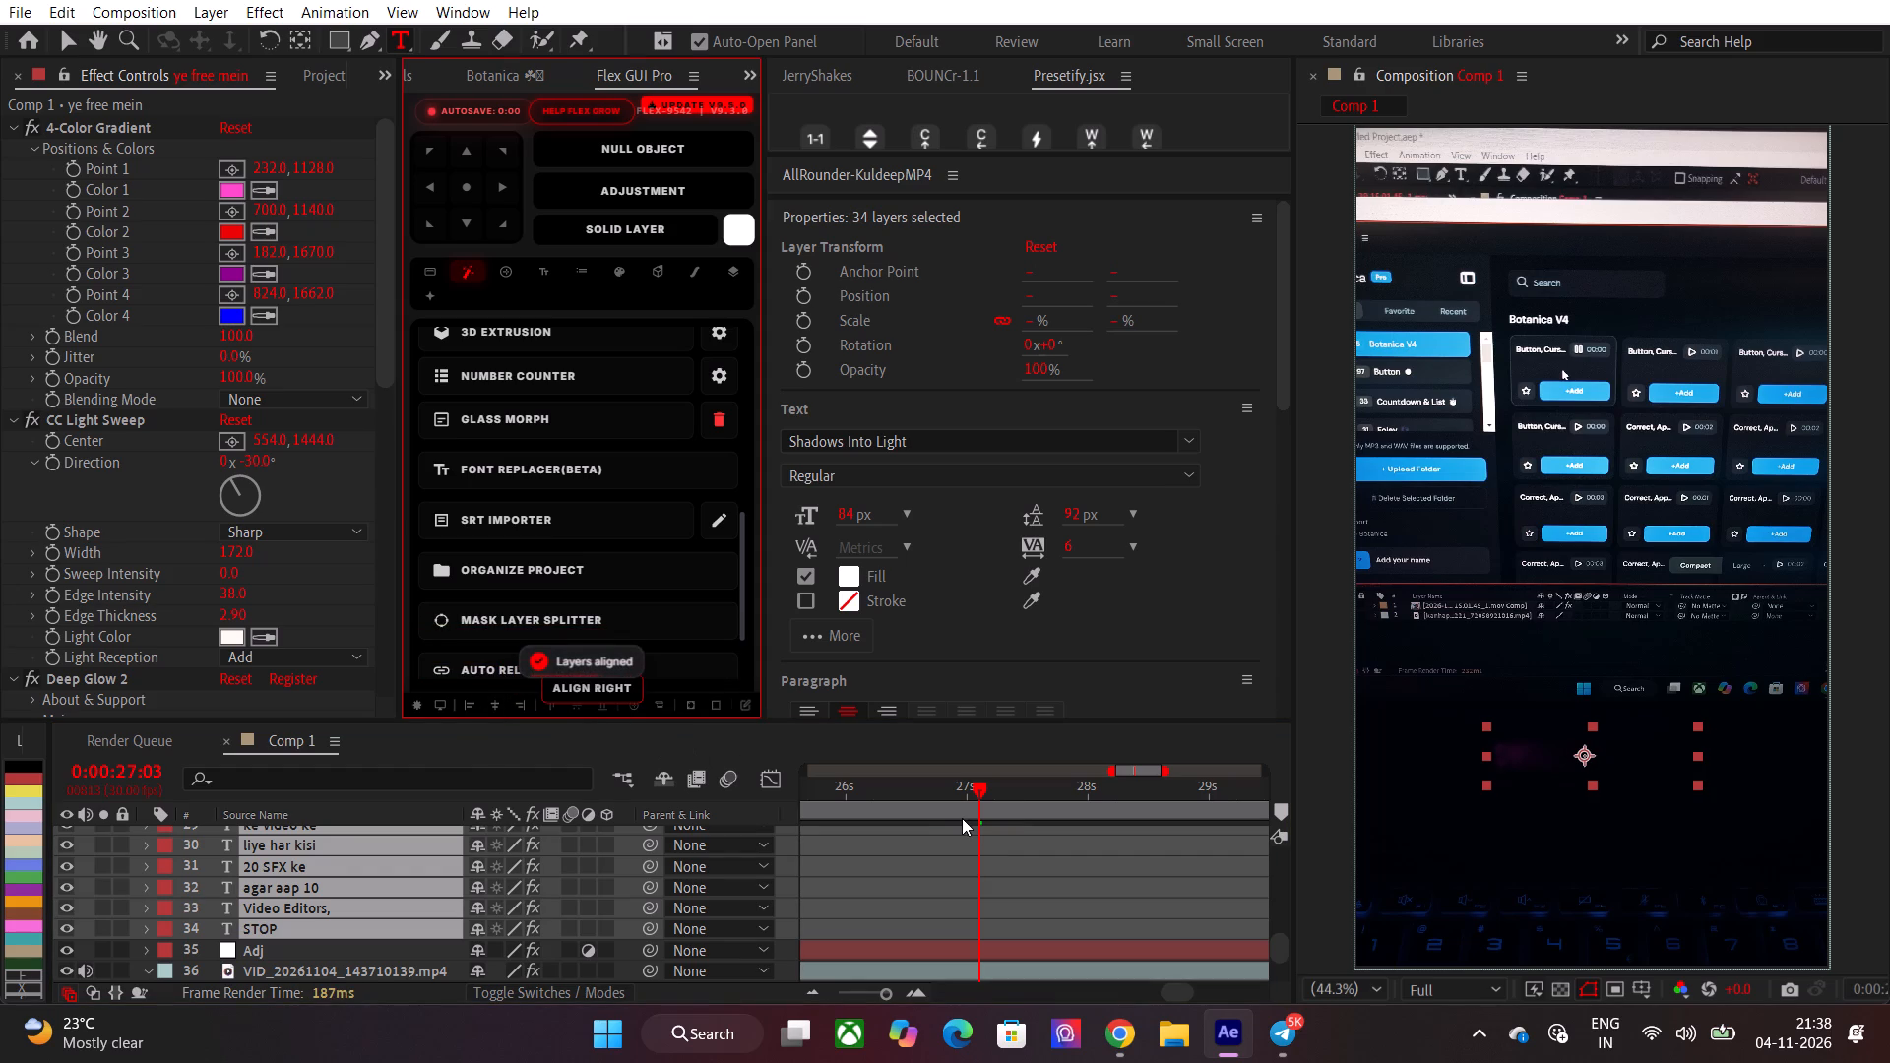
{"action": "left_click", "coordinate": [986, 803]}
{"action": "left_click", "coordinate": [470, 190]}
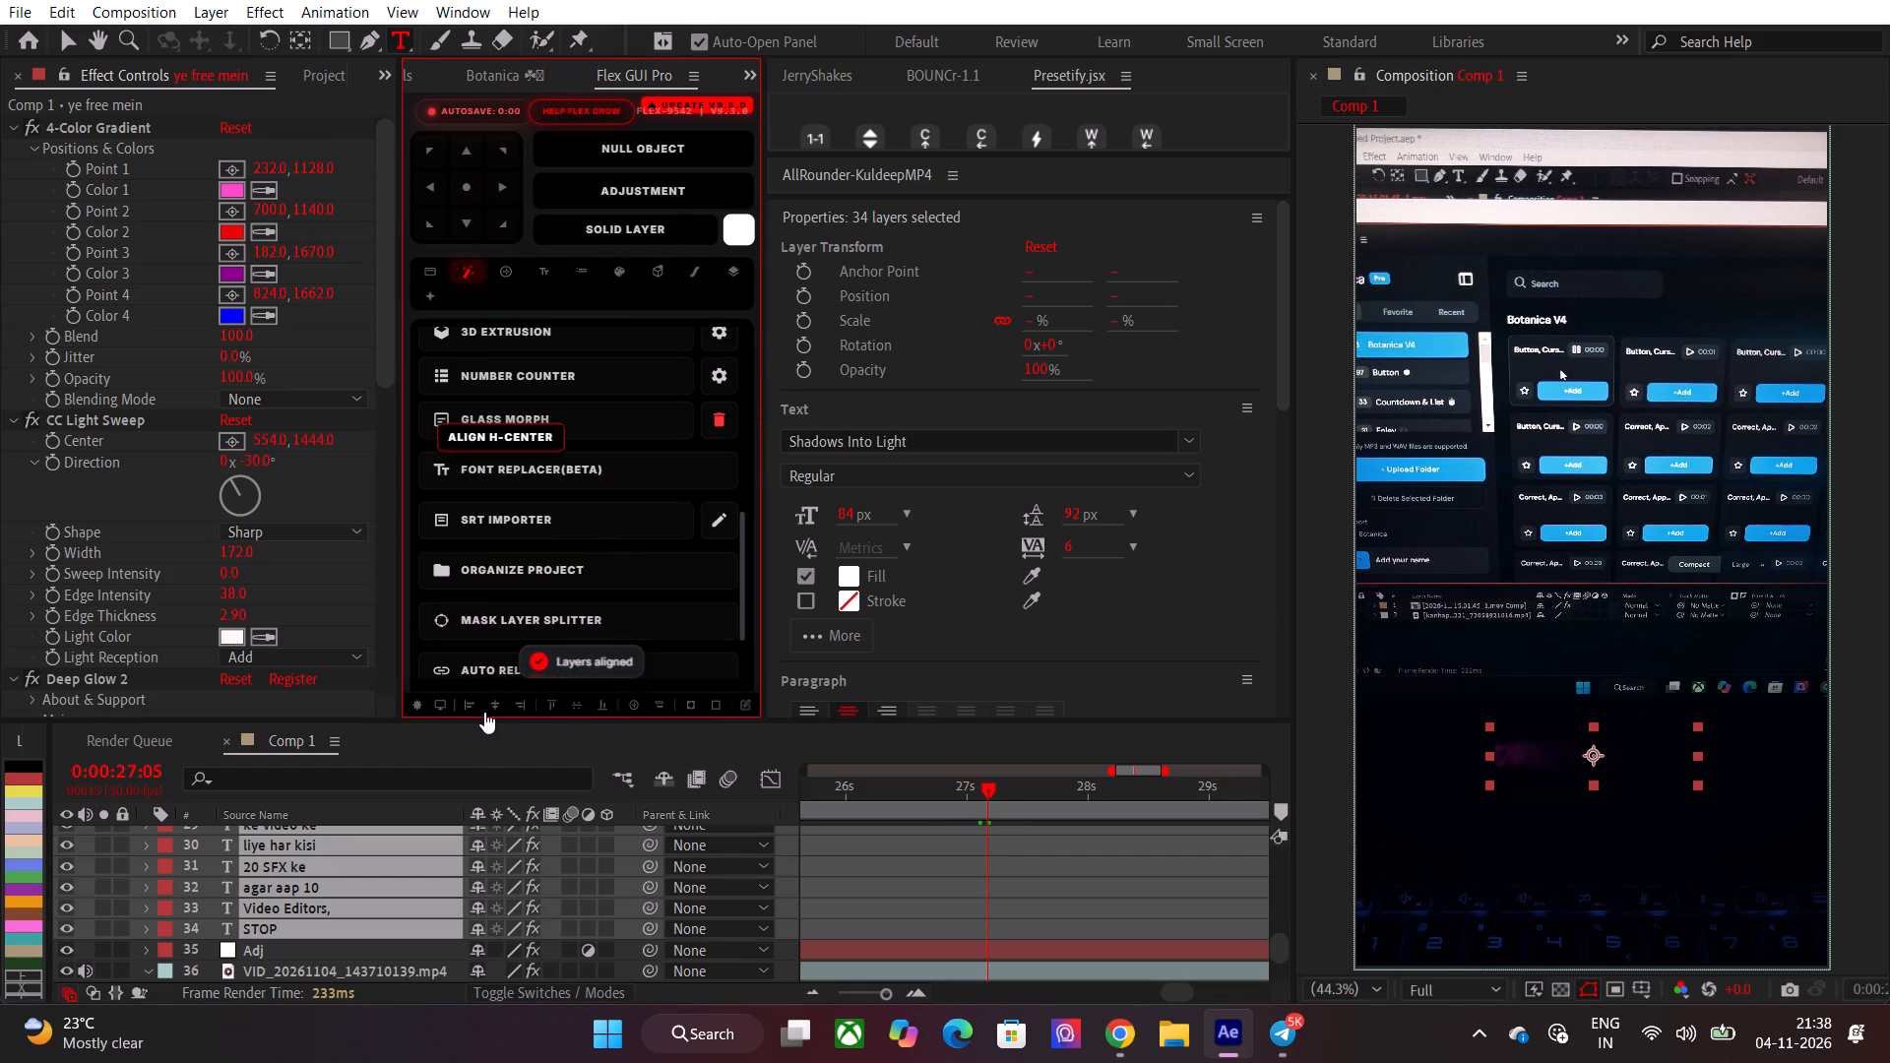
{"action": "left_click", "coordinate": [493, 695]}
{"action": "left_click", "coordinate": [928, 926]}
At 0:00:27:26, compare the picture with the Adj layer's 4-Color Gradient, Looks and Hue/Saturation effects switched off and on.
{"action": "left_click_drag", "start_coordinate": [954, 811], "coordinate": [1123, 817]}
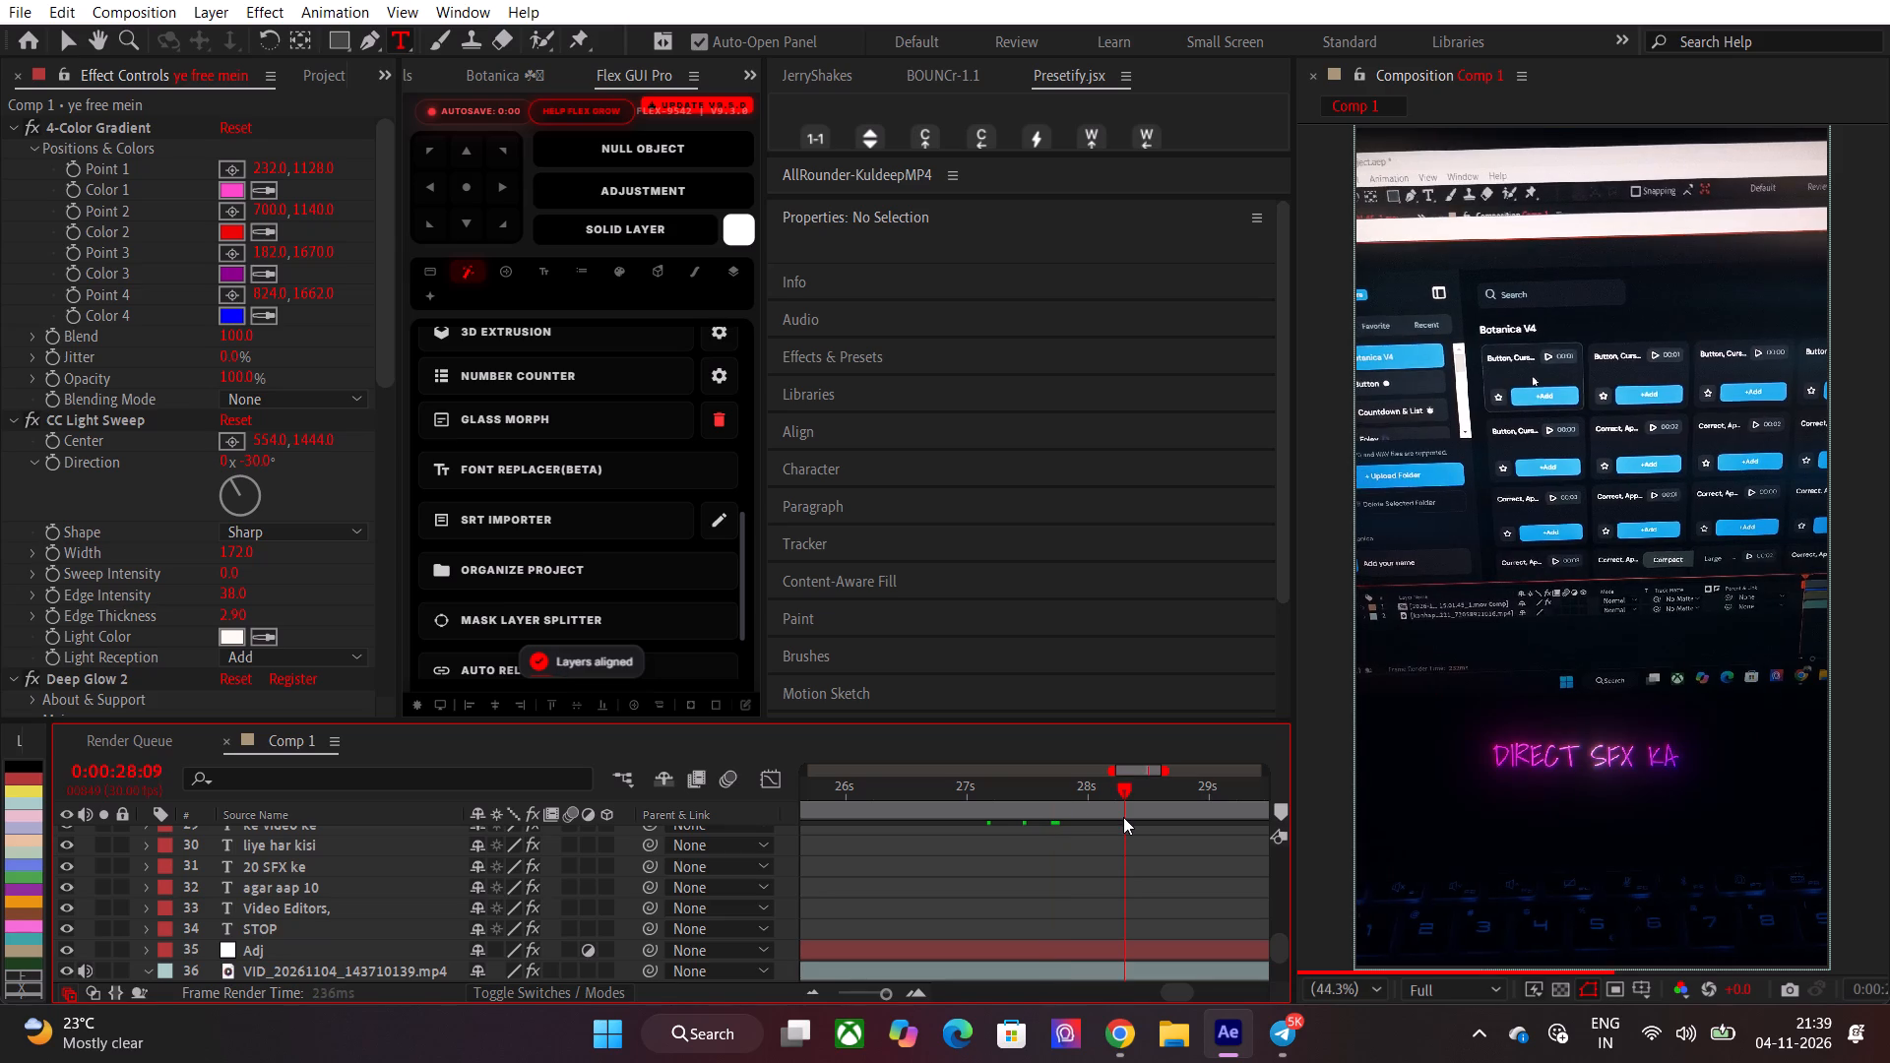
{"action": "left_click_drag", "start_coordinate": [1123, 817], "coordinate": [1070, 817]}
{"action": "left_click", "coordinate": [917, 944]}
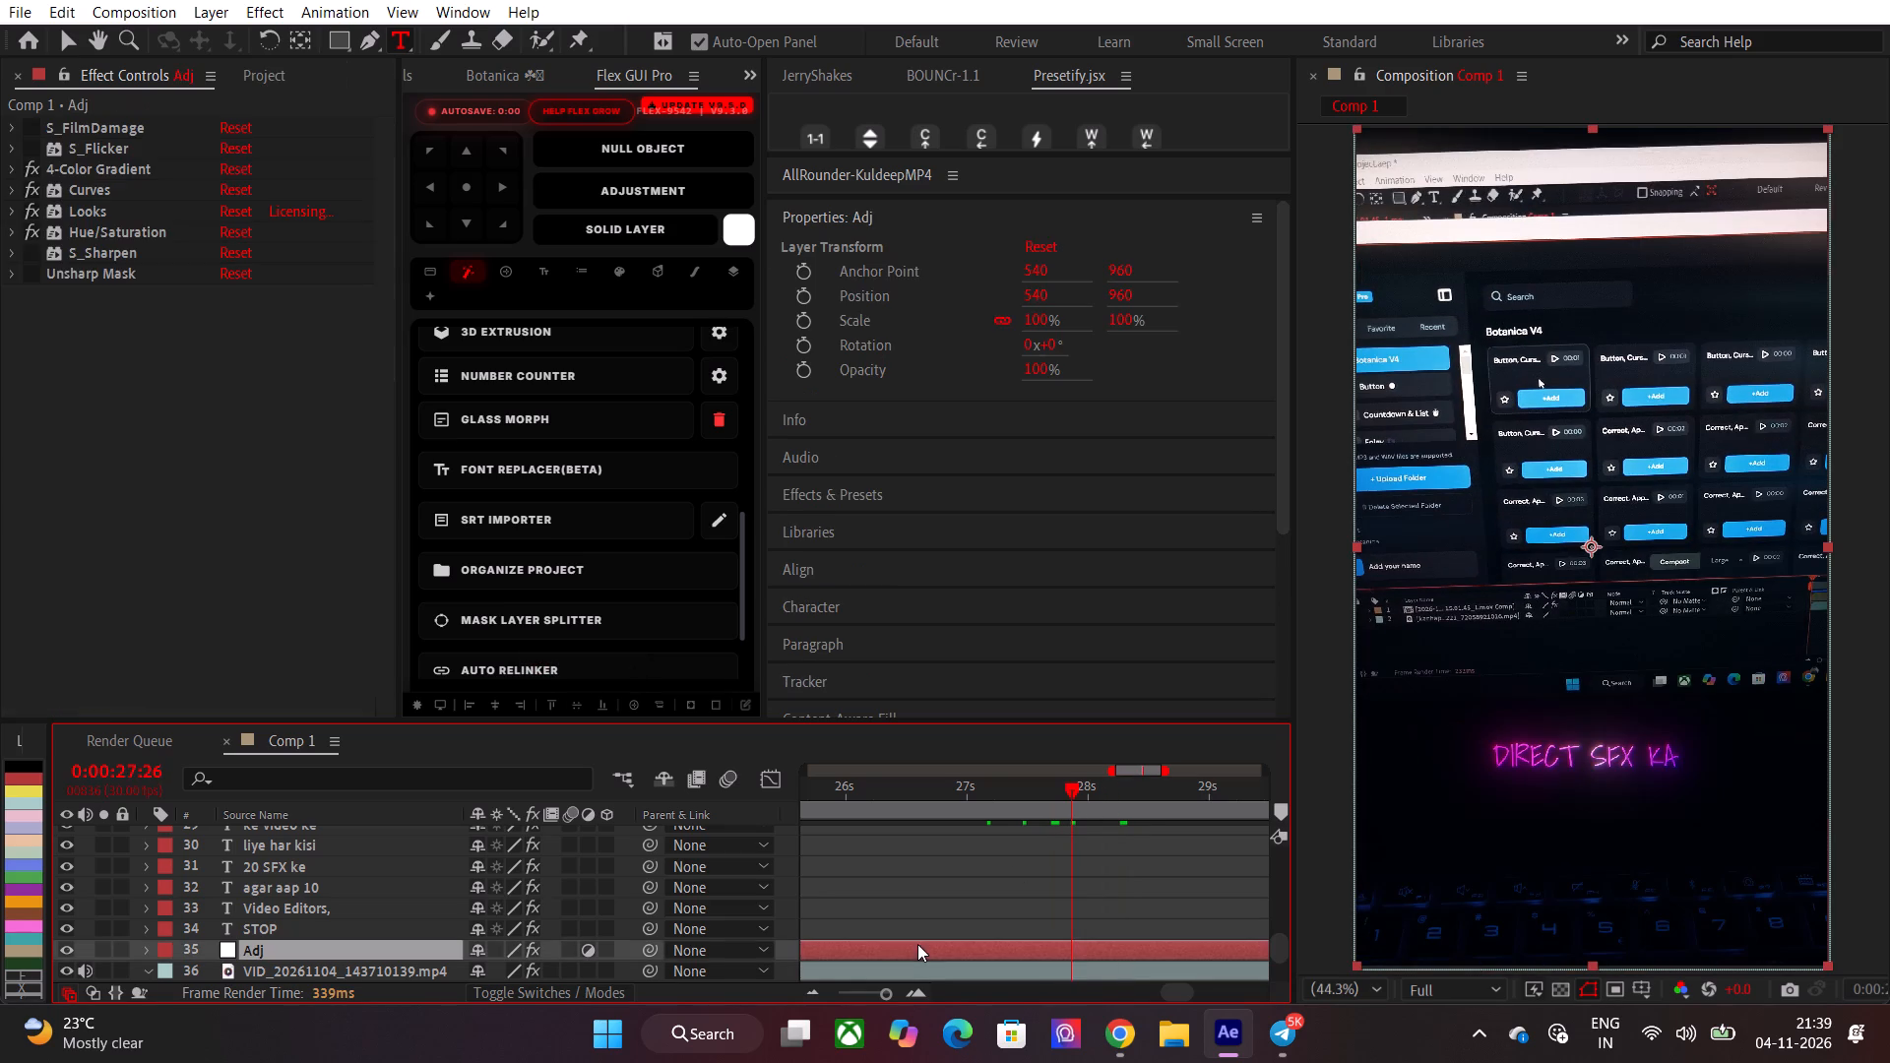
{"action": "left_click", "coordinate": [26, 168]}
{"action": "left_click", "coordinate": [26, 168]}
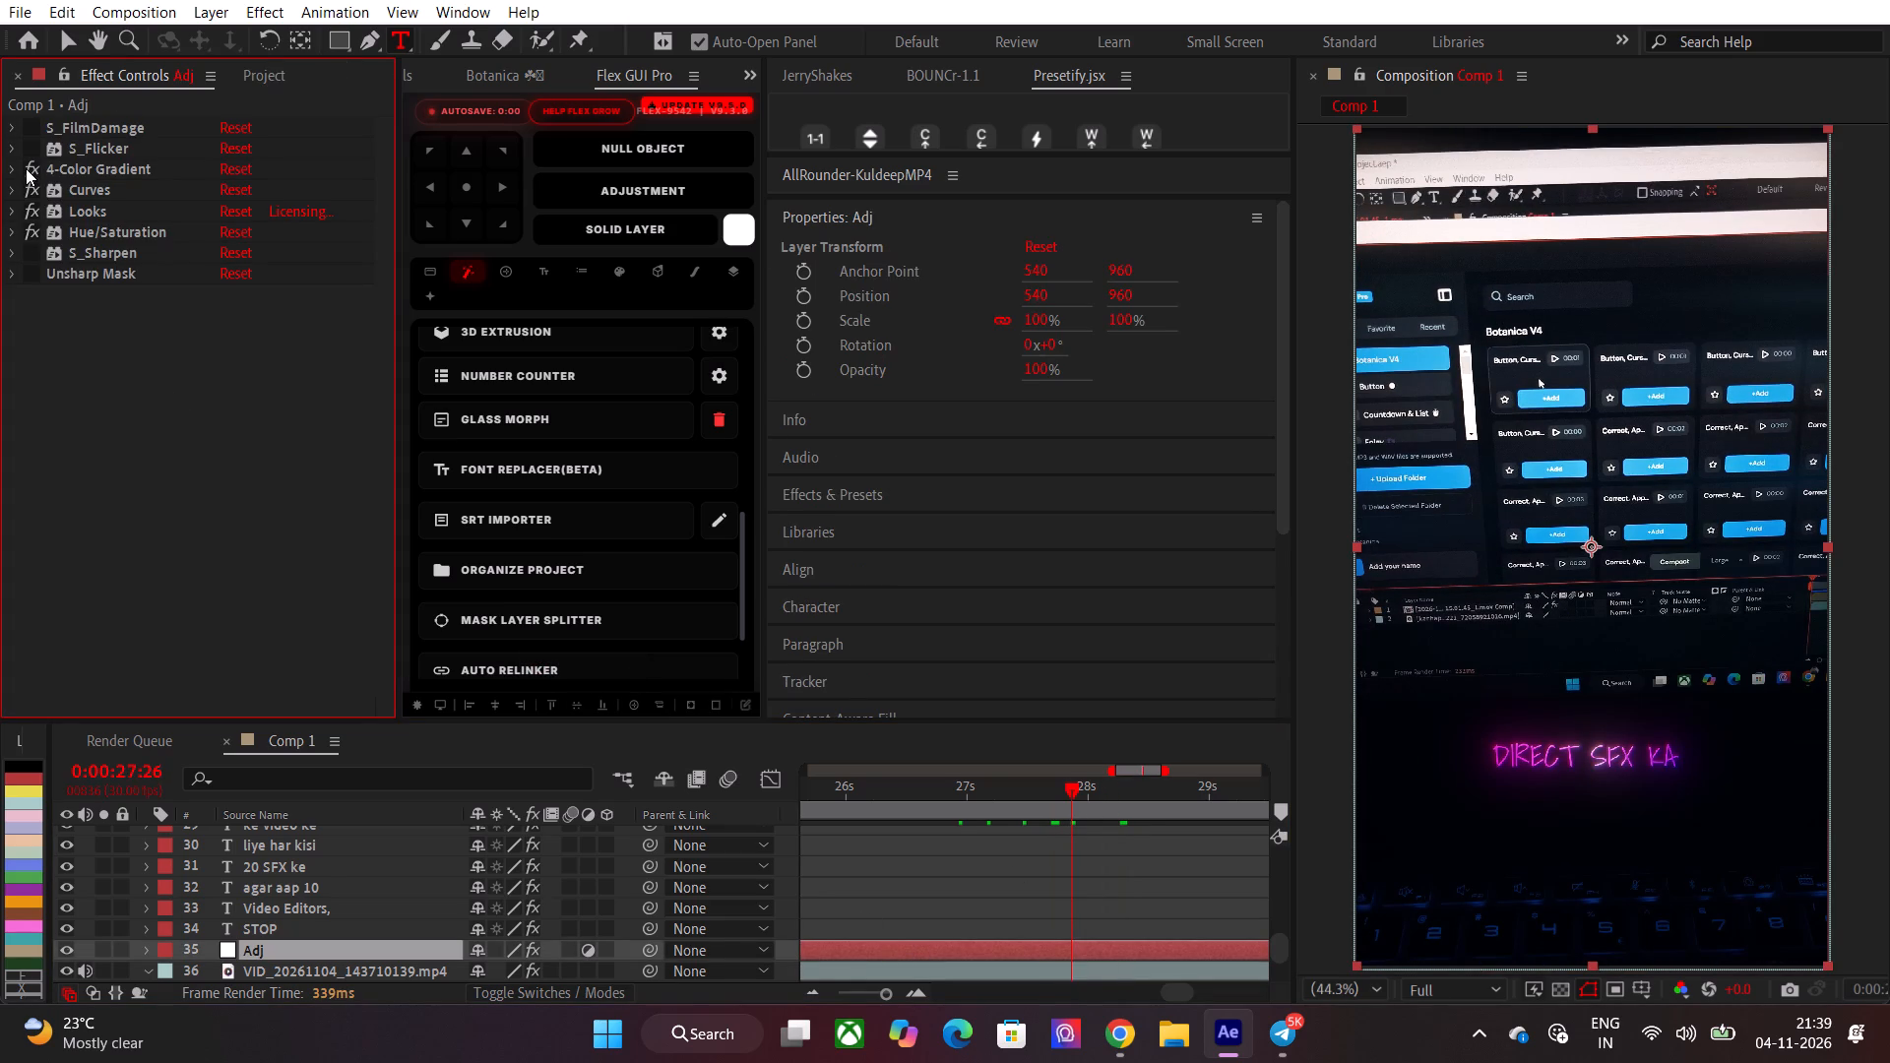
{"action": "left_click", "coordinate": [25, 231]}
{"action": "left_click", "coordinate": [30, 213]}
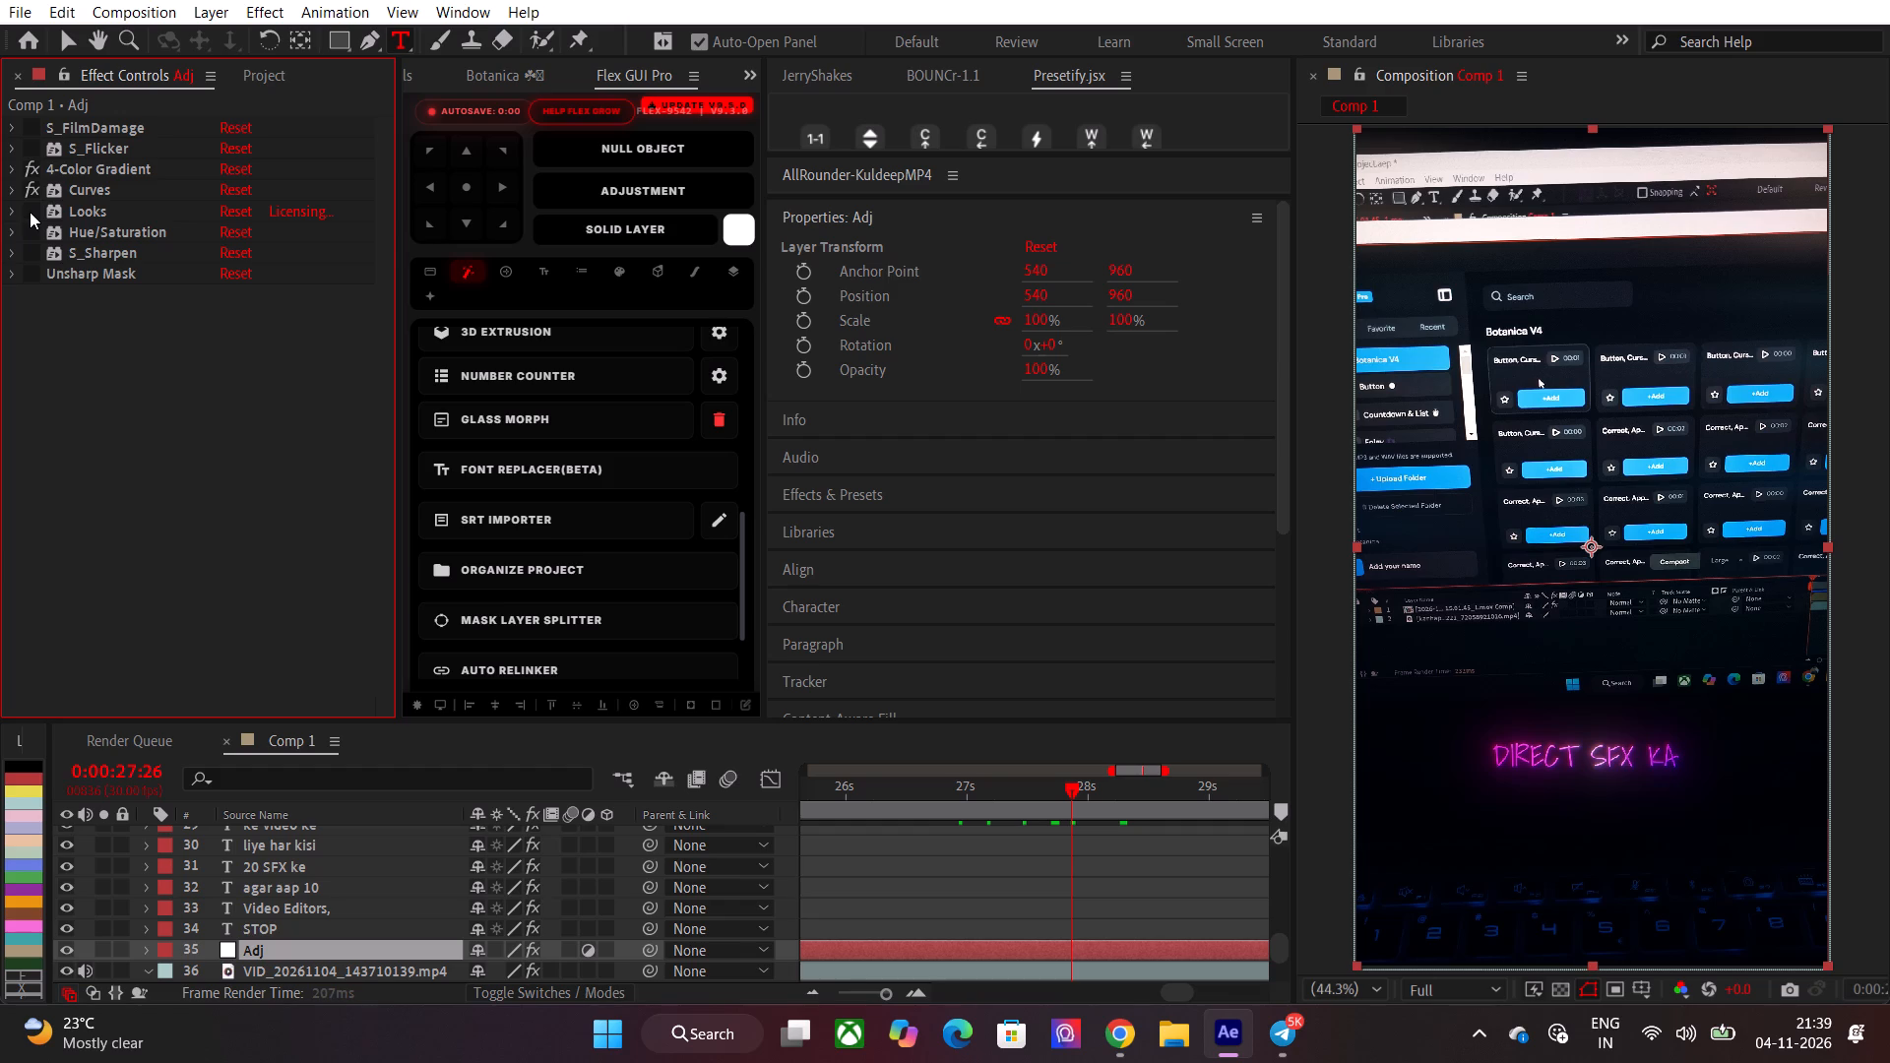
{"action": "left_click", "coordinate": [30, 212]}
{"action": "left_click", "coordinate": [30, 212]}
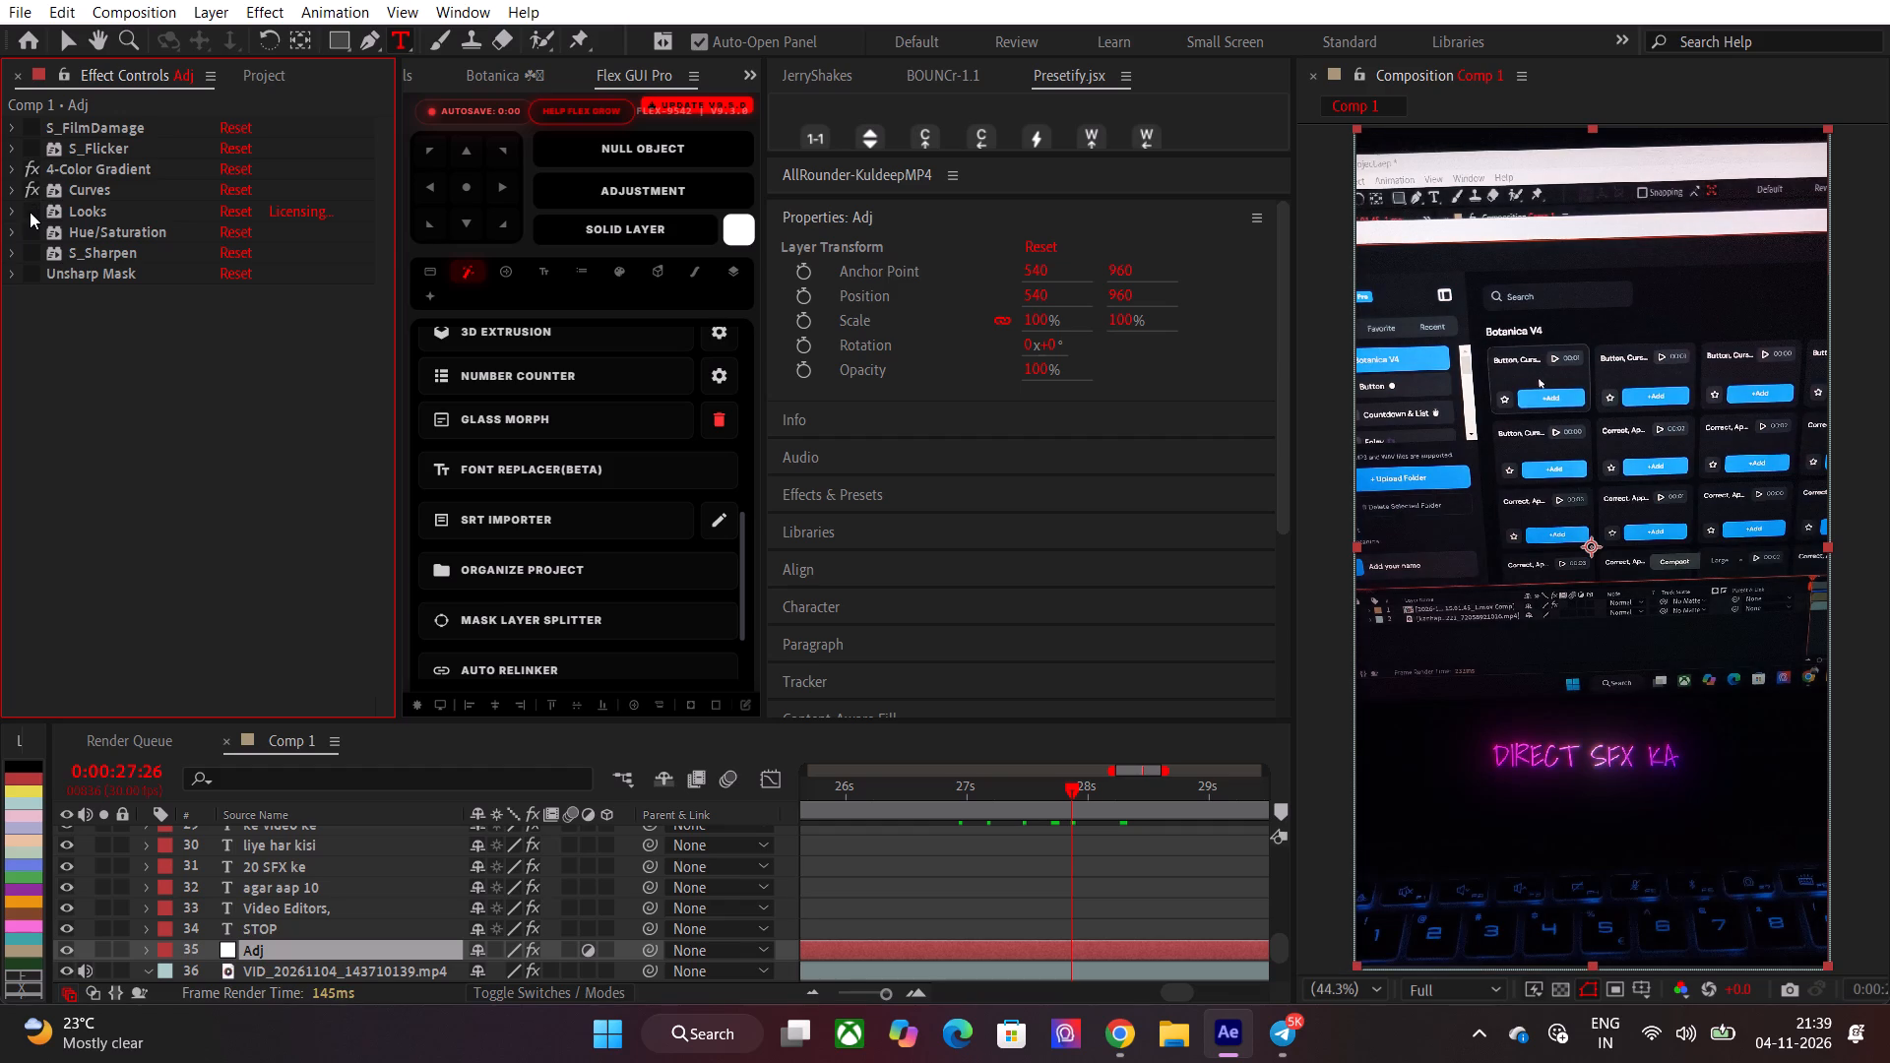
{"action": "left_click", "coordinate": [33, 232]}
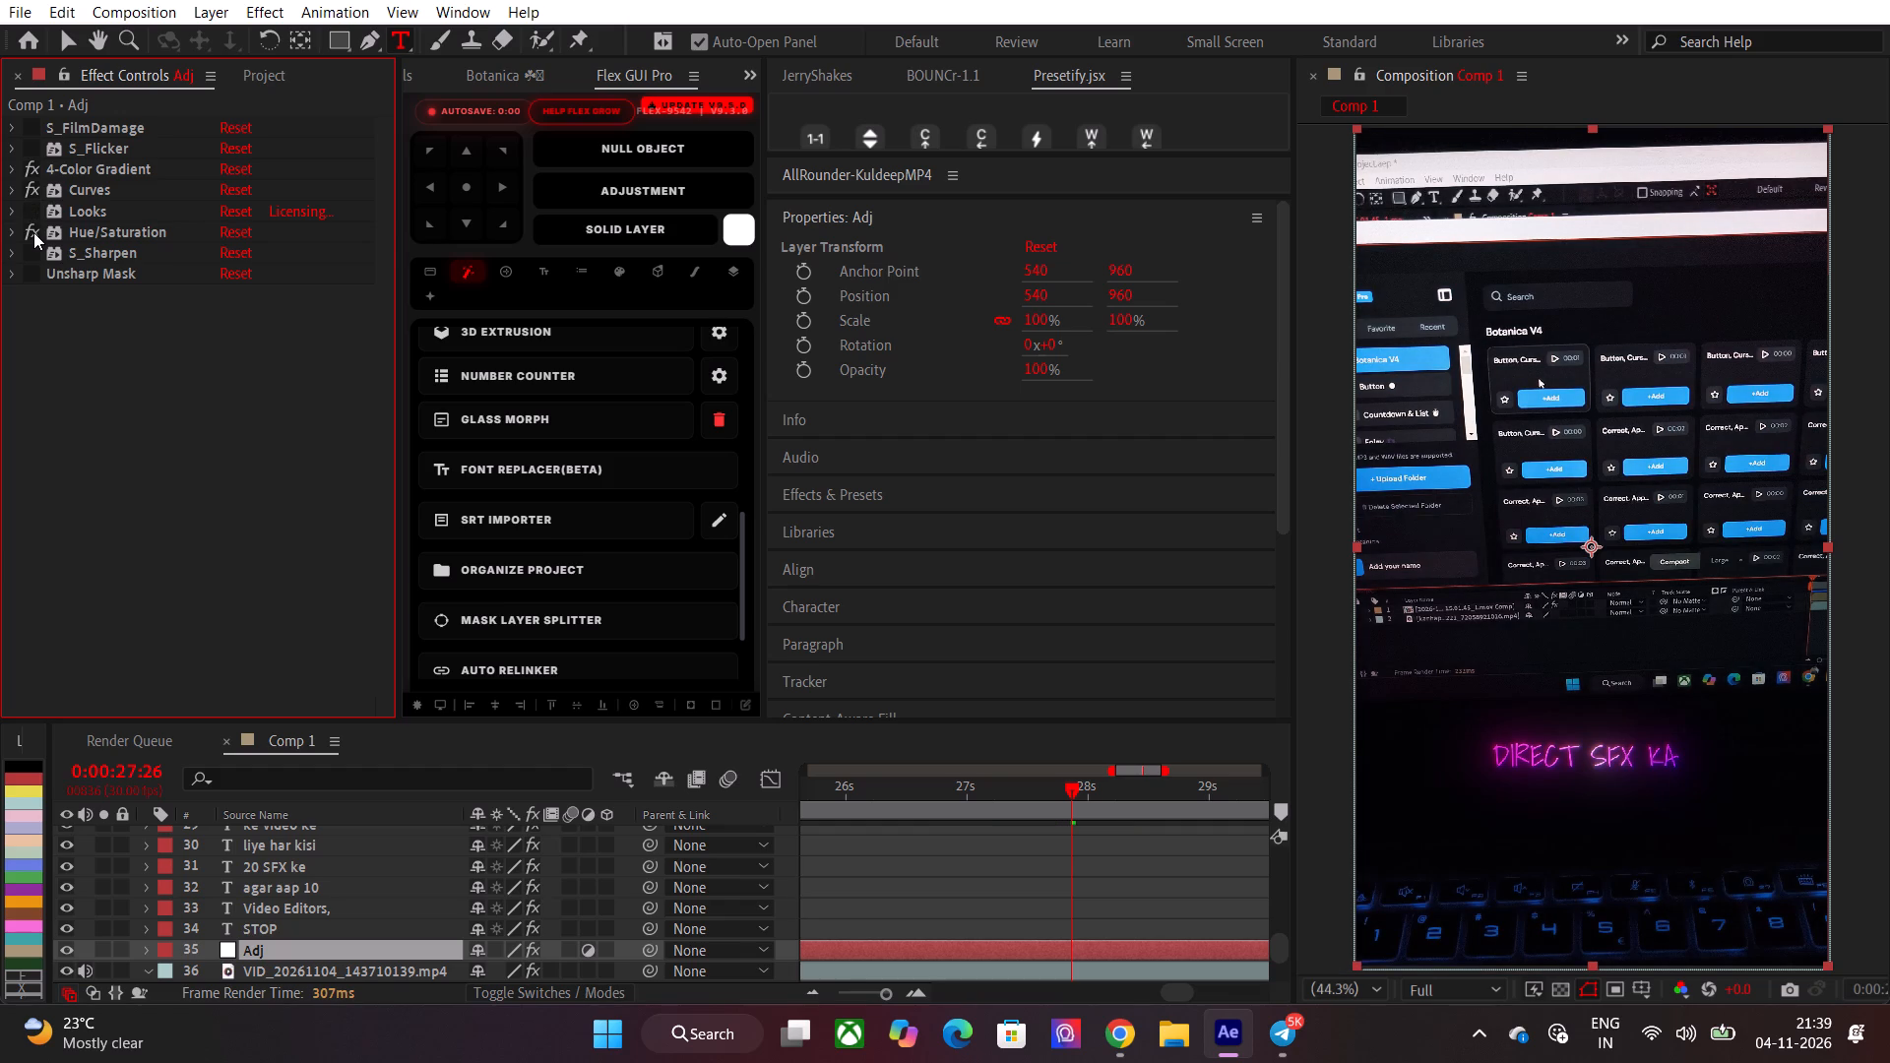
{"action": "left_click", "coordinate": [33, 208]}
Open the Adj layer's Looks effect for editing and disable its Spot Exposure and Exposure tools.
{"action": "left_click", "coordinate": [6, 211]}
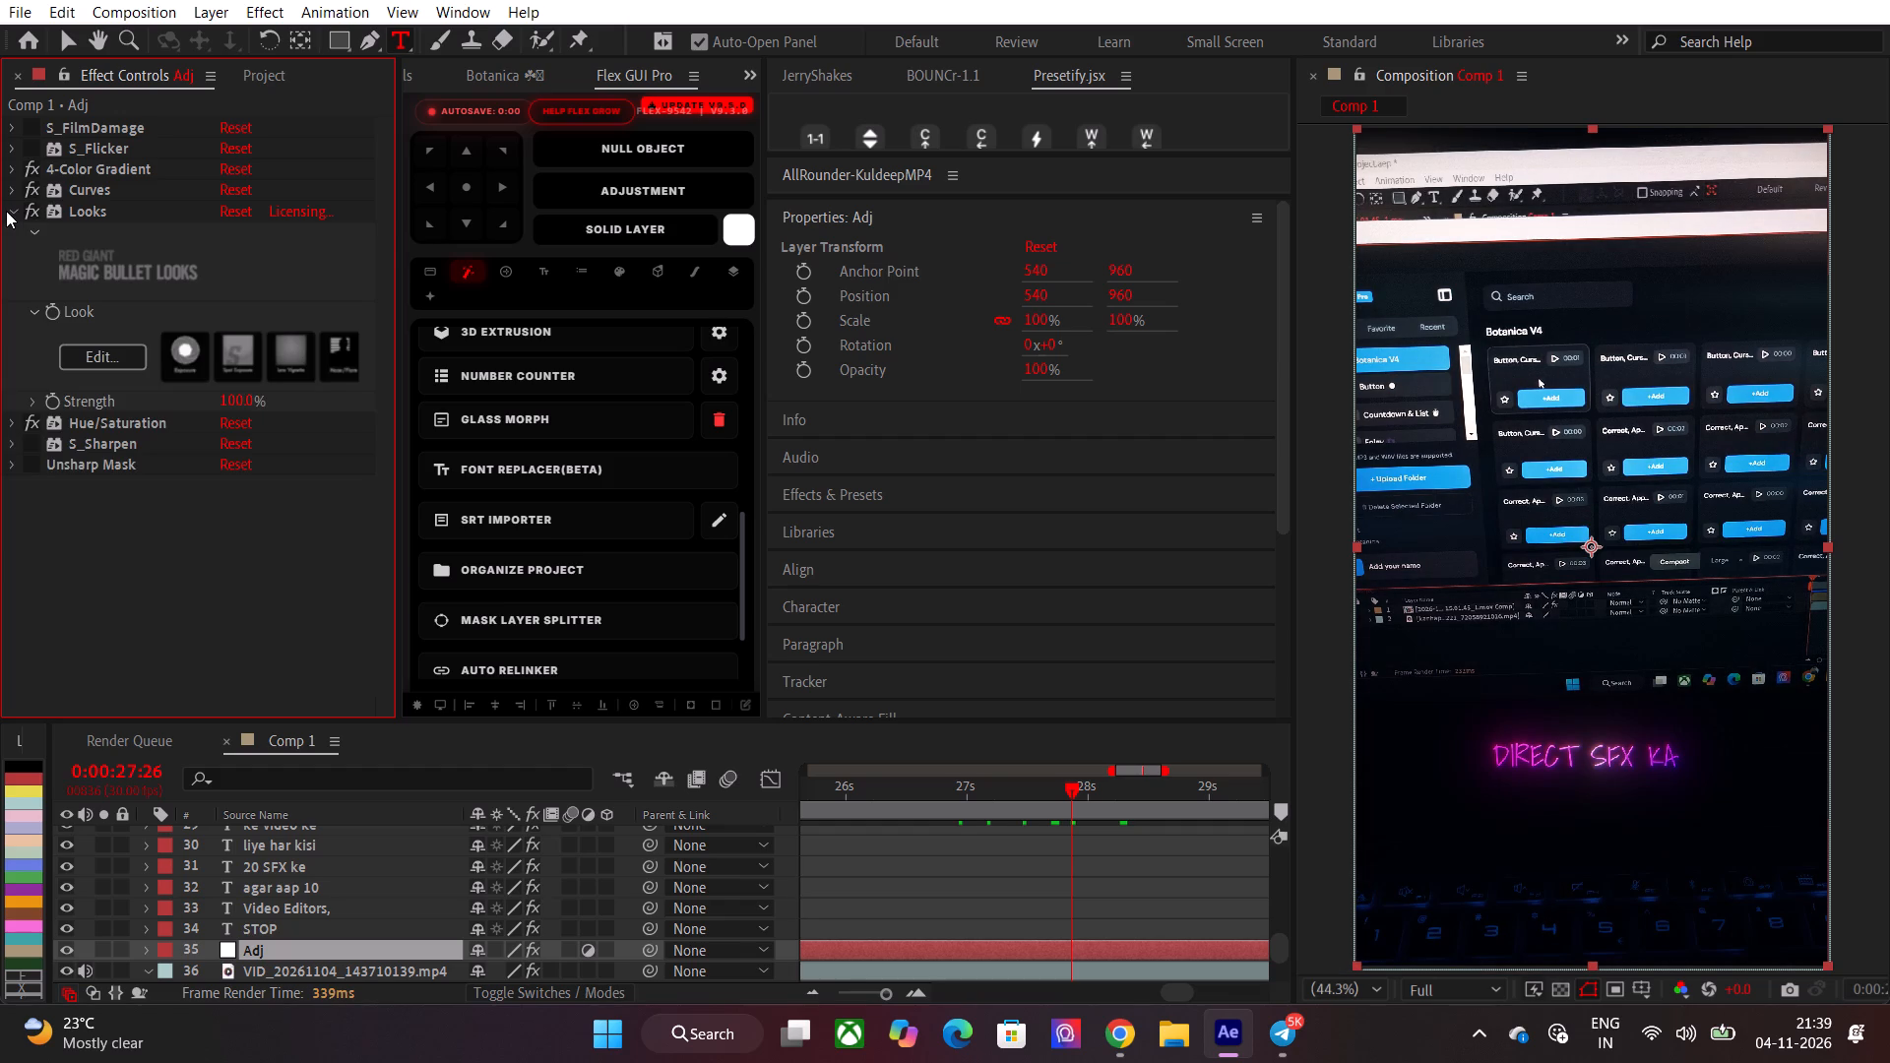
{"action": "left_click", "coordinate": [74, 358]}
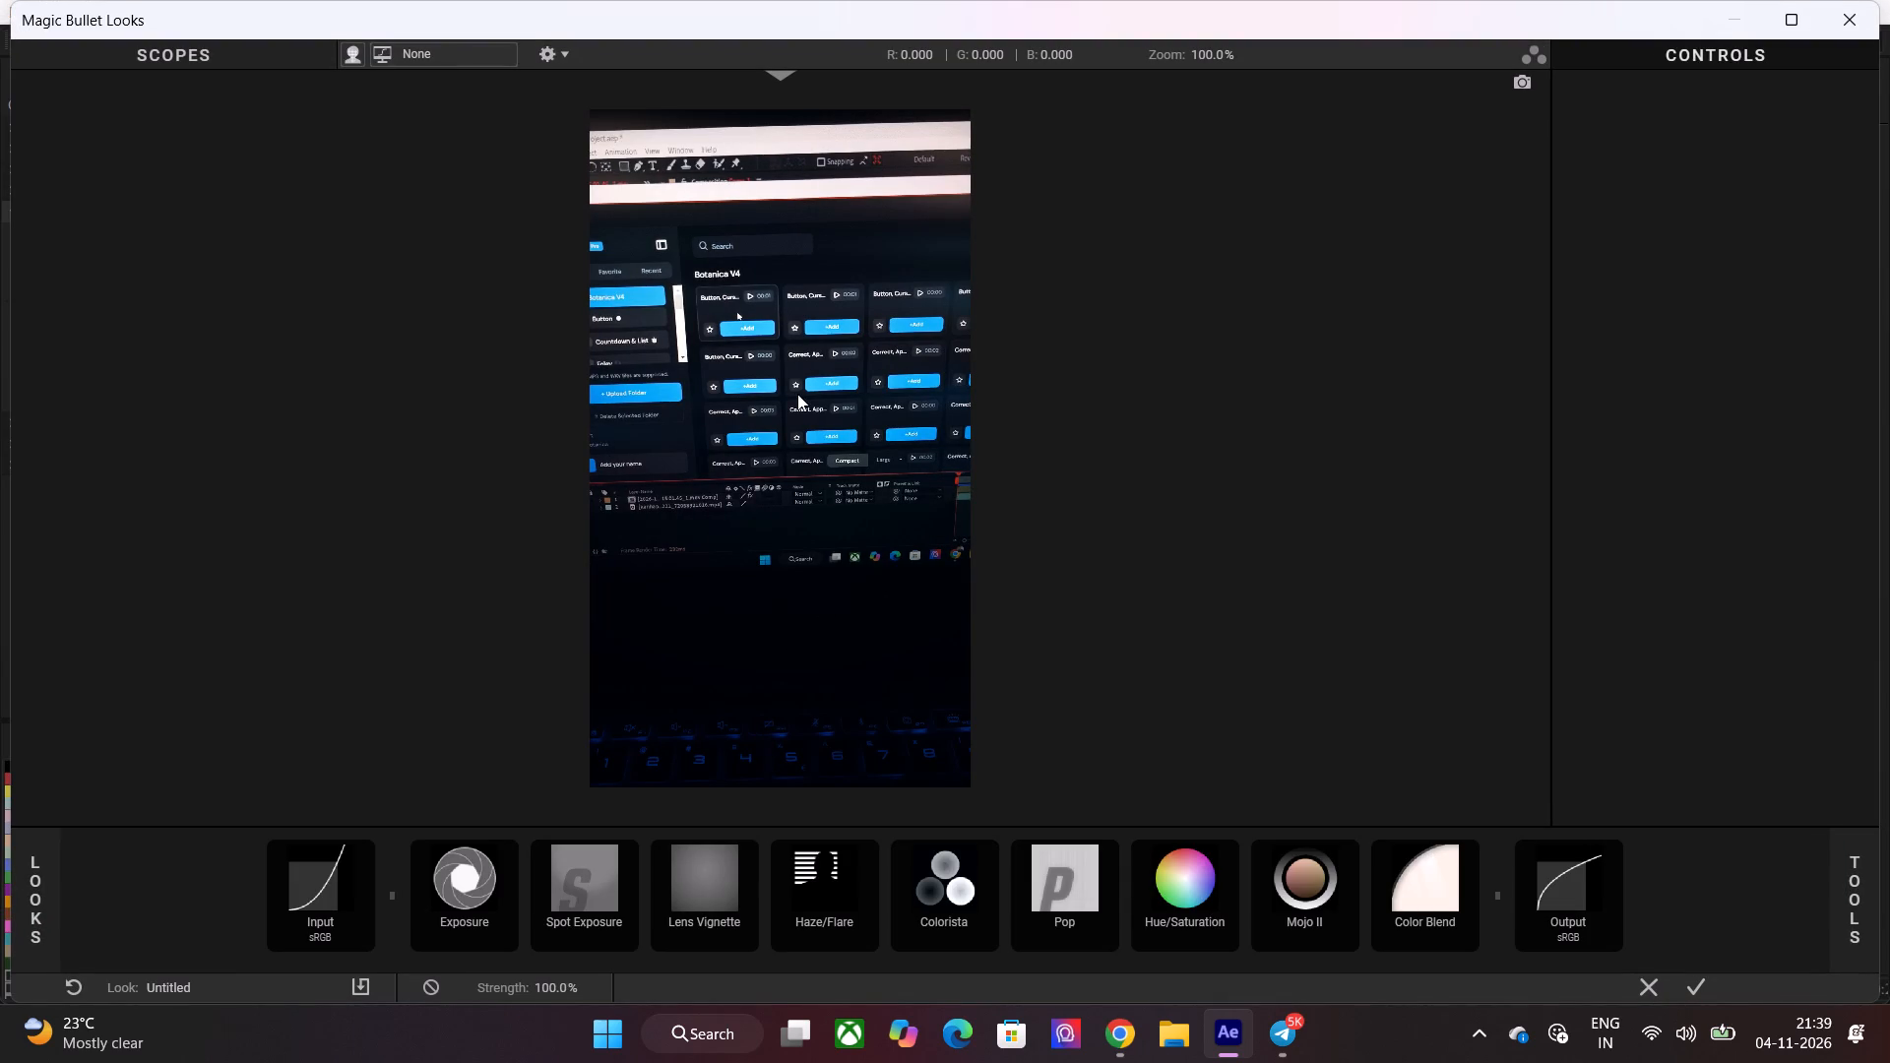
{"action": "left_click", "coordinate": [697, 877]}
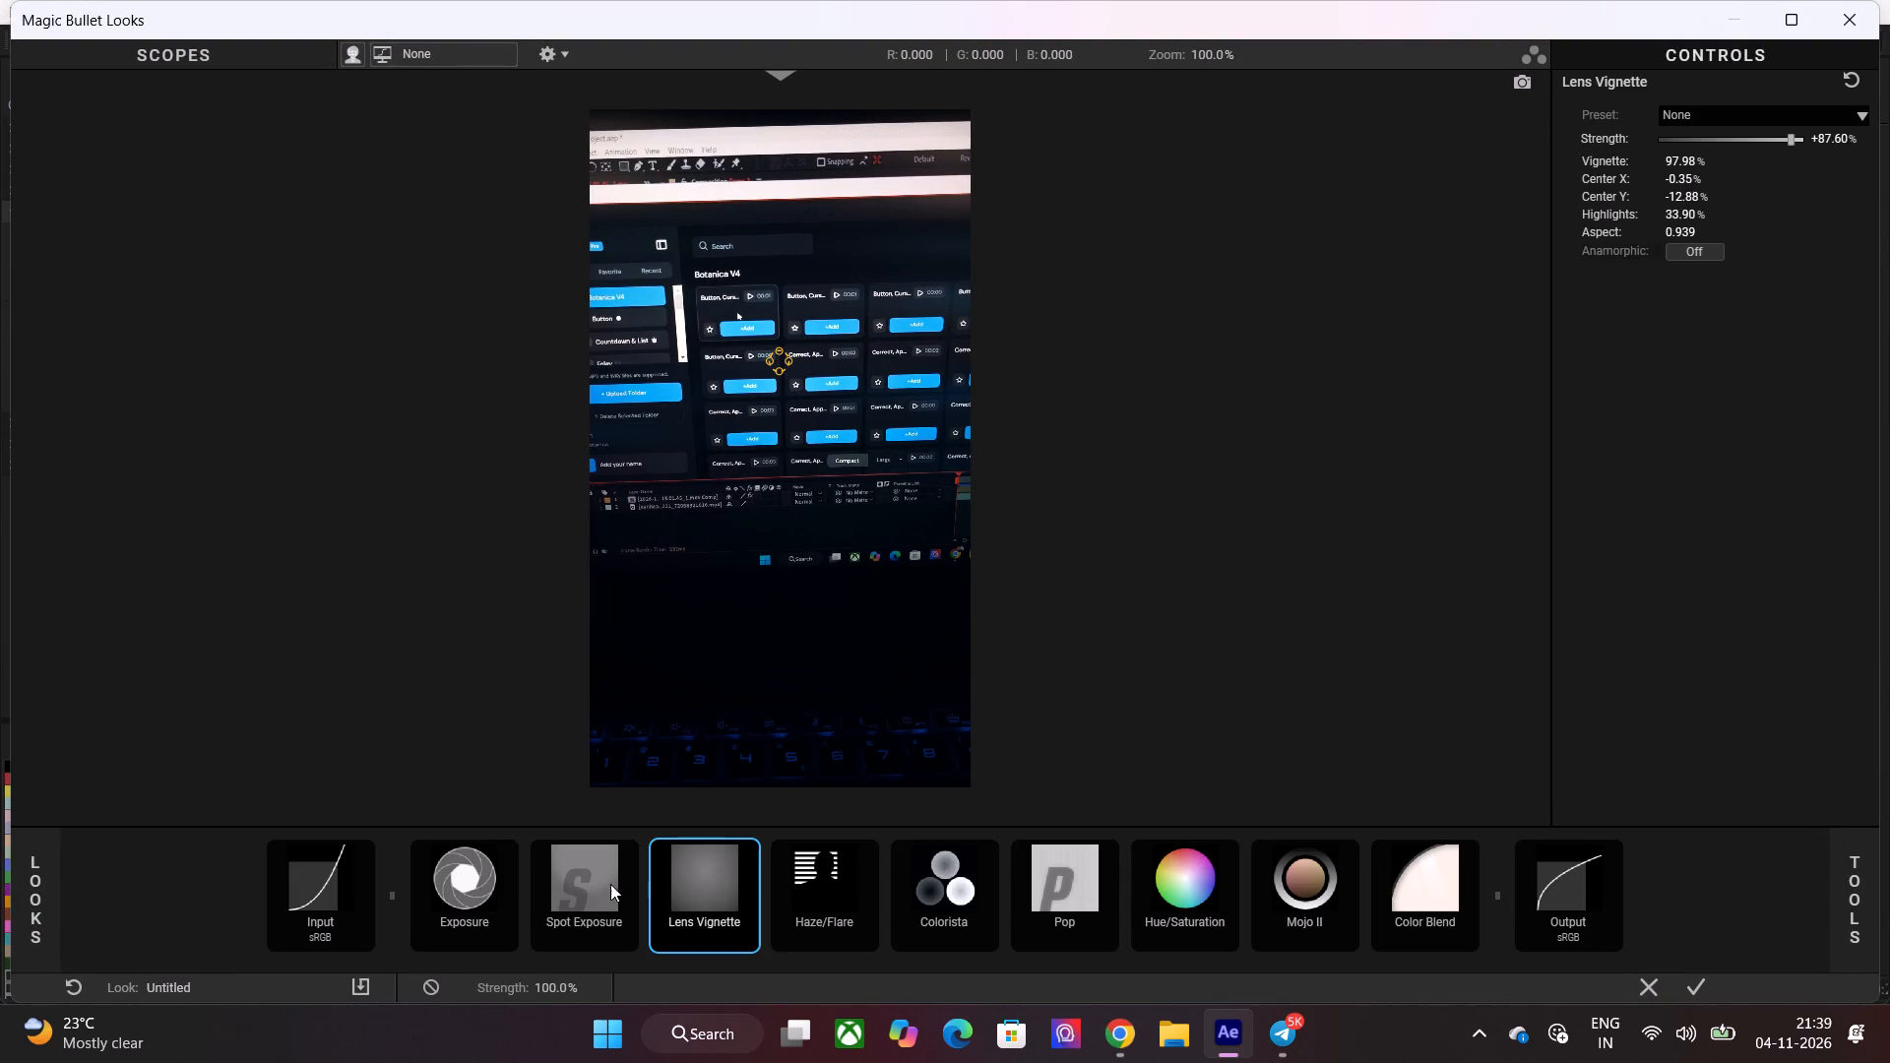
{"action": "left_click", "coordinate": [610, 884]}
{"action": "left_click", "coordinate": [630, 847]}
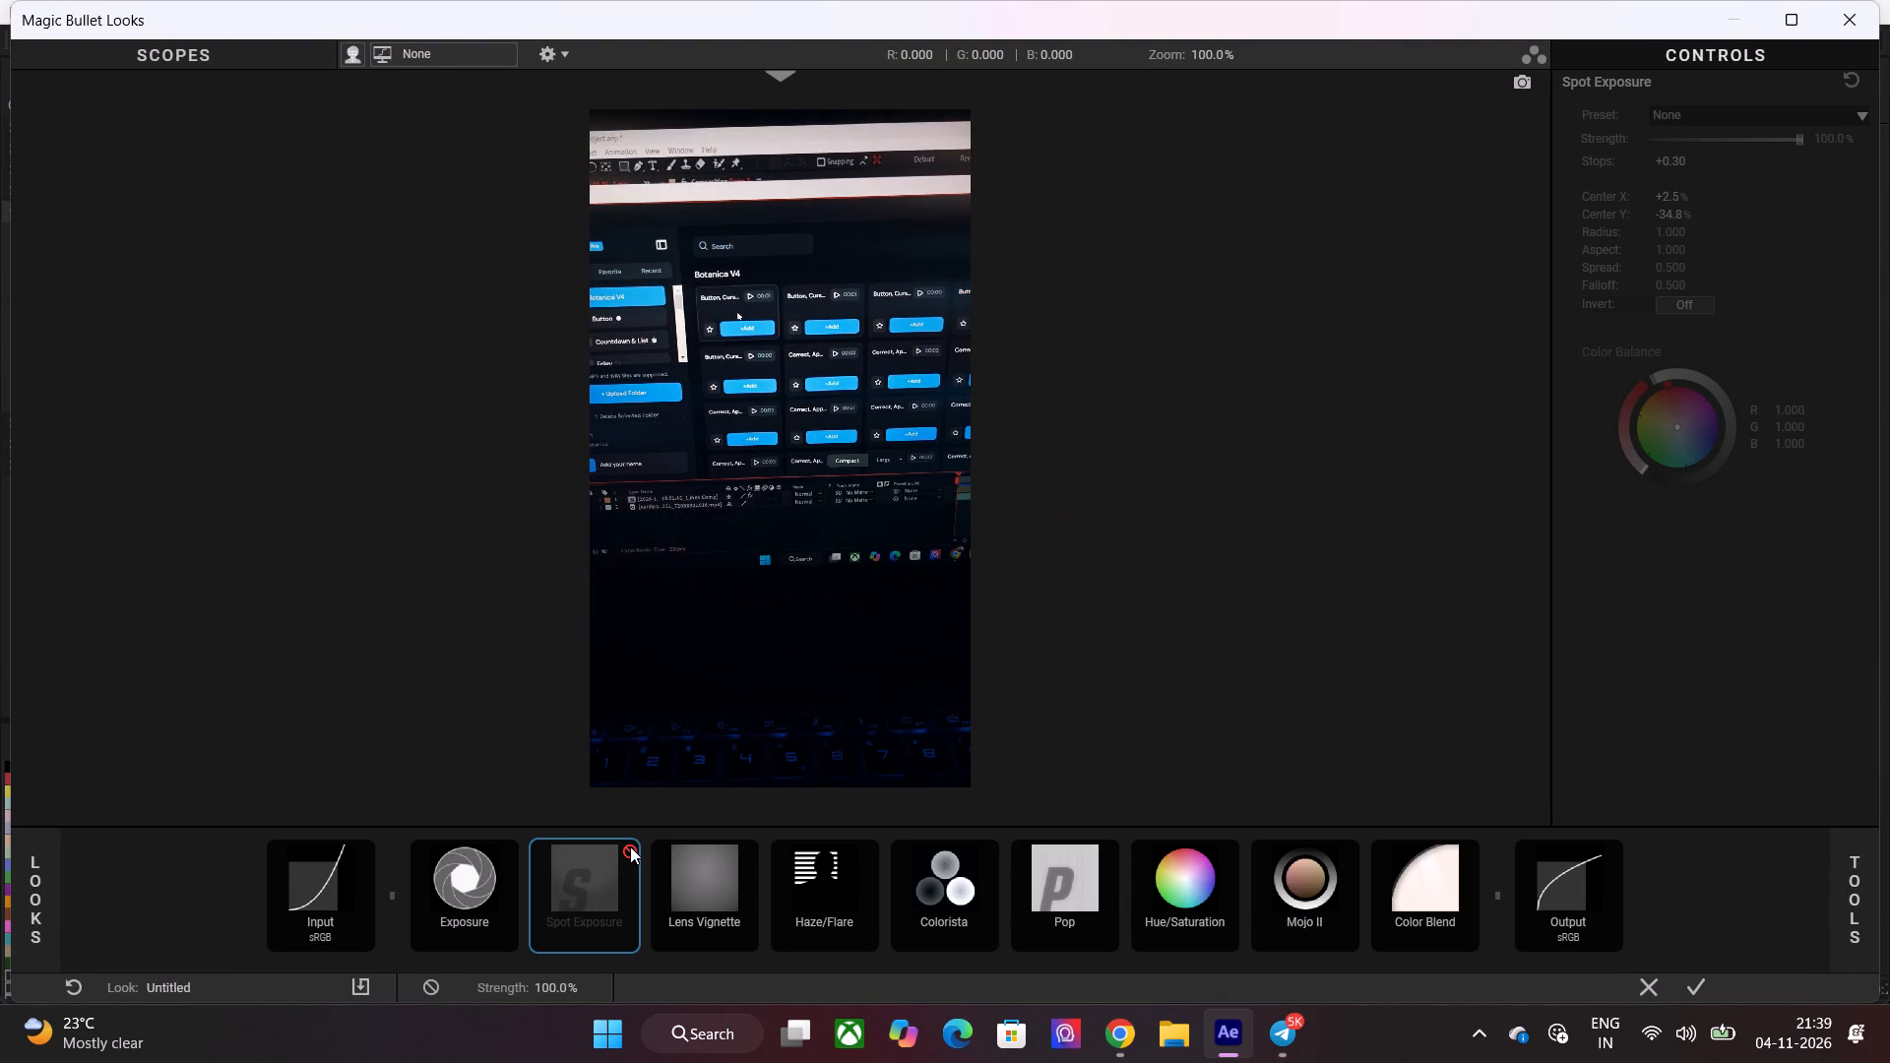
{"action": "left_click", "coordinate": [630, 846]}
{"action": "left_click", "coordinate": [630, 846]}
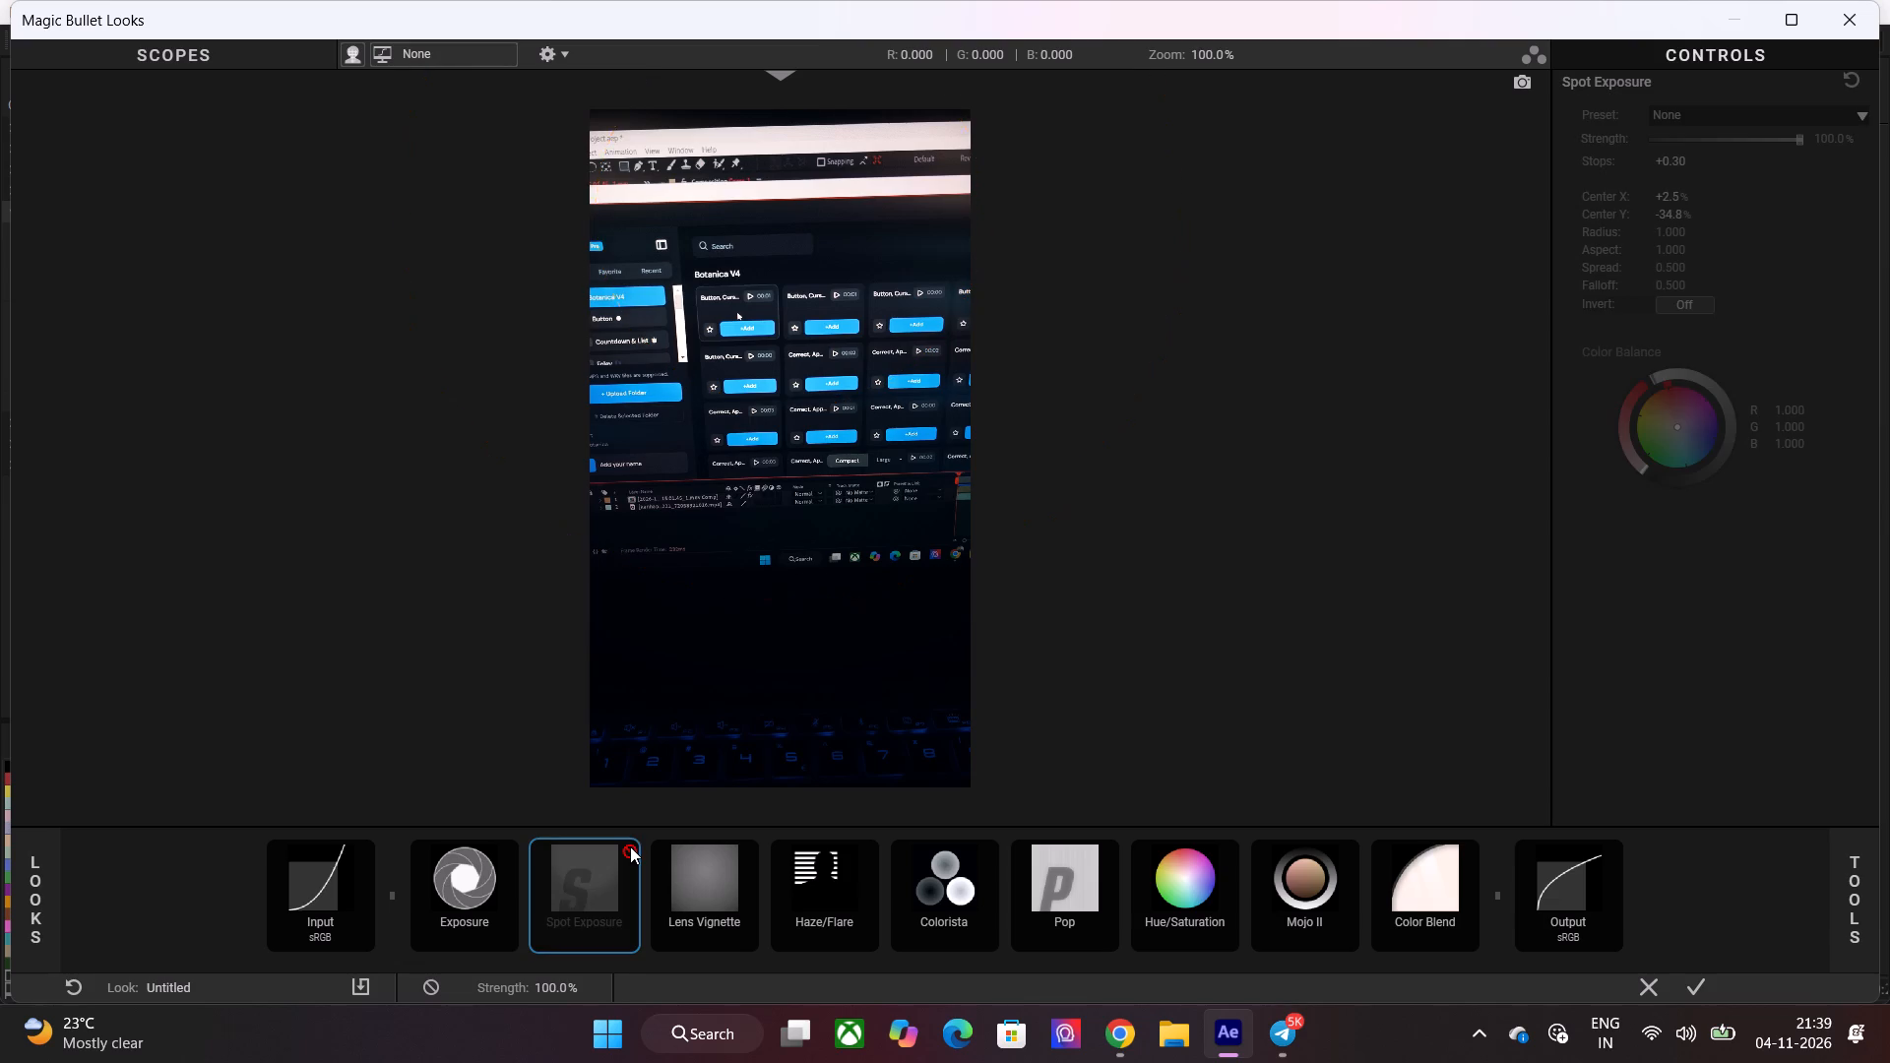
{"action": "left_click", "coordinate": [498, 858]}
{"action": "left_click", "coordinate": [508, 851]}
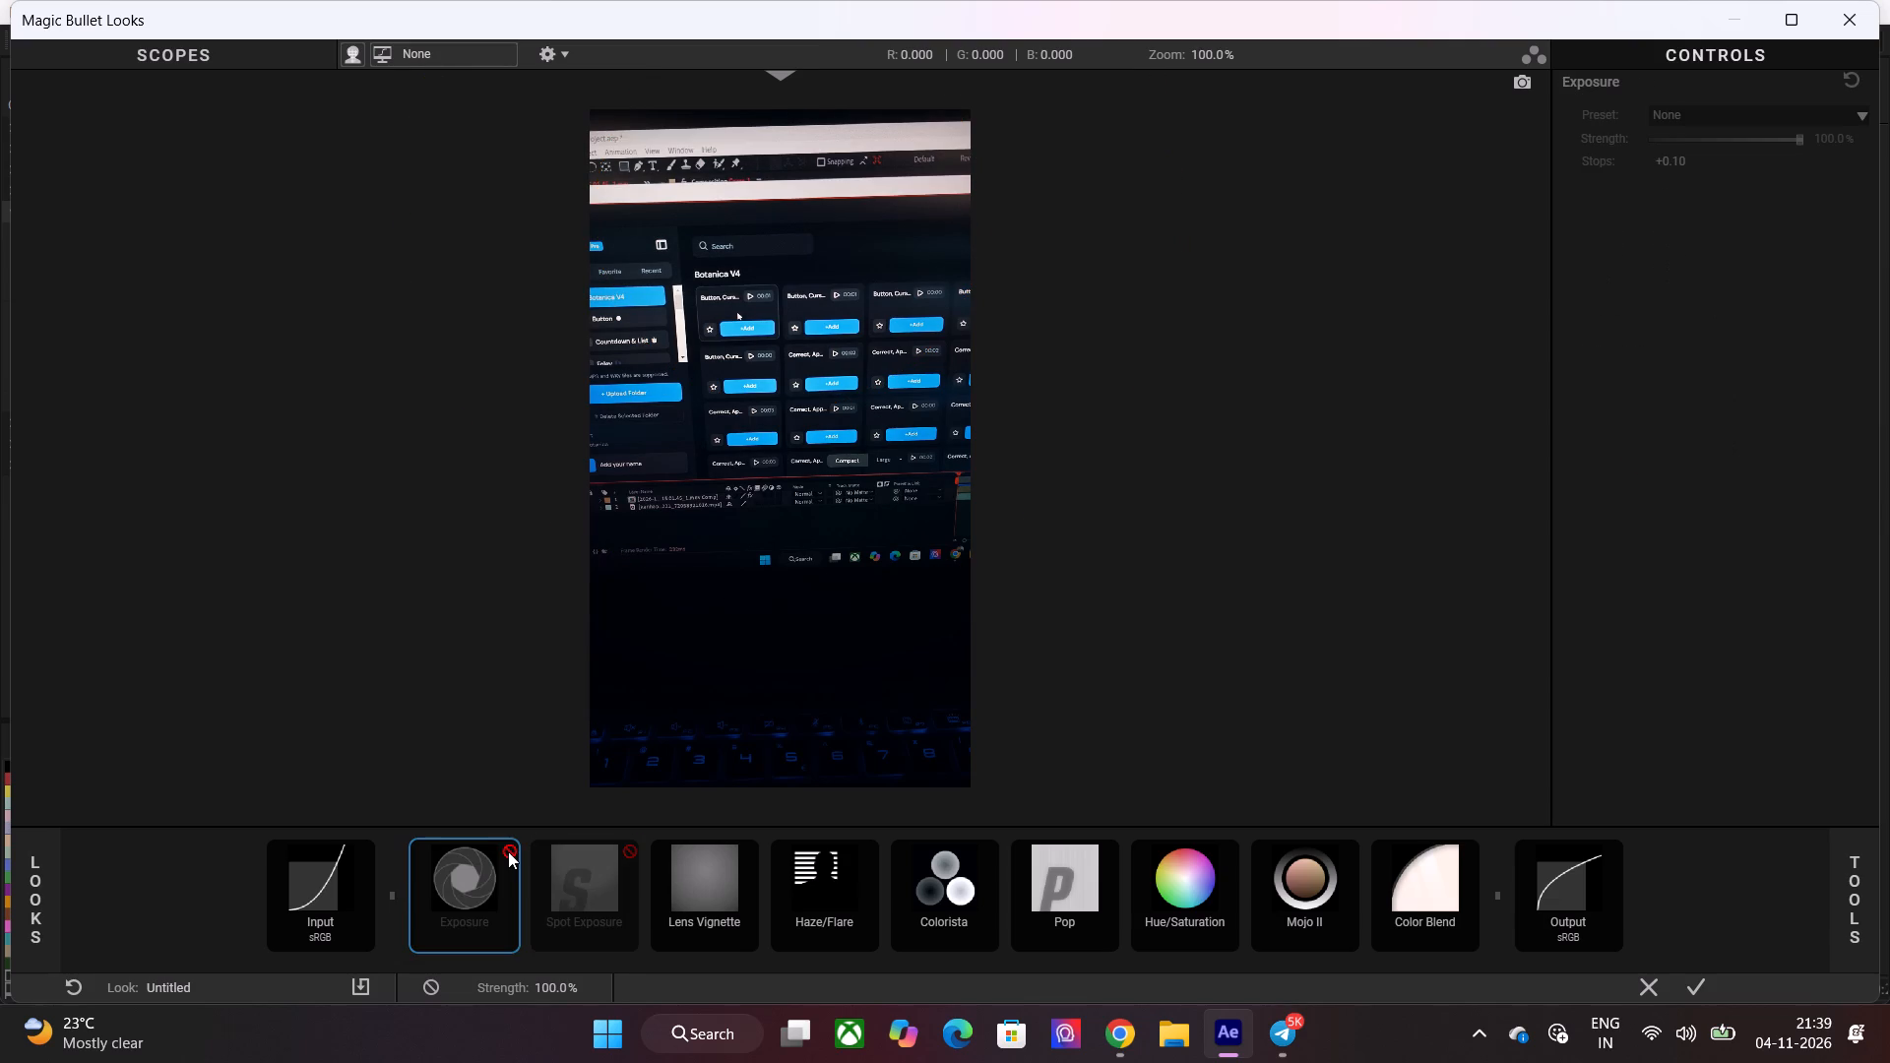
Check the look's Haze/Flare settings and compare the picture with Colorista switched off and on.
{"action": "left_click", "coordinate": [694, 853]}
{"action": "left_click", "coordinate": [816, 874]}
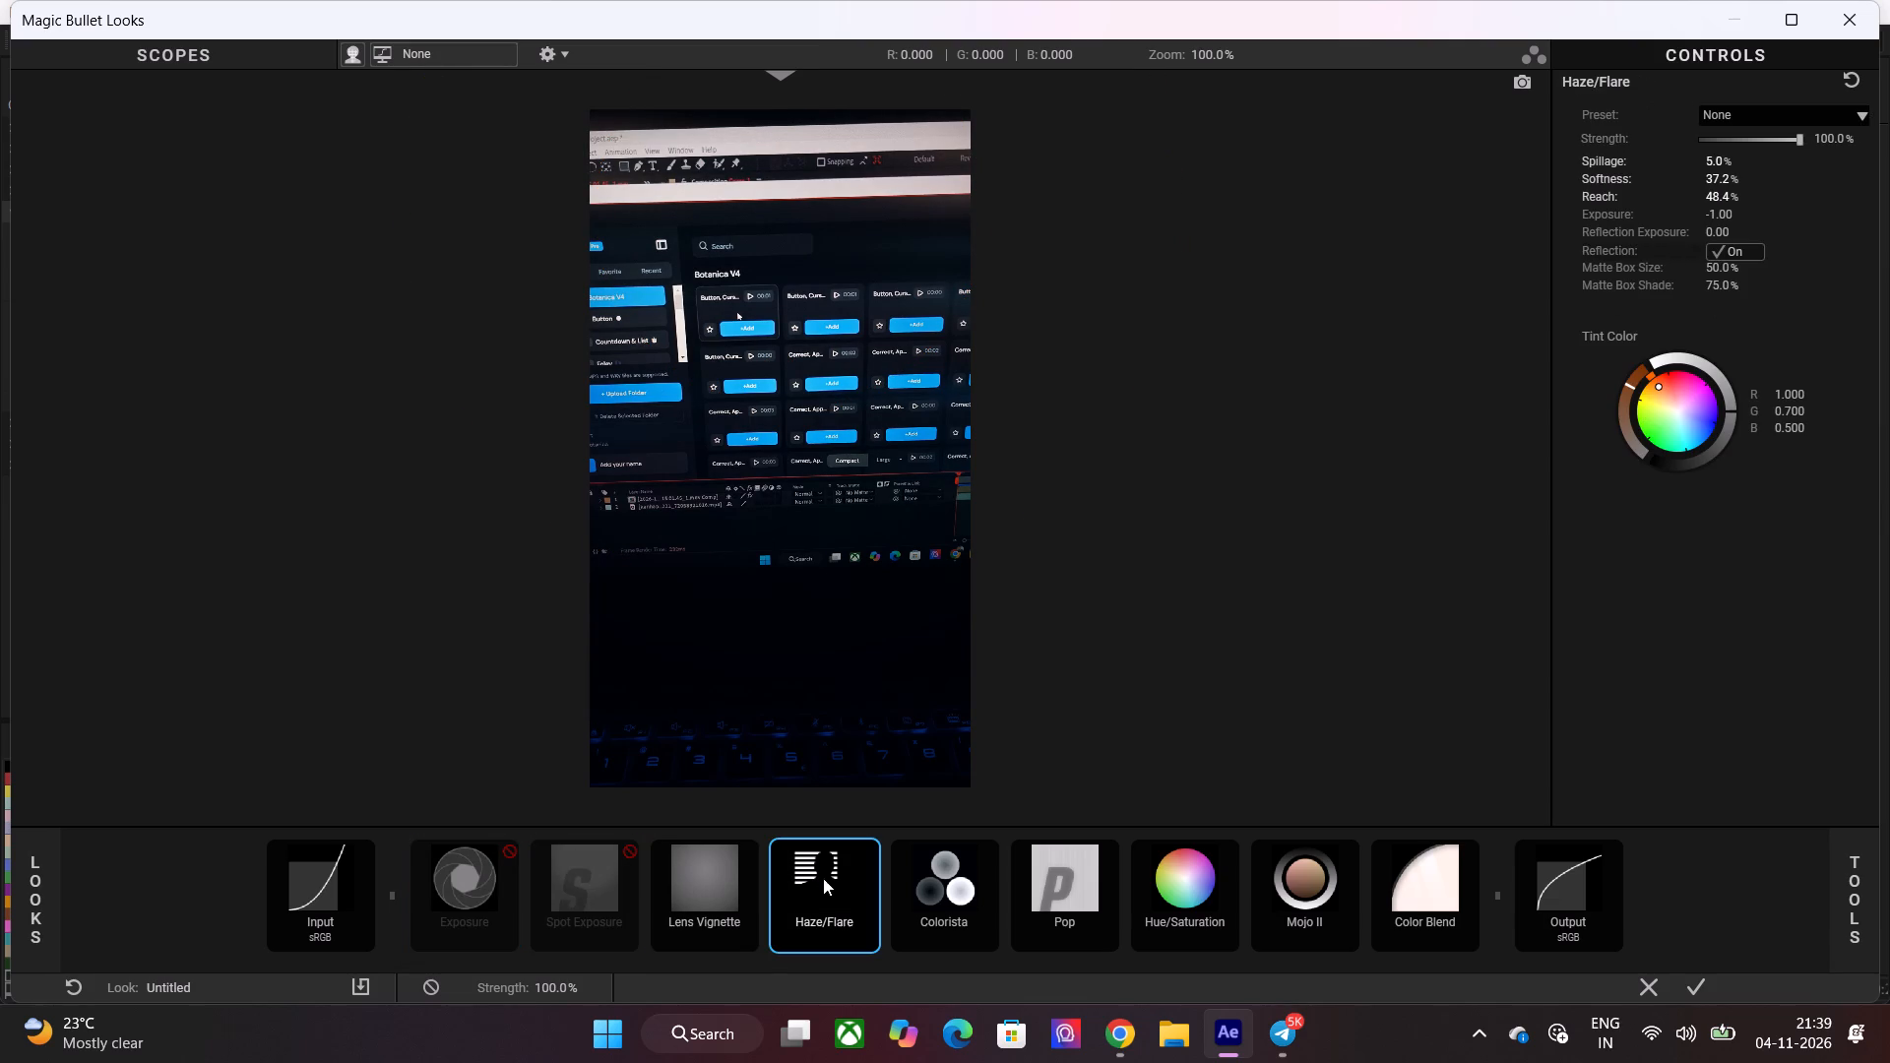
{"action": "left_click", "coordinate": [977, 893]}
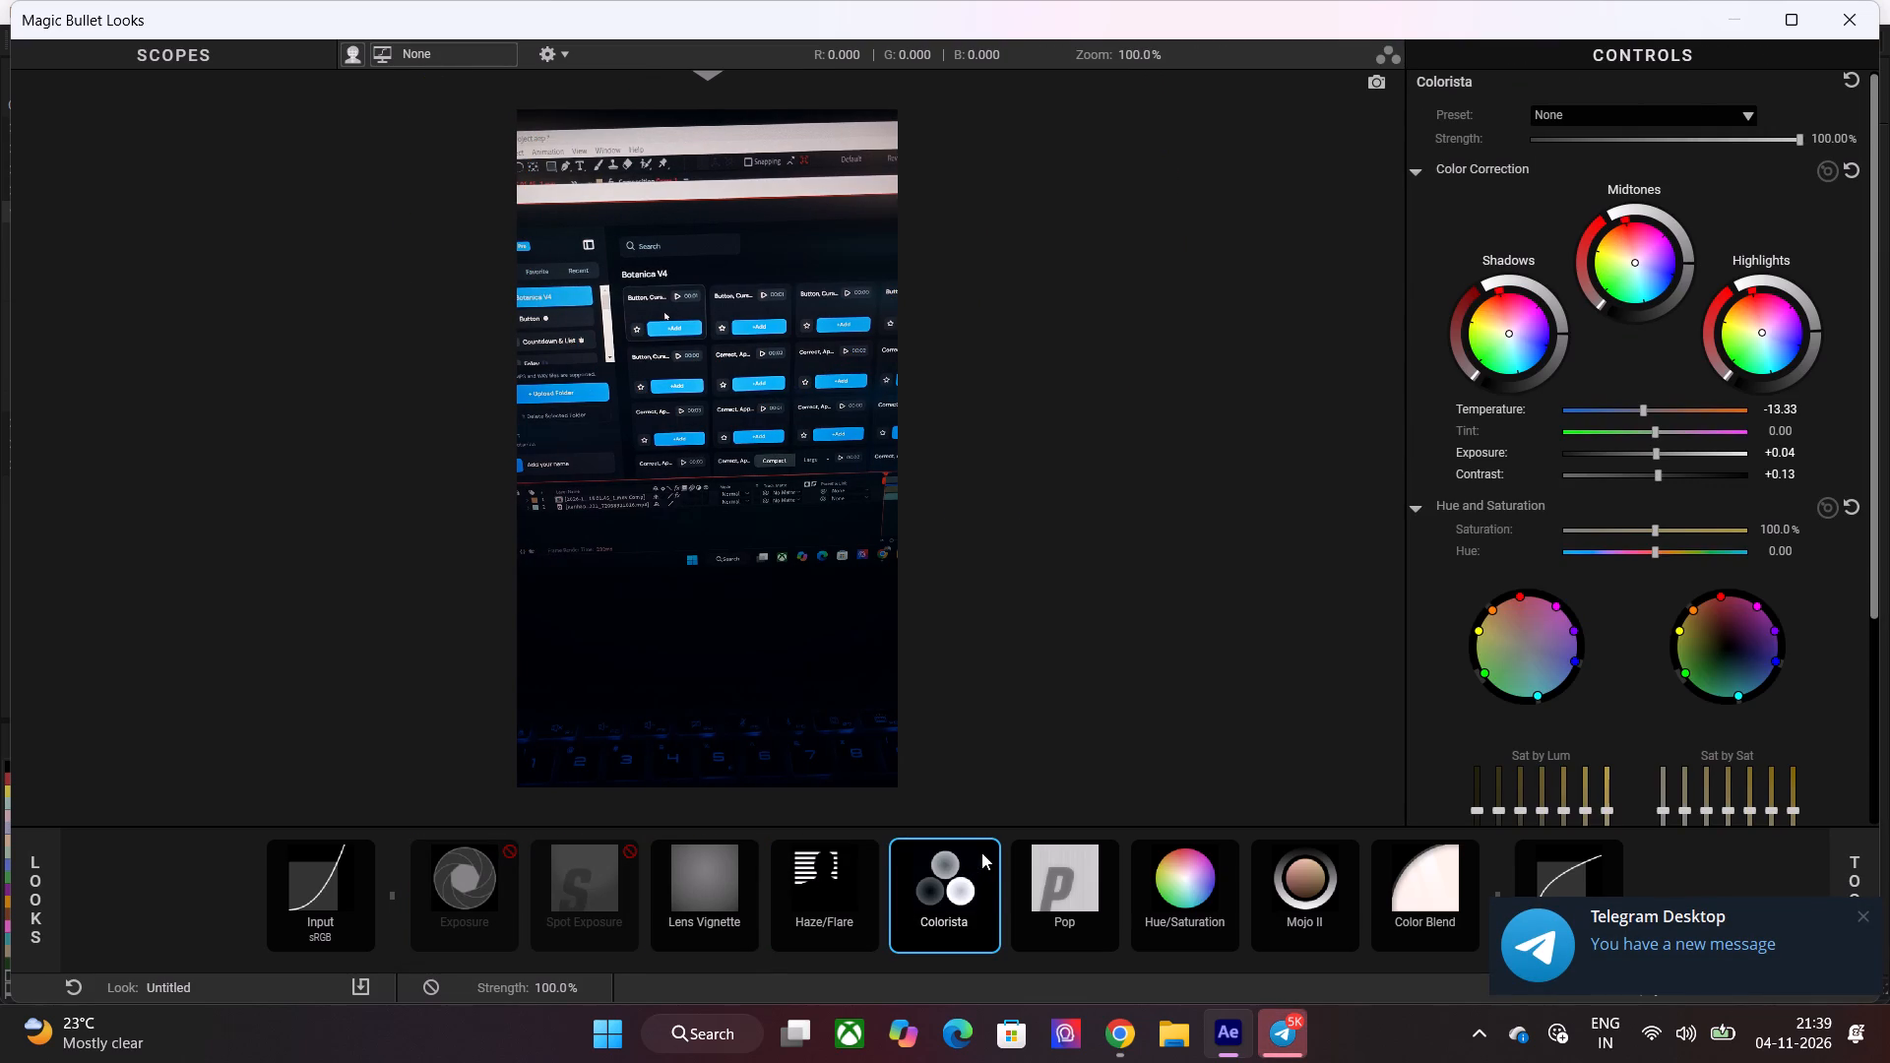
{"action": "left_click", "coordinate": [984, 850]}
{"action": "left_click", "coordinate": [984, 850]}
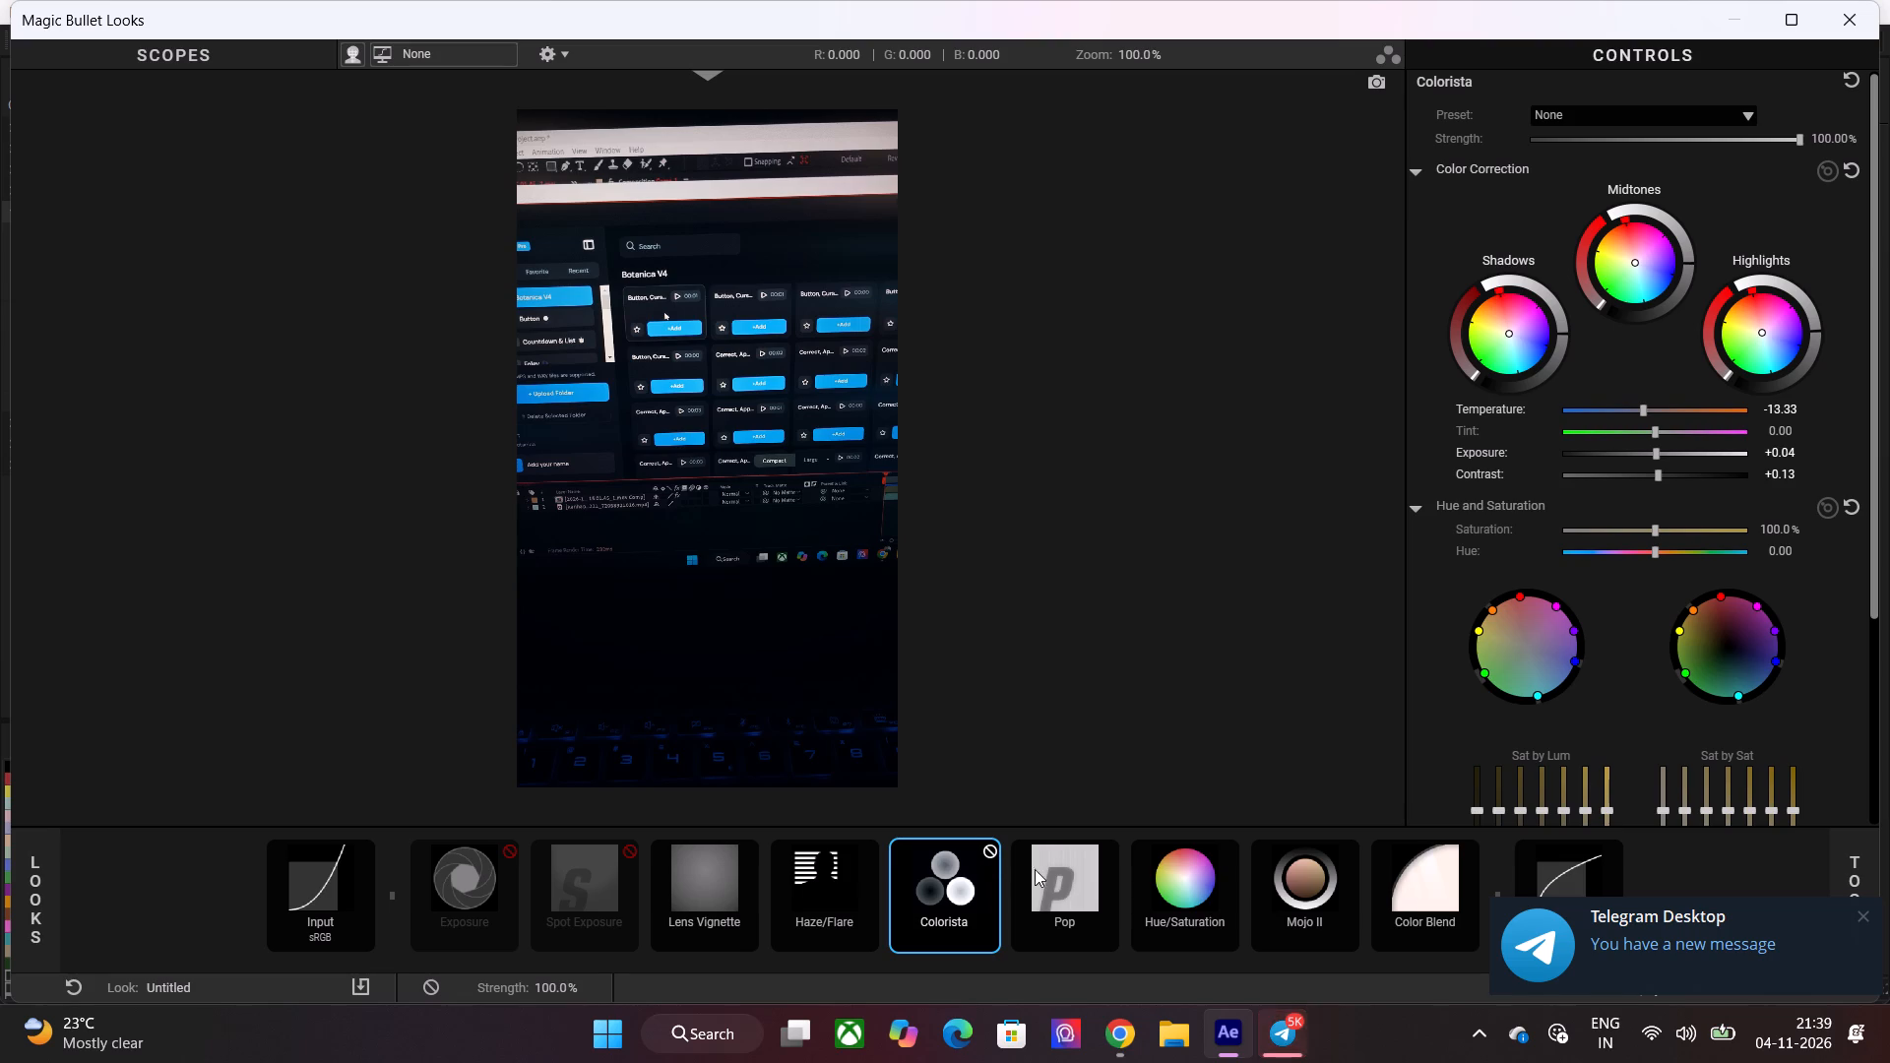
Disable the Pop tool in the look and apply the edited look to the Adj layer.
{"action": "left_click", "coordinate": [1061, 876]}
{"action": "left_click", "coordinate": [1083, 877]}
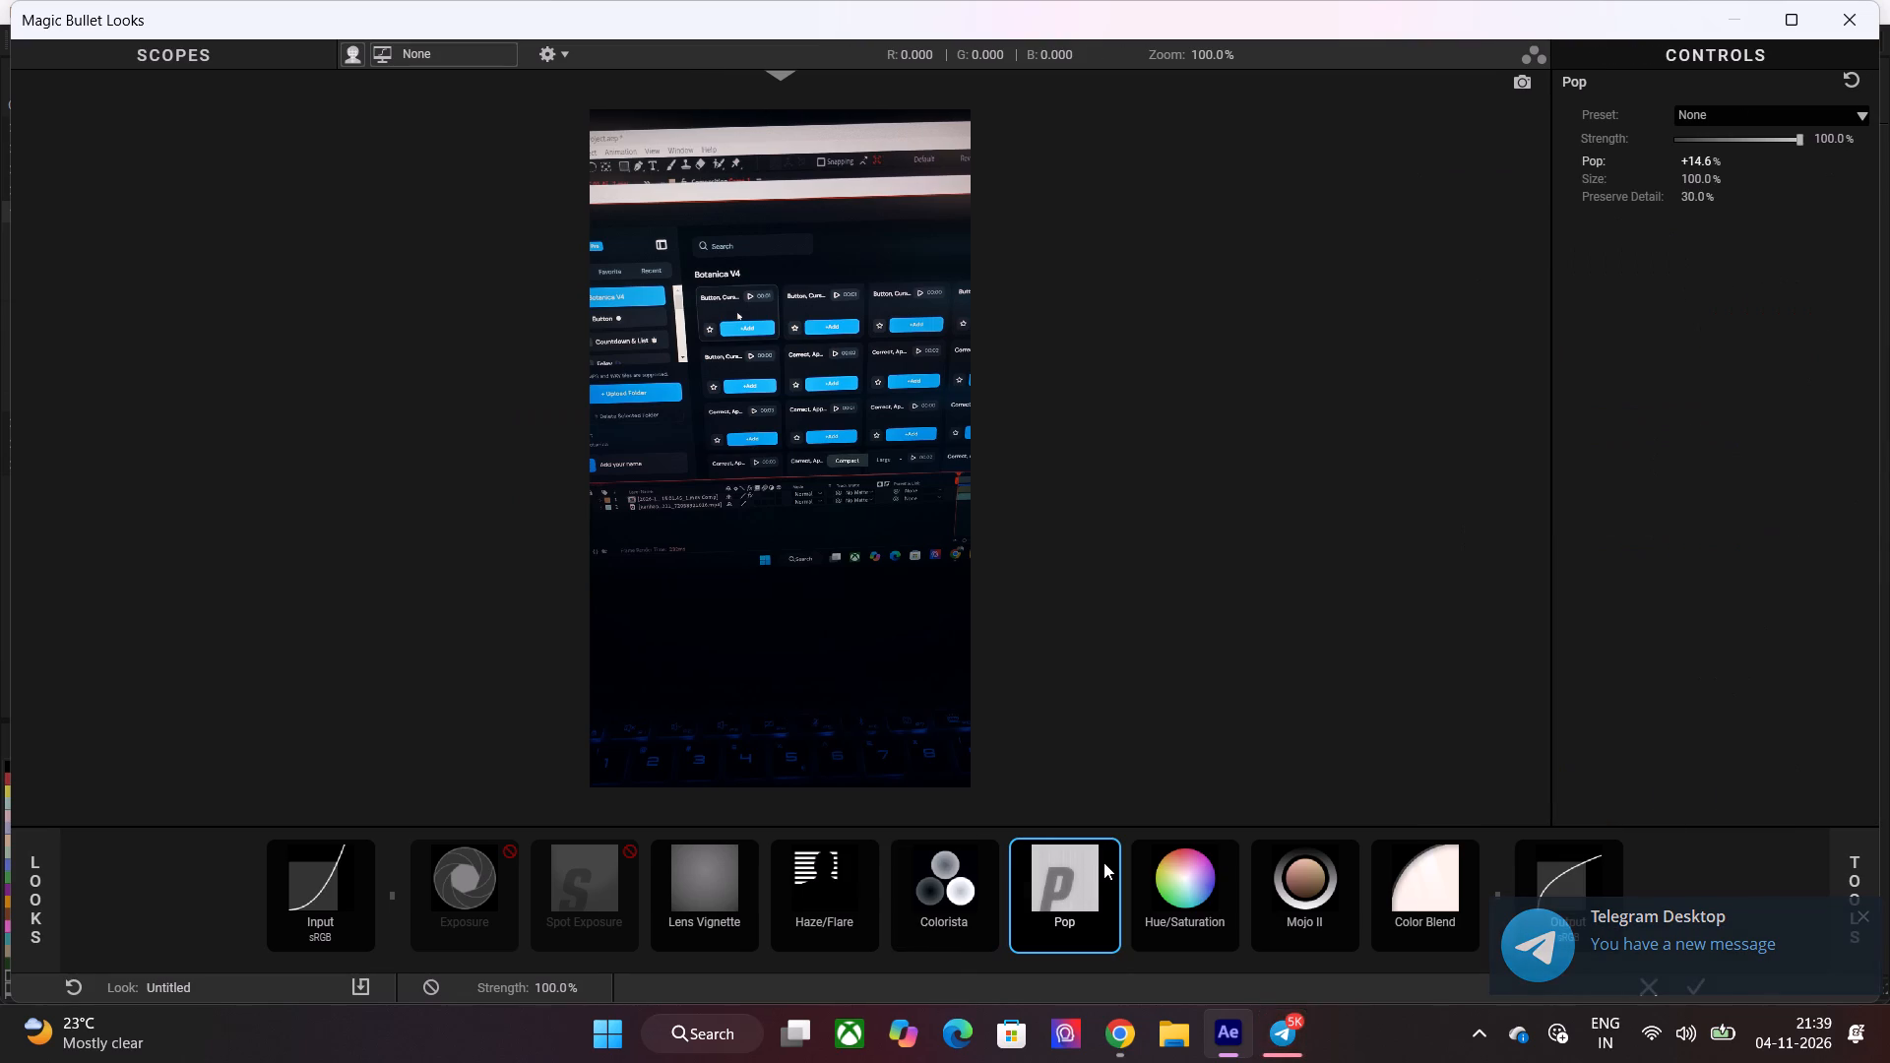
{"action": "left_click", "coordinate": [1107, 846]}
{"action": "left_click_drag", "start_coordinate": [1082, 909], "coordinate": [1092, 903]}
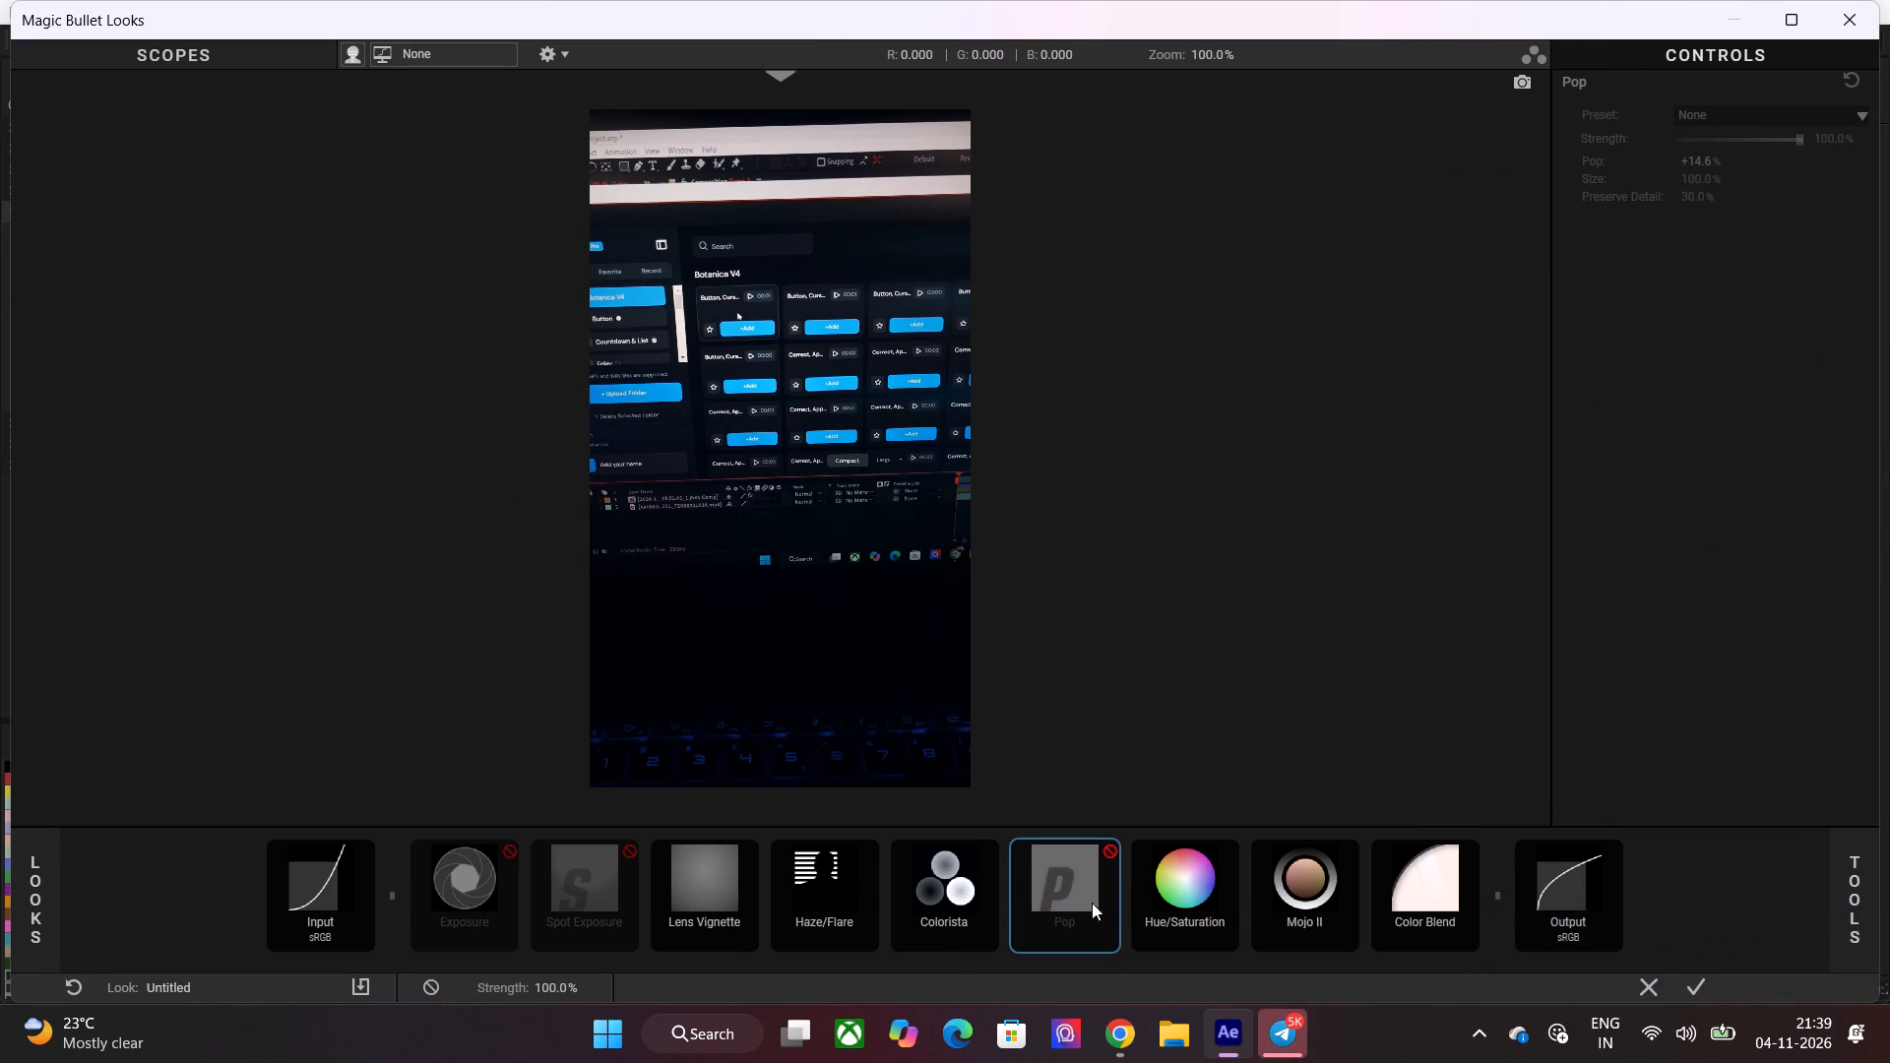
{"action": "left_click_drag", "start_coordinate": [1092, 903], "coordinate": [1333, 635]}
{"action": "left_click_drag", "start_coordinate": [1082, 932], "coordinate": [1470, 464]}
{"action": "left_click", "coordinate": [1699, 988]}
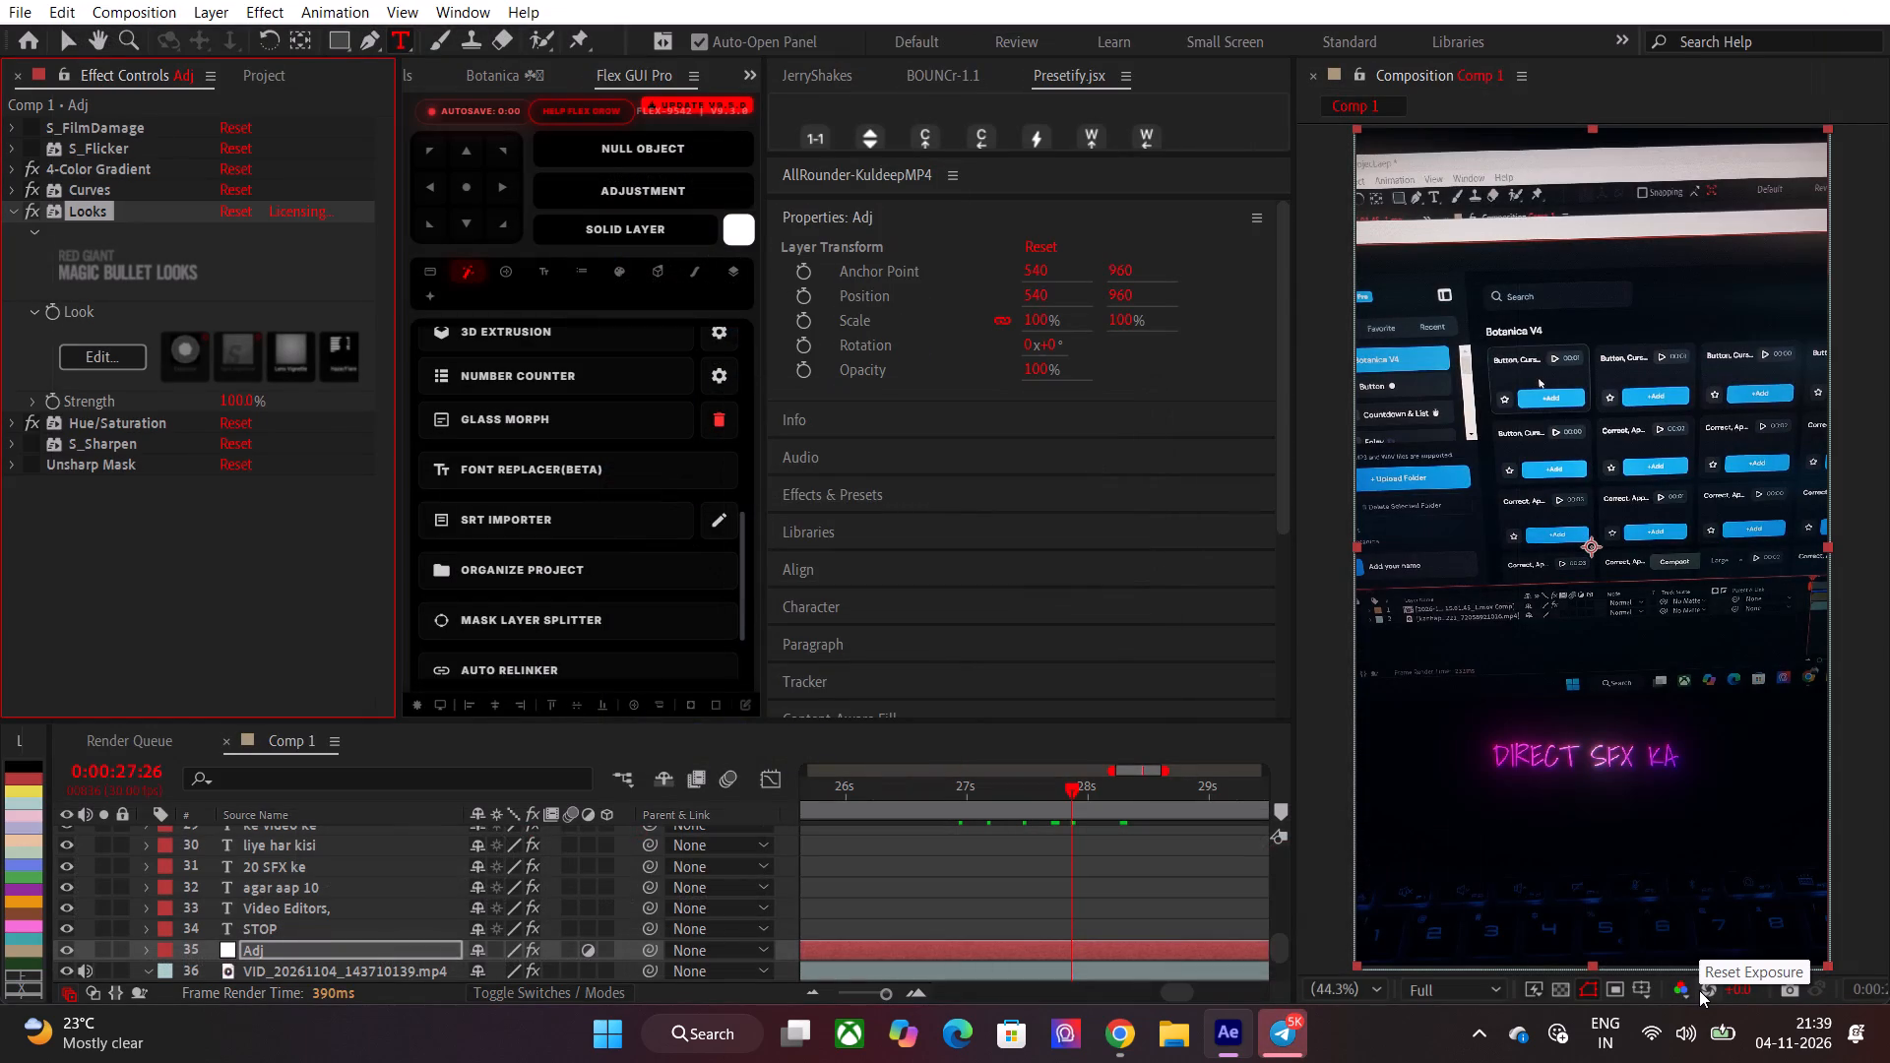
Examine the graded picture around 0:00:25:02 and from the composition's start to 0:00:01:01, with the whole frame fitted in the viewer.
{"action": "scroll", "coordinate": [1630, 646], "scroll_direction": "up", "scroll_amount": 1}
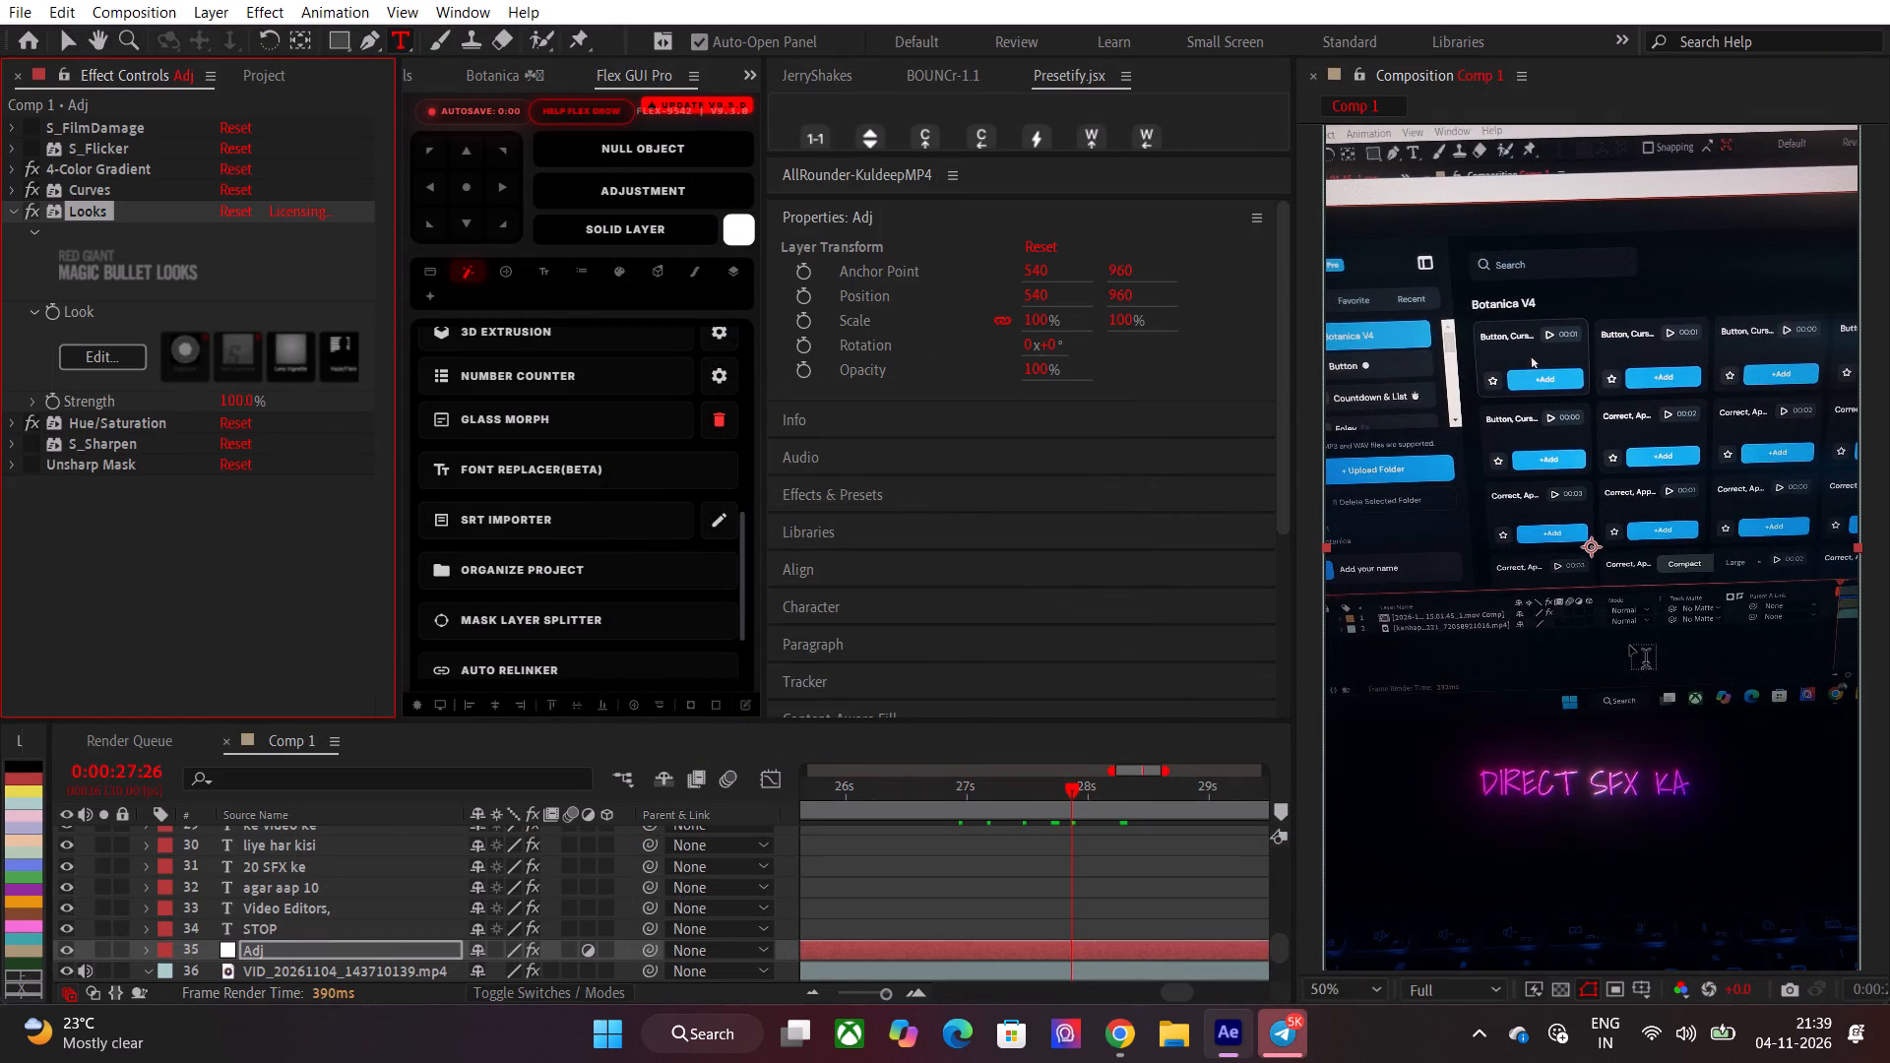
{"action": "scroll", "coordinate": [1630, 646], "scroll_direction": "down", "scroll_amount": 1}
{"action": "scroll", "coordinate": [1644, 730], "scroll_direction": "up", "scroll_amount": 1}
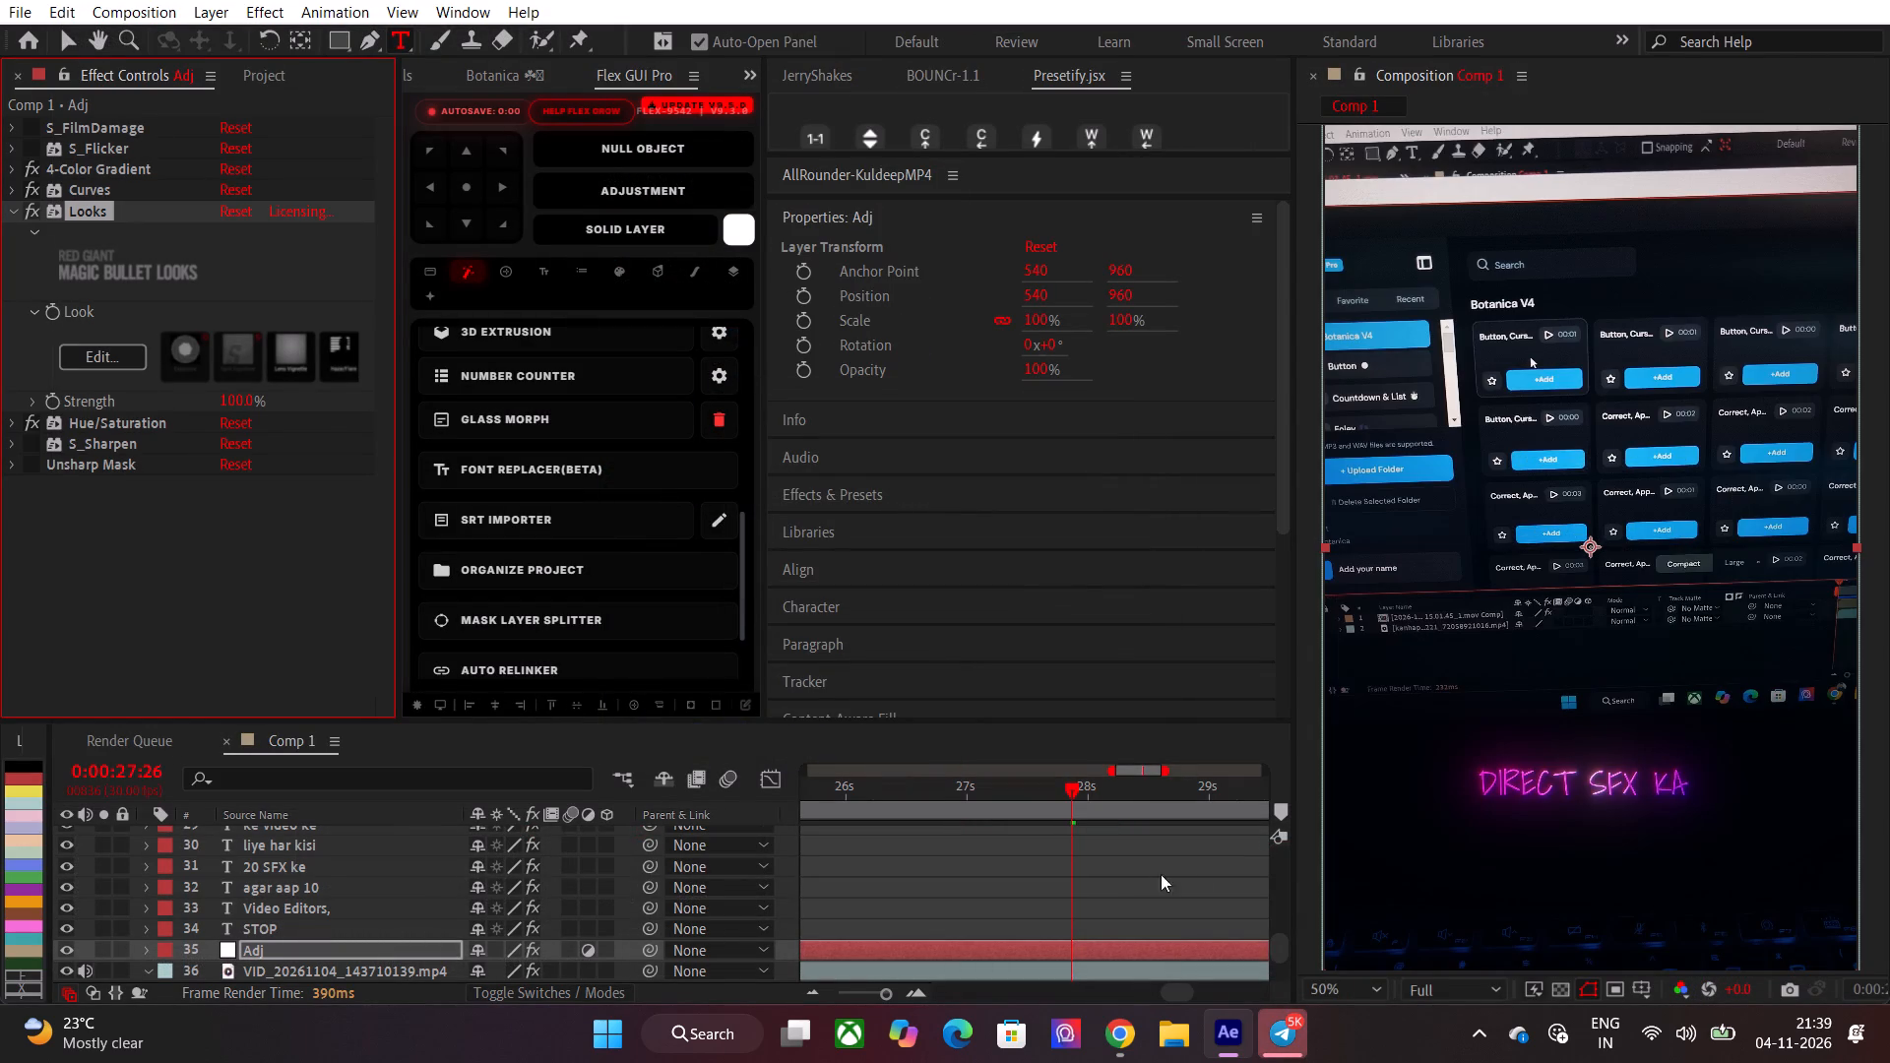
{"action": "left_click_drag", "start_coordinate": [1032, 803], "coordinate": [792, 802]}
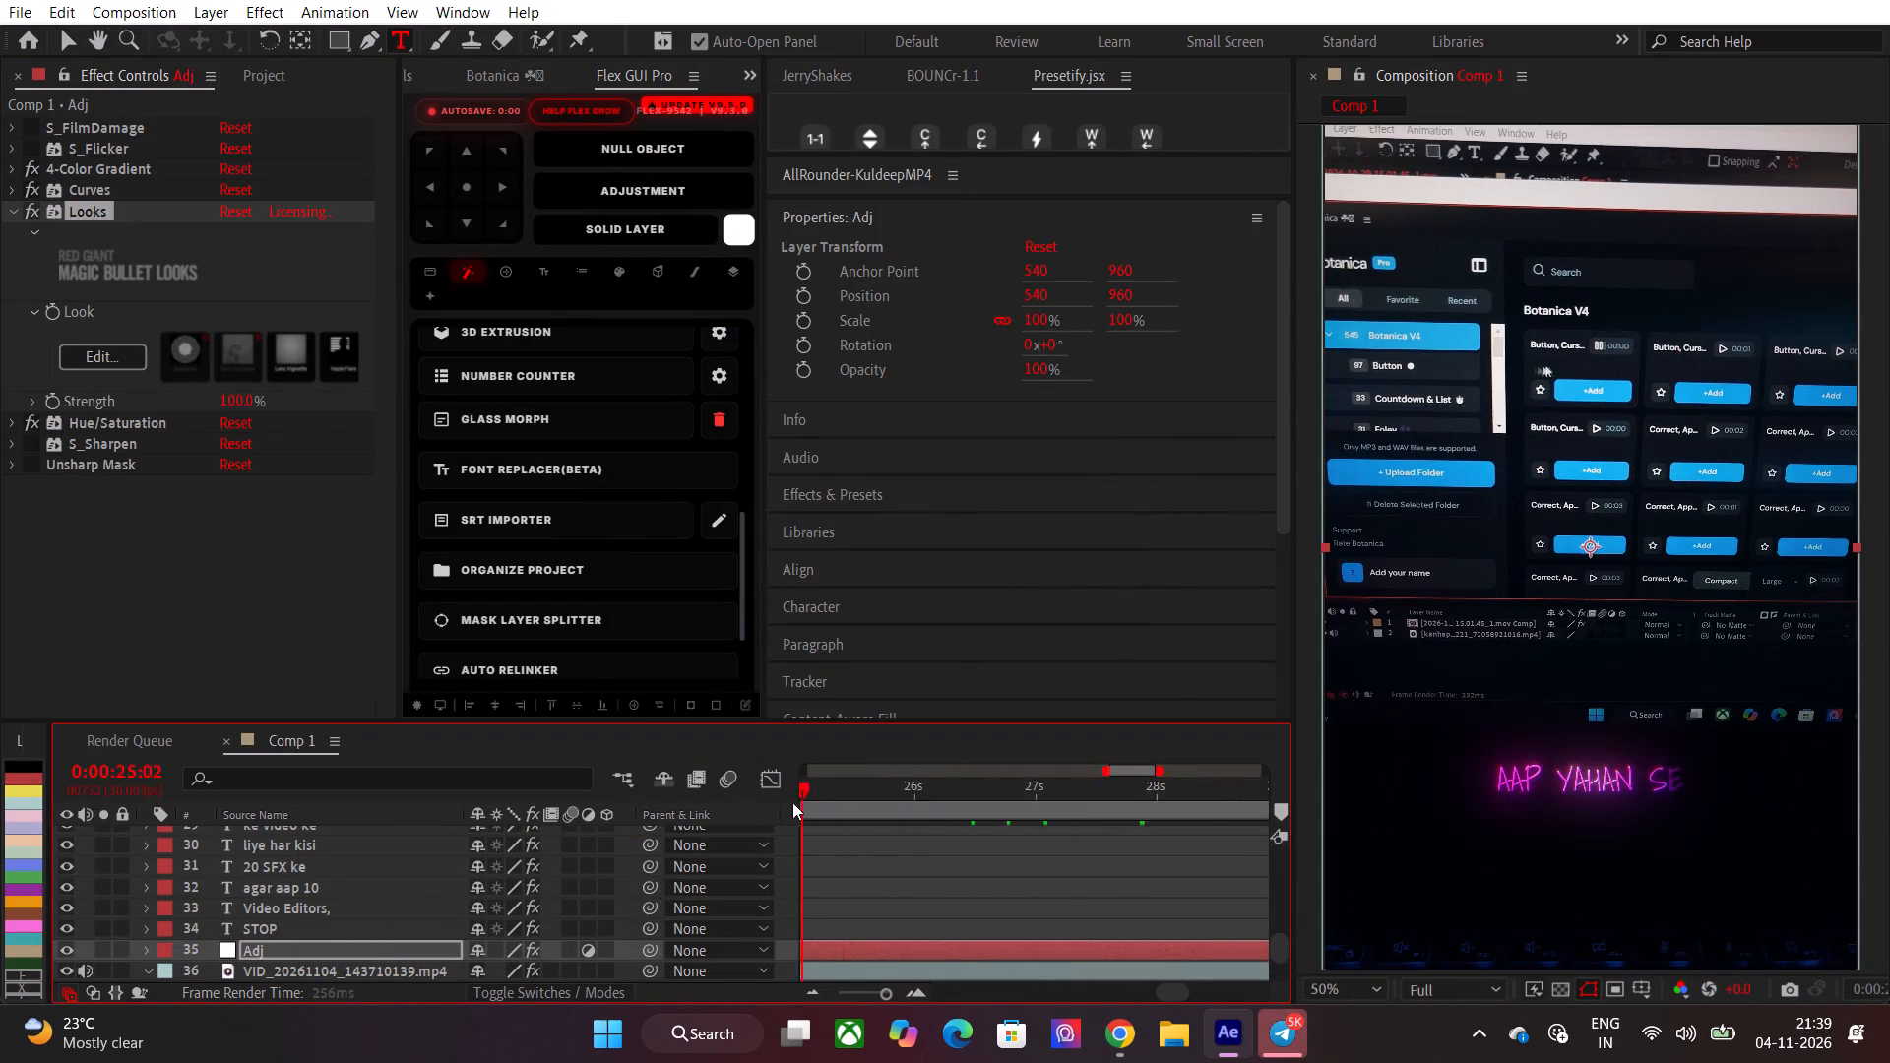
{"action": "left_click_drag", "start_coordinate": [792, 802], "coordinate": [639, 804]}
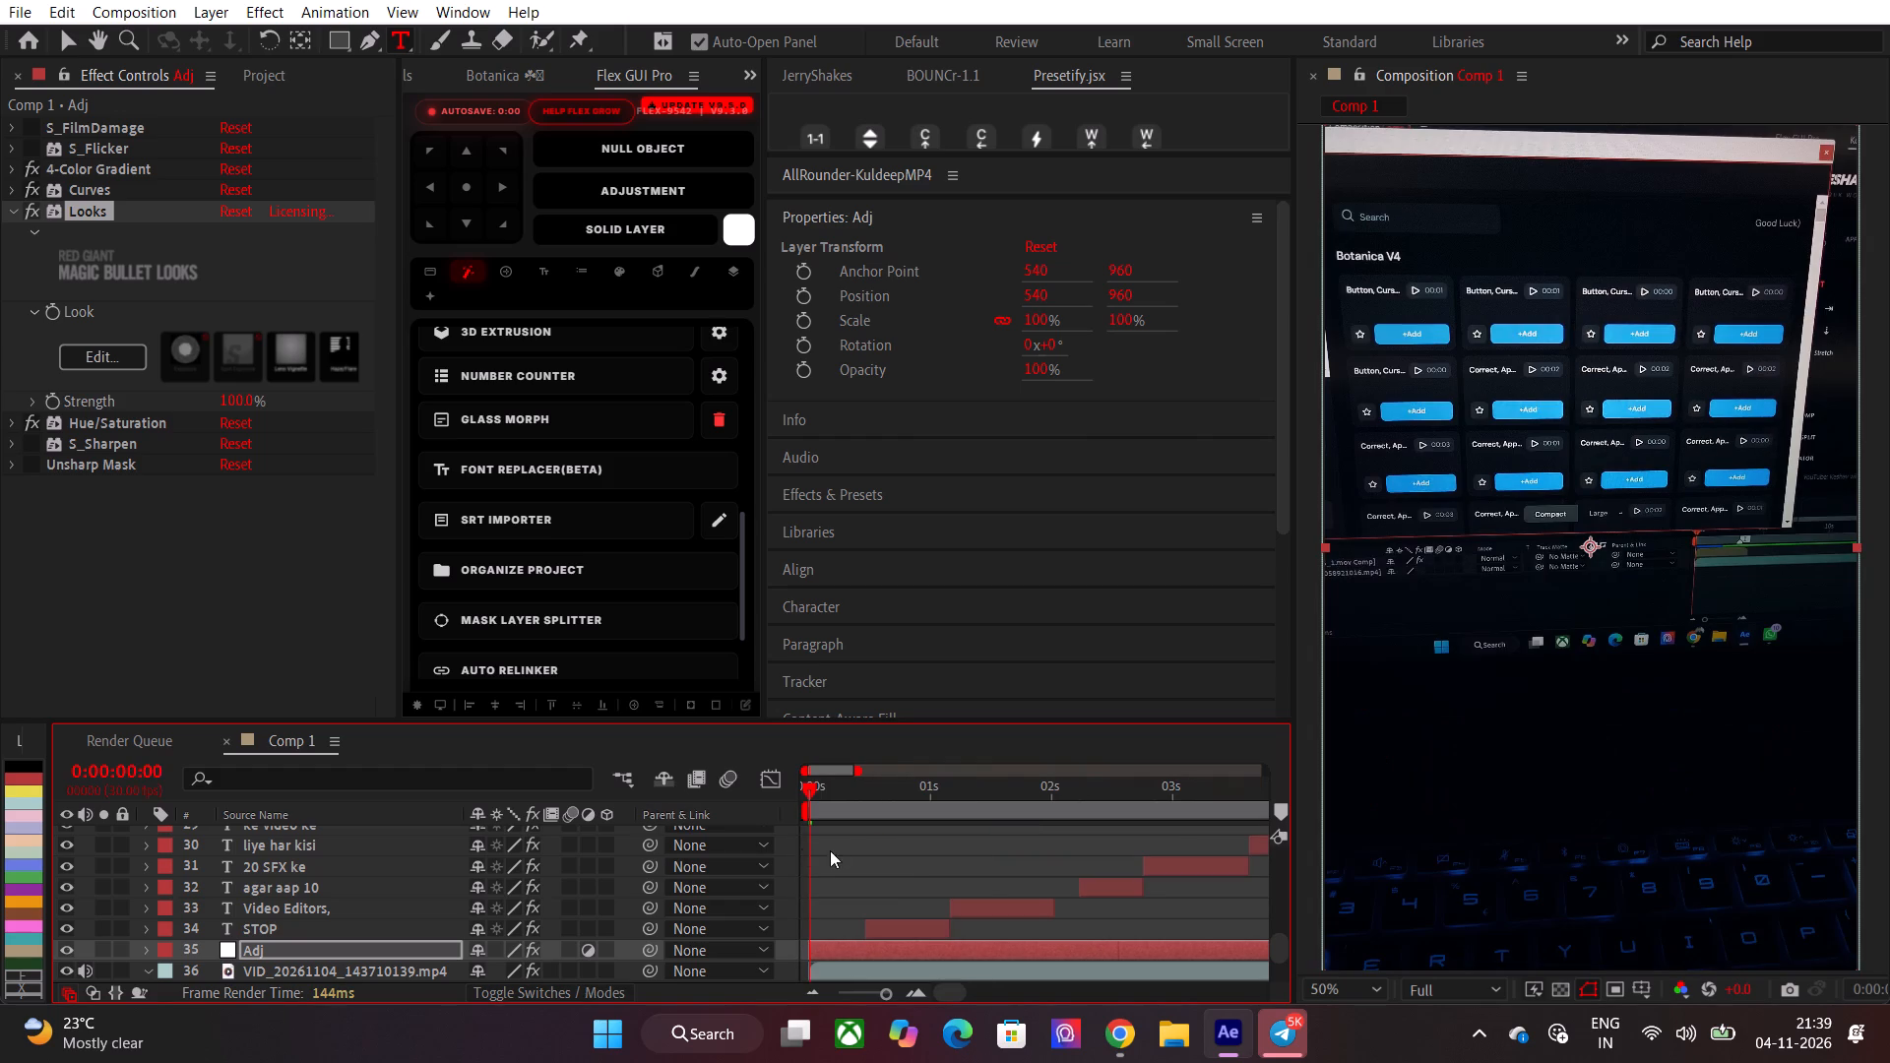
{"action": "scroll", "coordinate": [919, 858], "scroll_direction": "down", "scroll_amount": 1}
{"action": "left_click_drag", "start_coordinate": [855, 808], "coordinate": [894, 808]}
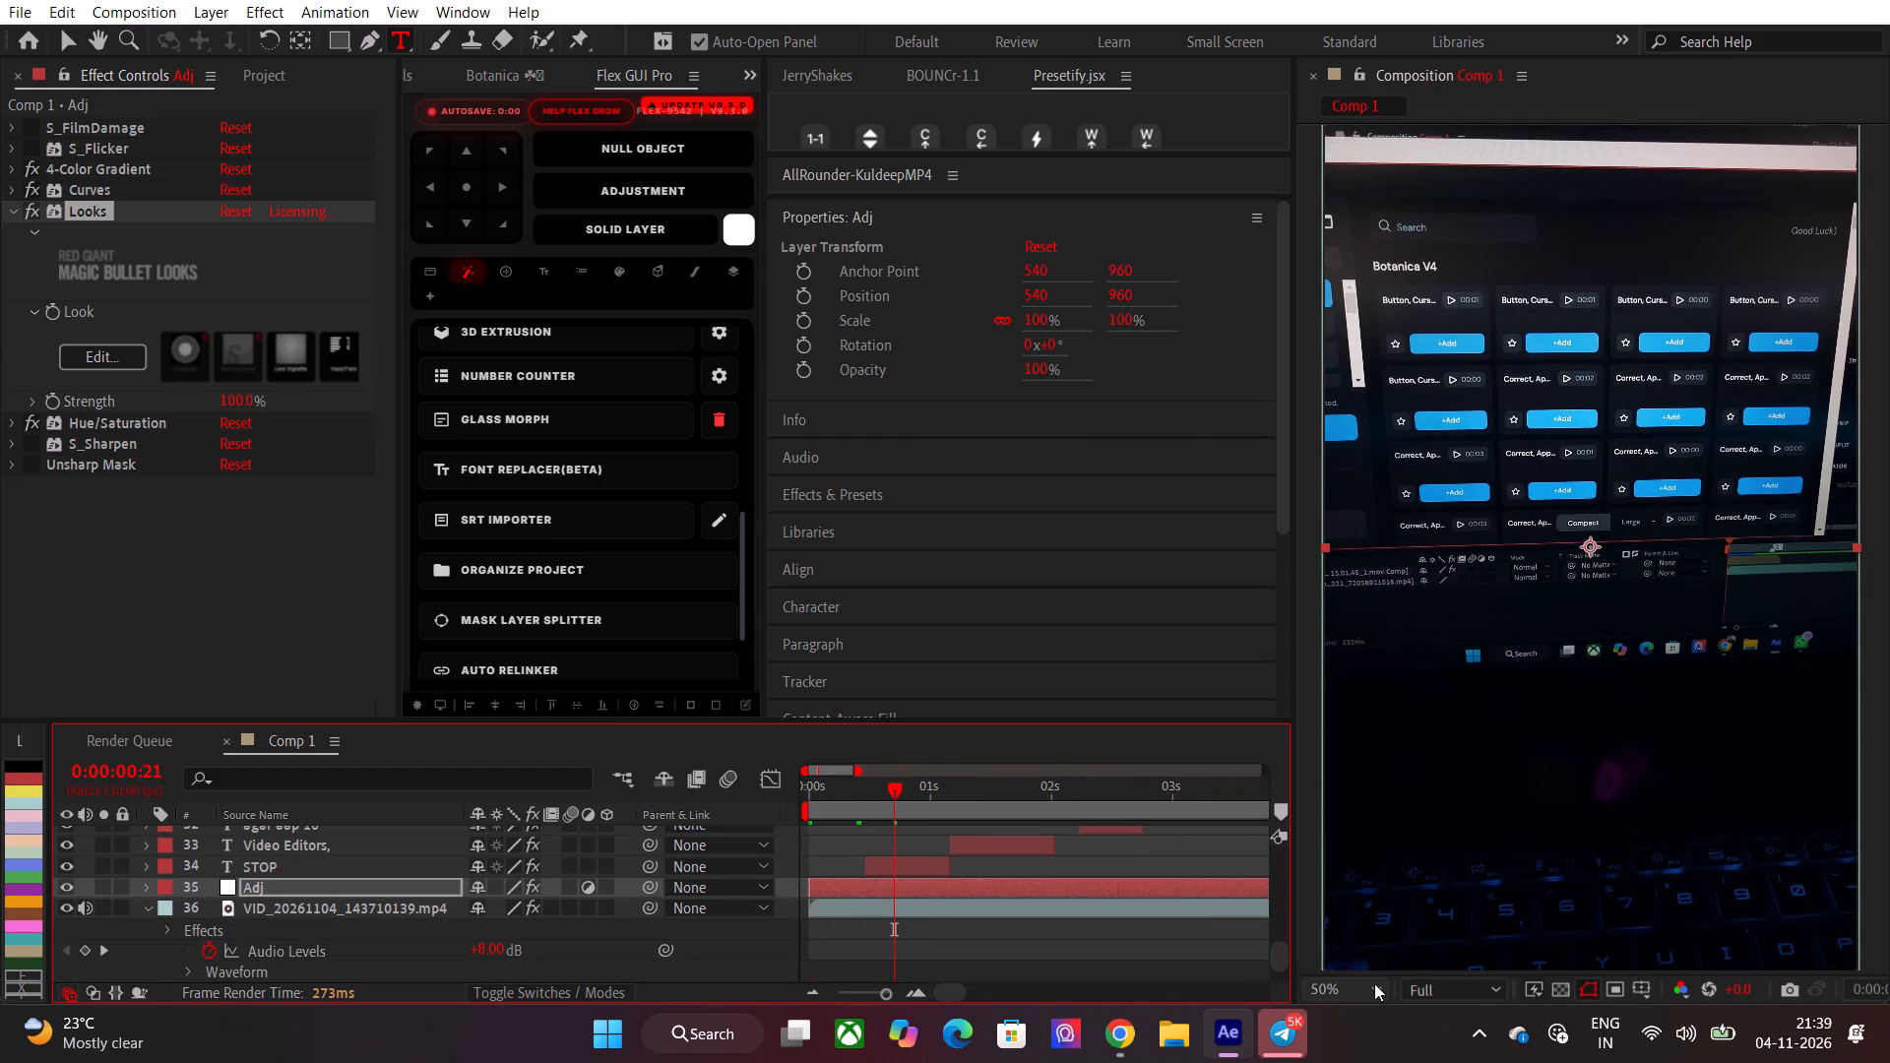
{"action": "left_click", "coordinate": [1354, 998]}
{"action": "left_click", "coordinate": [1343, 586]}
{"action": "left_click_drag", "start_coordinate": [883, 810], "coordinate": [915, 806]}
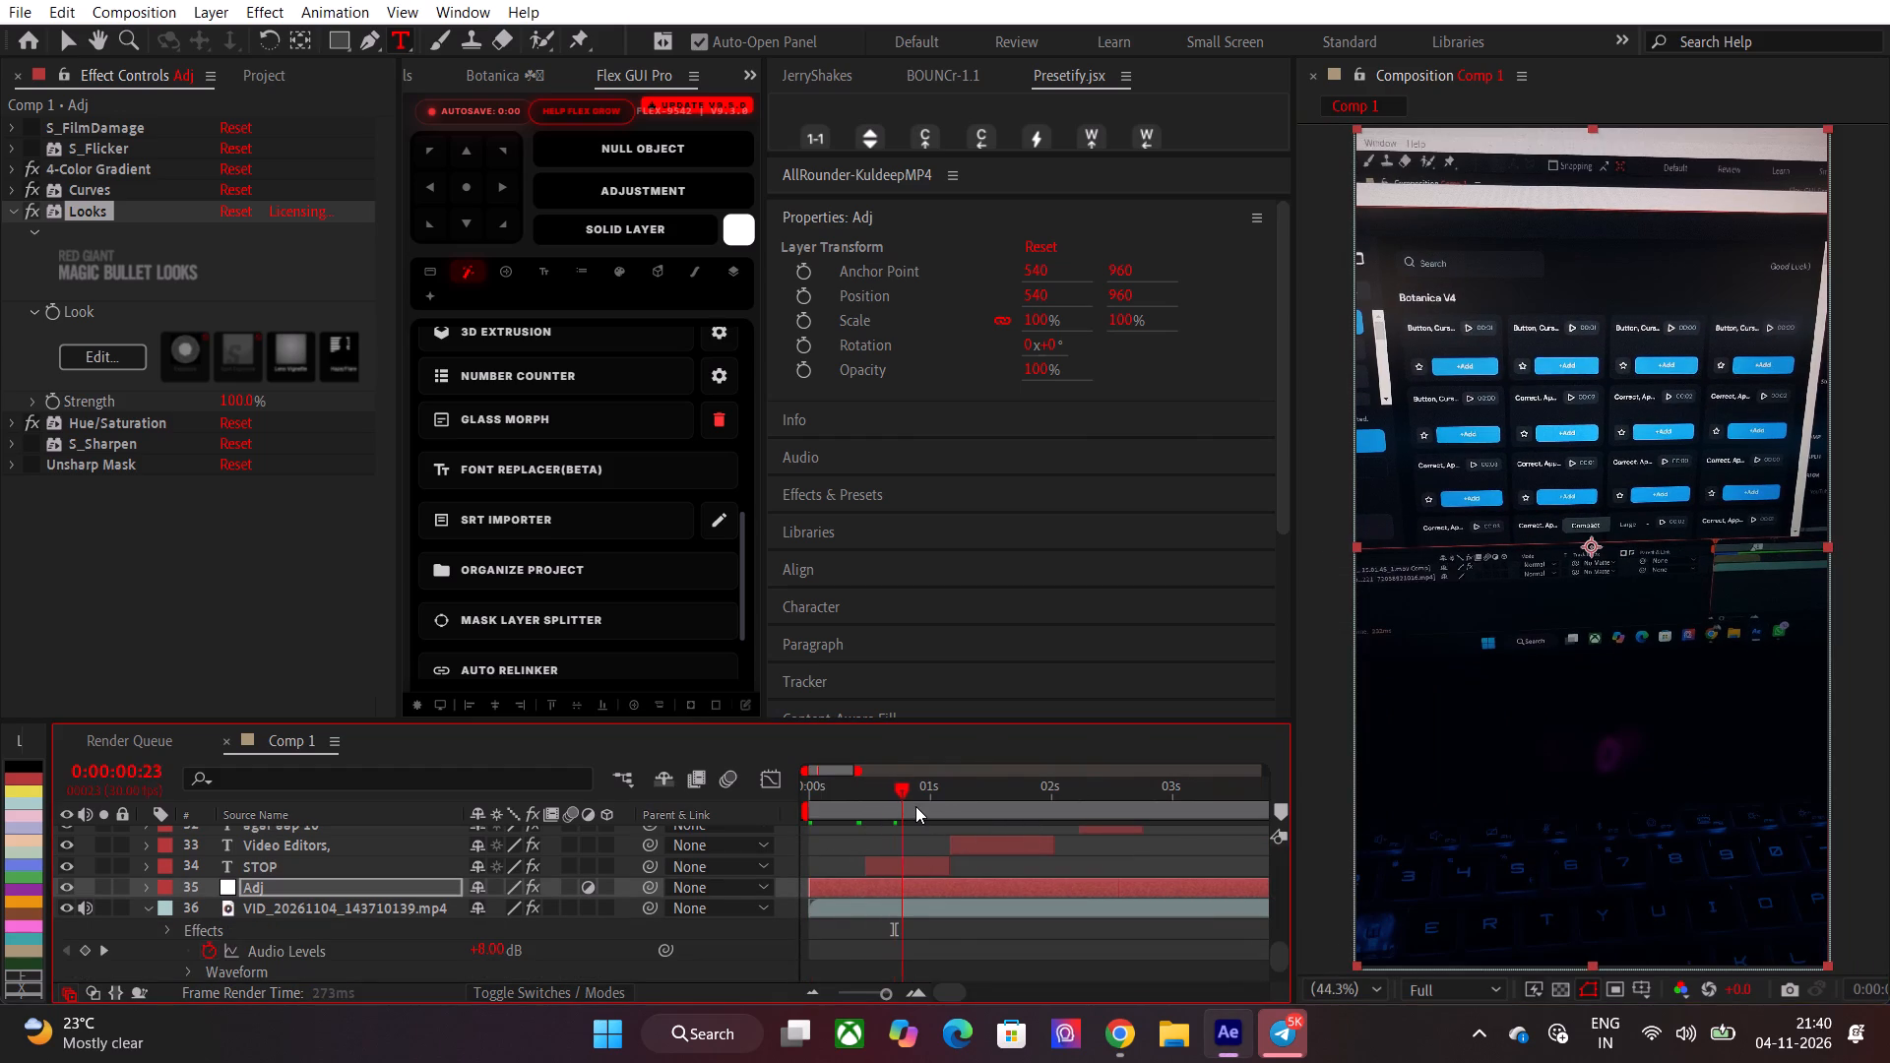
{"action": "left_click_drag", "start_coordinate": [915, 806], "coordinate": [935, 800]}
Save the project.
{"action": "key", "text": "ctrl+s"}
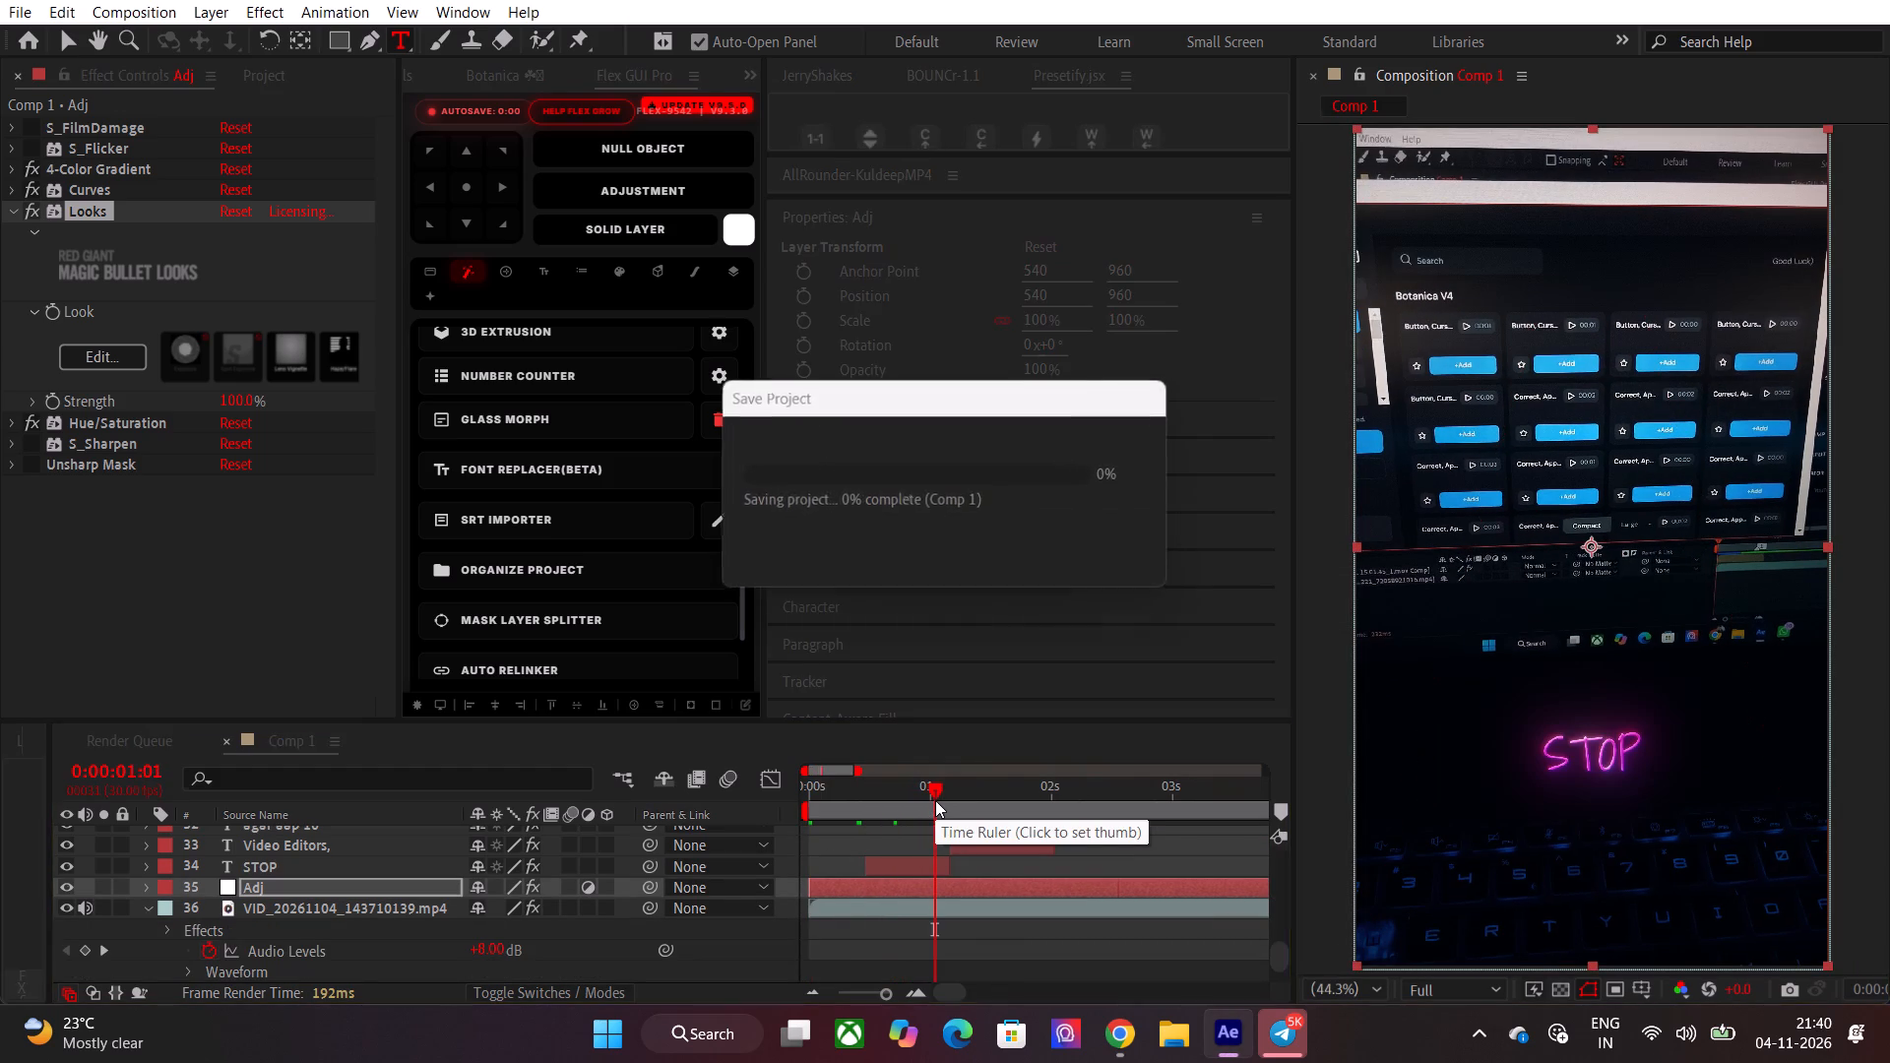
Add Comp 1 to the render queue with the H.264 output file named VID2Edit, and start the render.
{"action": "key", "text": "ctrl+m"}
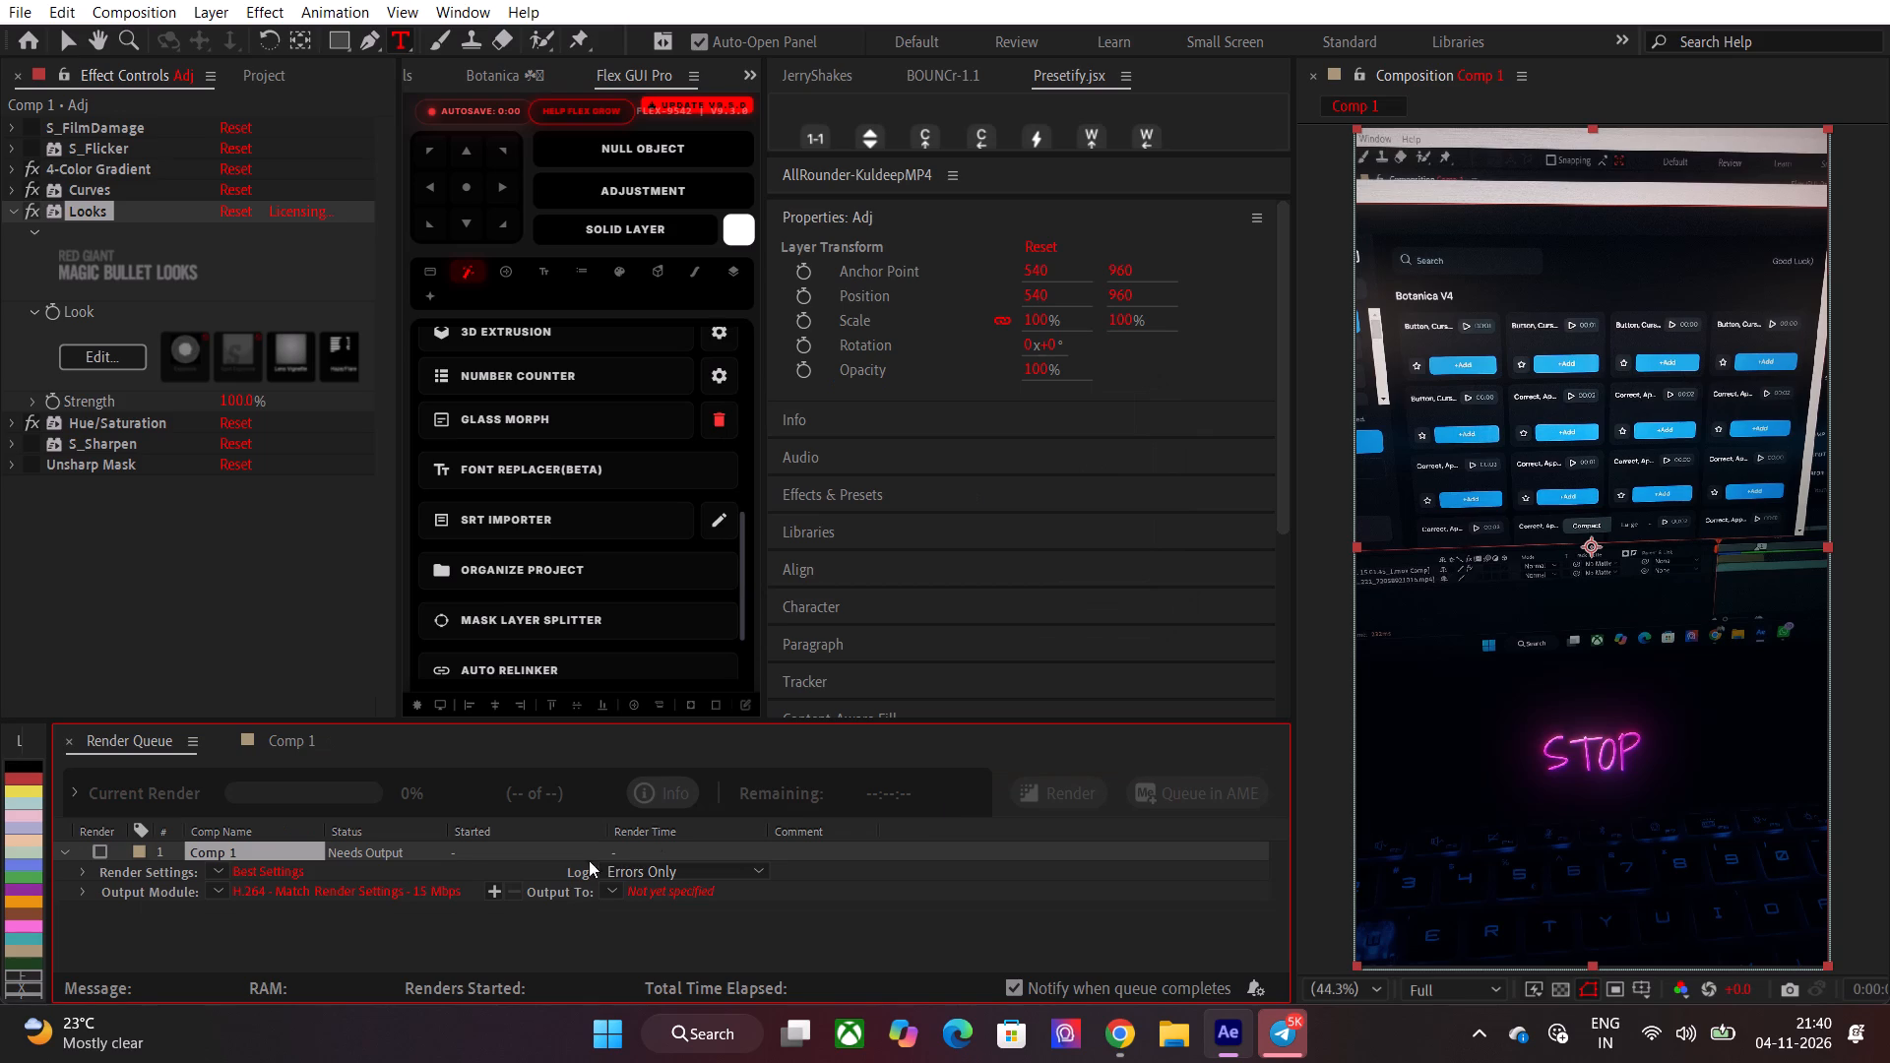
{"action": "left_click", "coordinate": [661, 896]}
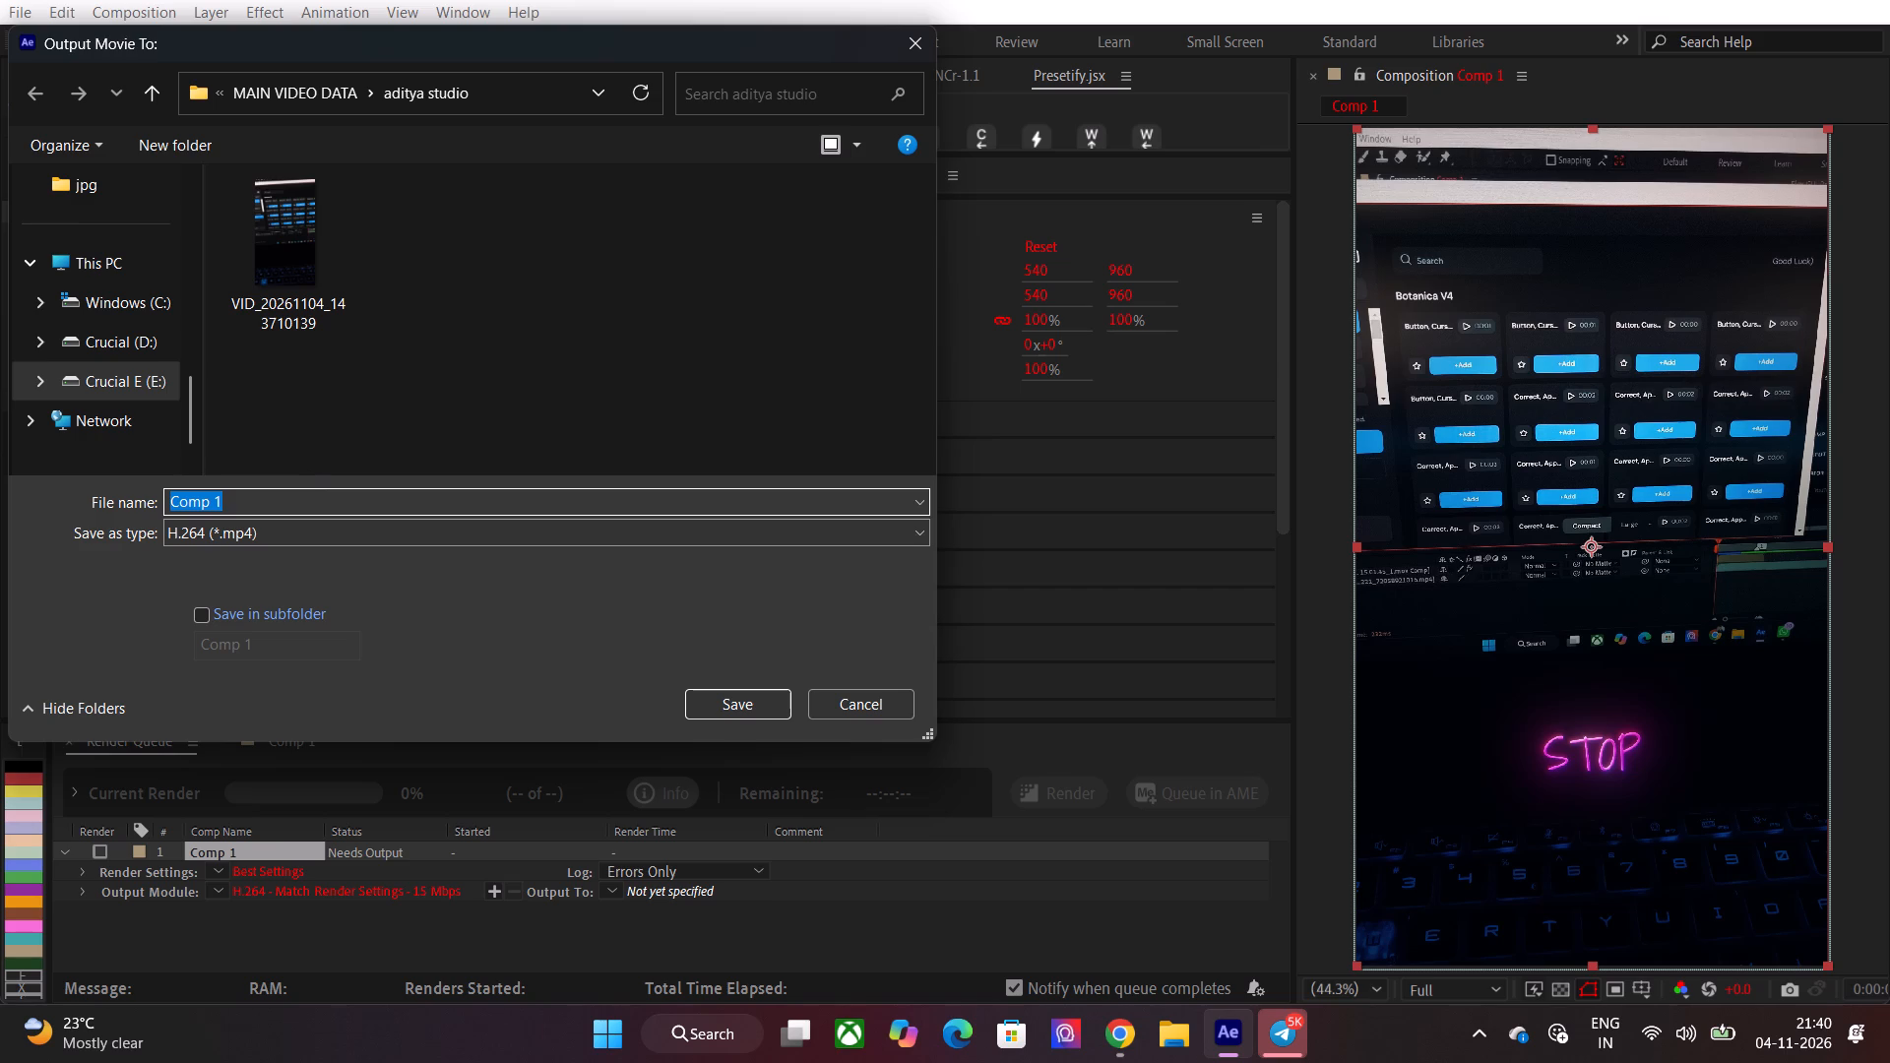
{"action": "type", "text": "VID@"}
{"action": "key", "text": "BackSpace"}
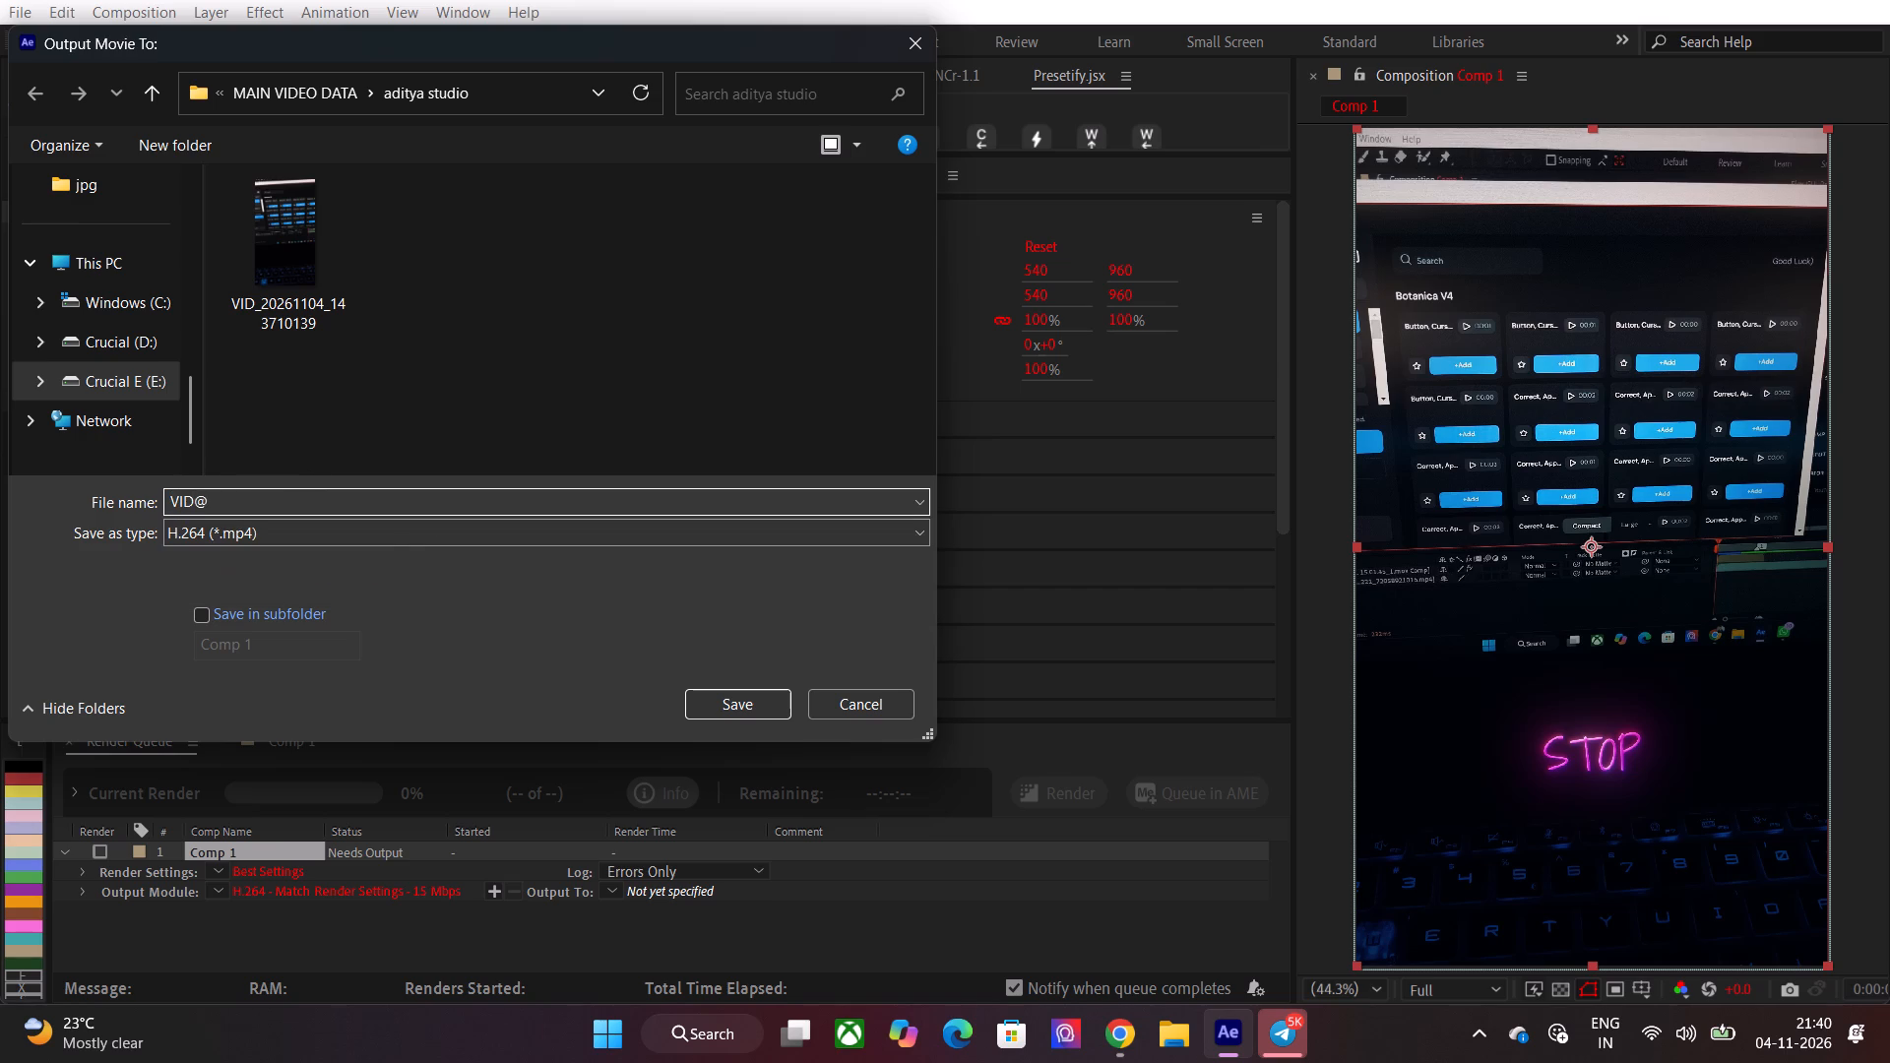
{"action": "type", "text": "2E"}
{"action": "type", "text": "dit"}
{"action": "key", "text": "Return"}
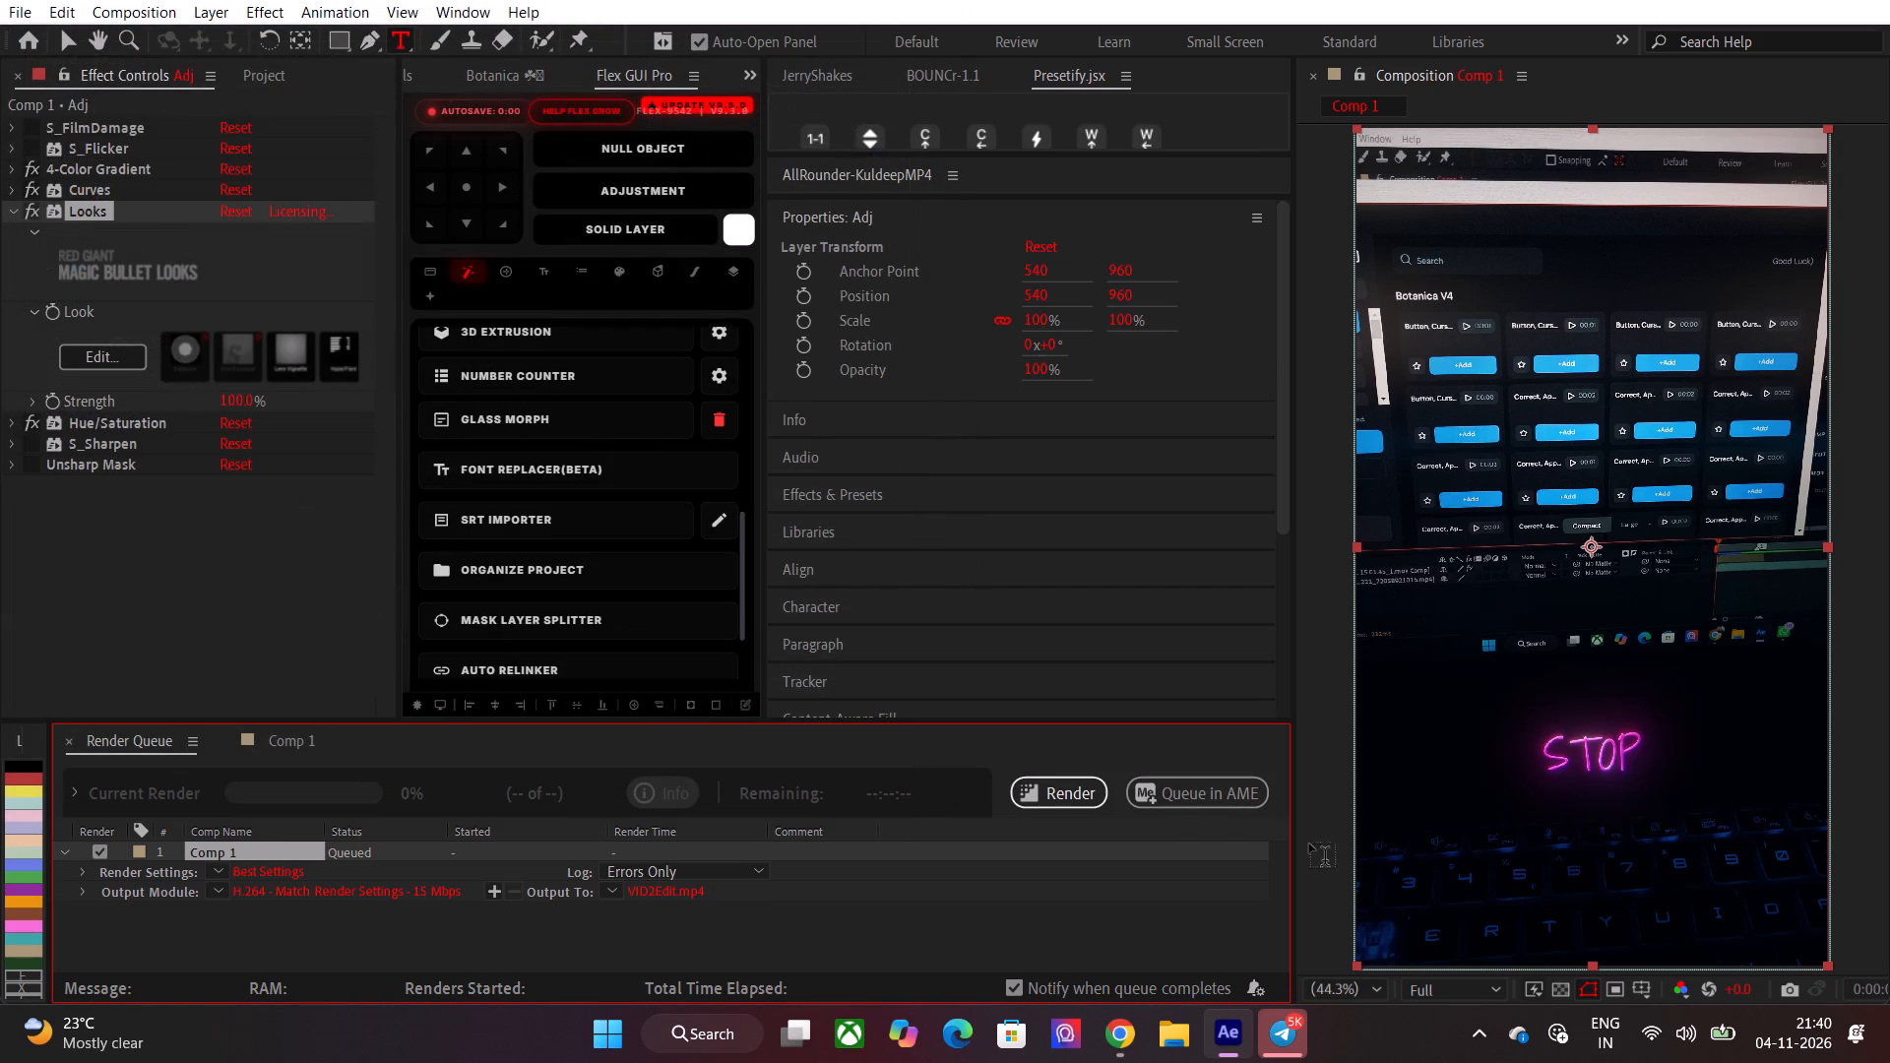
{"action": "left_click", "coordinate": [1076, 788]}
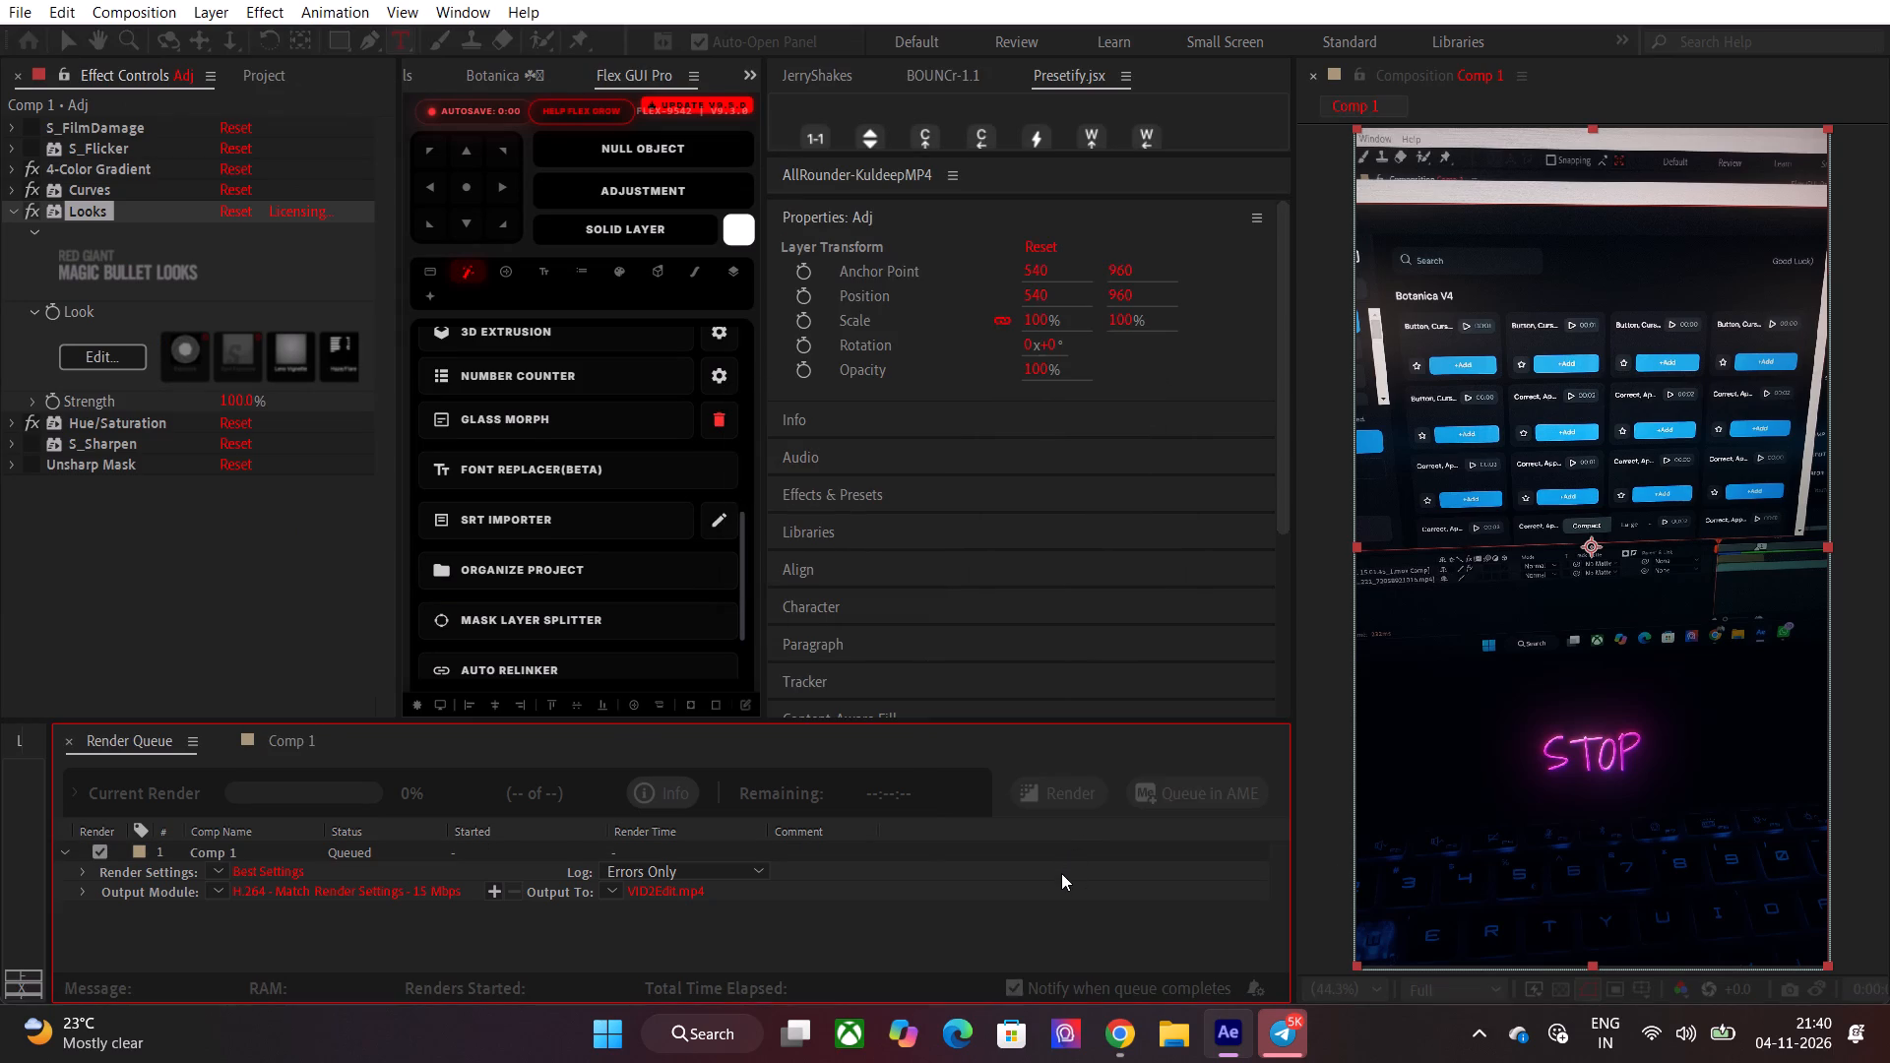
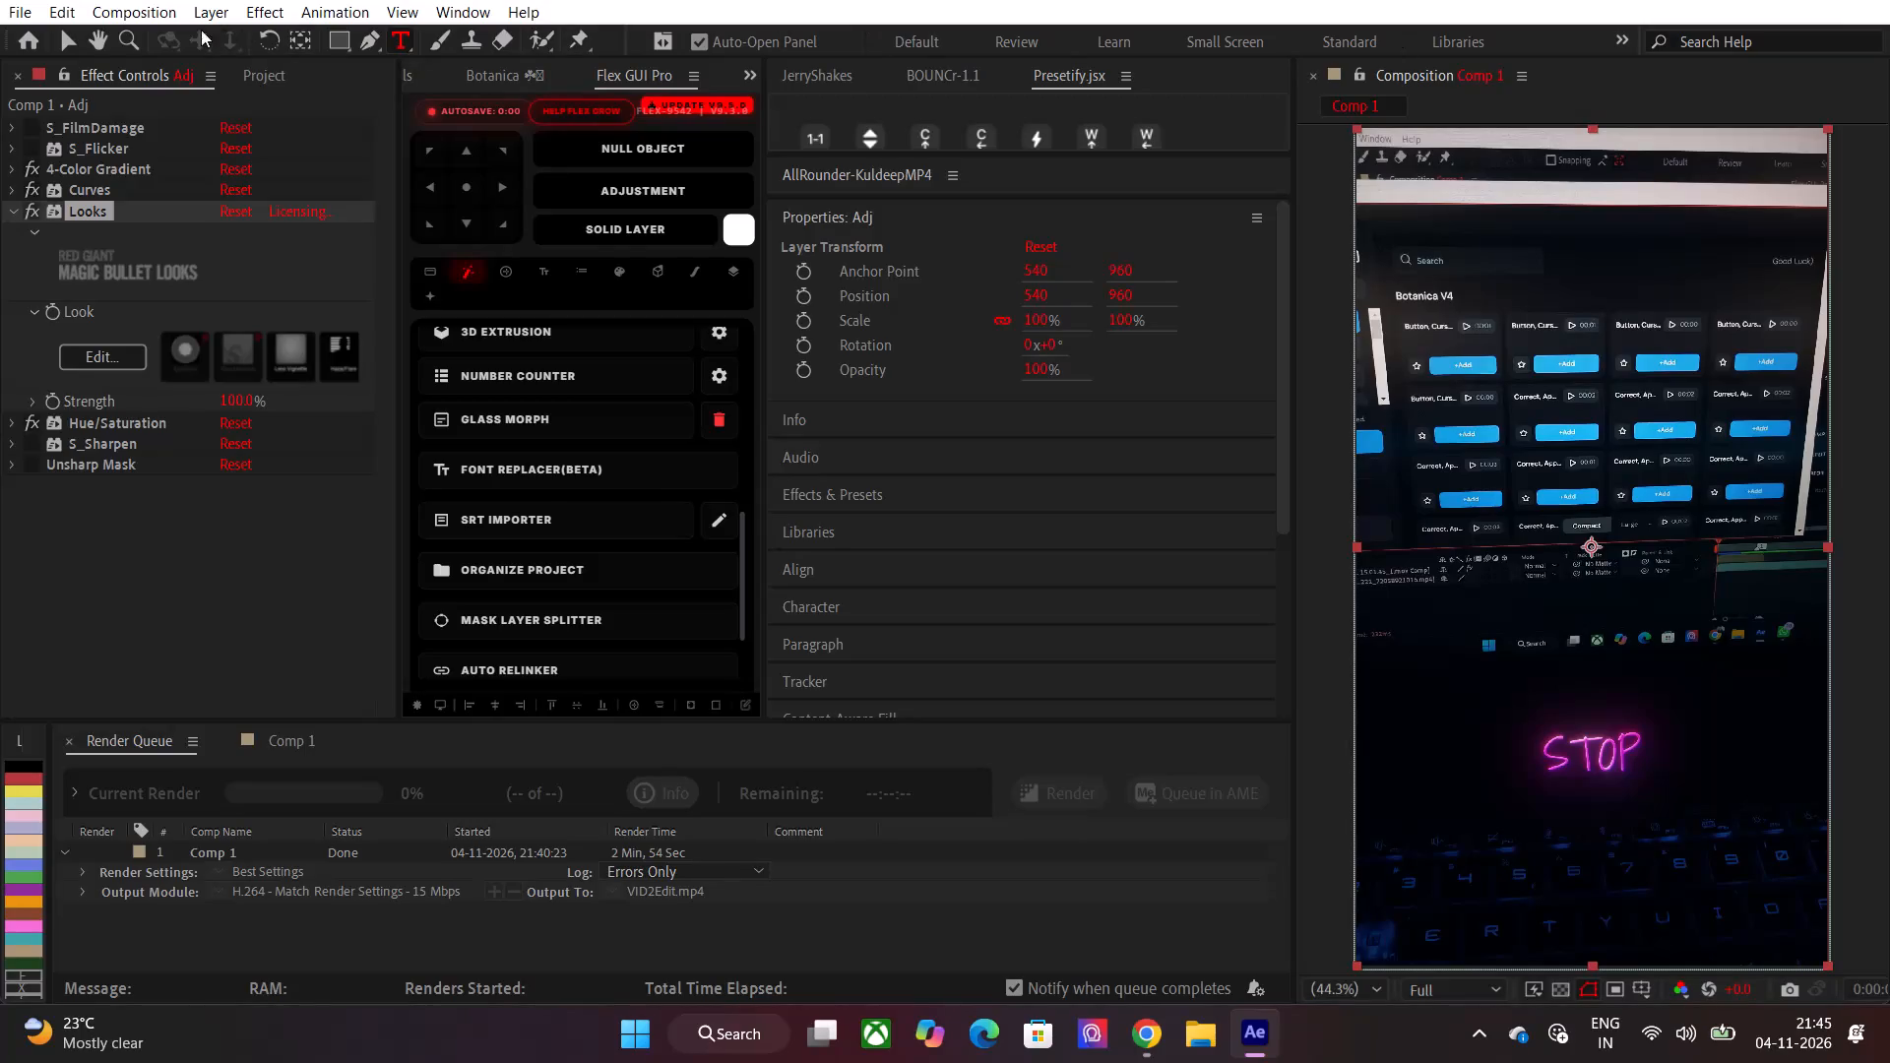
Purge all memory and the disk cache, clearing the disk cache for all versions.
{"action": "left_click", "coordinate": [67, 0]}
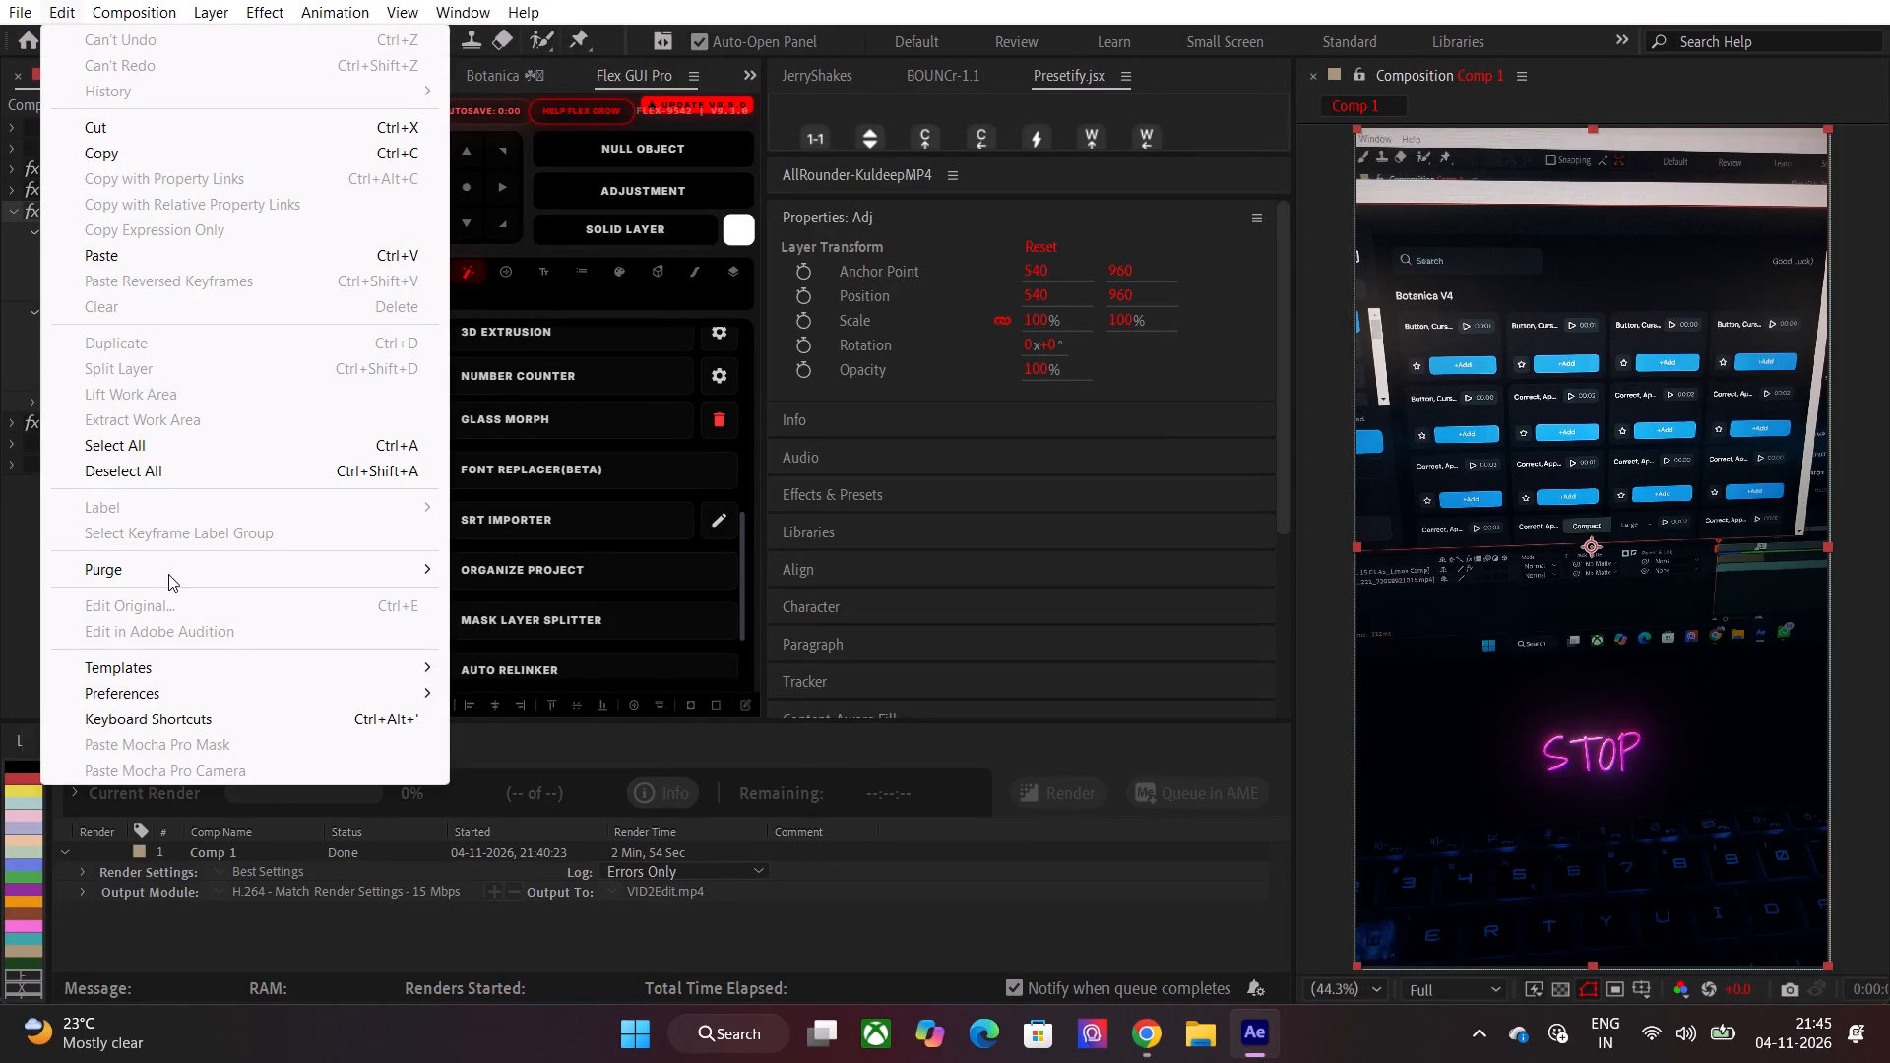
{"action": "left_click", "coordinate": [168, 574]}
{"action": "left_click", "coordinate": [583, 579]}
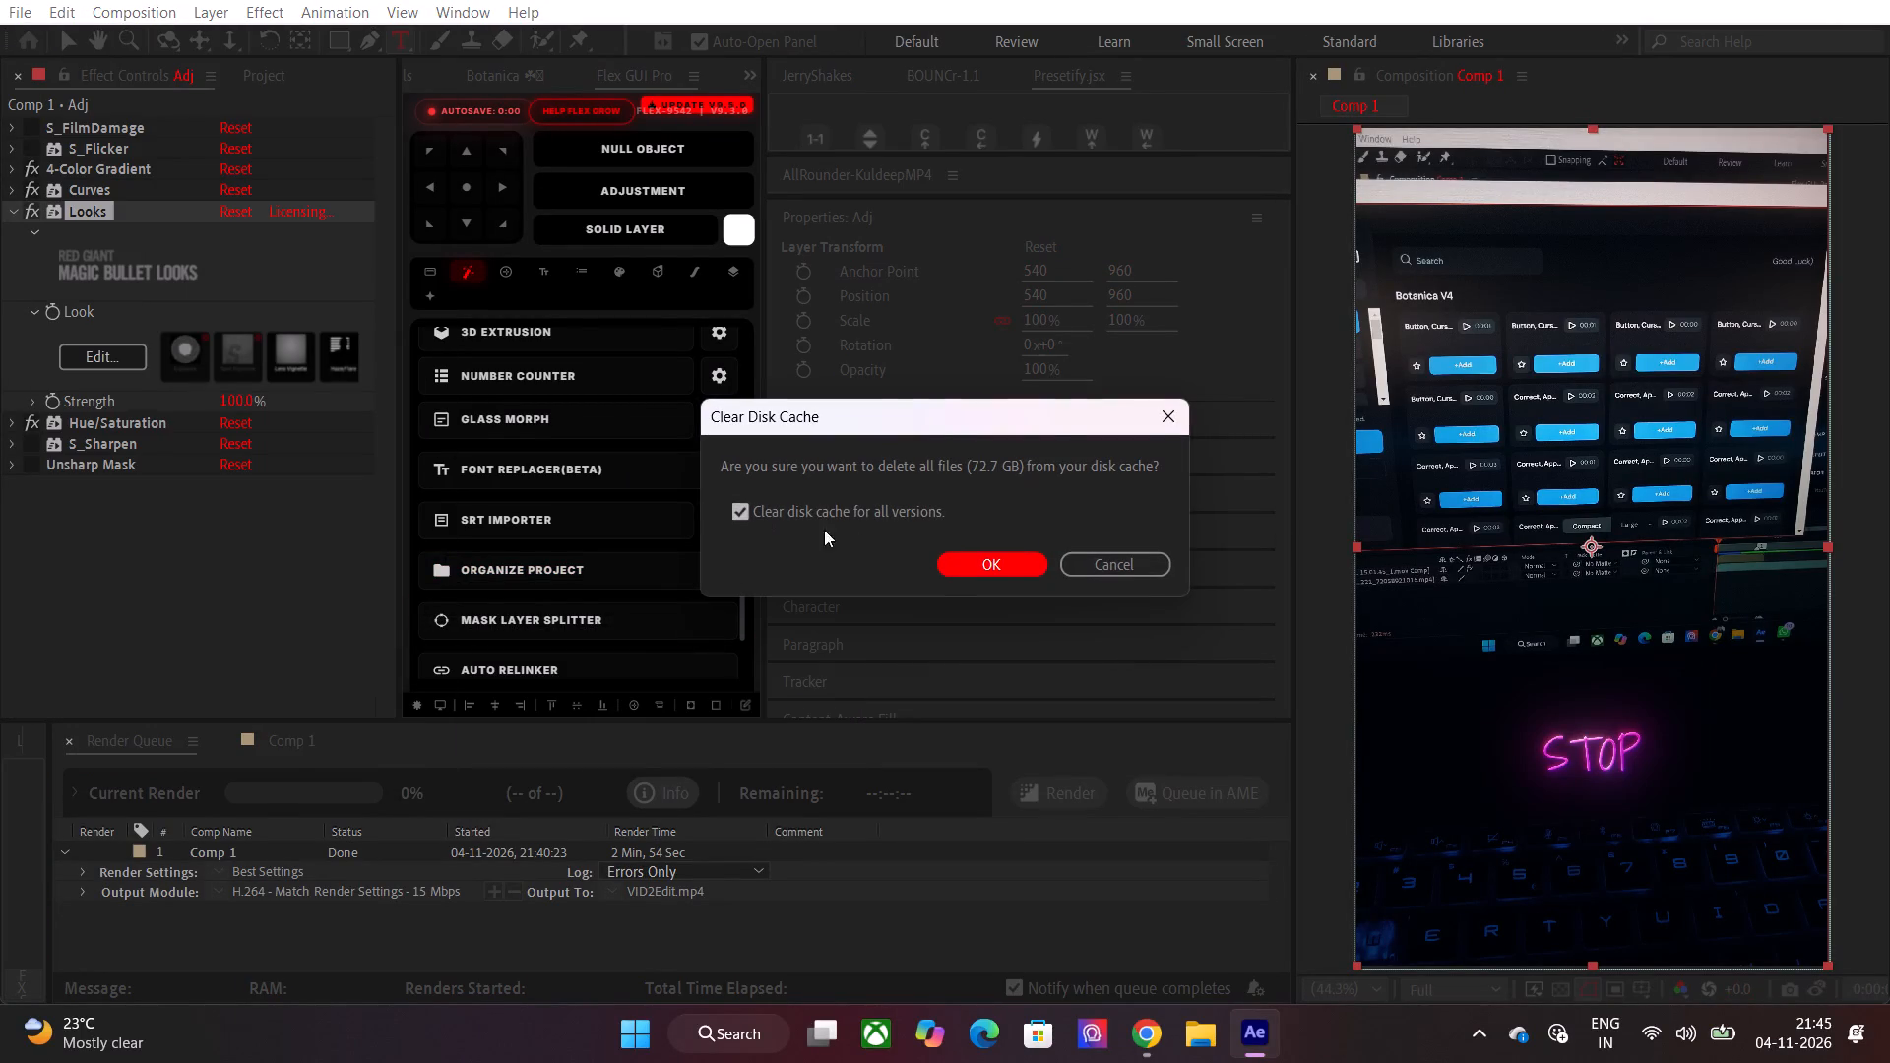
{"action": "left_click", "coordinate": [972, 571]}
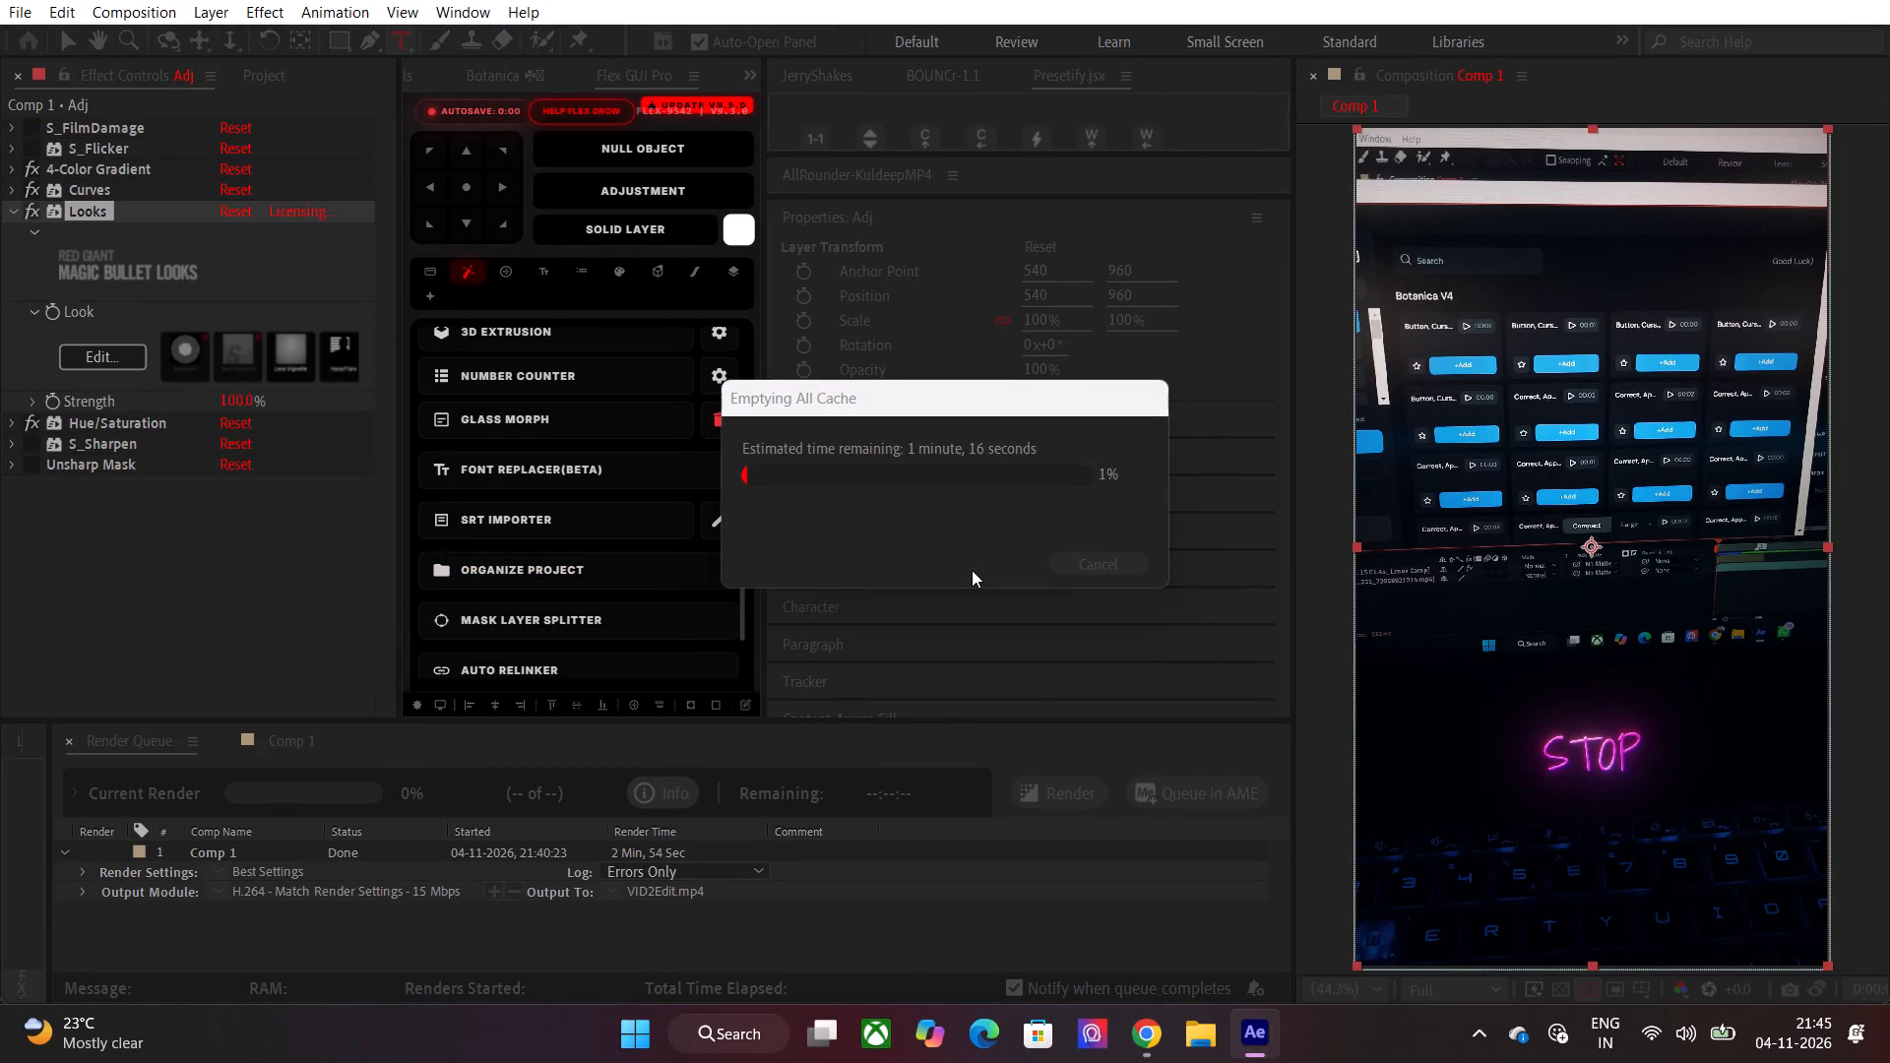
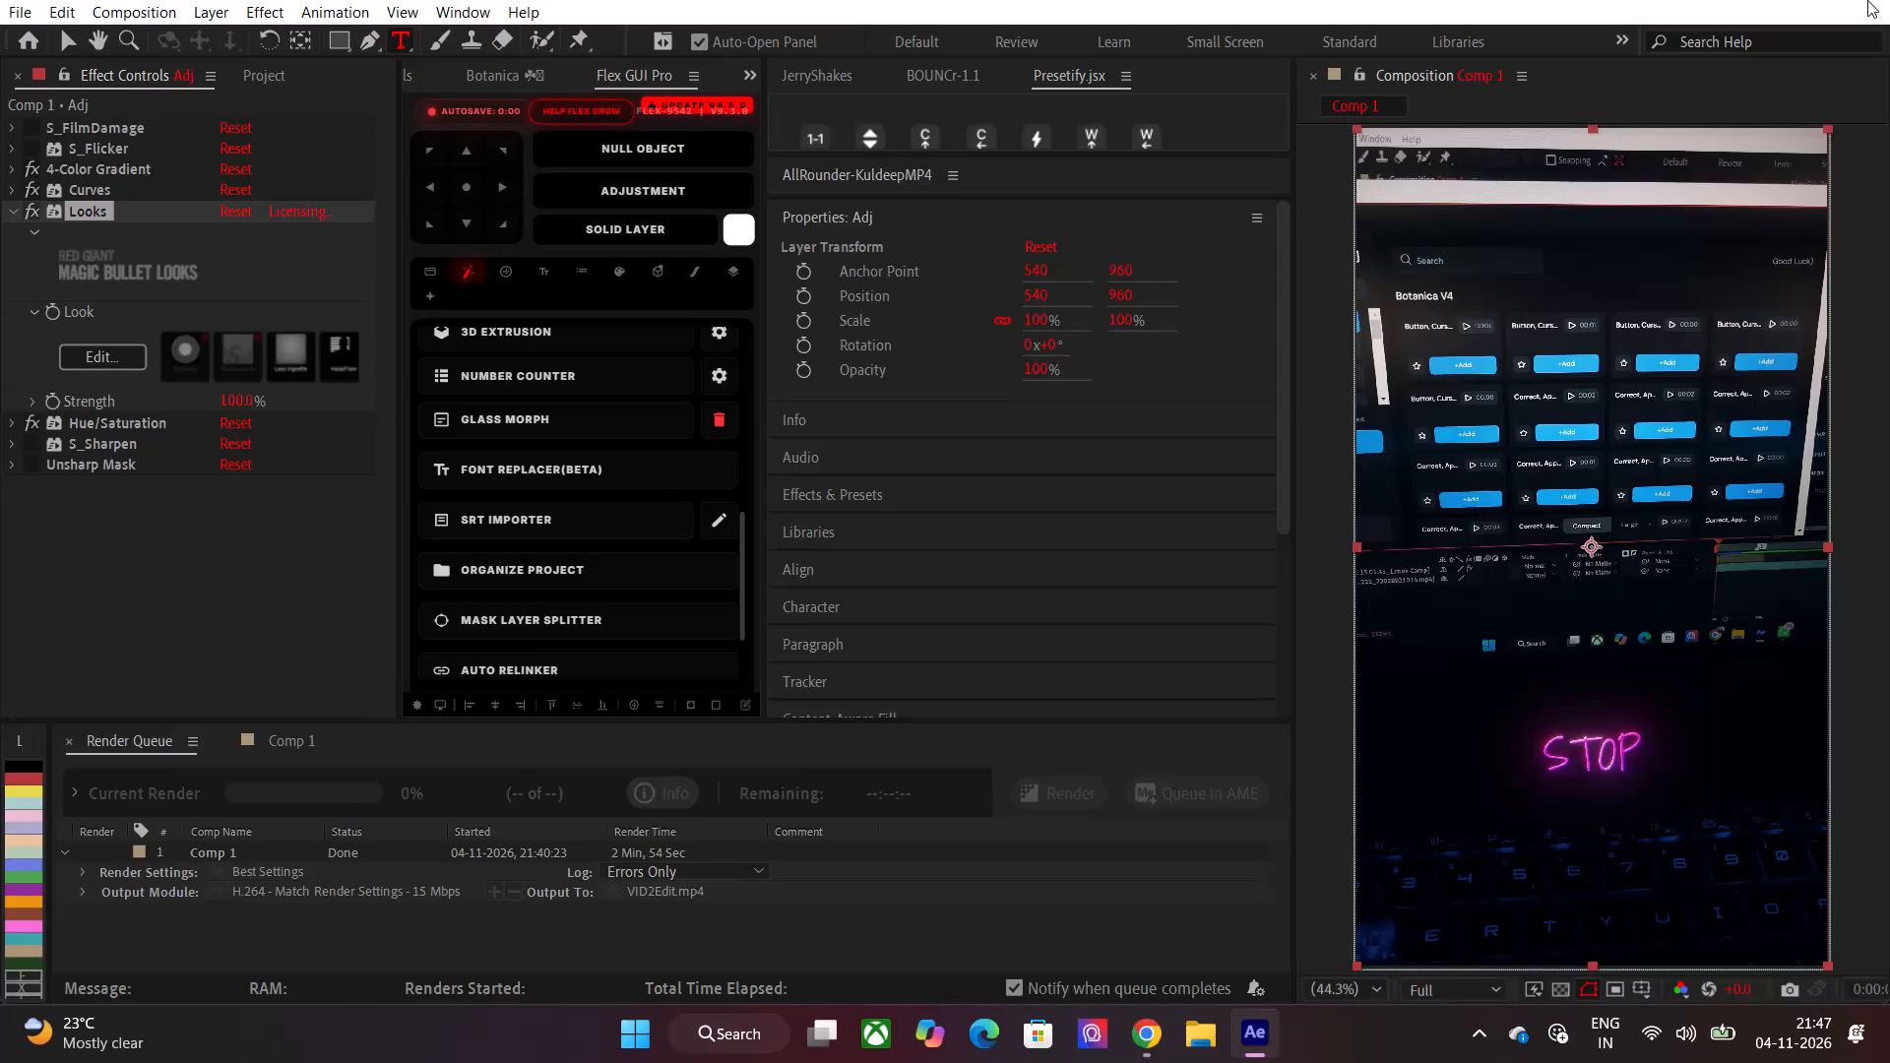
Bring back the window's title bar and close After Effects, saving the changes to 1.aep.
{"action": "key", "text": "shift+bar"}
{"action": "type", "text": "||||"}
{"action": "type", "text": "||||"}
{"action": "key", "text": "ctrl+backslash"}
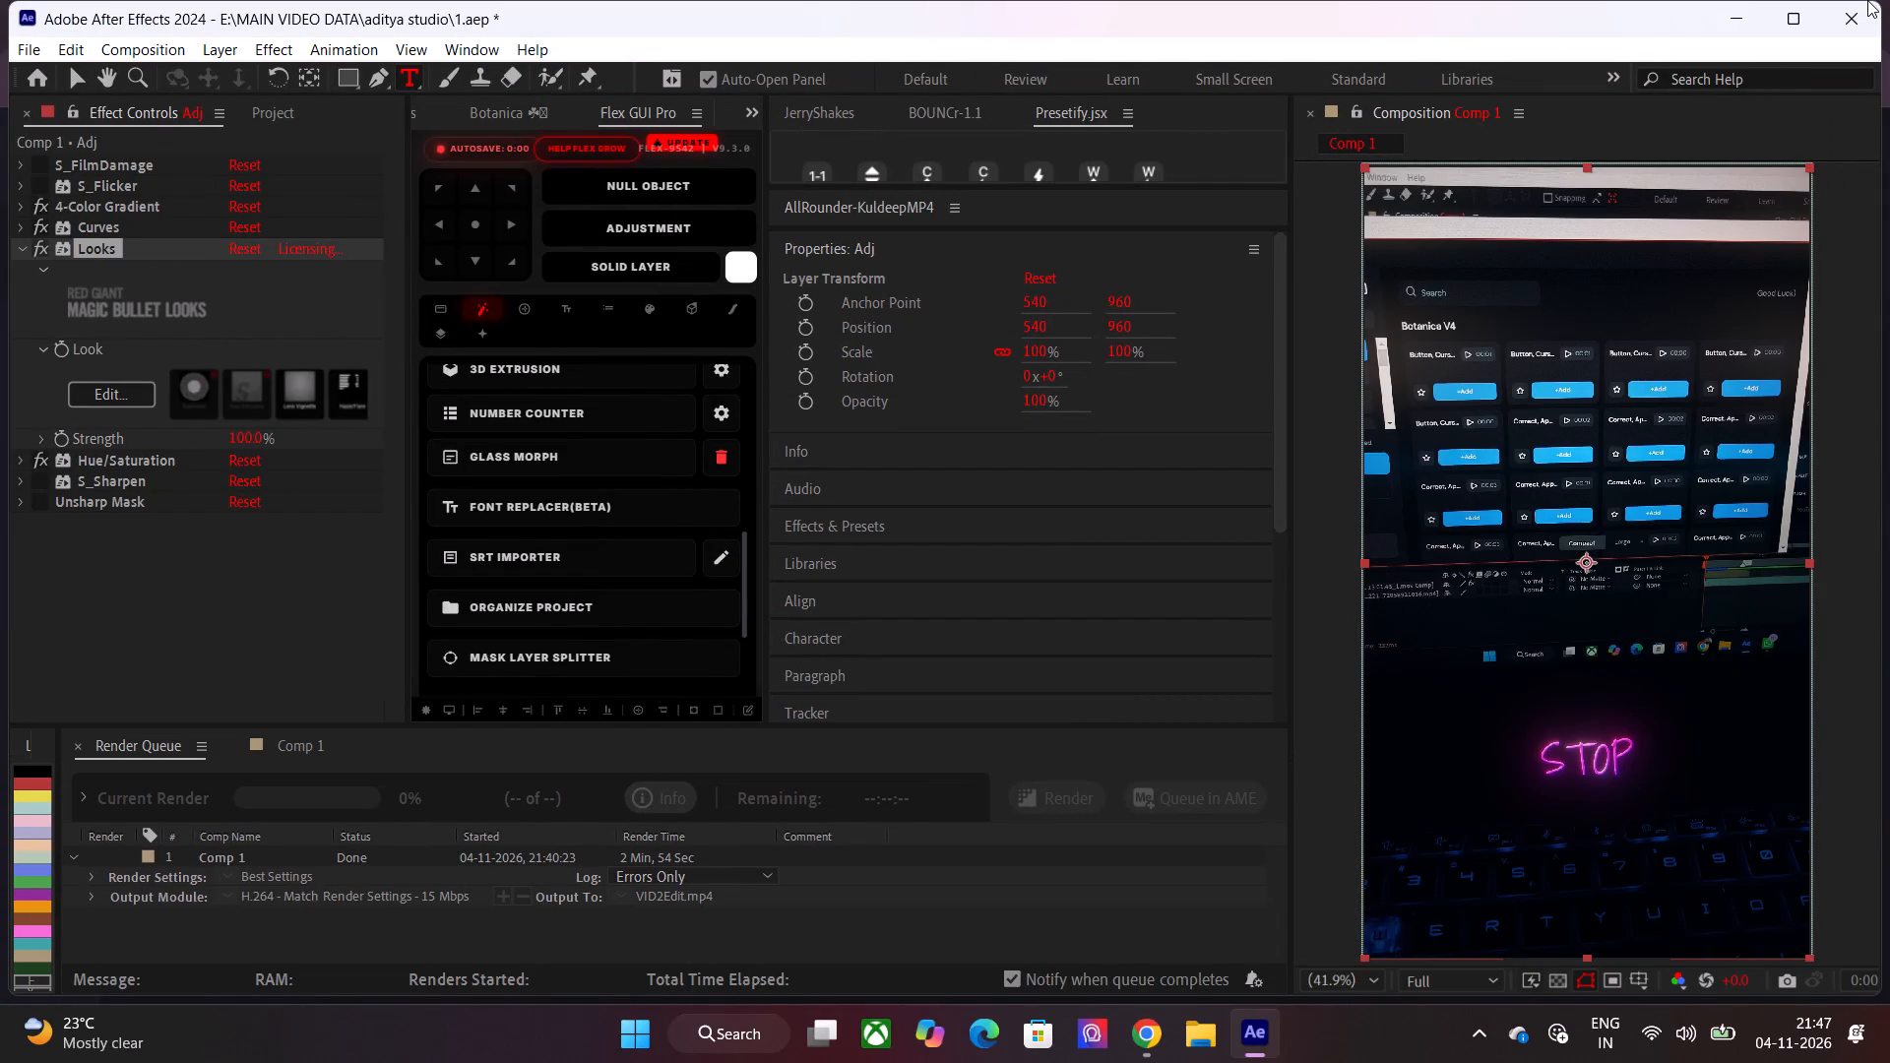
{"action": "left_click", "coordinate": [1852, 15]}
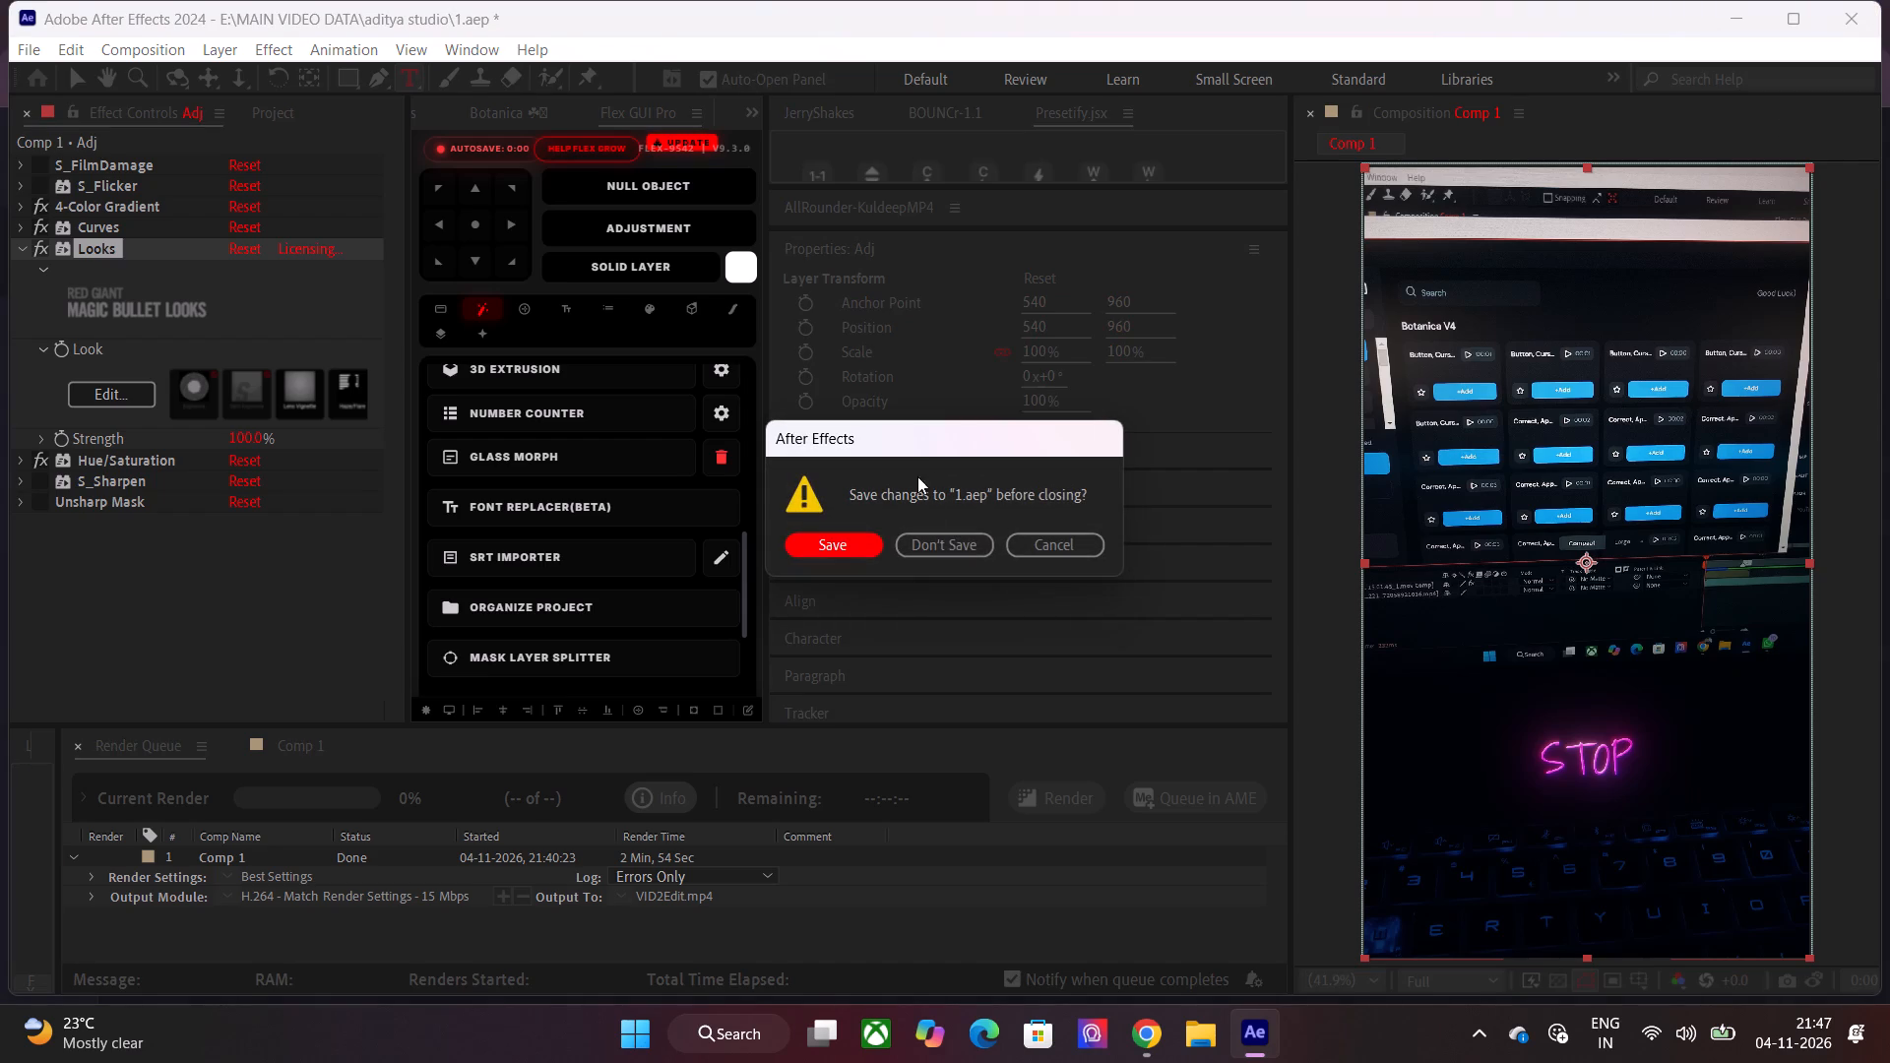
{"action": "left_click", "coordinate": [839, 547]}
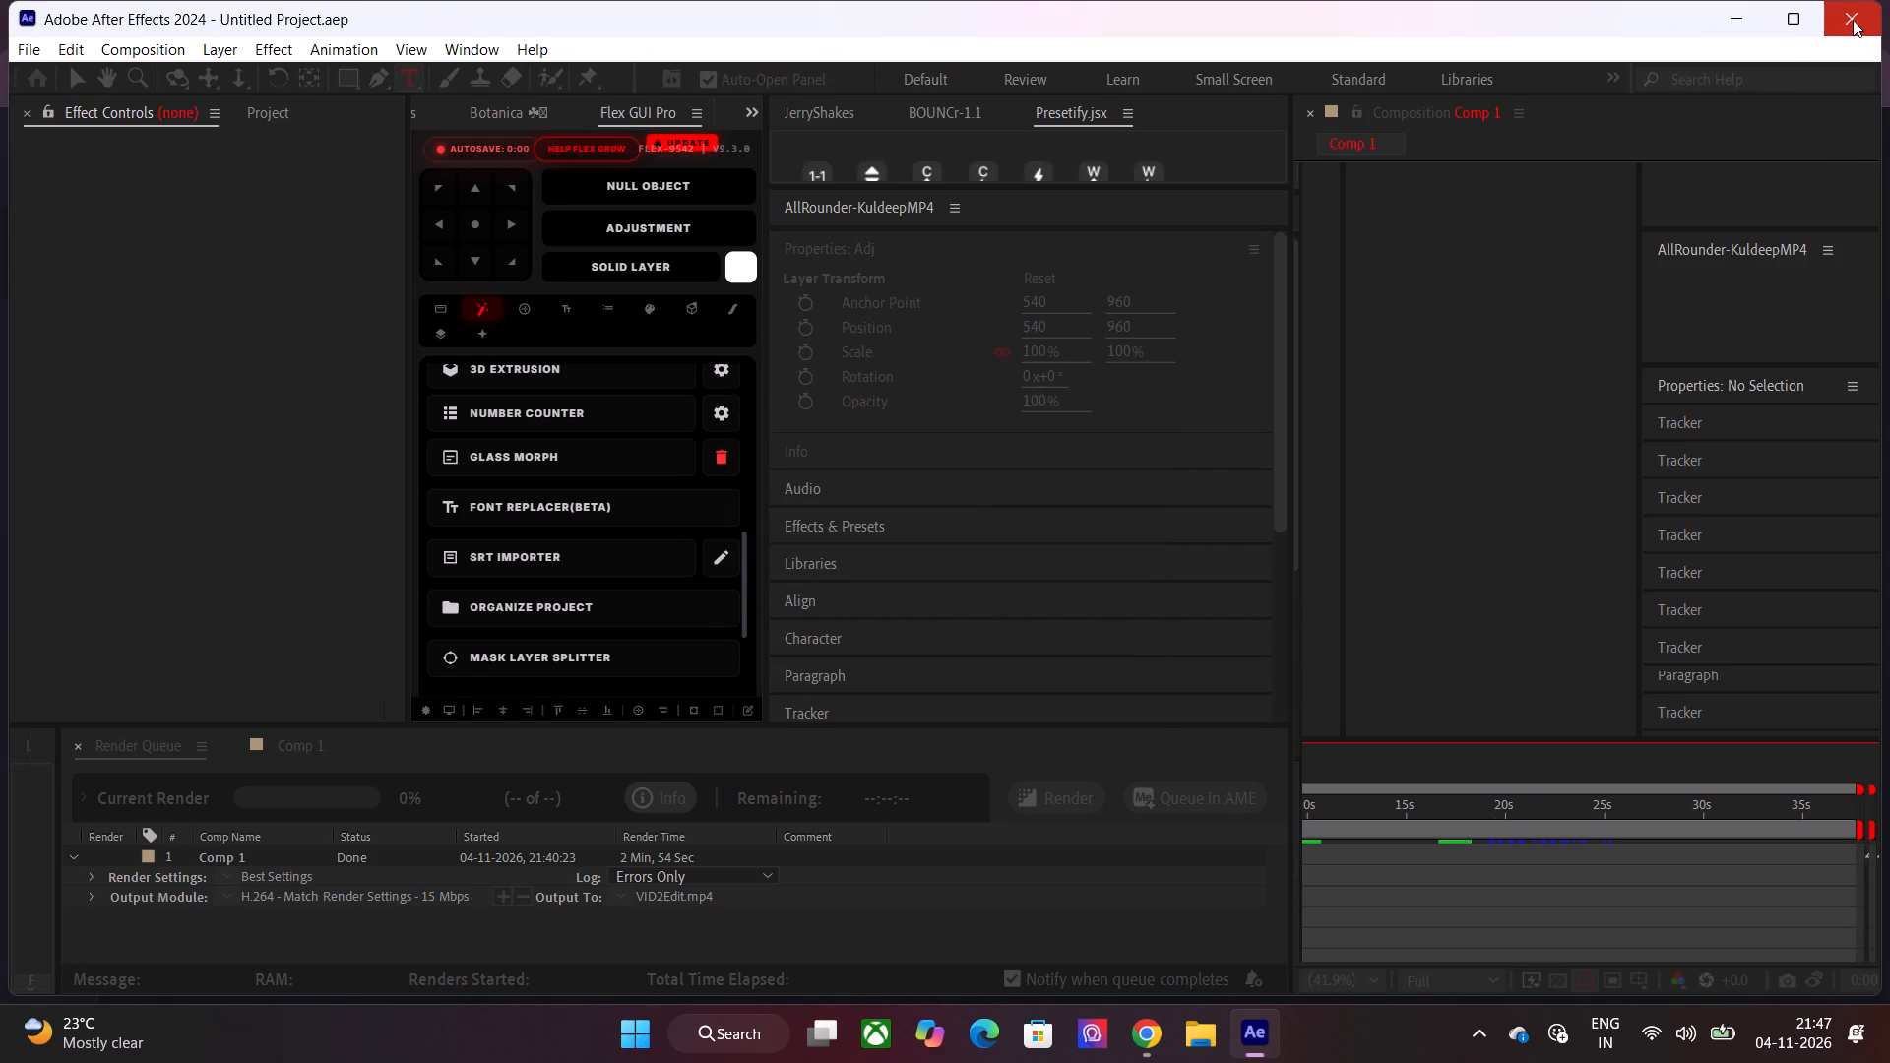
{"action": "left_click", "coordinate": [1850, 20]}
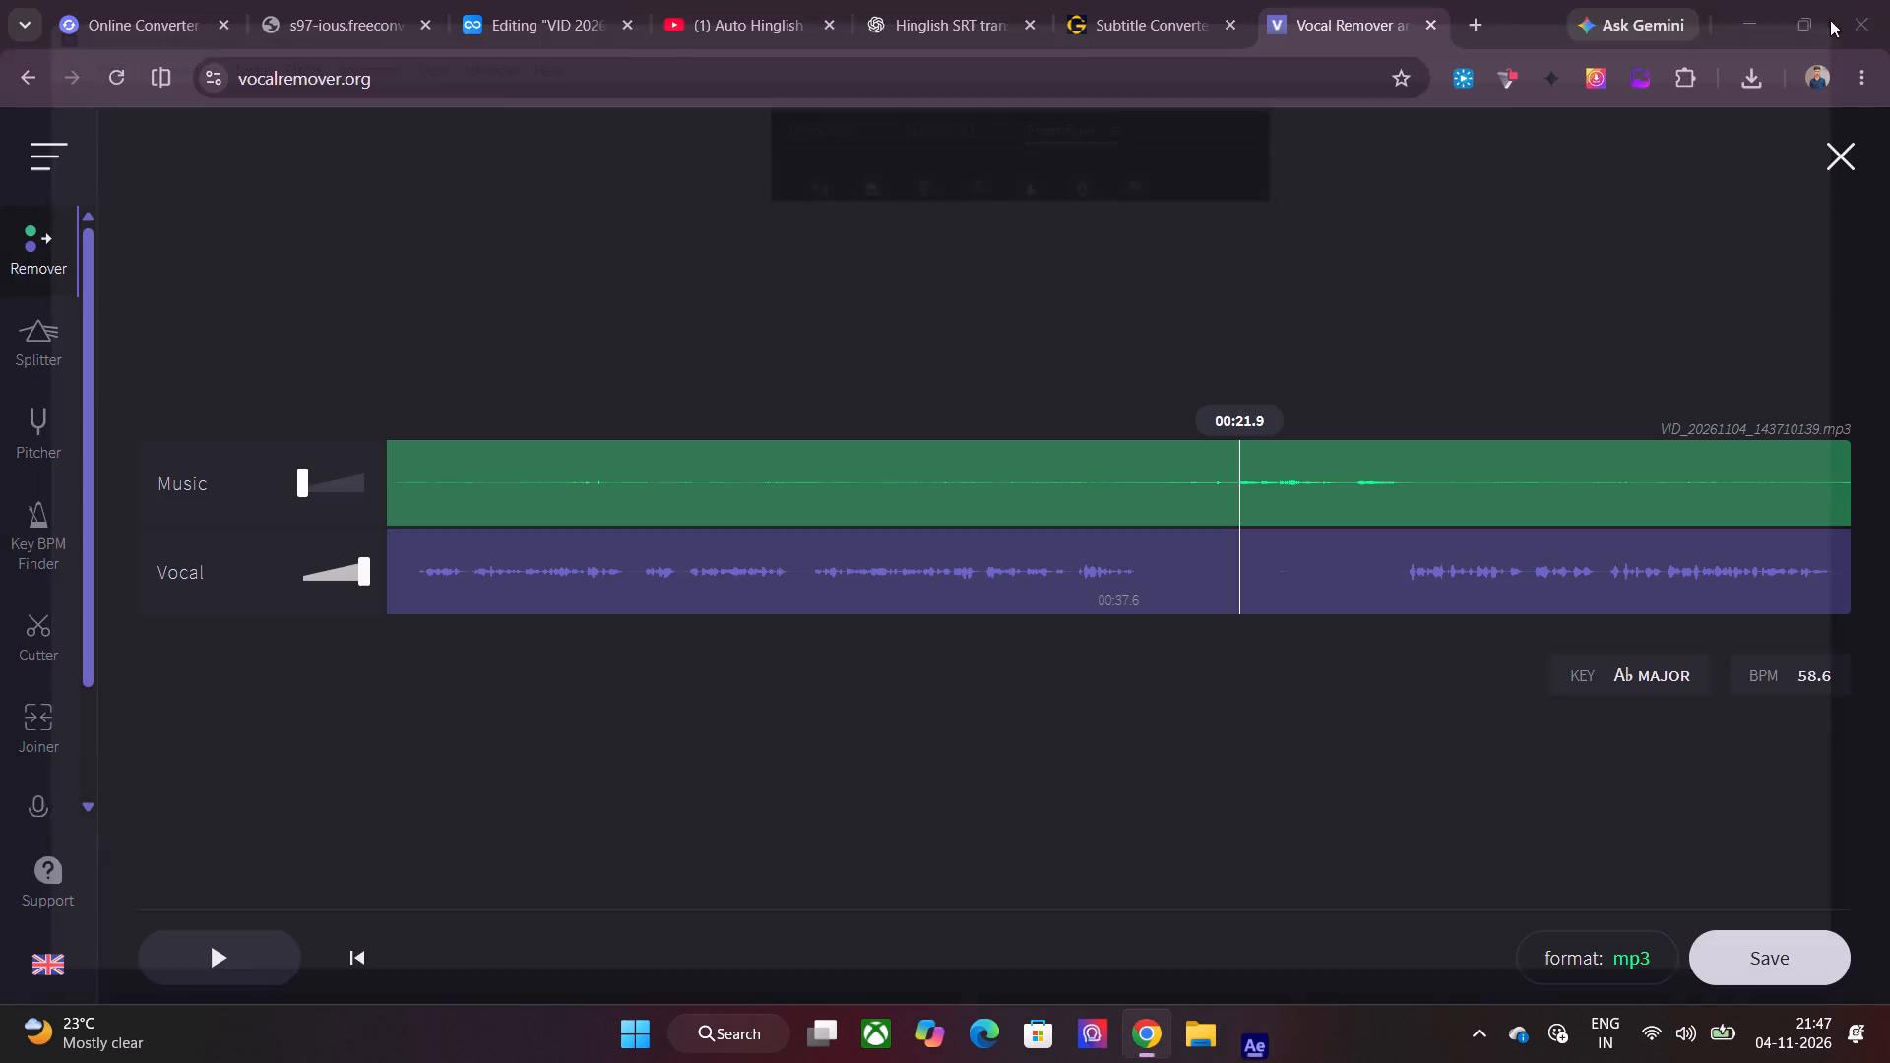
Close the Chrome browser window with all its tabs.
{"action": "left_click", "coordinate": [1864, 24]}
{"action": "left_click", "coordinate": [1878, 19]}
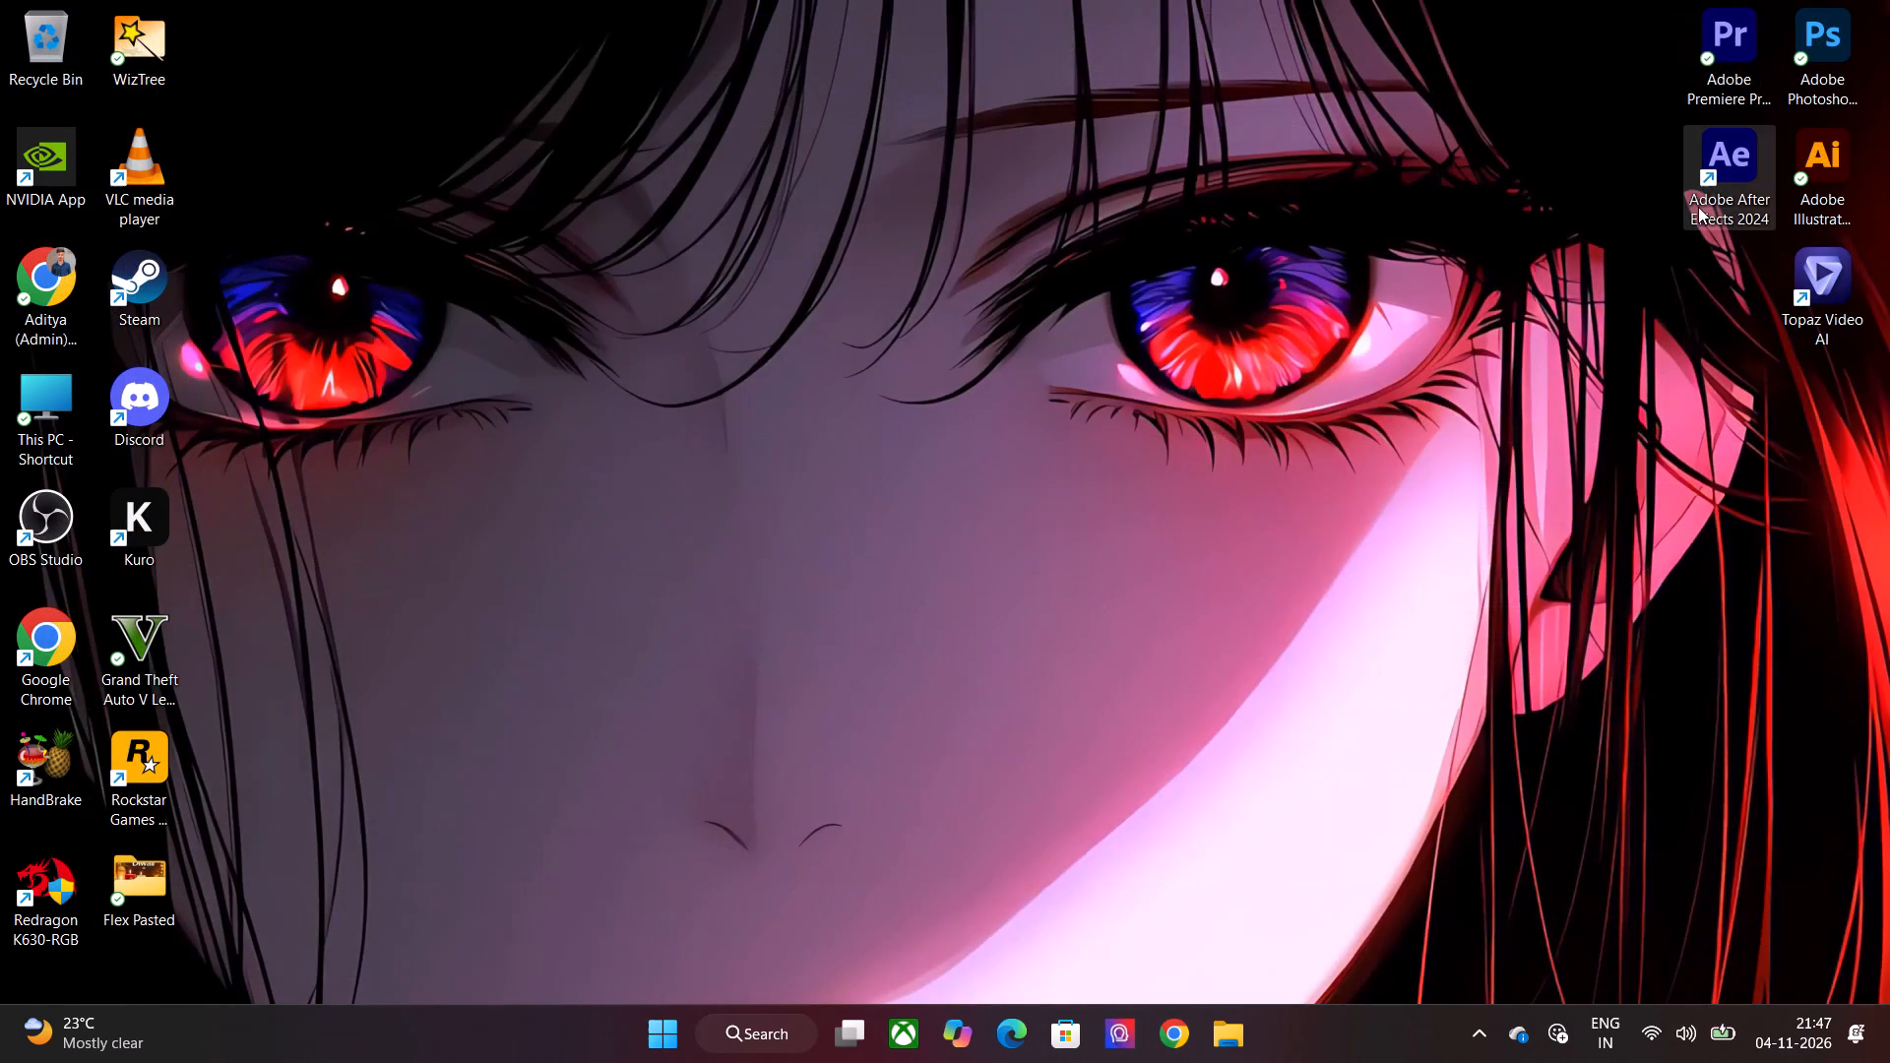
Open the Recycle Bin from the desktop to check for deleted files, and close it.
{"action": "left_click", "coordinate": [1202, 497]}
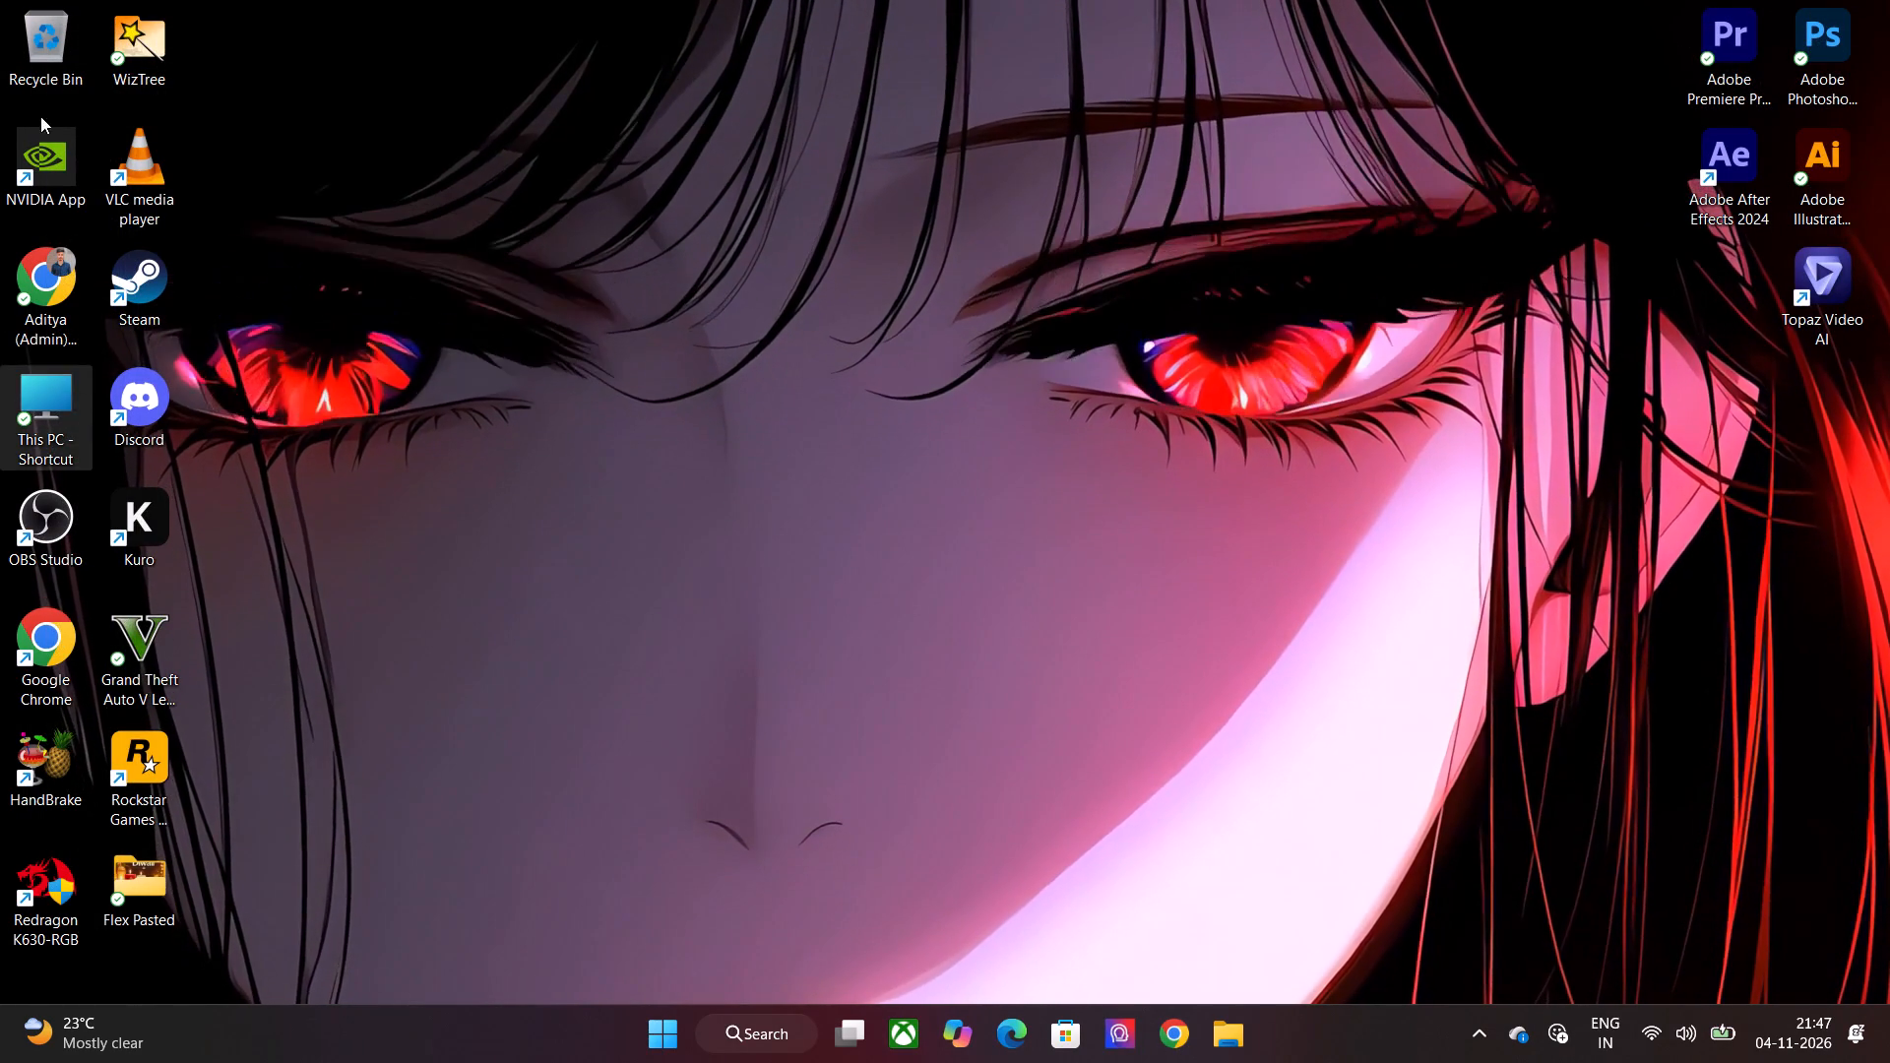
{"action": "double_click", "coordinate": [44, 50]}
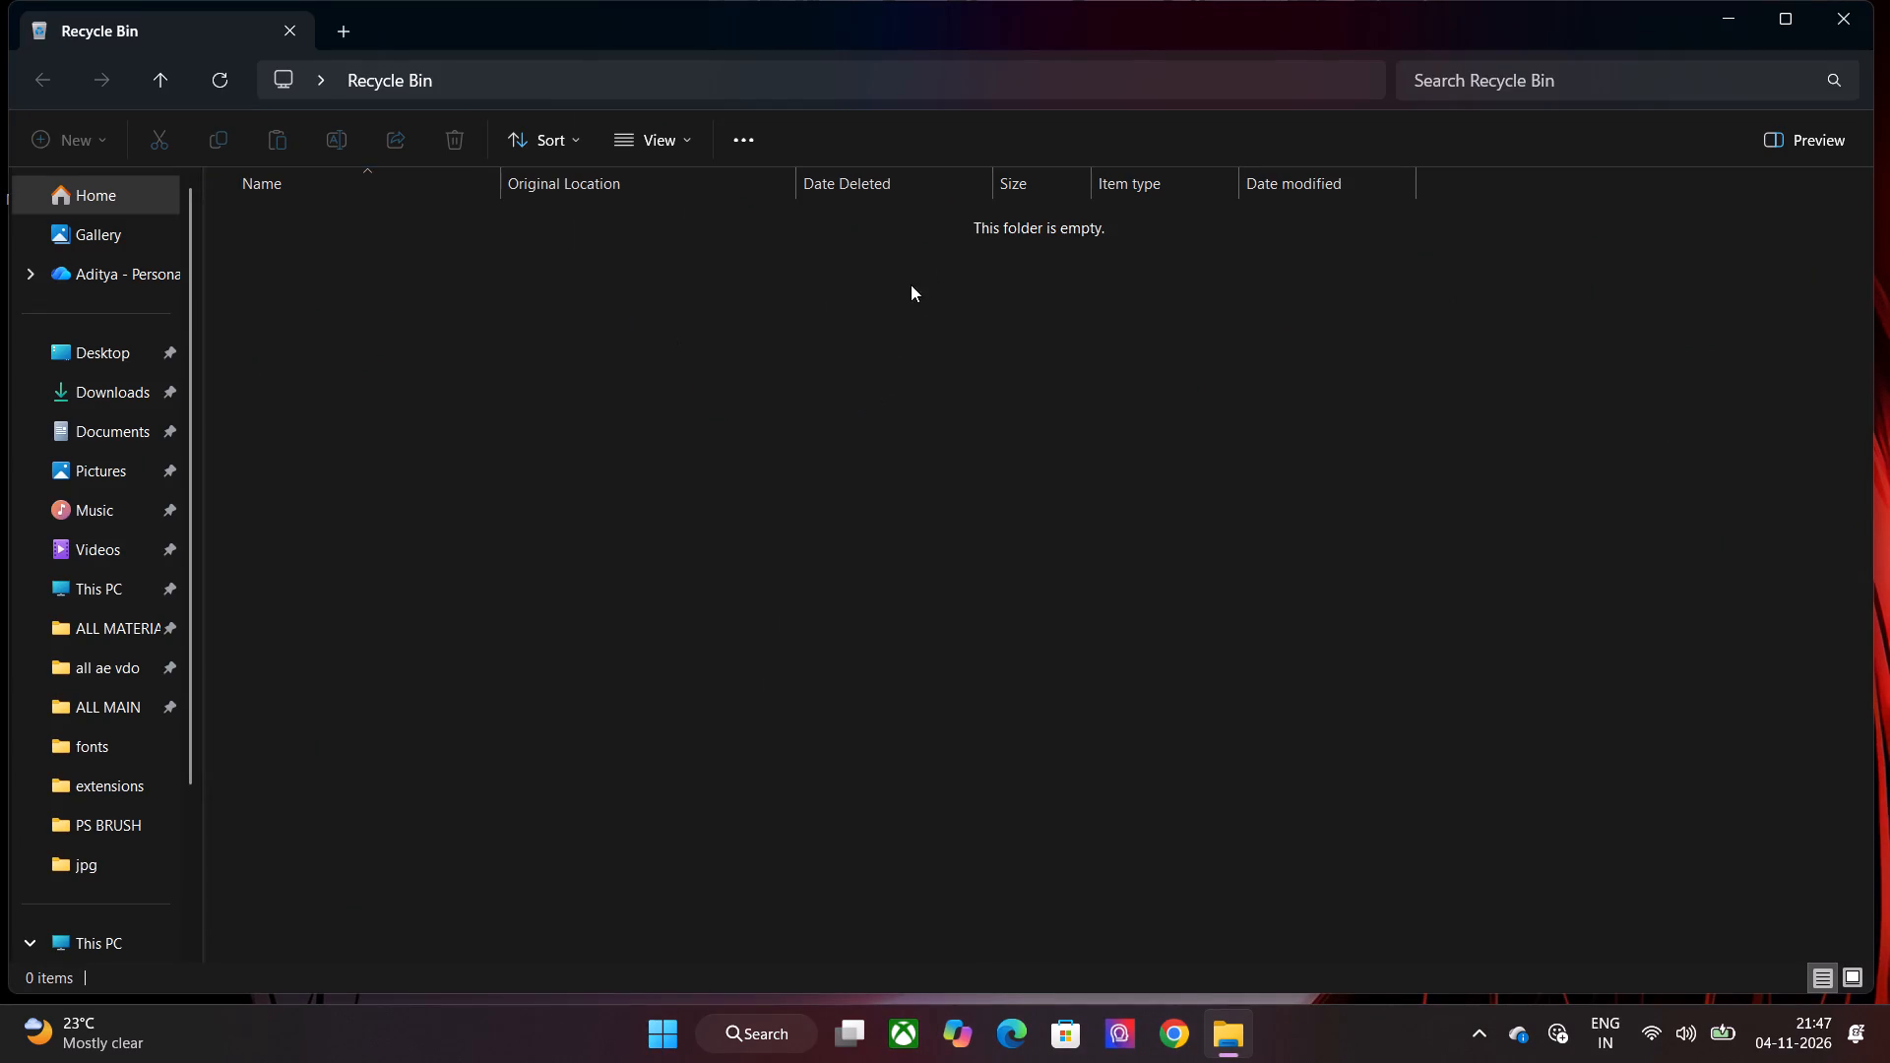
{"action": "left_click", "coordinate": [1828, 20]}
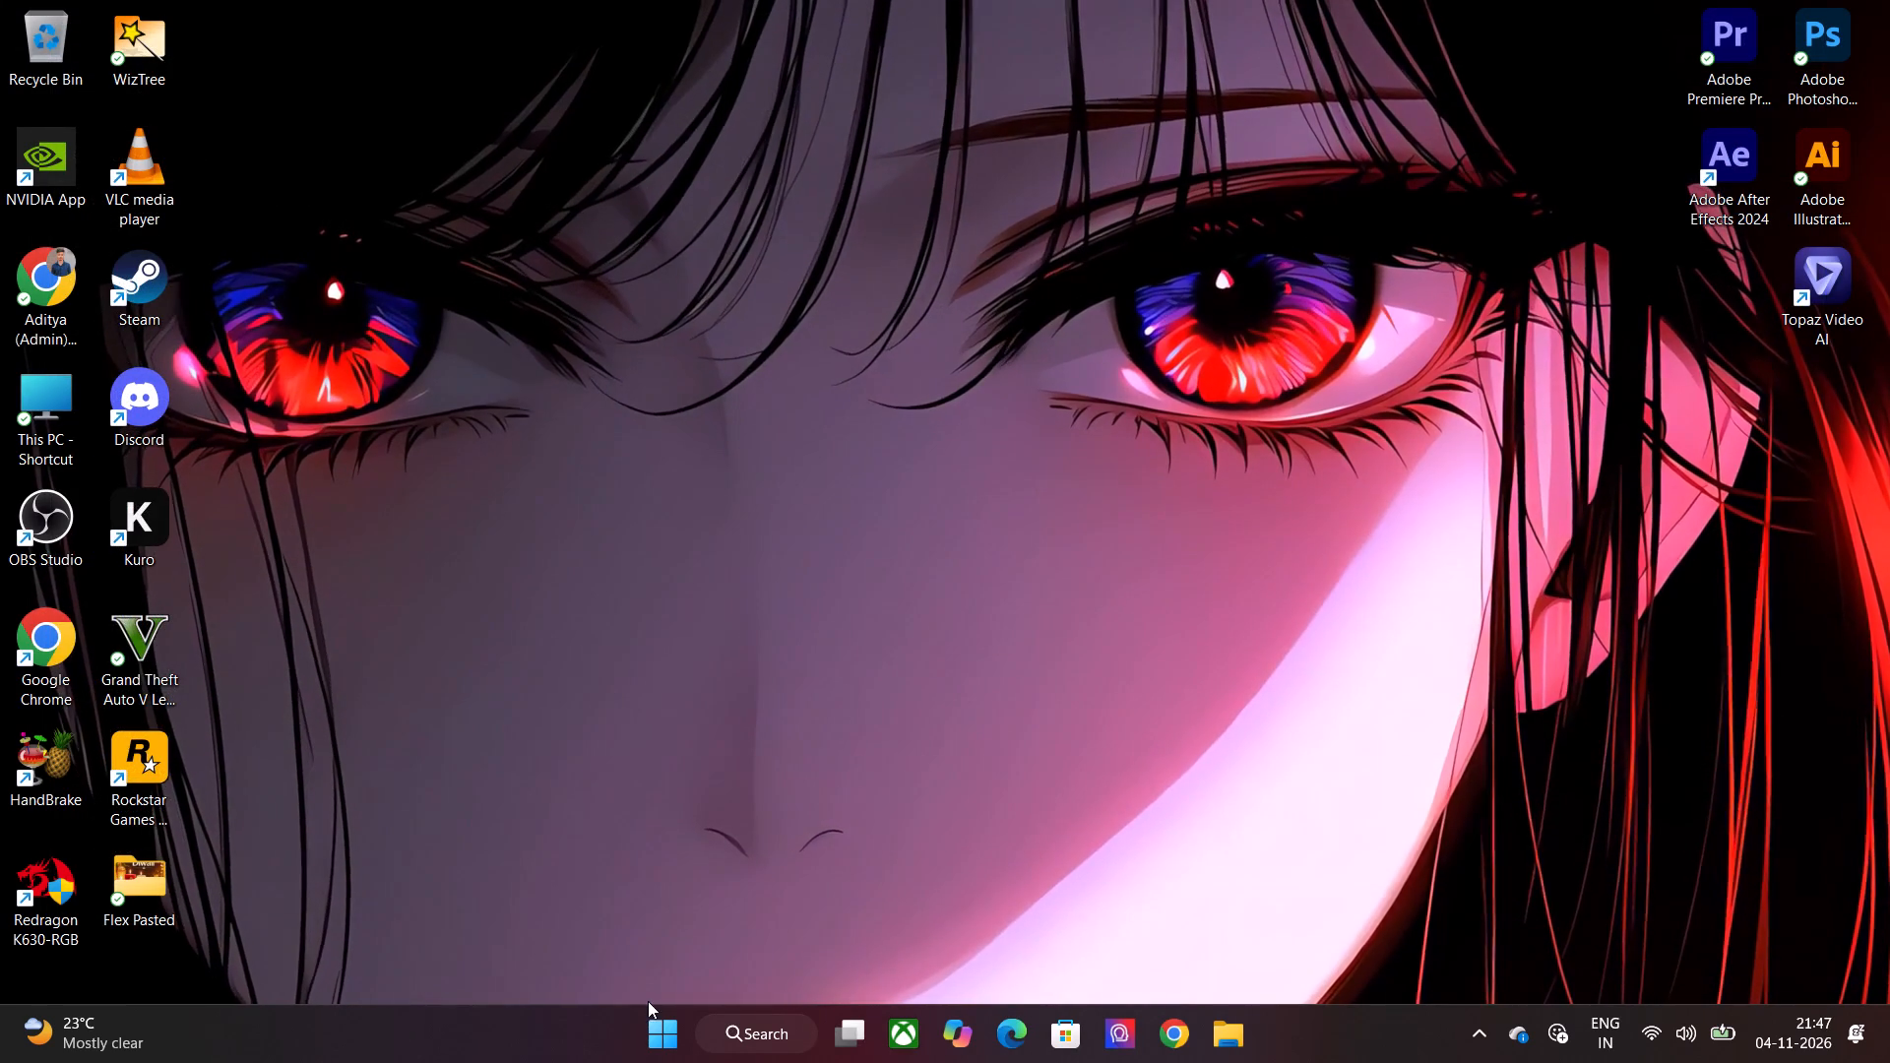
Shut down the computer.
{"action": "left_click", "coordinate": [652, 1034]}
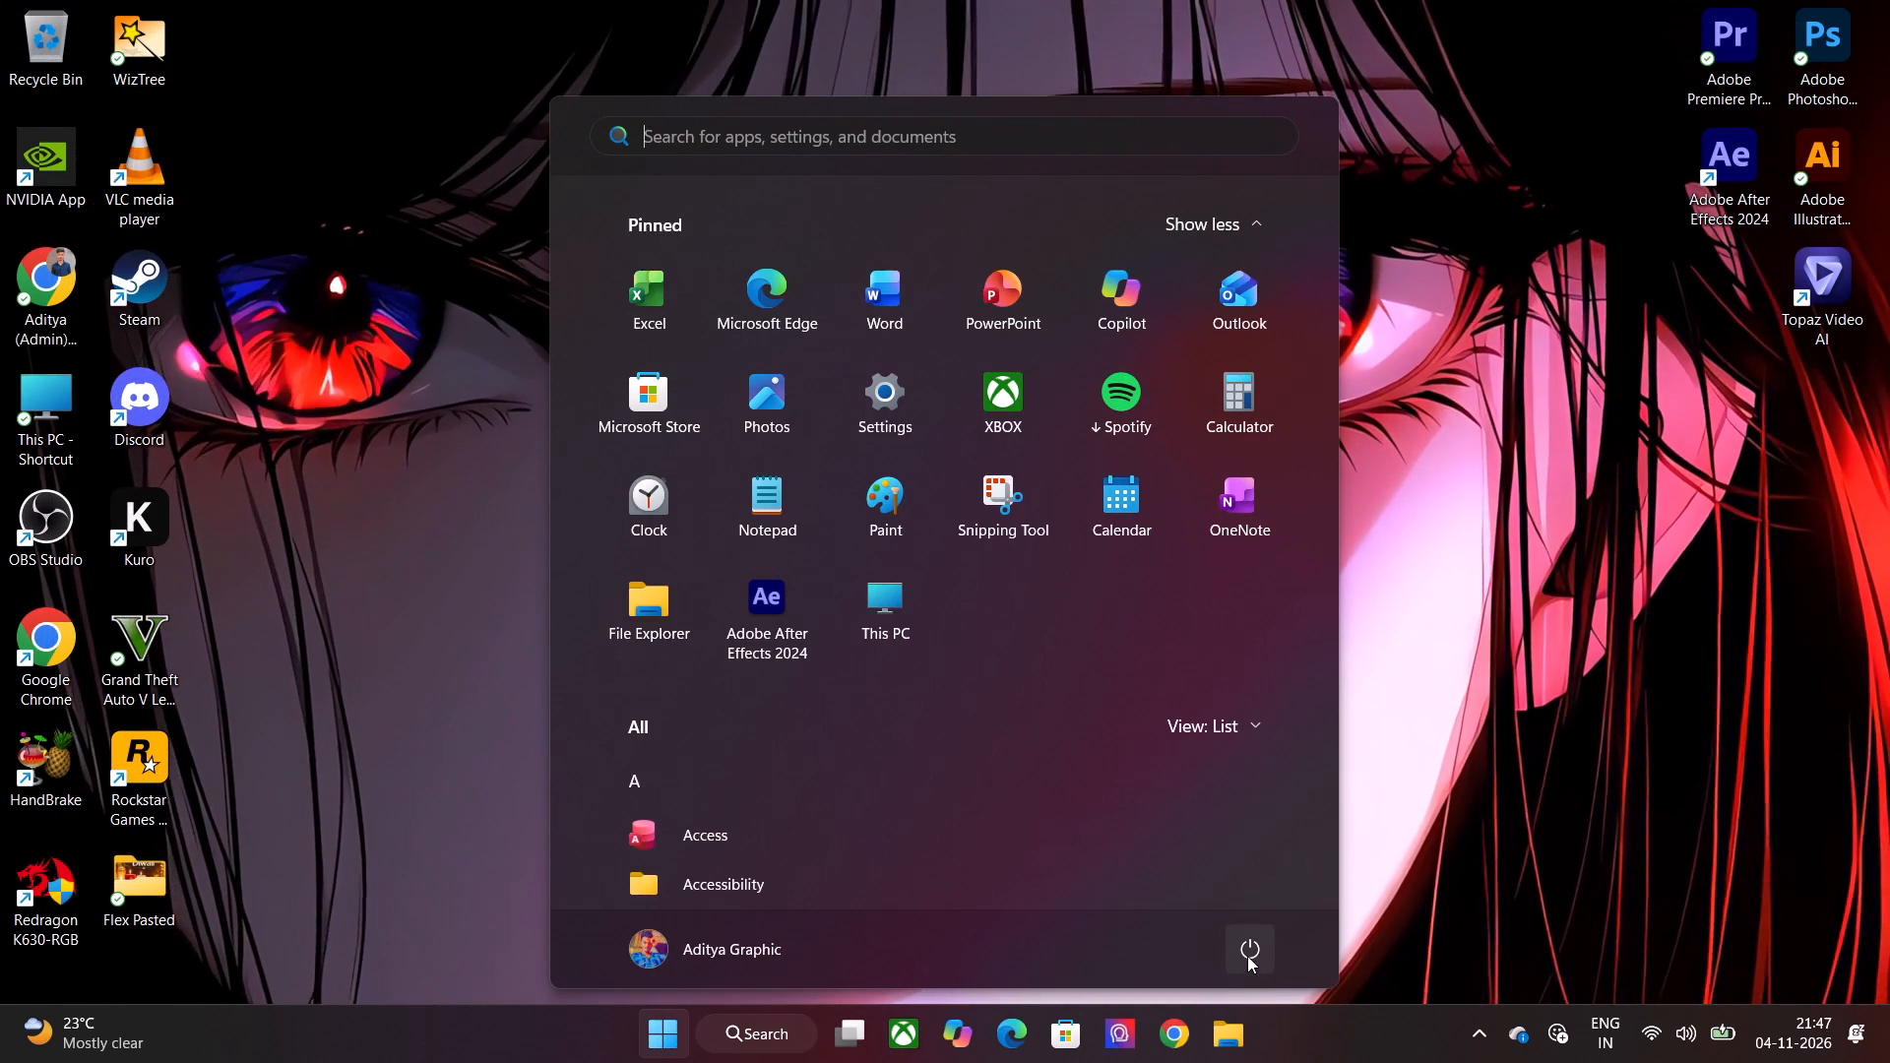
{"action": "left_click", "coordinate": [1247, 956], "text": "shift"}
{"action": "left_click", "coordinate": [1260, 851], "text": "shift"}
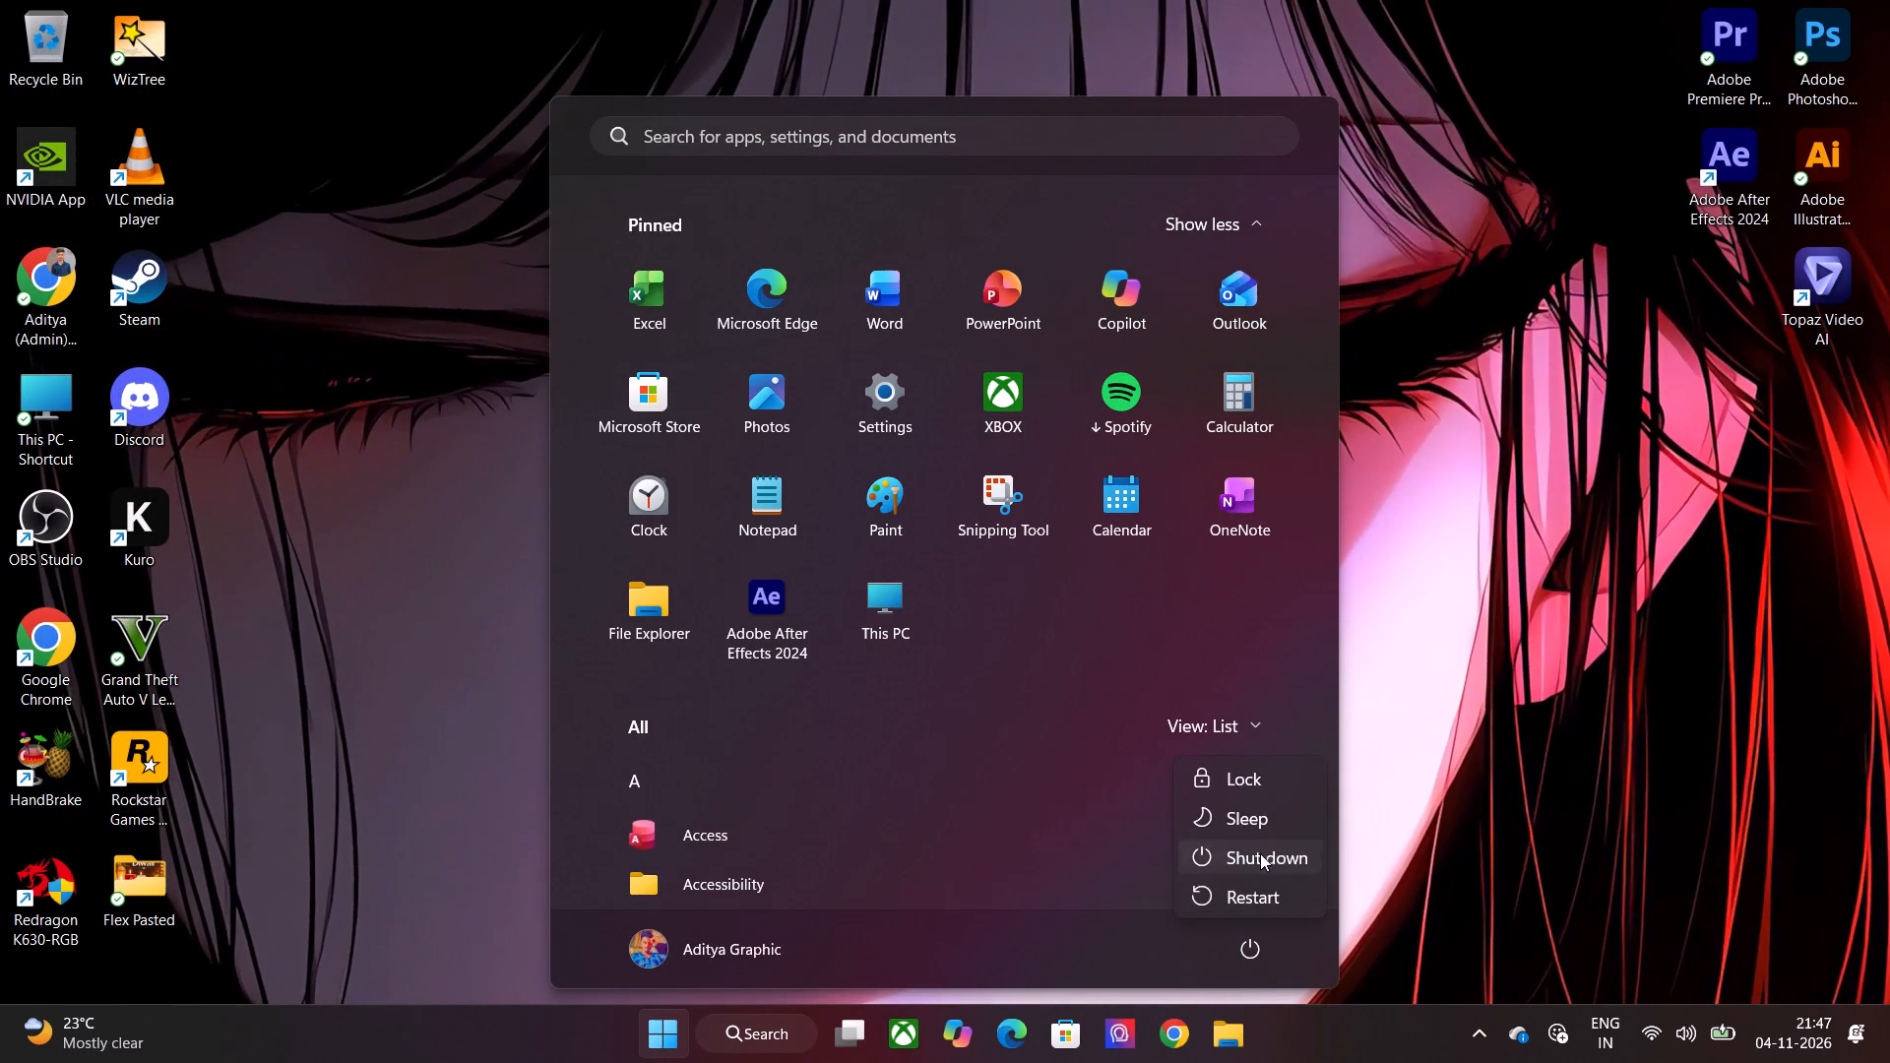